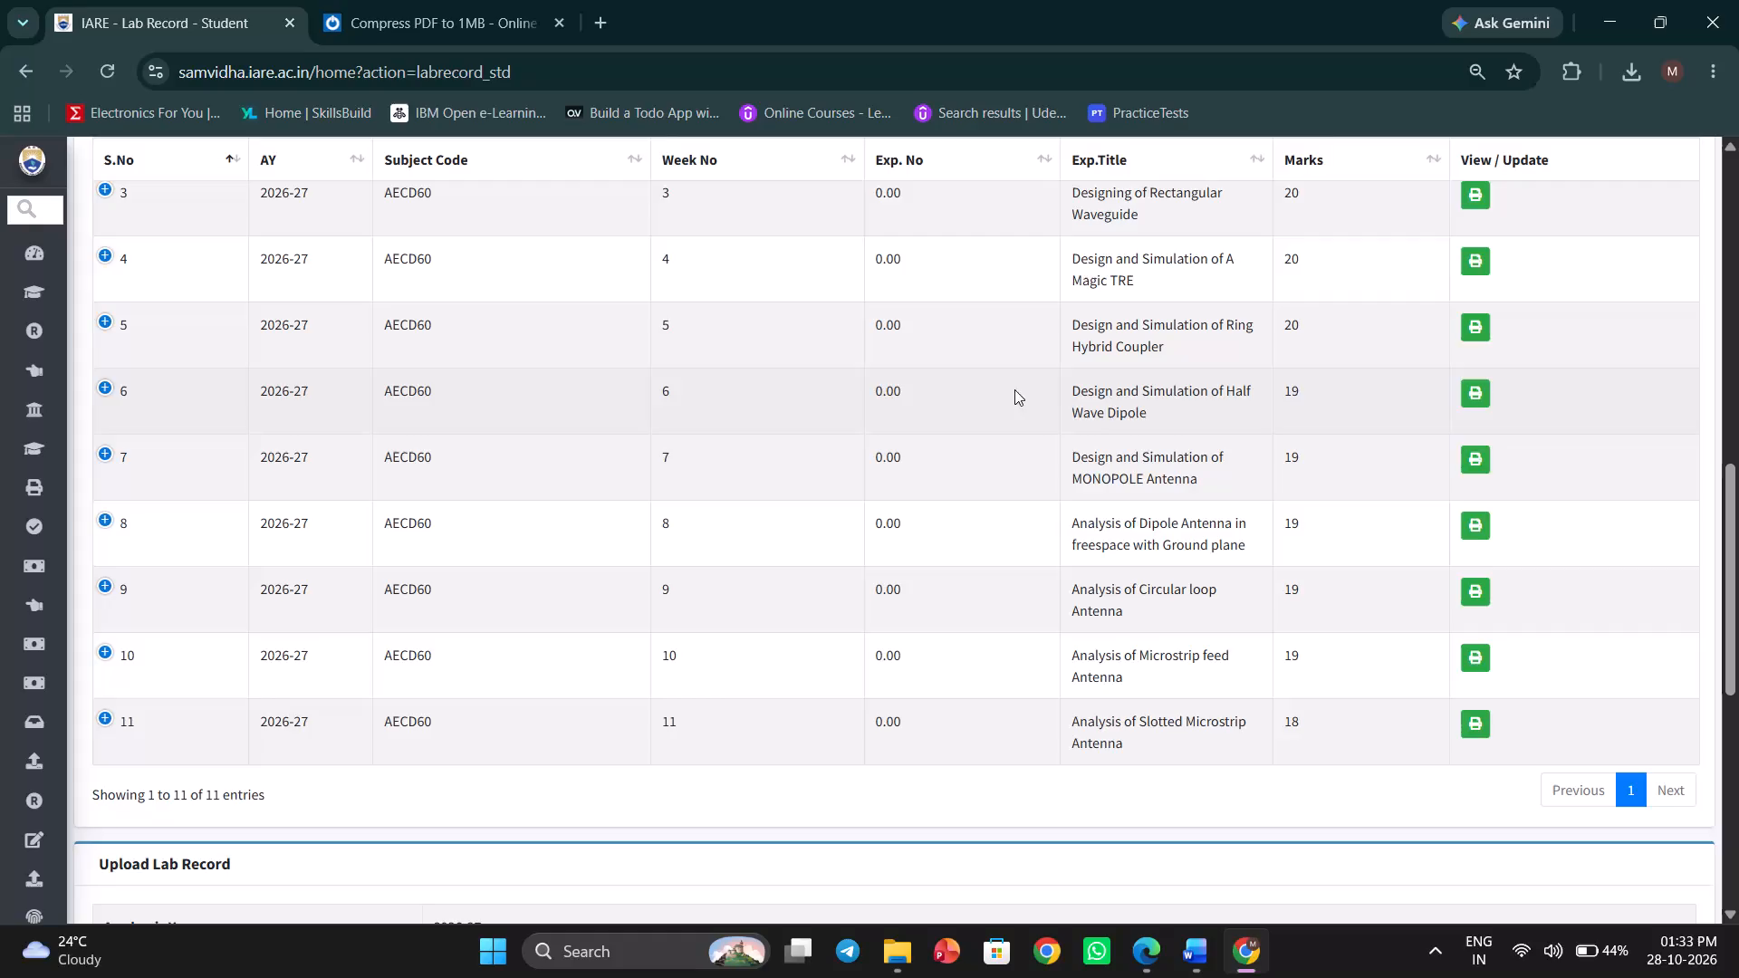
# Show the submitted lab record list for AECD61 - Embedded System Design and IoT Laboratory and examine its entries.
pyautogui.scroll(9, 1062, 379)
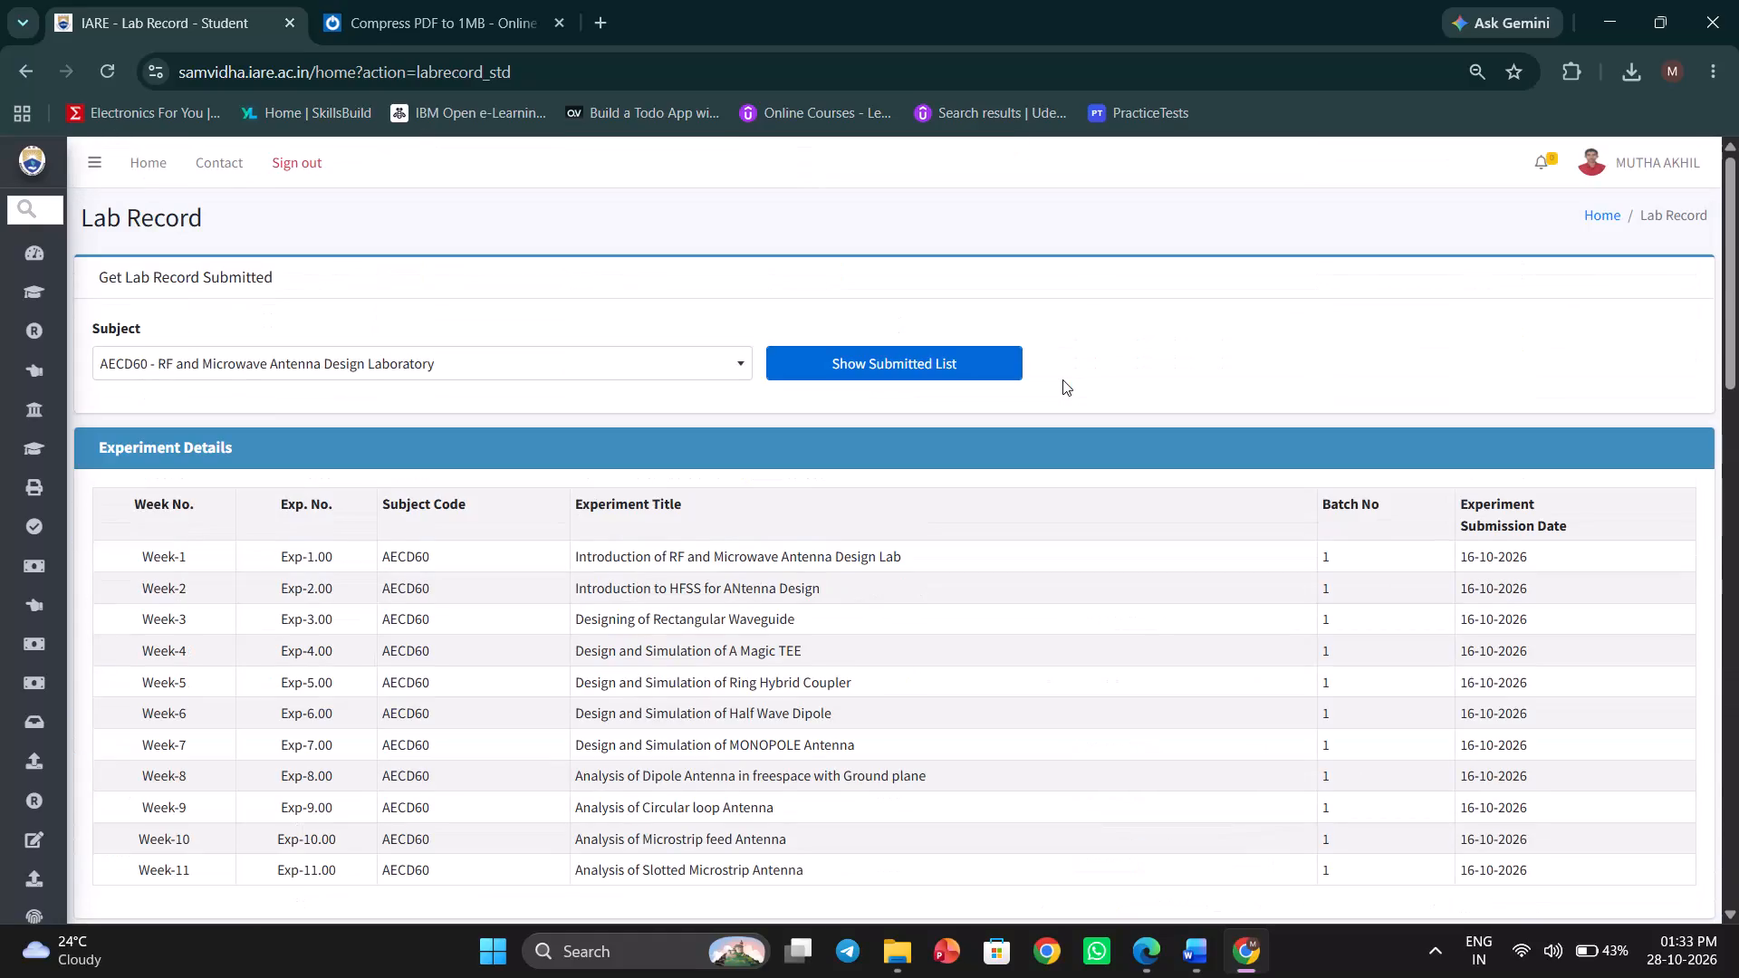
pyautogui.click(579, 368)
pyautogui.click(412, 497)
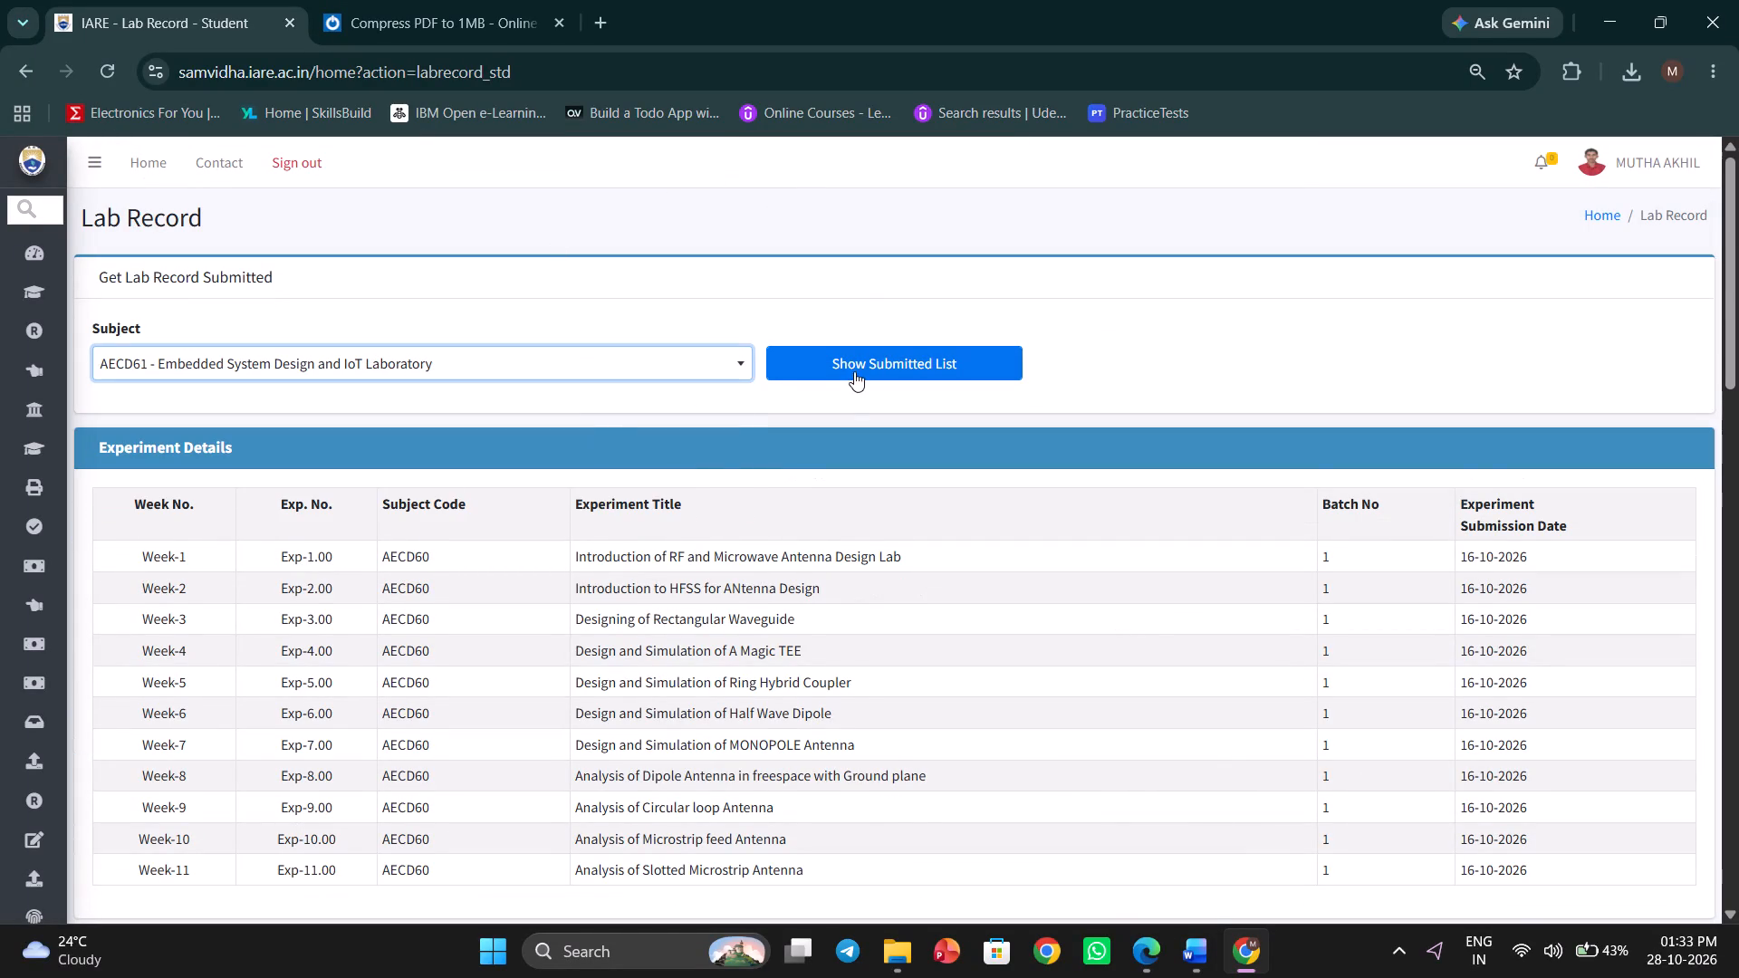
pyautogui.doubleClick(854, 377)
pyautogui.scroll(-6, 854, 377)
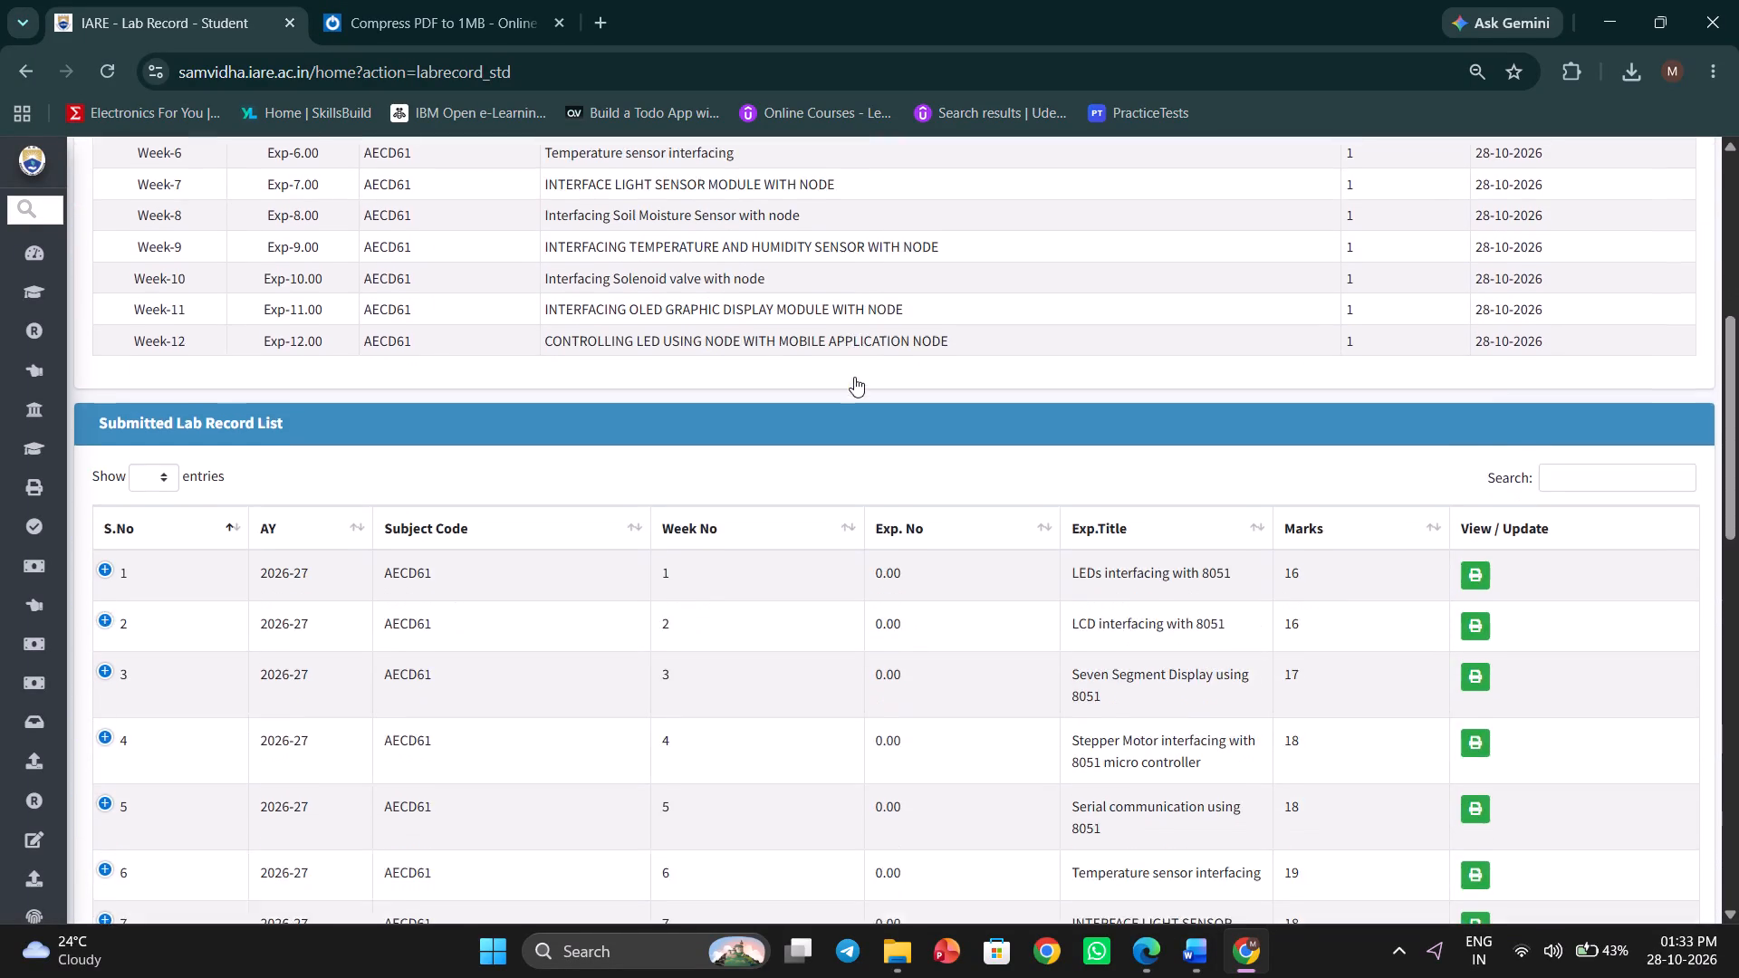
pyautogui.scroll(-2, 854, 377)
pyautogui.scroll(3, 674, 504)
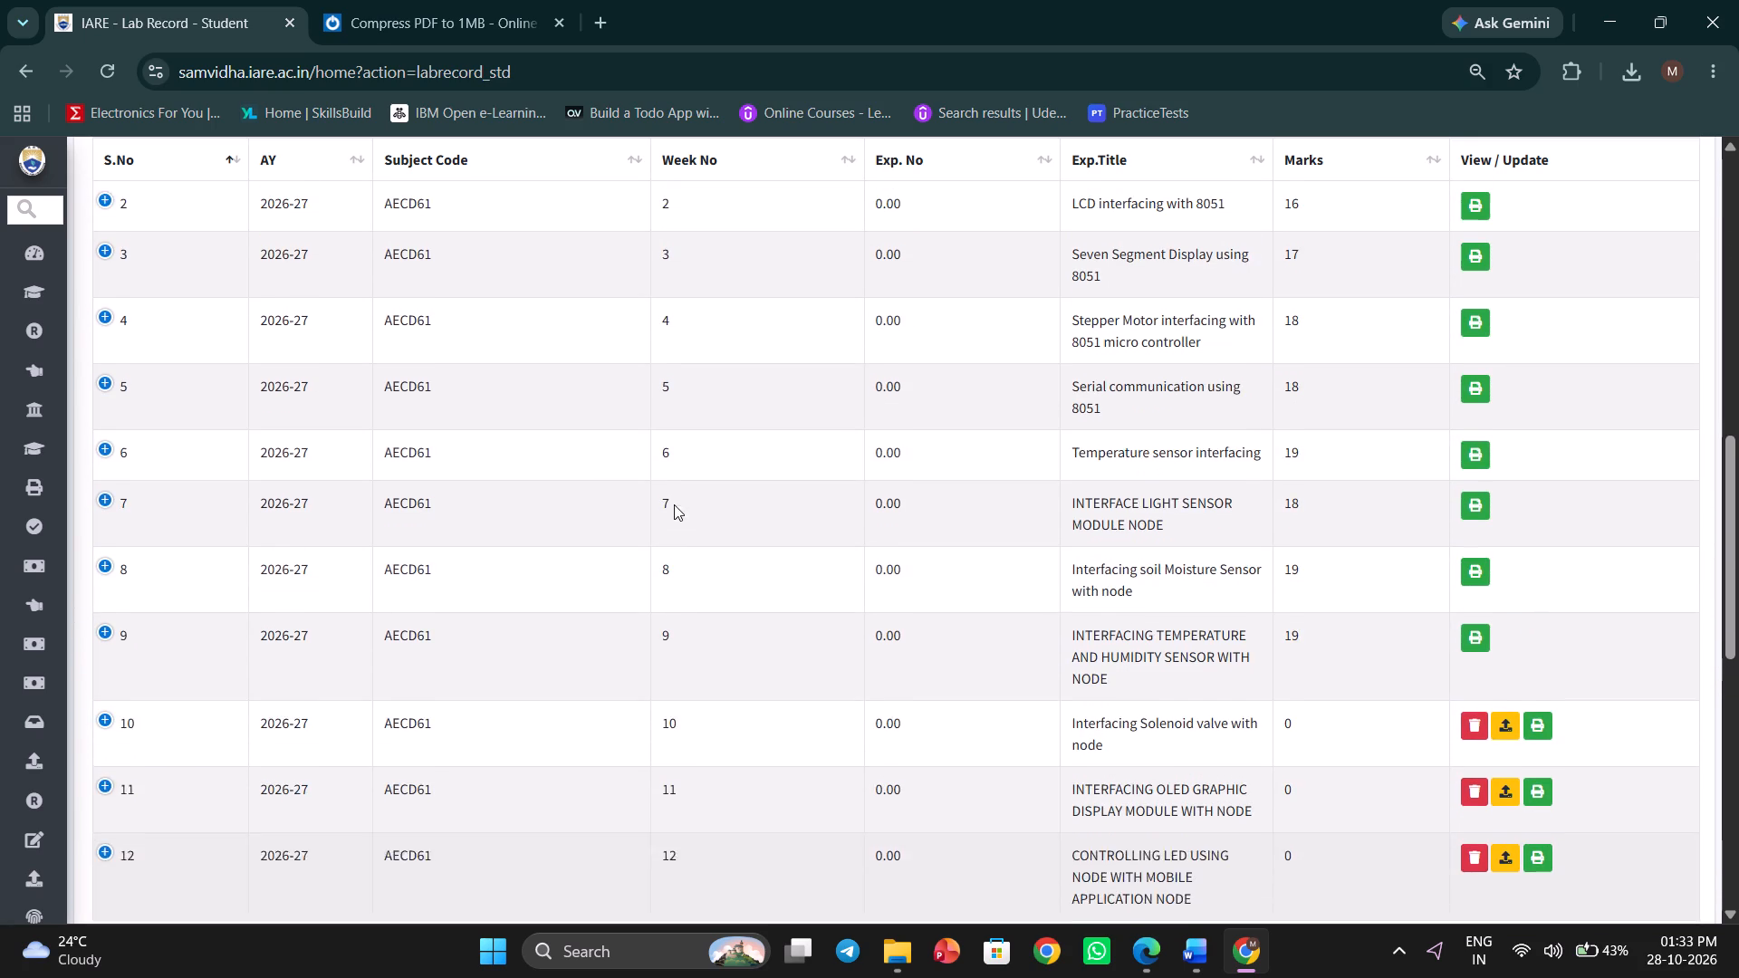
# Open the CIA Marks page and examine the day-to-day laboratory marks.
pyautogui.click(94, 285)
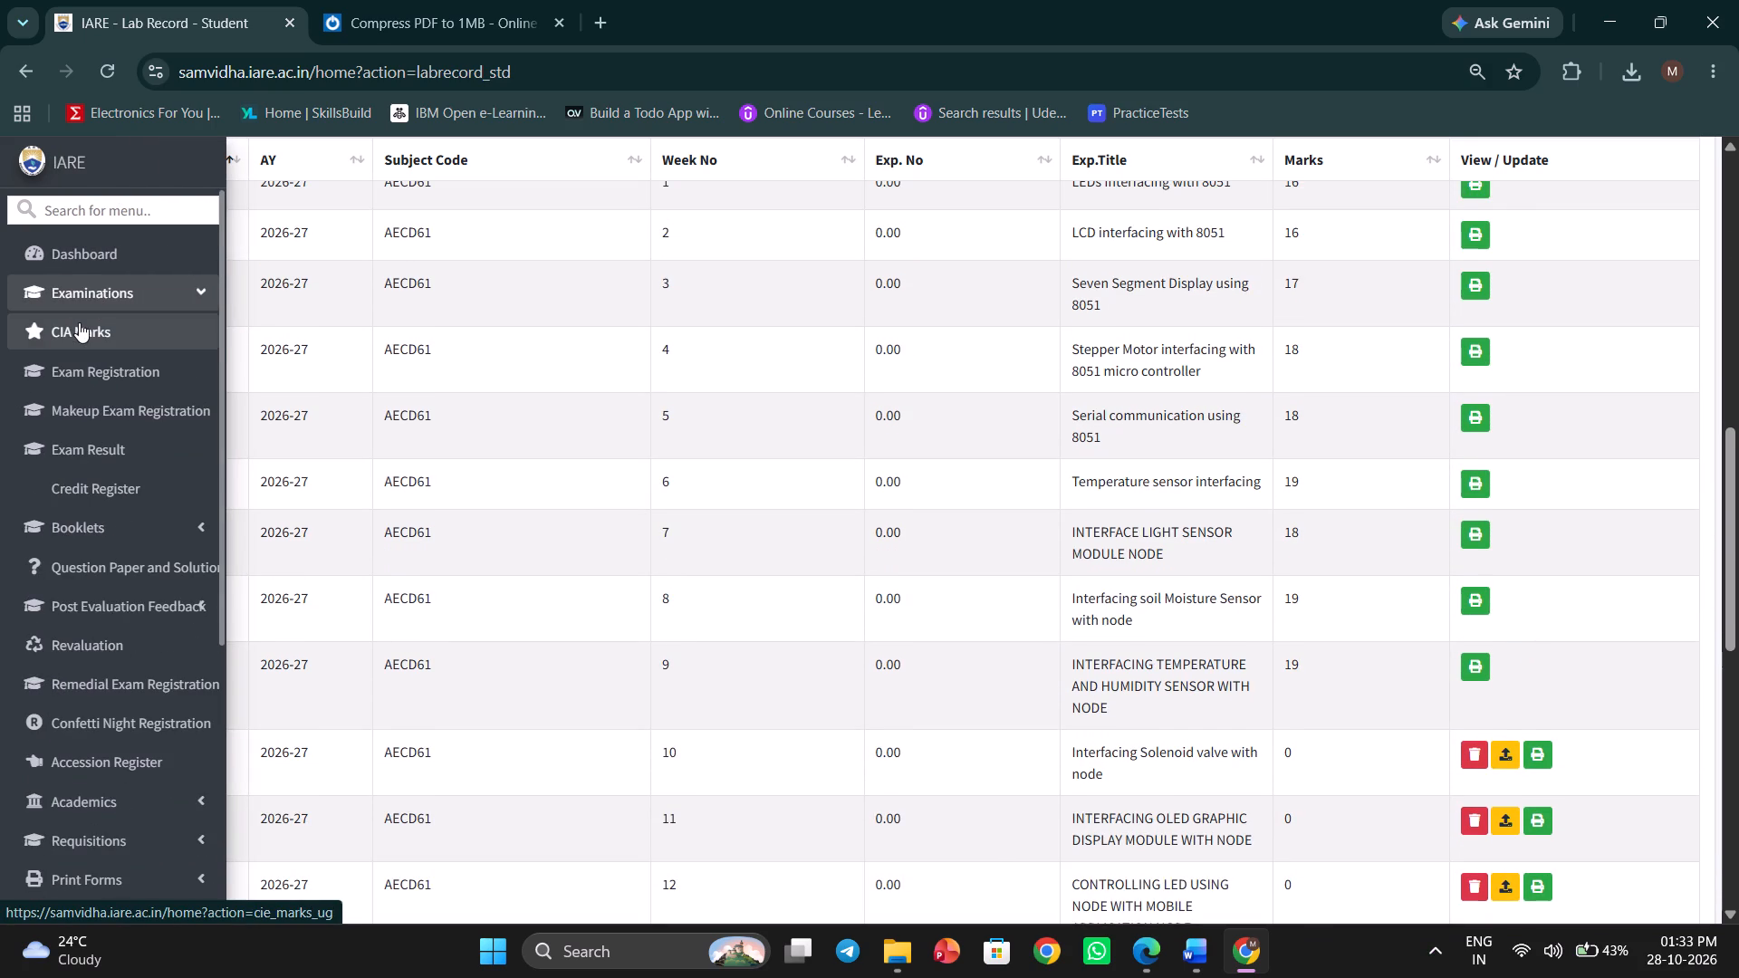
pyautogui.click(79, 322)
pyautogui.scroll(-3, 304, 648)
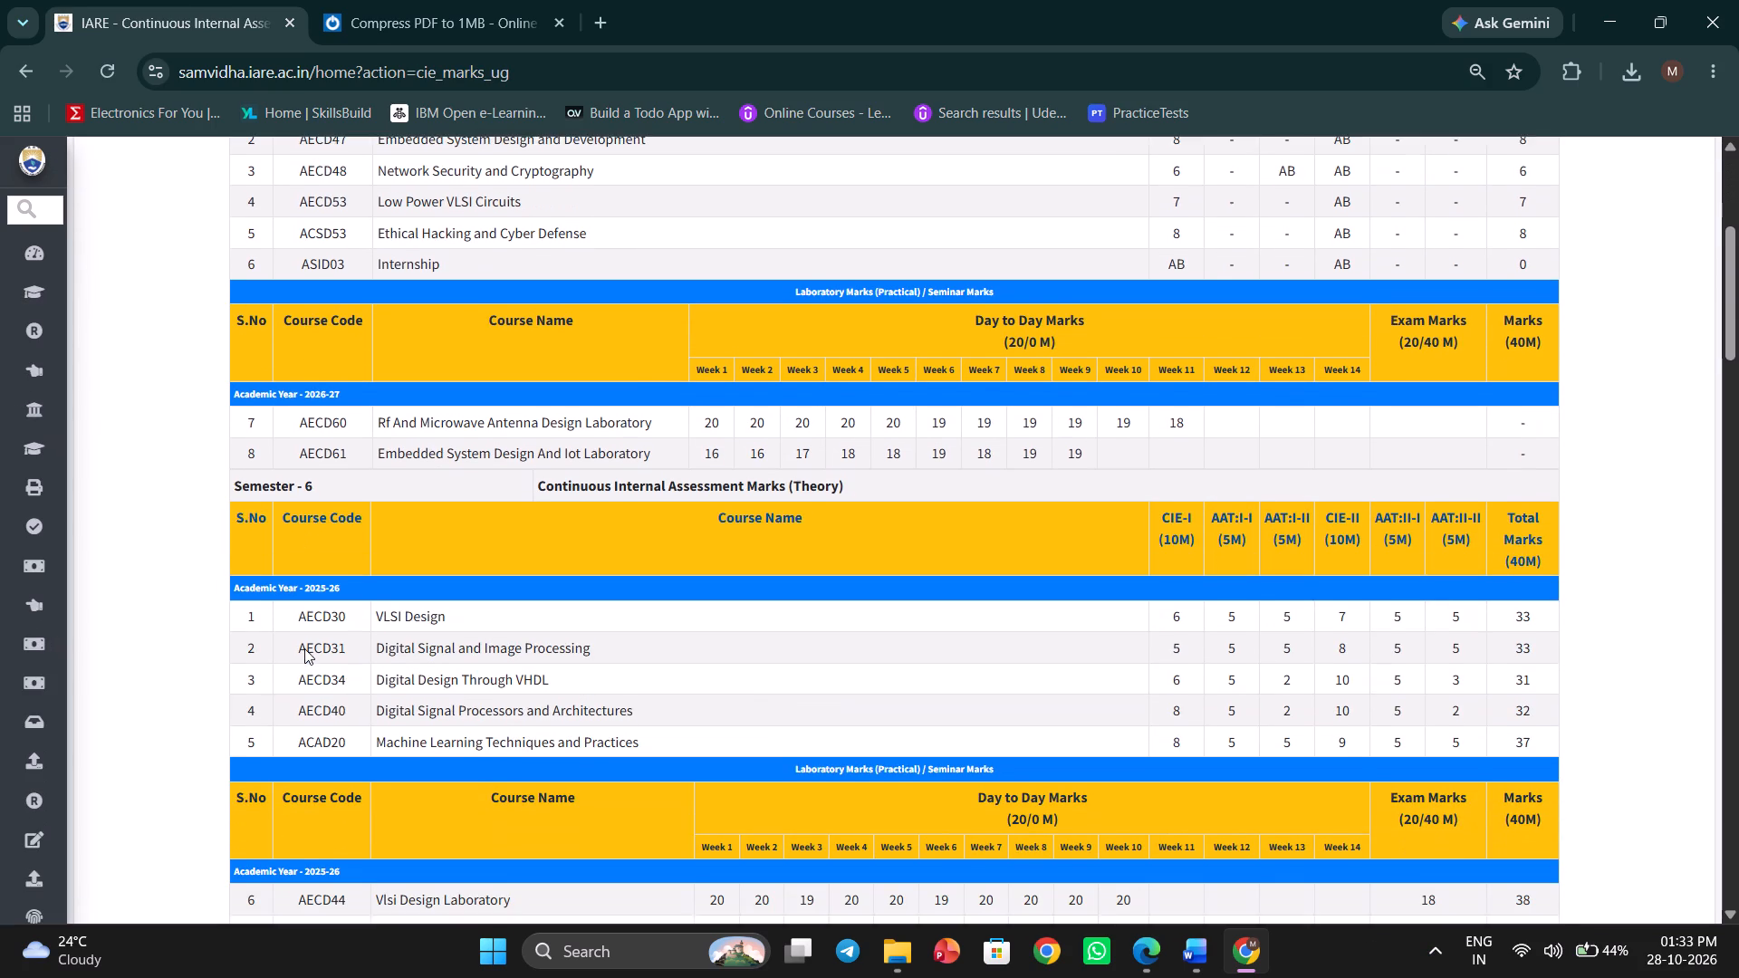
pyautogui.scroll(-1, 304, 648)
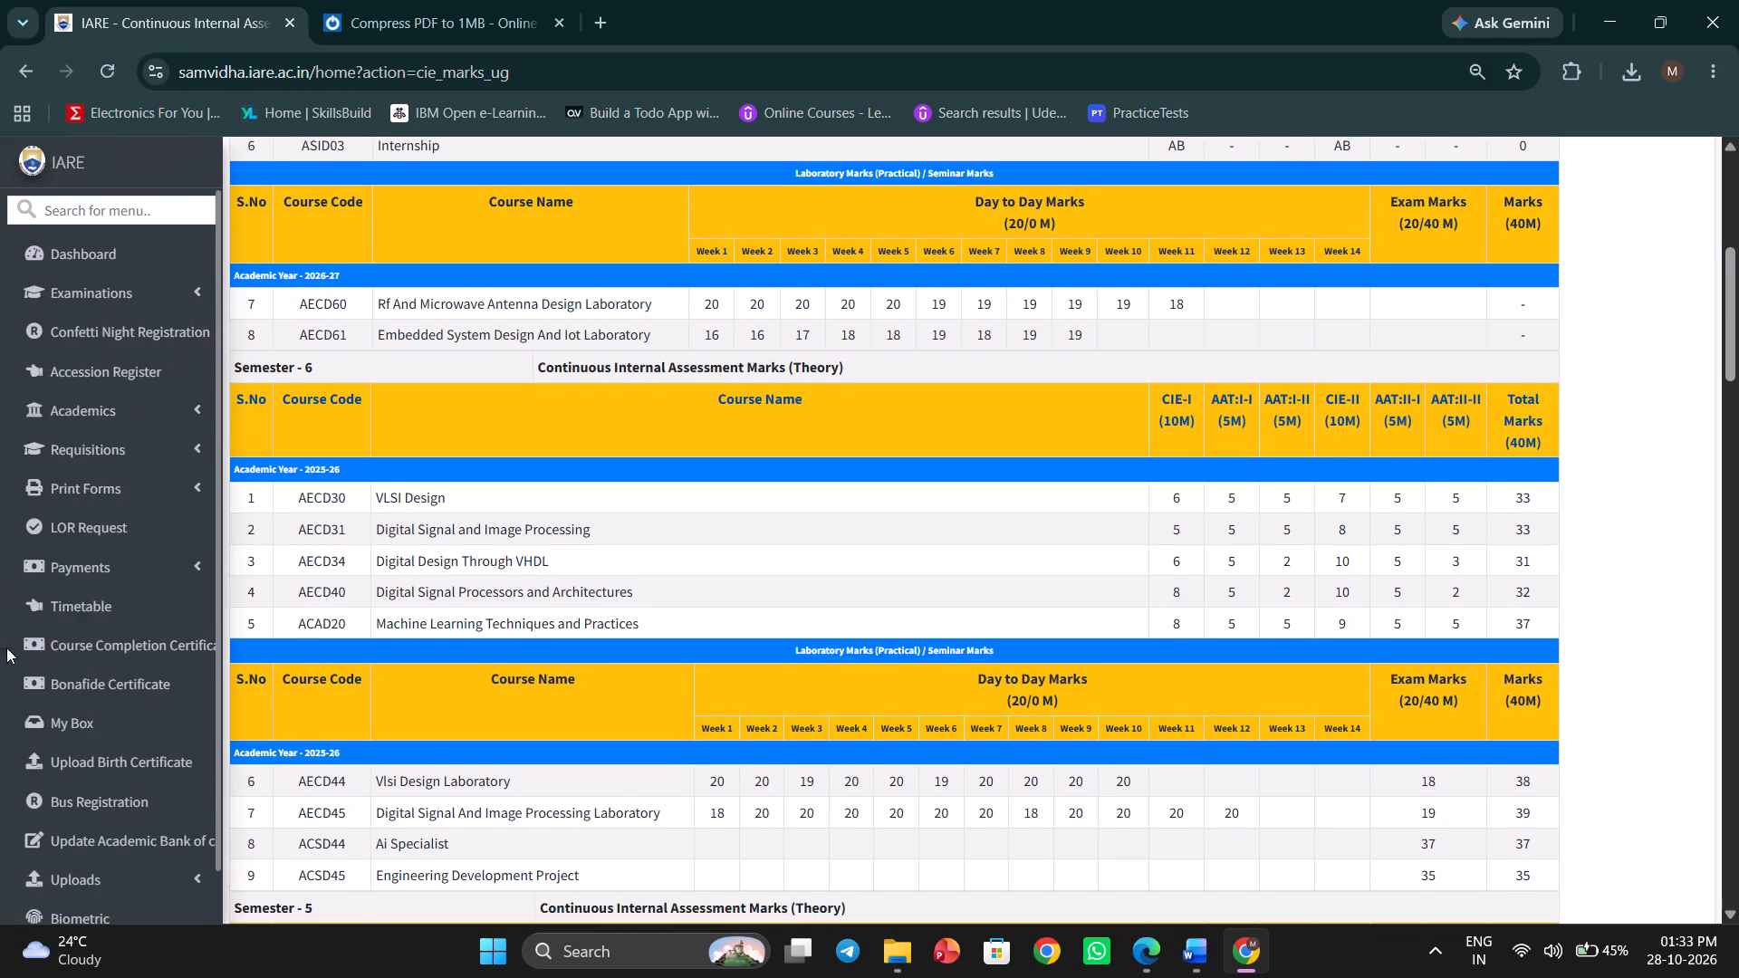
# Open the AAT-I upload page and get the questions for Low Power VLSI Circuits, Ethical Hacking and Cyber Defense, and Network Security and Cryptography.
pyautogui.scroll(-3, 120, 626)
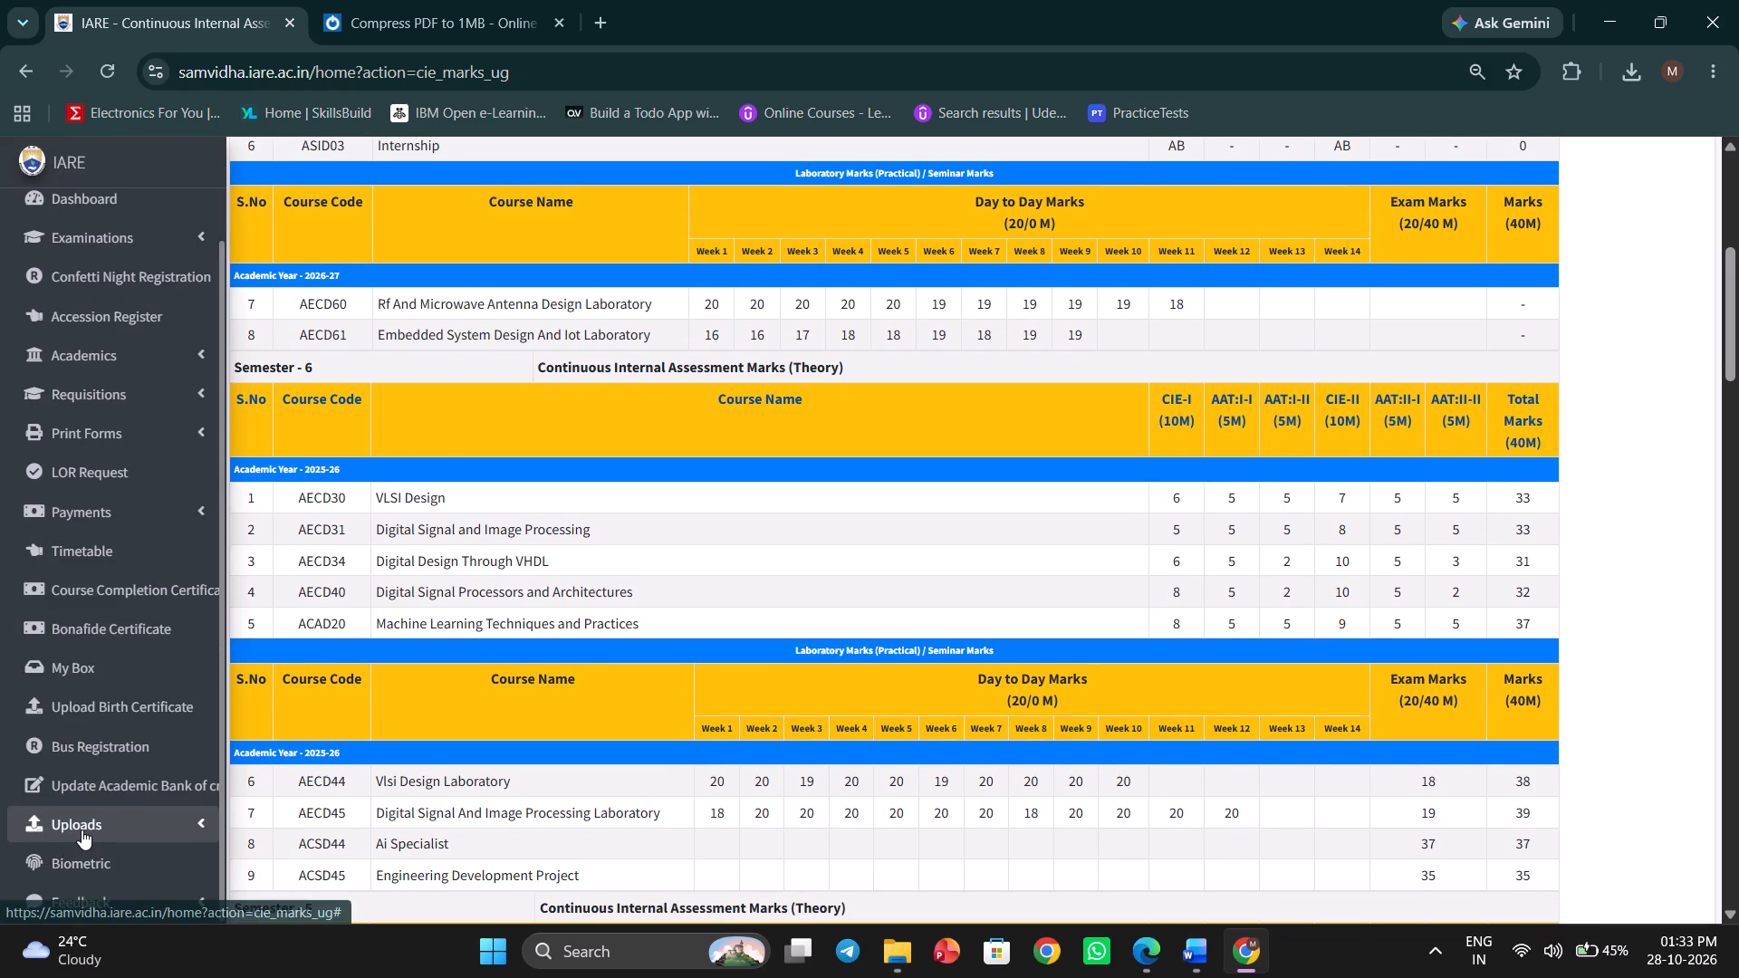
pyautogui.click(82, 829)
pyautogui.scroll(-3, 91, 871)
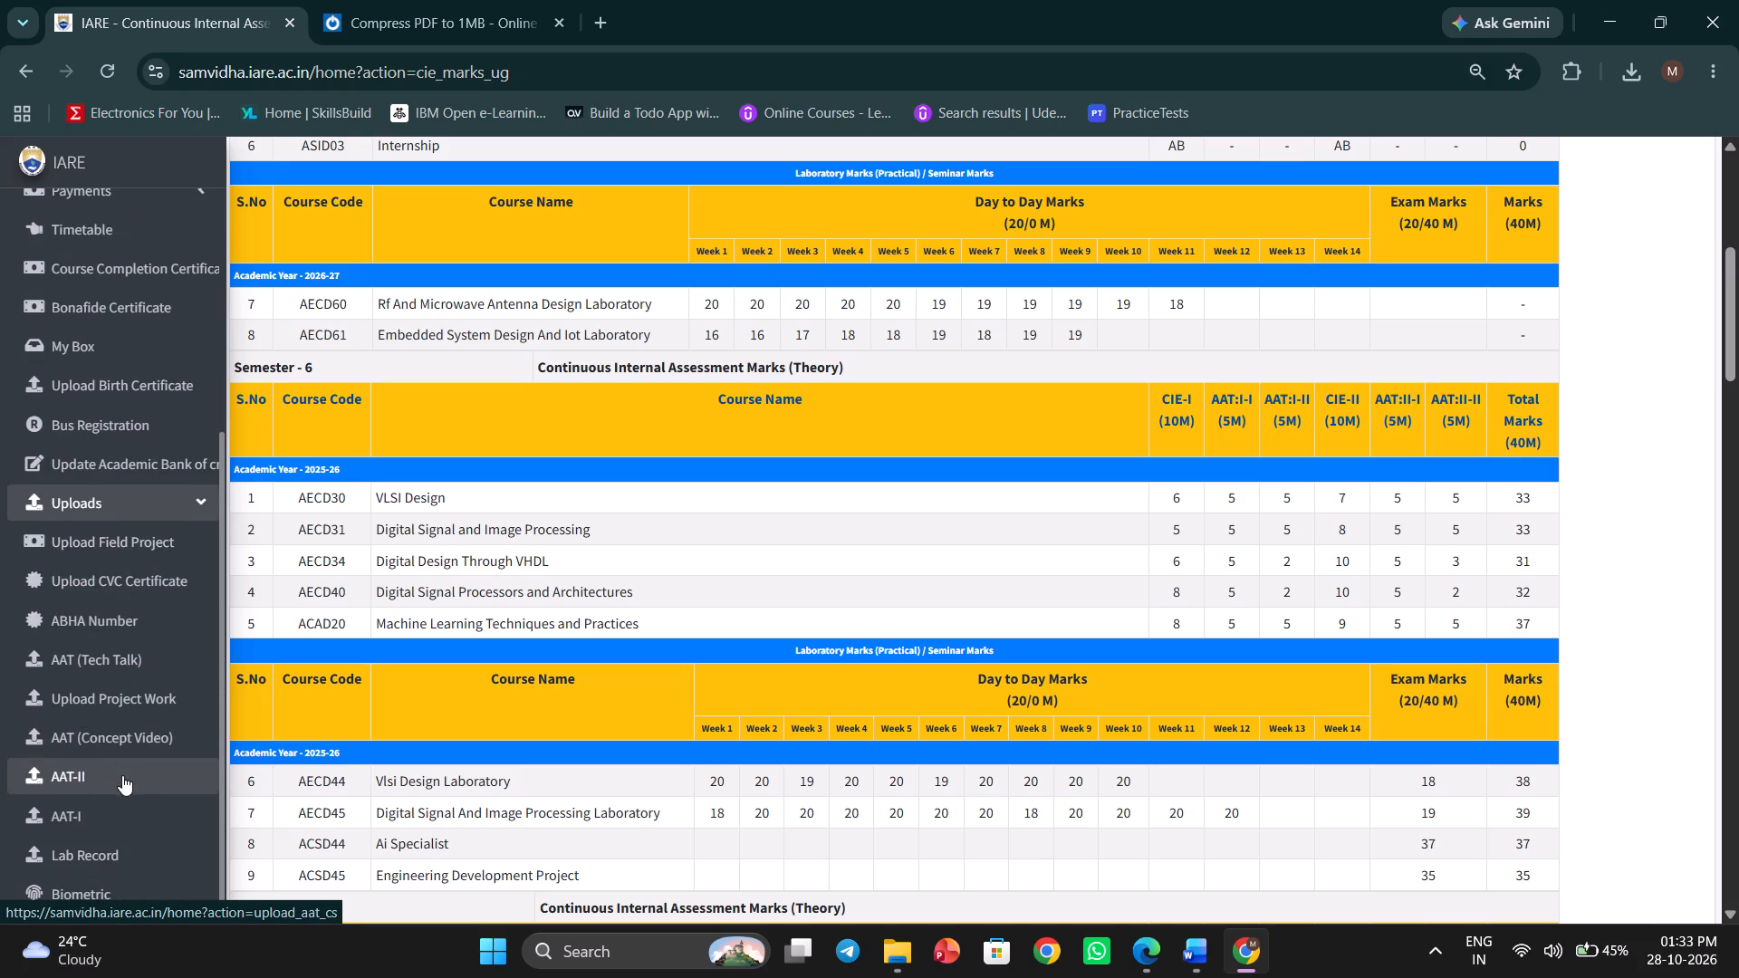
pyautogui.click(76, 820)
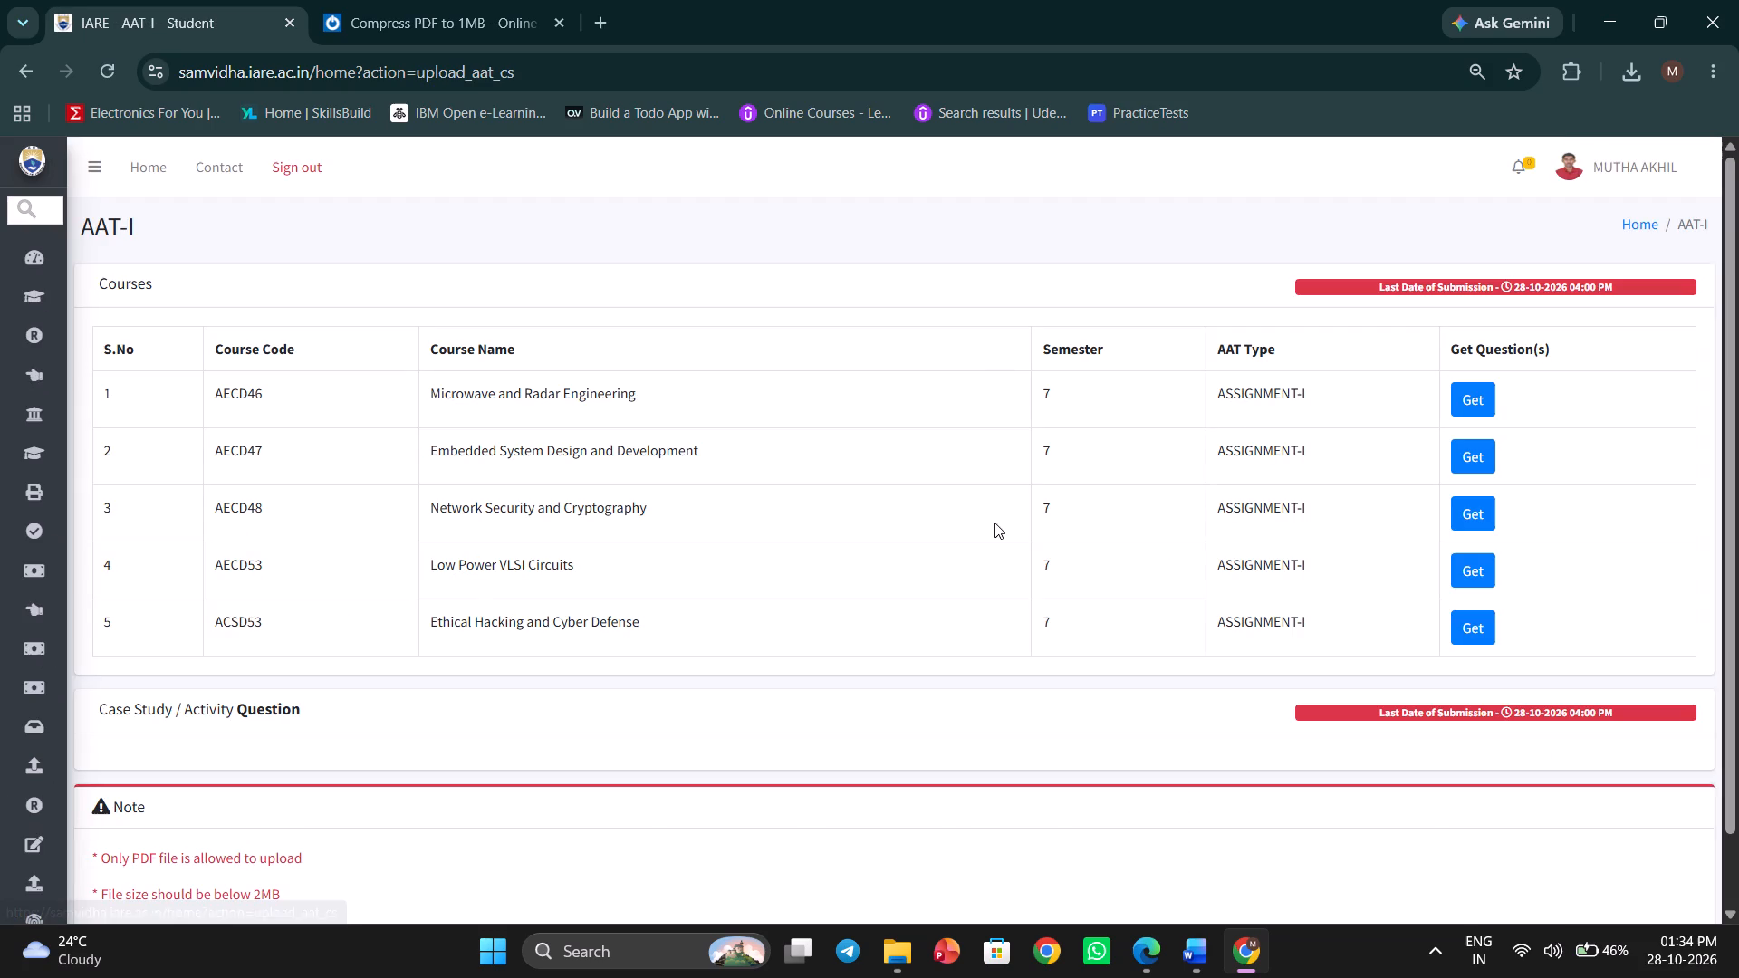
pyautogui.click(1466, 575)
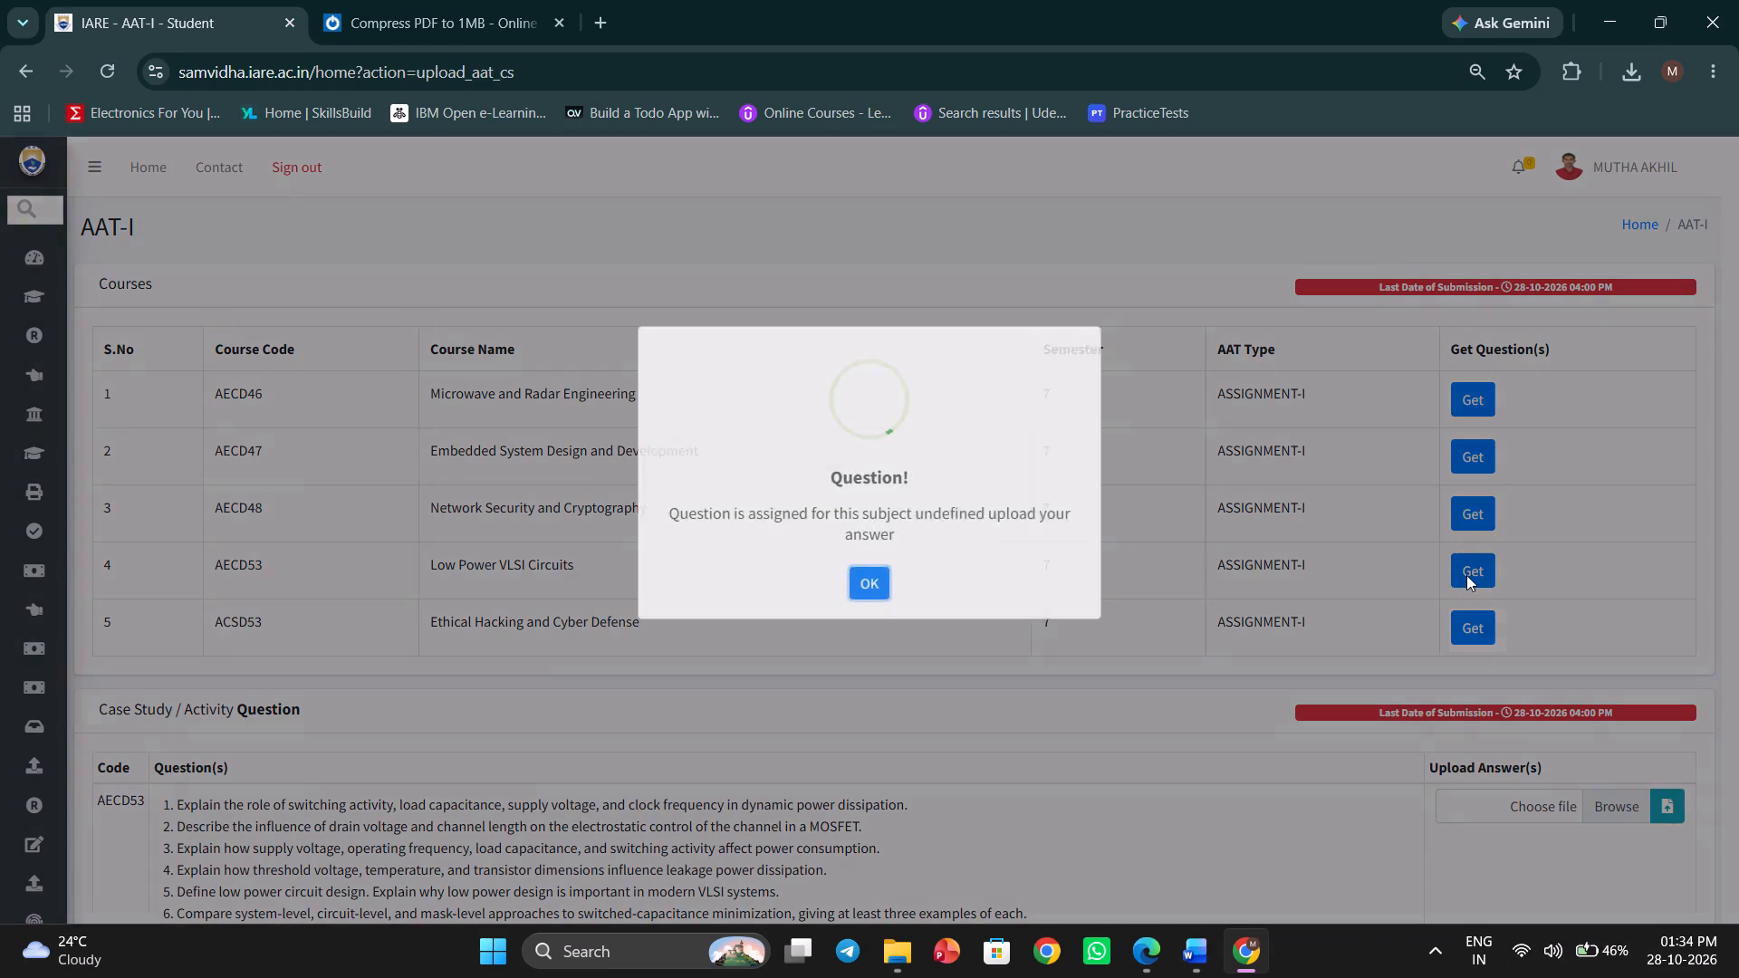
pyautogui.click(874, 632)
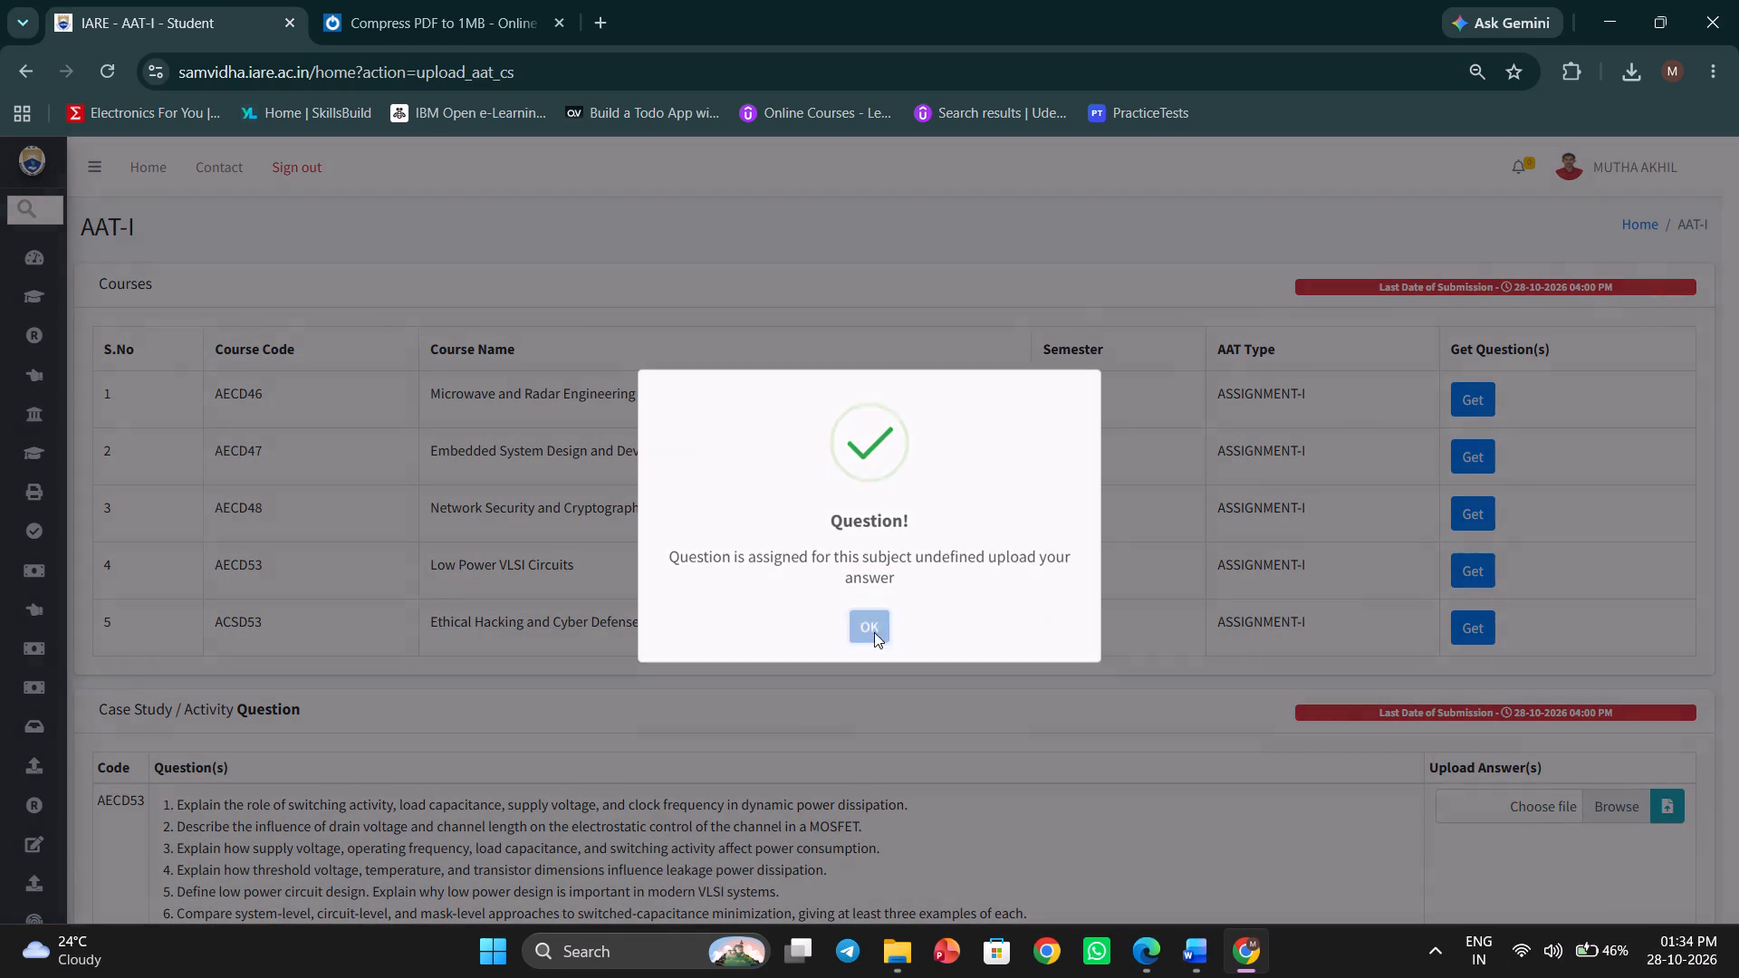
pyautogui.click(1478, 620)
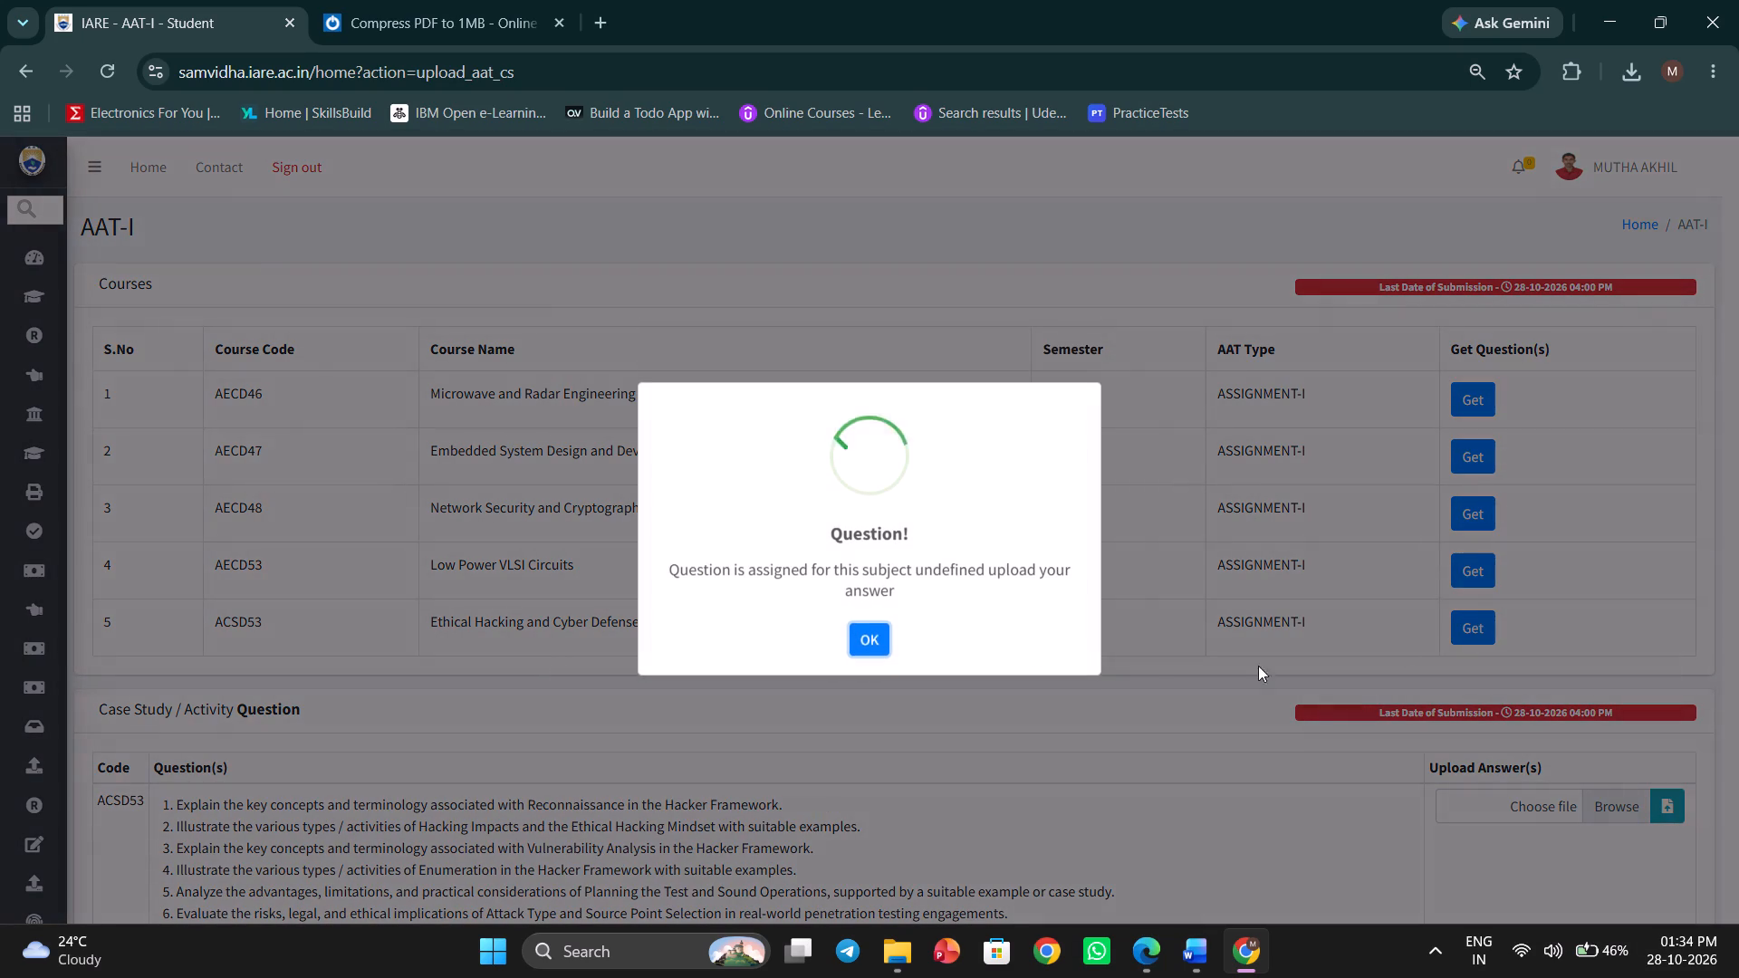
pyautogui.click(861, 641)
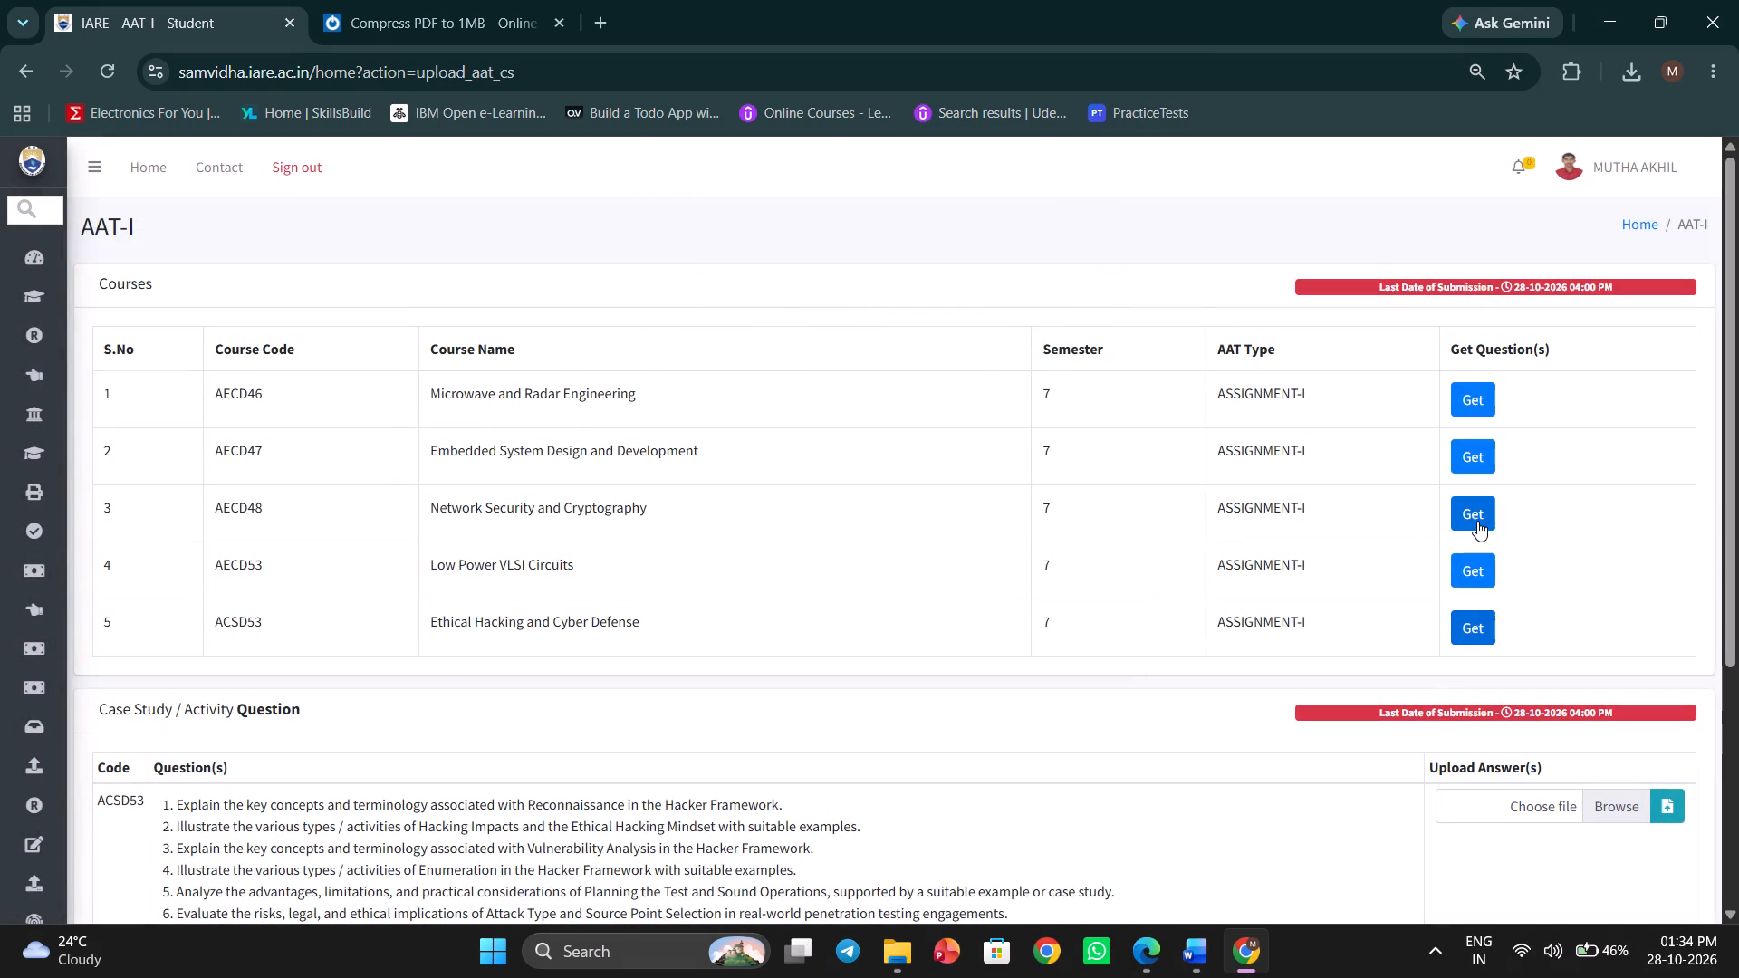
pyautogui.click(1477, 521)
pyautogui.click(886, 642)
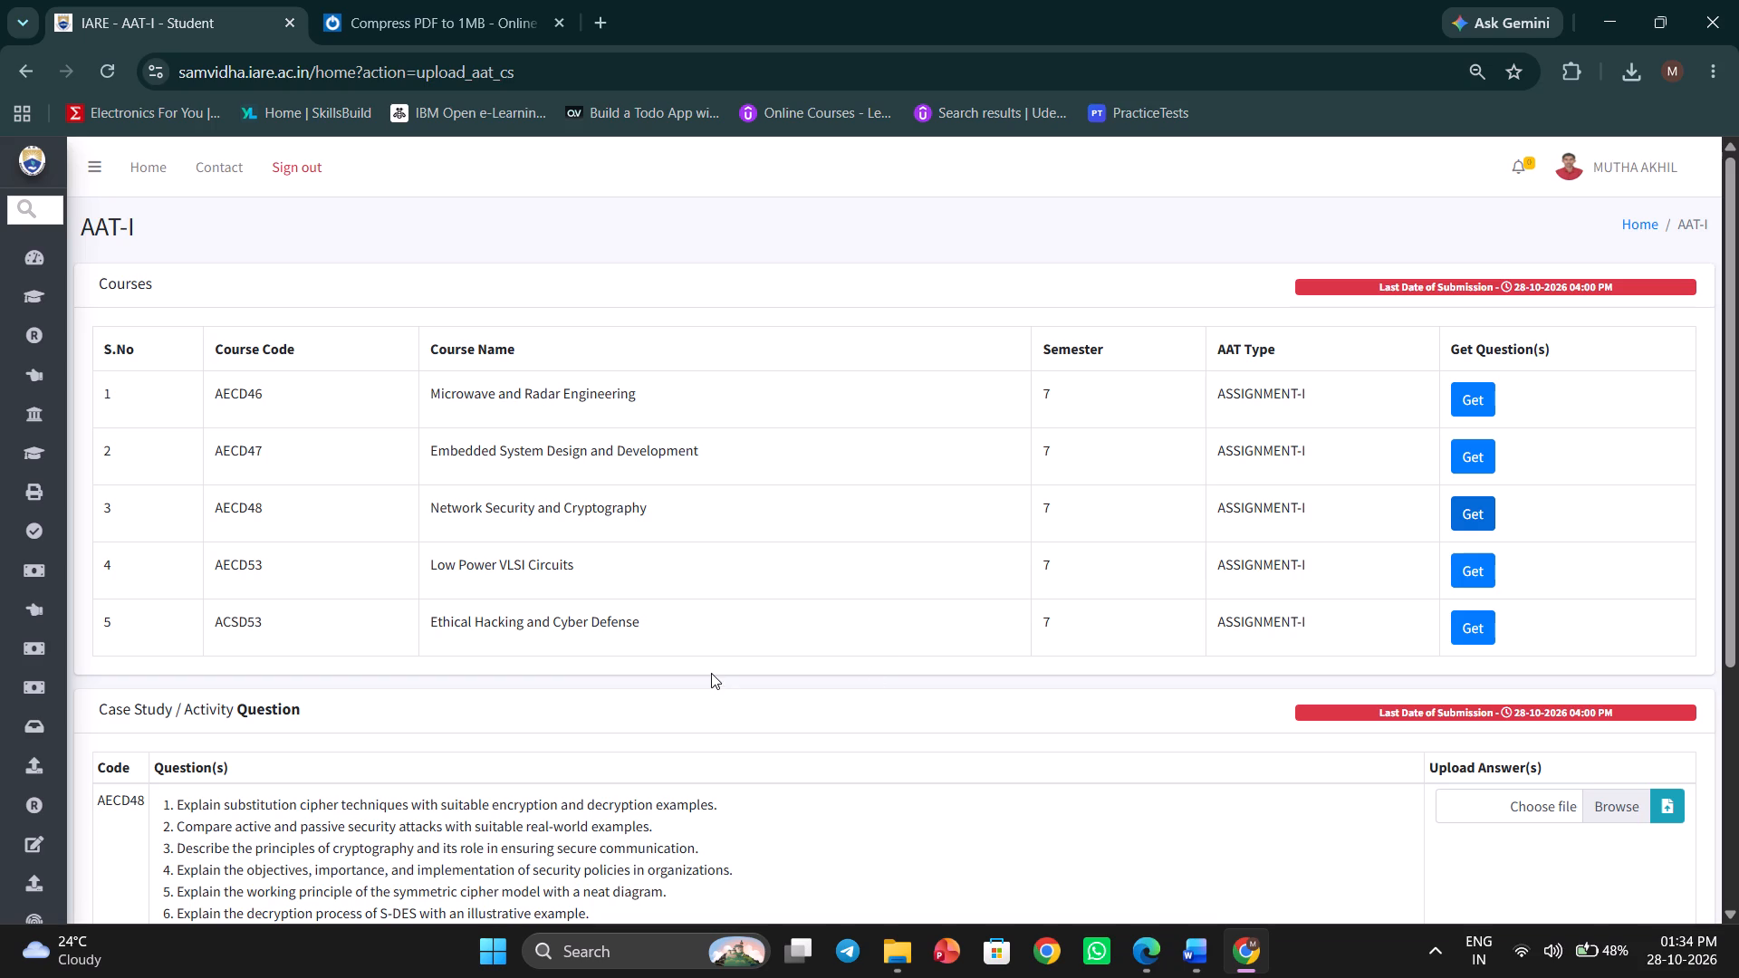
pyautogui.scroll(-1, 581, 423)
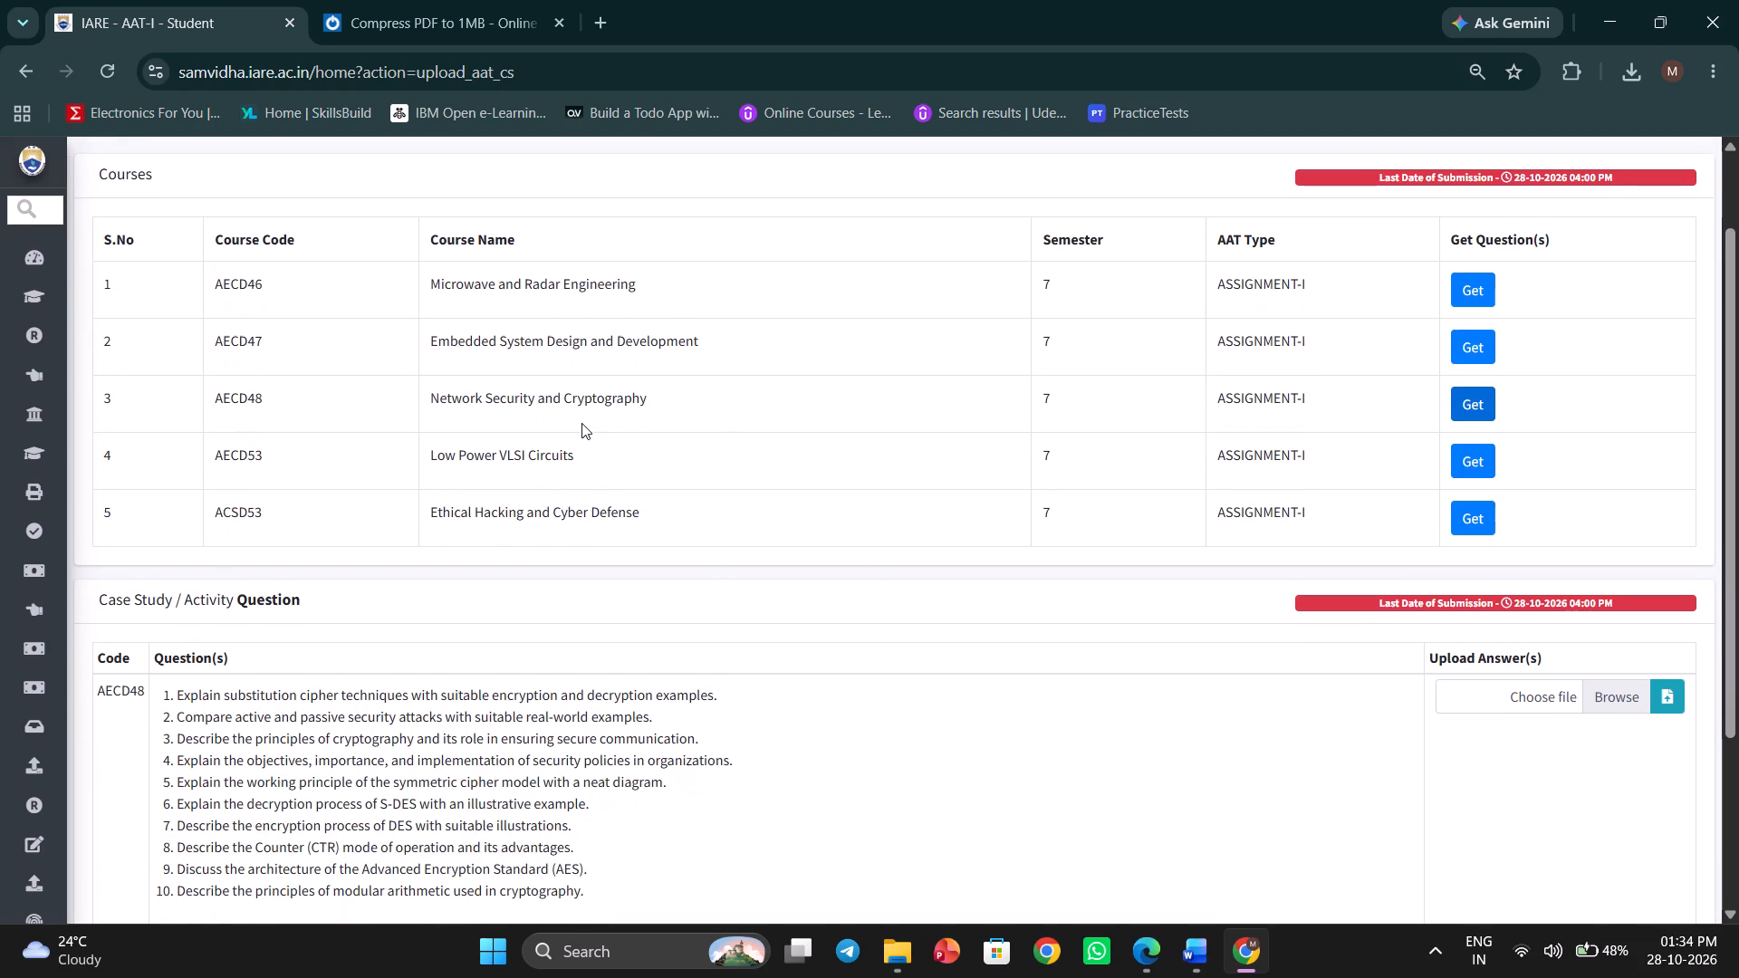
pyautogui.scroll(-1, 608, 407)
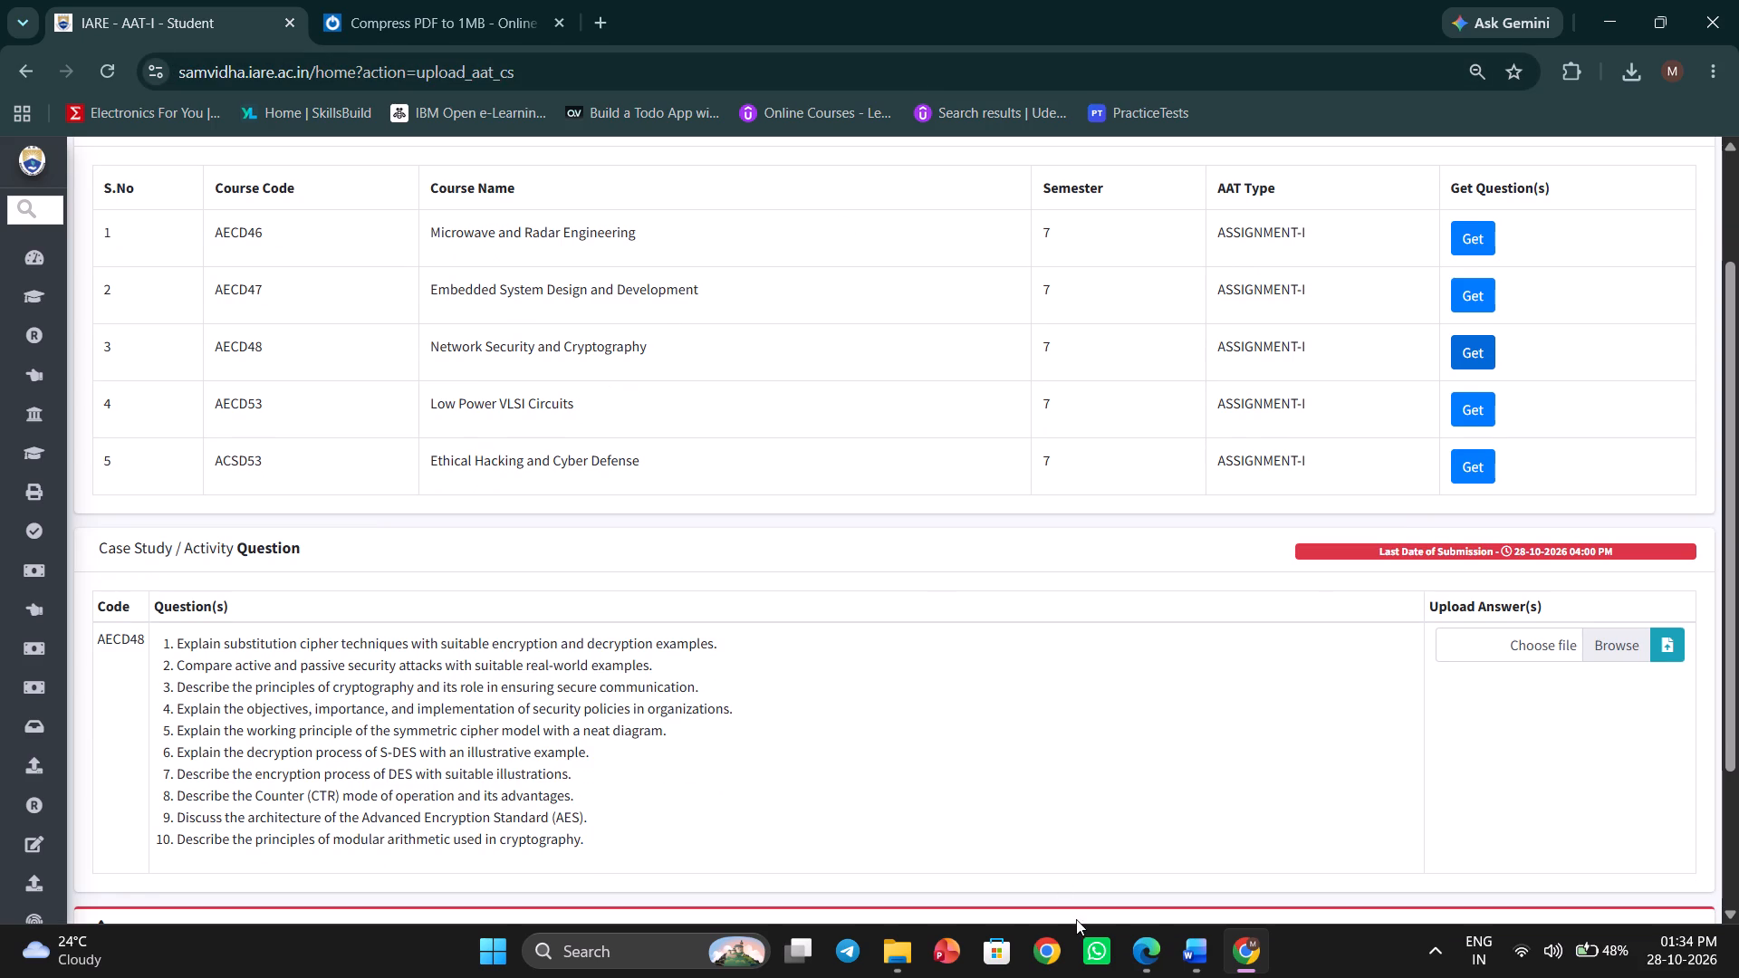
# Switch to File Explorer's LAB folder, permanently delete week-12_11zon.pdf, week-10_11zon.pdf and week -11_11zon.pdf, and close the window.
pyautogui.click(1605, 11)
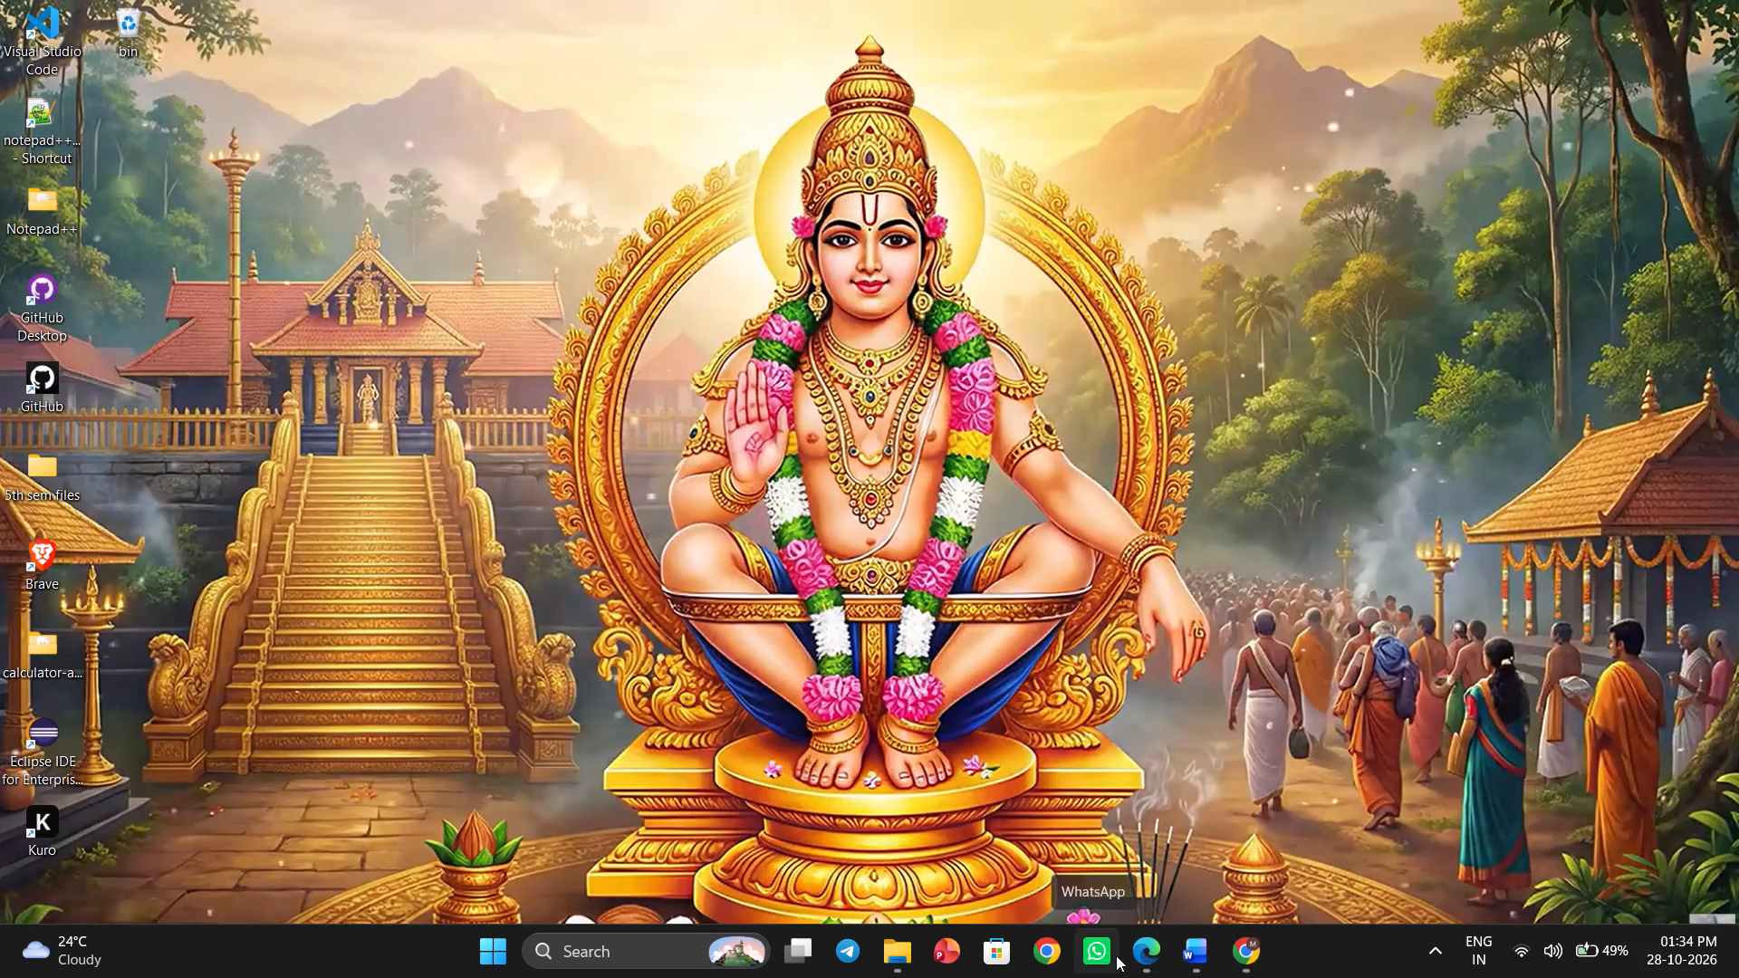
pyautogui.click(889, 950)
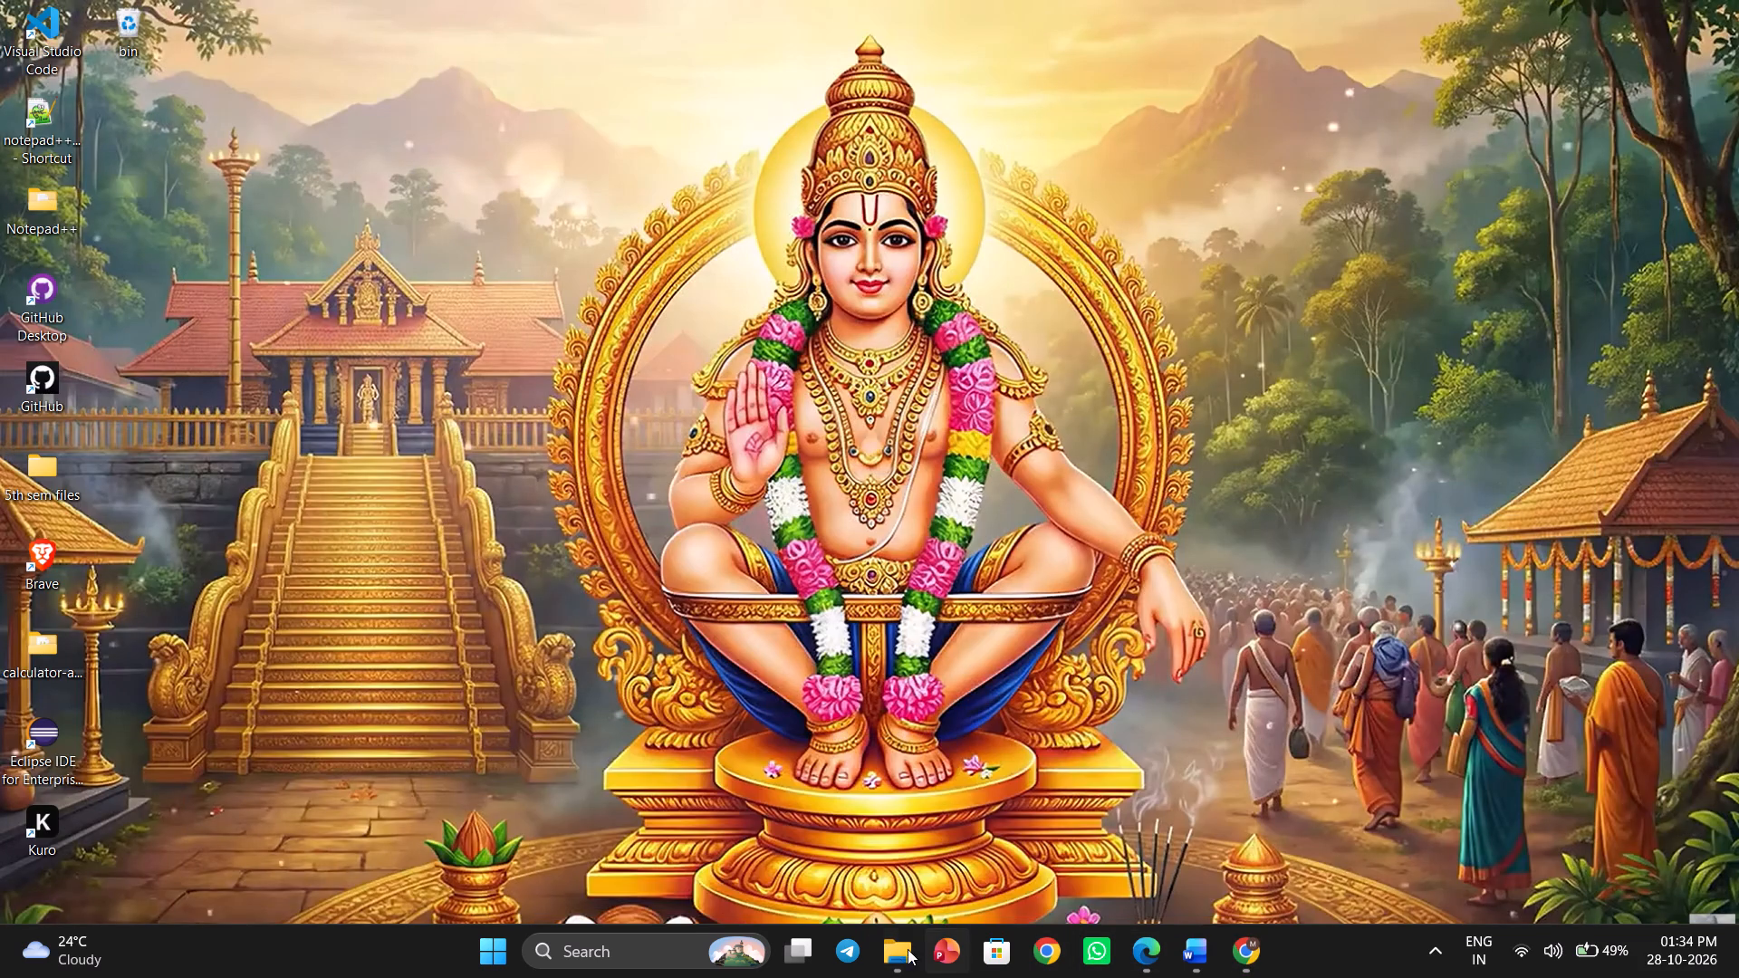
pyautogui.click(937, 845)
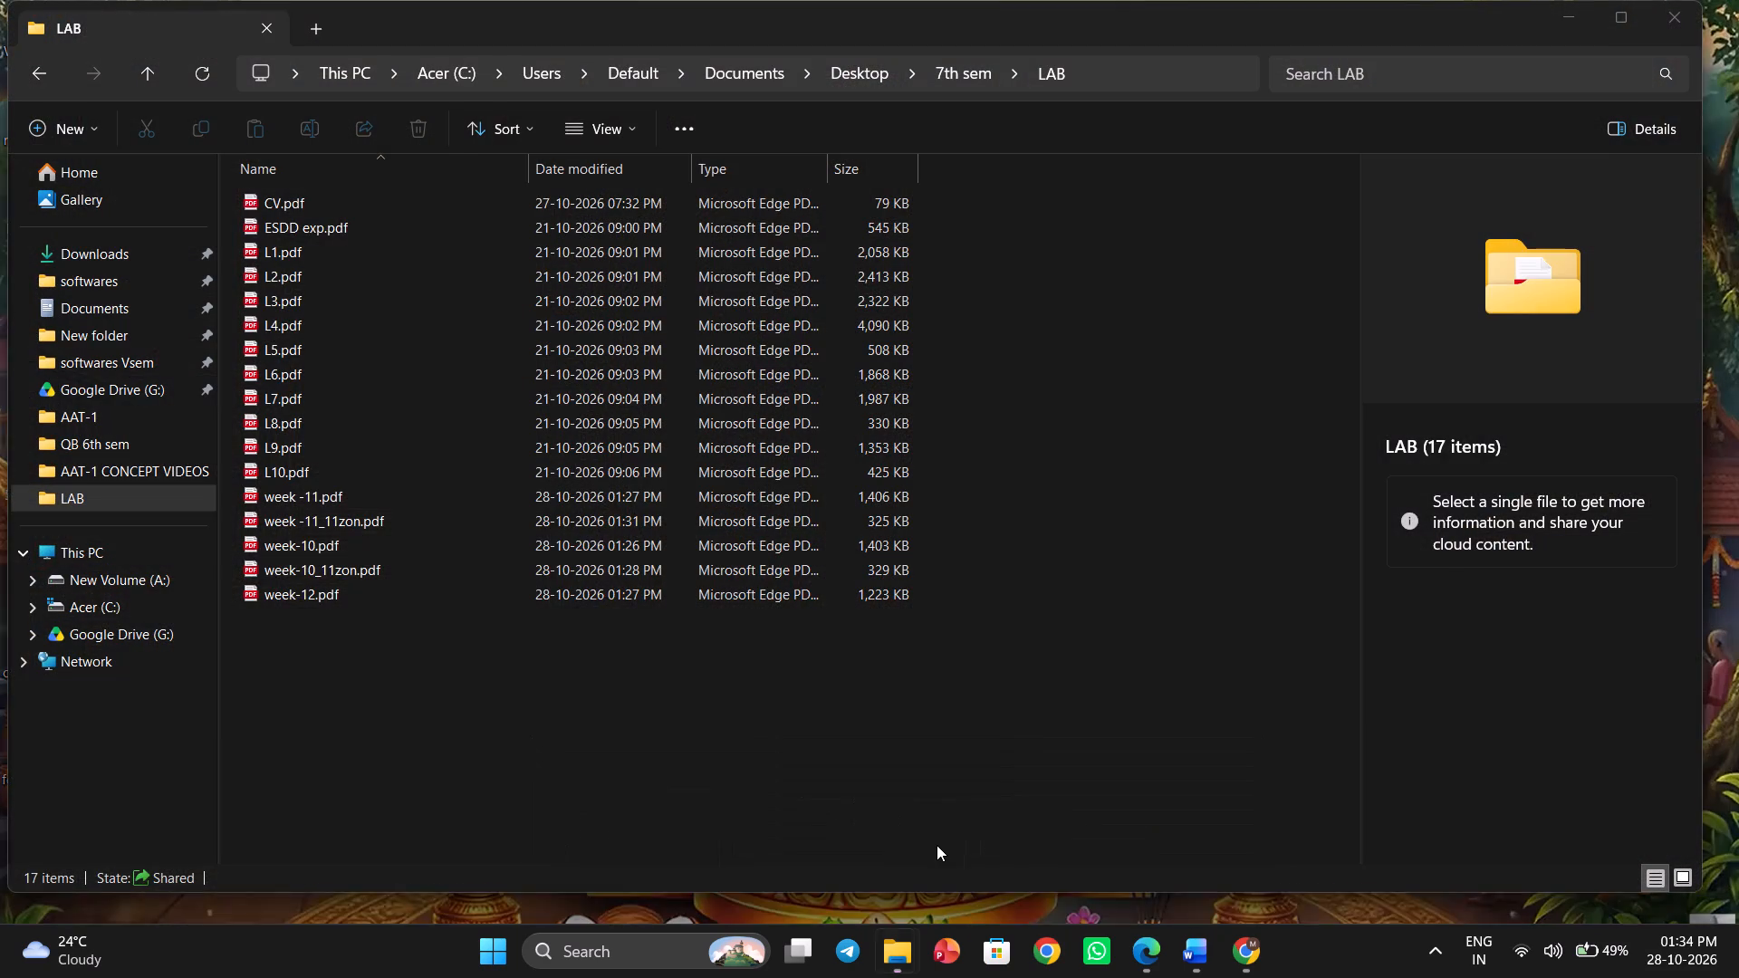
pyautogui.moveTo(292, 657); pyautogui.dragTo(293, 625)
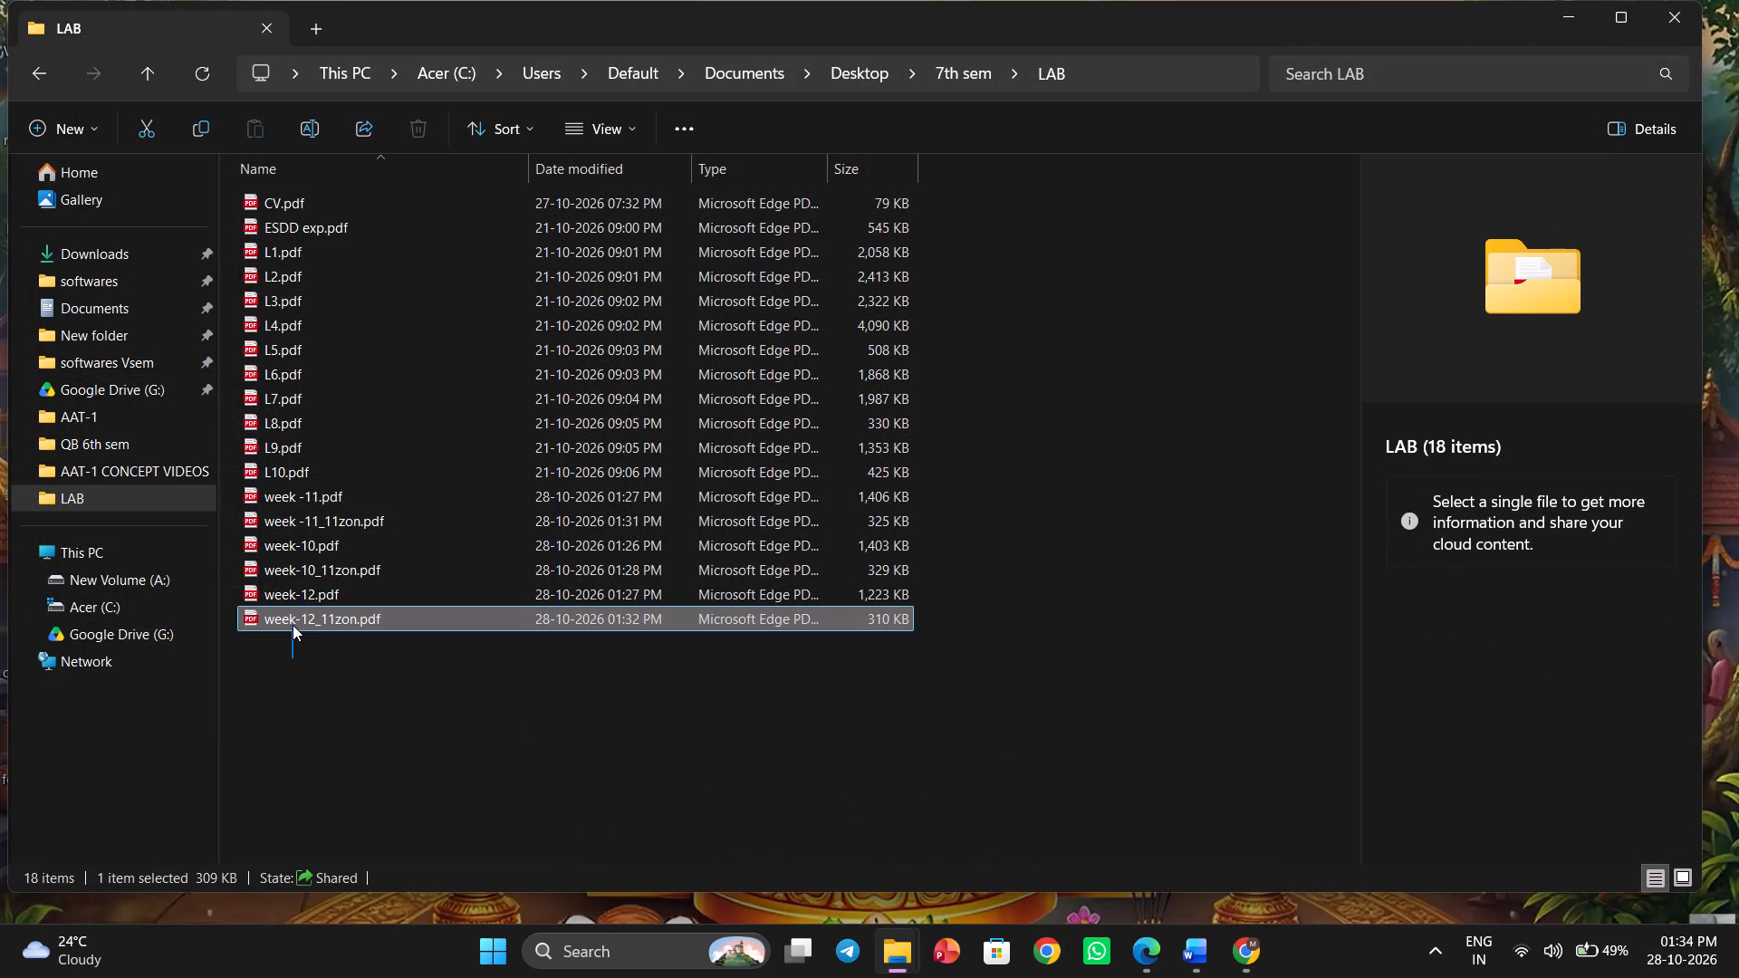
pyautogui.moveTo(293, 625); pyautogui.dragTo(294, 624)
pyautogui.hotkey('shift', 'Delete')
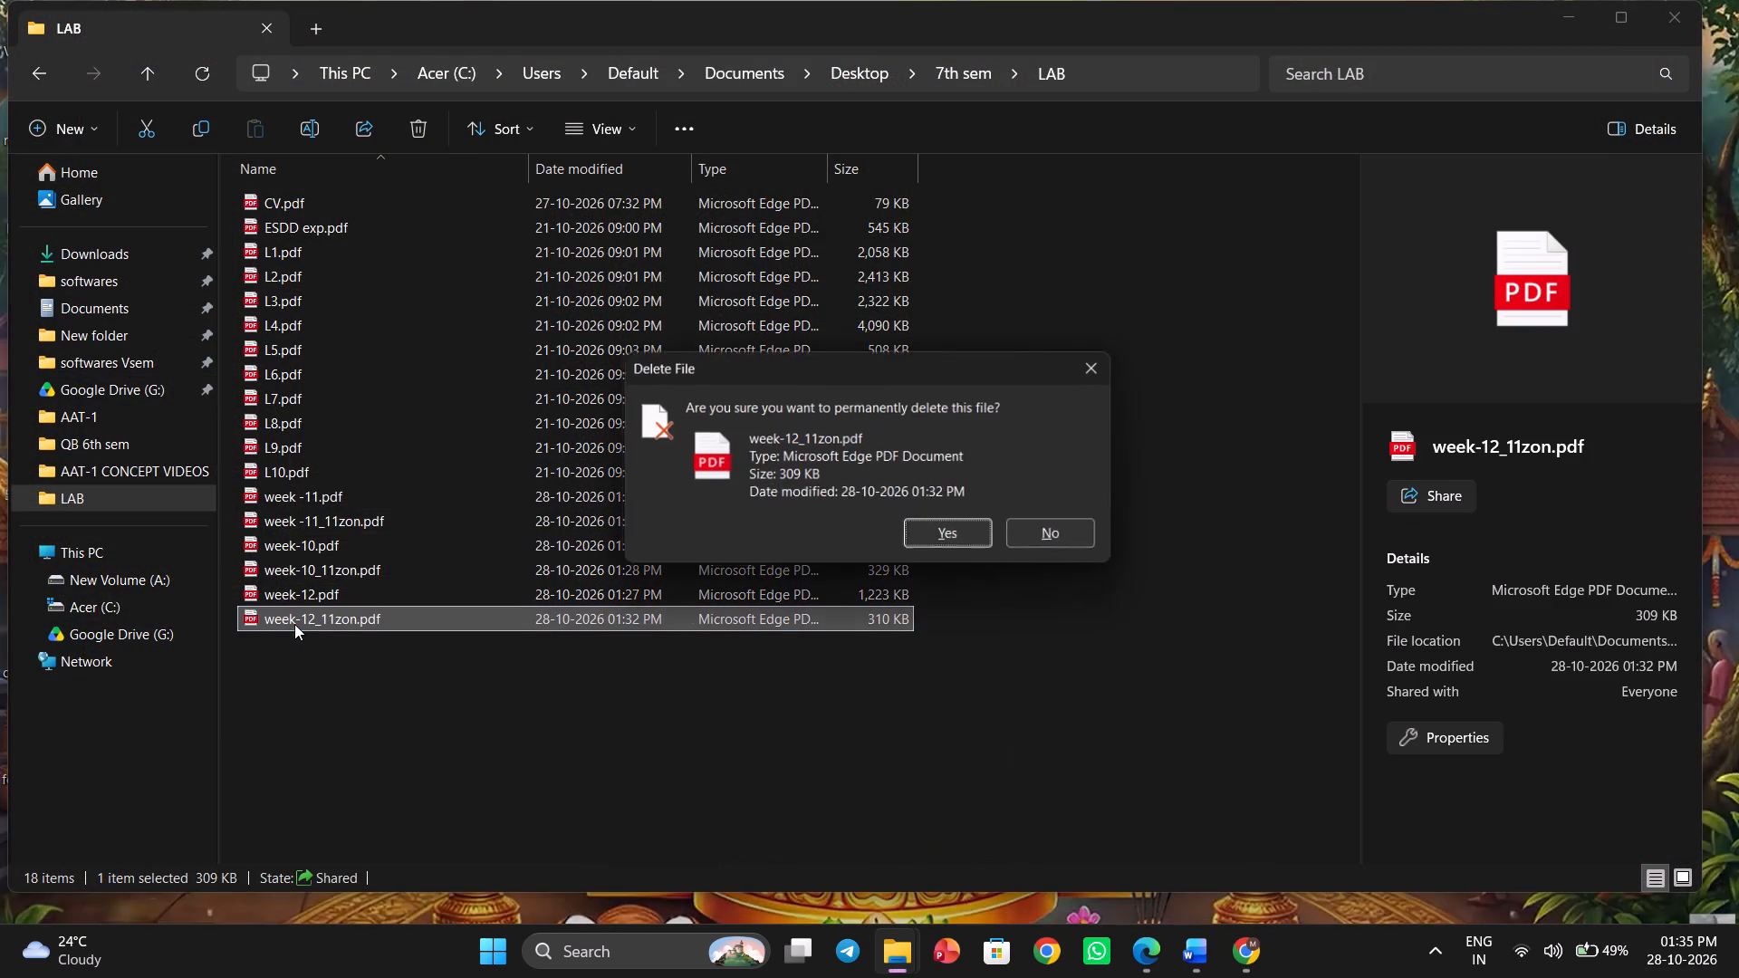
pyautogui.press('Return')
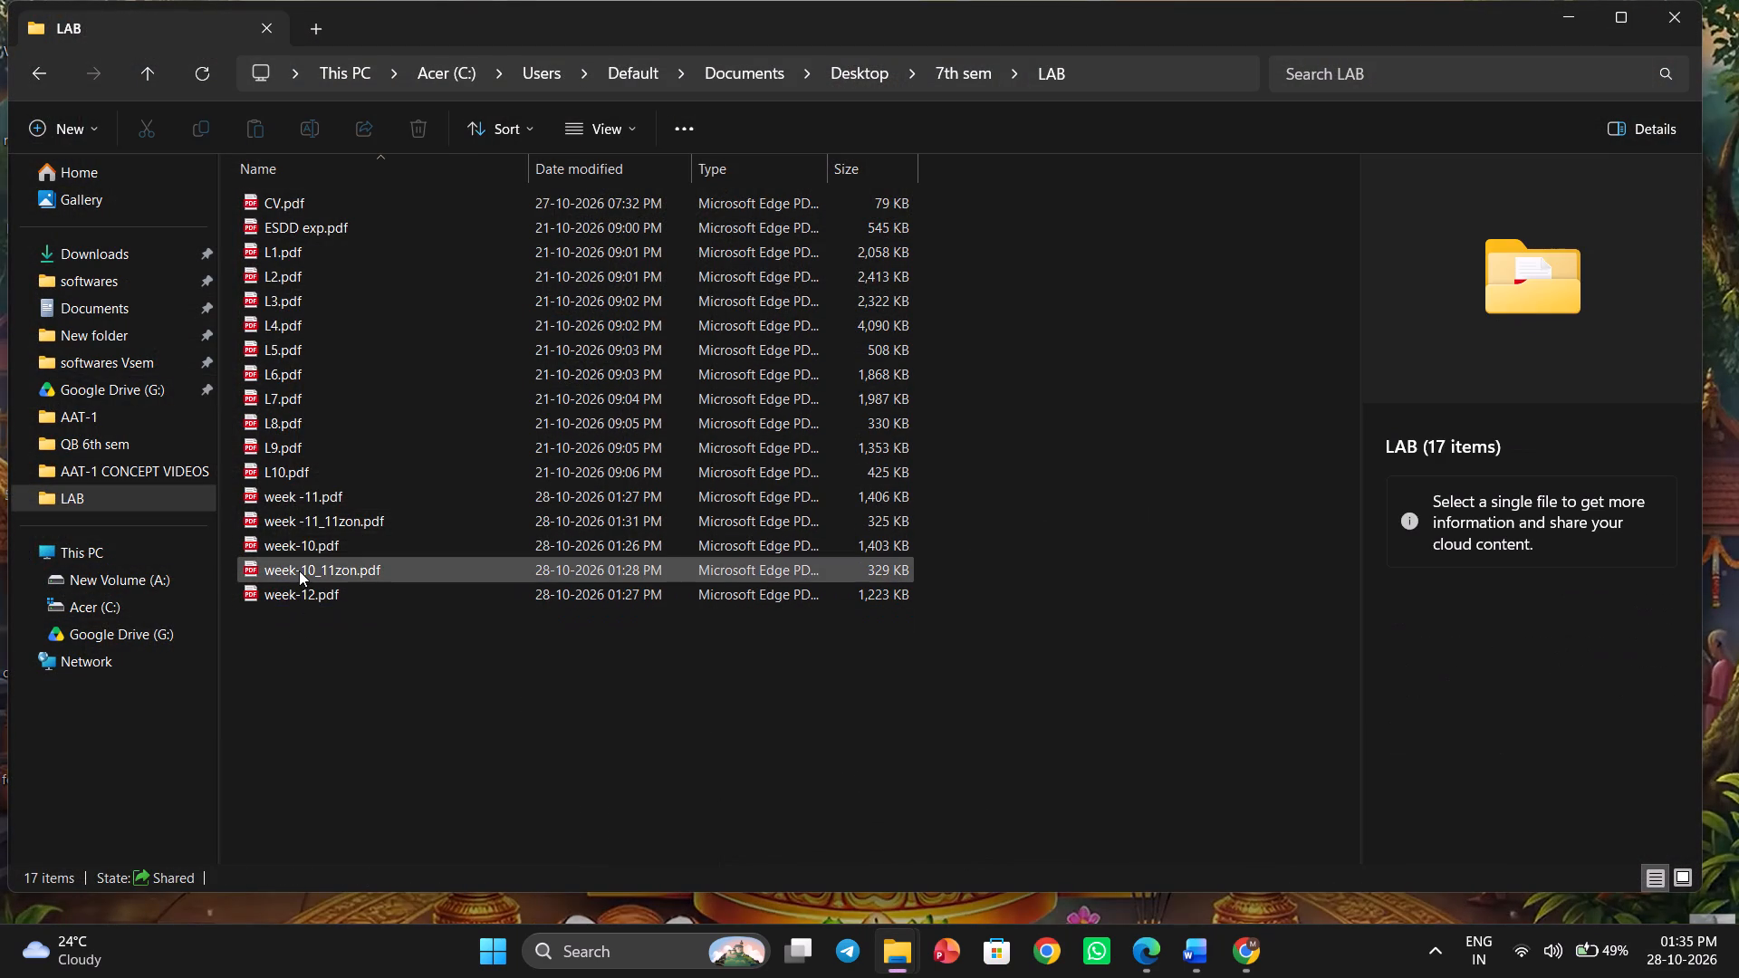
pyautogui.click(299, 570)
pyautogui.hotkey('shift', 'Delete')
pyautogui.press('Return')
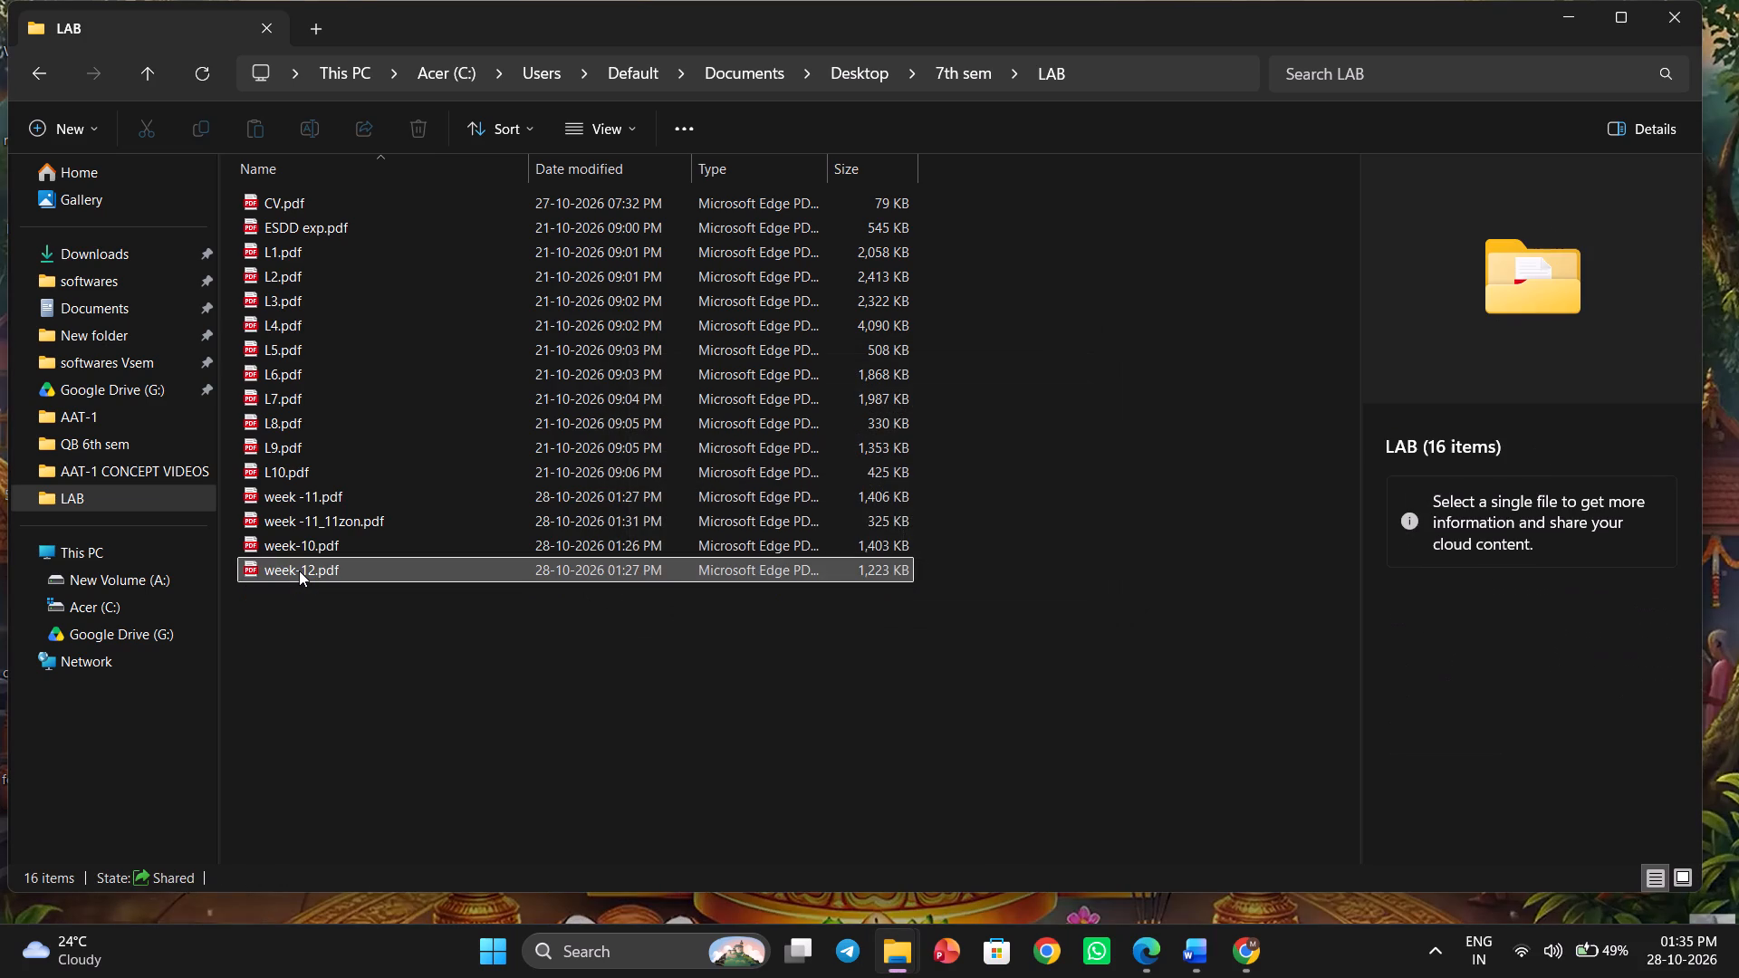
pyautogui.click(331, 526)
pyautogui.hotkey('shift', 'Delete')
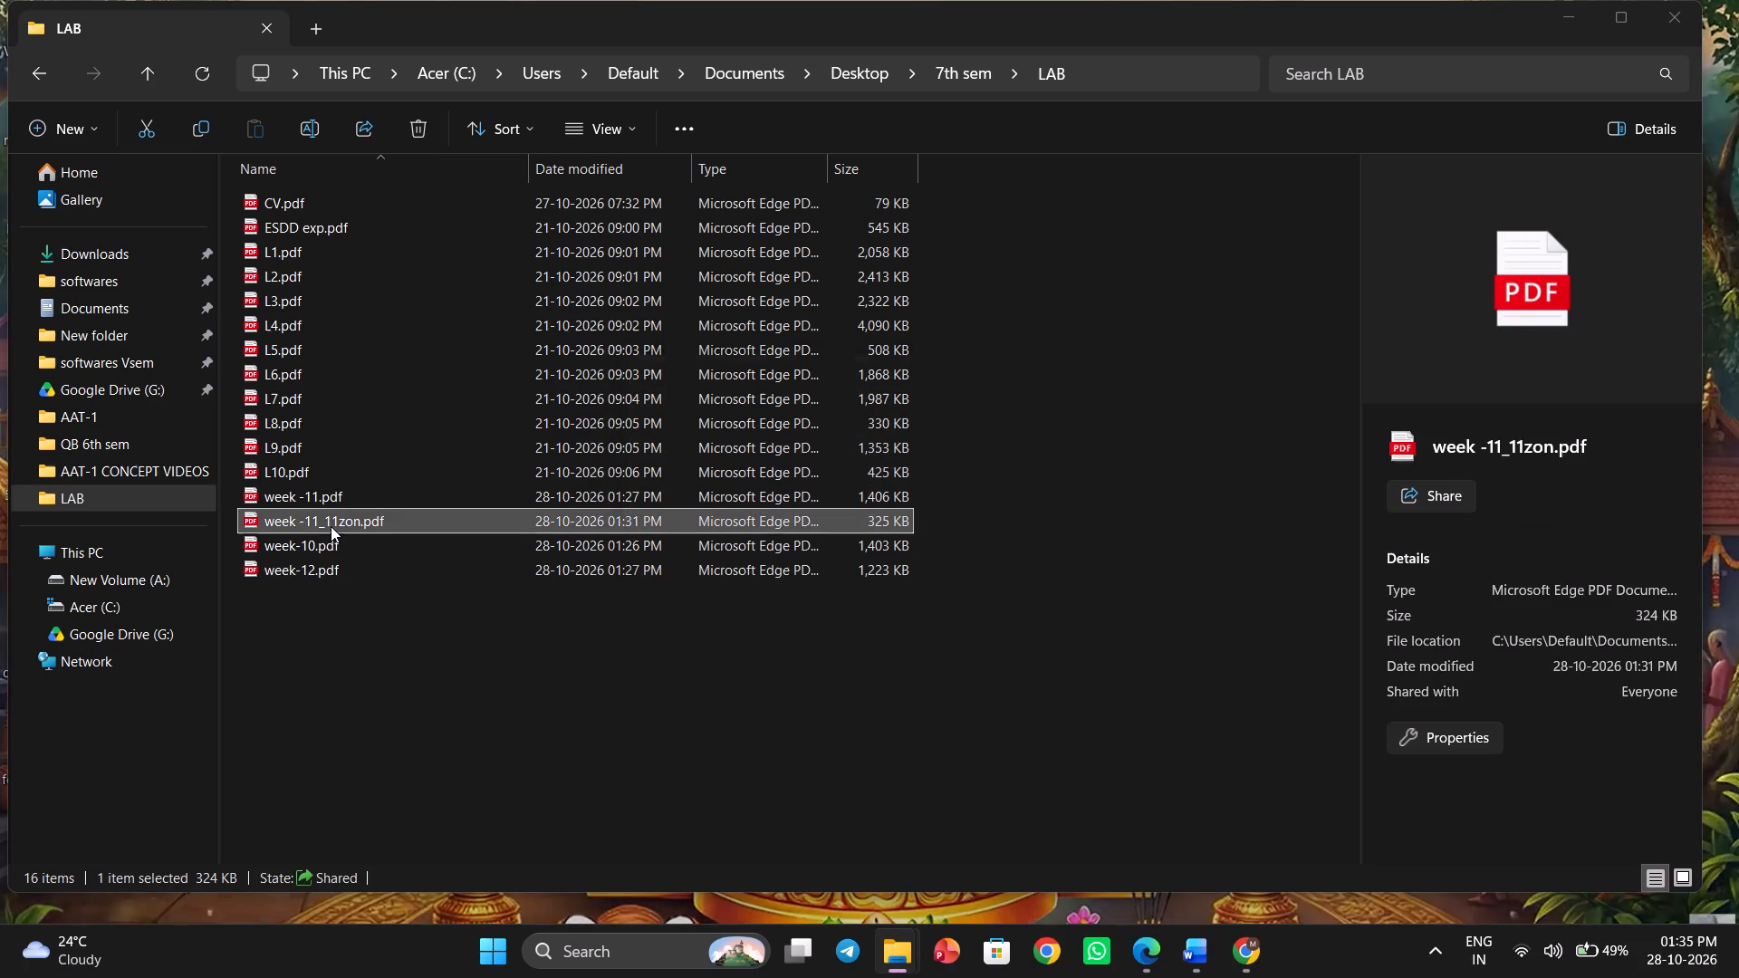
pyautogui.press('Return')
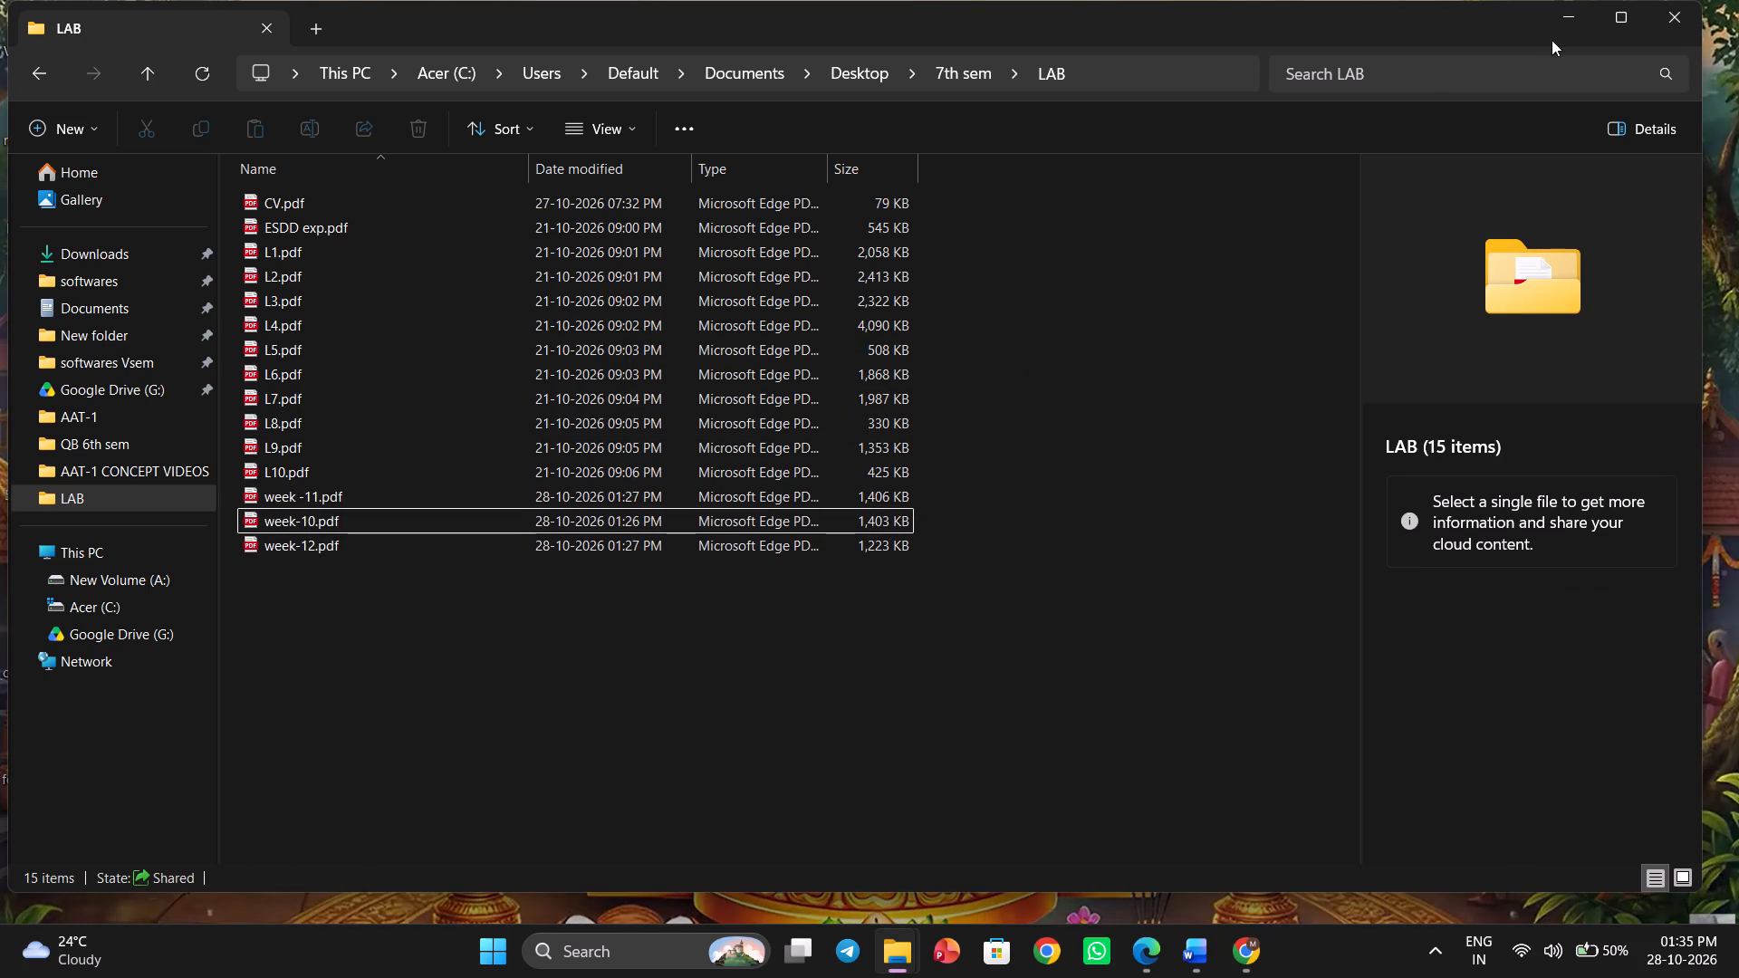
pyautogui.click(1683, 27)
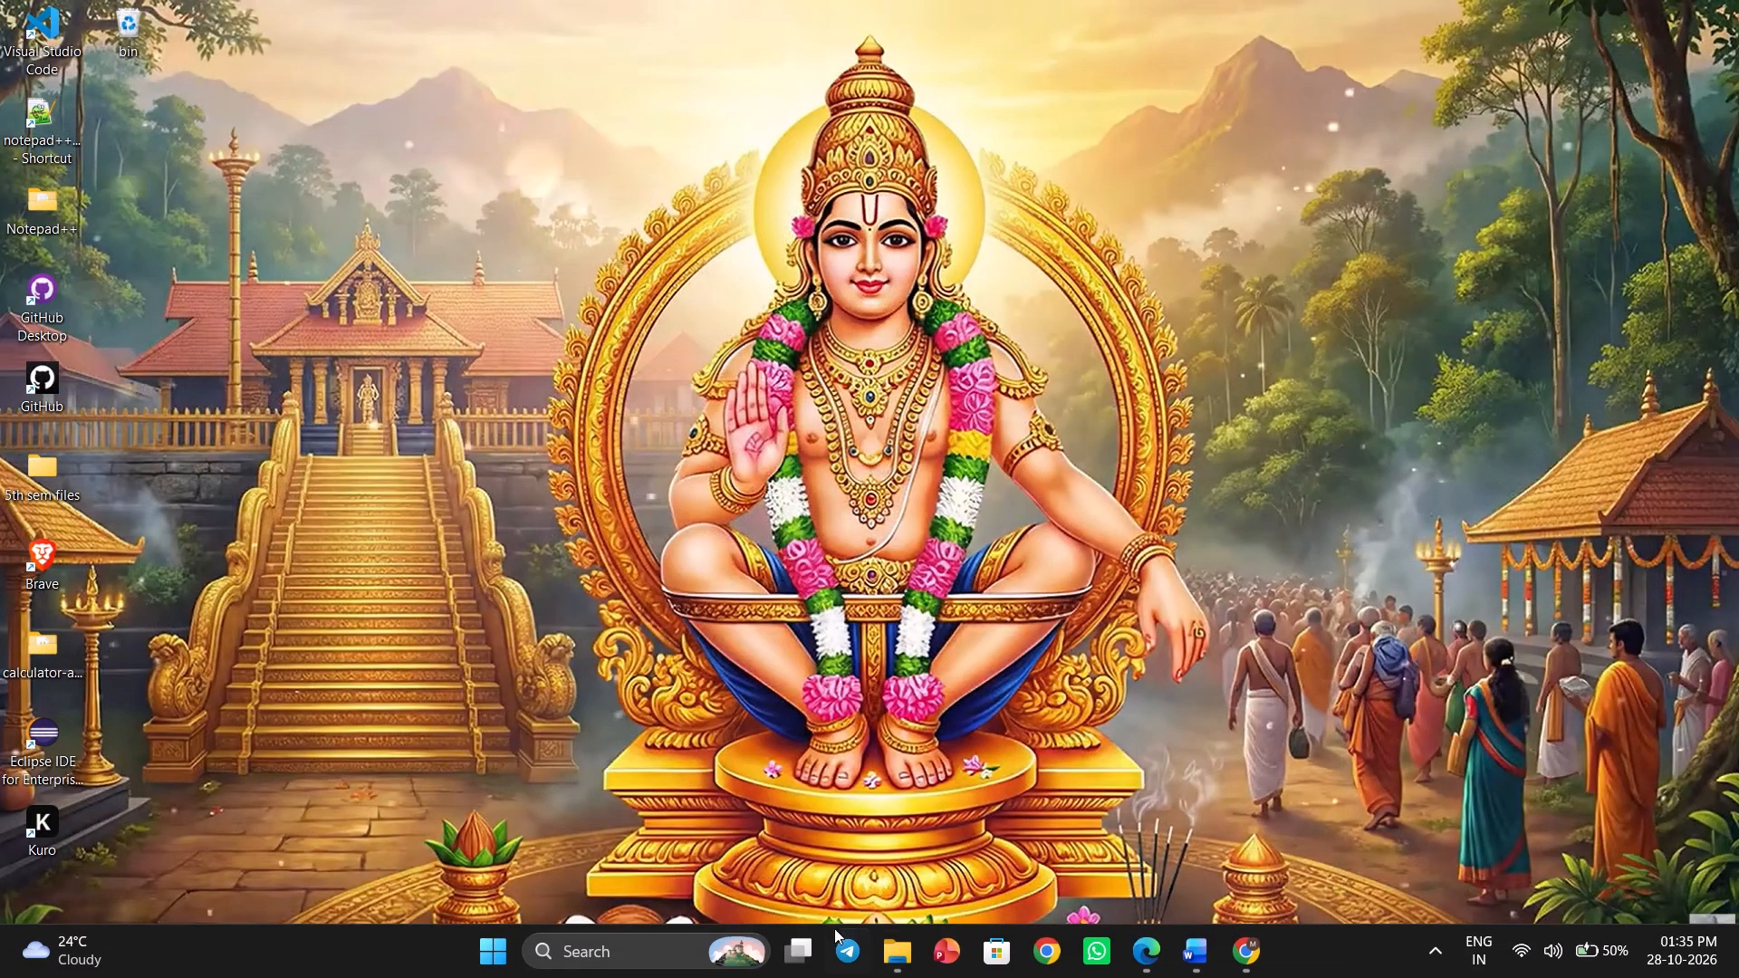
# Switch to MRE AAT-I.docx in Word and remove the blank lines above "Step 2: Substitute m = 2, n = 1" in Problem 3.
pyautogui.click(1181, 944)
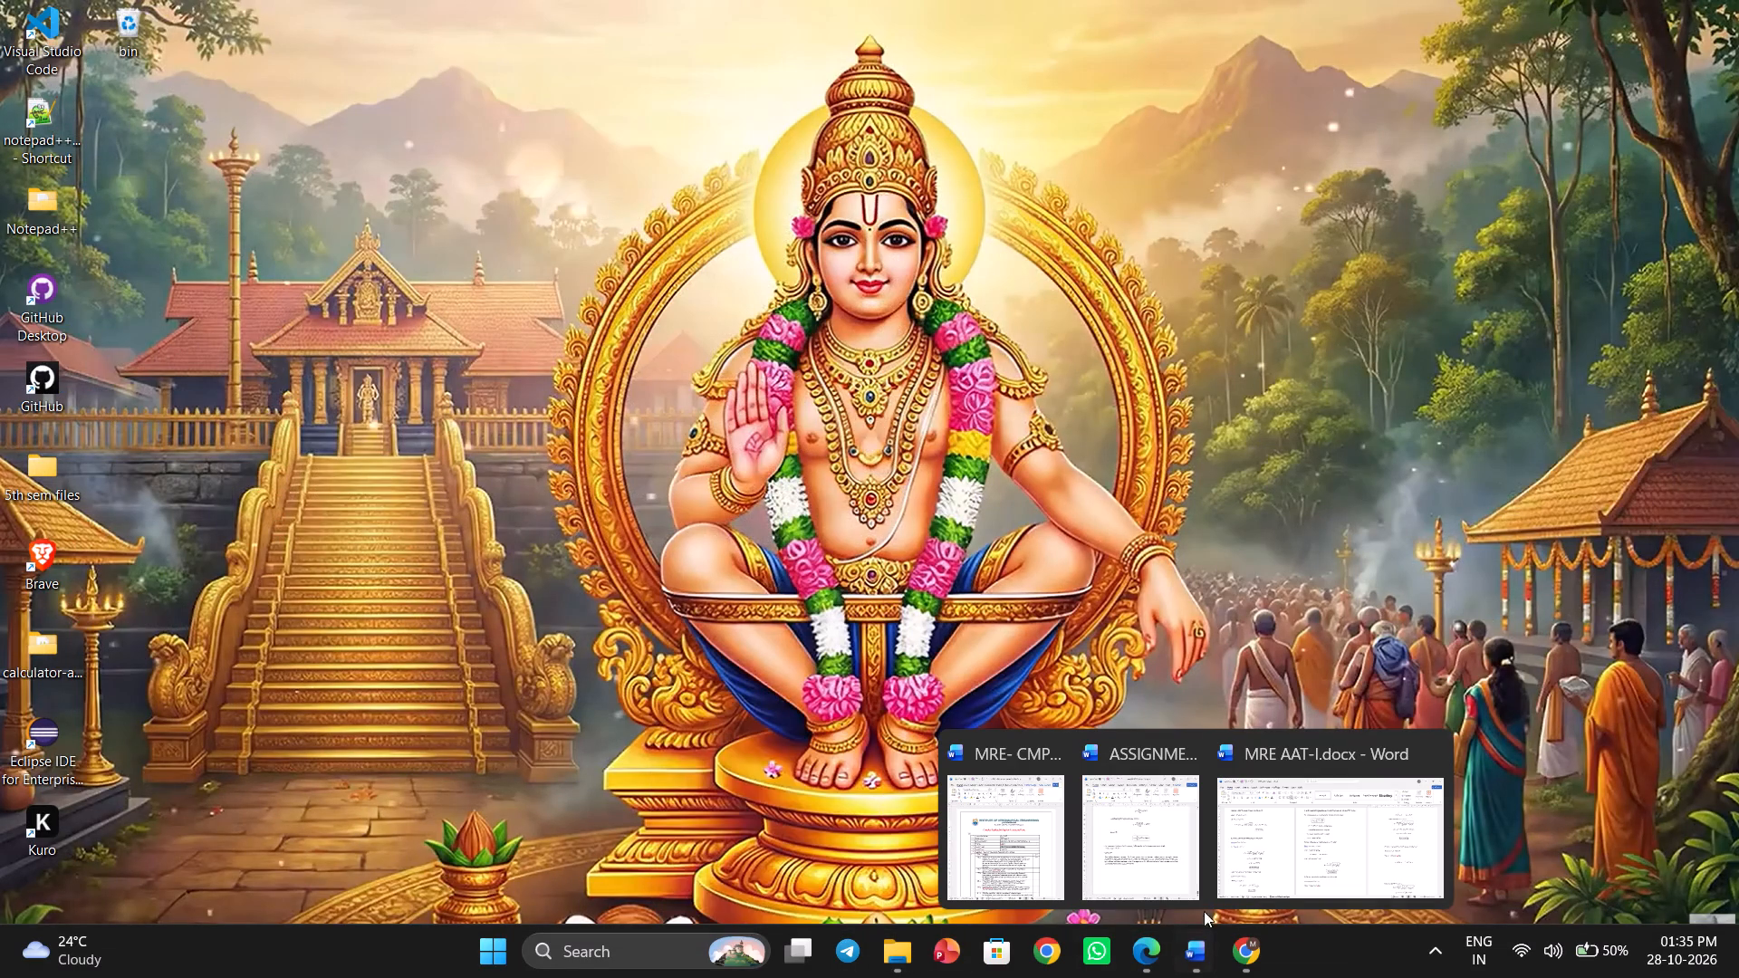
pyautogui.click(1249, 845)
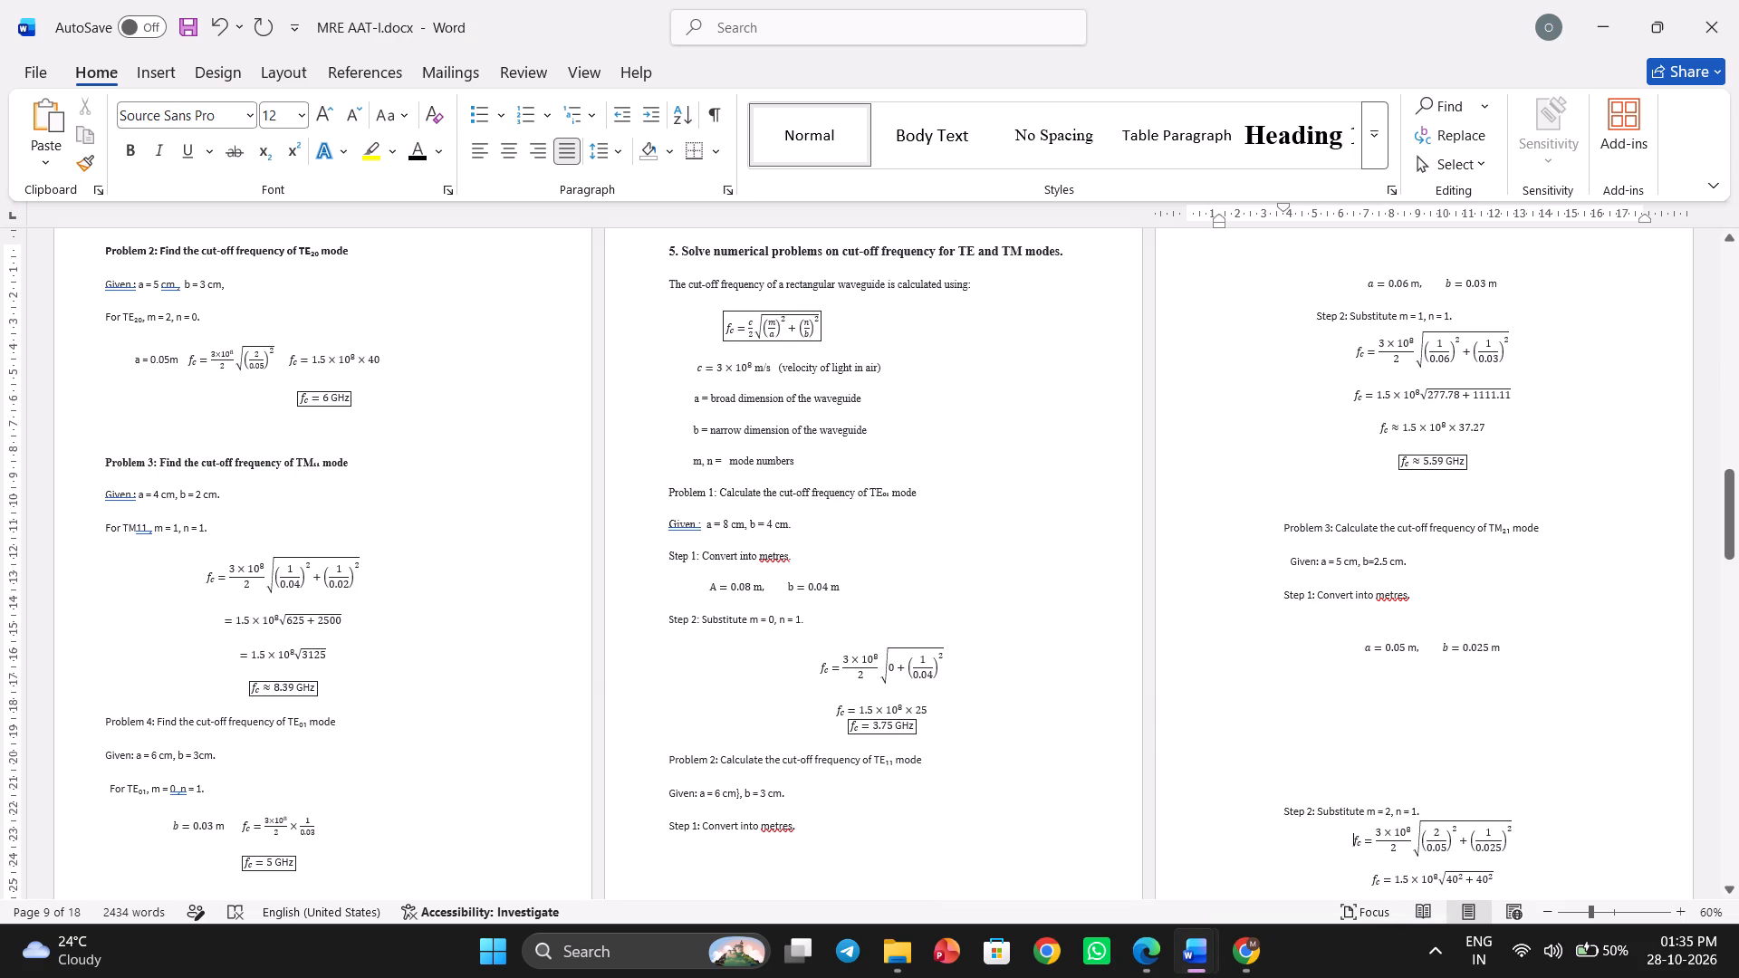
pyautogui.scroll(-1, 1017, 482)
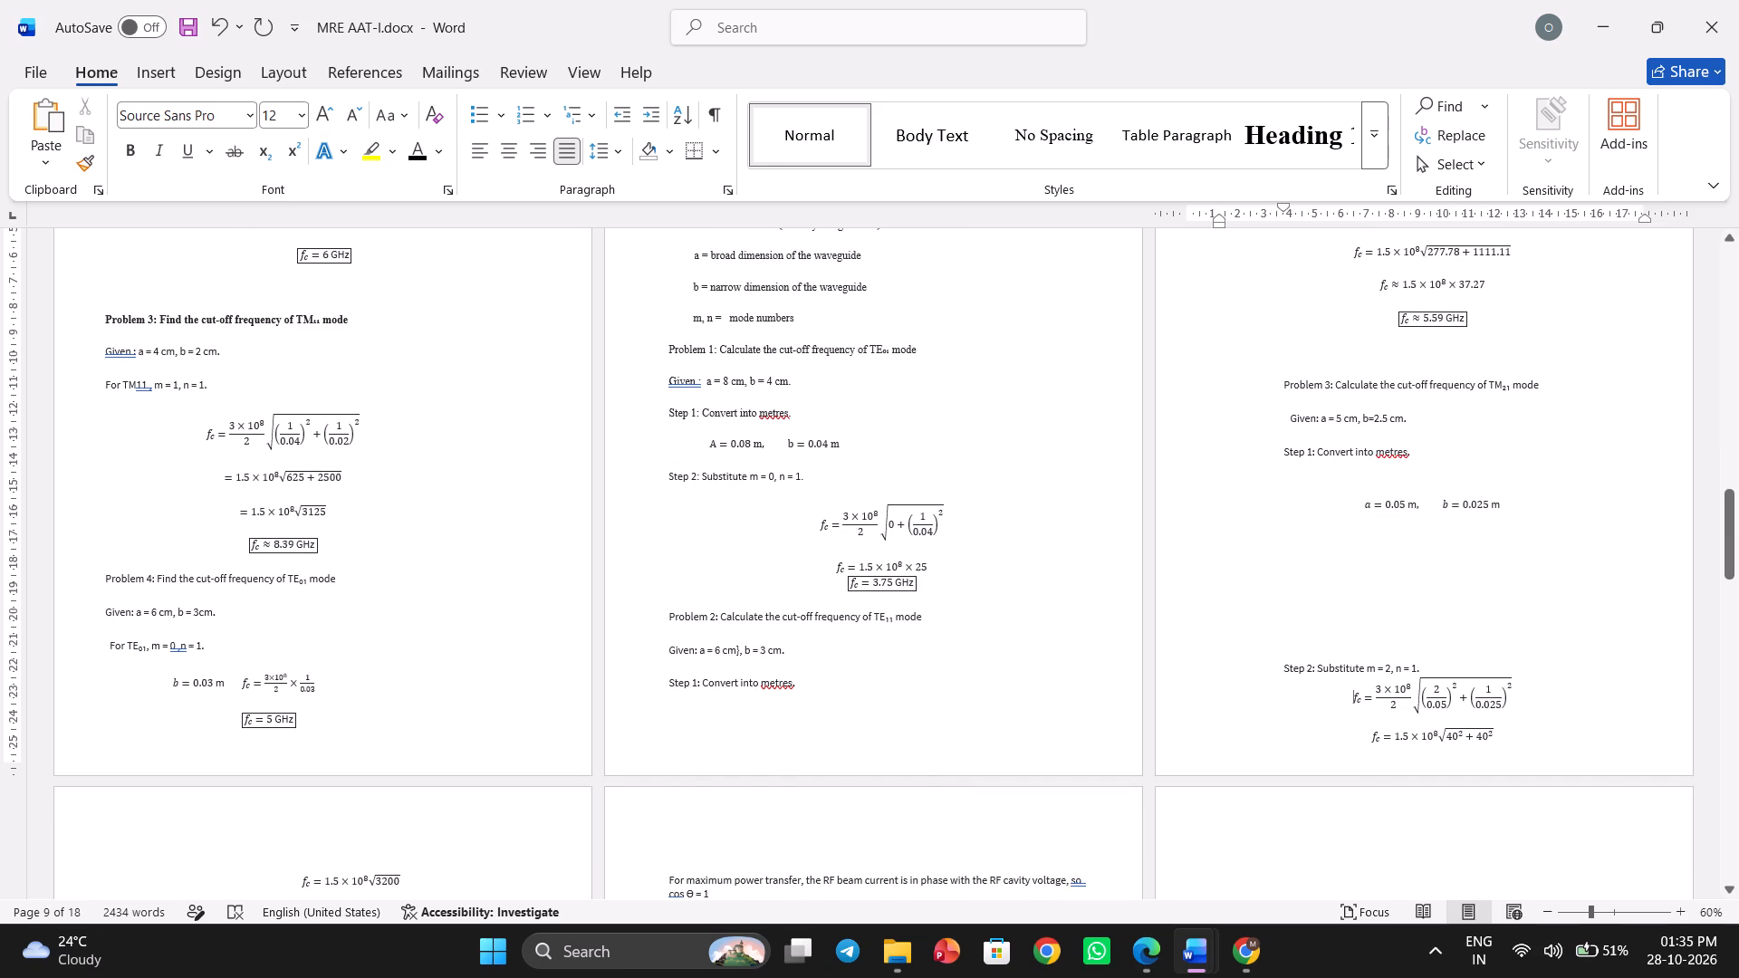
pyautogui.moveTo(1337, 617); pyautogui.dragTo(1321, 545)
pyautogui.press('BackSpace')
pyautogui.press('BackSpace')
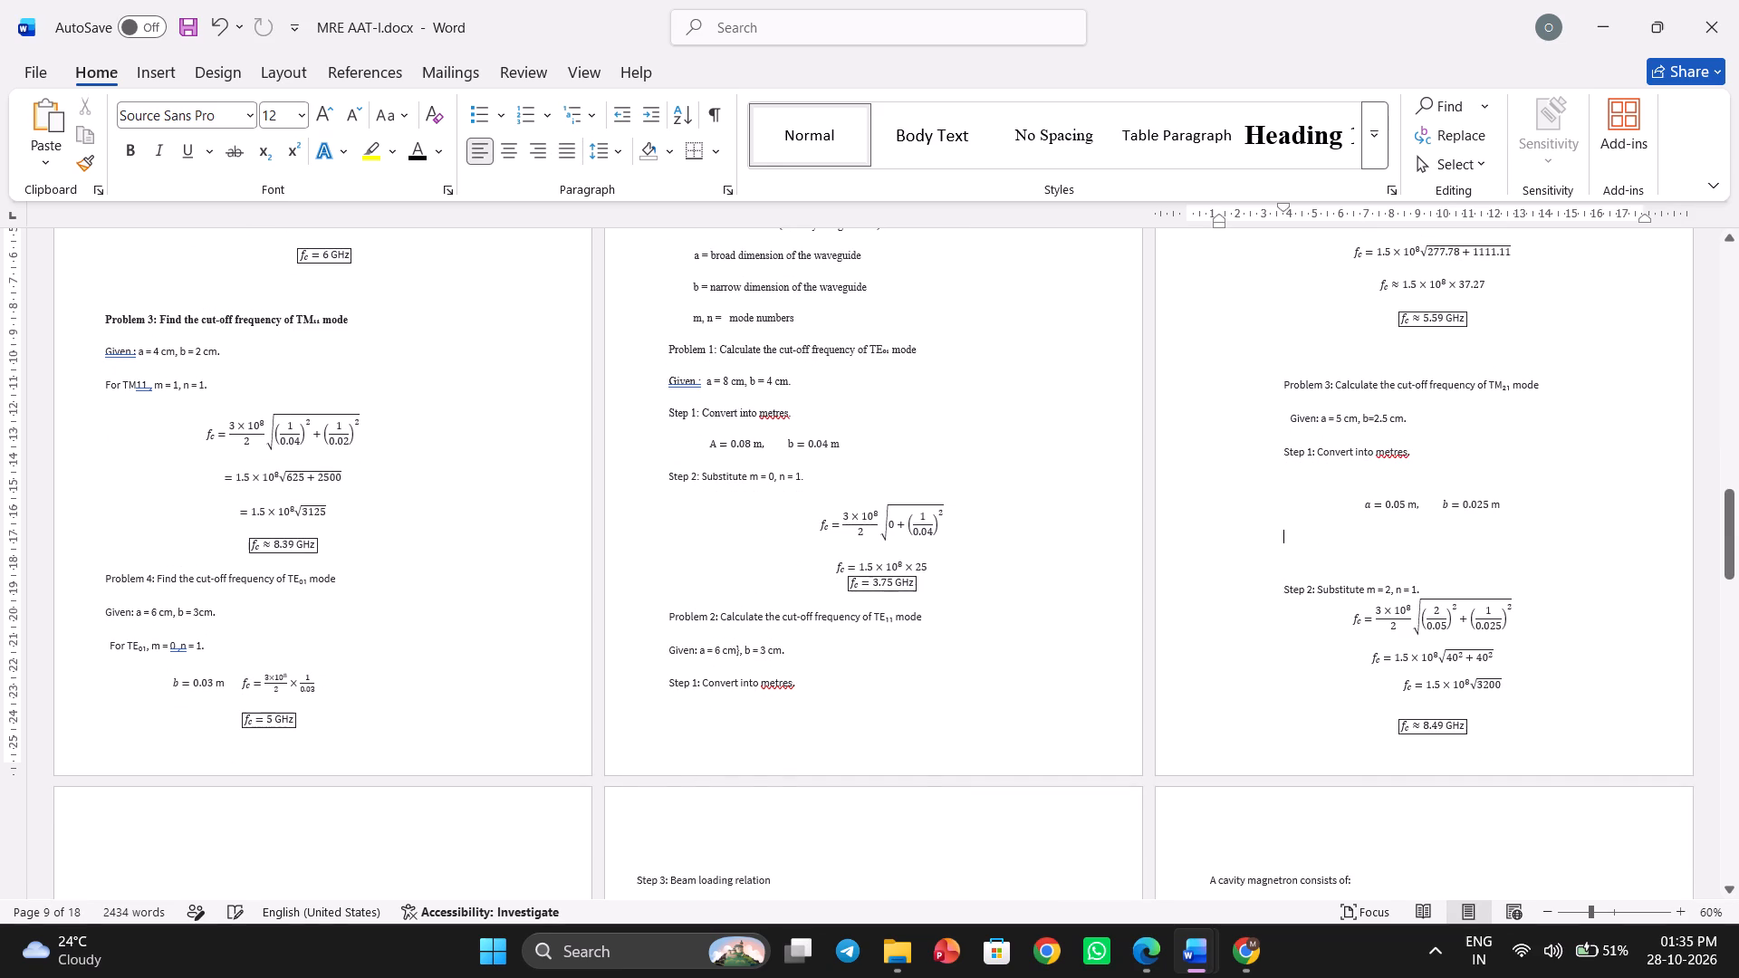
pyautogui.press('BackSpace')
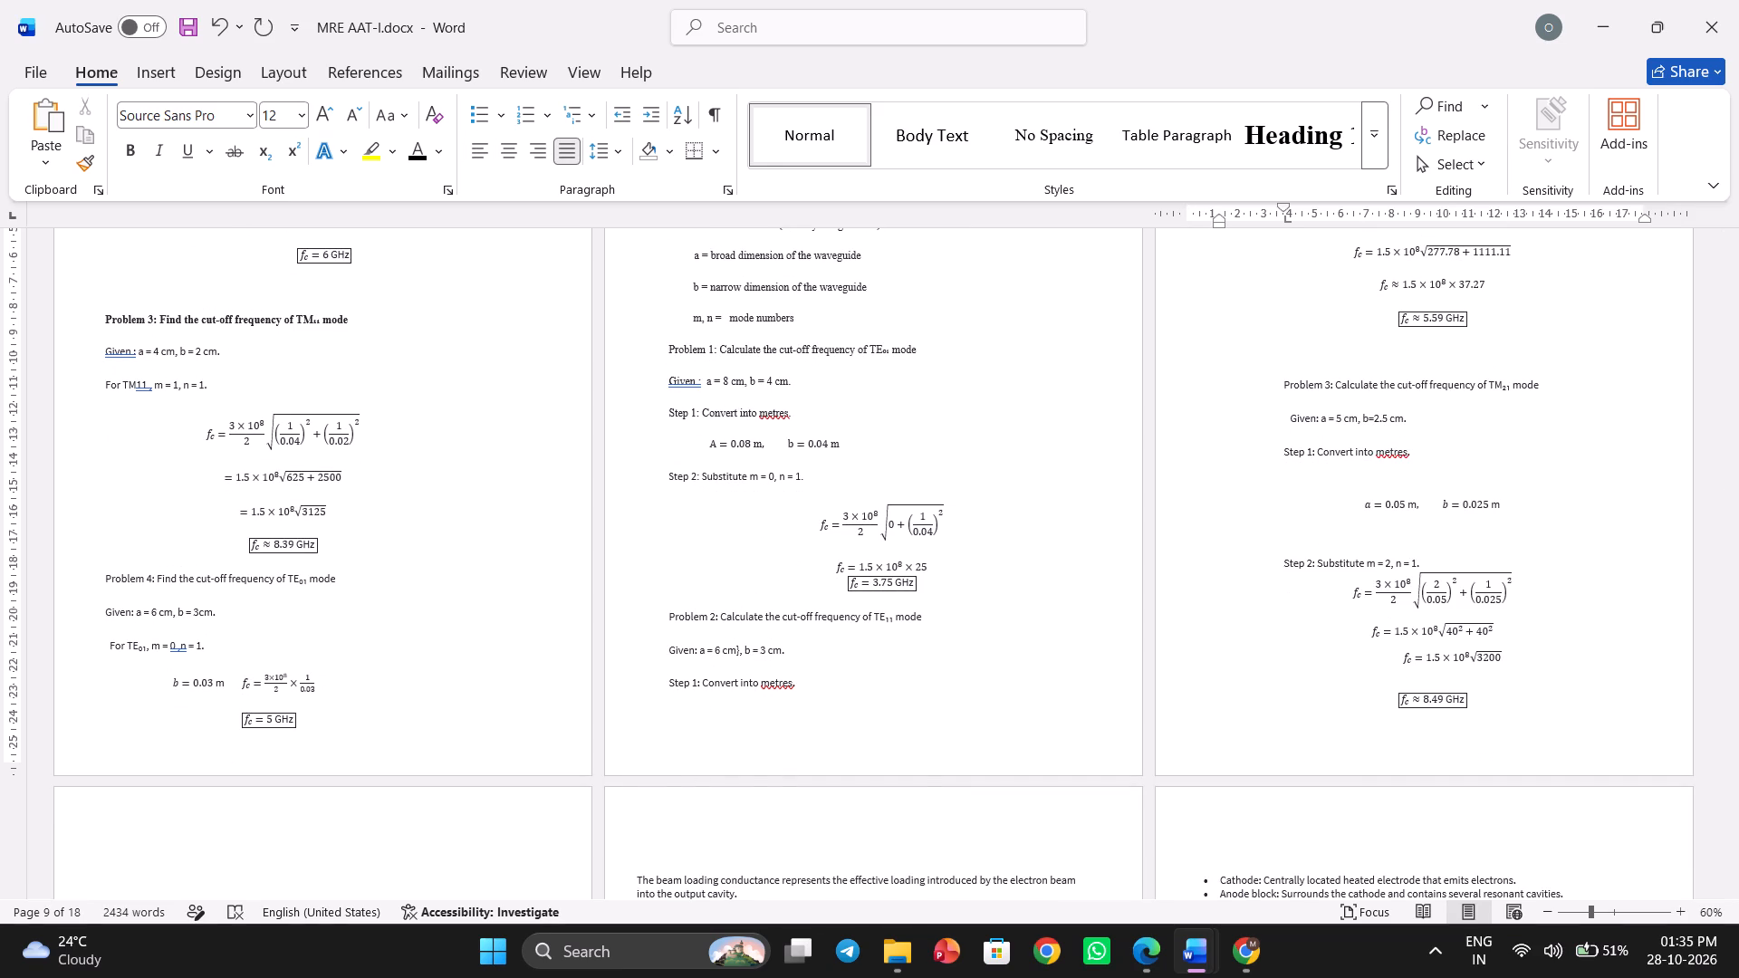
pyautogui.press('Down')
pyautogui.press('BackSpace')
pyautogui.press('BackSpace')
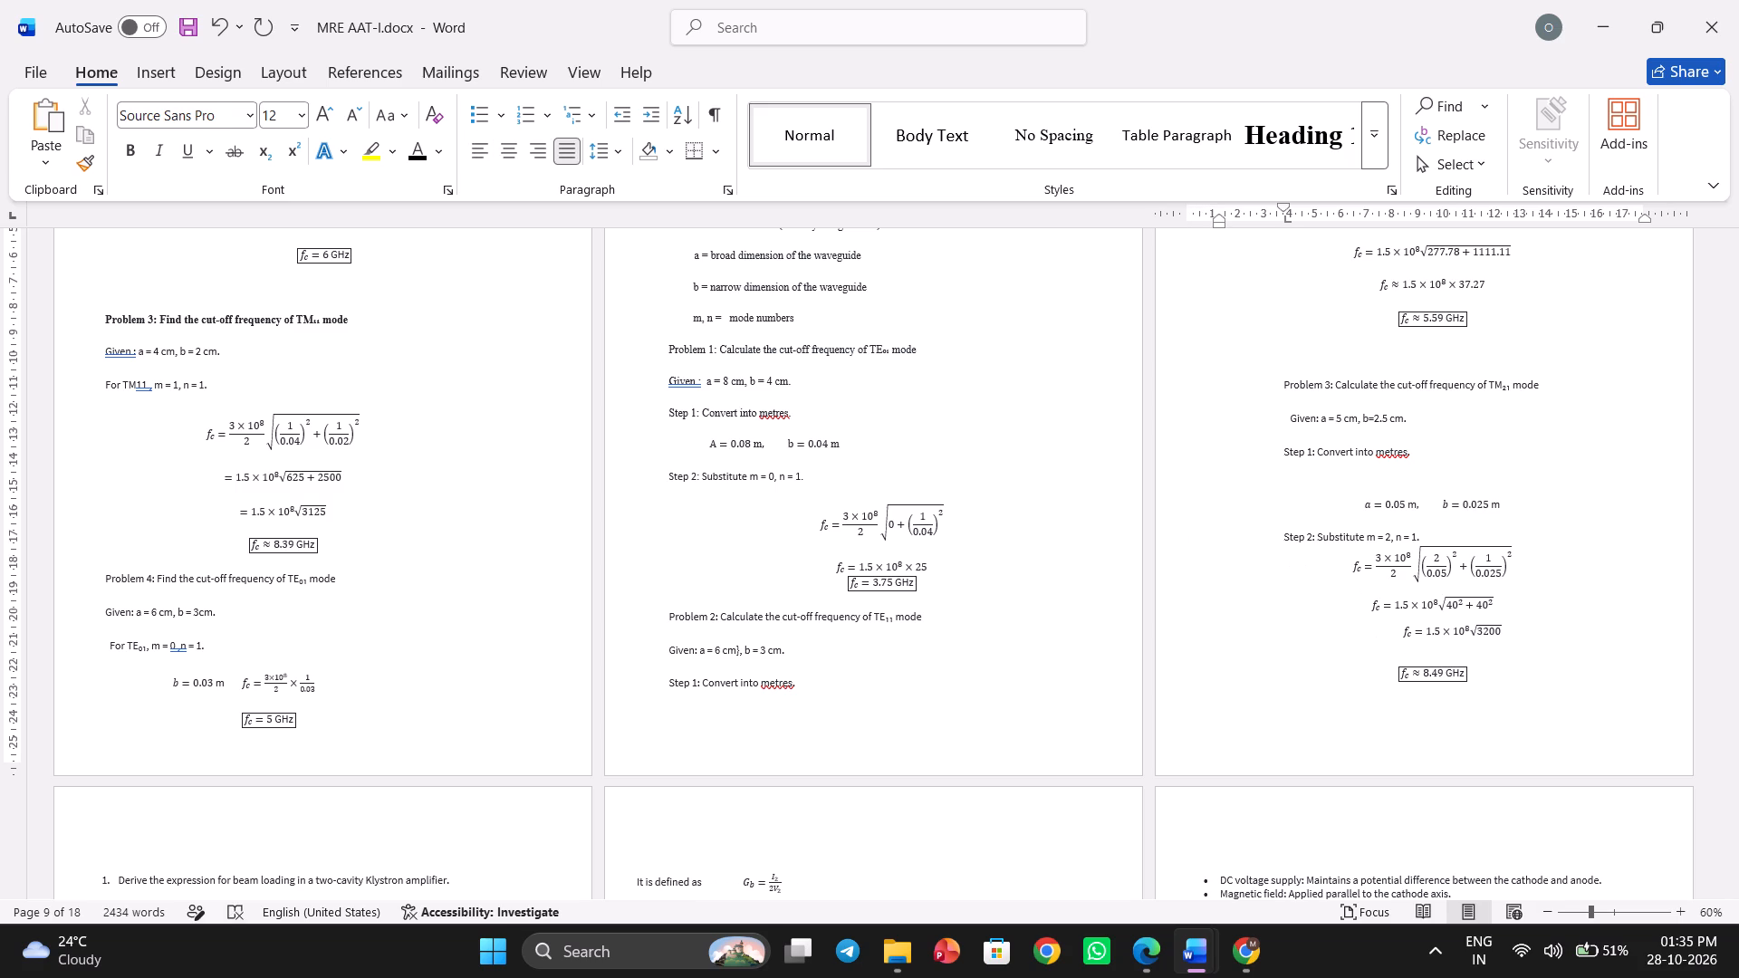
pyautogui.scroll(-1, 1217, 653)
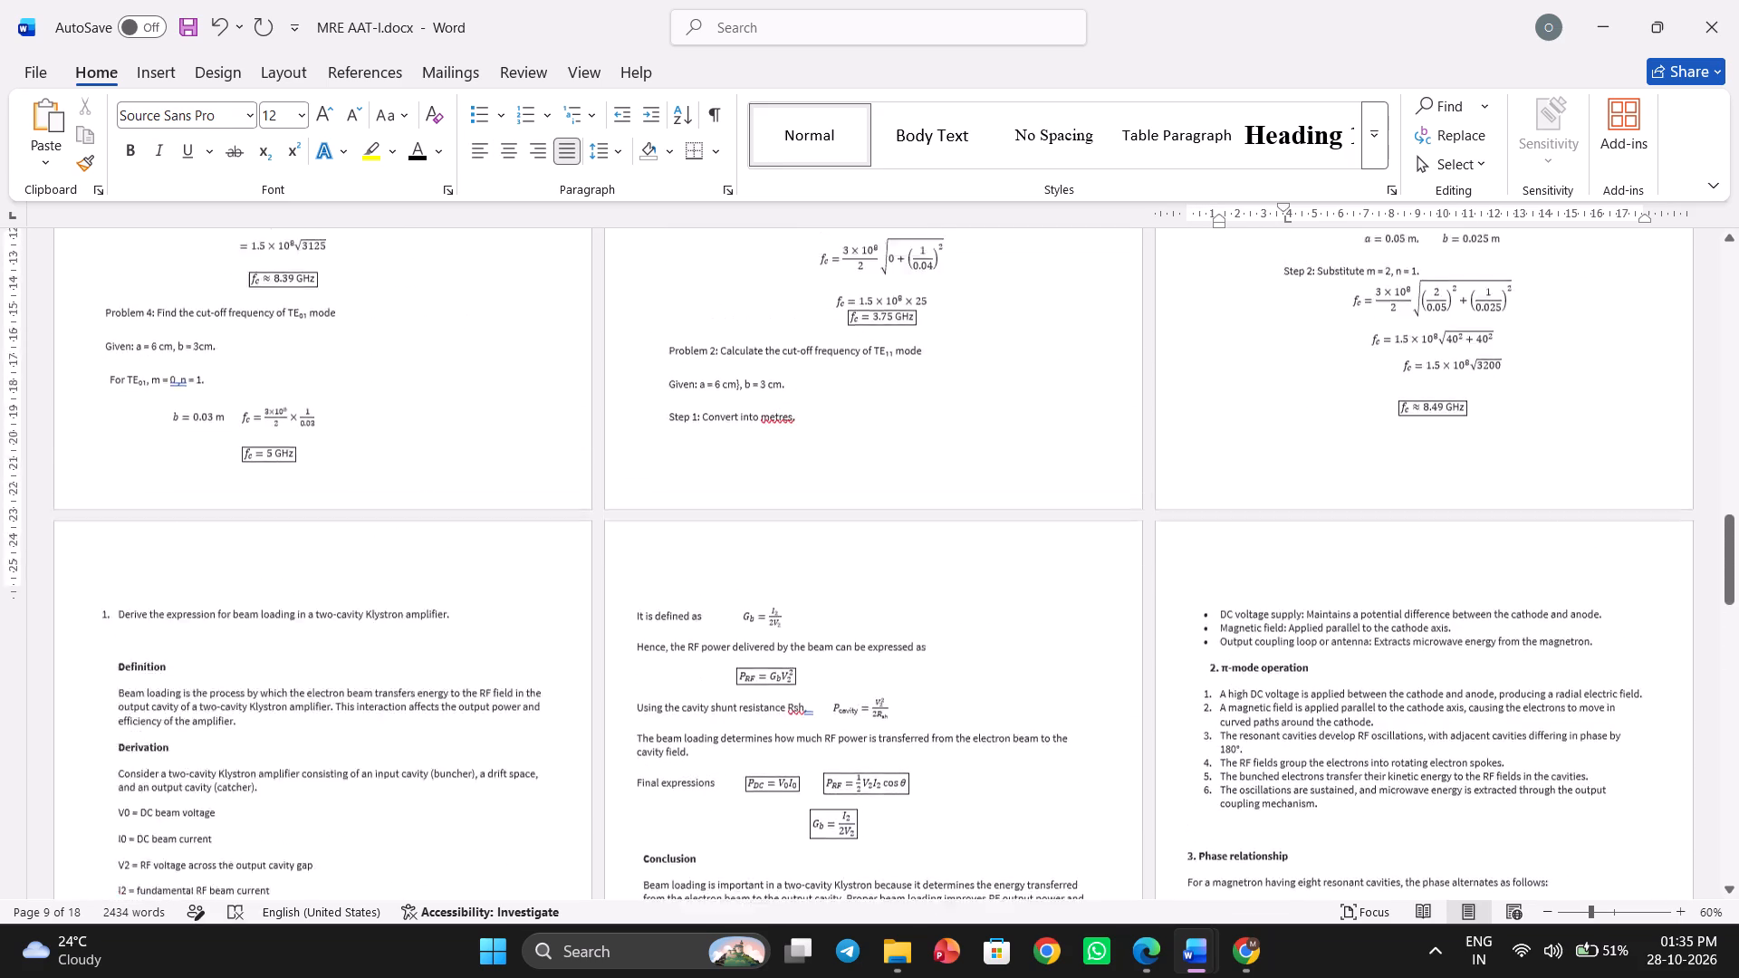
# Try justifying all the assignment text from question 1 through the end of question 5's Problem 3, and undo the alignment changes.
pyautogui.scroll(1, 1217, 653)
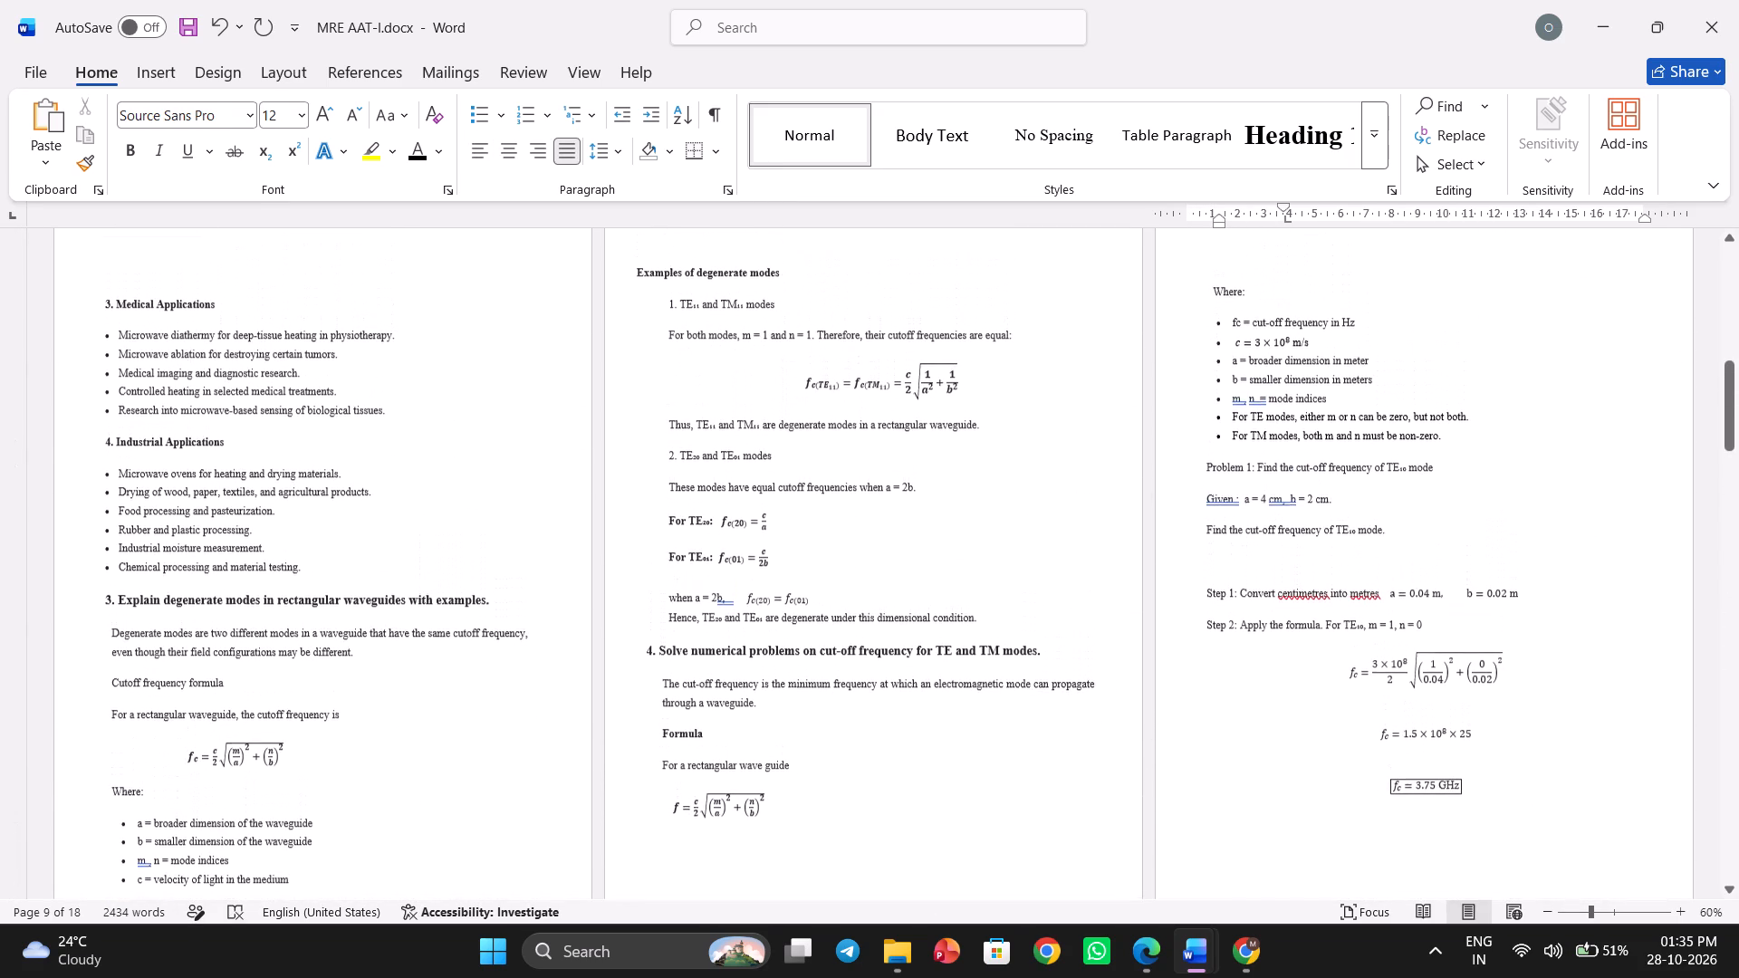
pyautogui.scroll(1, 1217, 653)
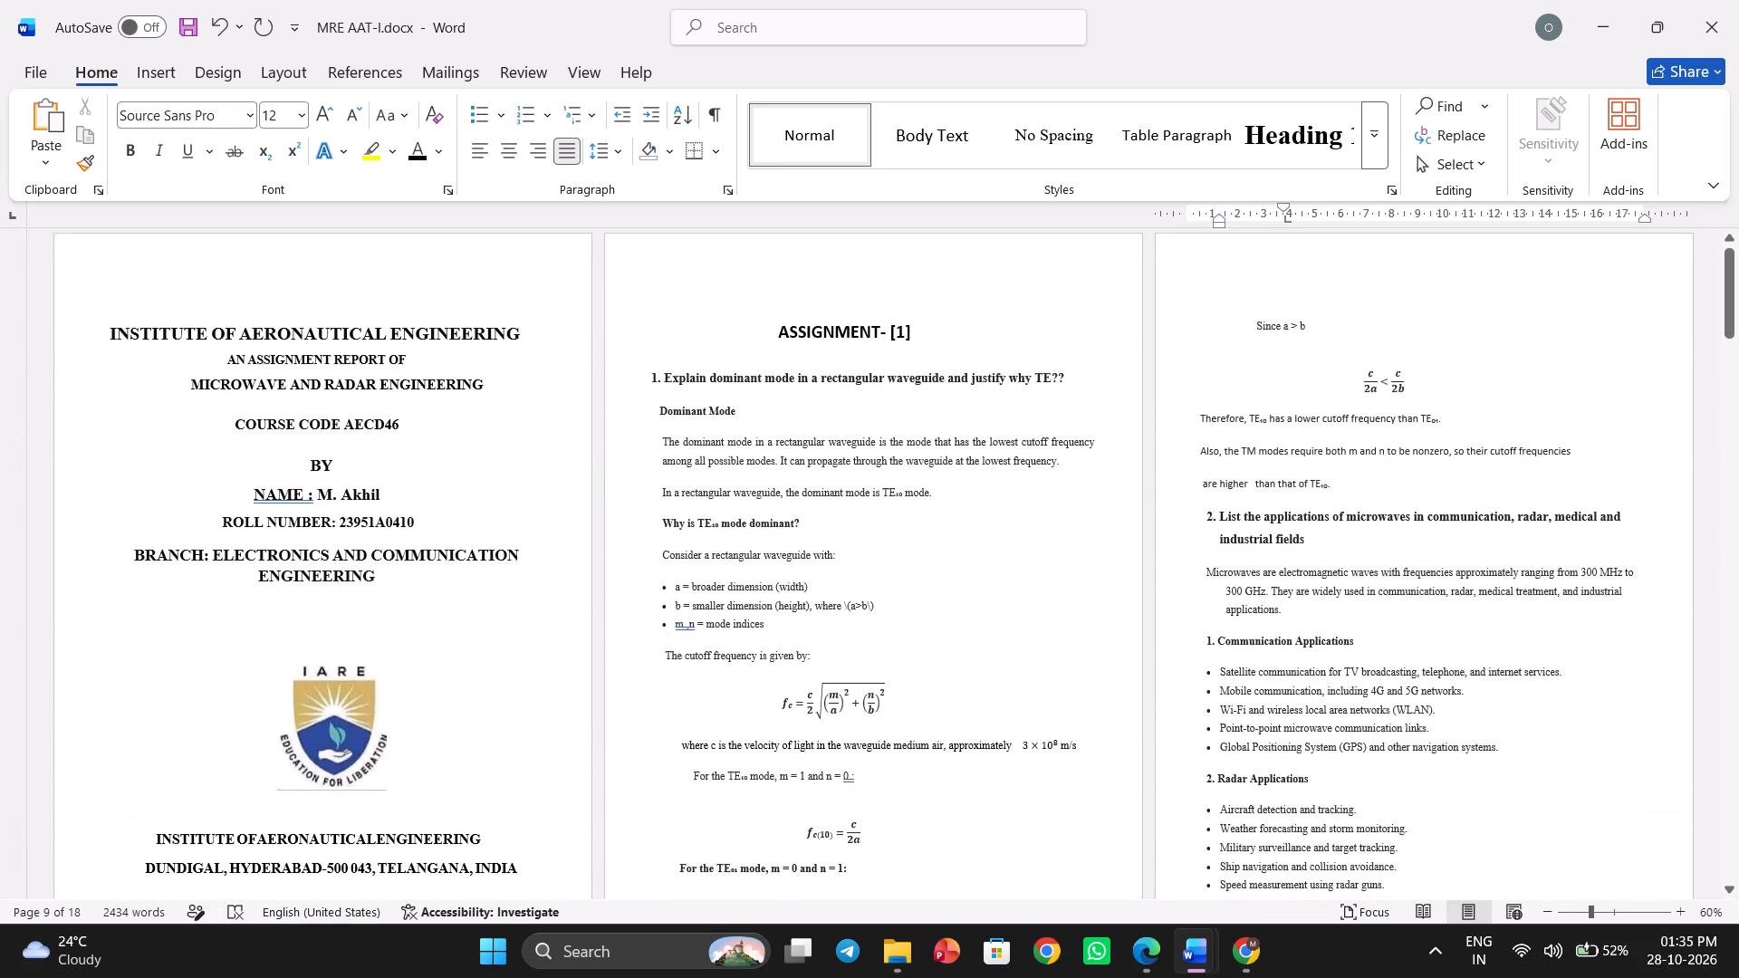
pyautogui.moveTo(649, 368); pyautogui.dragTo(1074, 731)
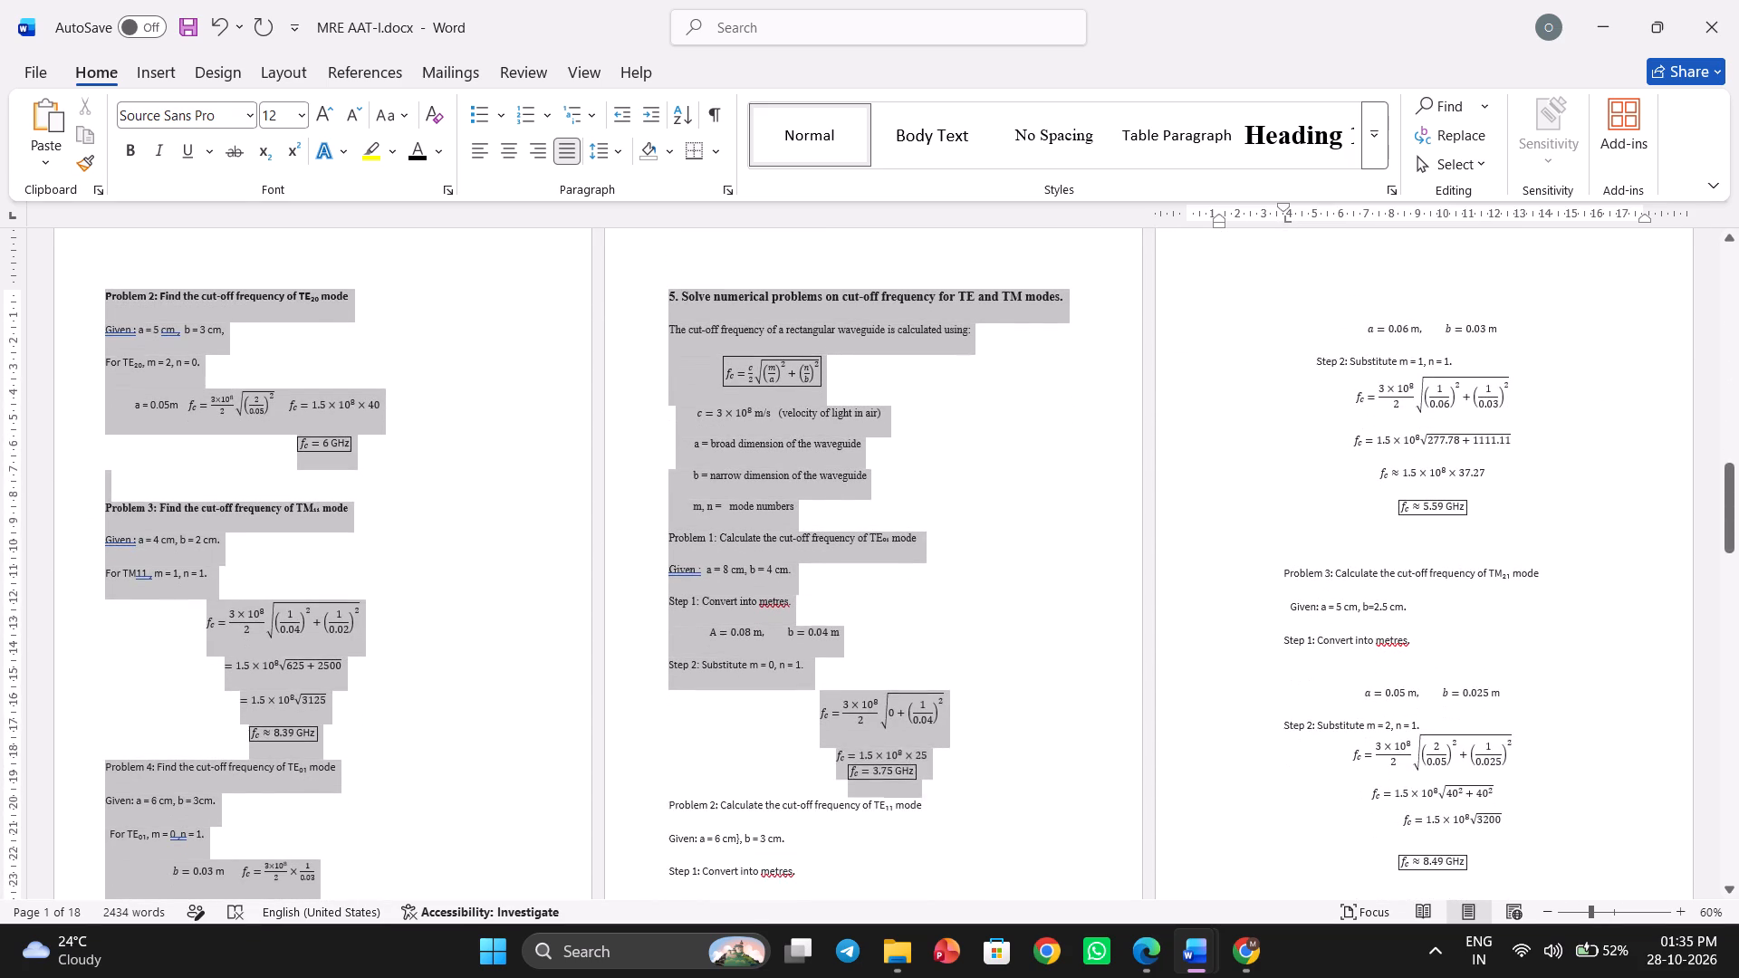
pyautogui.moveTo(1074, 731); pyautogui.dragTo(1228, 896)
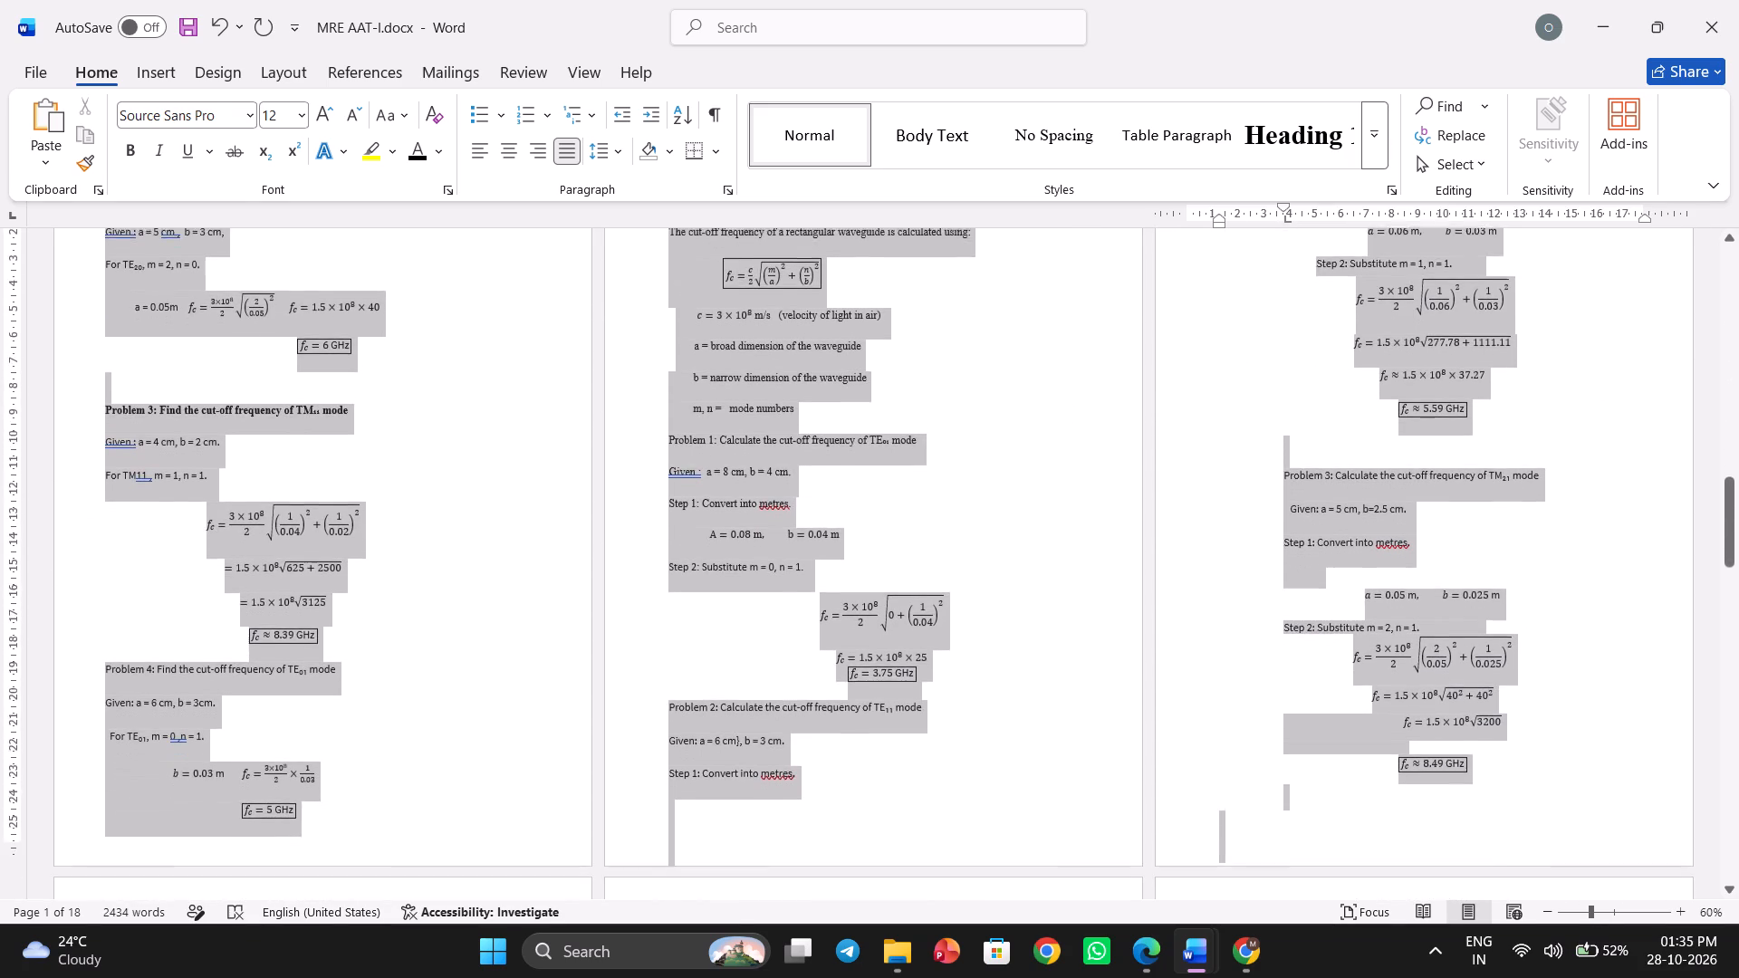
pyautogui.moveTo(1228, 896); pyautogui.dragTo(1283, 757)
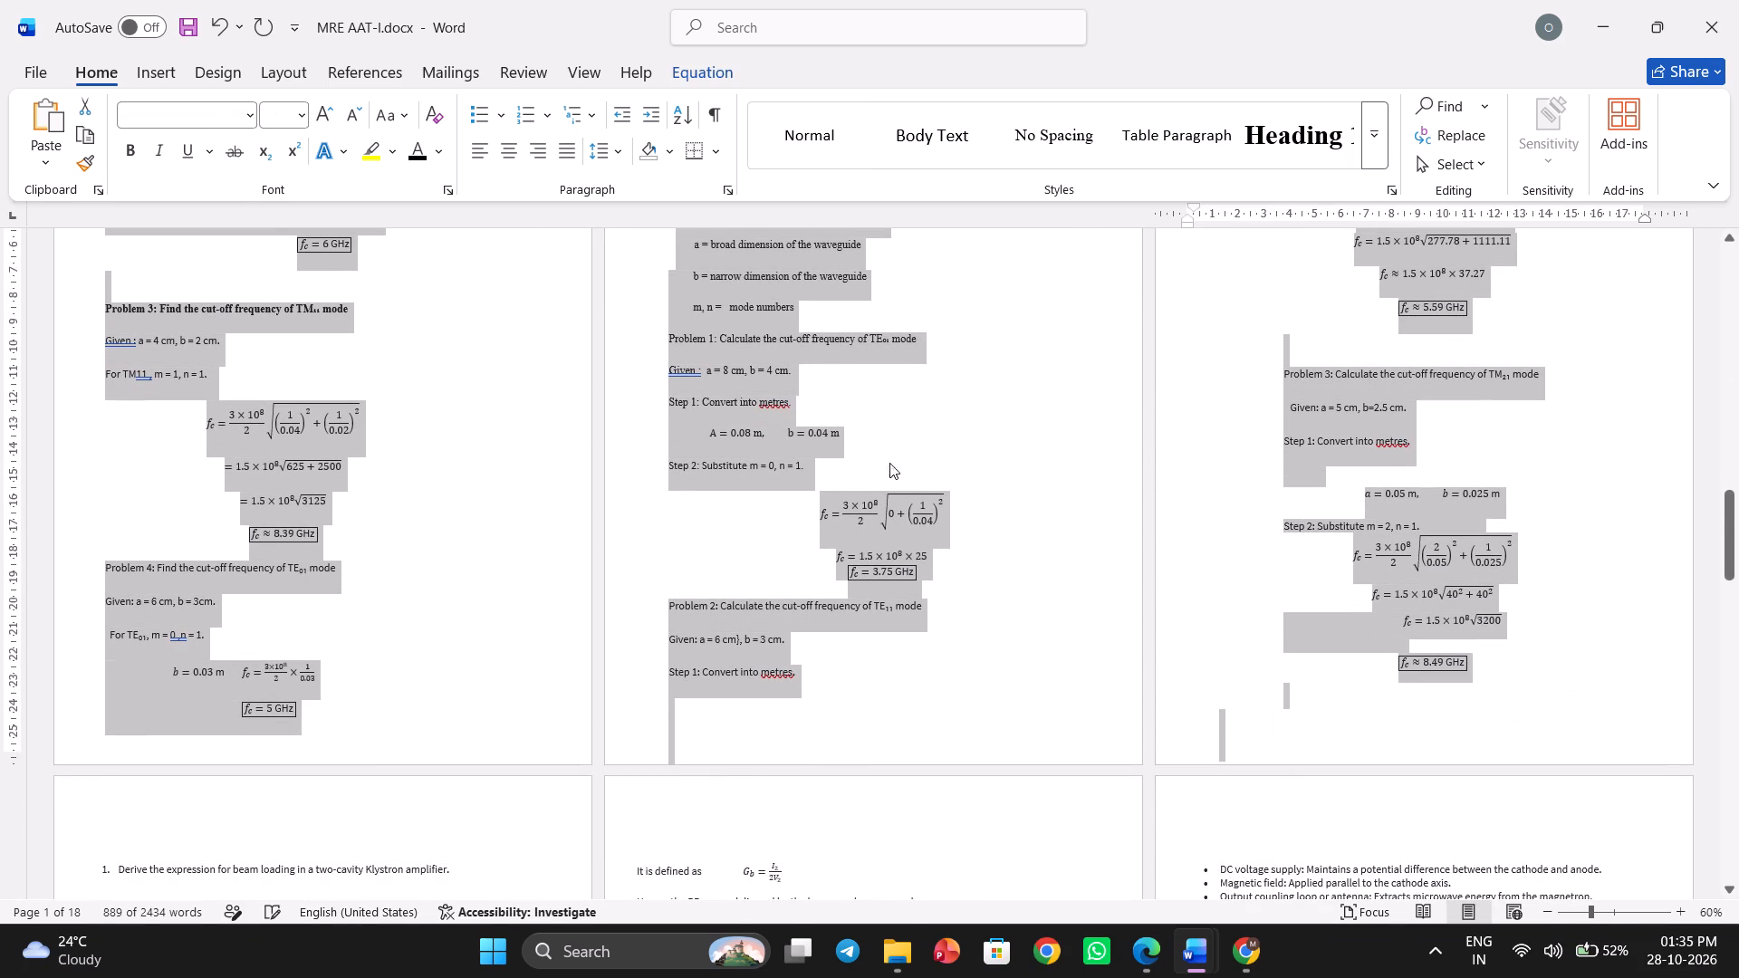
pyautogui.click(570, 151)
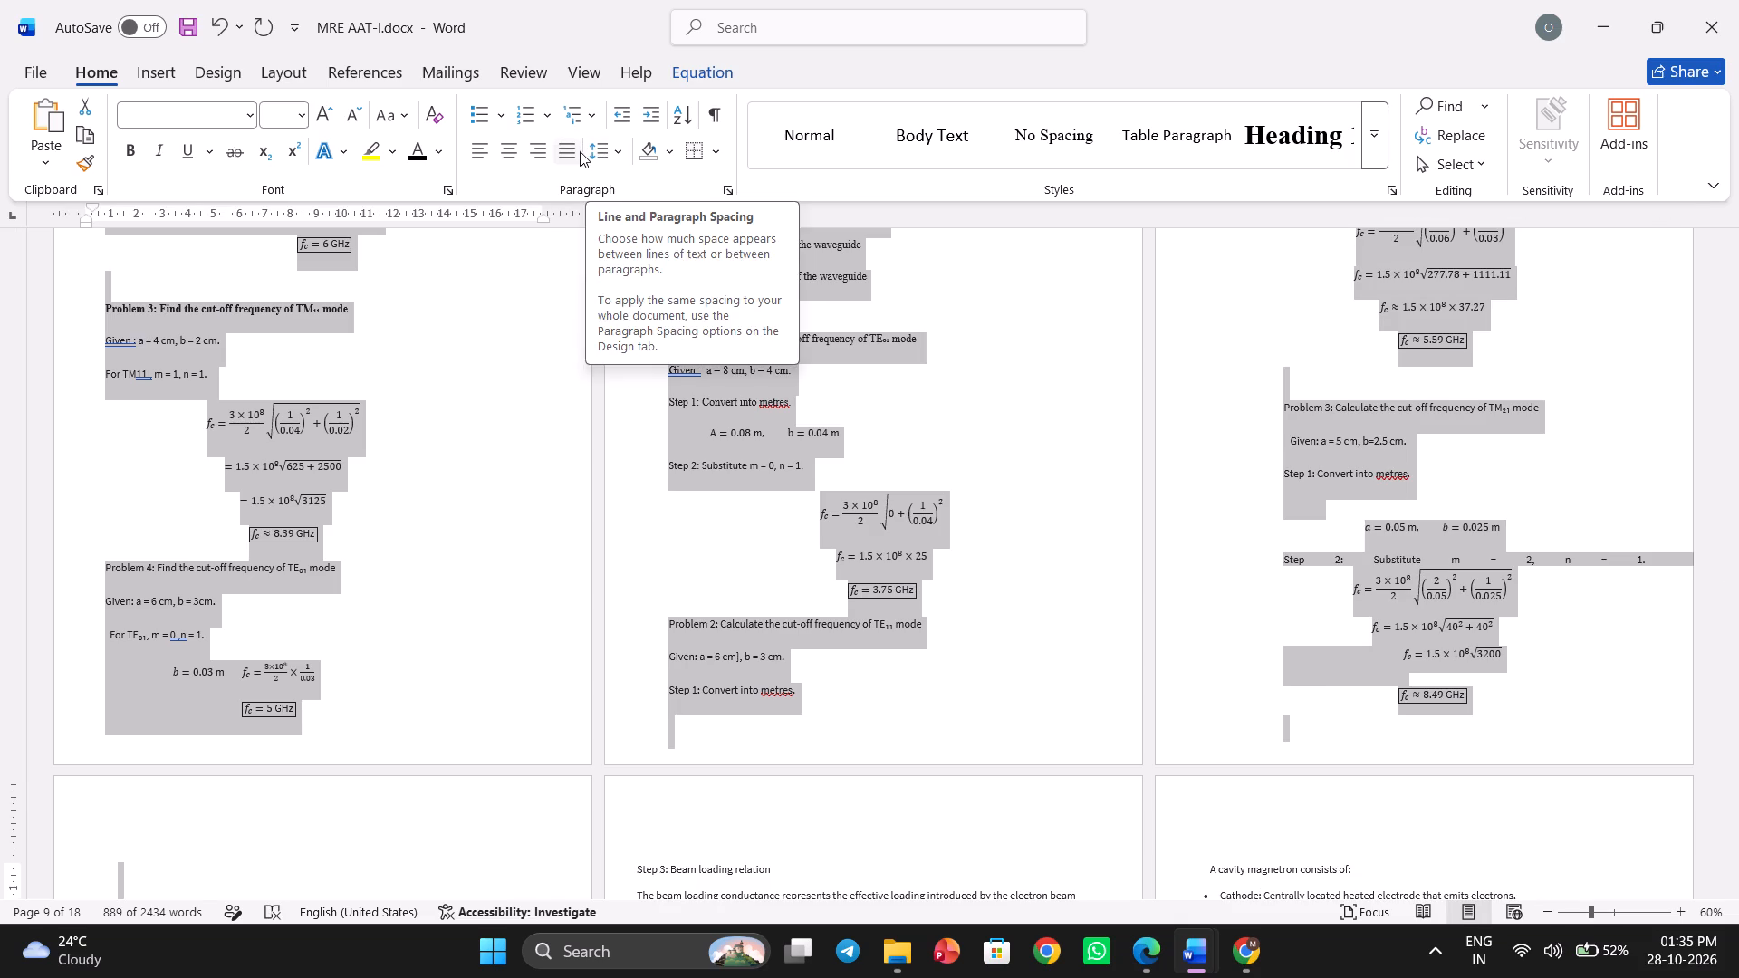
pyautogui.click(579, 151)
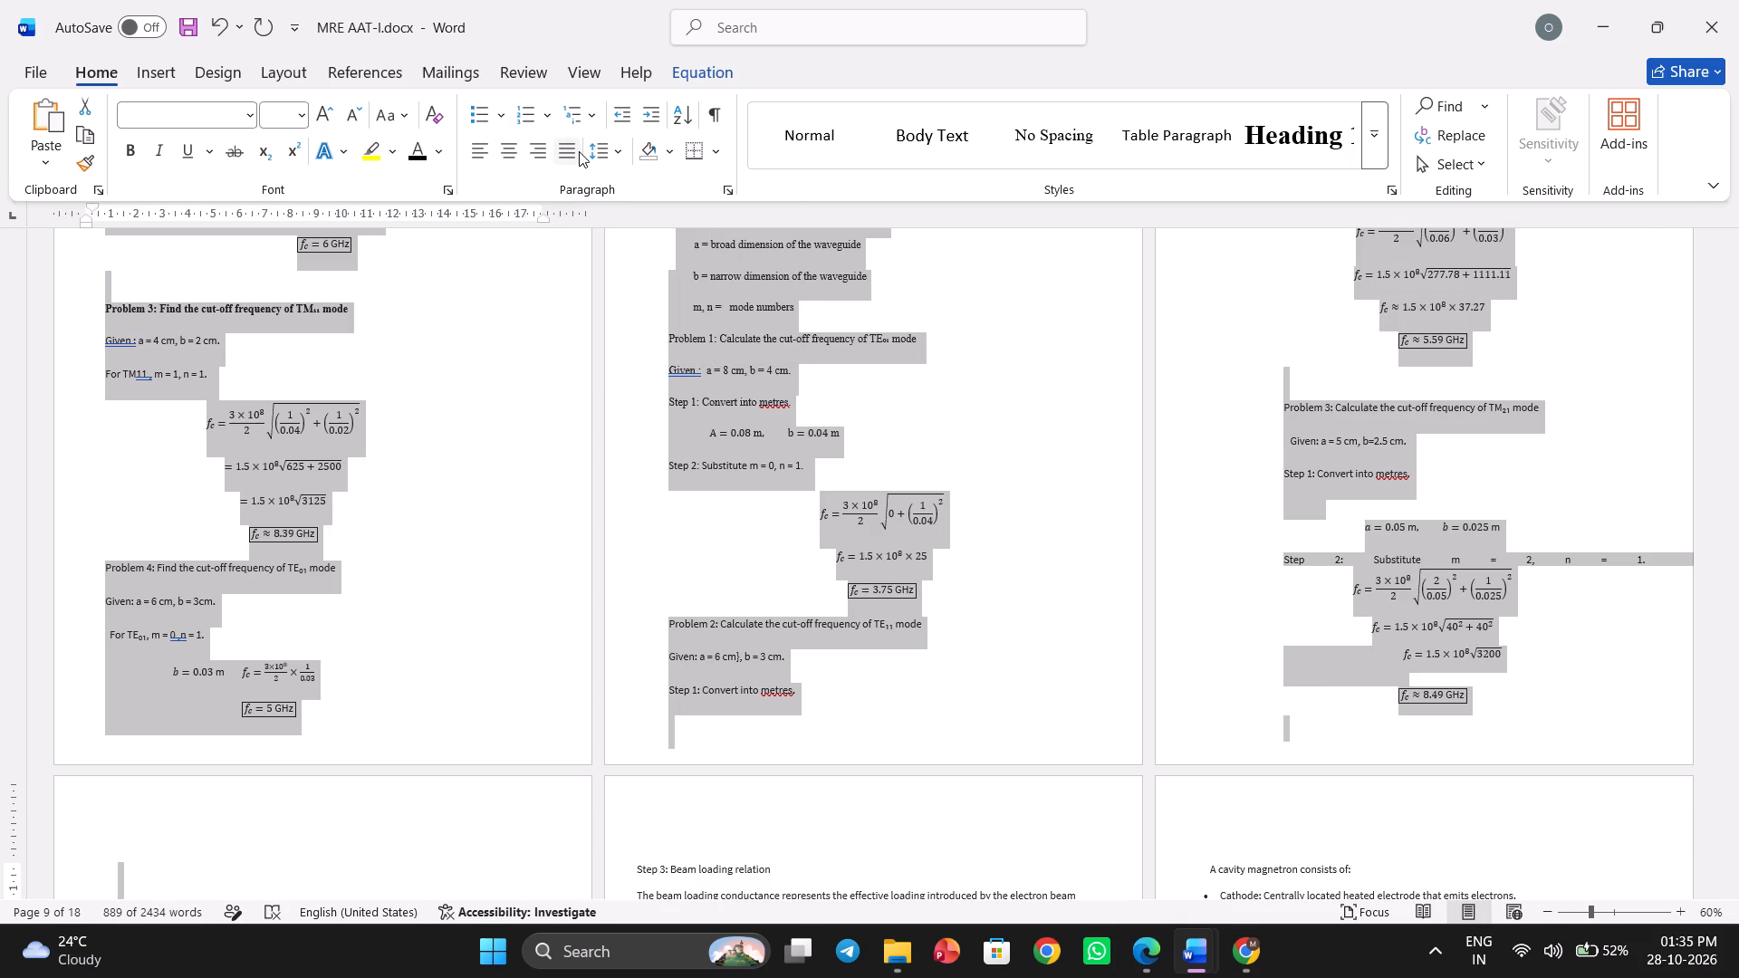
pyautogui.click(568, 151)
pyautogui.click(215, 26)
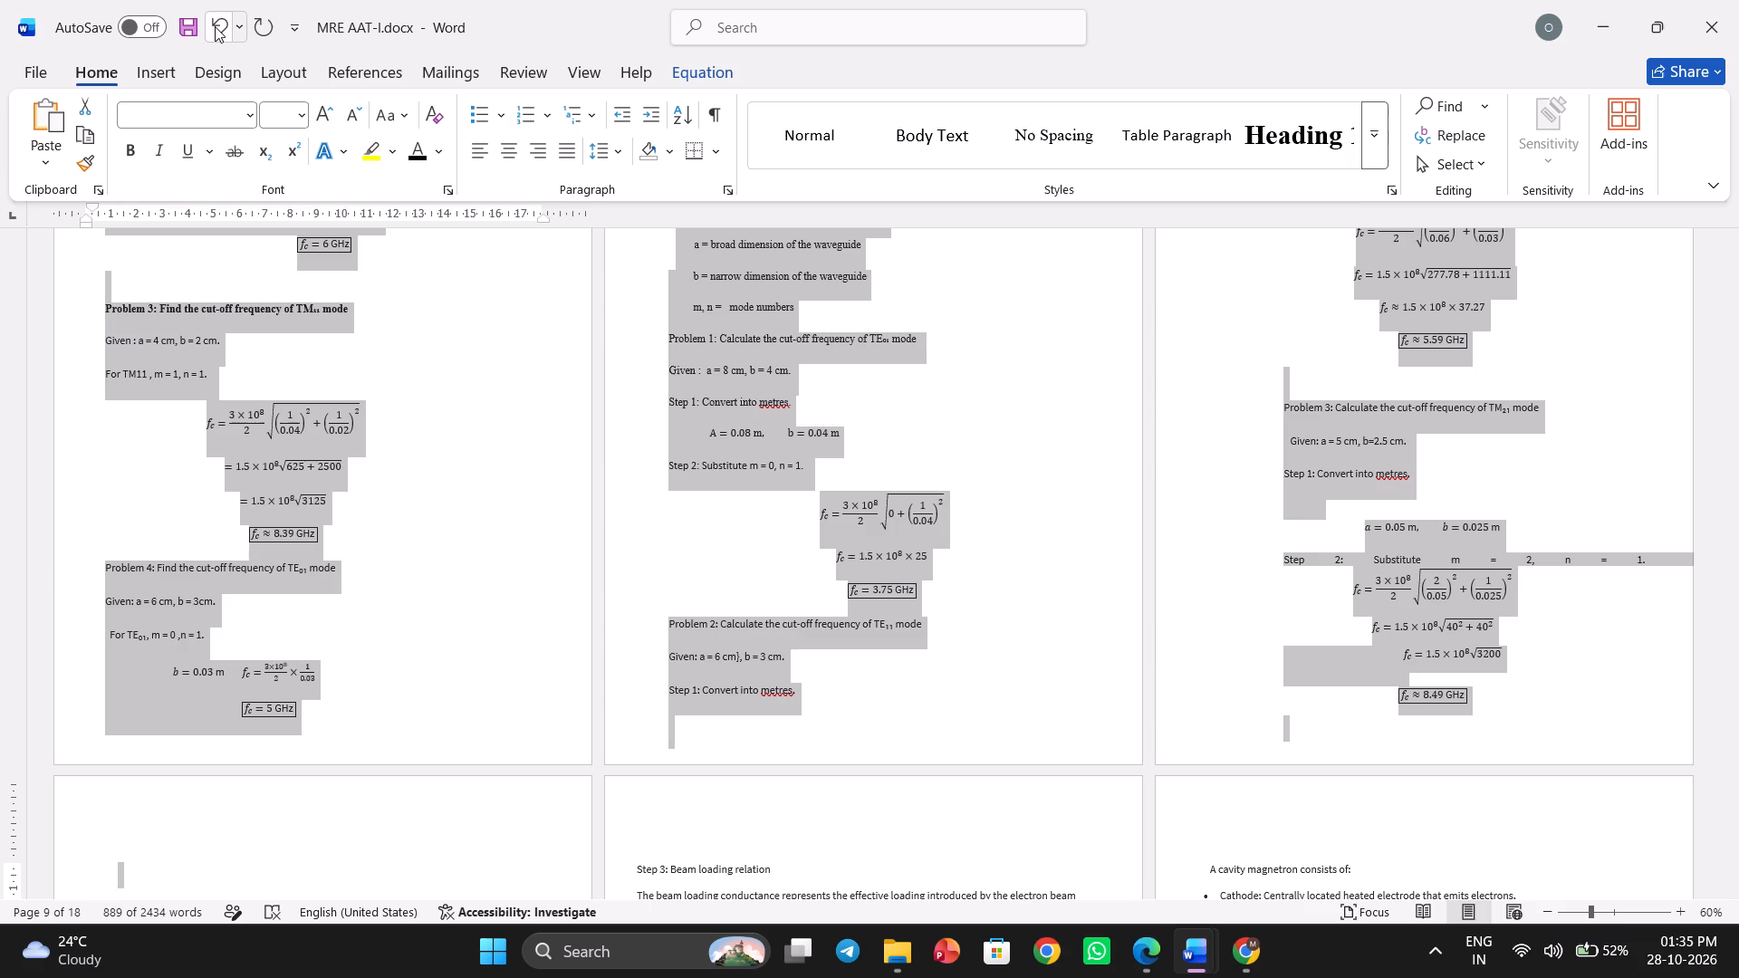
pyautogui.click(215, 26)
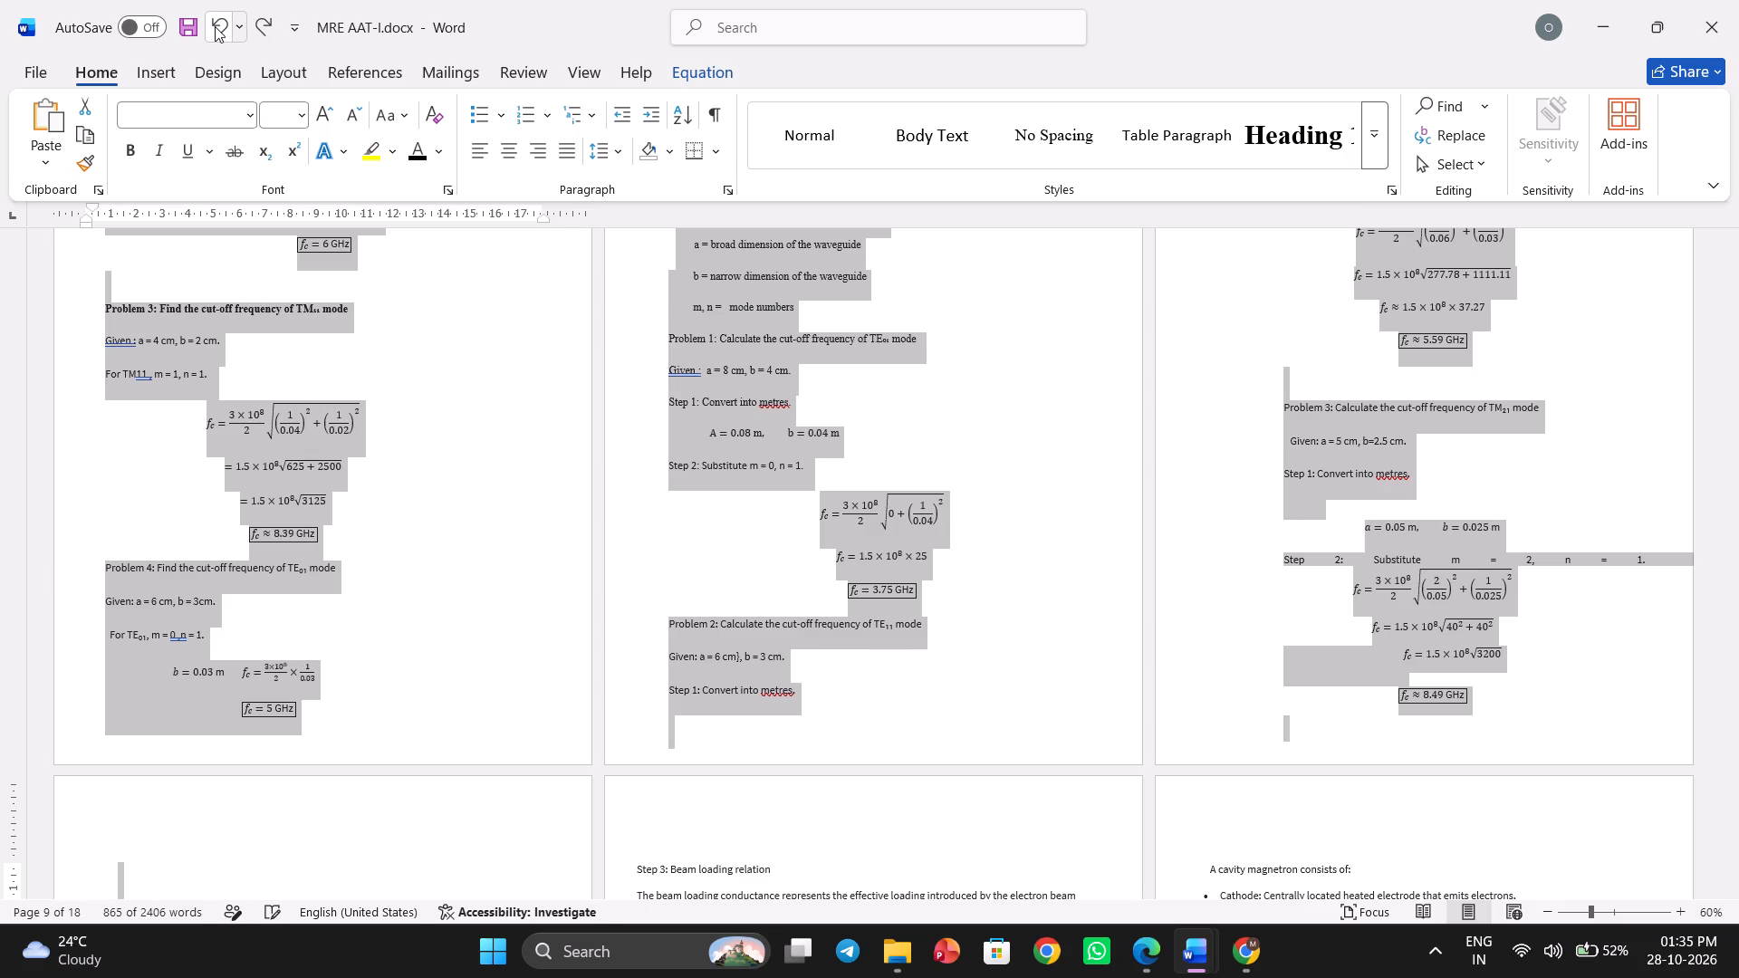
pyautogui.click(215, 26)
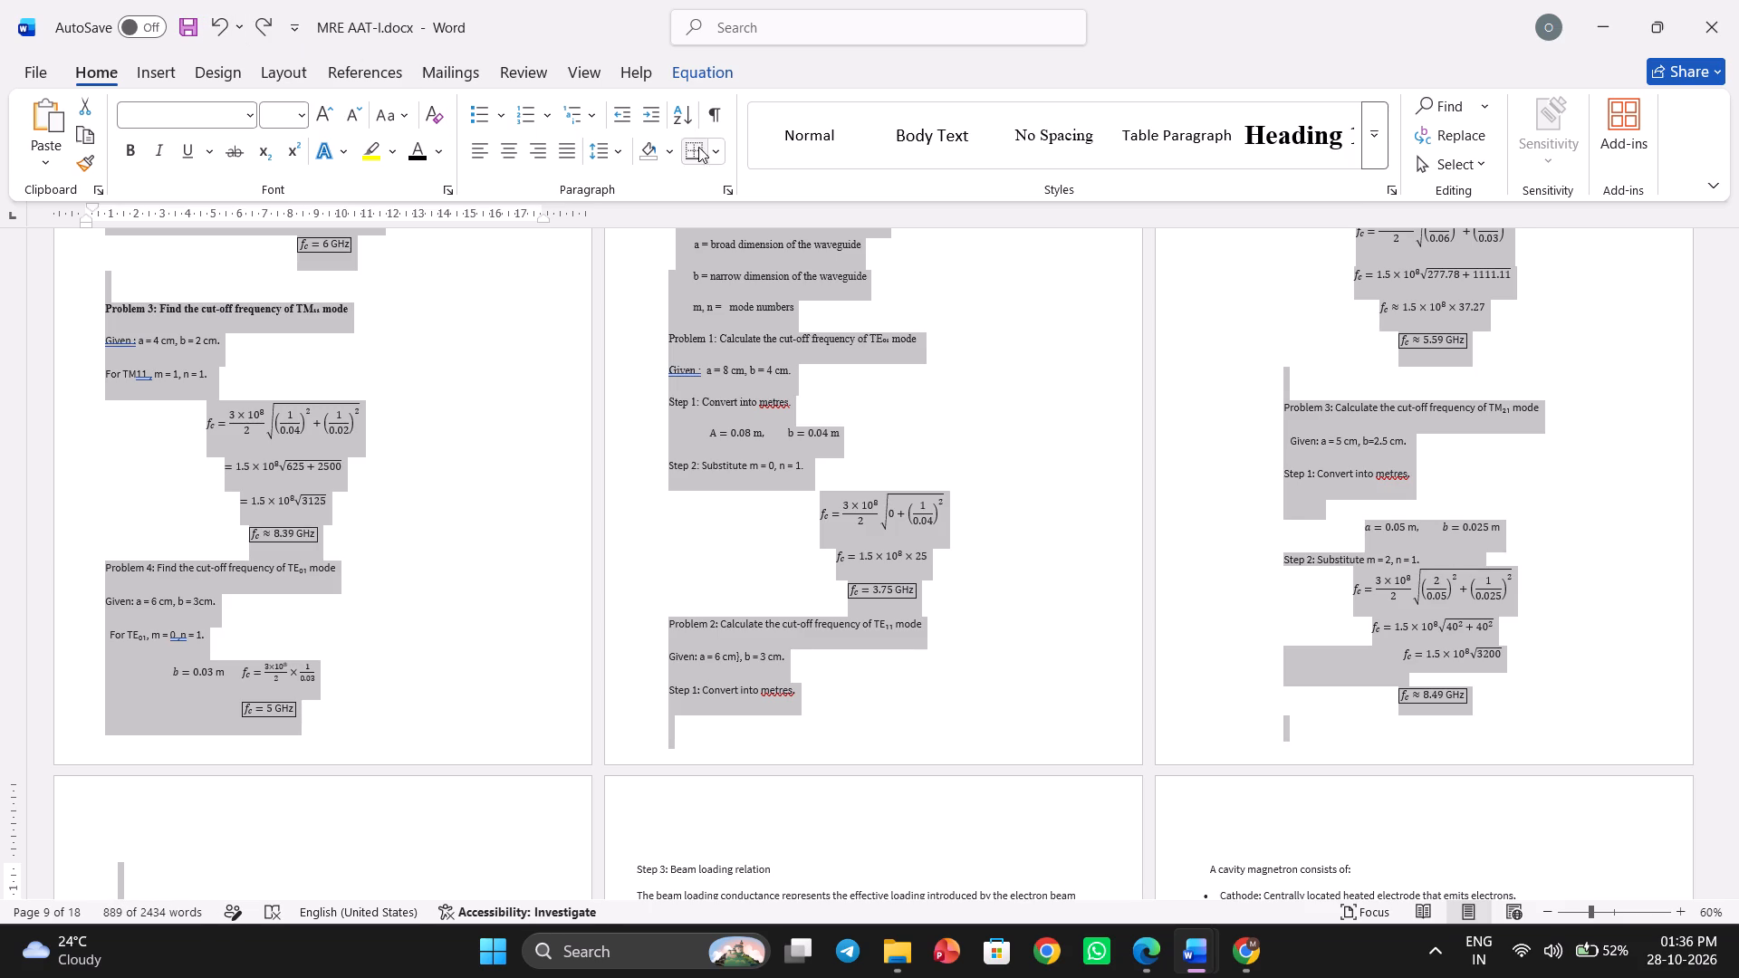
# Set the line spacing to 1.5 for the text from question 1 through the end of question 5's Problem 3.
pyautogui.click(613, 143)
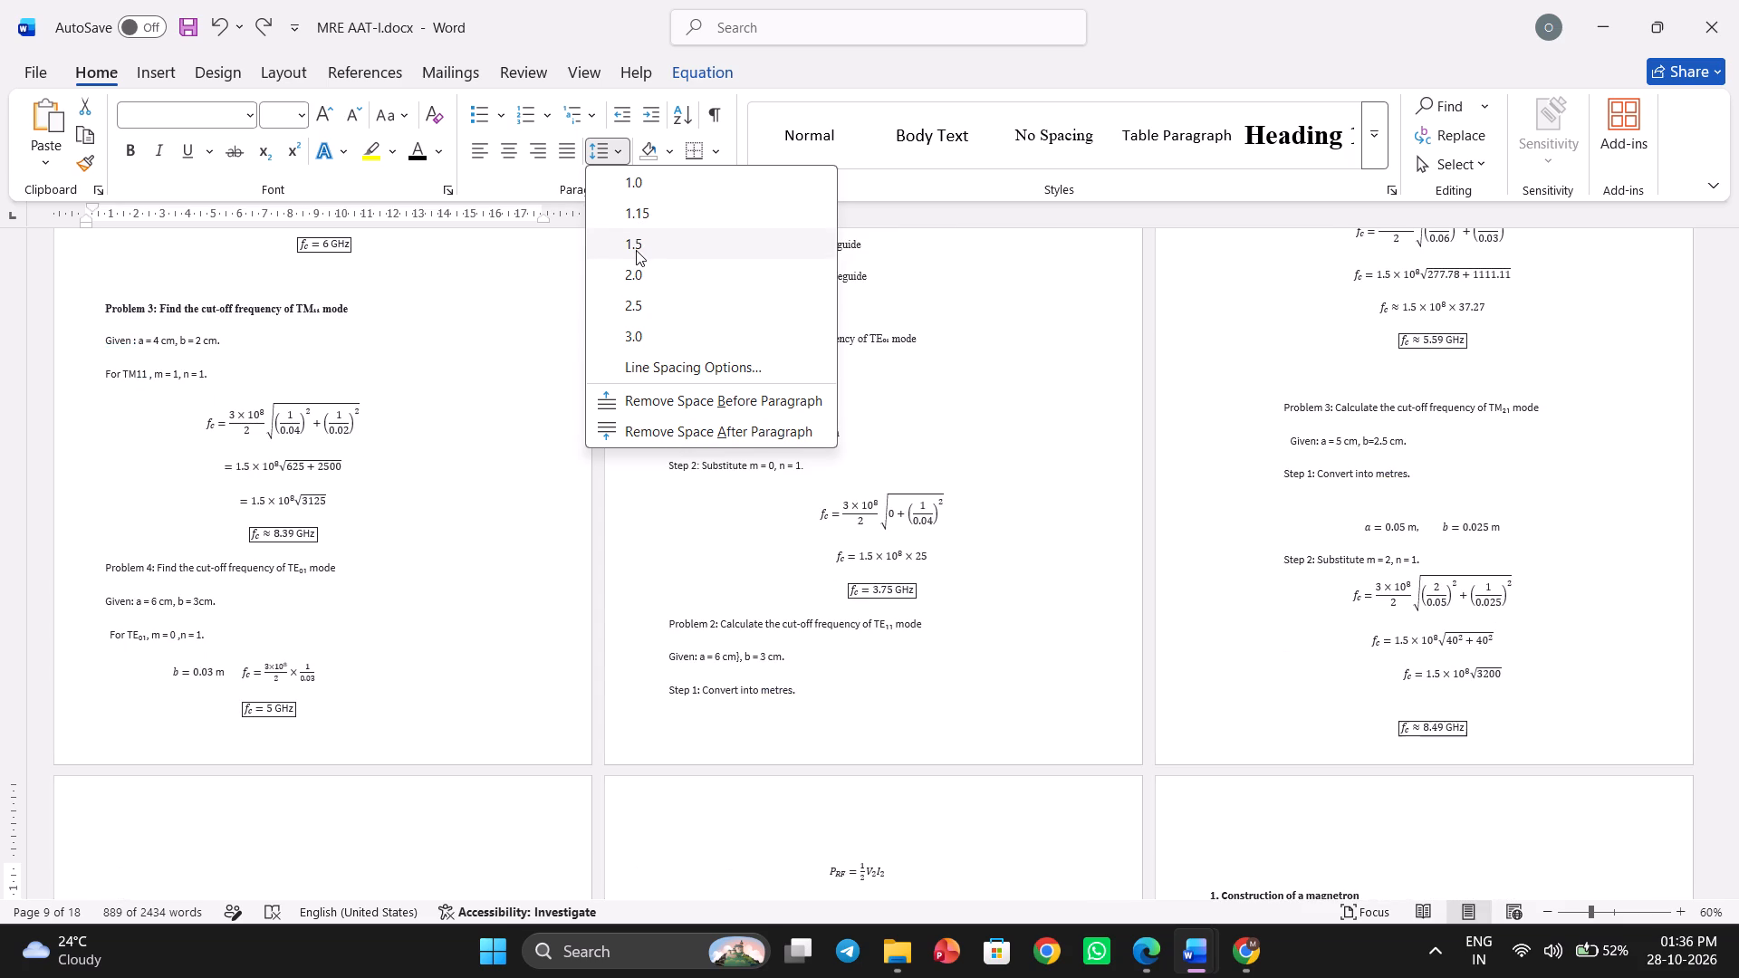
pyautogui.click(636, 250)
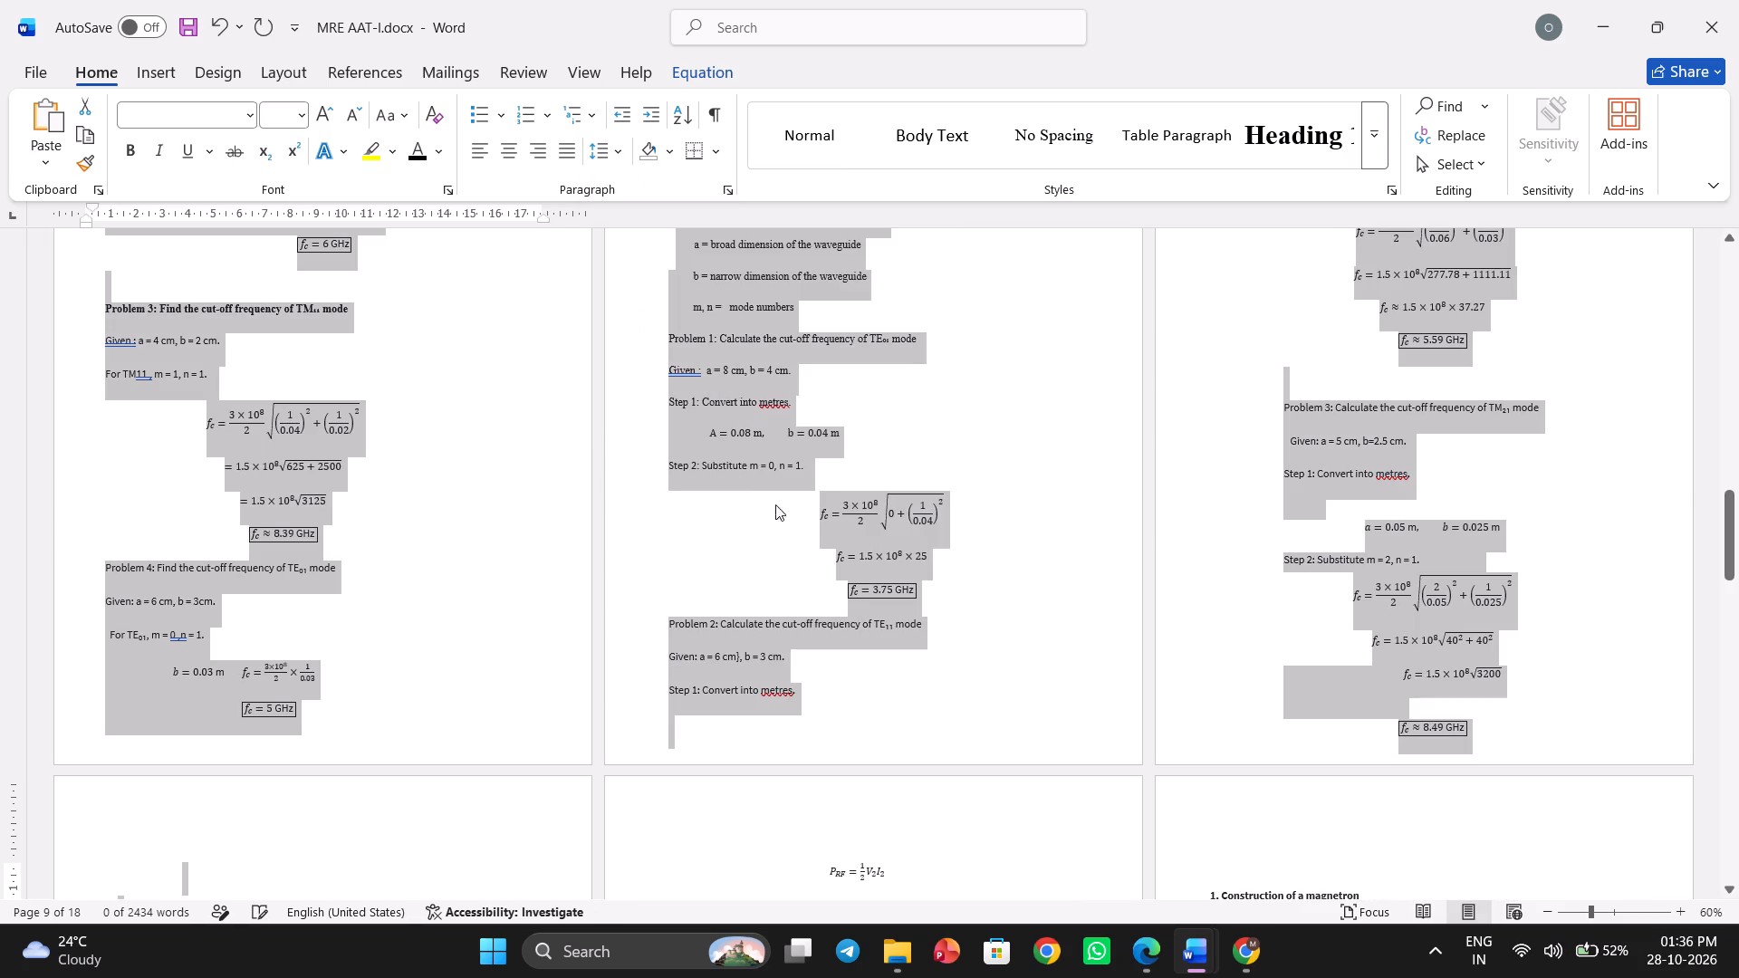
pyautogui.click(806, 547)
# Remove the blank lines above the heading "Derive the expression for beam loading in a two-cavity Klystron amplifier".
pyautogui.scroll(-1, 908, 679)
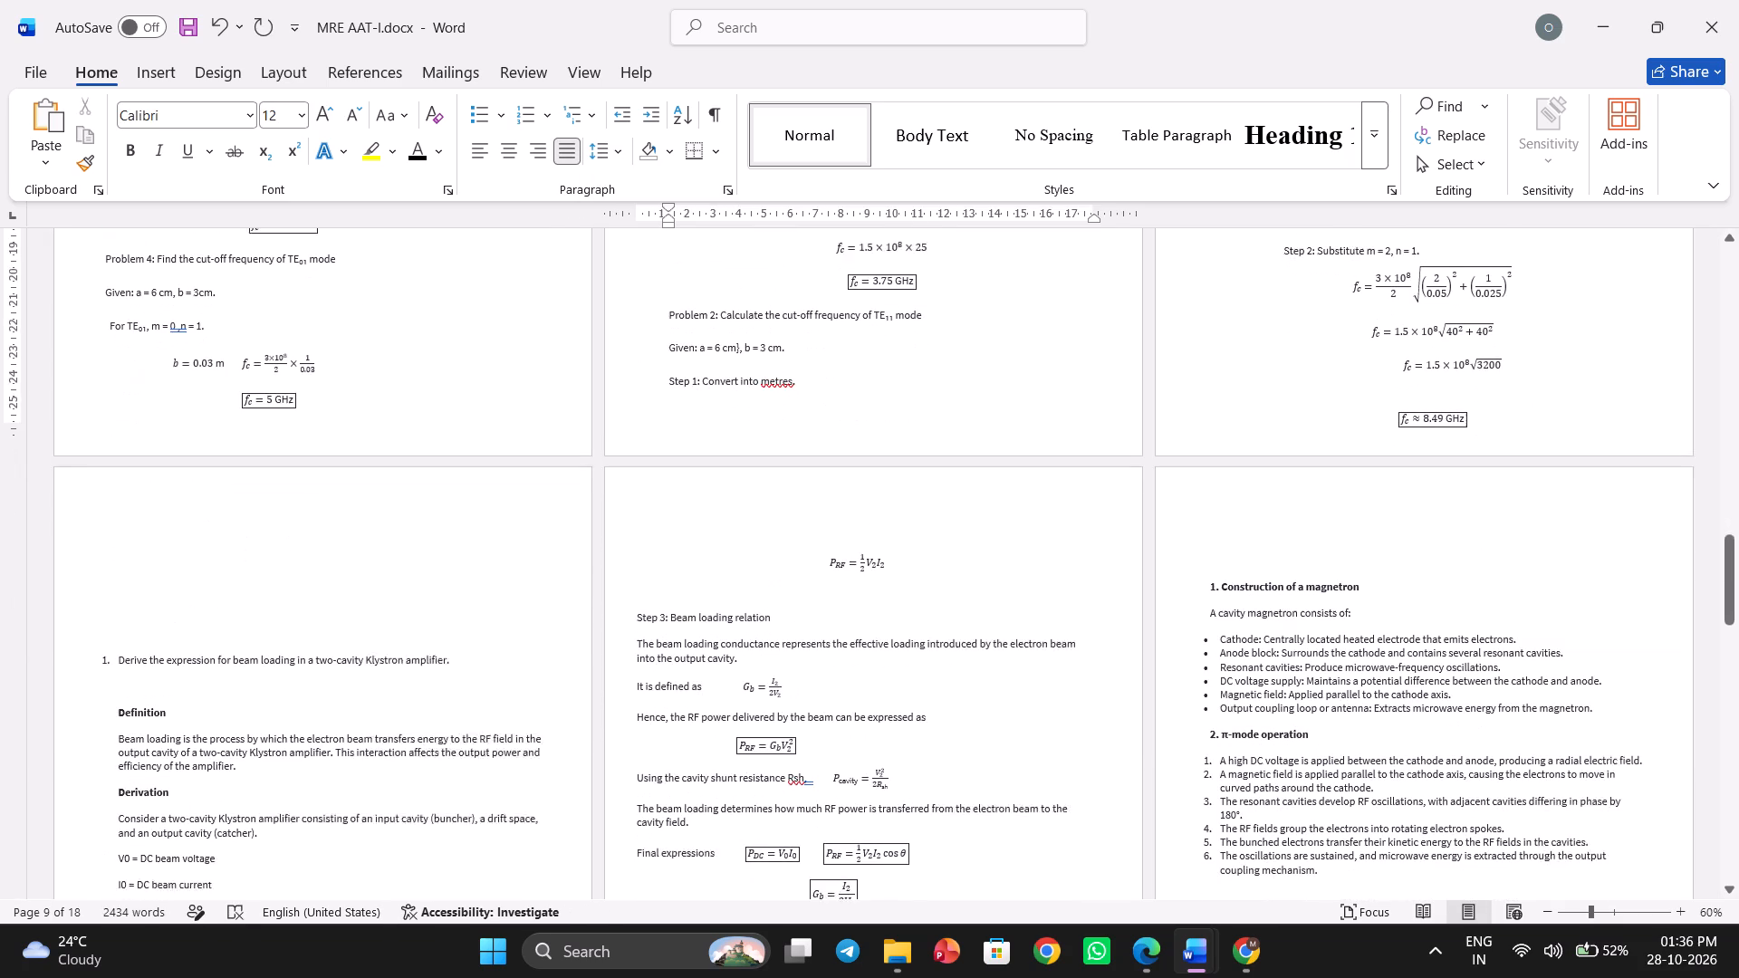
pyautogui.scroll(-1, 908, 679)
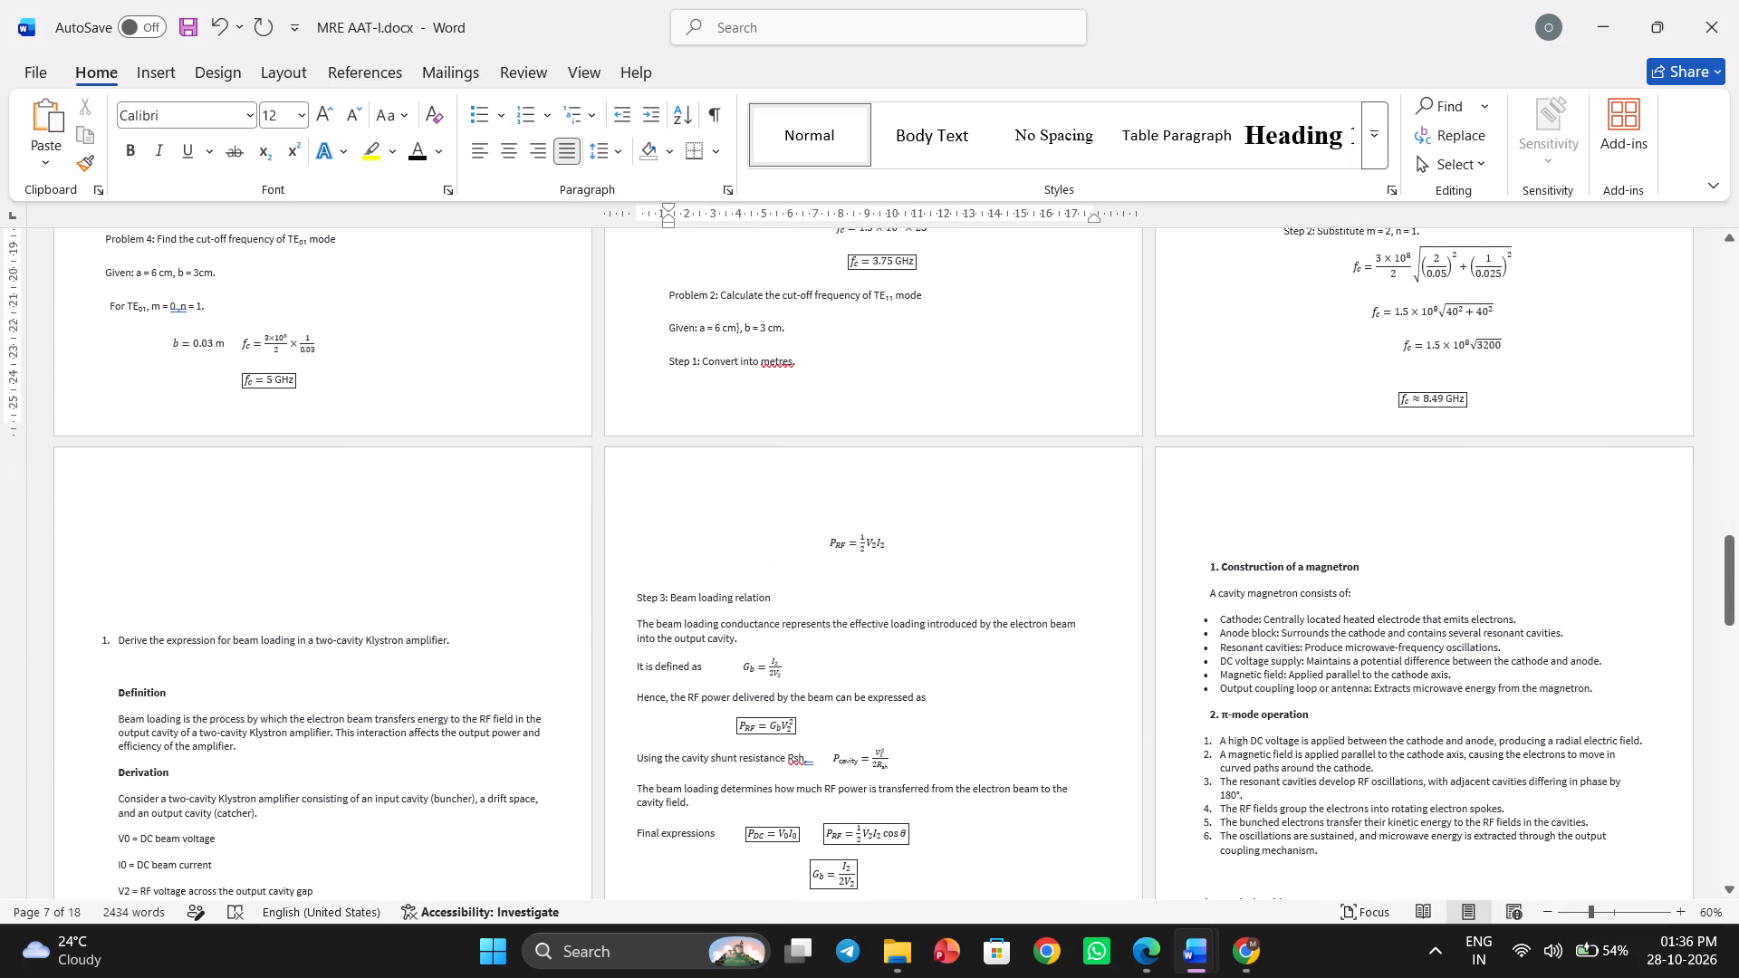
pyautogui.moveTo(211, 613); pyautogui.dragTo(179, 529)
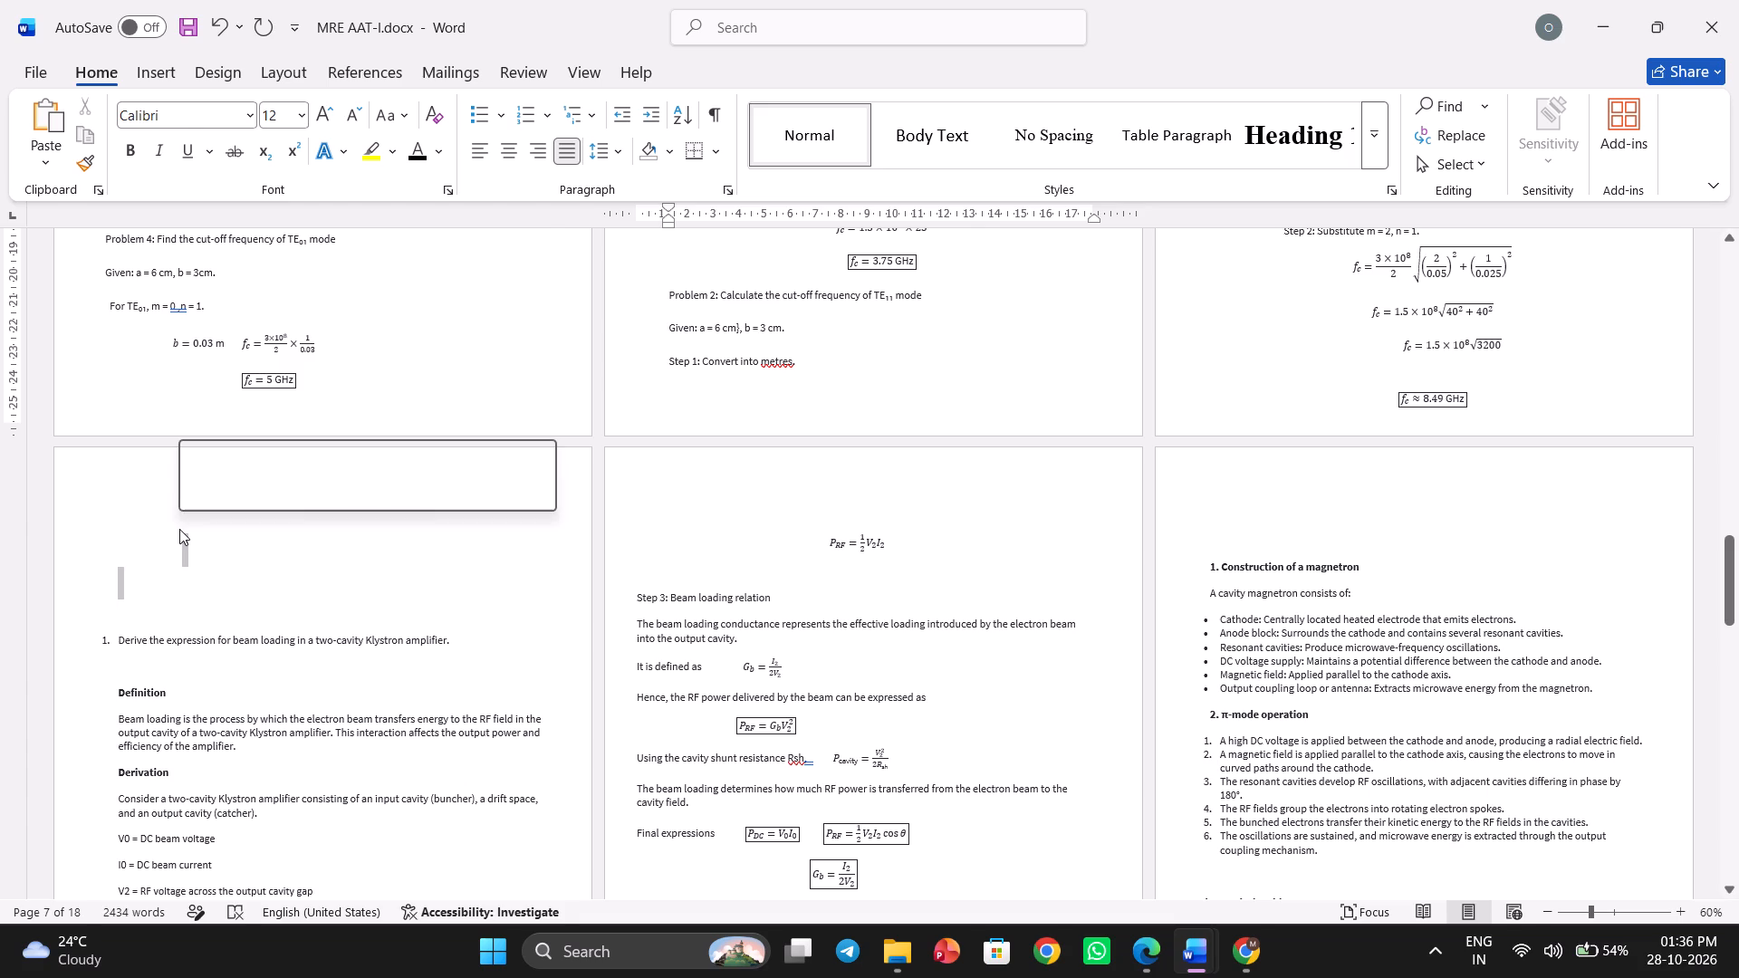
pyautogui.press('BackSpace')
pyautogui.press('BackSpace')
pyautogui.press('BackSpace')
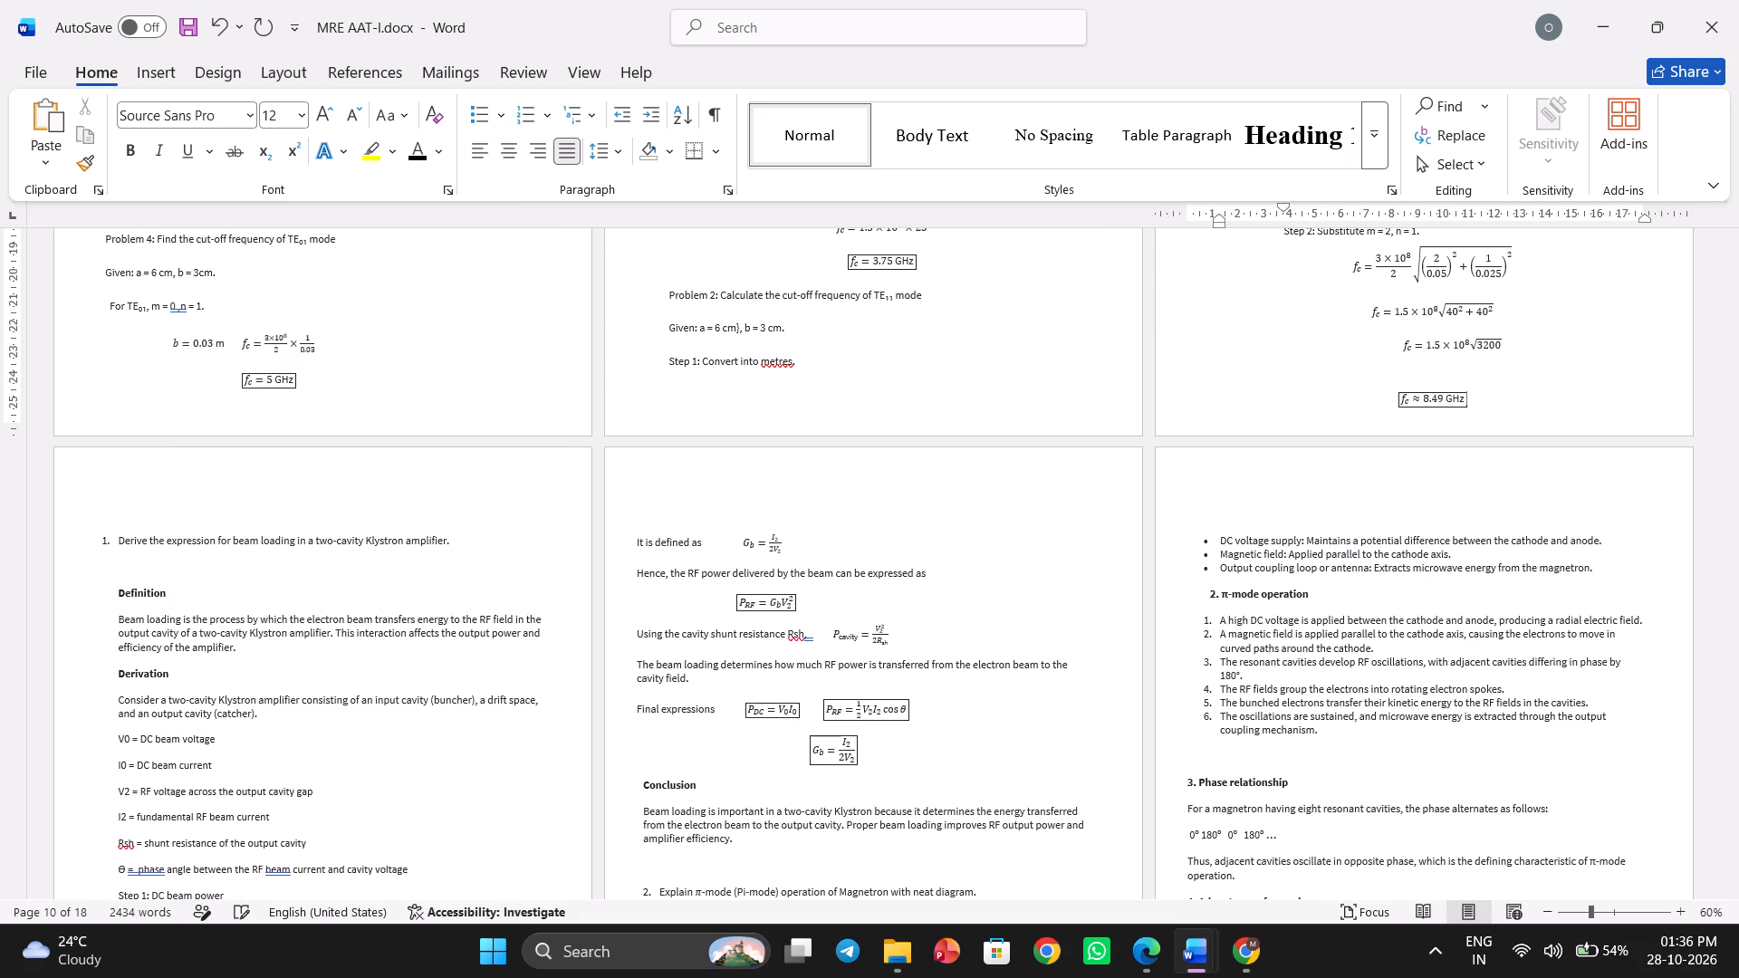
# Remove a blank line above "a = 0.06 m, b = 0.03 m" at the top of page 9.
pyautogui.scroll(1, 369, 673)
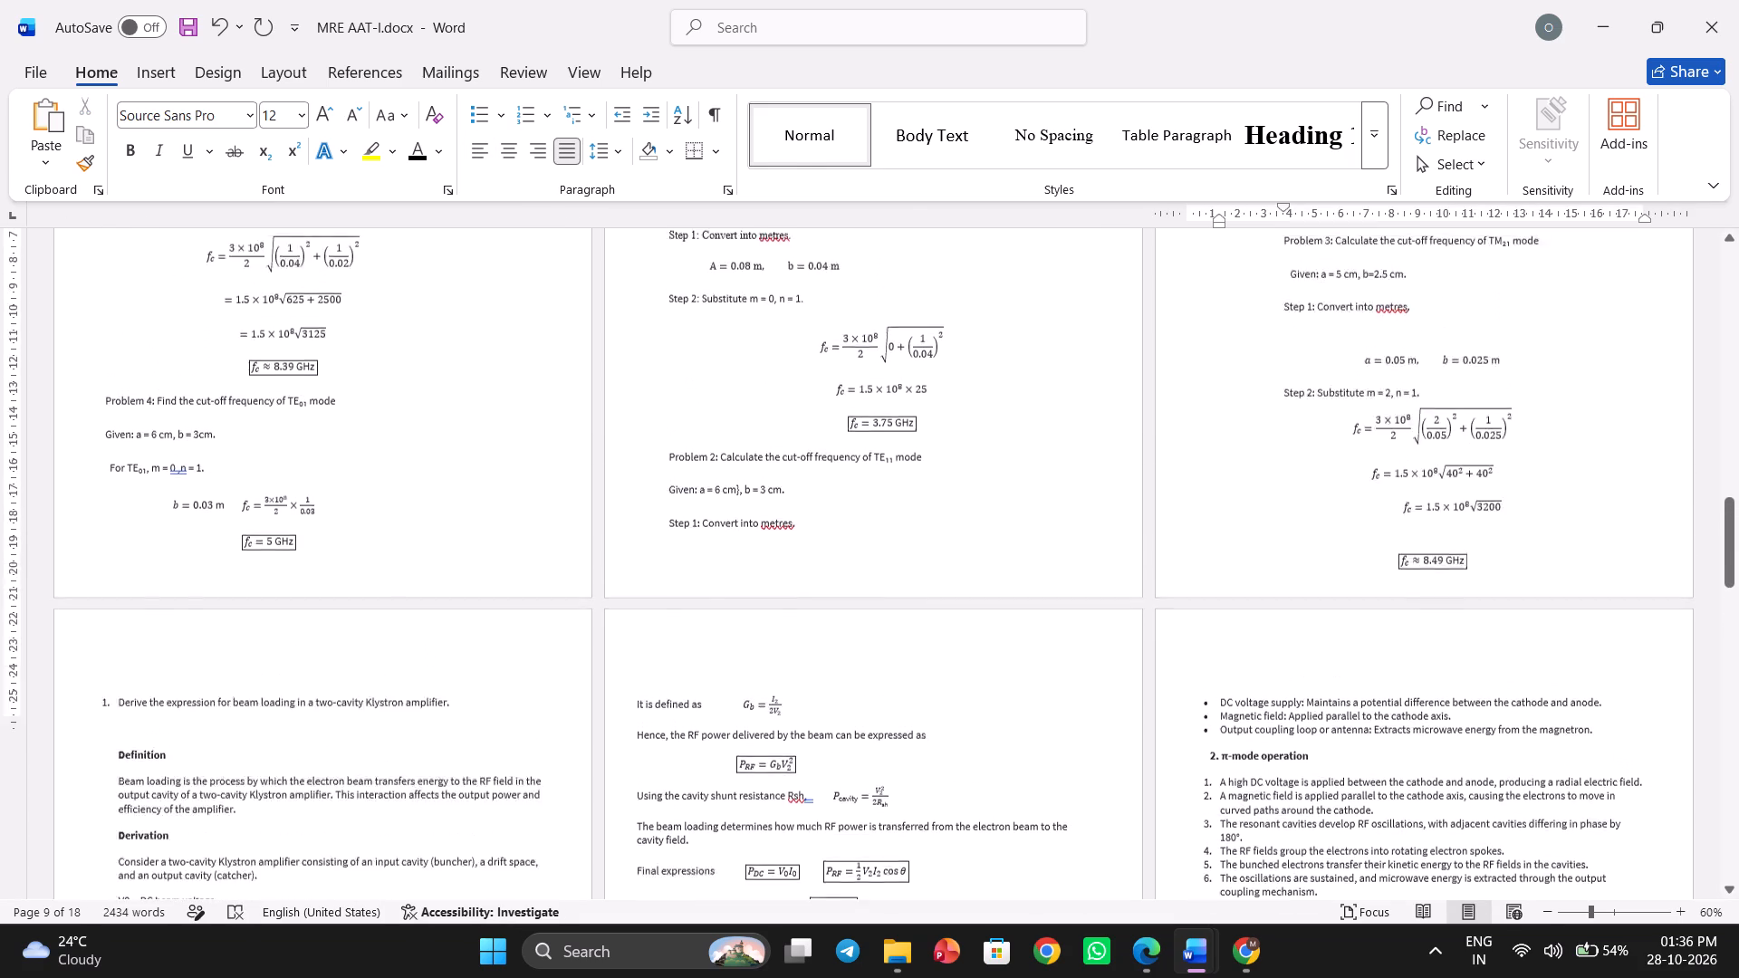
pyautogui.scroll(1, 369, 673)
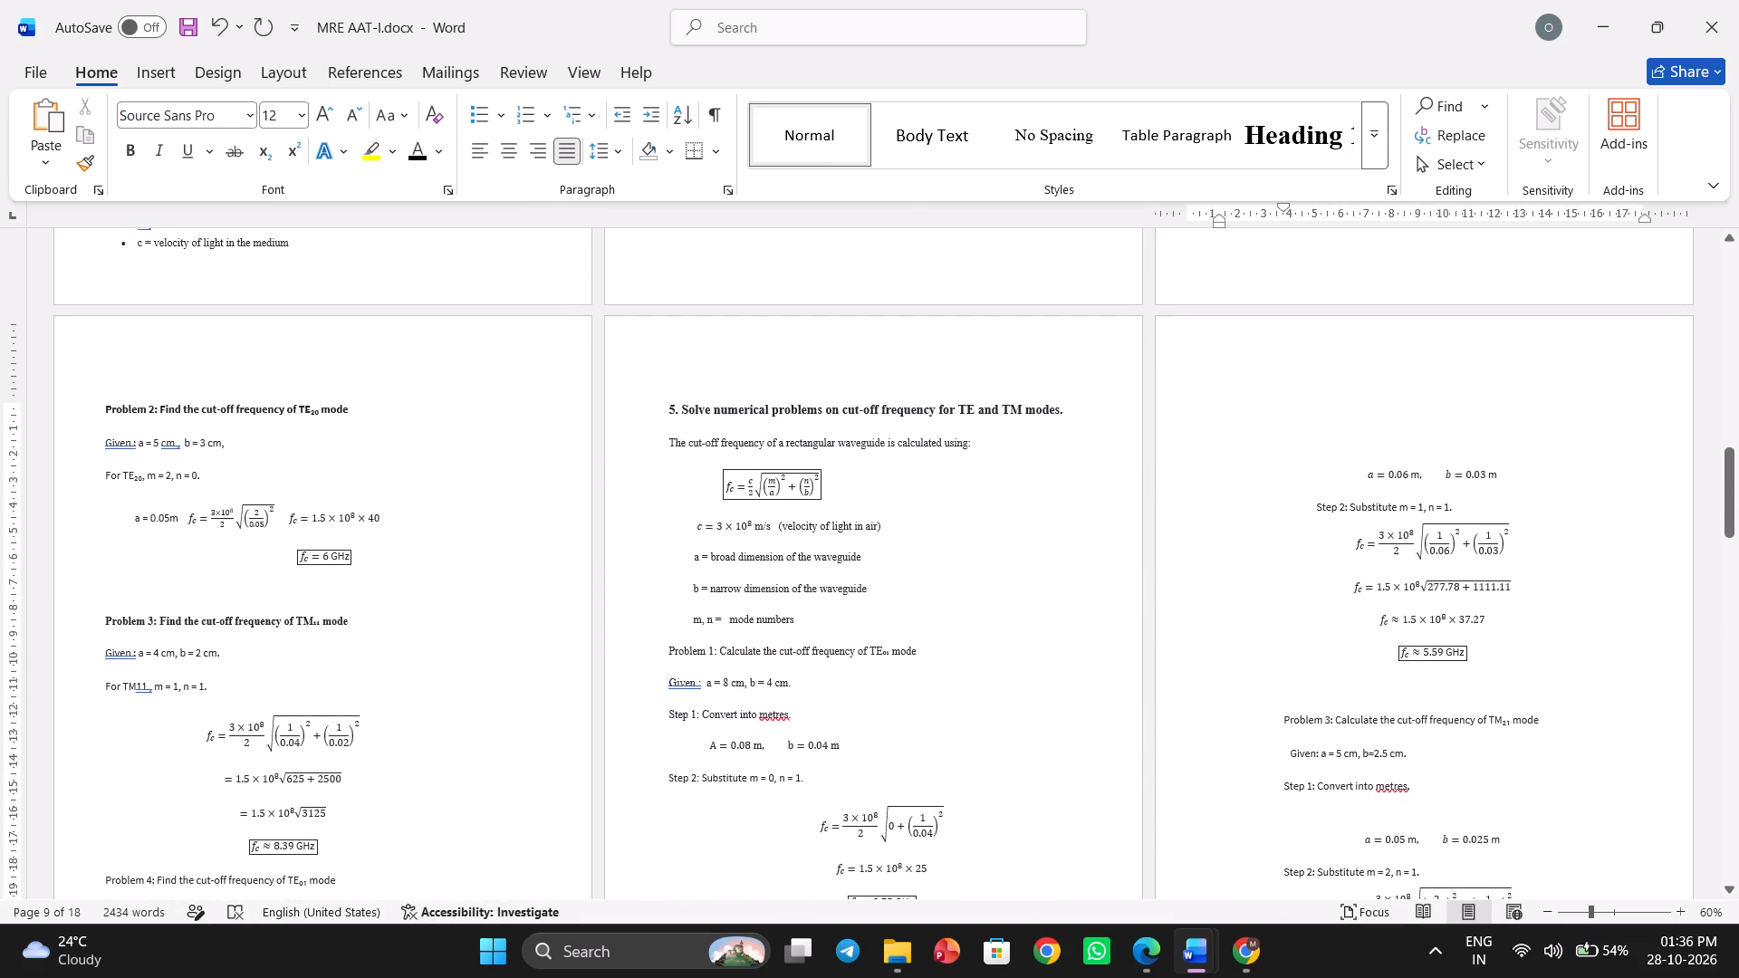
pyautogui.moveTo(1303, 404); pyautogui.dragTo(1302, 365)
pyautogui.press('BackSpace')
pyautogui.press('BackSpace')
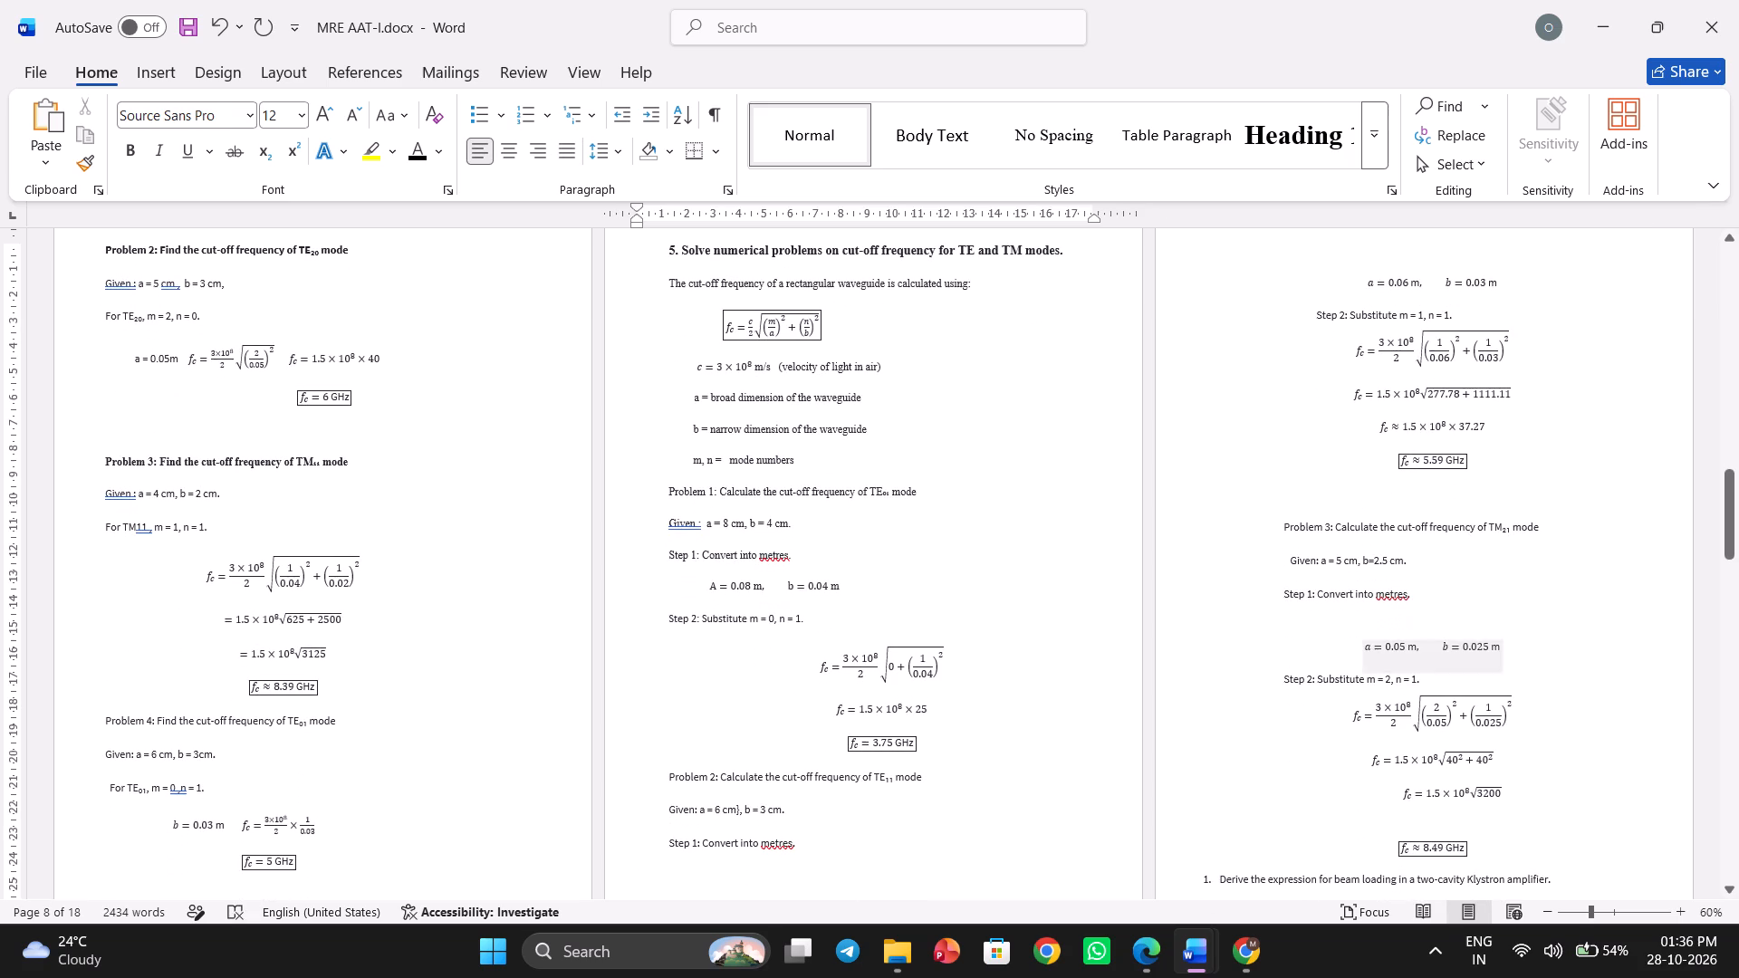
# Insert a new line after Problem 3's boxed 8.49 GHz result to push the Klystron question onto the following page.
pyautogui.click(1491, 845)
pyautogui.press('Return')
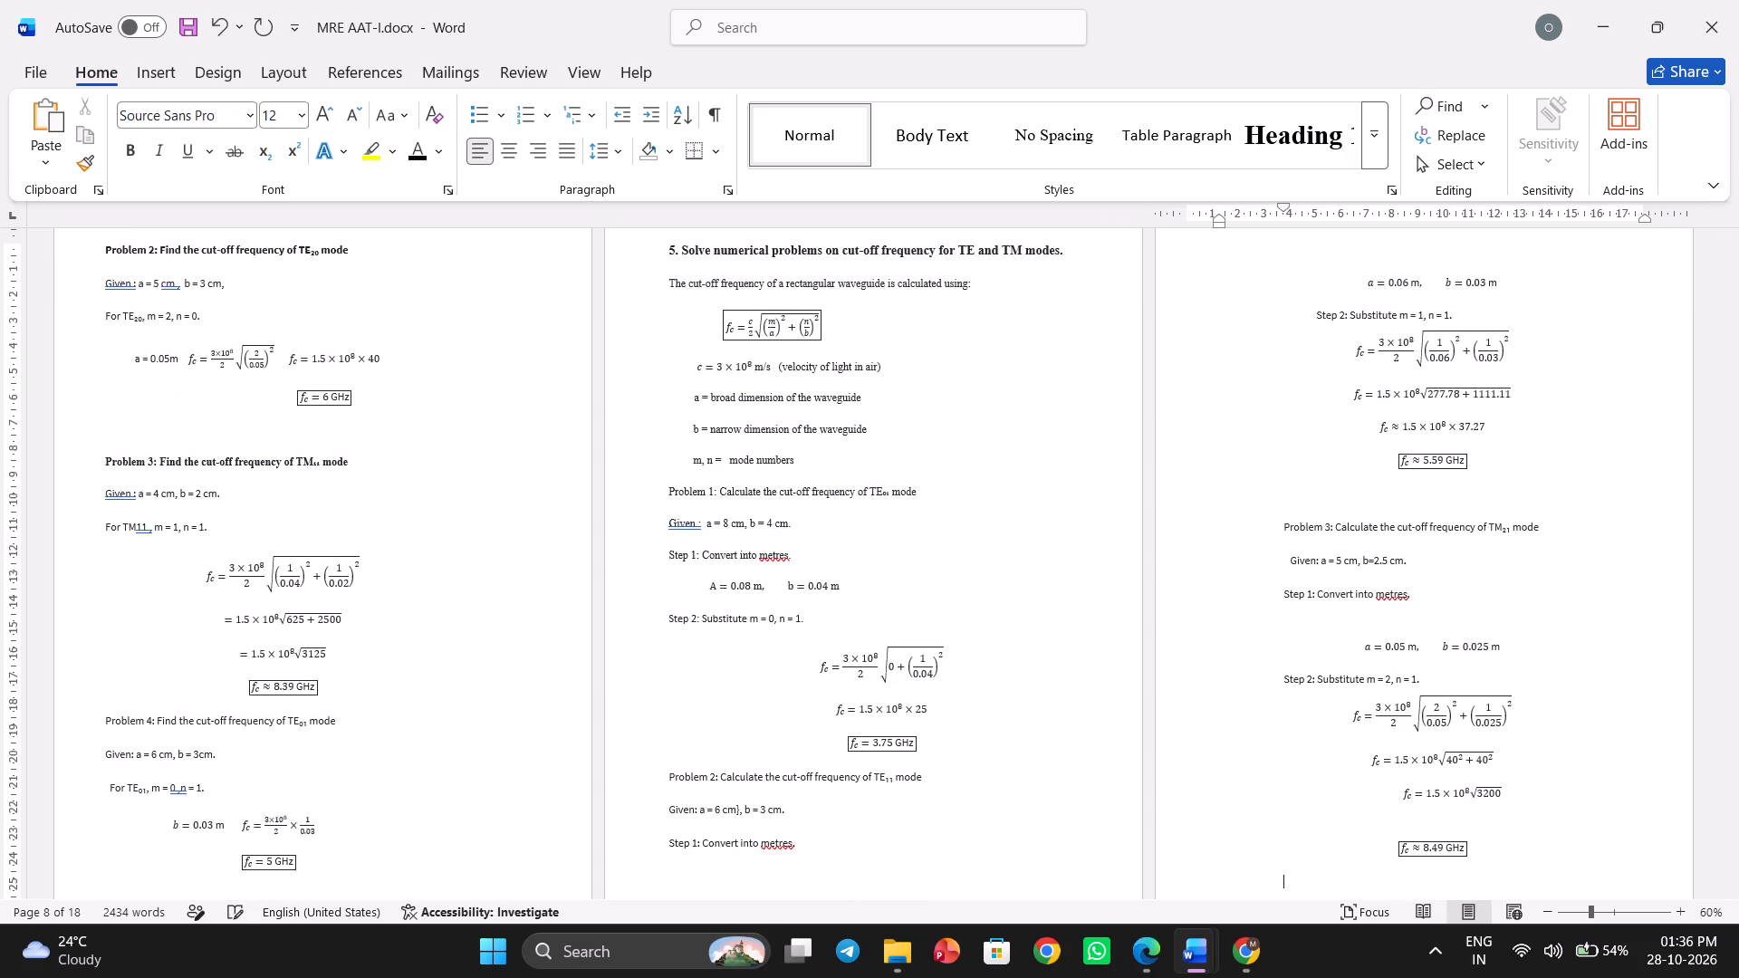
# Replace the automatic list number of the Klystron beam loading question with a plain "6." and a space.
pyautogui.scroll(-1, 1491, 845)
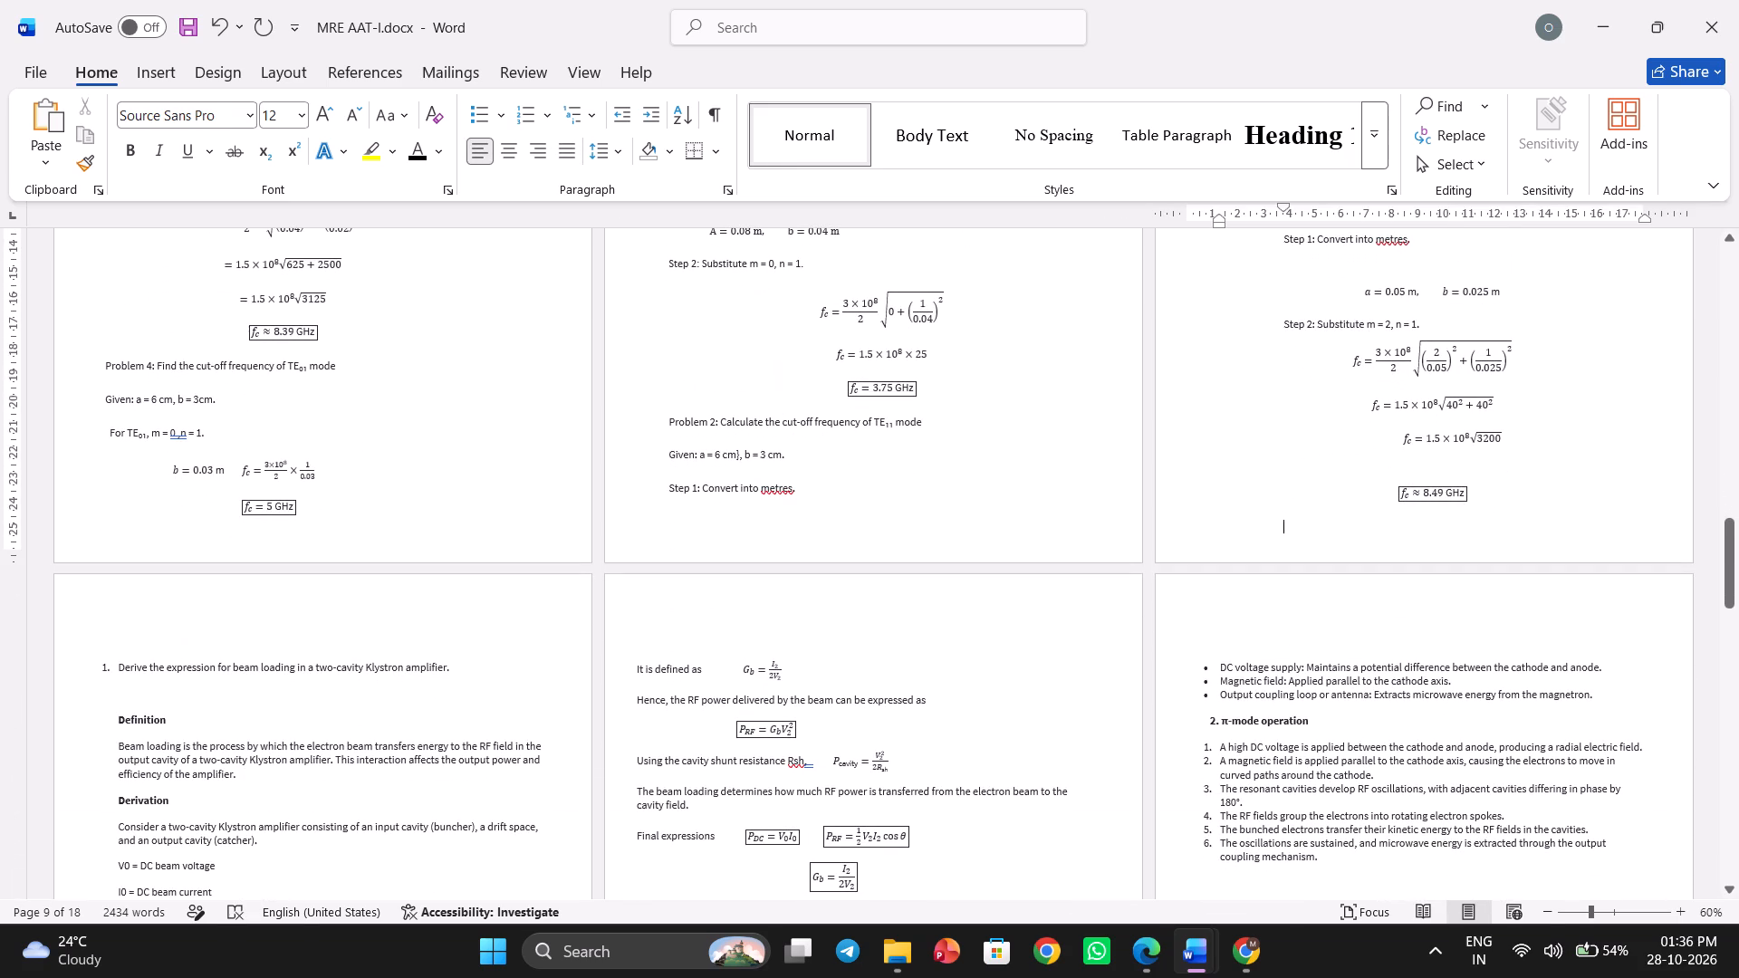
pyautogui.click(106, 663)
pyautogui.press('BackSpace')
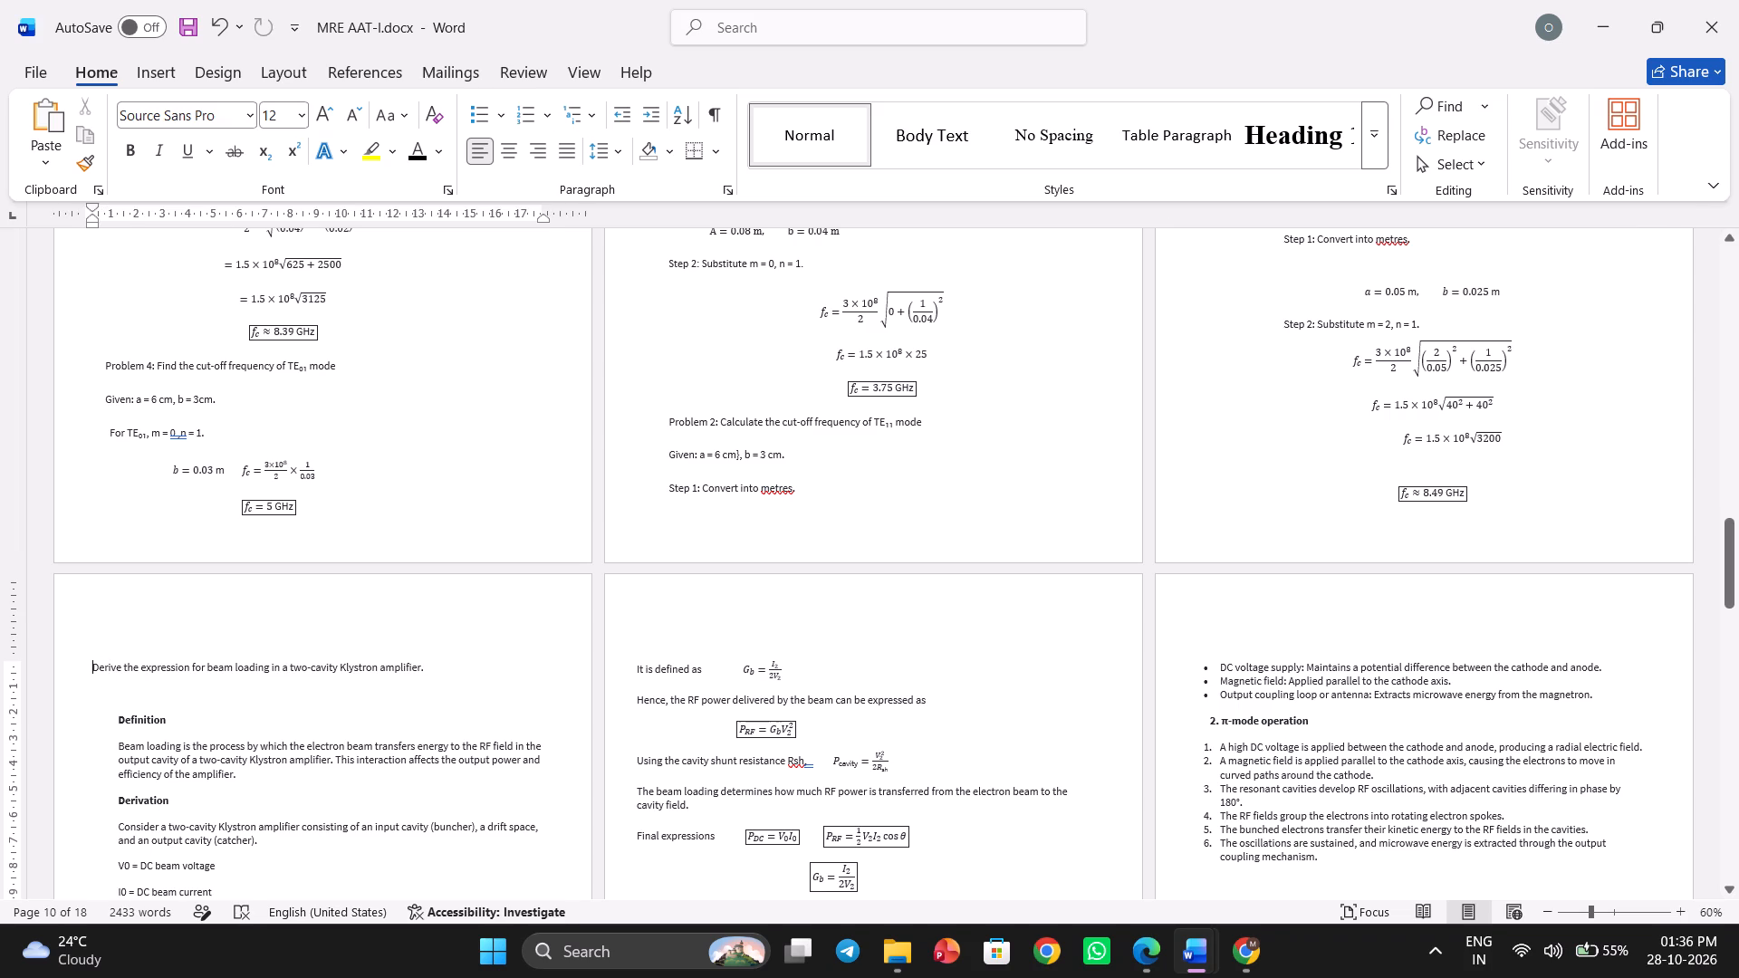
pyautogui.write('6.')
pyautogui.press('space')
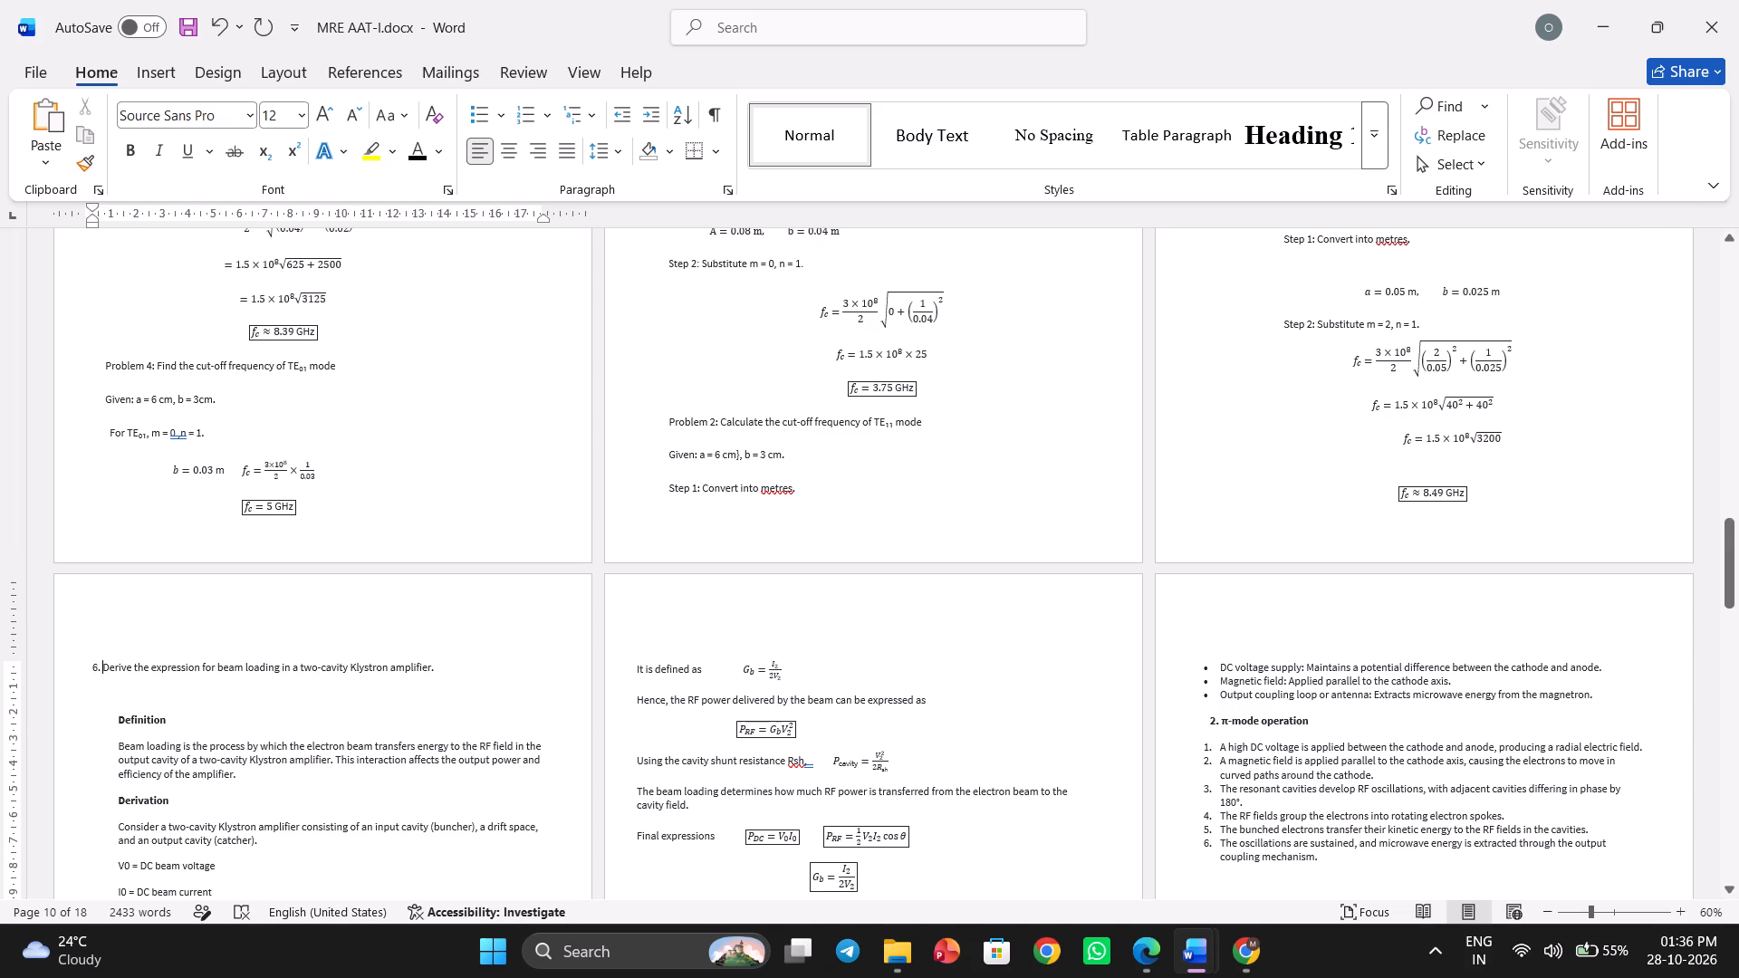
# Format the question 6 Klystron heading in Times New Roman, size 14, bold.
pyautogui.moveTo(456, 678); pyautogui.dragTo(59, 644)
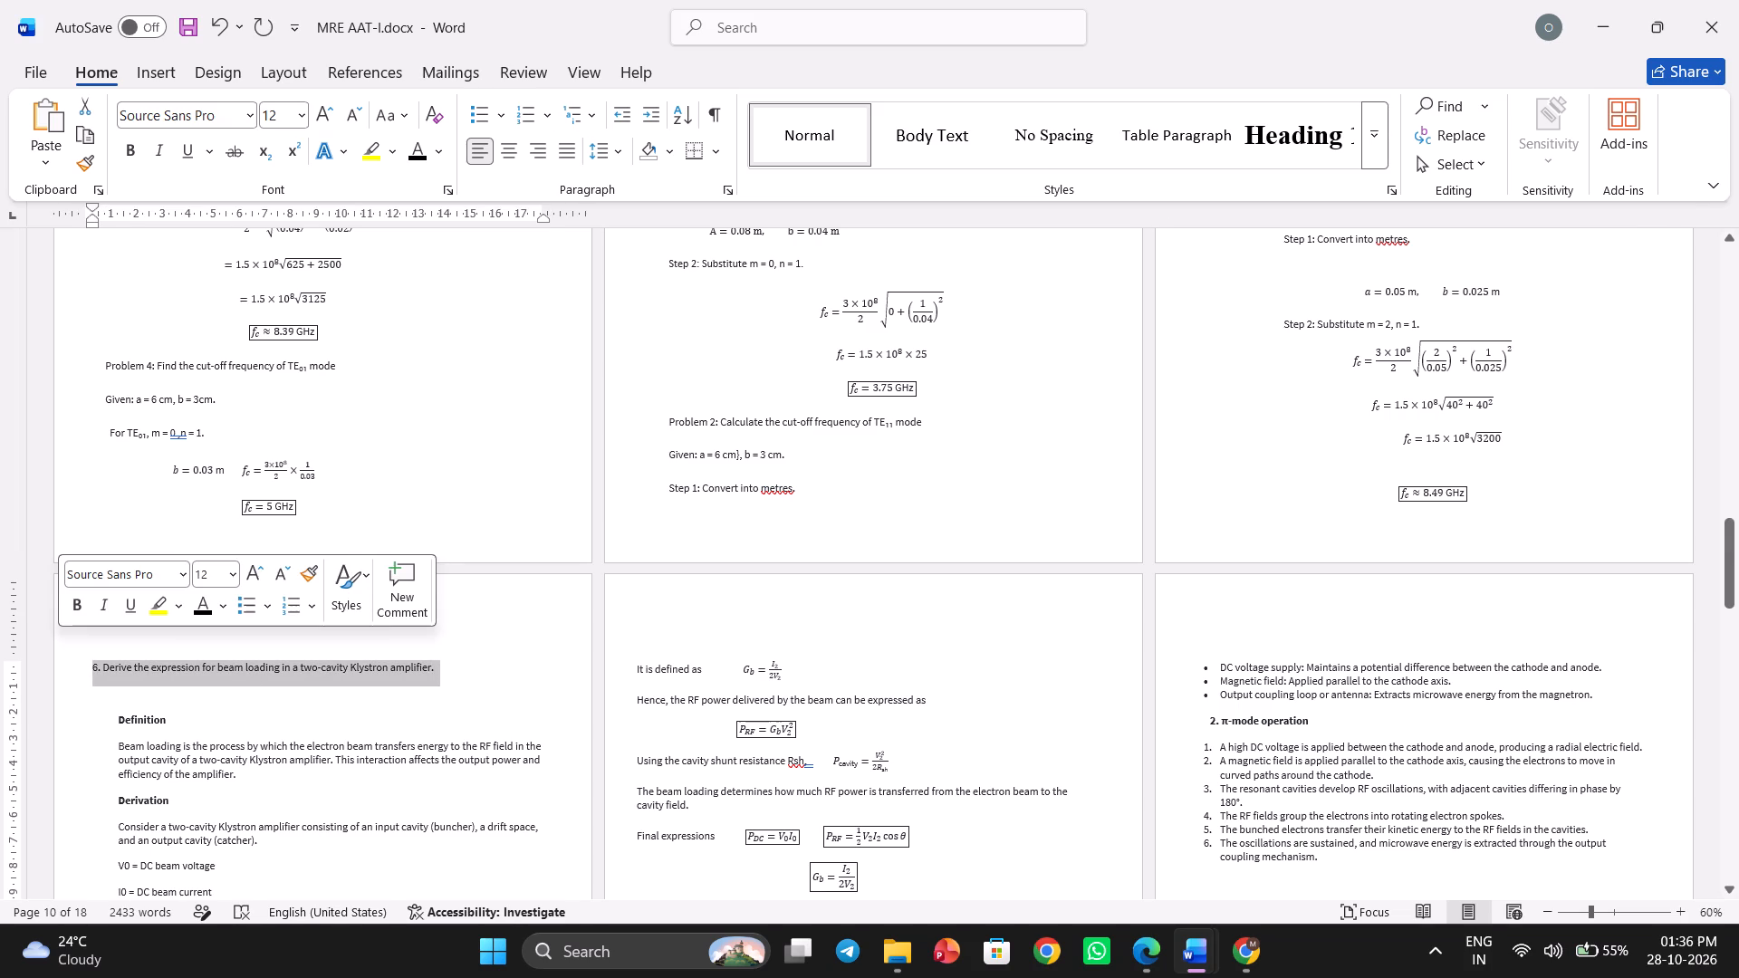
pyautogui.click(182, 583)
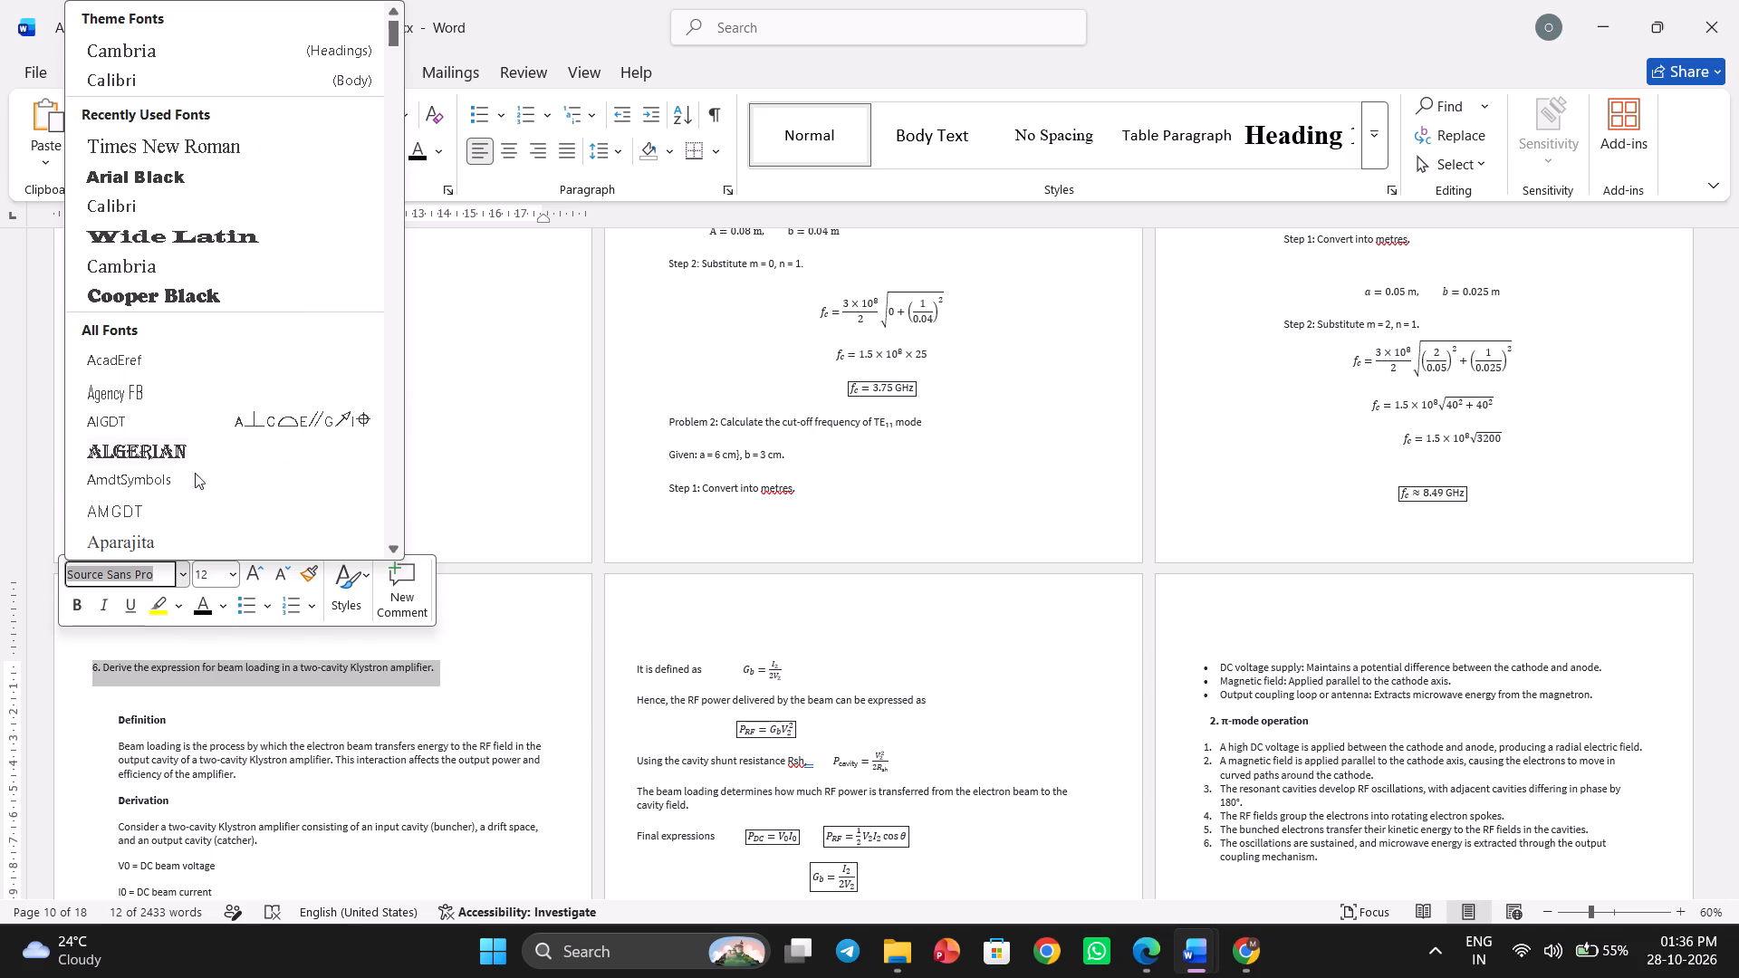
pyautogui.click(163, 157)
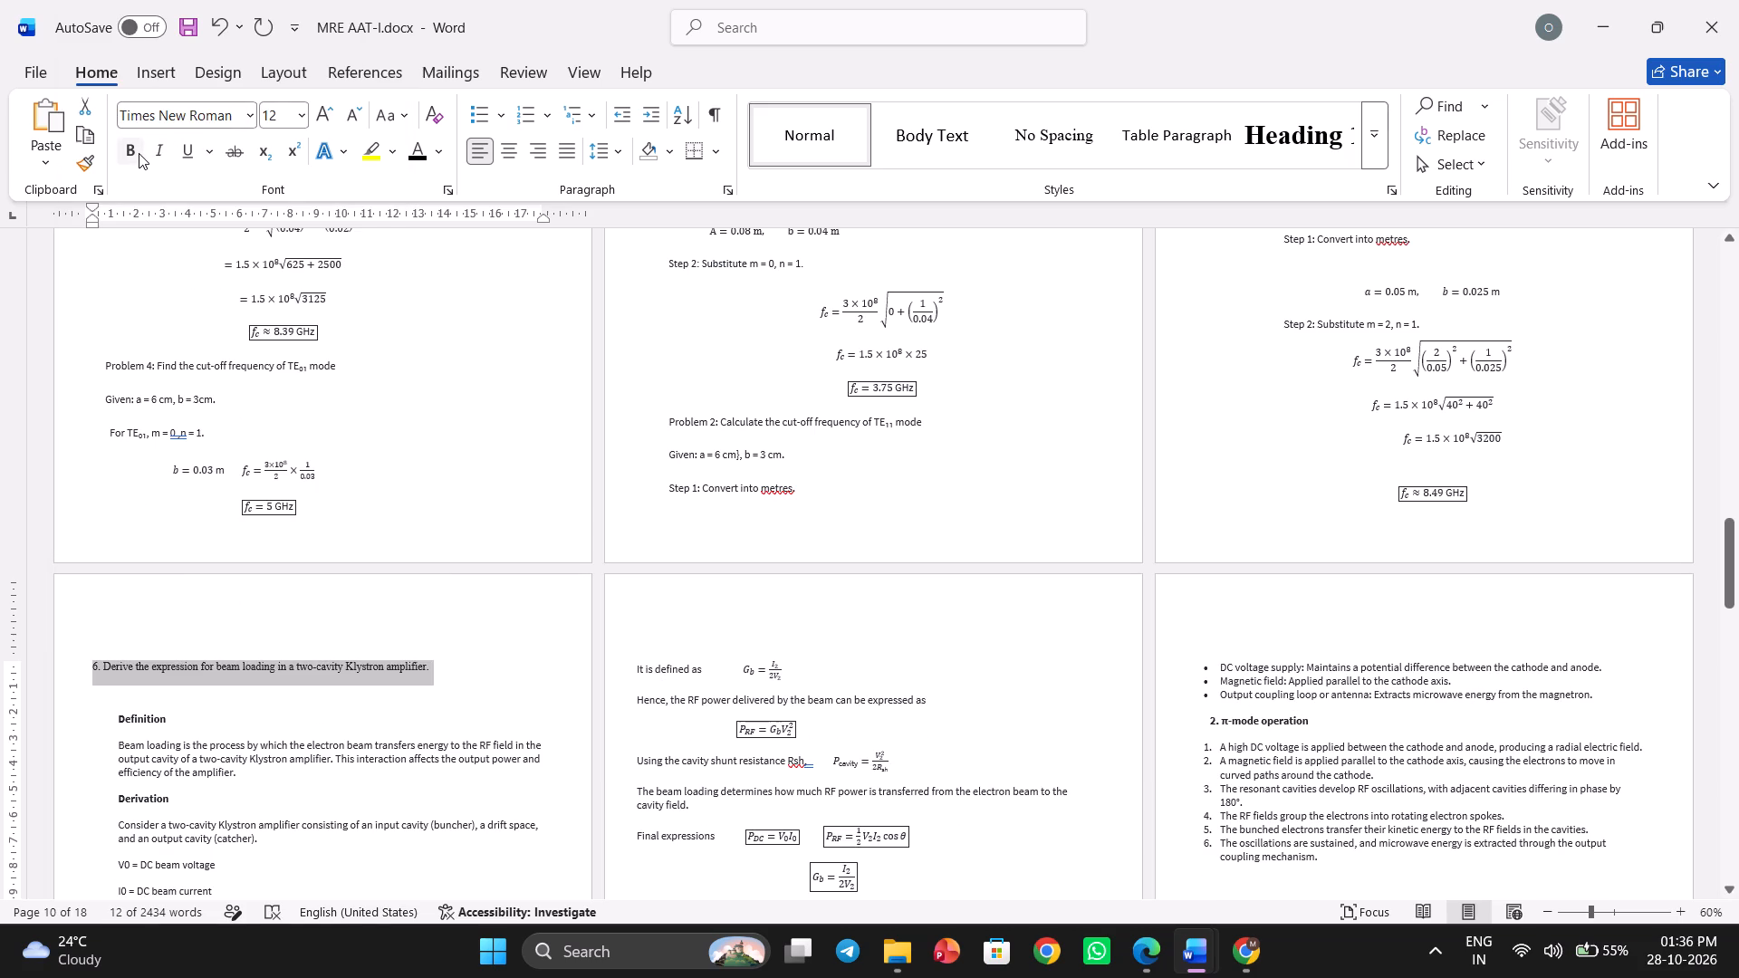
pyautogui.click(329, 112)
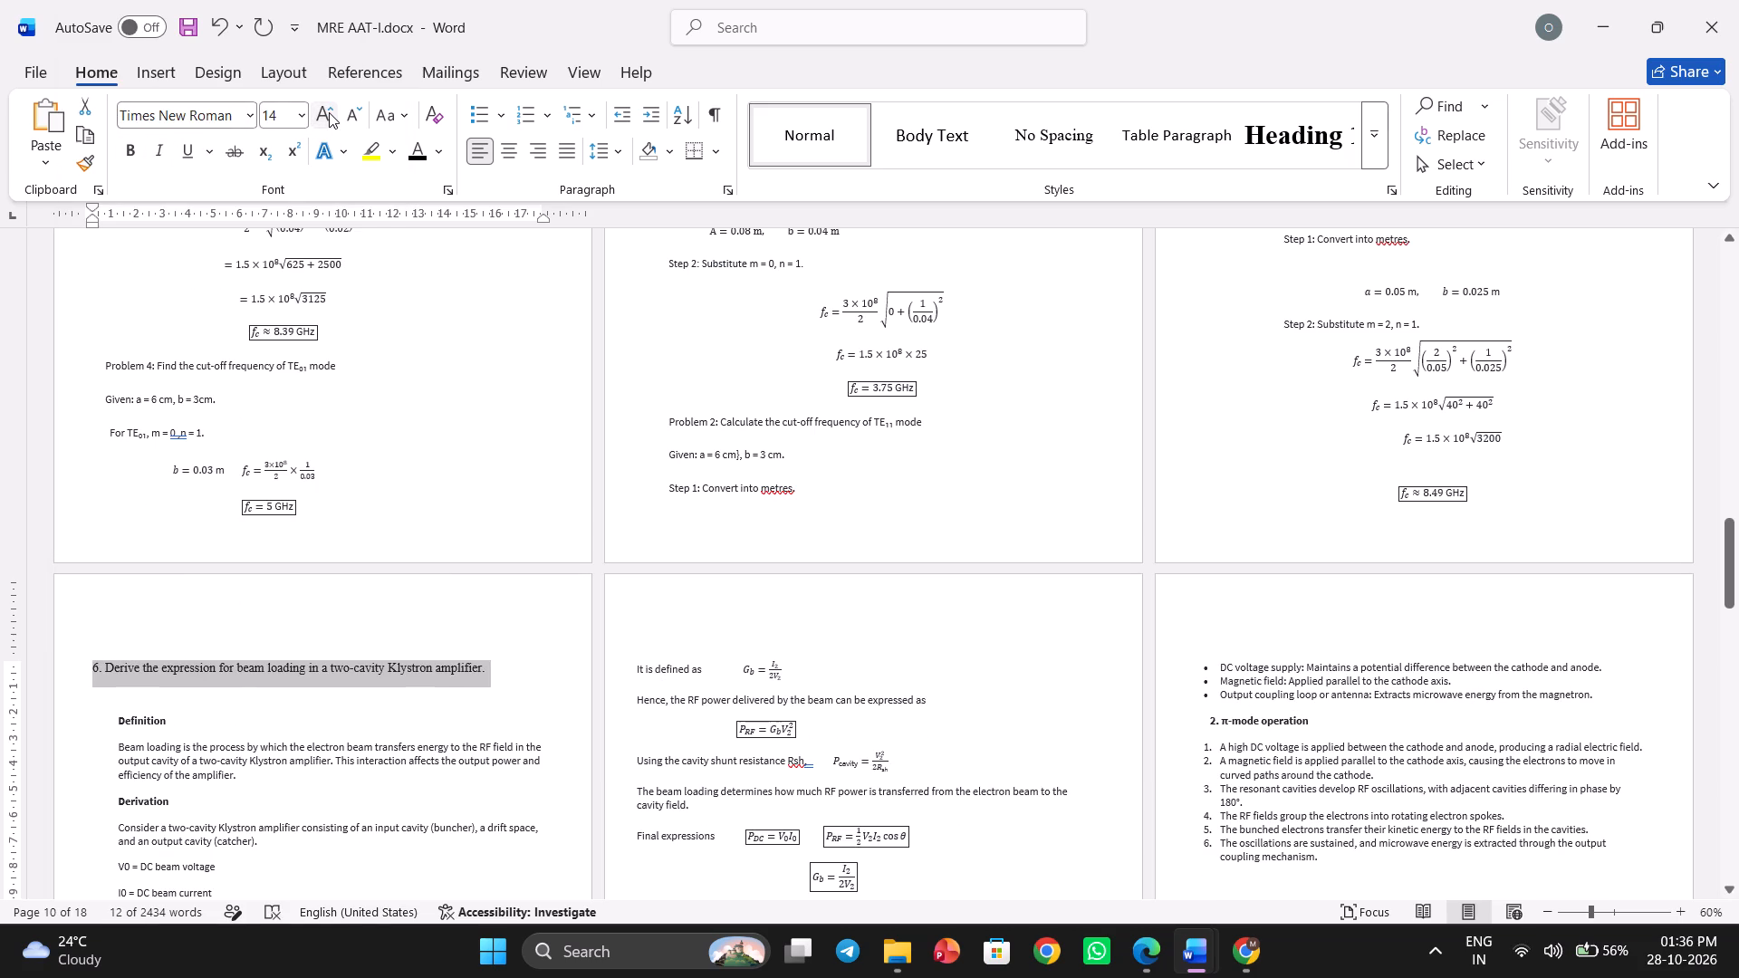
pyautogui.click(133, 153)
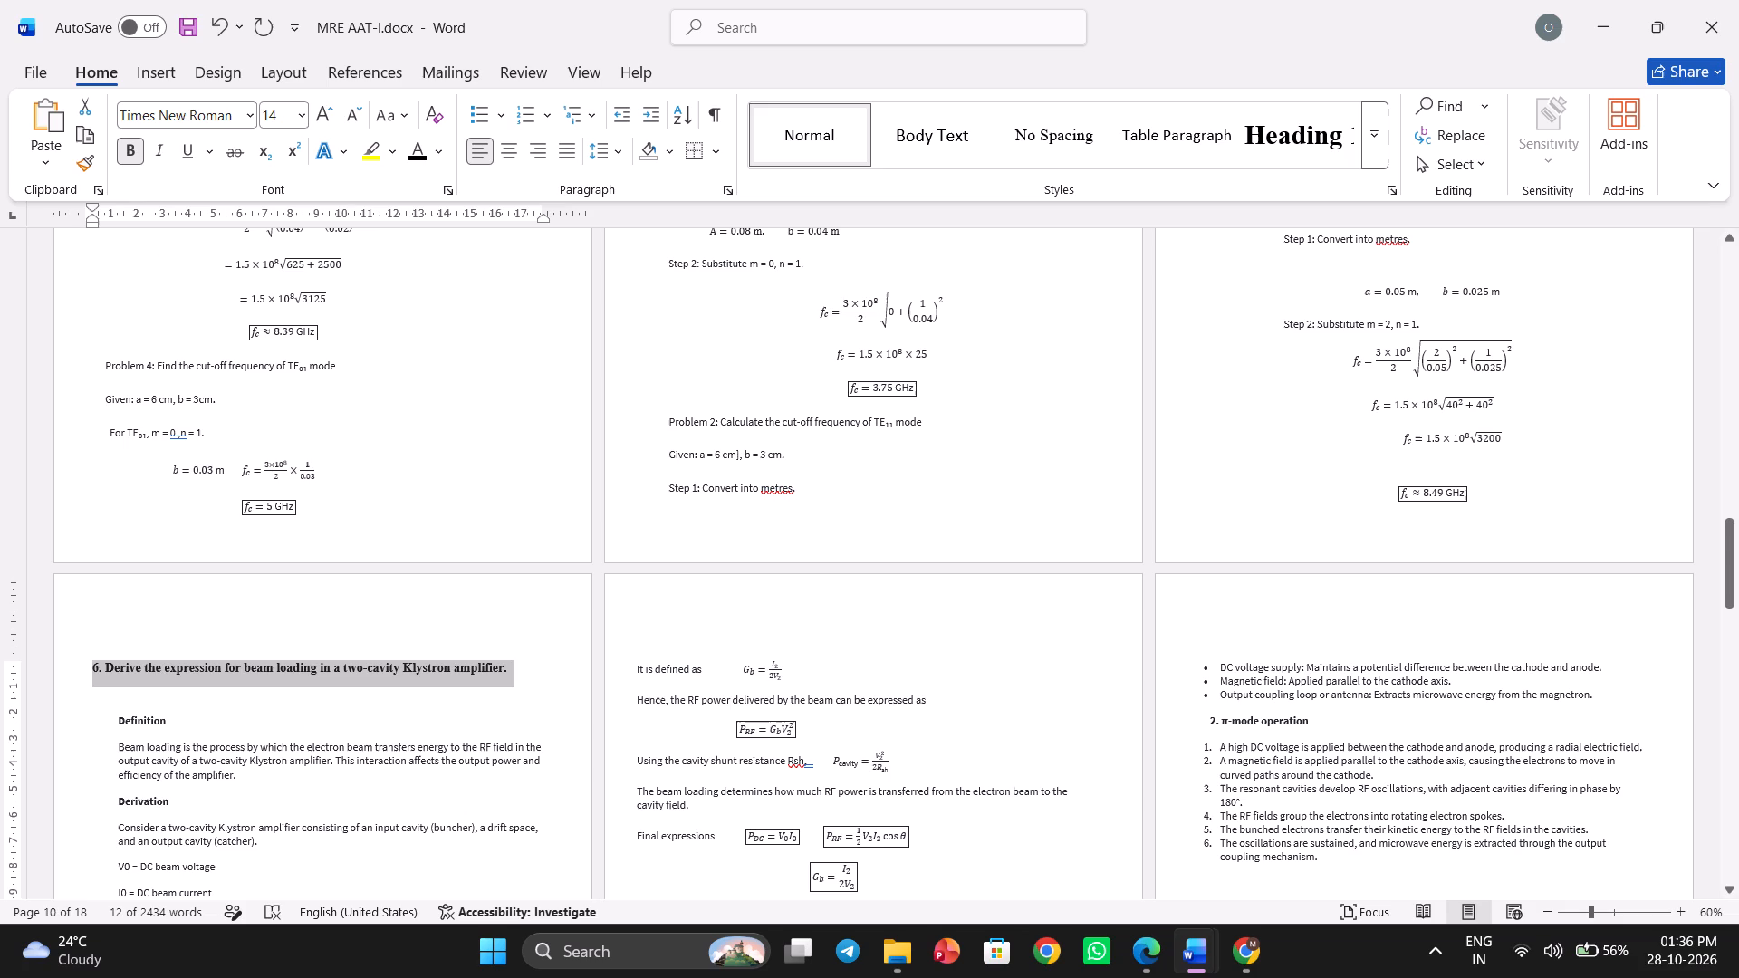
pyautogui.click(132, 702)
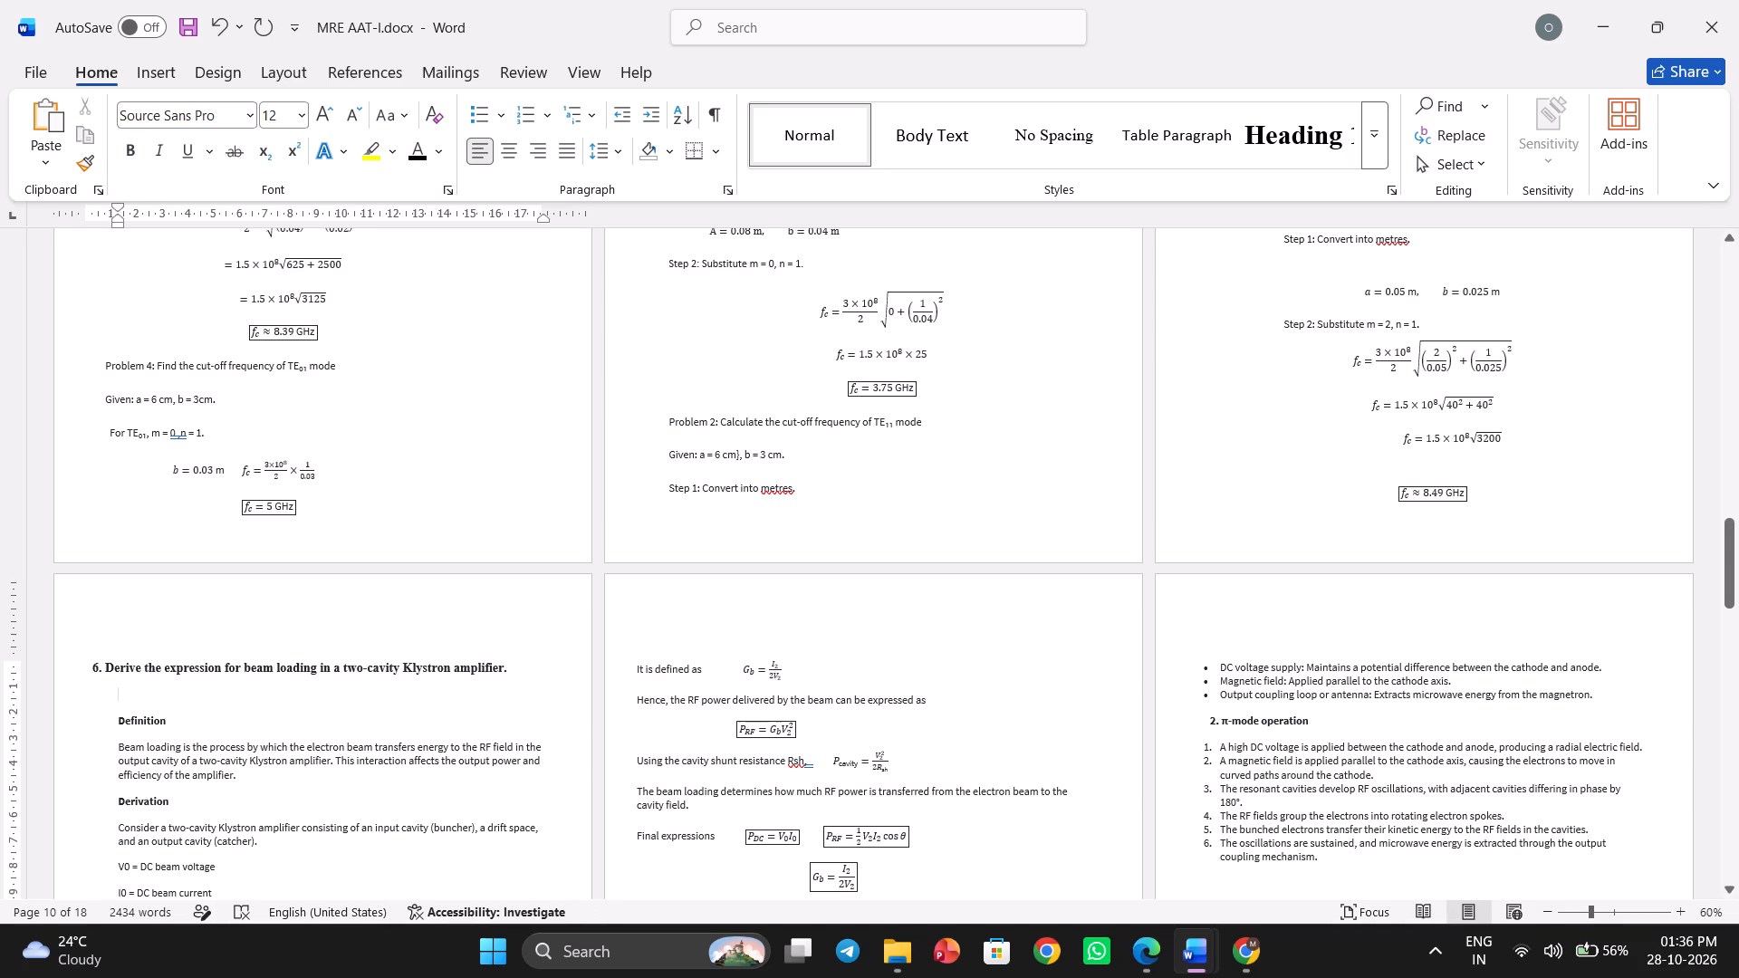
# Increase the question 6 heading's left indent by about 0.8 cm, bringing it closer to the Definition text below.
pyautogui.moveTo(91, 670); pyautogui.dragTo(513, 665)
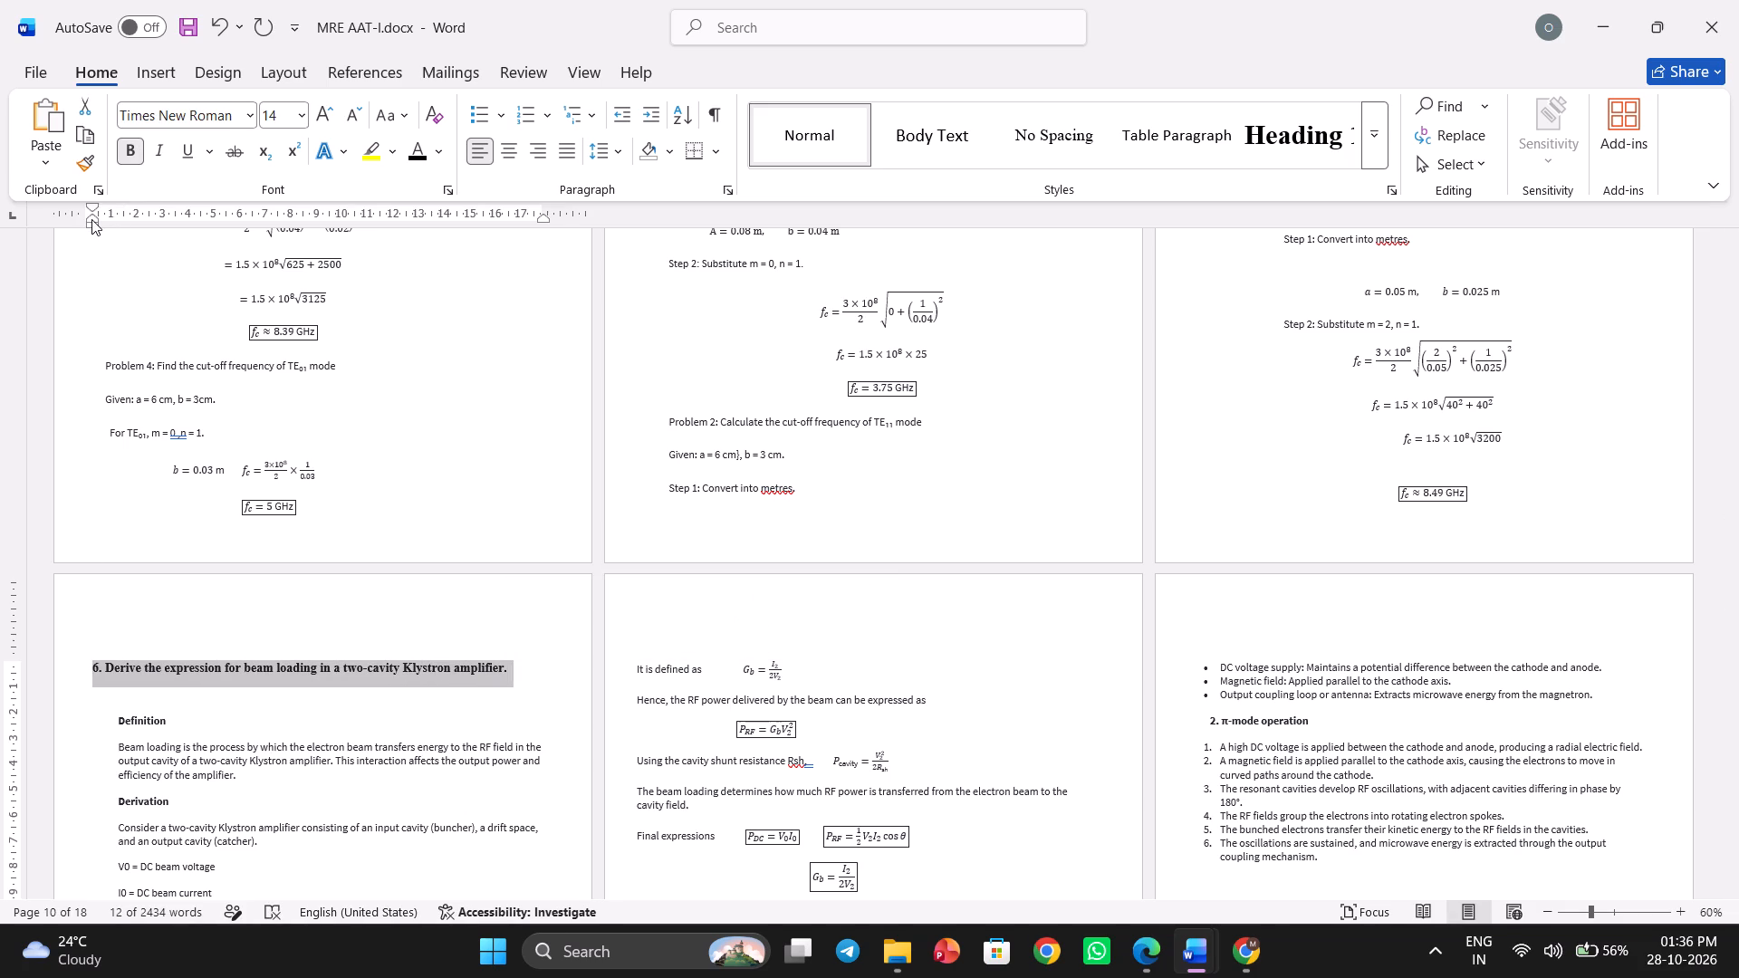
pyautogui.moveTo(91, 219); pyautogui.dragTo(112, 218)
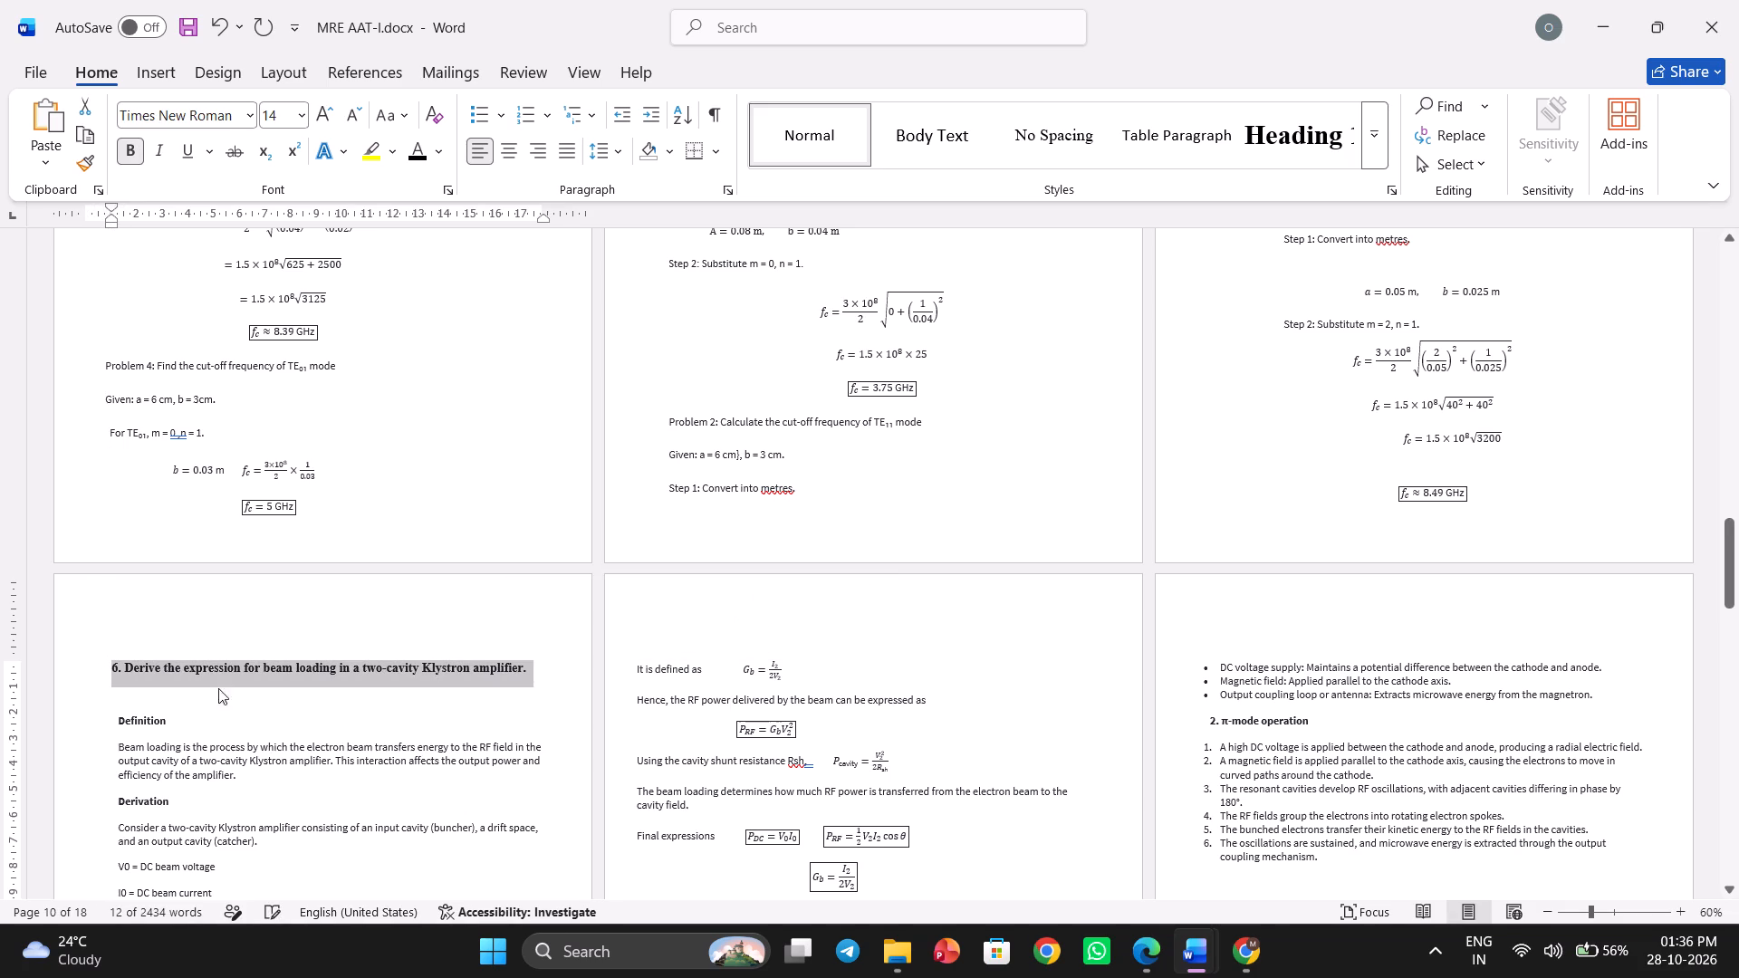
pyautogui.scroll(-1, 228, 710)
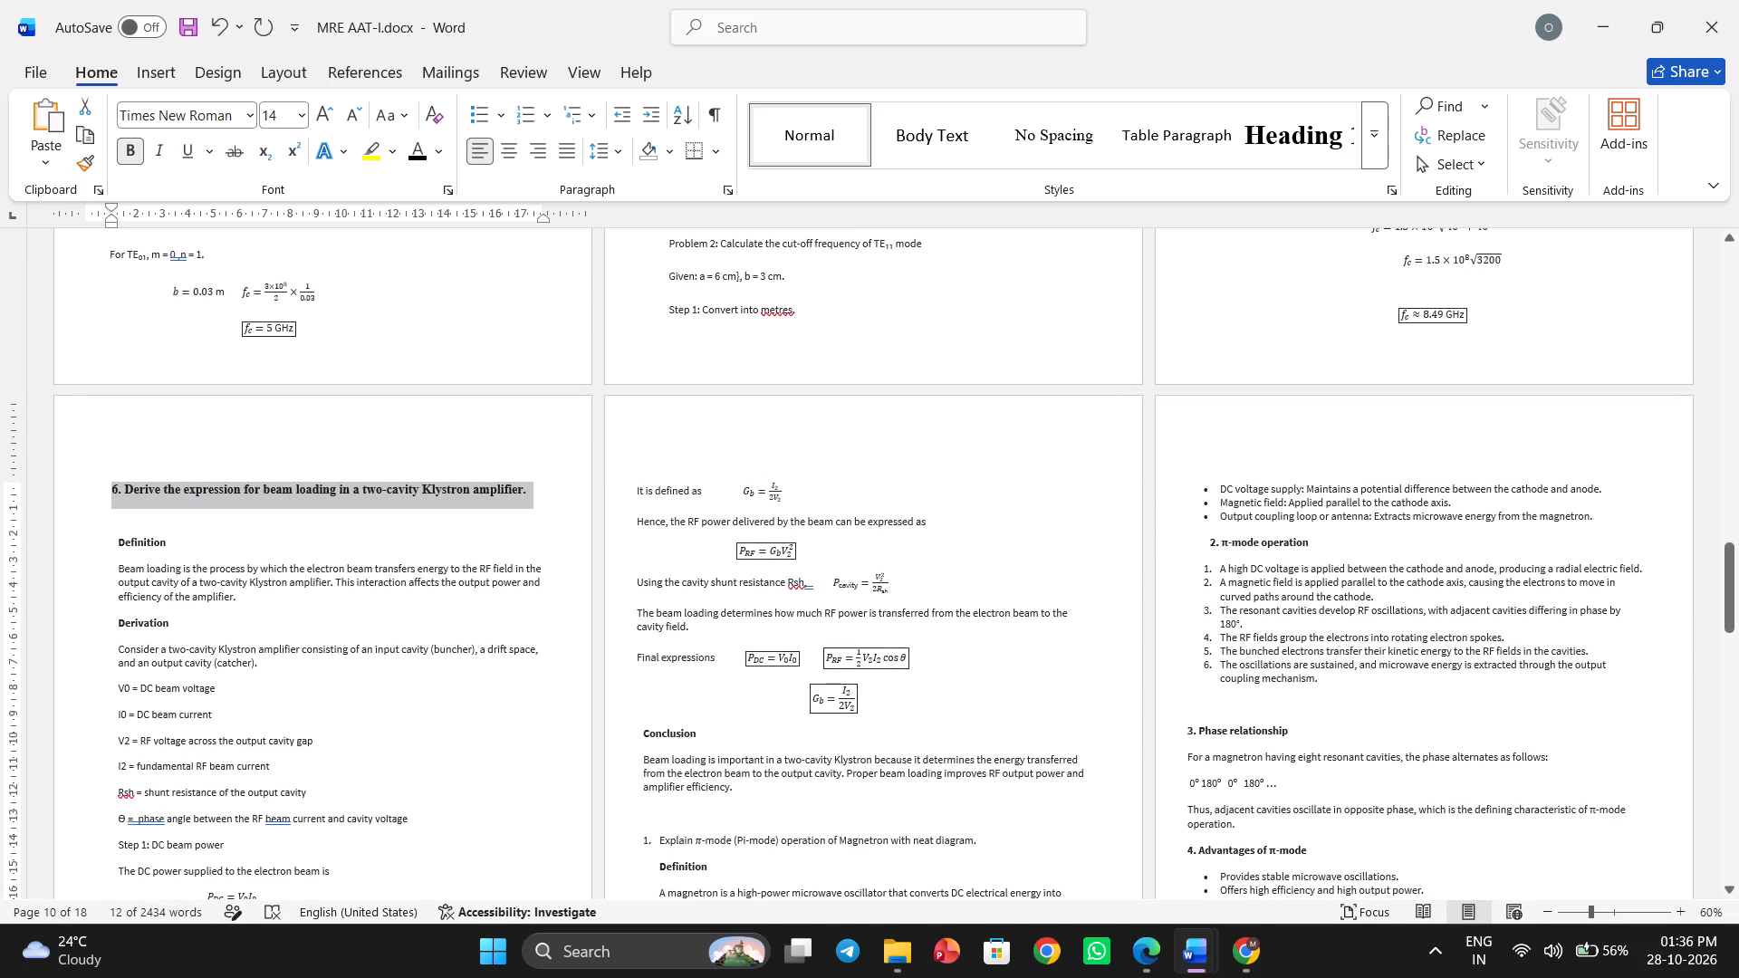
# Delete the Definition subheading under the question 6 heading, leaving one blank line above the beam loading paragraph.
pyautogui.moveTo(177, 545); pyautogui.dragTo(114, 537)
pyautogui.press('BackSpace')
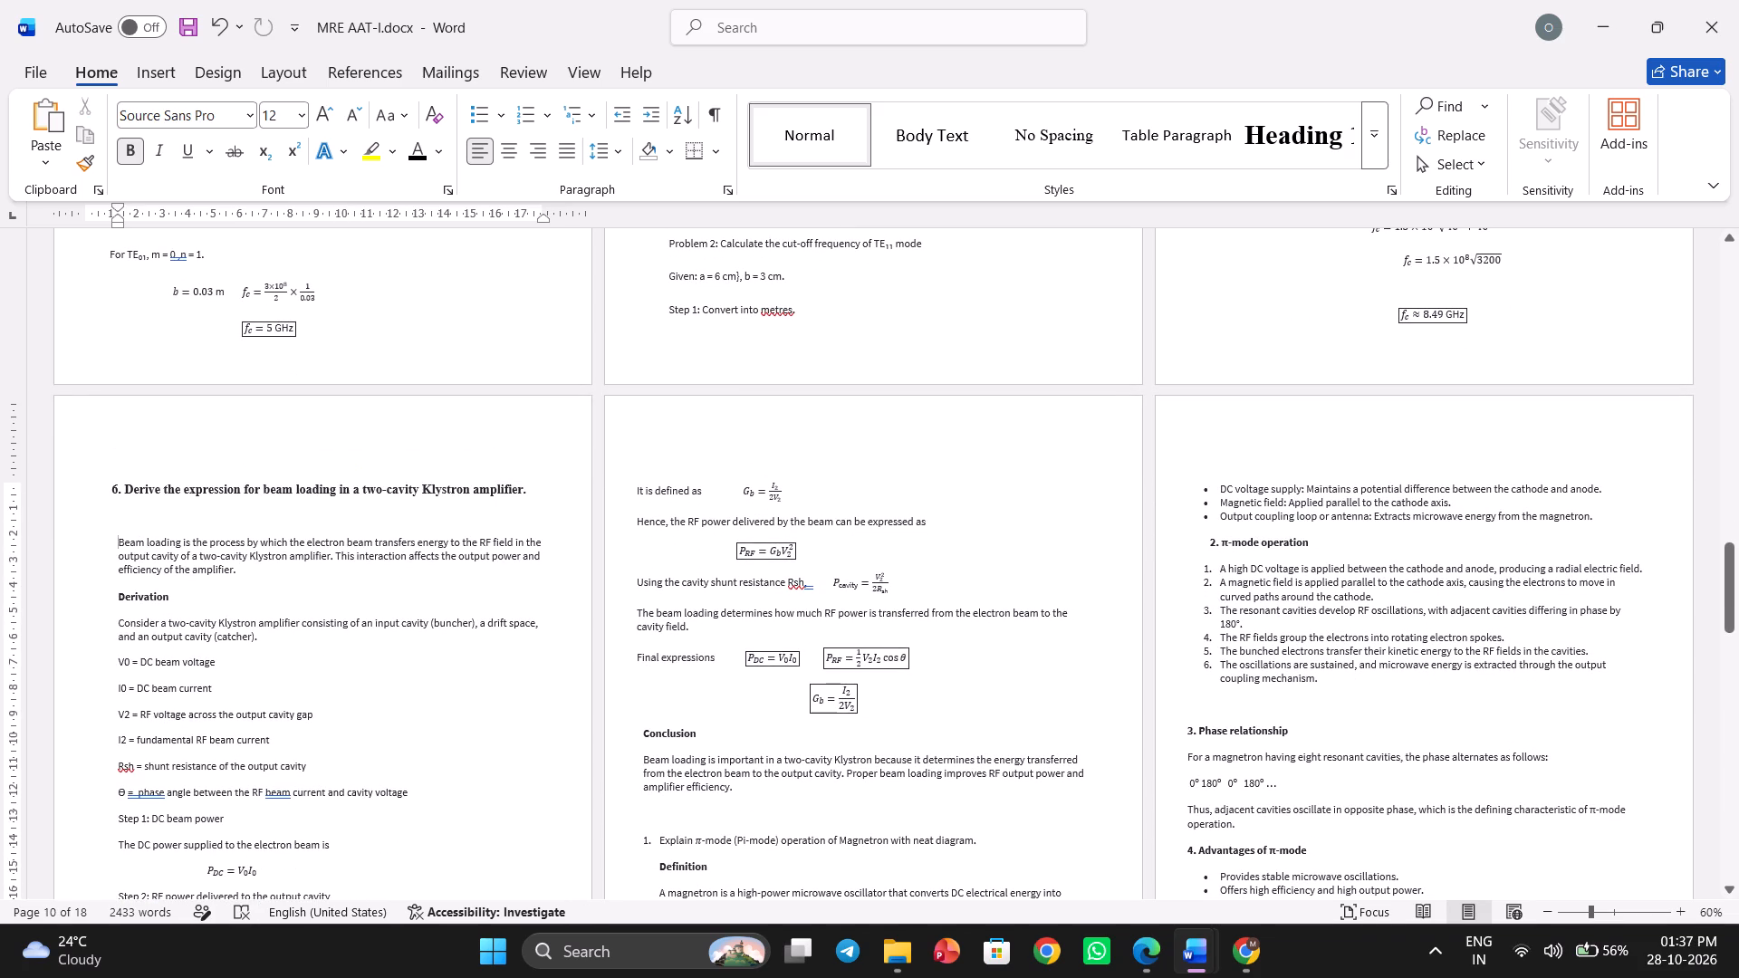
pyautogui.click(130, 512)
pyautogui.press('BackSpace')
pyautogui.press('BackSpace')
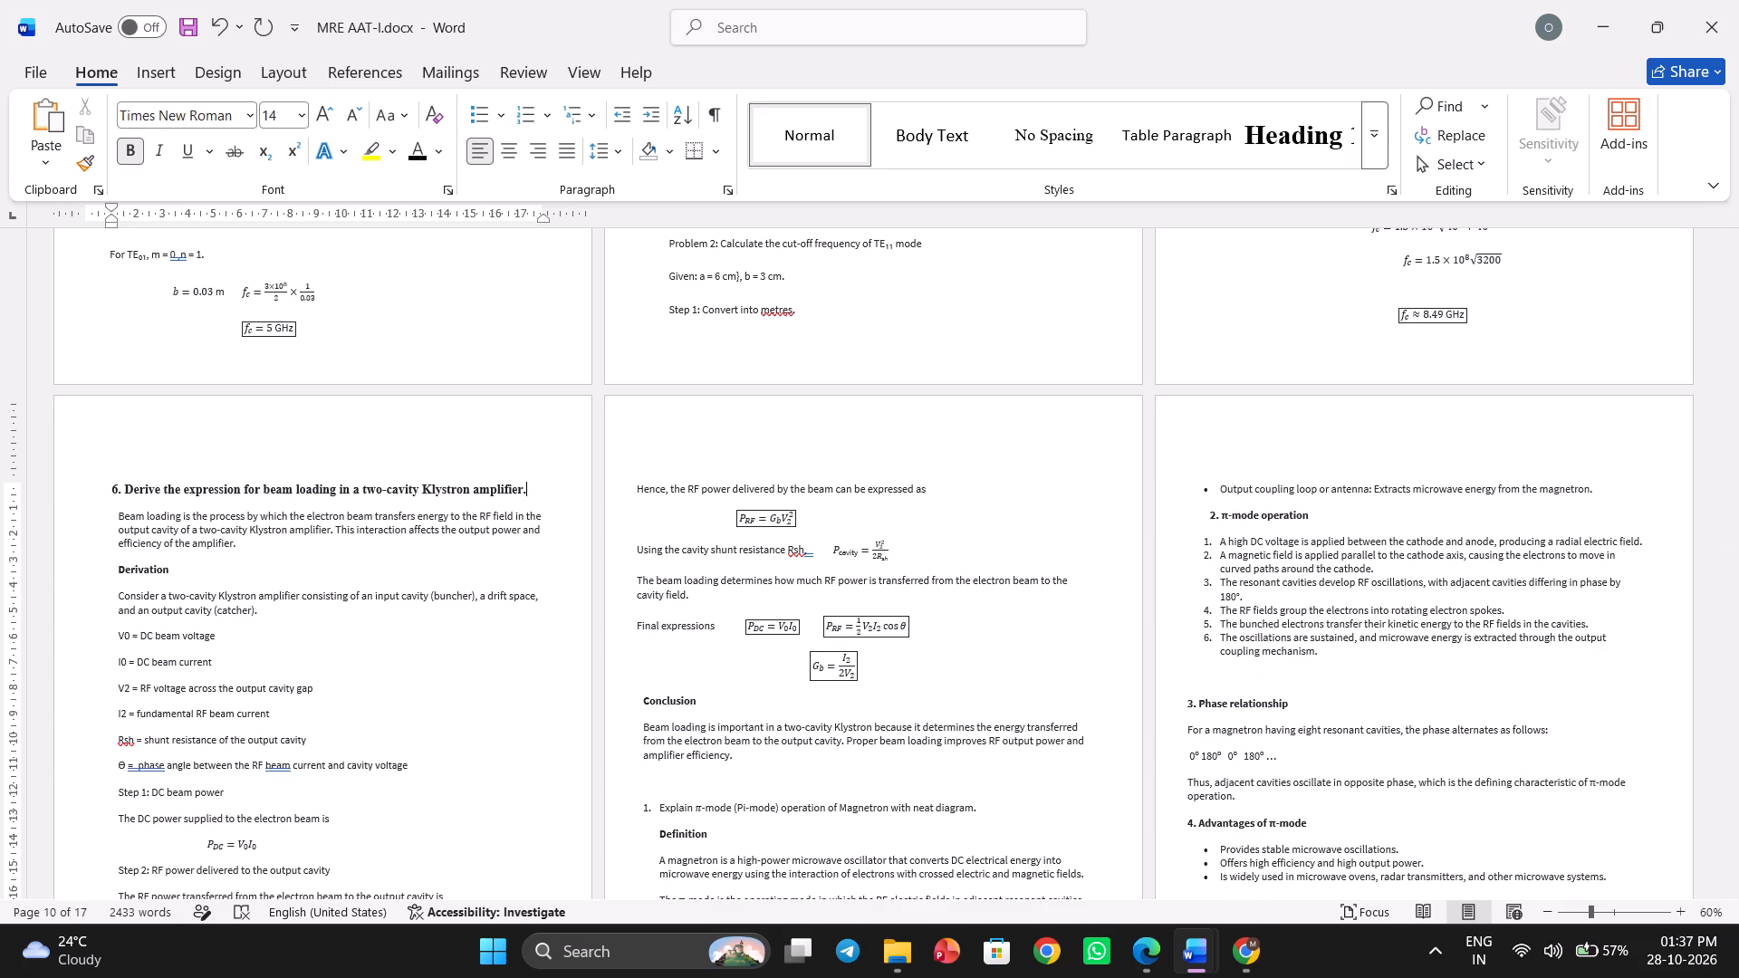
pyautogui.press('Return')
# Format question 6's text from the beam loading paragraph through the Step 2 equations in Times New Roman, justified, with 1.5 line spacing.
pyautogui.scroll(-1, 130, 512)
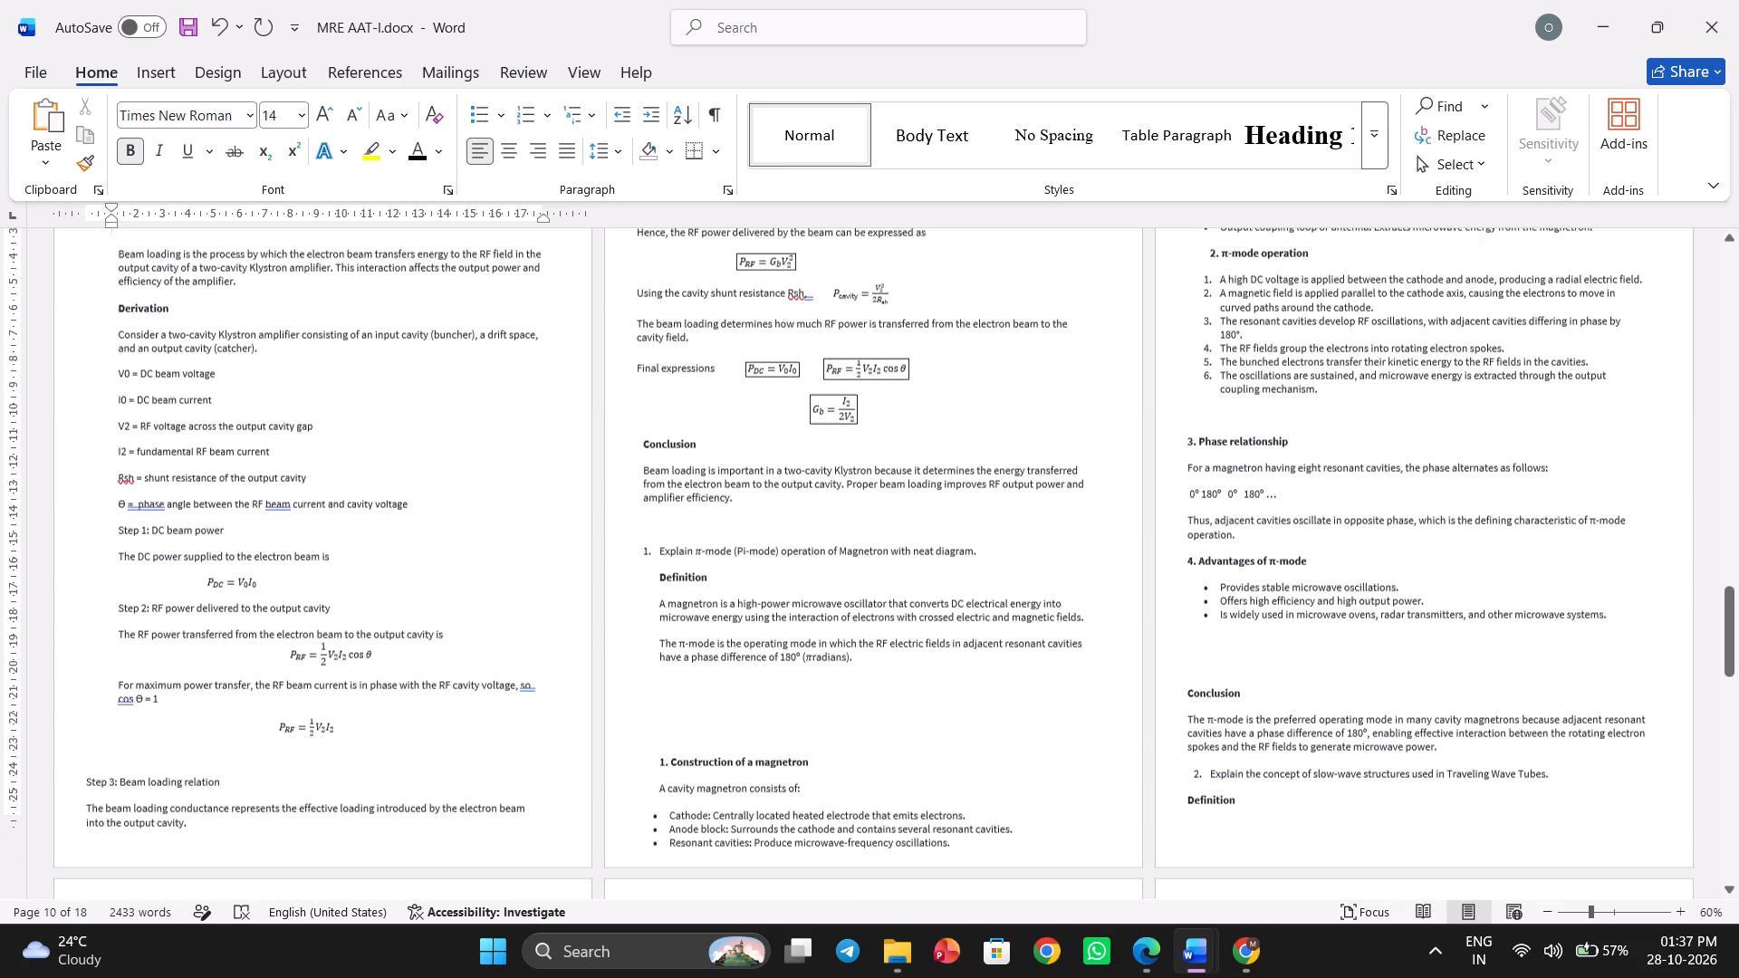
pyautogui.scroll(-1, 130, 512)
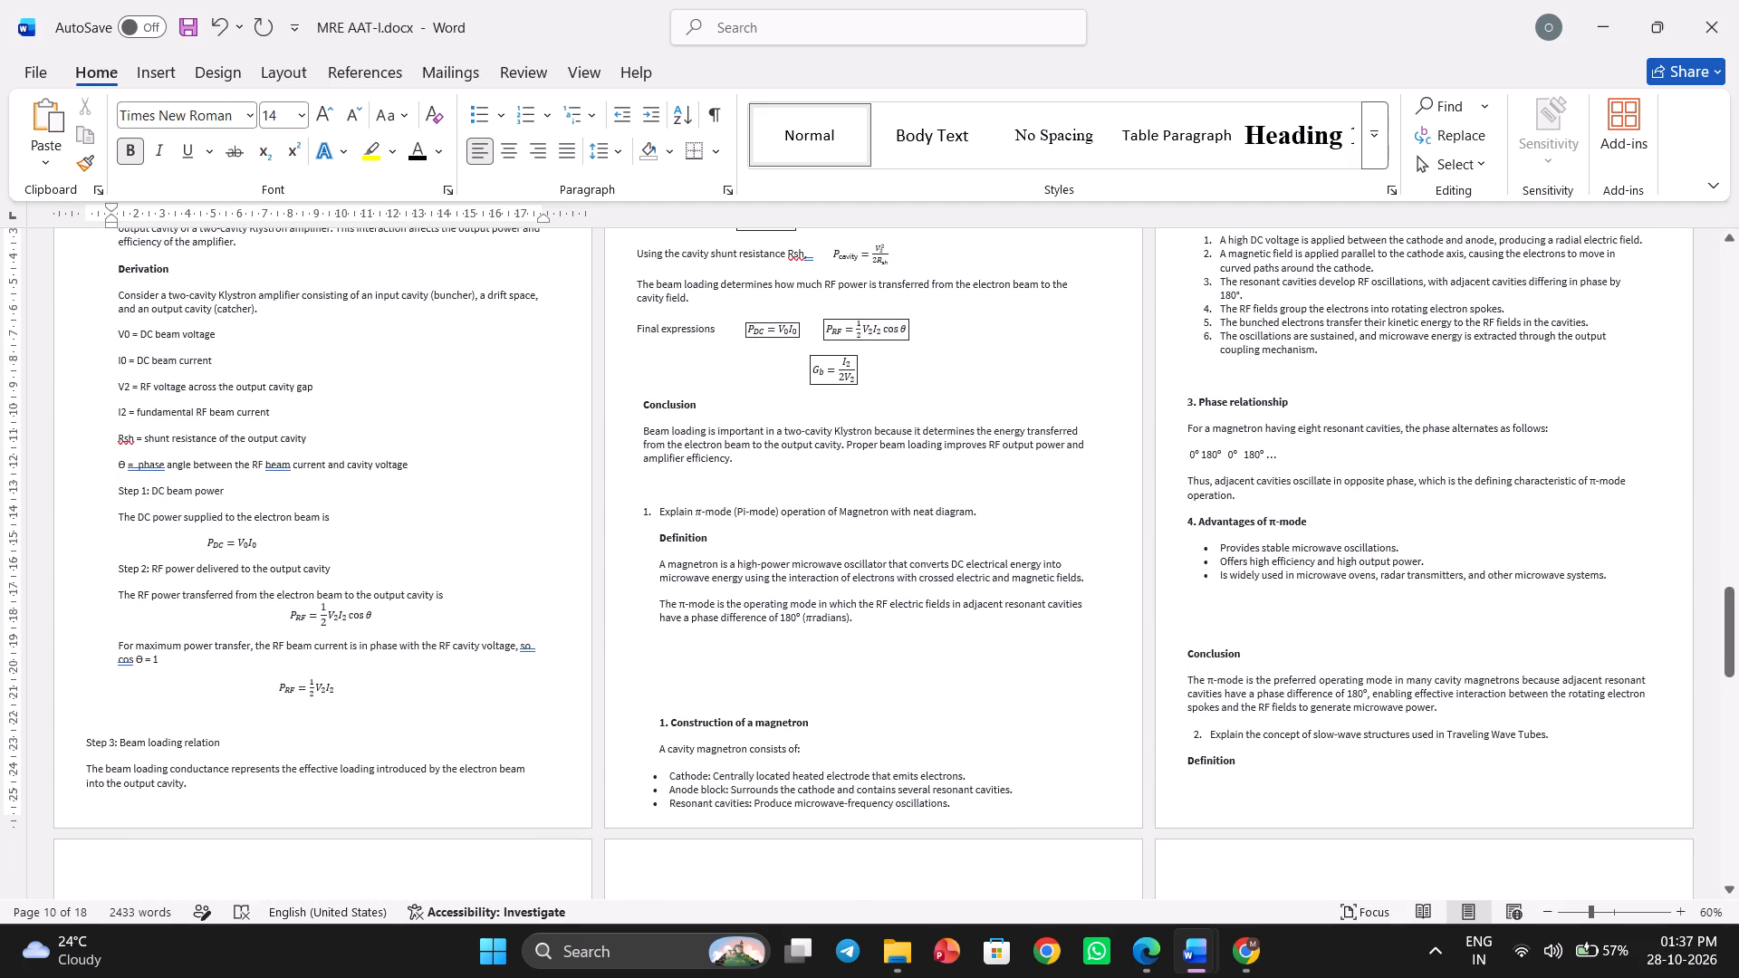
pyautogui.moveTo(370, 693); pyautogui.dragTo(140, 308)
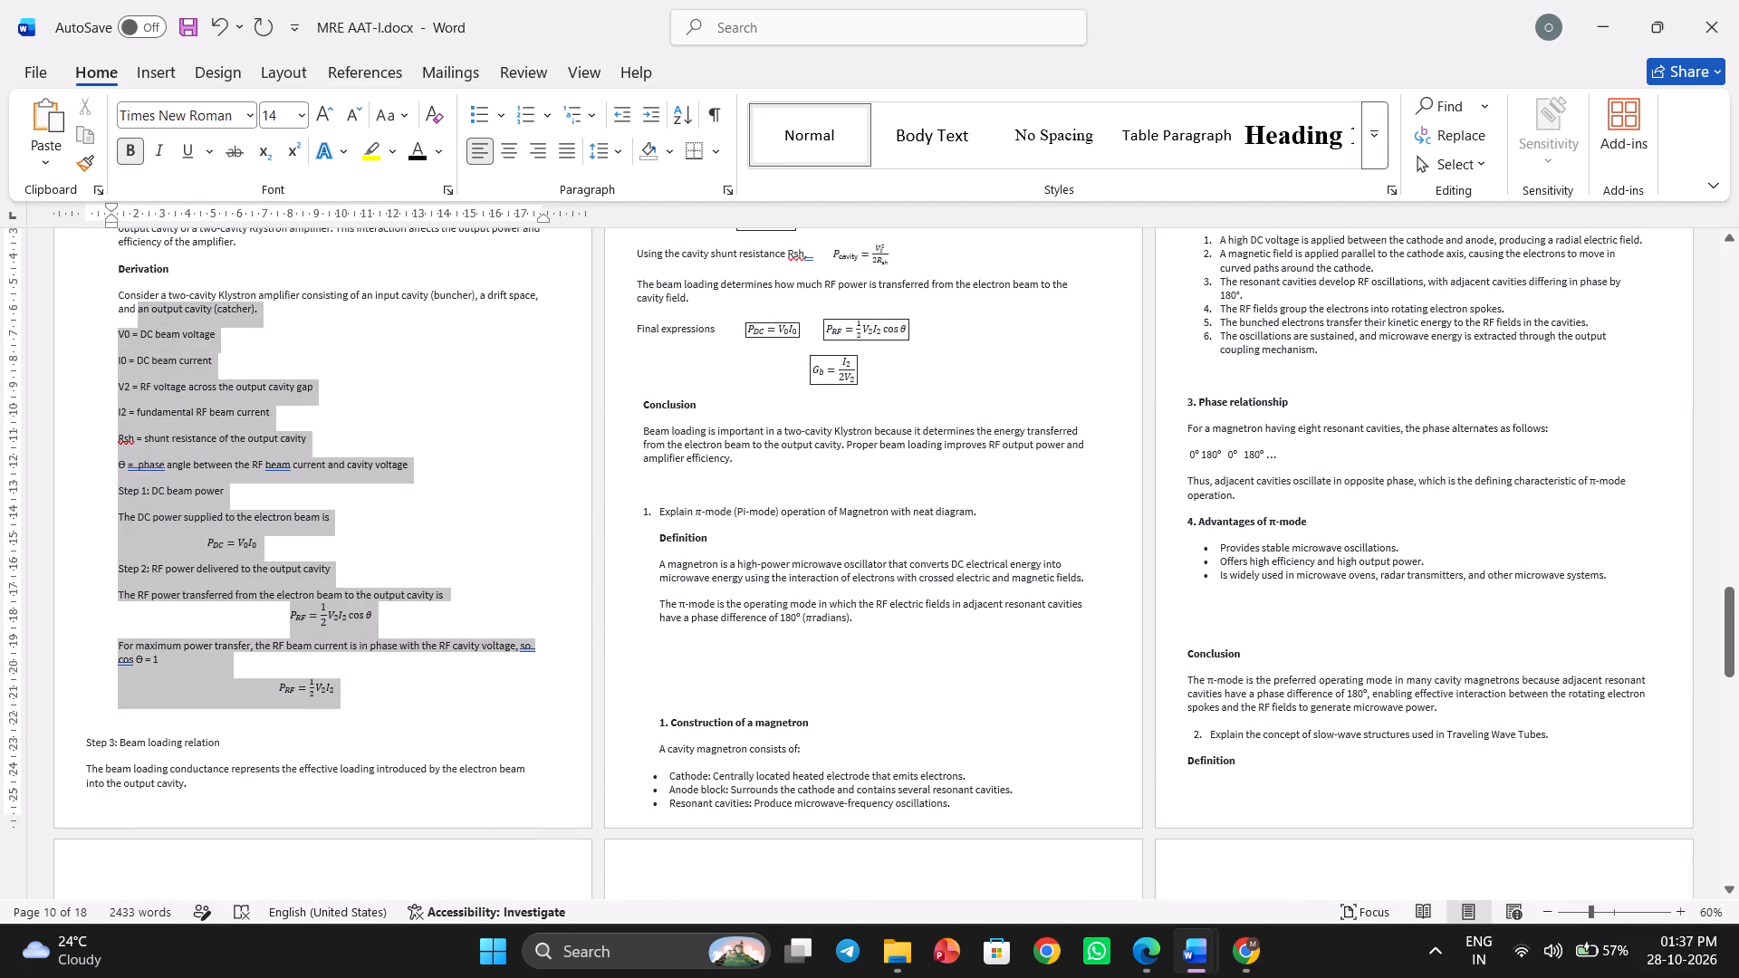
pyautogui.moveTo(140, 308); pyautogui.dragTo(121, 184)
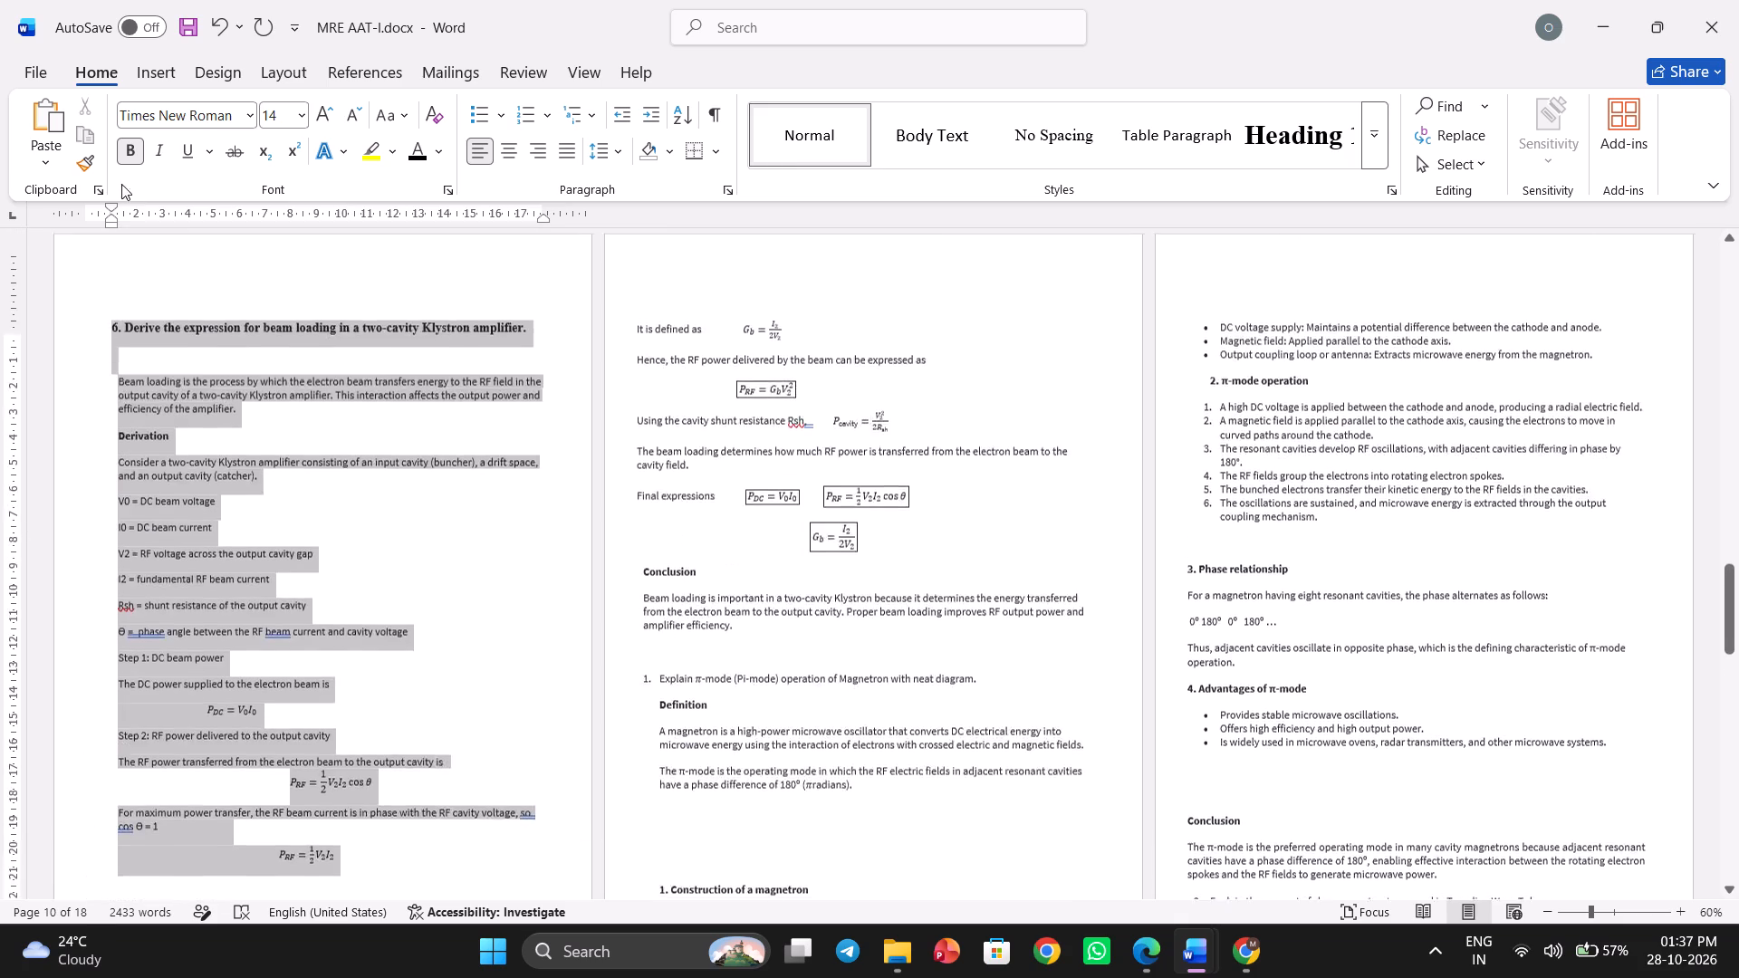
pyautogui.moveTo(121, 184); pyautogui.dragTo(114, 549)
pyautogui.click(245, 479)
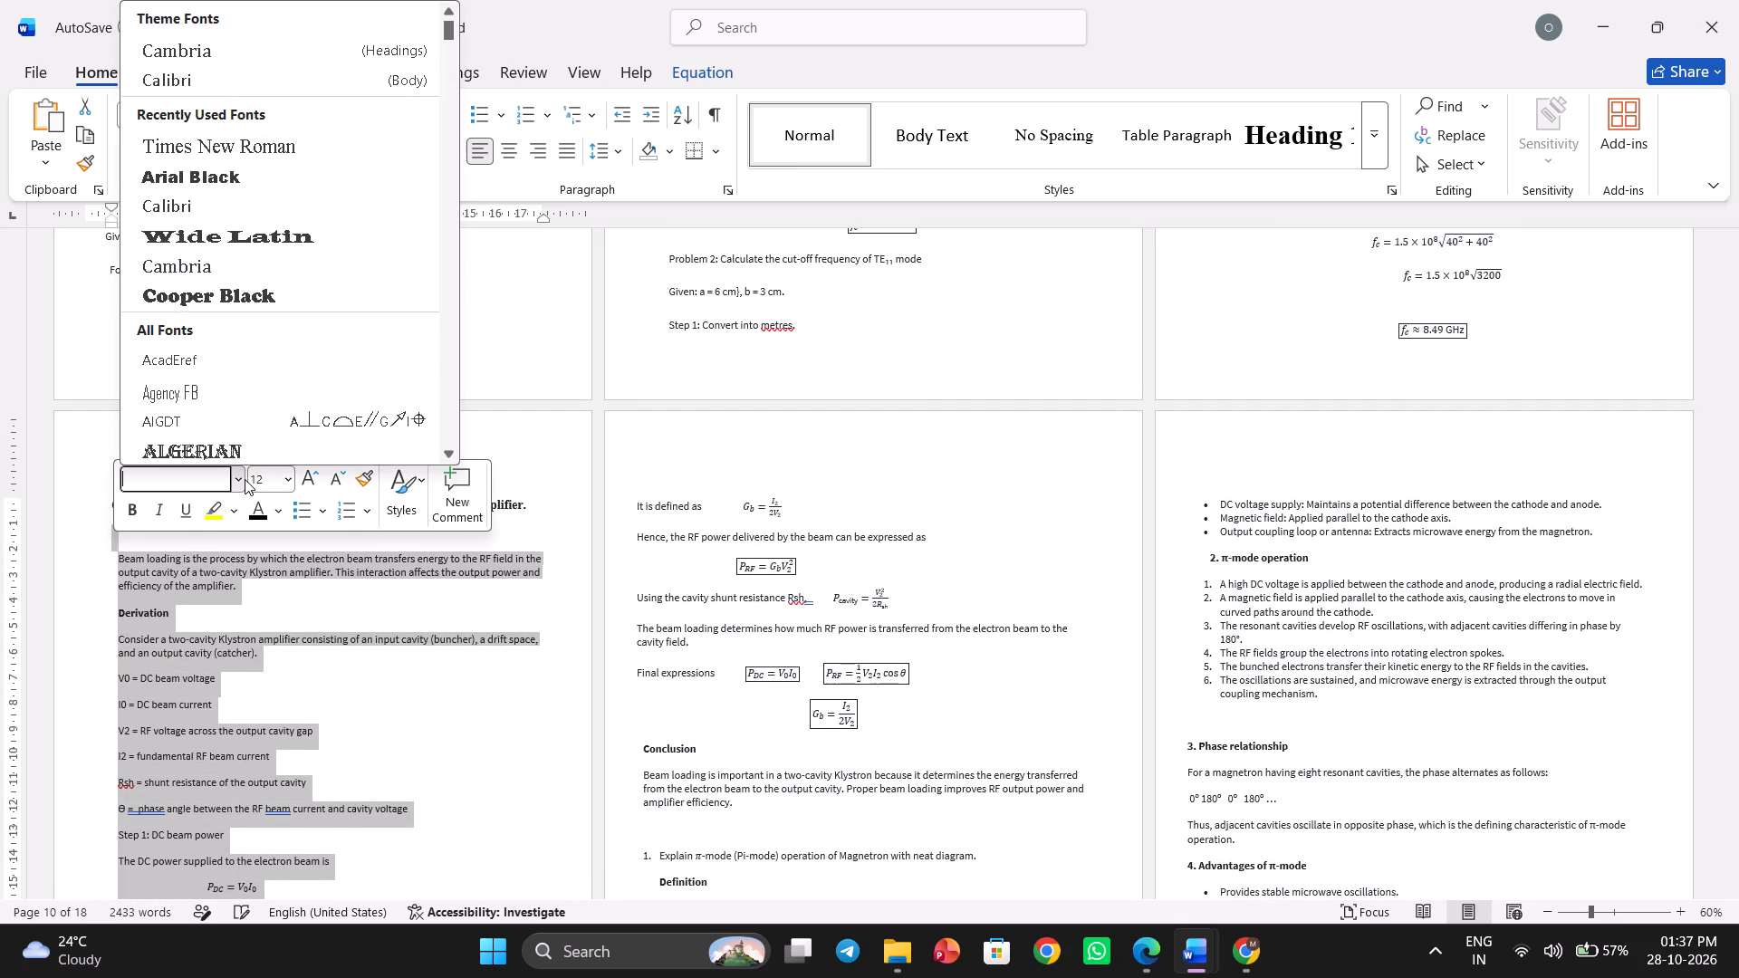
pyautogui.click(198, 148)
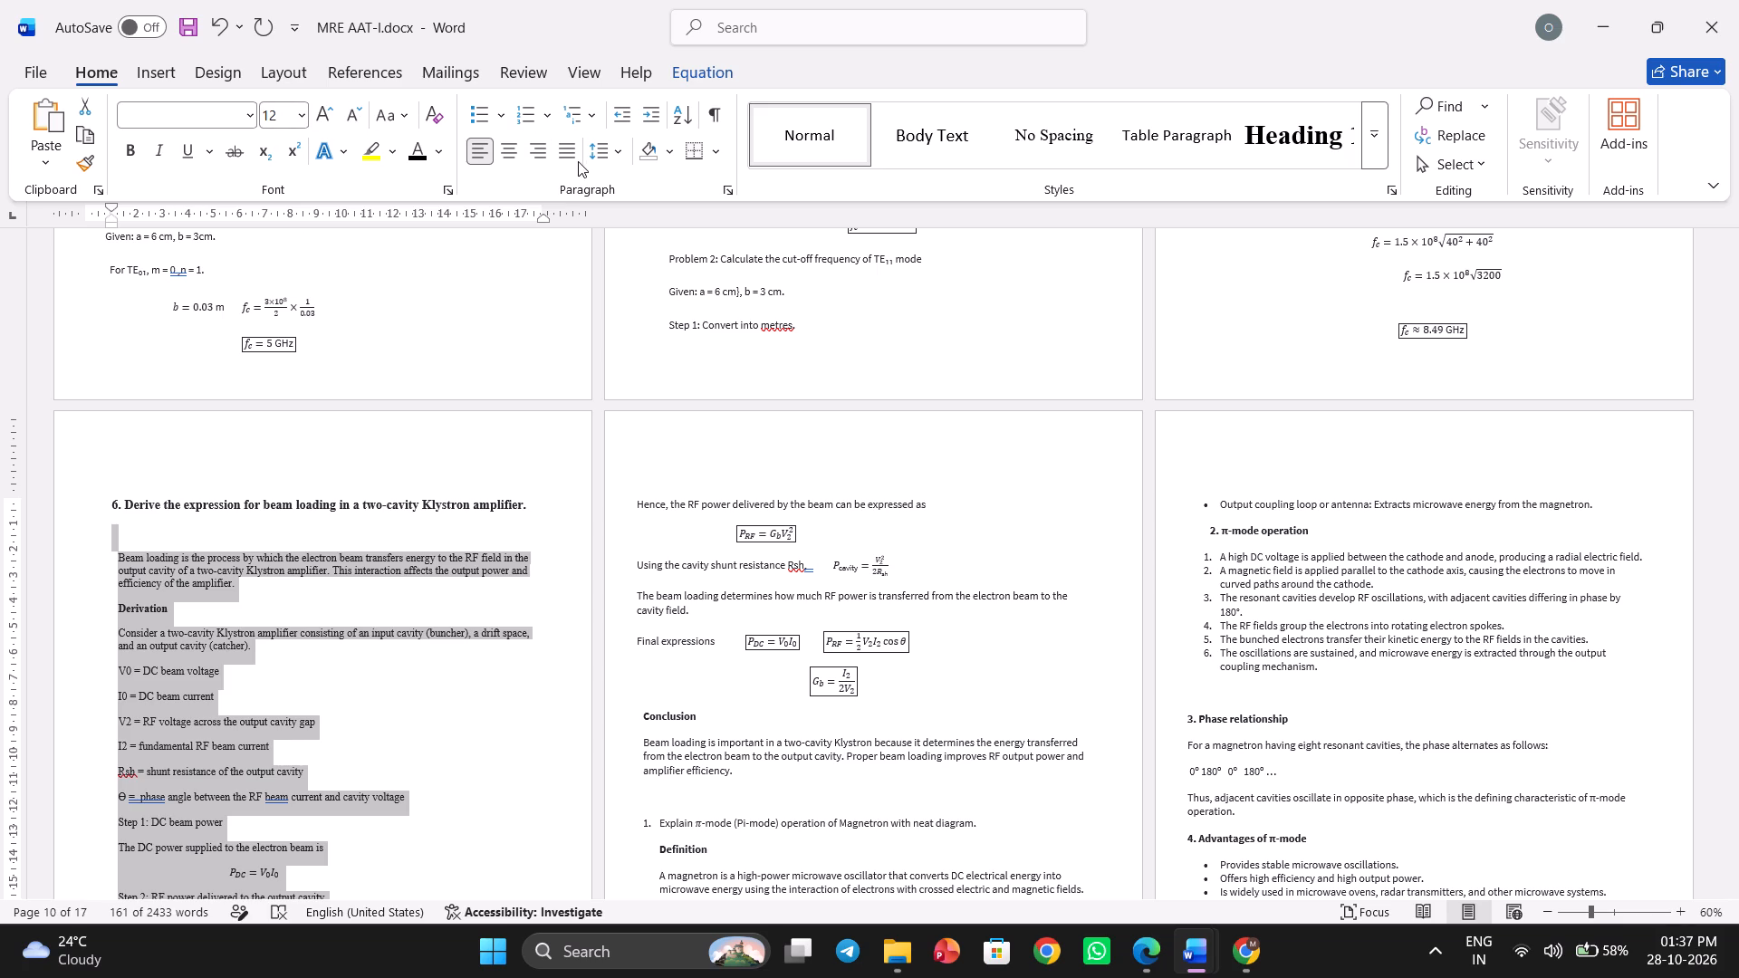
pyautogui.click(557, 152)
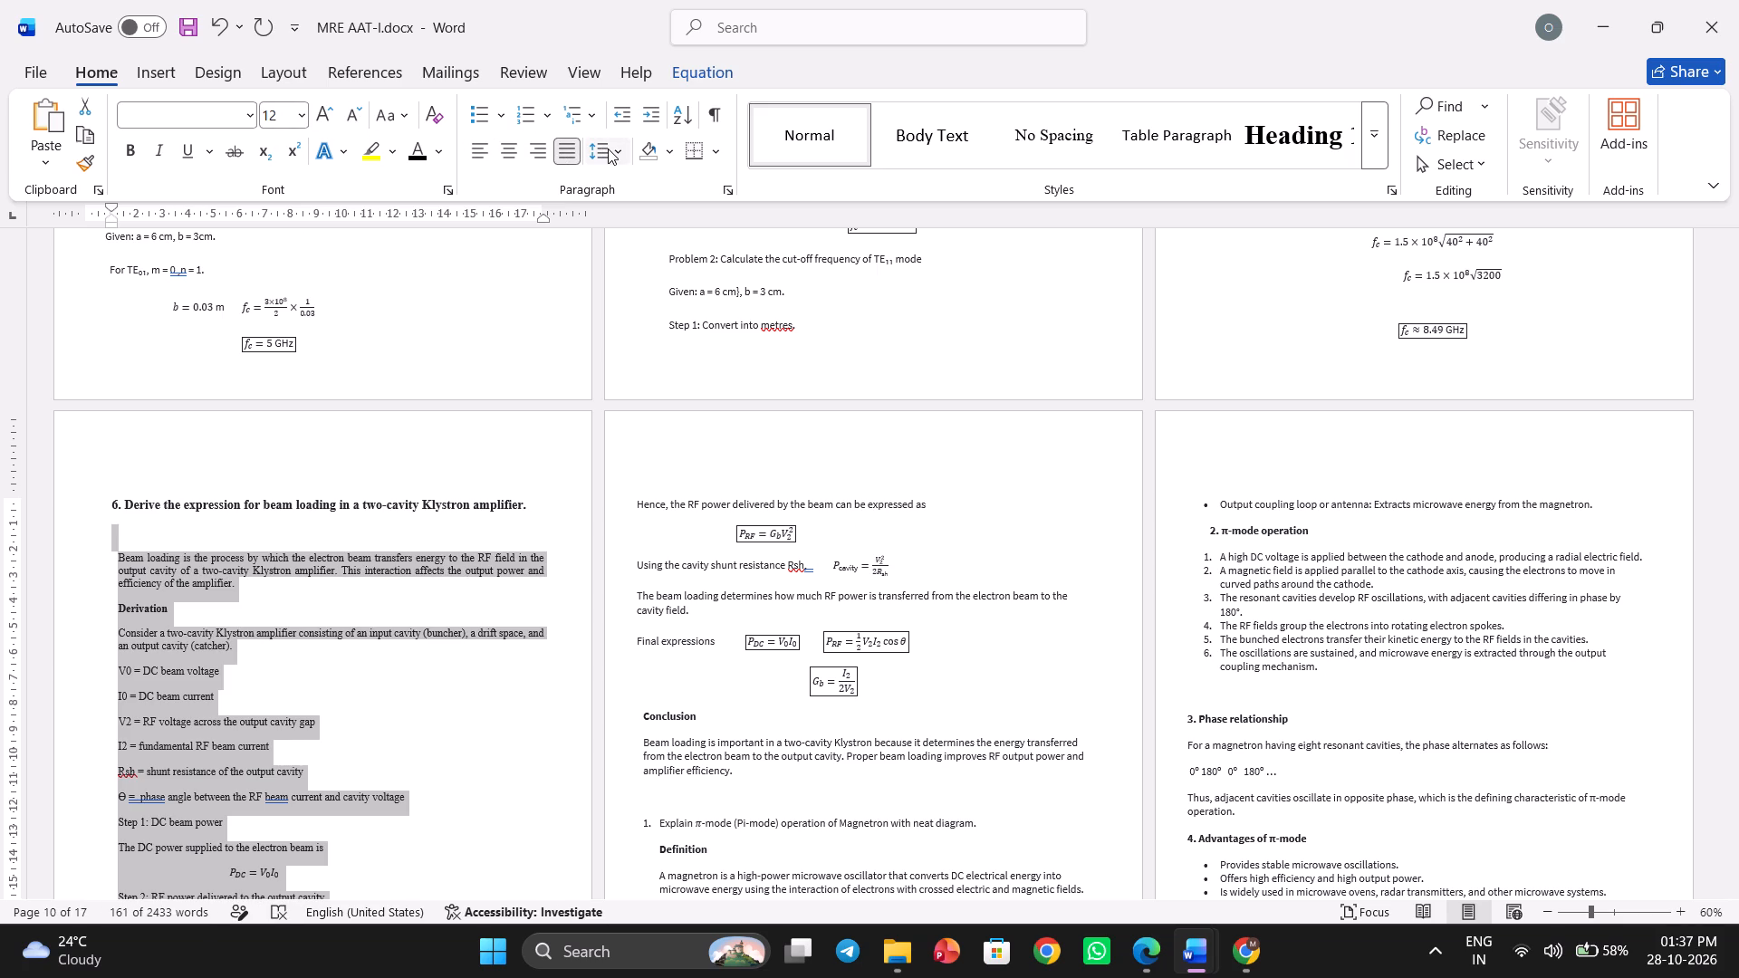
pyautogui.click(608, 149)
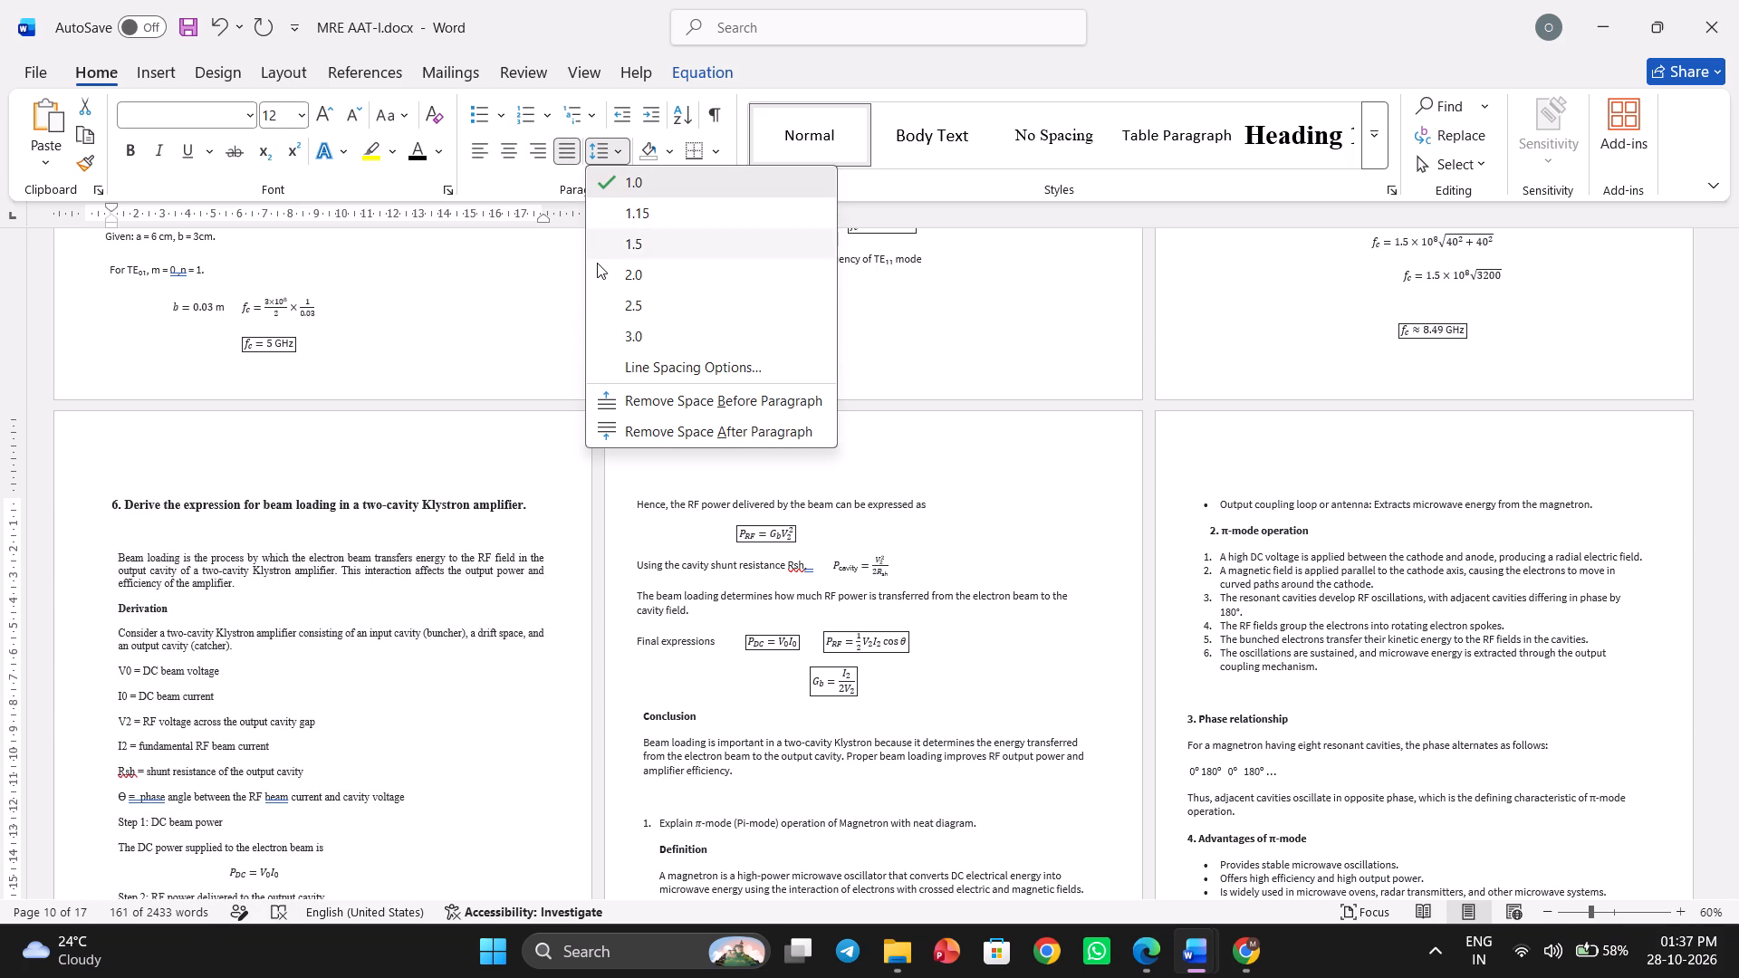
pyautogui.click(620, 246)
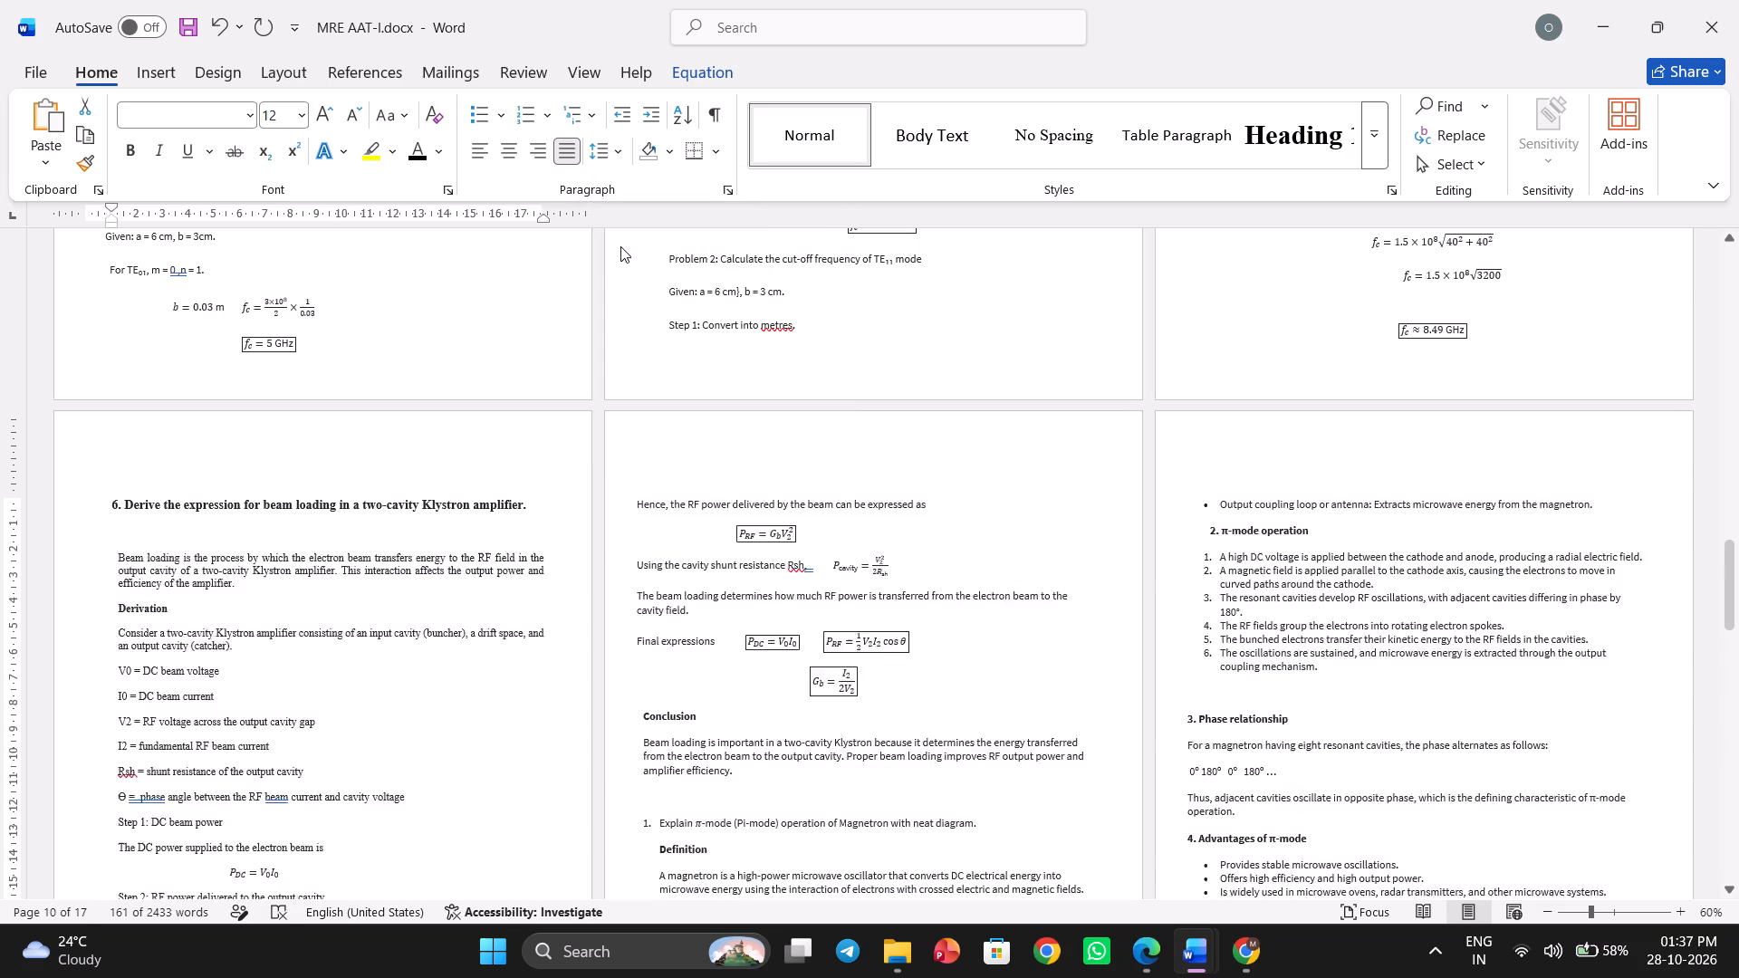
pyautogui.click(302, 589)
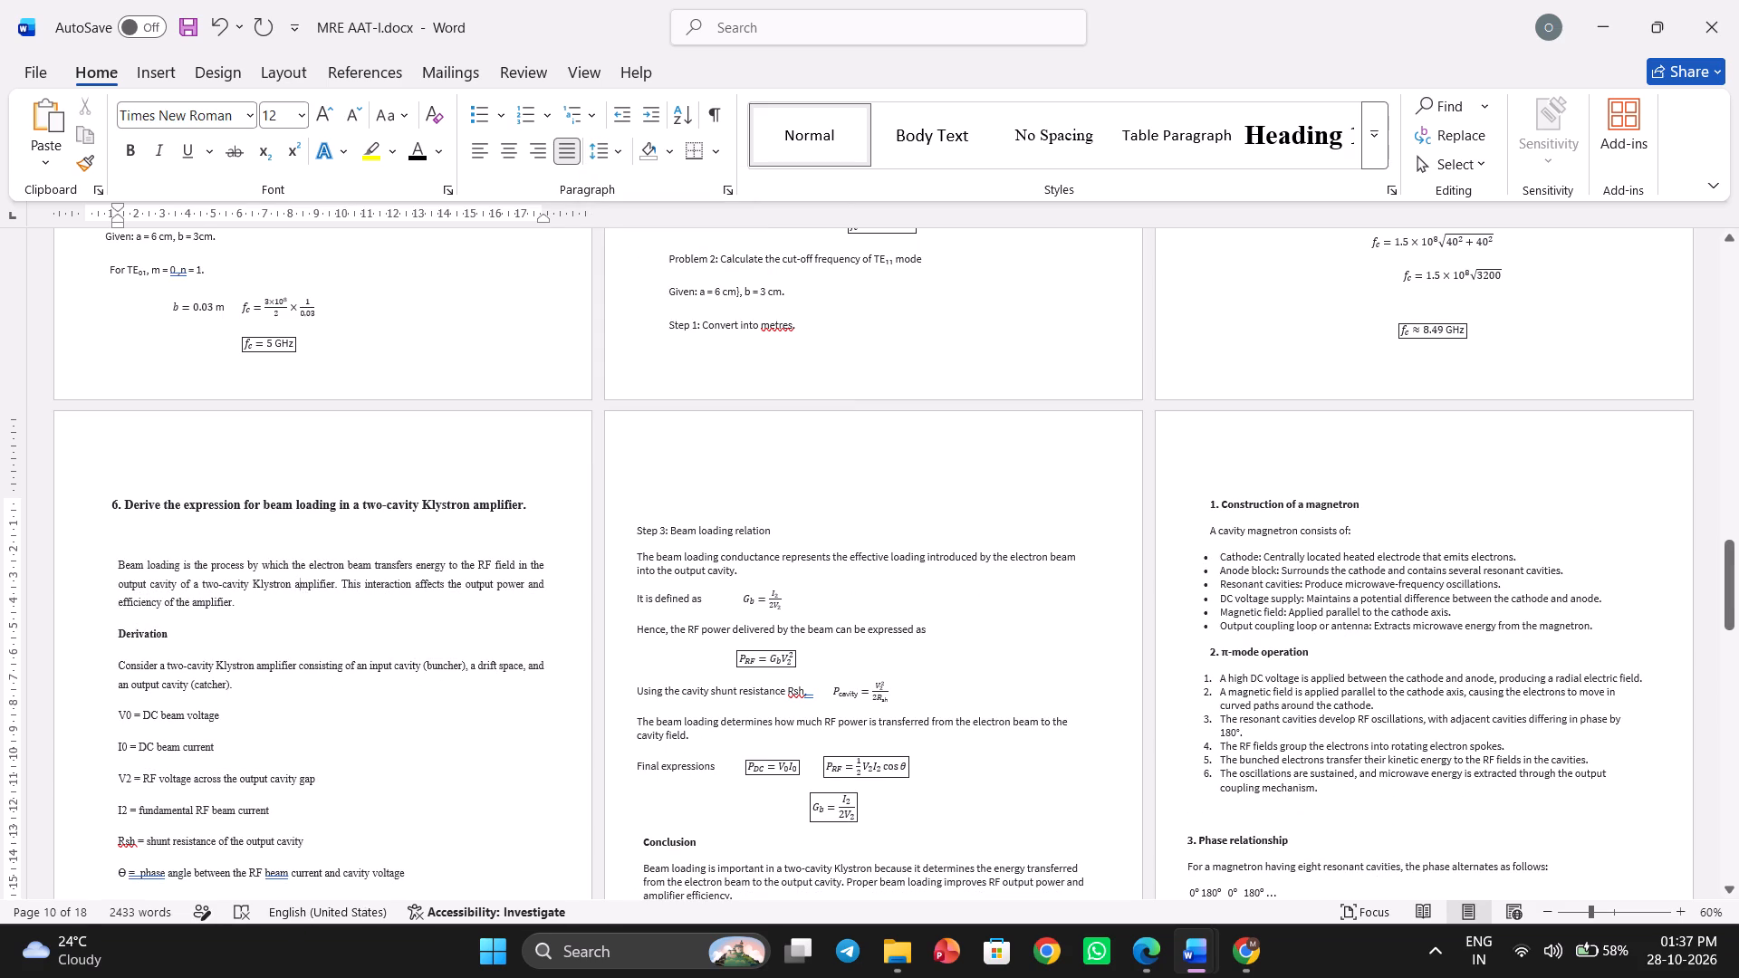
# Remove the blank line between the question 6 heading and the beam loading paragraph.
pyautogui.scroll(-1, 303, 587)
pyautogui.click(159, 469)
pyautogui.press('BackSpace')
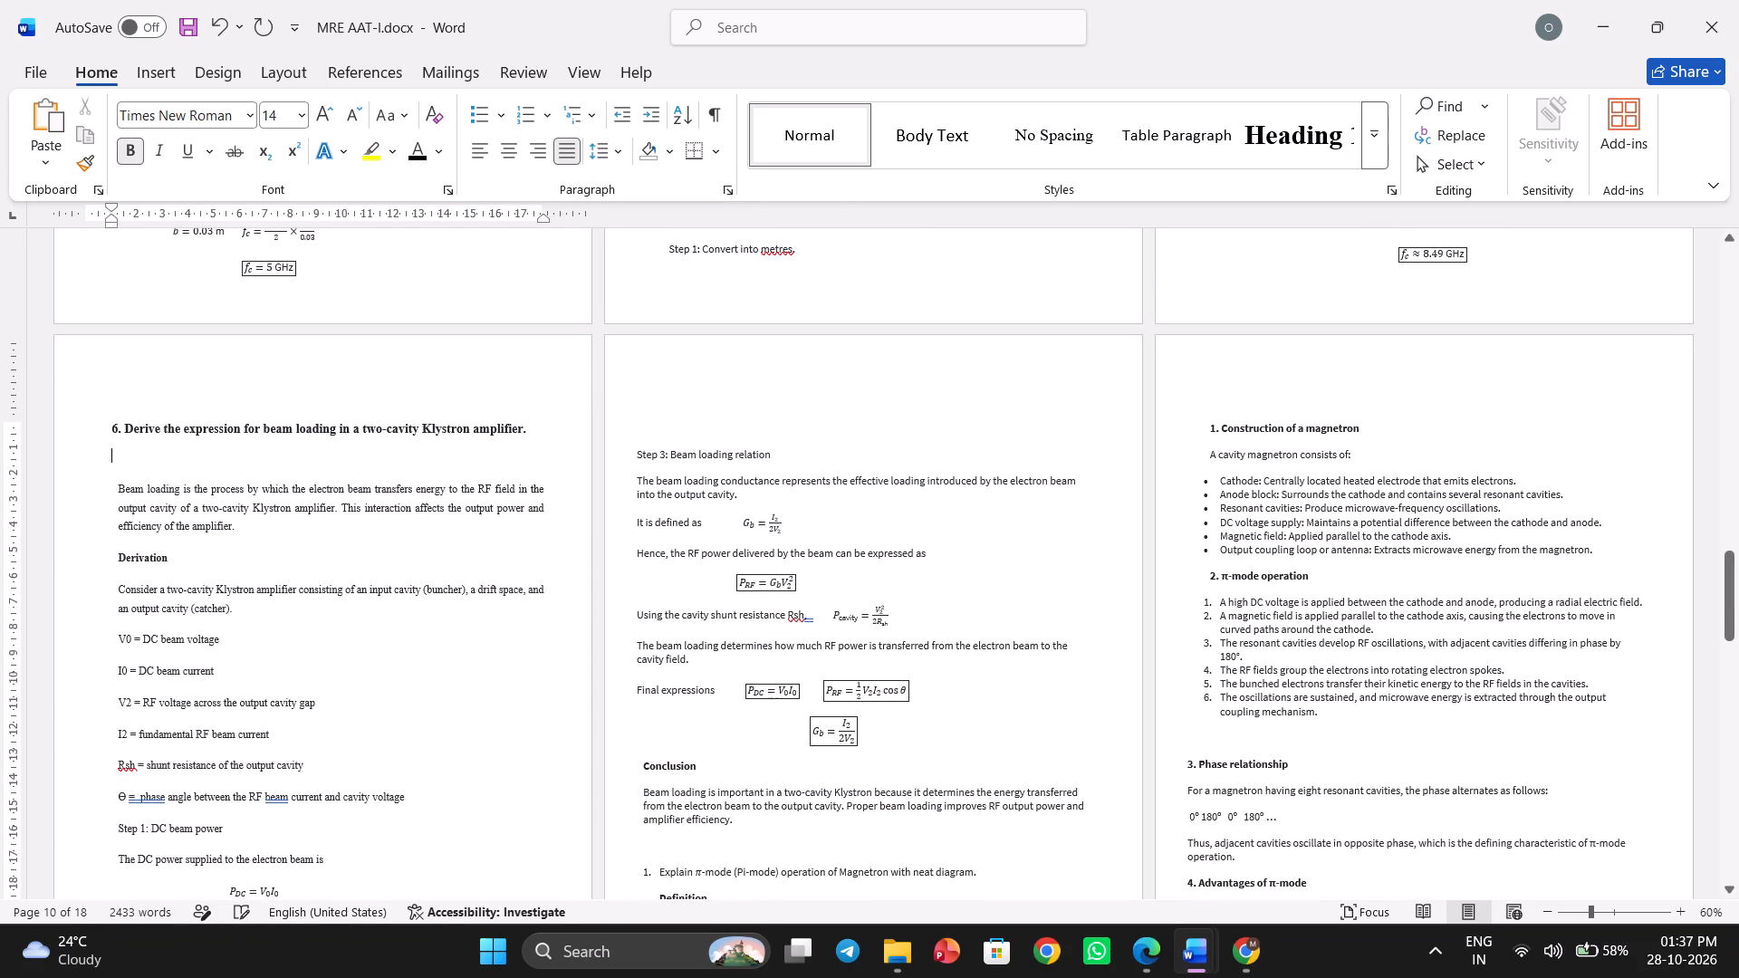
pyautogui.press('BackSpace')
# Insert two spaces before the "For maximum power transfer" sentence in Step 2 of question 6.
pyautogui.scroll(-1, 159, 469)
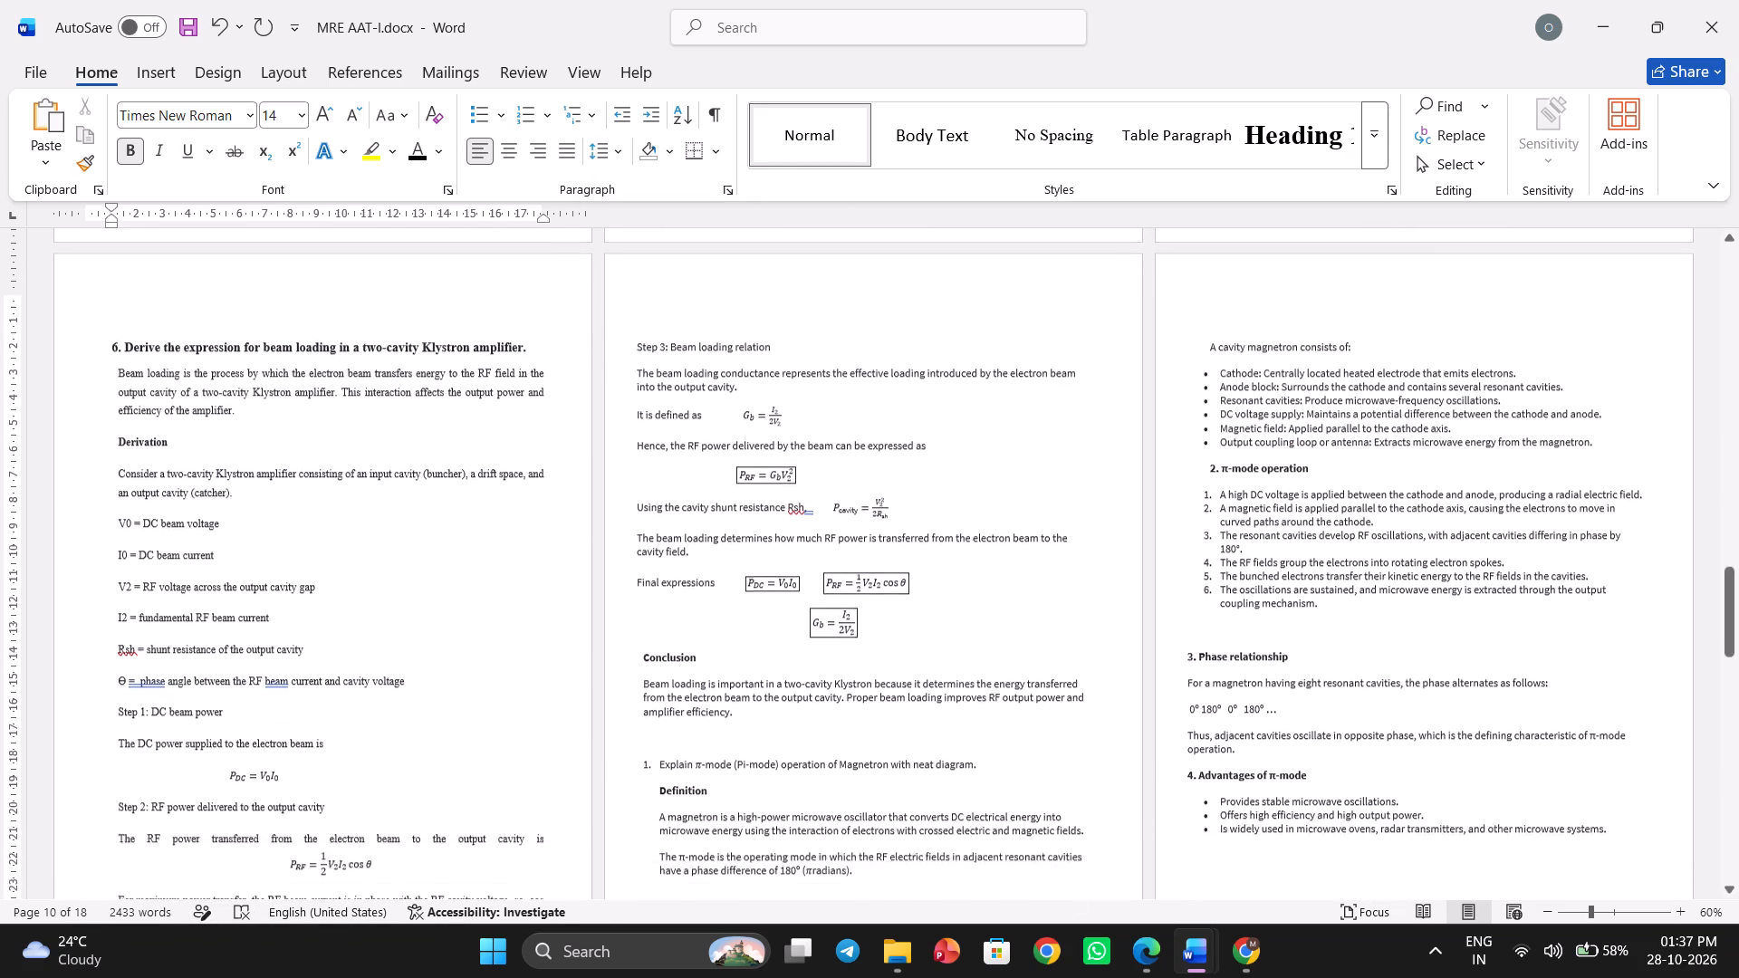
pyautogui.scroll(-2, 159, 469)
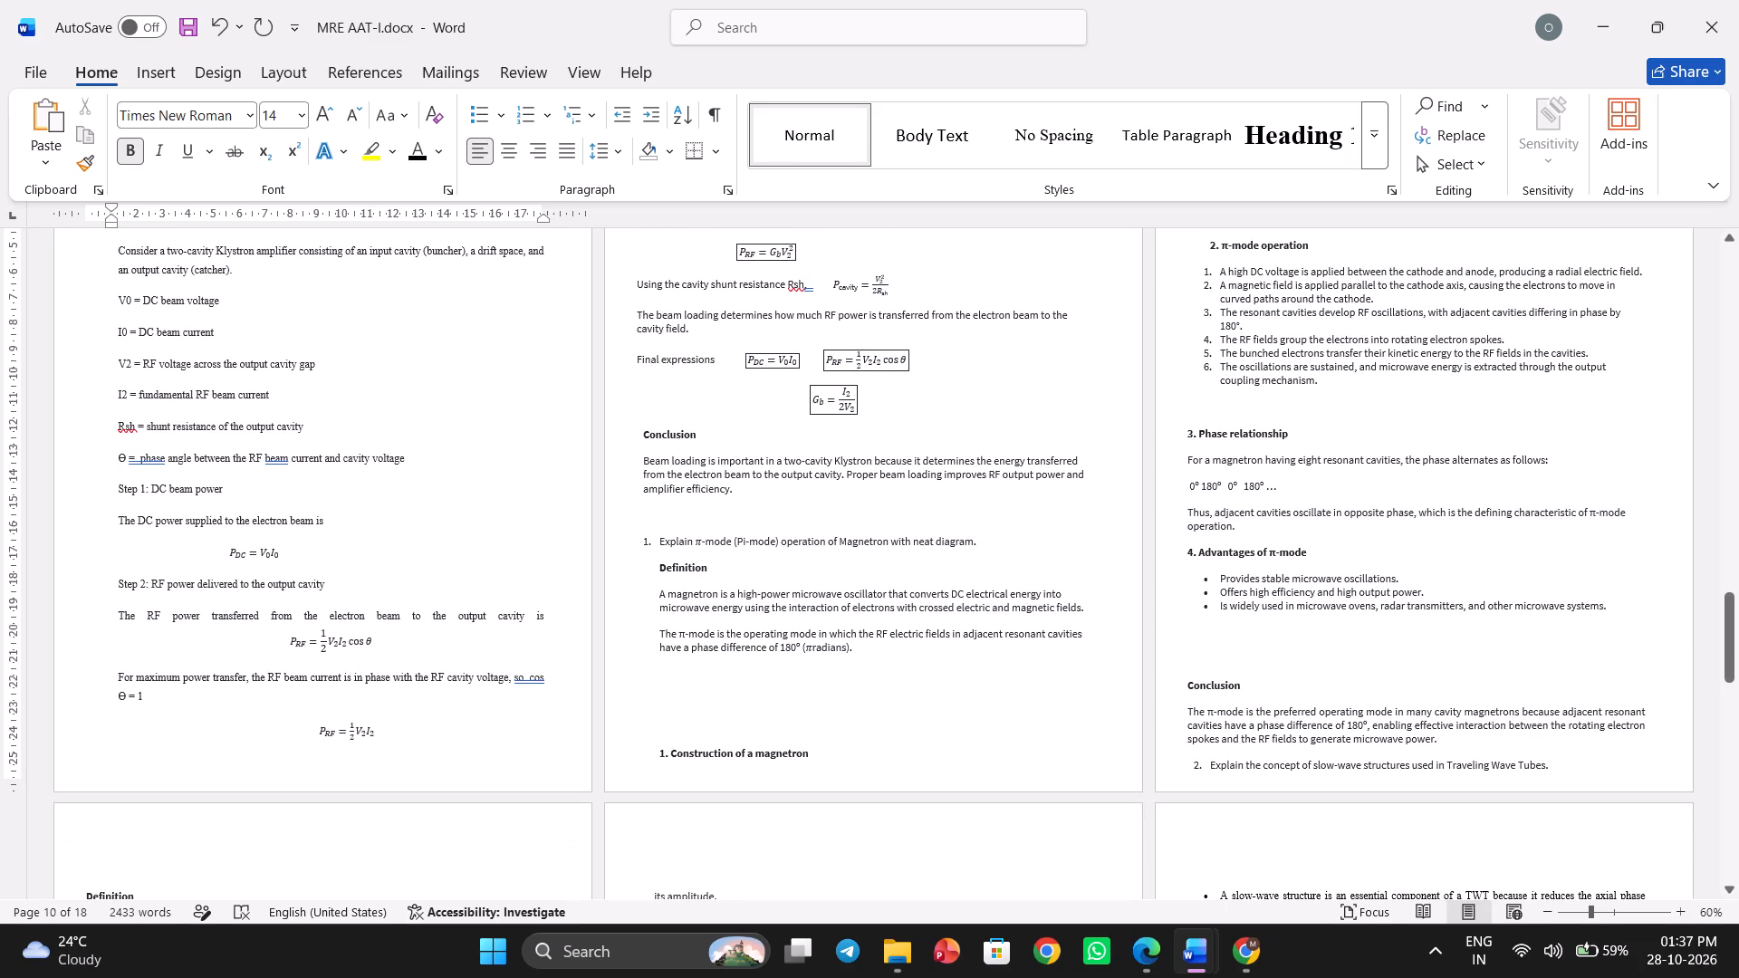
pyautogui.click(116, 689)
pyautogui.press('space')
pyautogui.press('space')
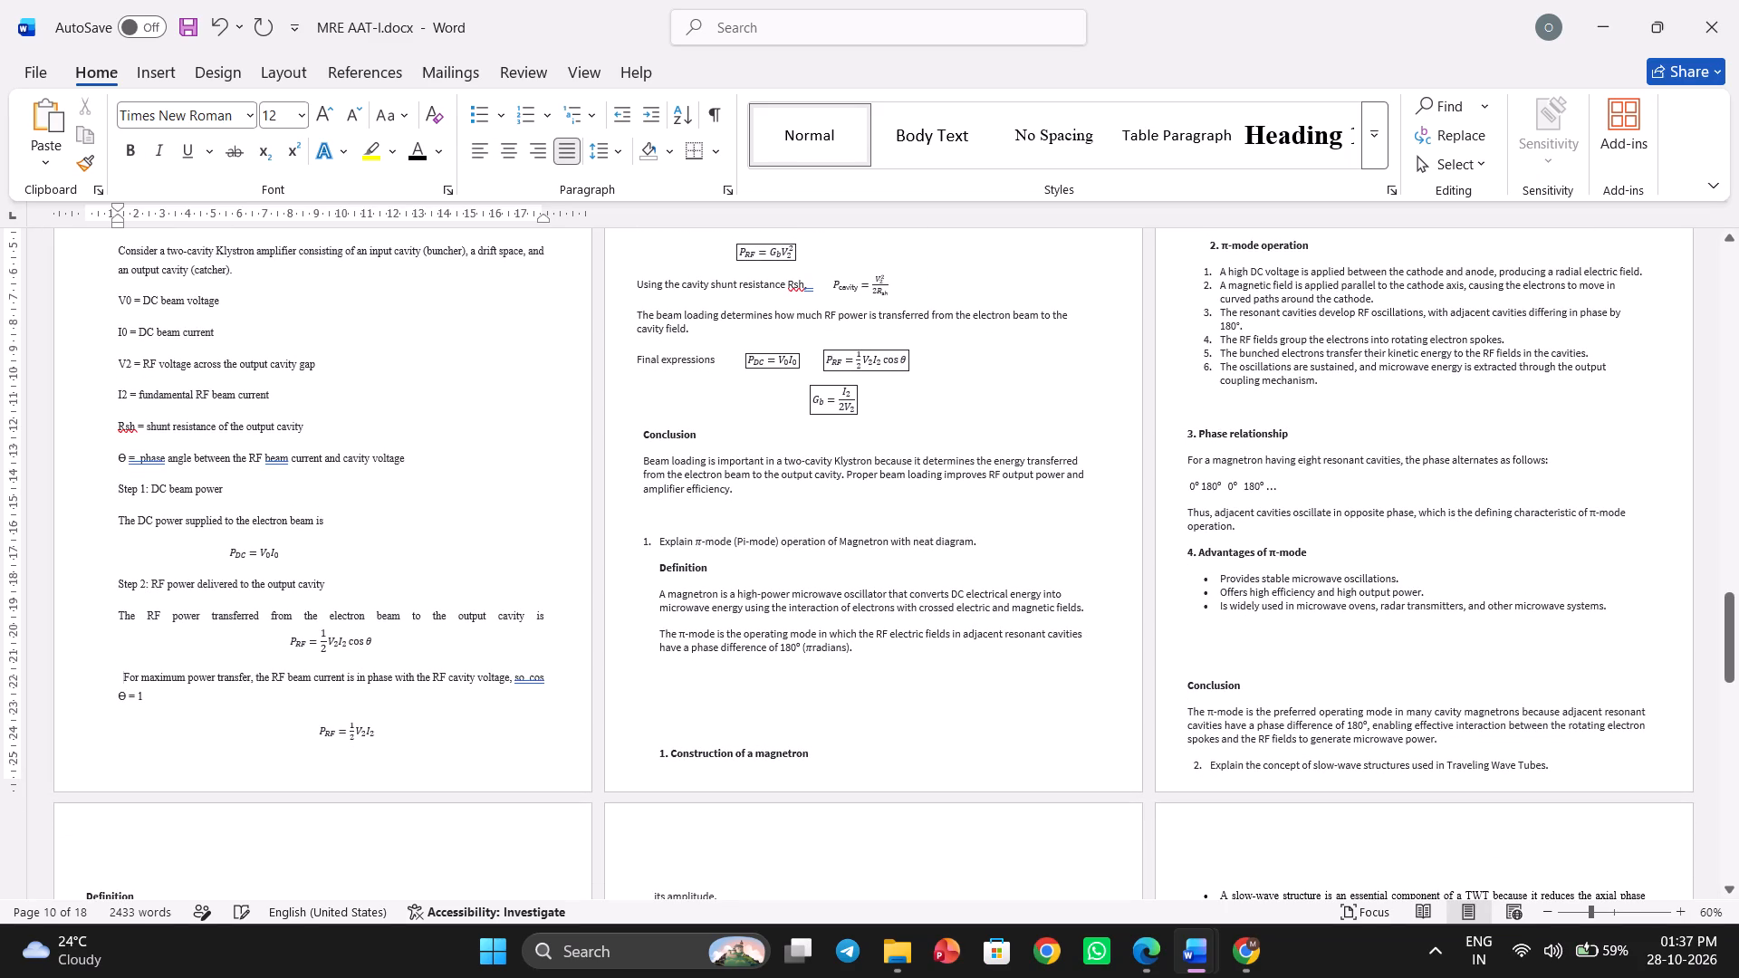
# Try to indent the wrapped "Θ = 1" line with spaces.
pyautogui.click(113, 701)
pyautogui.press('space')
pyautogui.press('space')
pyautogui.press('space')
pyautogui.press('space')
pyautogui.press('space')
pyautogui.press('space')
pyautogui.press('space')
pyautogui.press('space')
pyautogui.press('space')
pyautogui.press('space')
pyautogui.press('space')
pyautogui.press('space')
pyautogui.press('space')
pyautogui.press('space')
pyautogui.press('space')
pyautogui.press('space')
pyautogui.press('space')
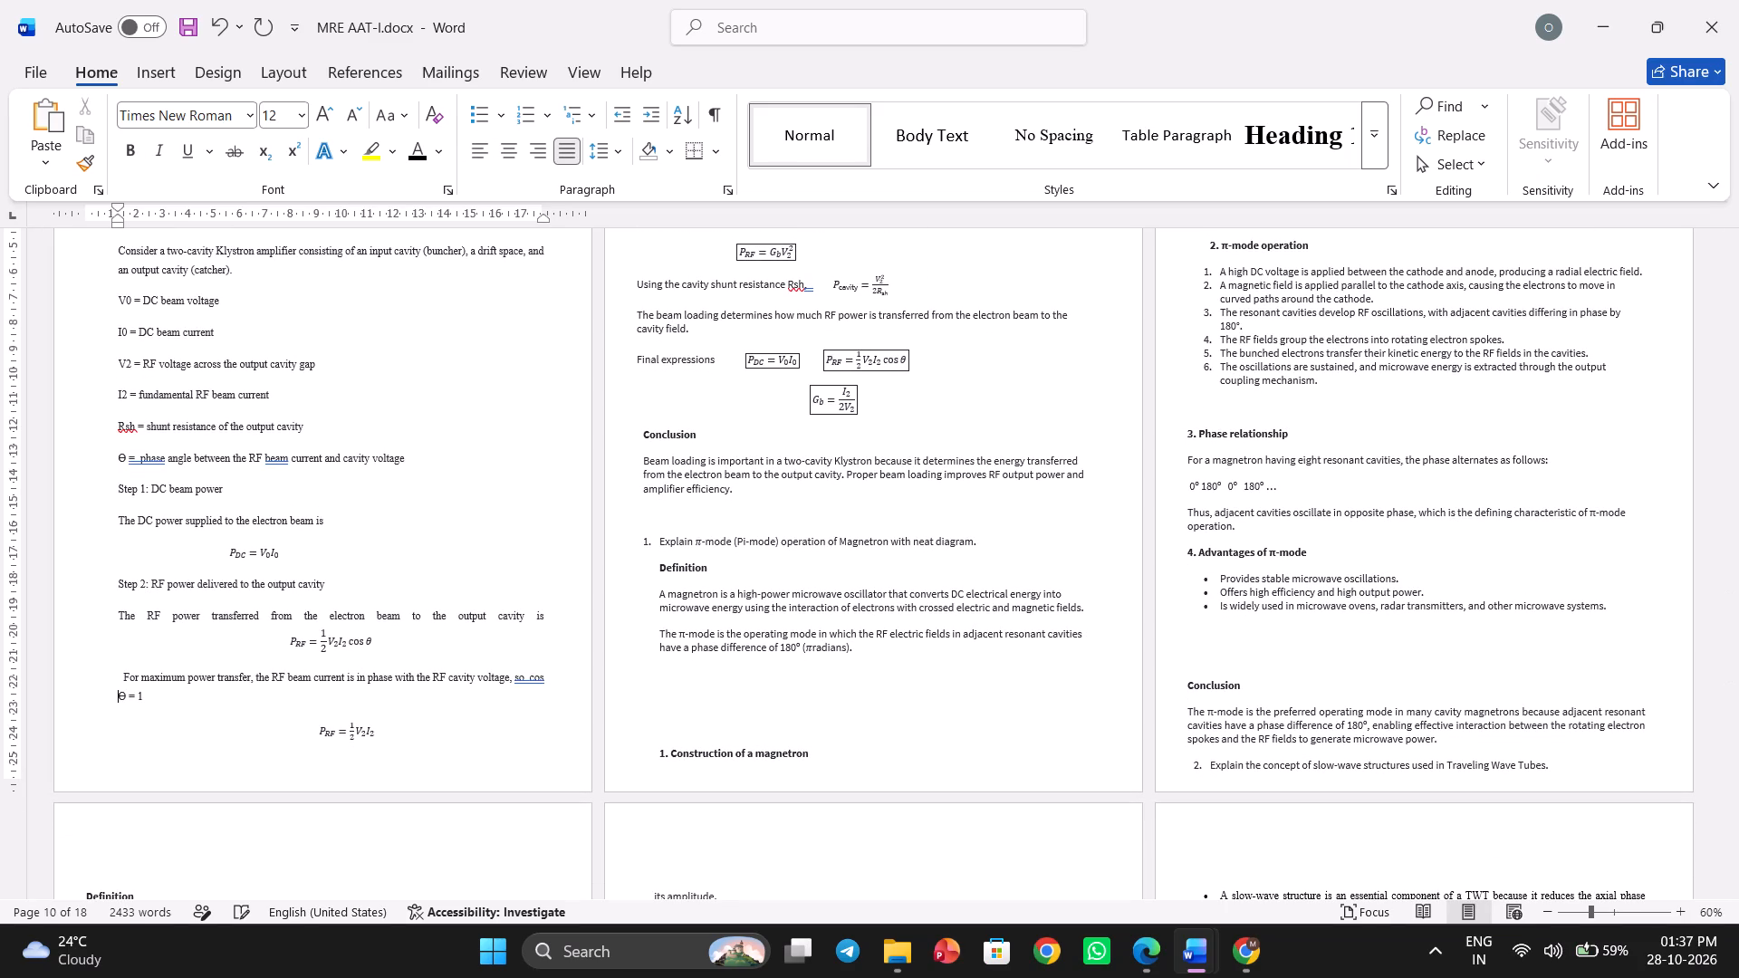
# Break the maximum power transfer sentence before "so cos" and indent the new line with nine spaces.
pyautogui.click(515, 677)
pyautogui.press('Return')
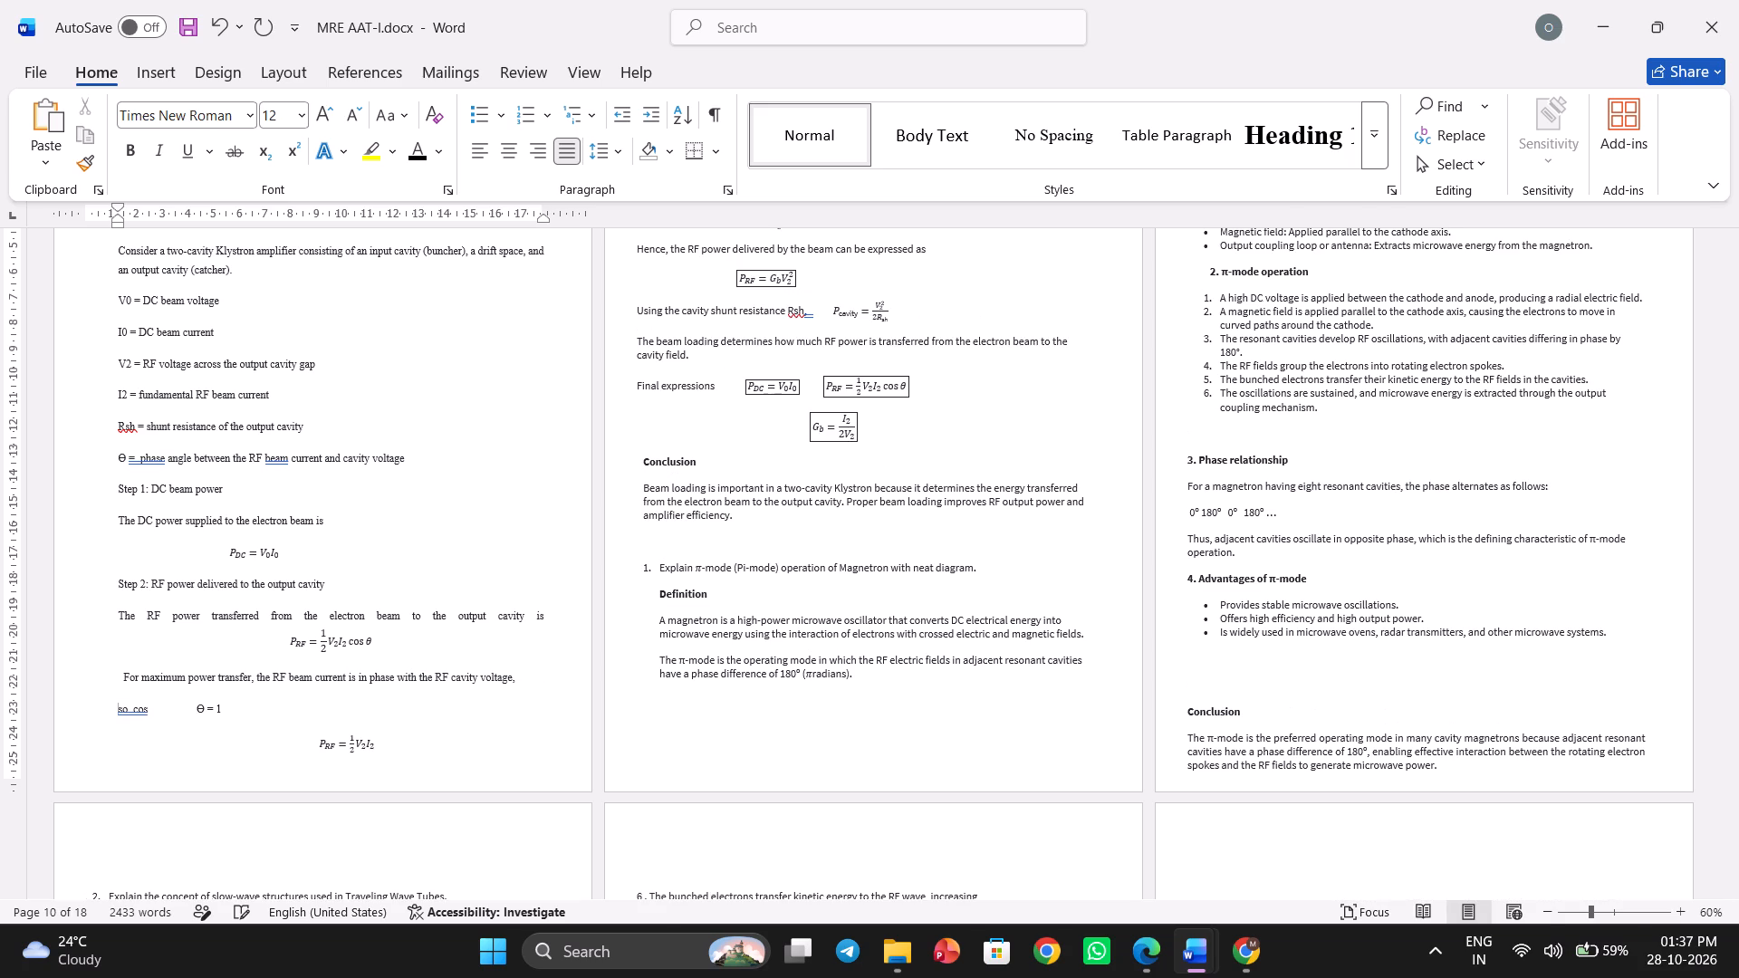
pyautogui.press('space')
pyautogui.press('space')
pyautogui.press('space')
pyautogui.press('space')
pyautogui.press('space')
pyautogui.press('space')
pyautogui.press('space')
pyautogui.press('space')
pyautogui.press('space')
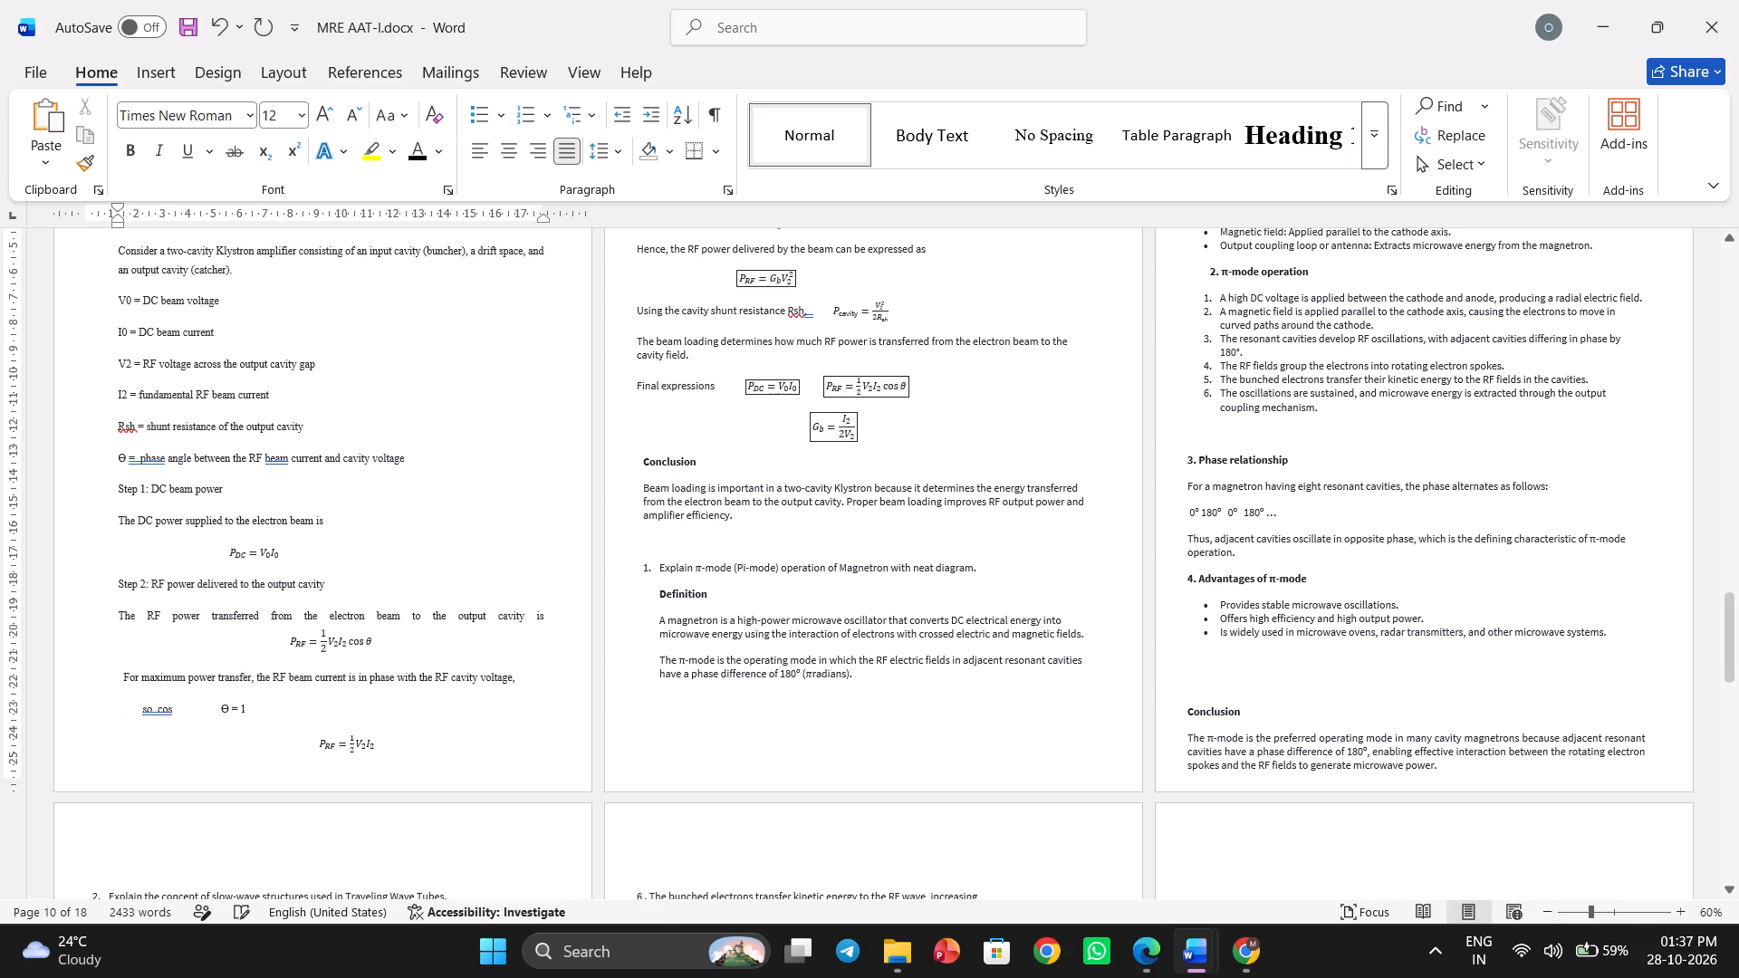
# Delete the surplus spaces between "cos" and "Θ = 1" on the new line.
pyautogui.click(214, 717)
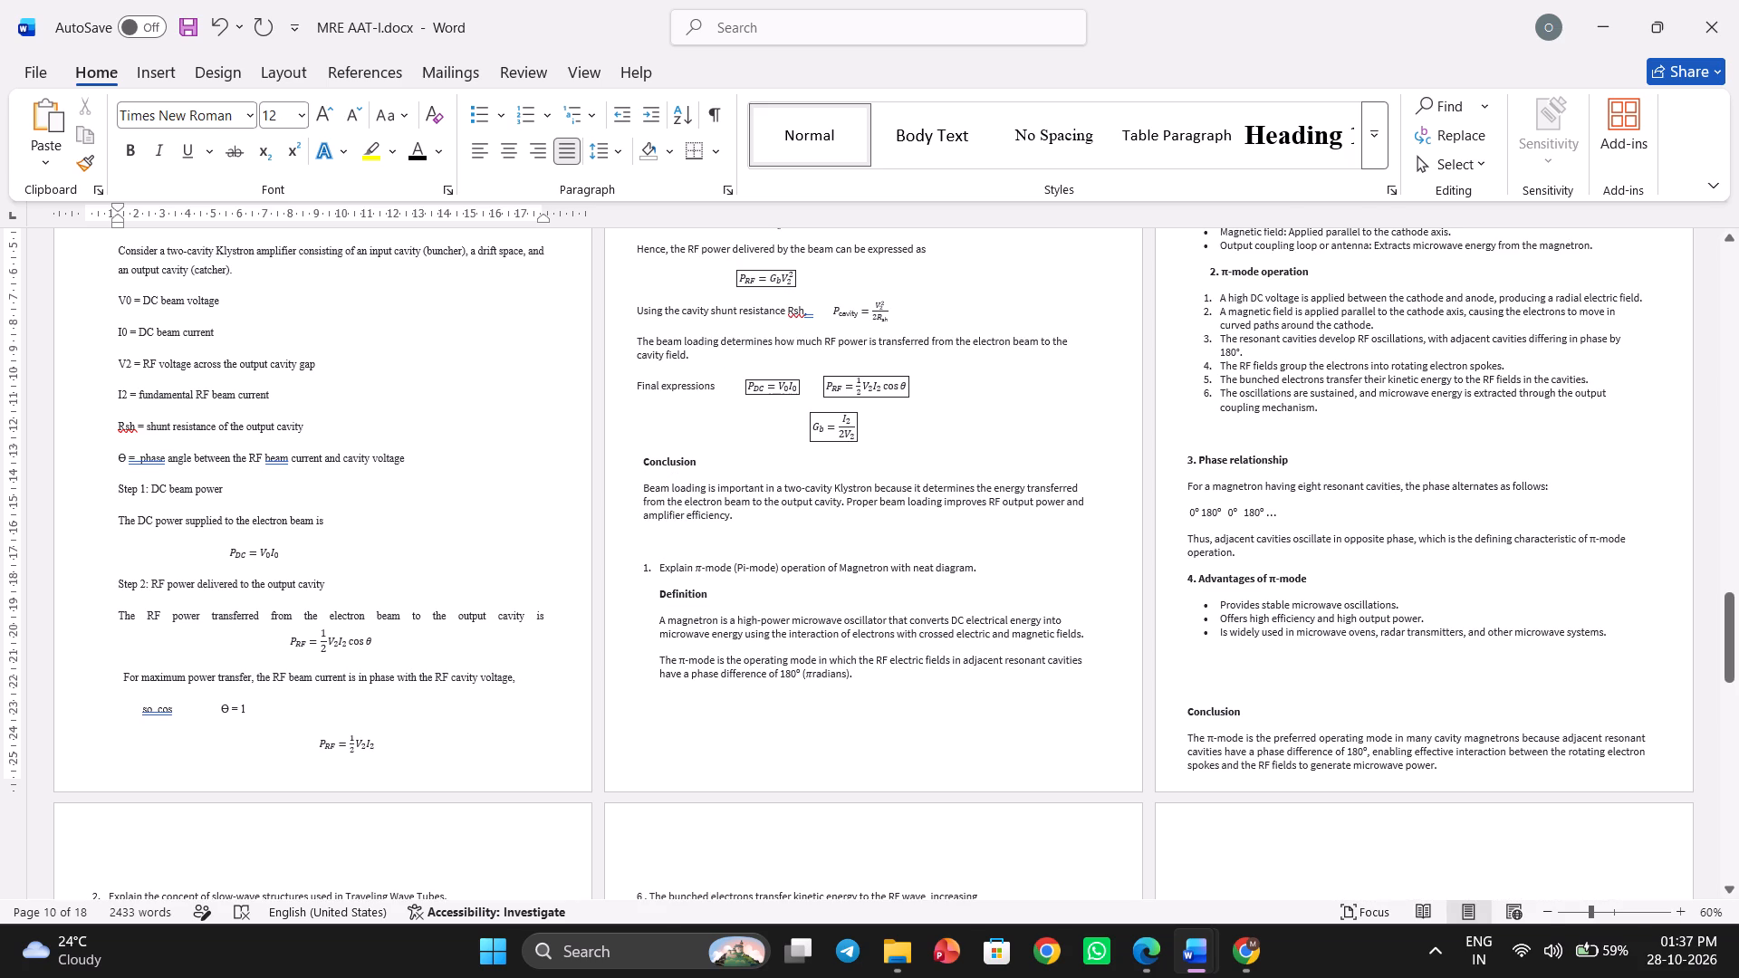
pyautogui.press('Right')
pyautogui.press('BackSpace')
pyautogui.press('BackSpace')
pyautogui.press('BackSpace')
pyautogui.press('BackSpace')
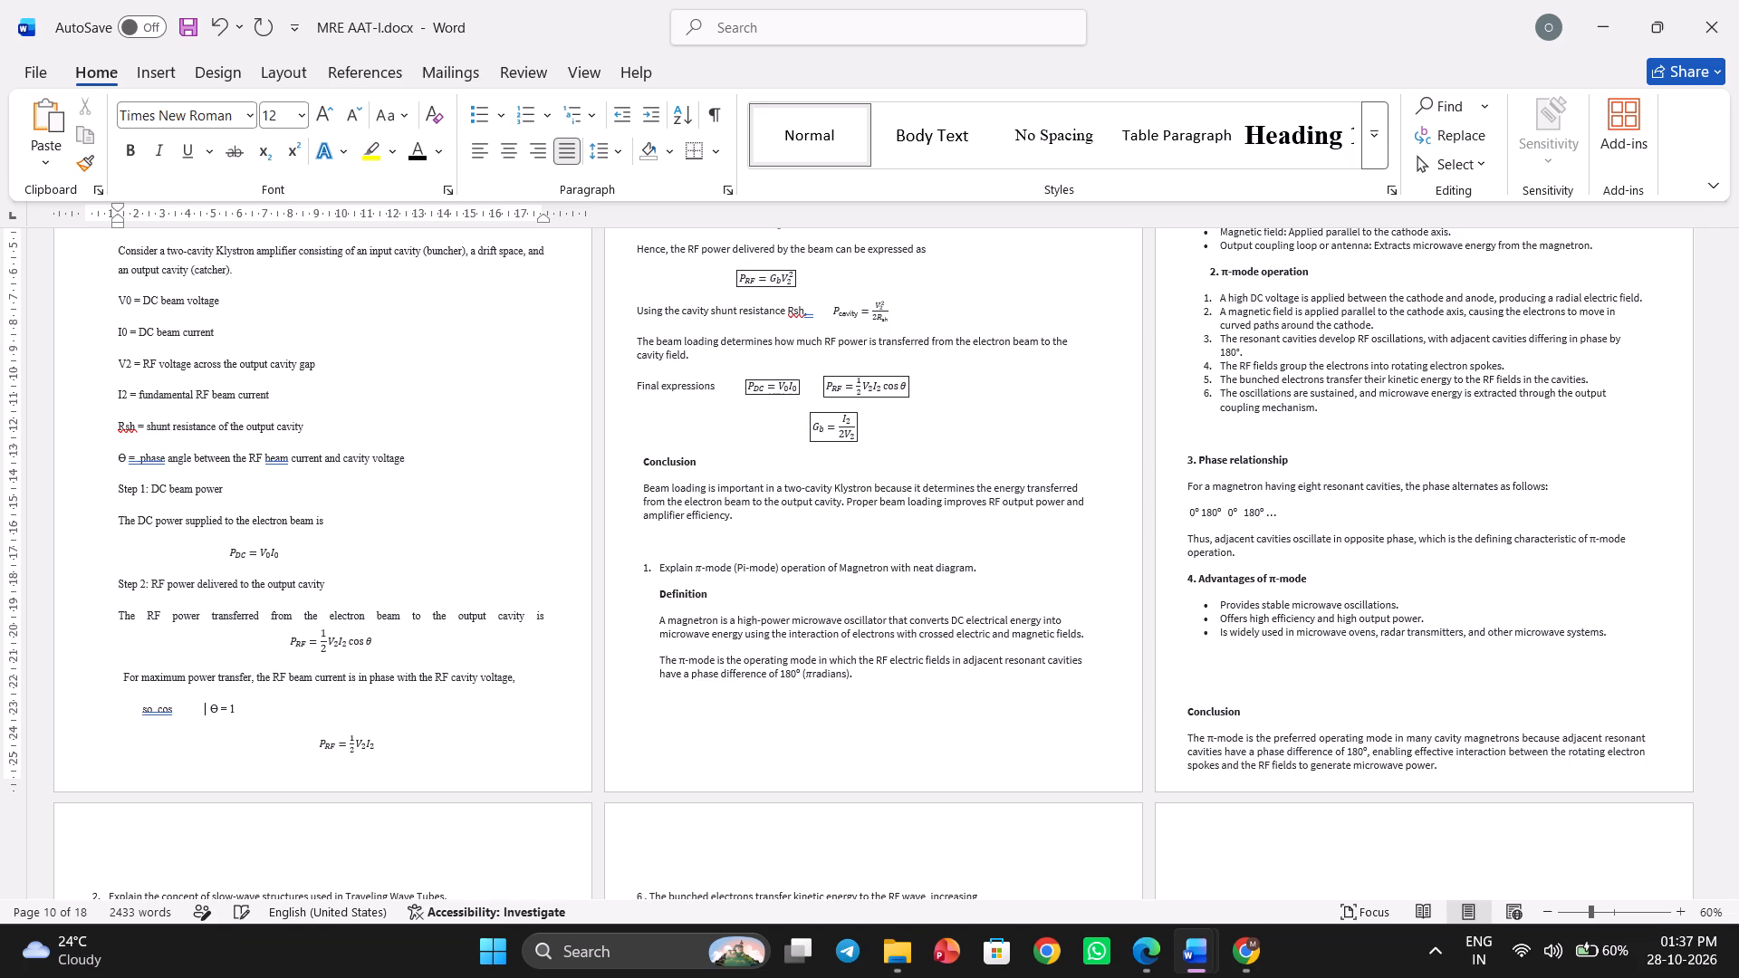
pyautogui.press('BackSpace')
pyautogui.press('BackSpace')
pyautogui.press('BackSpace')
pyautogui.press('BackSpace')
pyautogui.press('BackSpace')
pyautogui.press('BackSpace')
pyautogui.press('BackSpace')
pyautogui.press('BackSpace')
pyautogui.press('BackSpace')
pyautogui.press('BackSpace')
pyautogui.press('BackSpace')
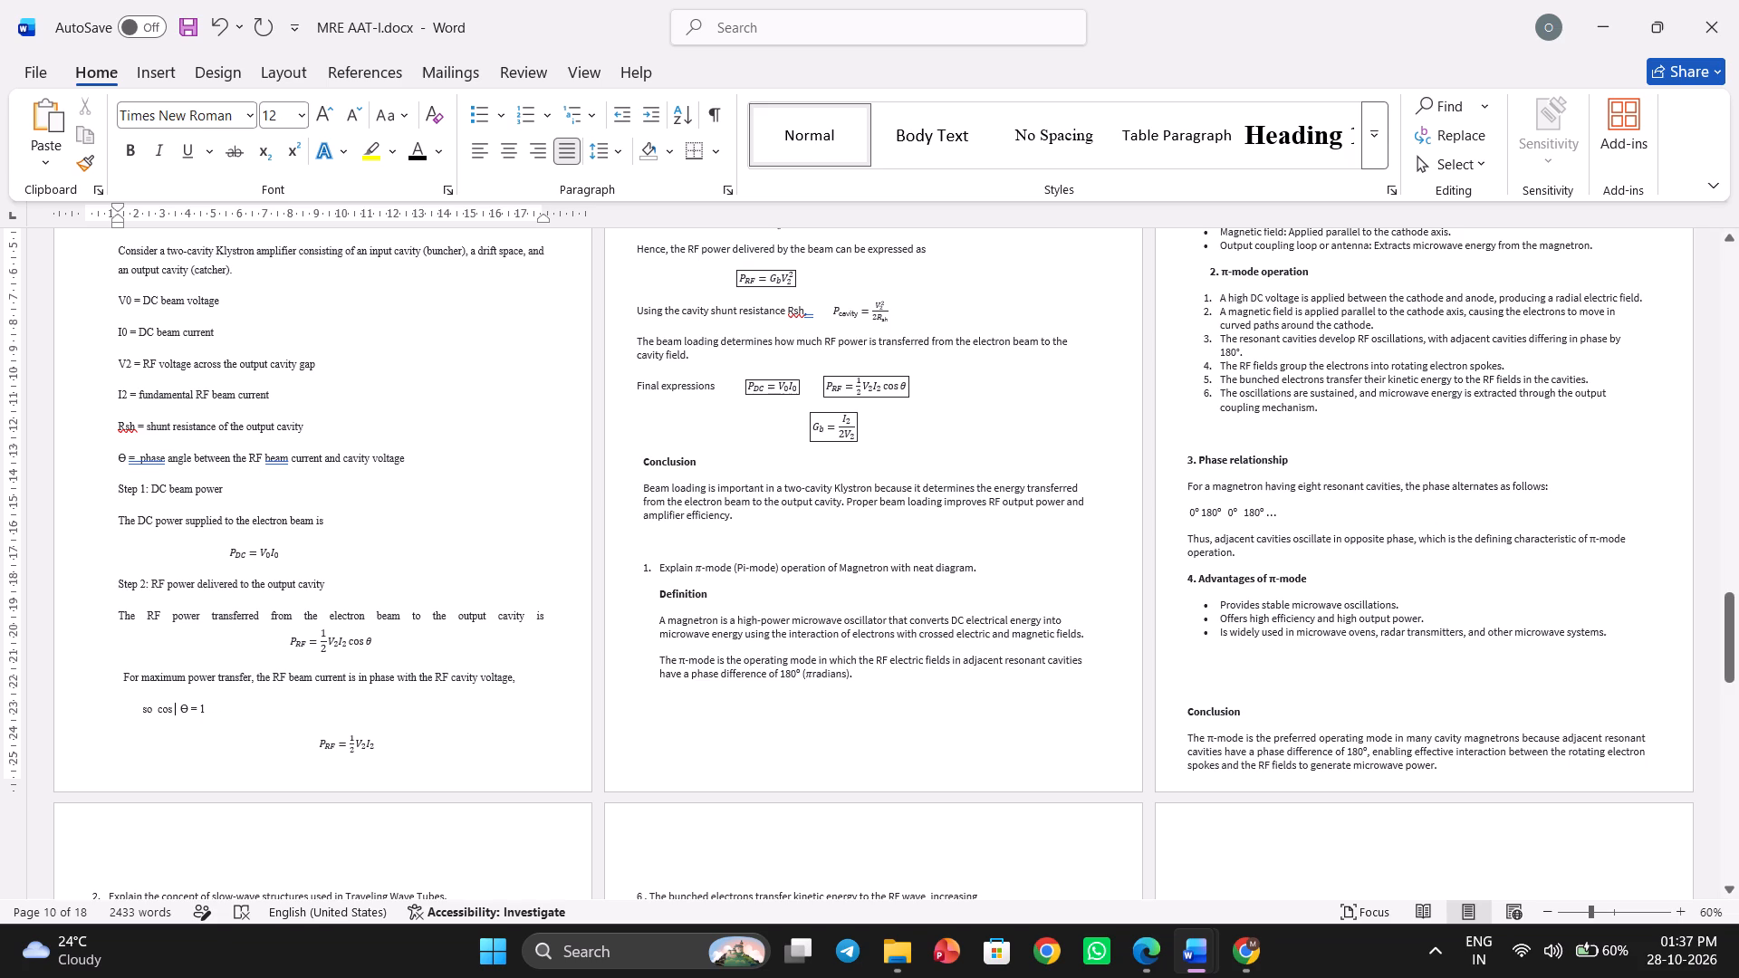
# Delete the blank line above "Step 3: Beam loading relation" at the start of the page.
pyautogui.scroll(1, 605, 654)
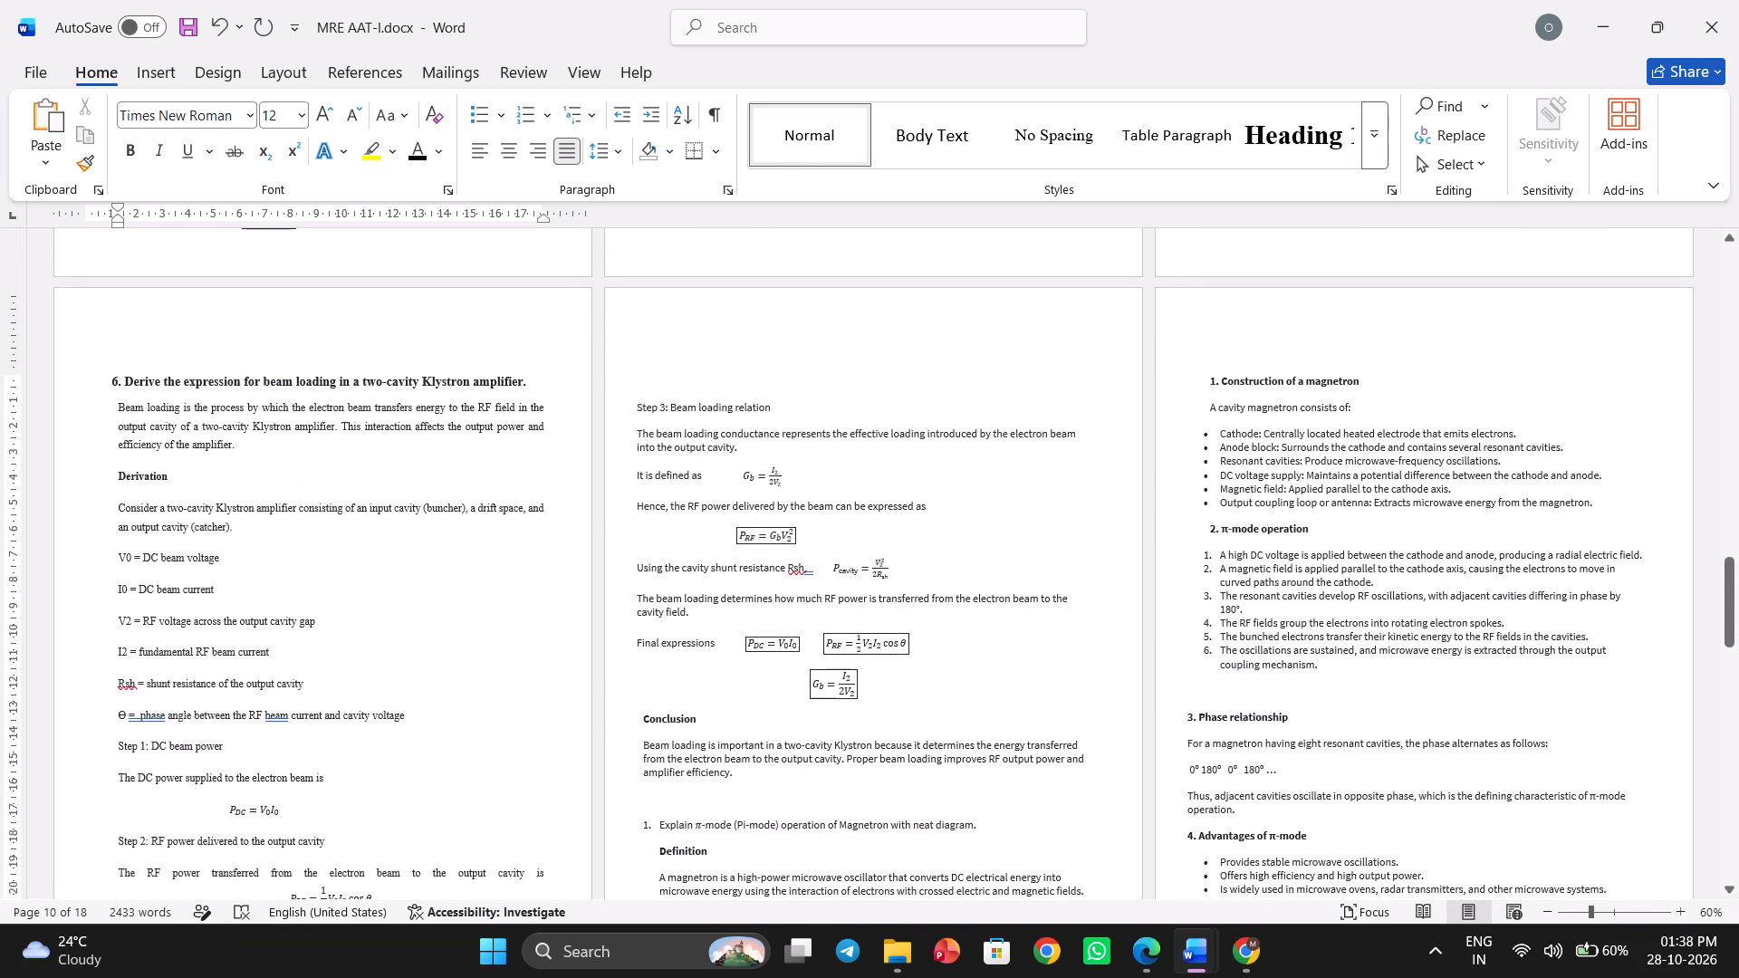
pyautogui.moveTo(652, 390); pyautogui.dragTo(648, 350)
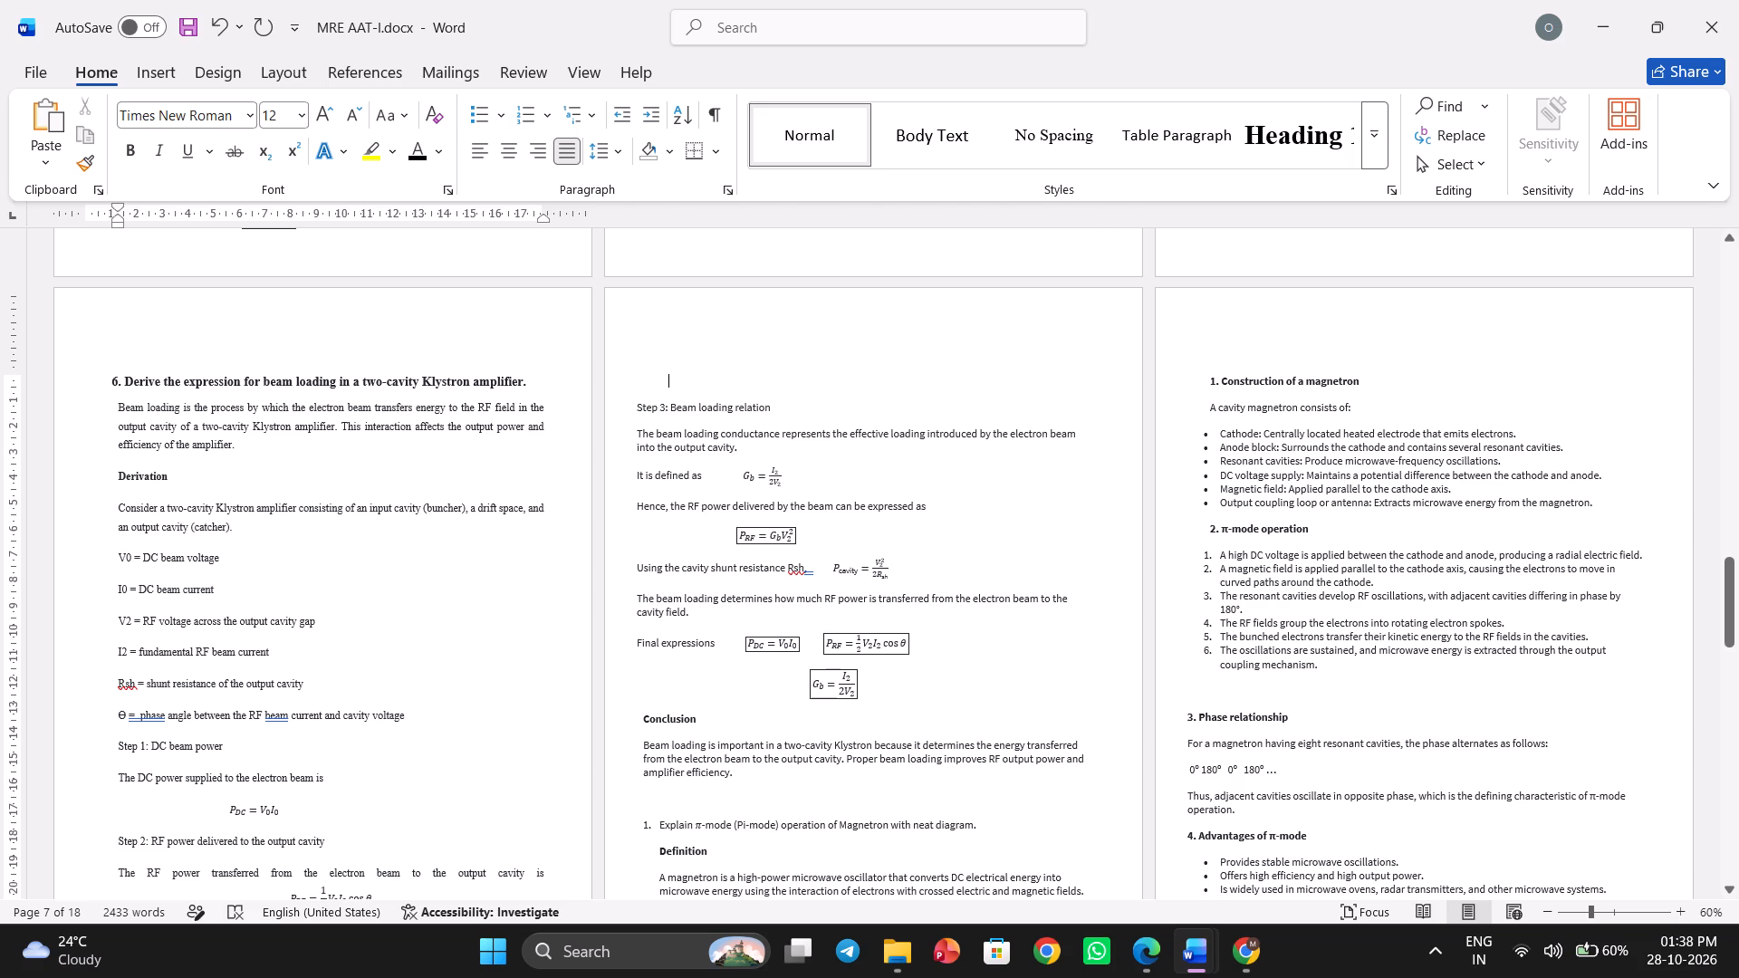
pyautogui.moveTo(648, 350); pyautogui.dragTo(648, 349)
pyautogui.press('BackSpace')
pyautogui.press('BackSpace')
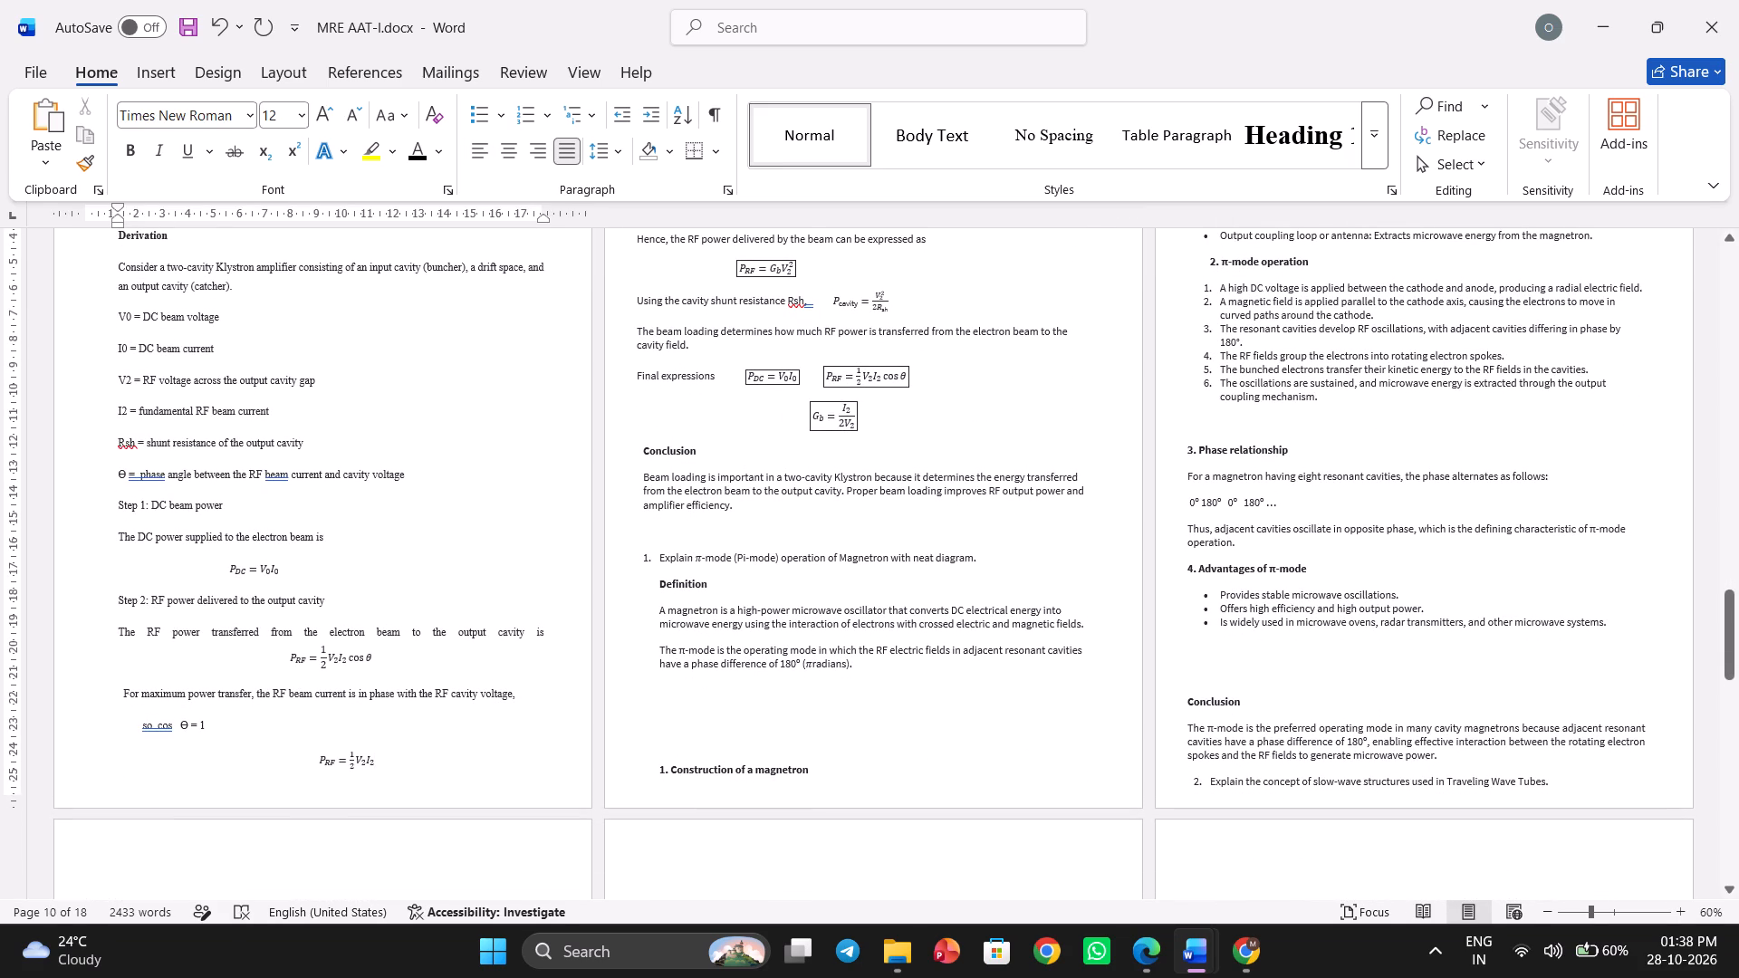
# Format question 6 from Step 3 through the Conclusion paragraph in Times New Roman, justified, with 1.5 line spacing.
pyautogui.scroll(1, 741, 538)
pyautogui.moveTo(734, 675); pyautogui.dragTo(668, 529)
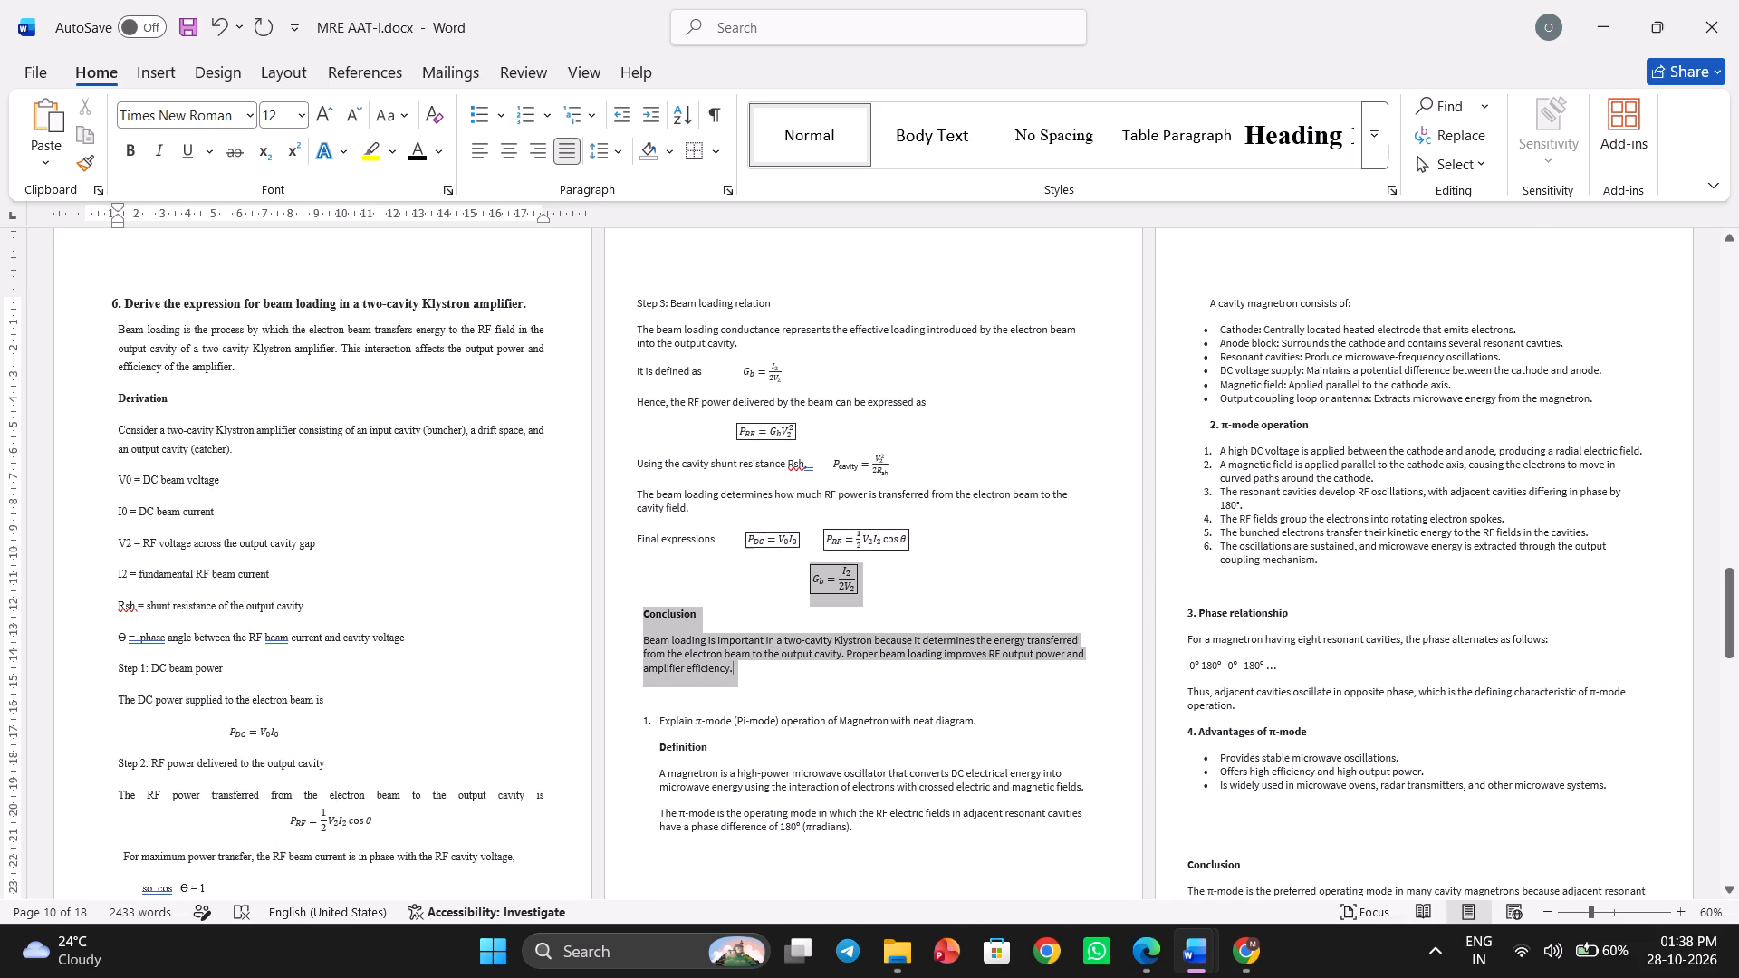
pyautogui.moveTo(668, 529); pyautogui.dragTo(635, 306)
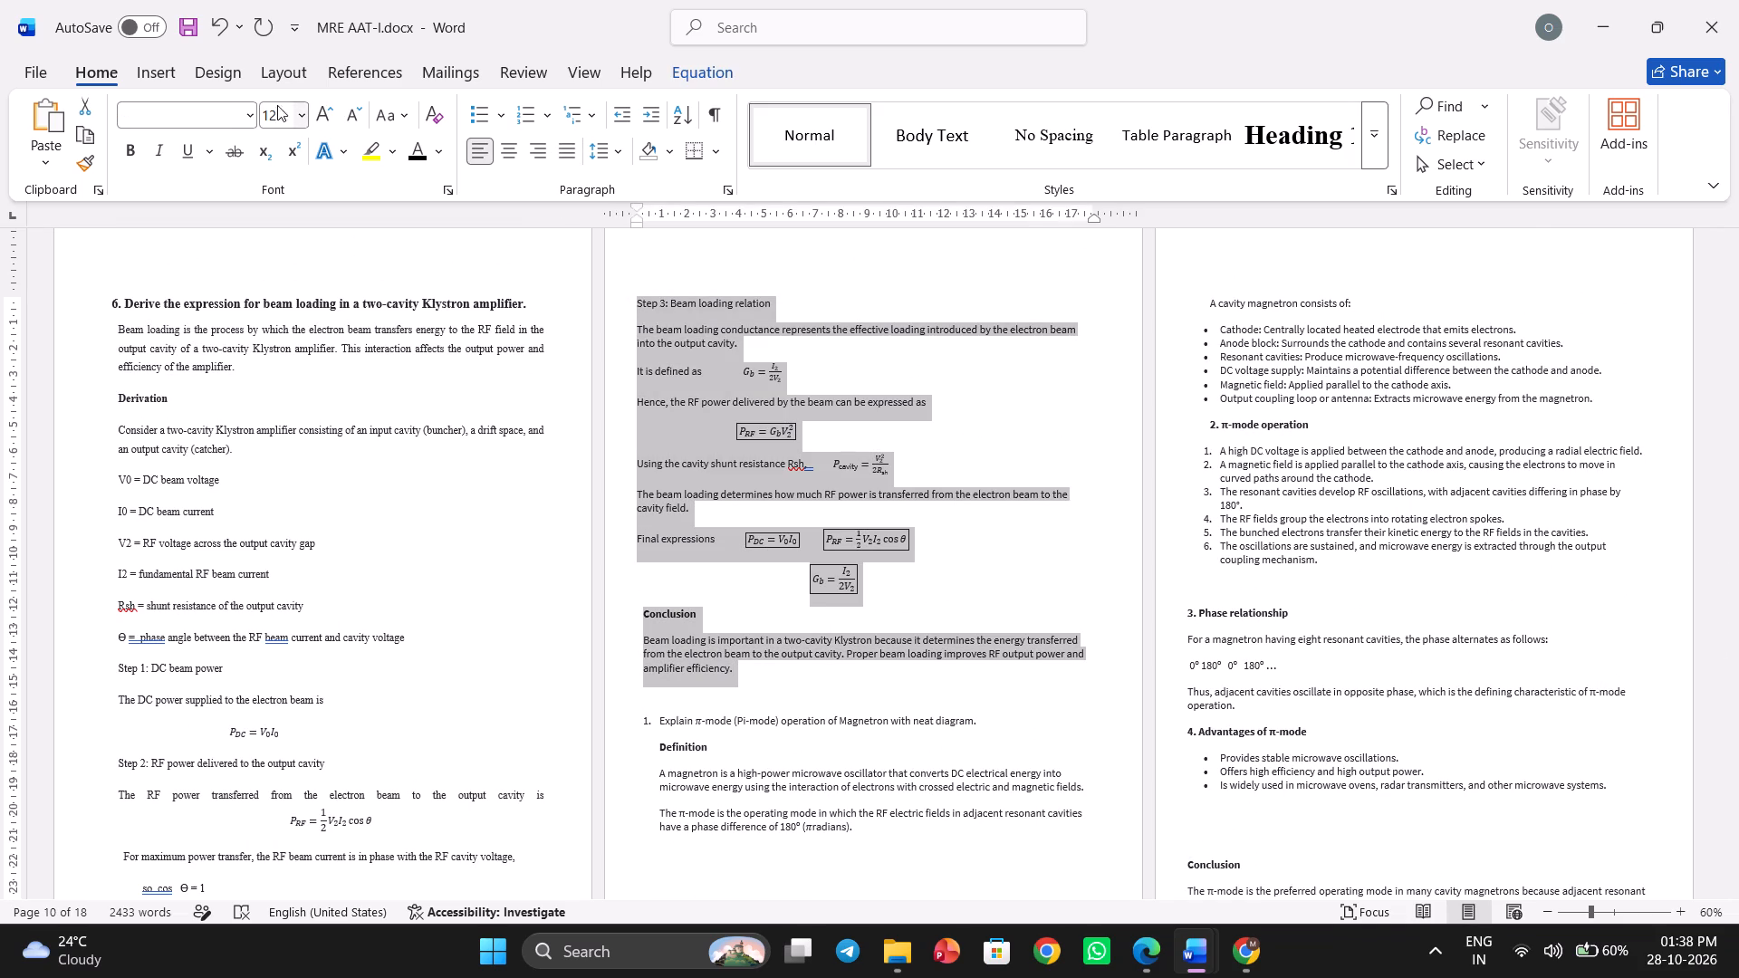
pyautogui.click(247, 114)
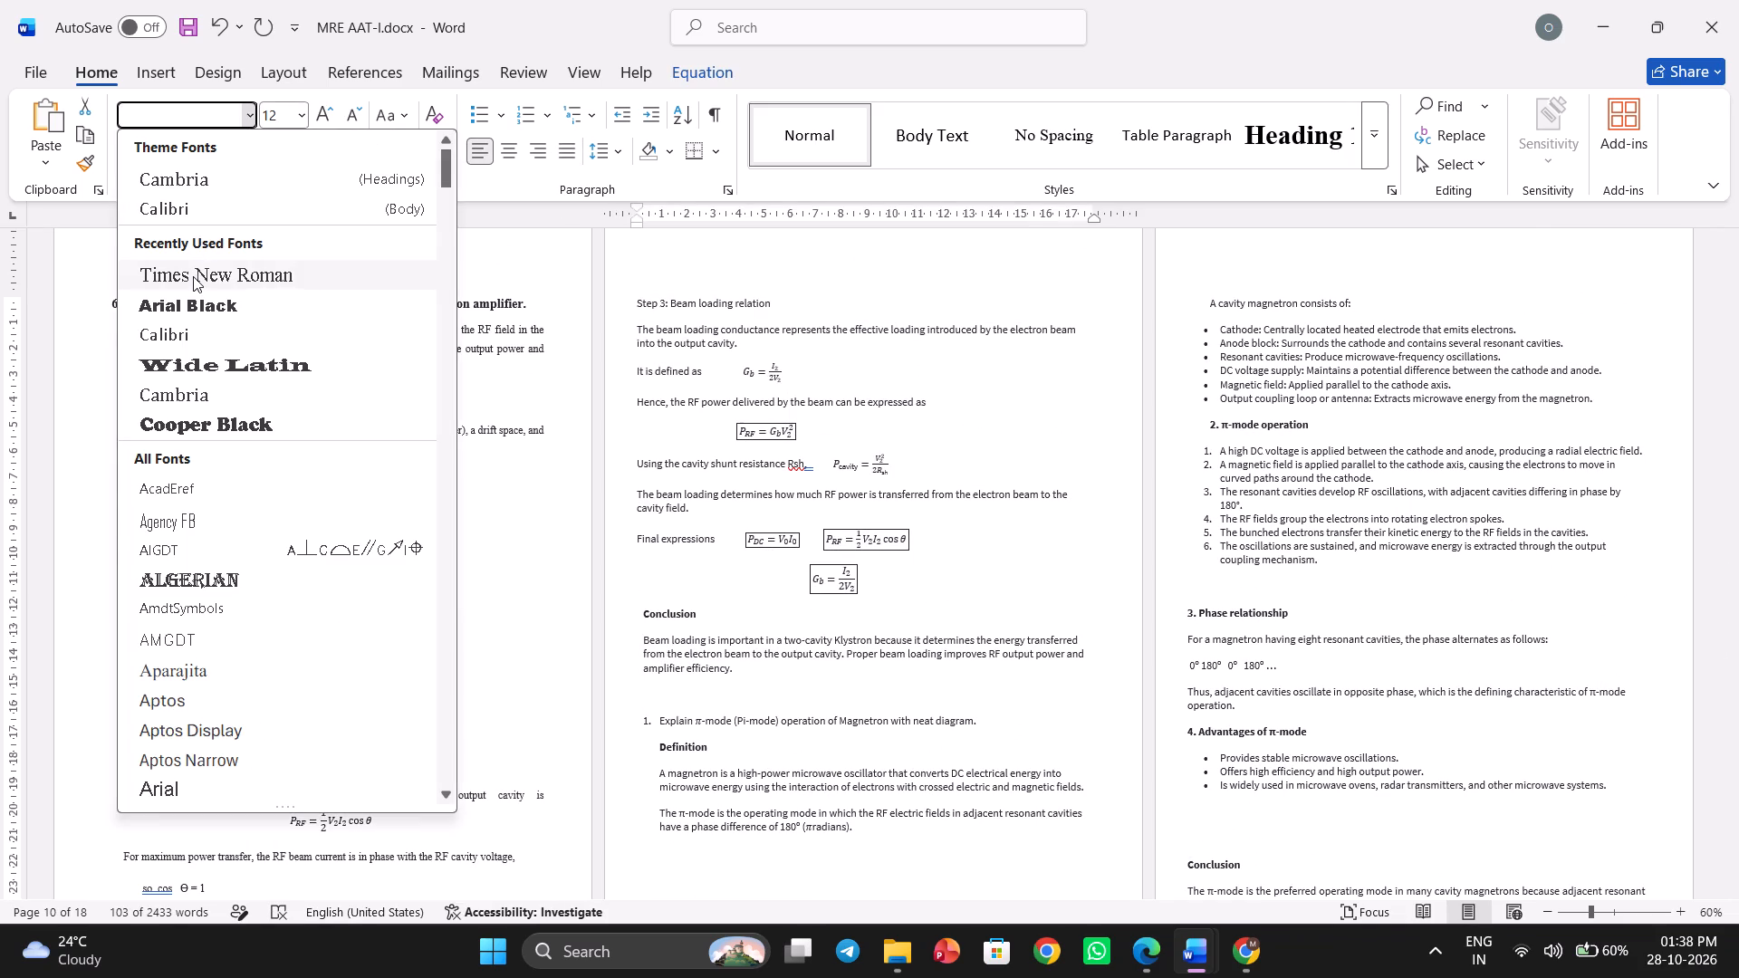
pyautogui.click(193, 276)
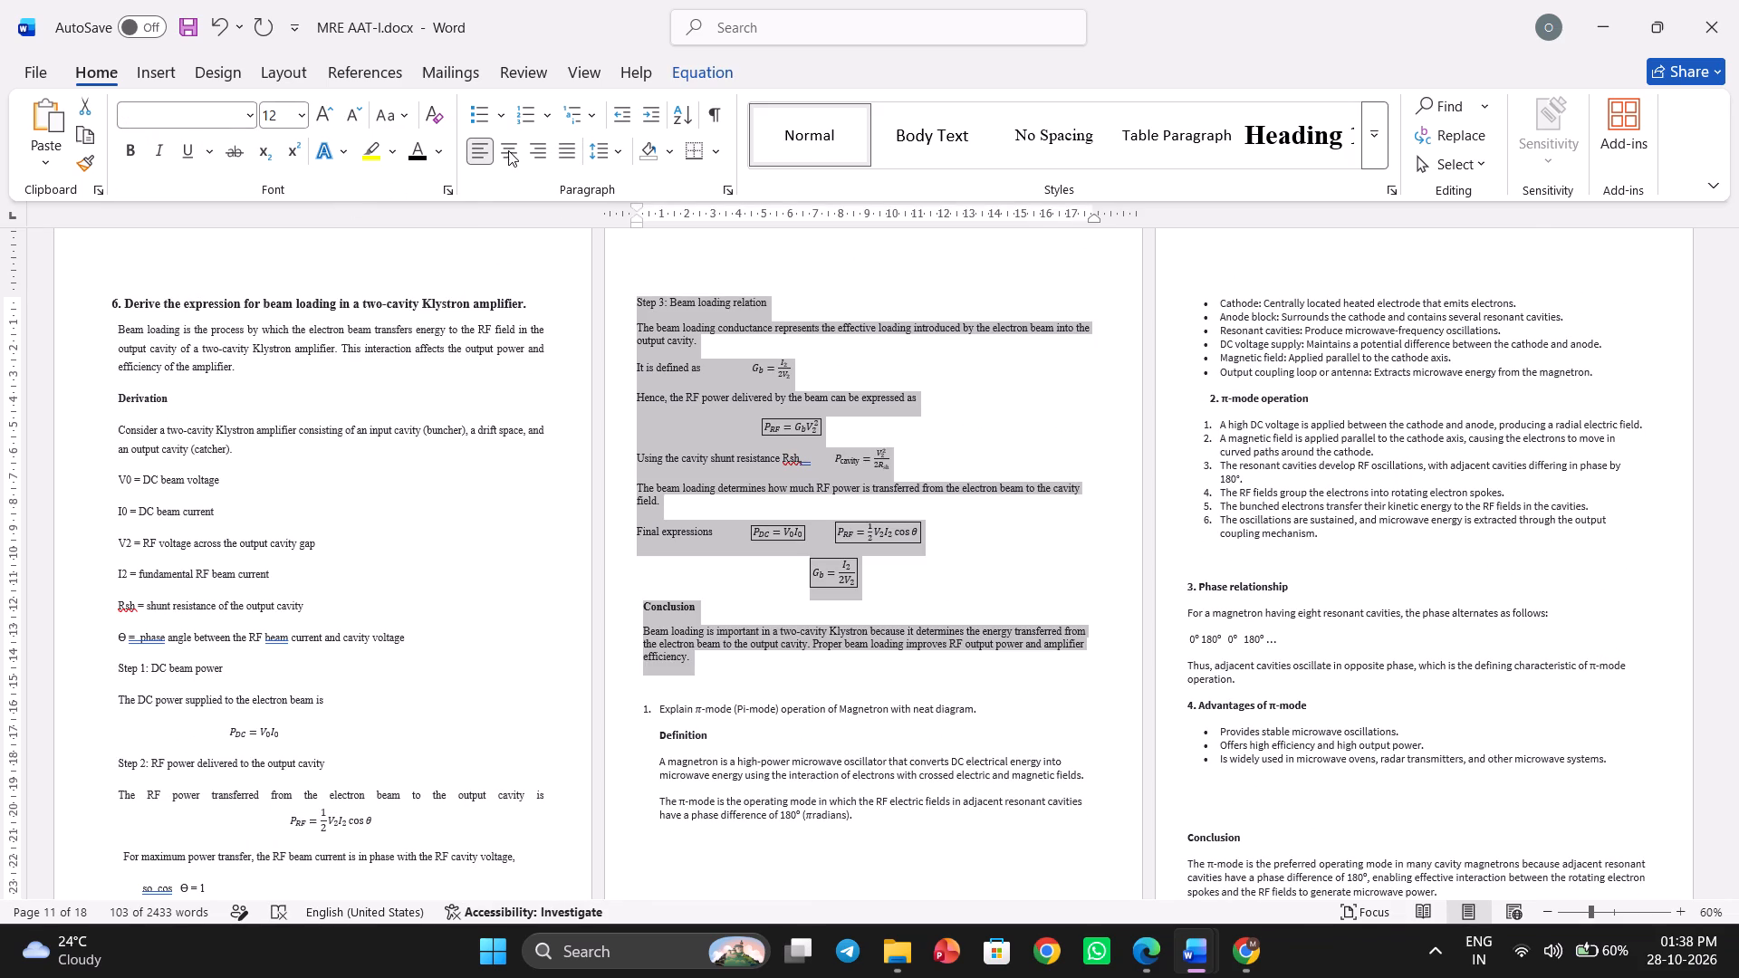
pyautogui.click(567, 148)
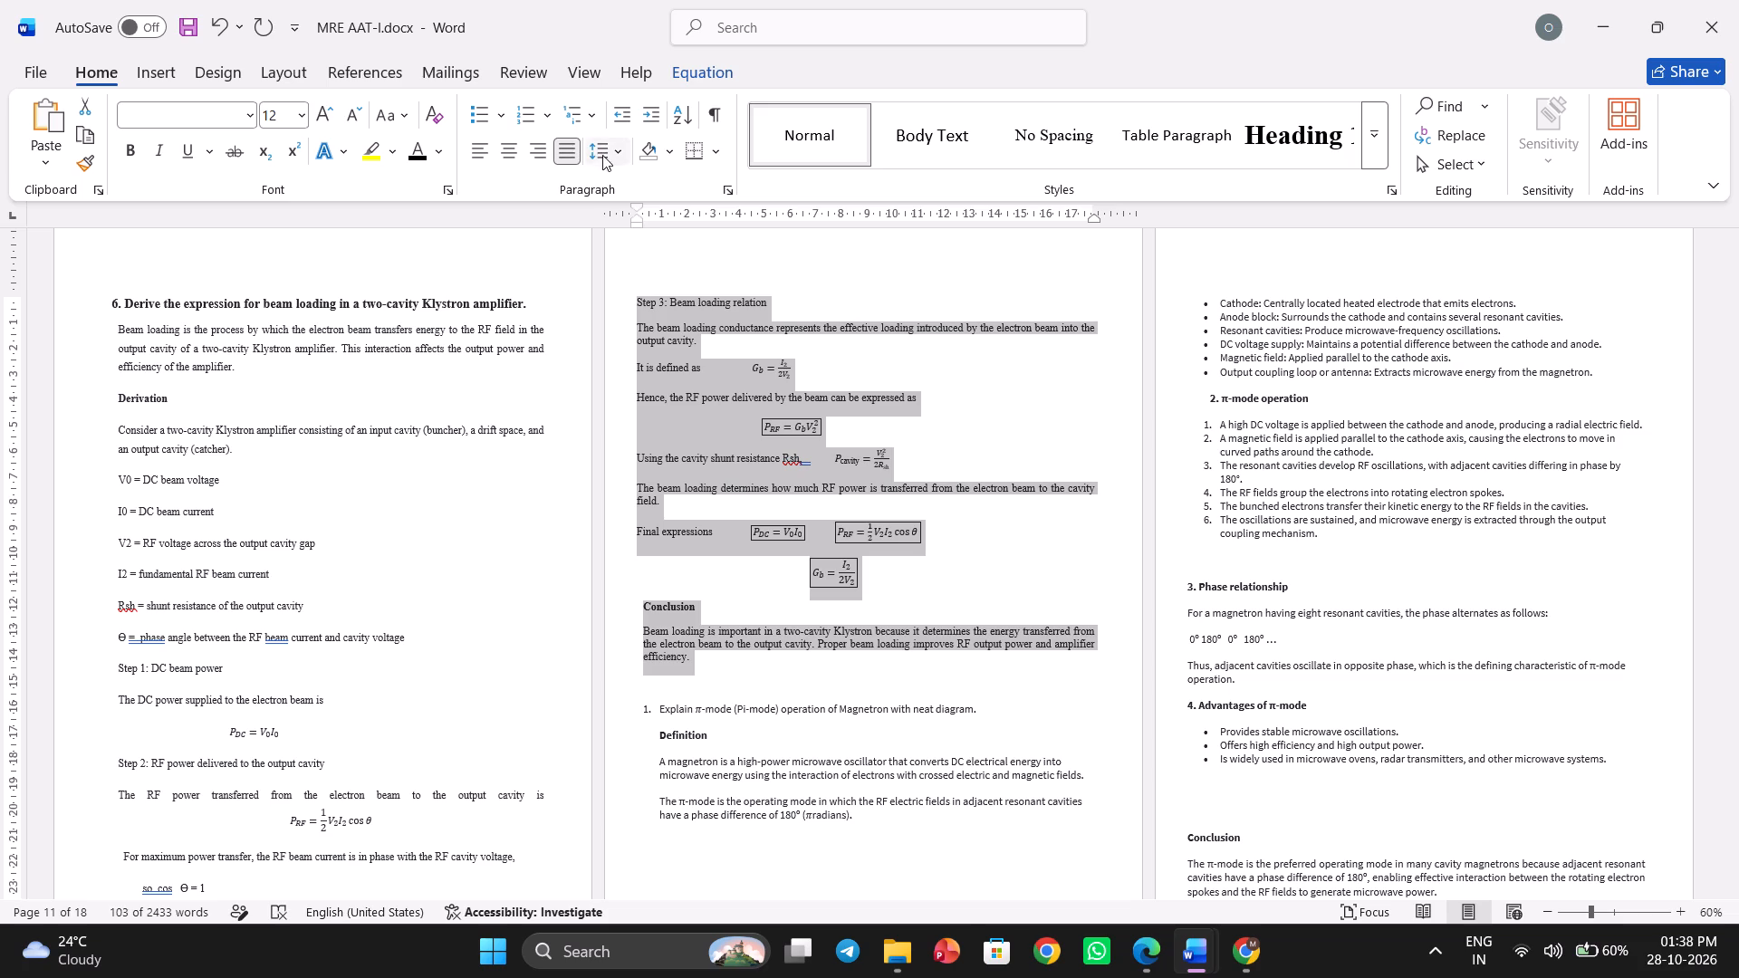
pyautogui.click(613, 160)
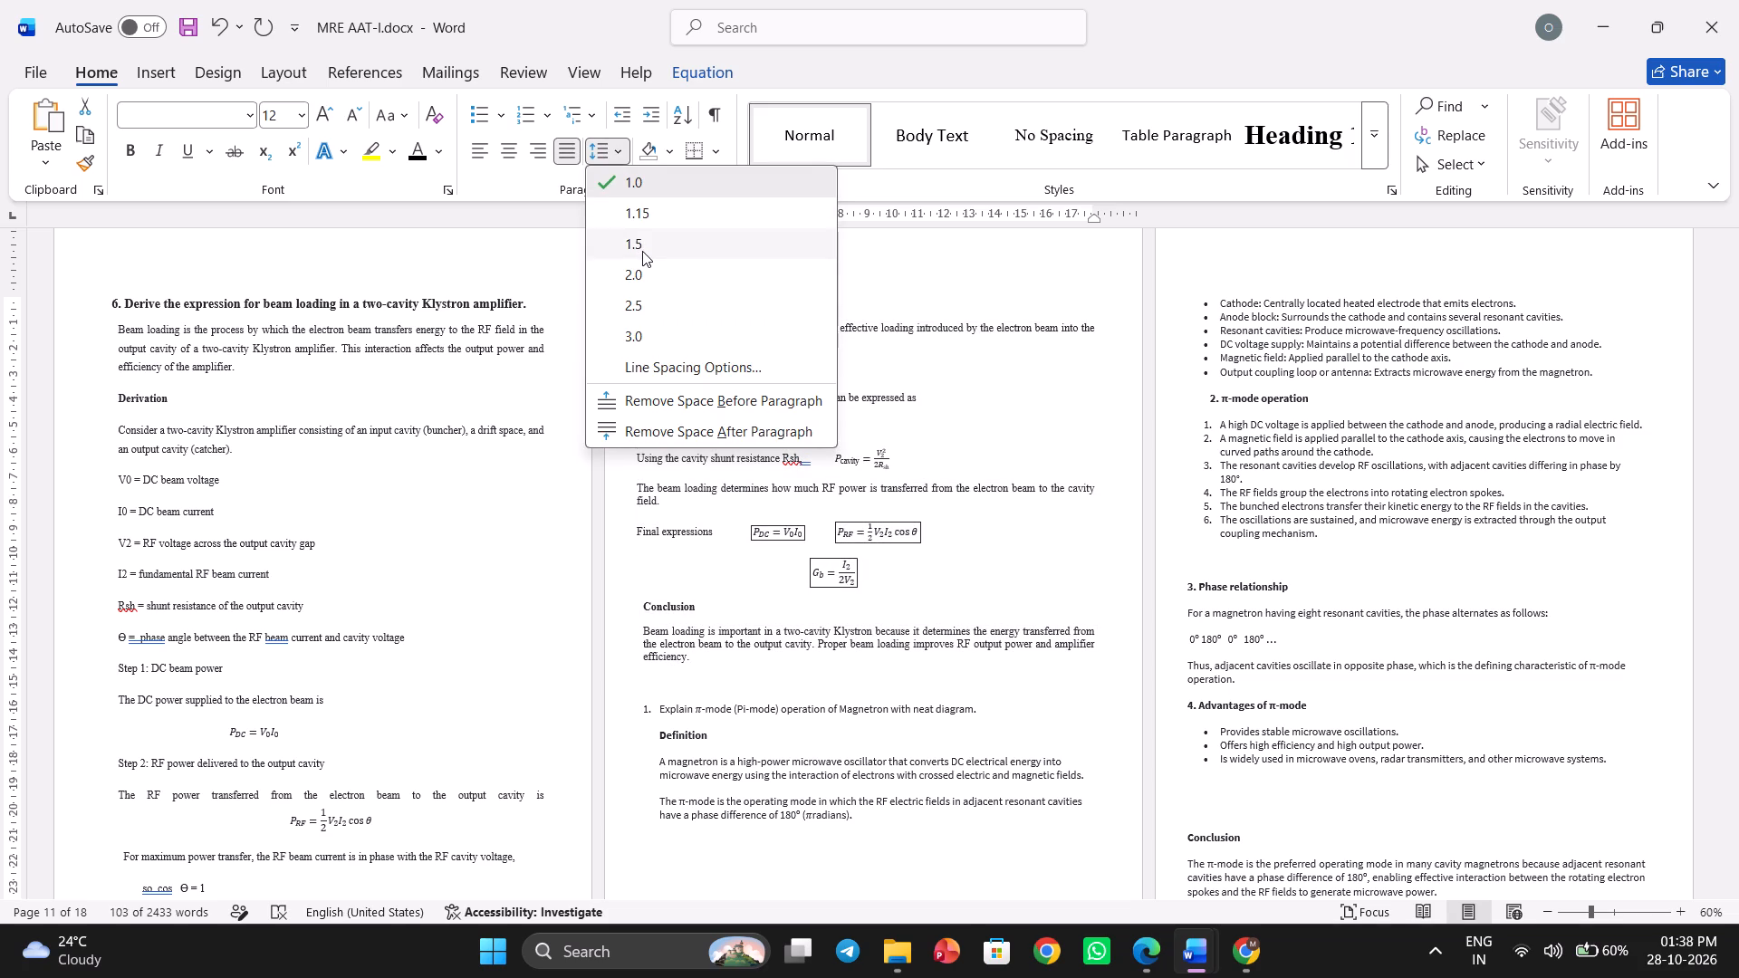
pyautogui.click(642, 251)
pyautogui.click(701, 637)
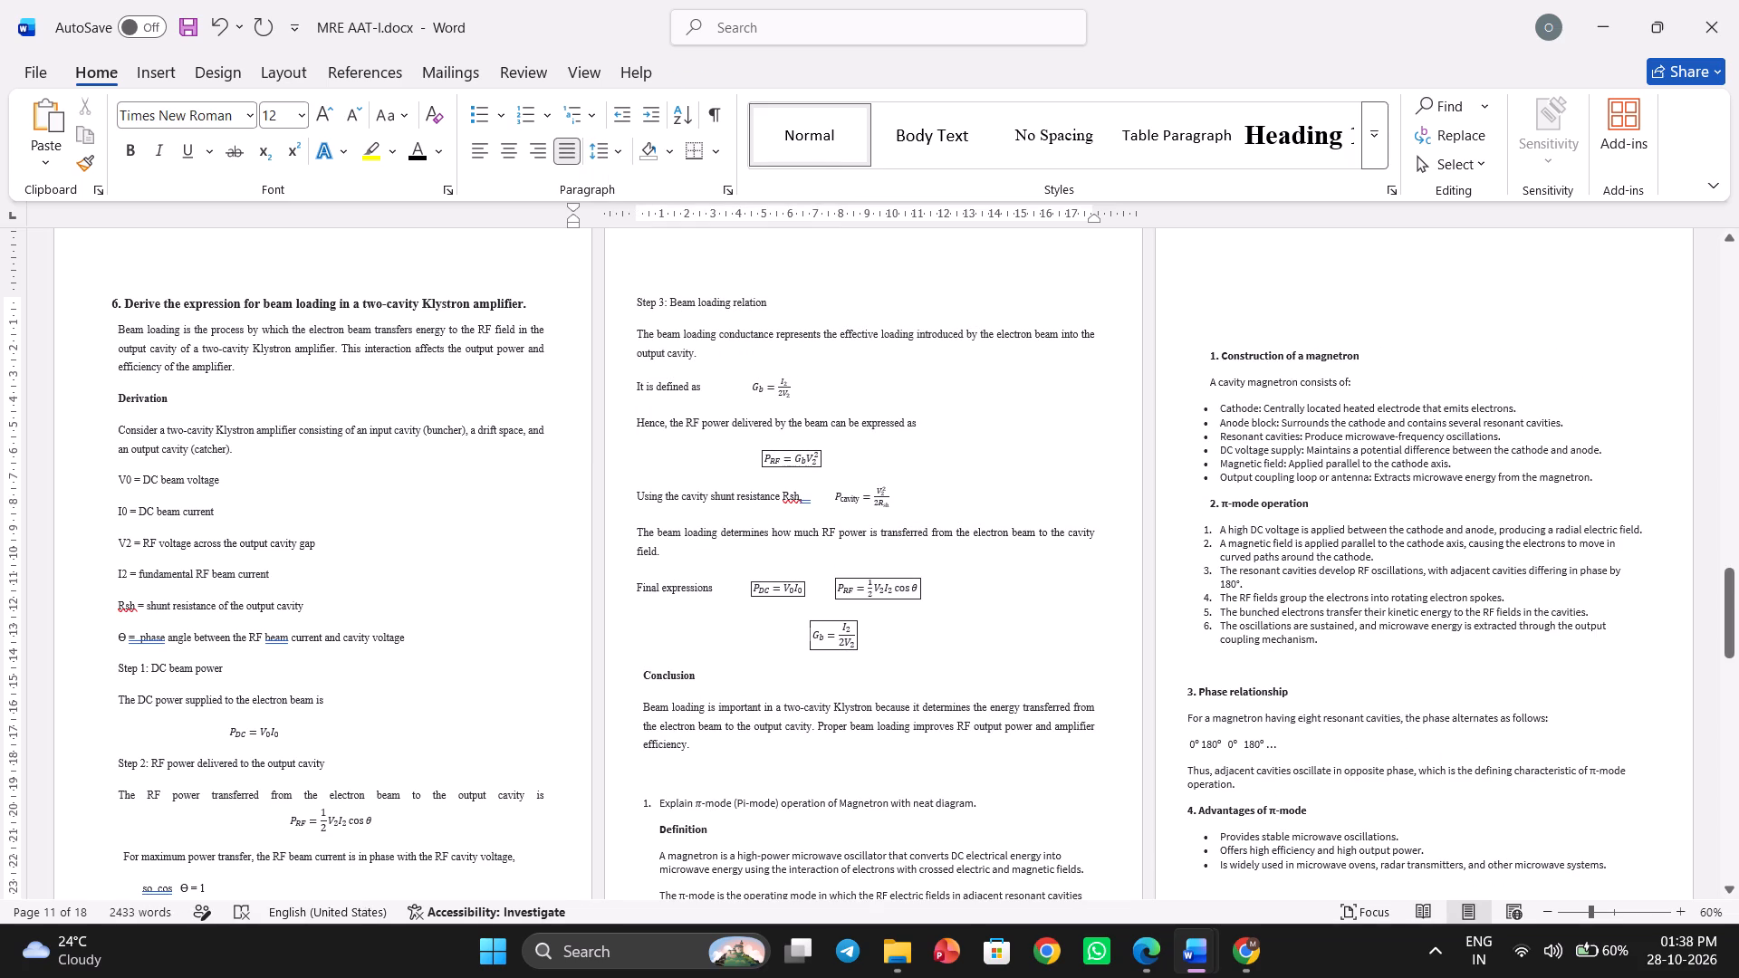
# Replace the automatic list number of the magnetron π-mode question with a typed "7.".
pyautogui.scroll(-1, 677, 804)
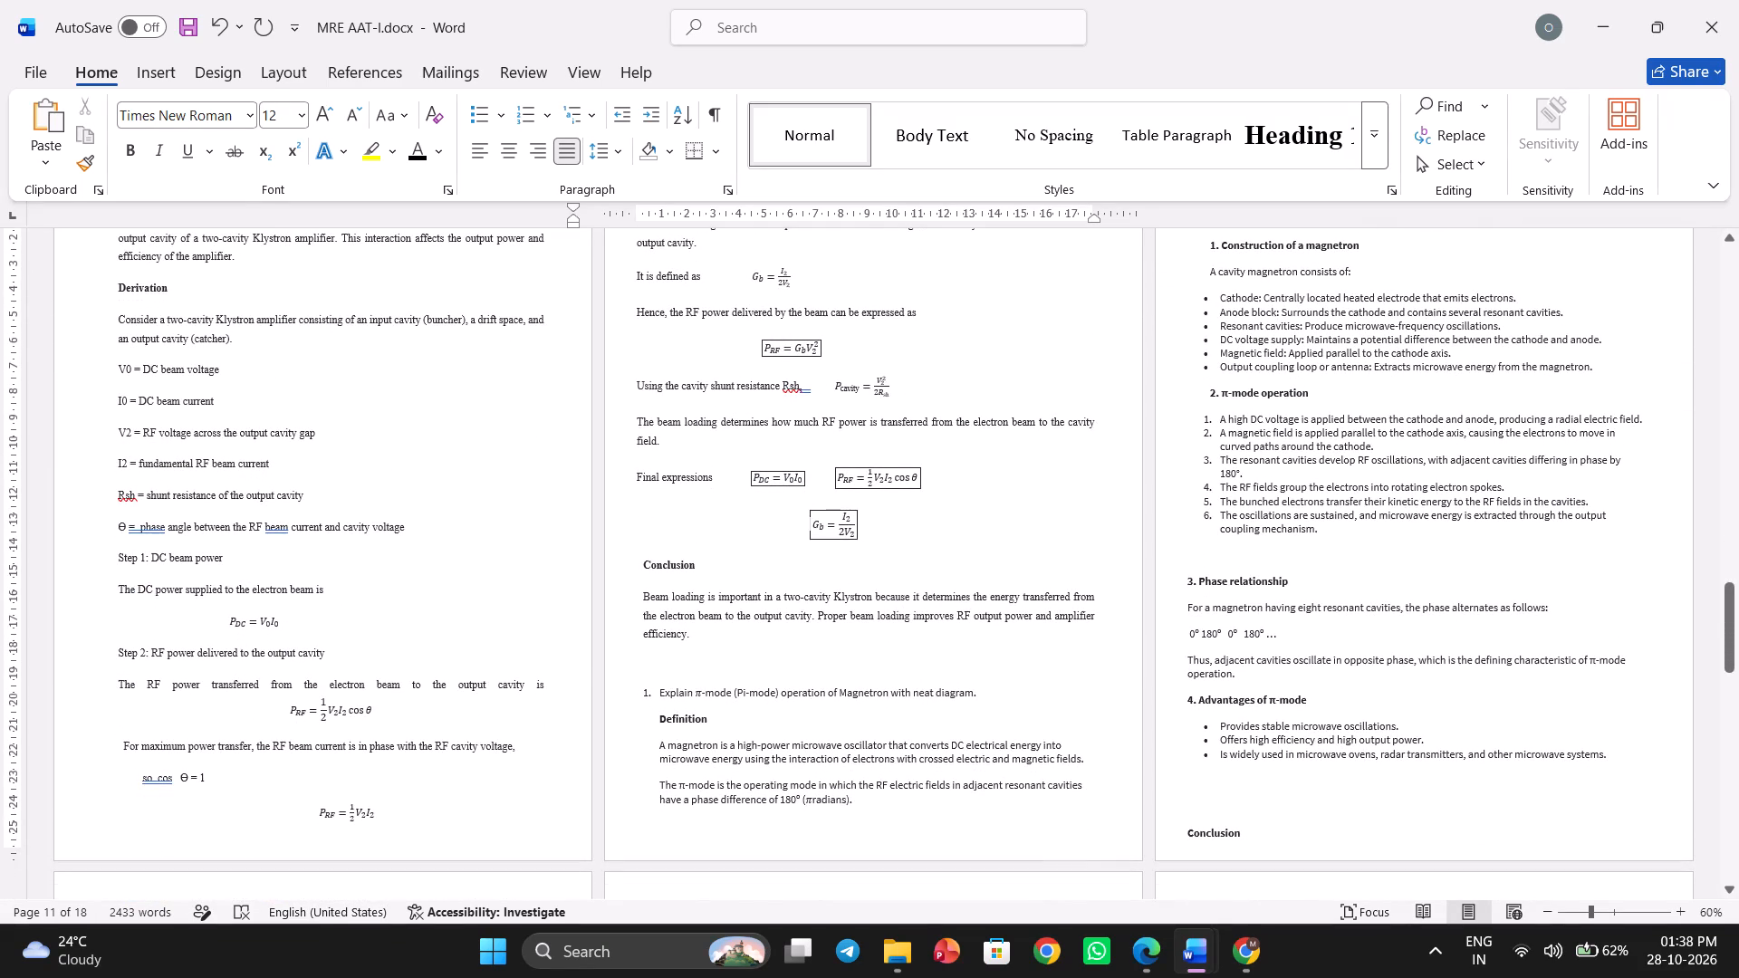
pyautogui.doubleClick(649, 695)
pyautogui.press('7')
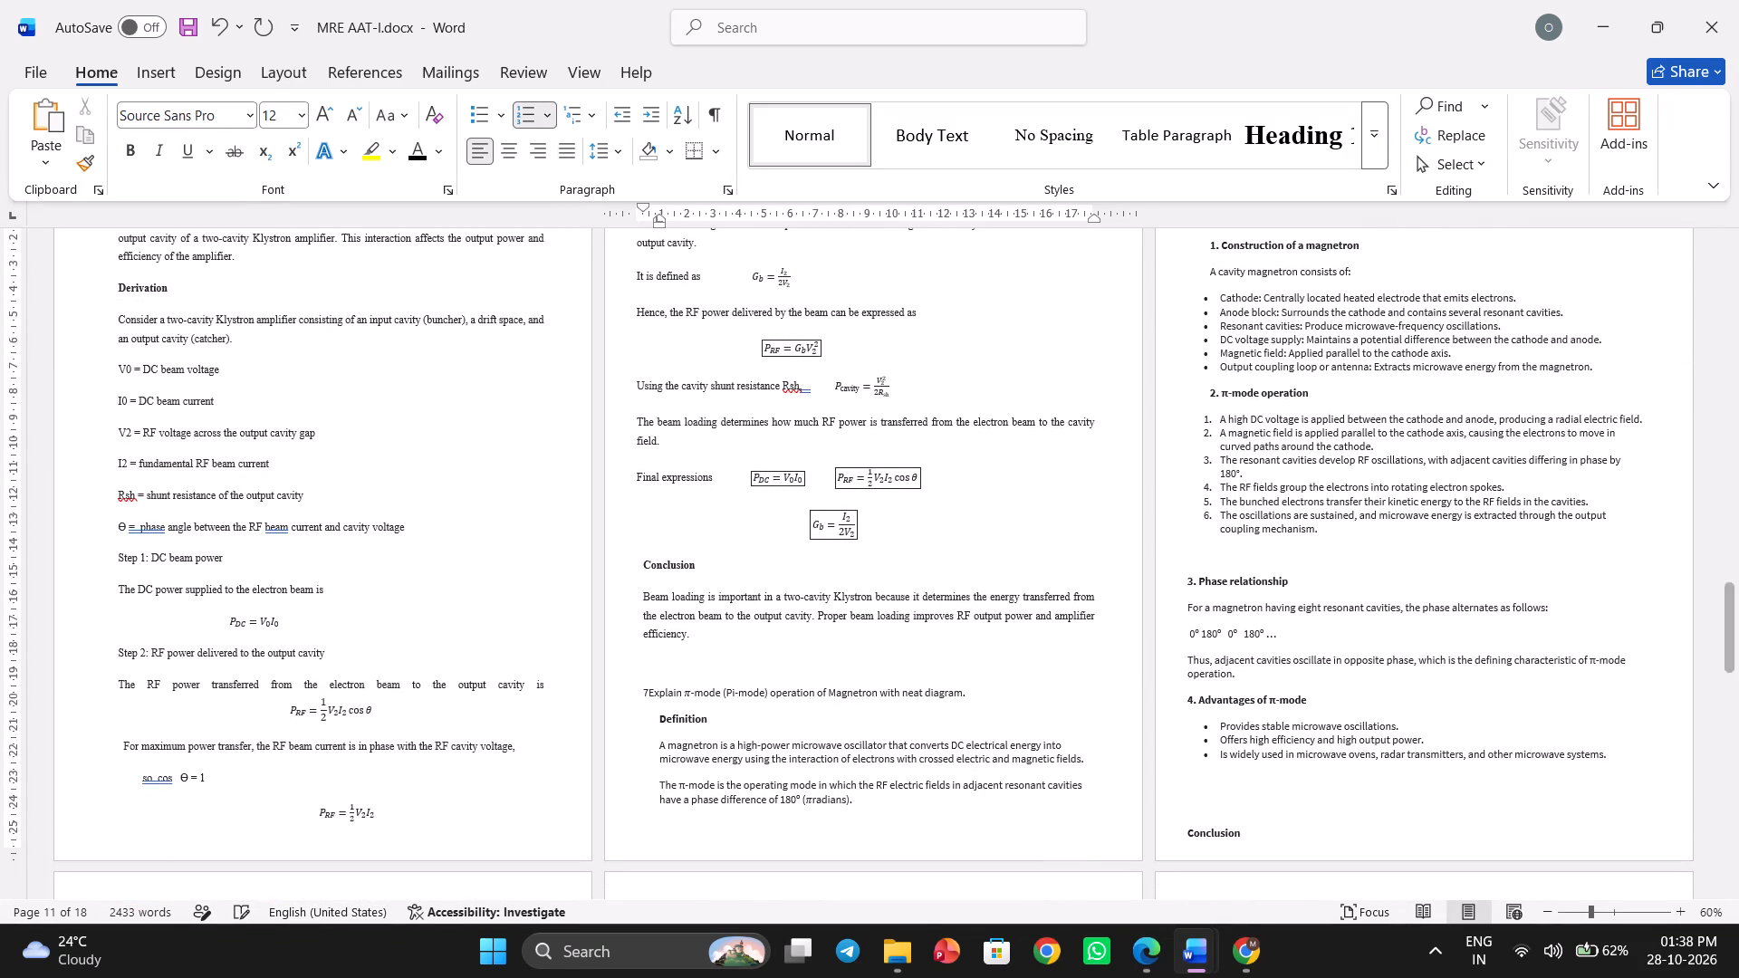
pyautogui.press('.')
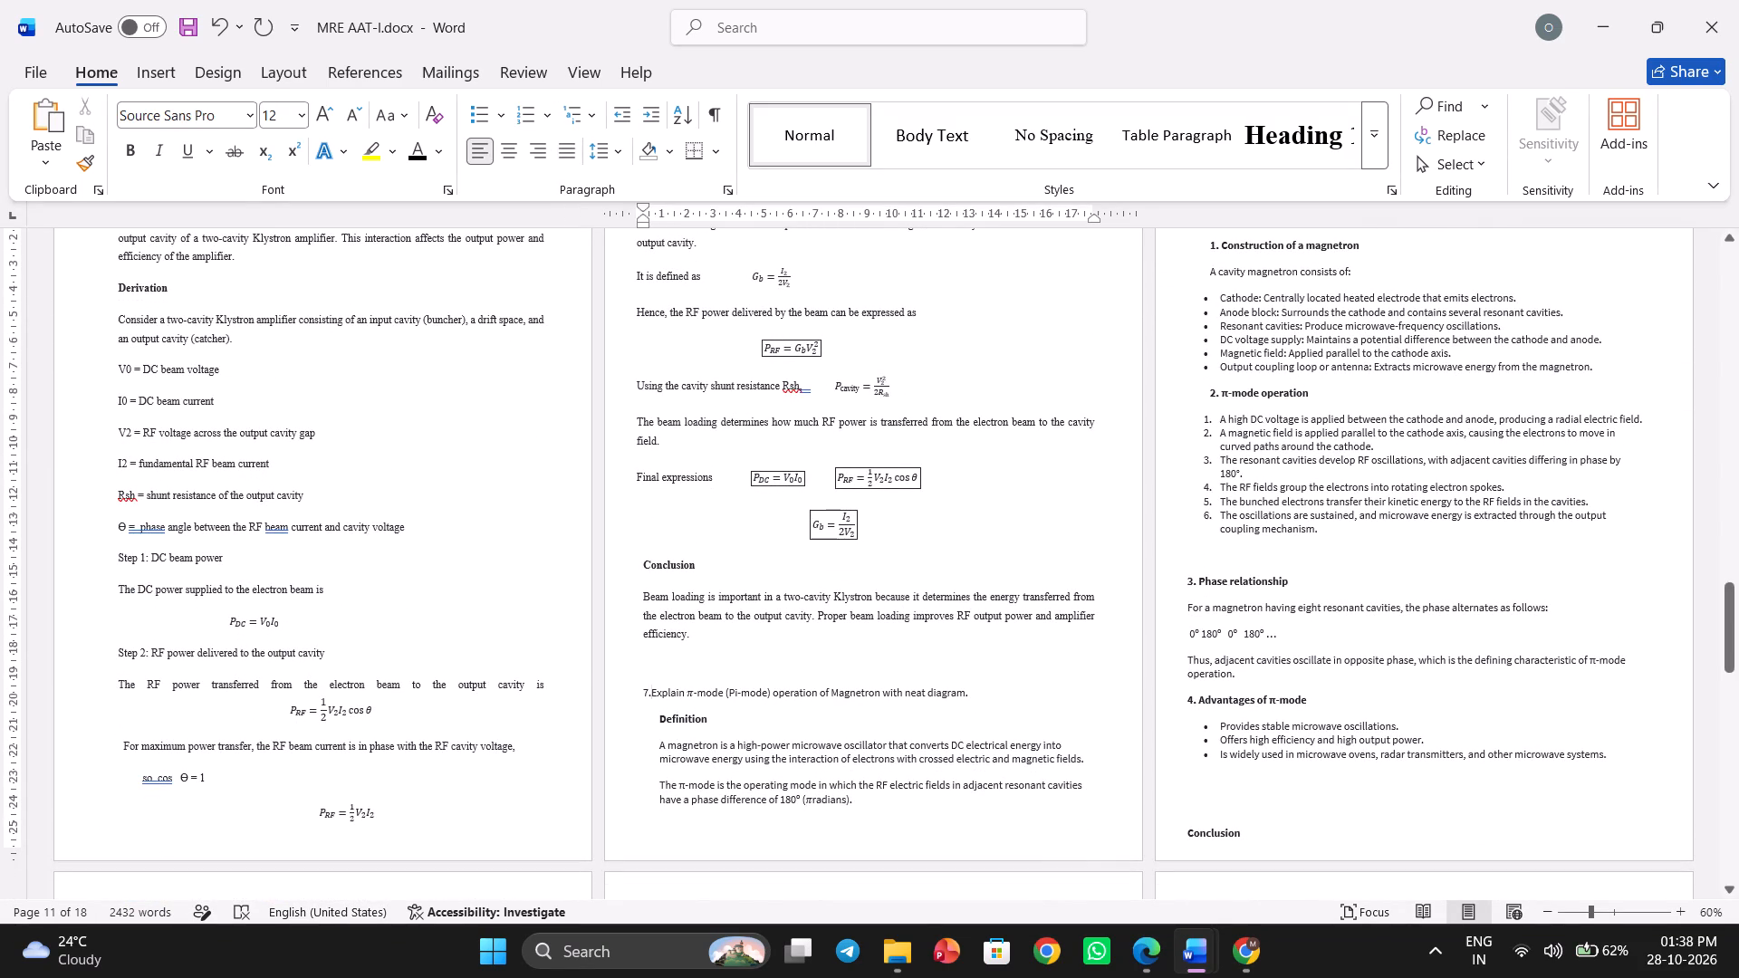
# Format the question 7 heading in bold Times New Roman, size 14, and compare it with the question 6 heading.
pyautogui.moveTo(969, 690); pyautogui.dragTo(620, 677)
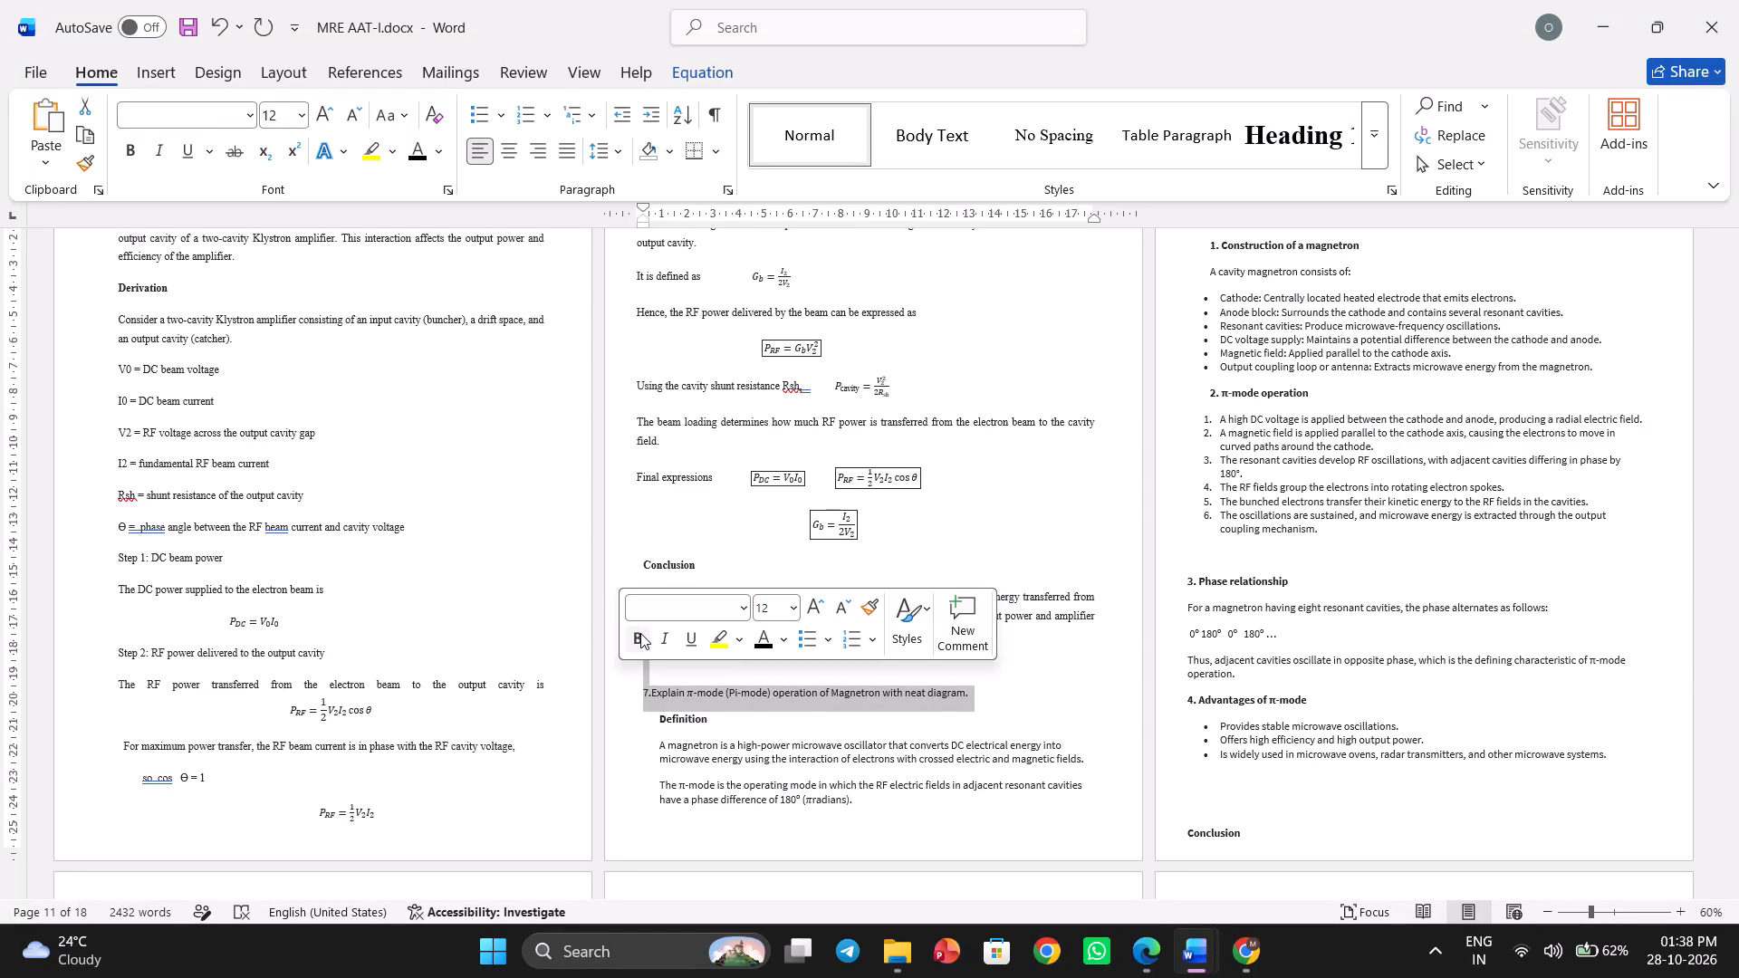
pyautogui.click(640, 633)
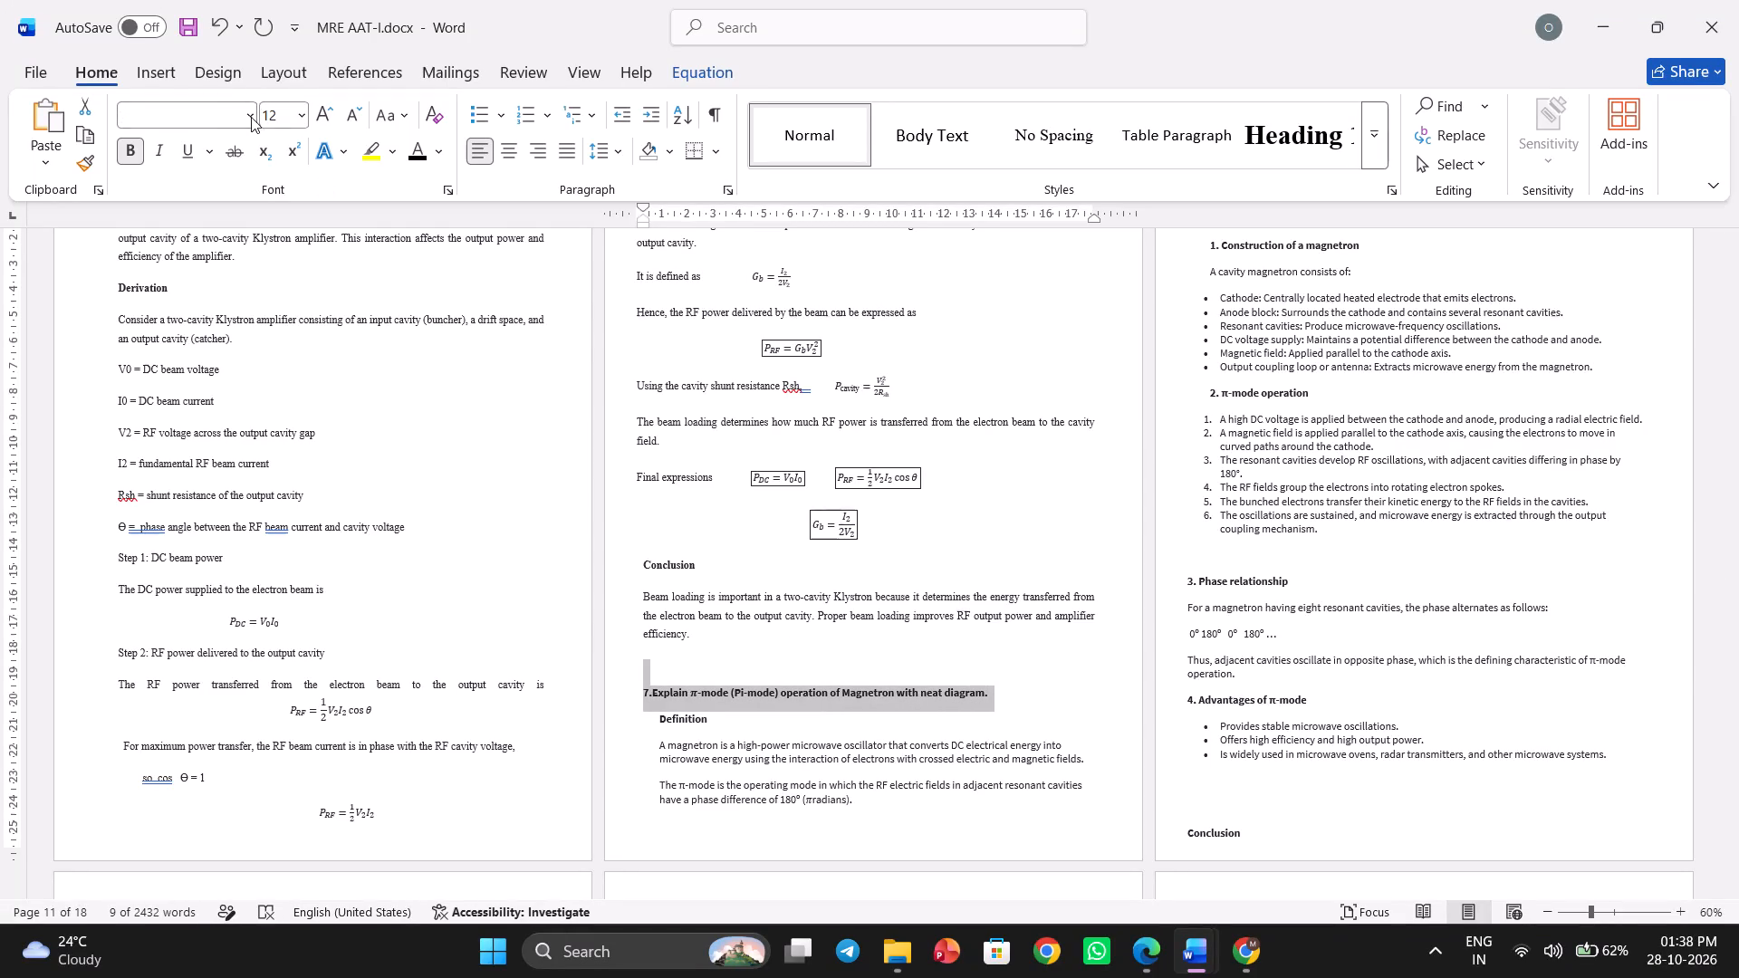
pyautogui.click(251, 118)
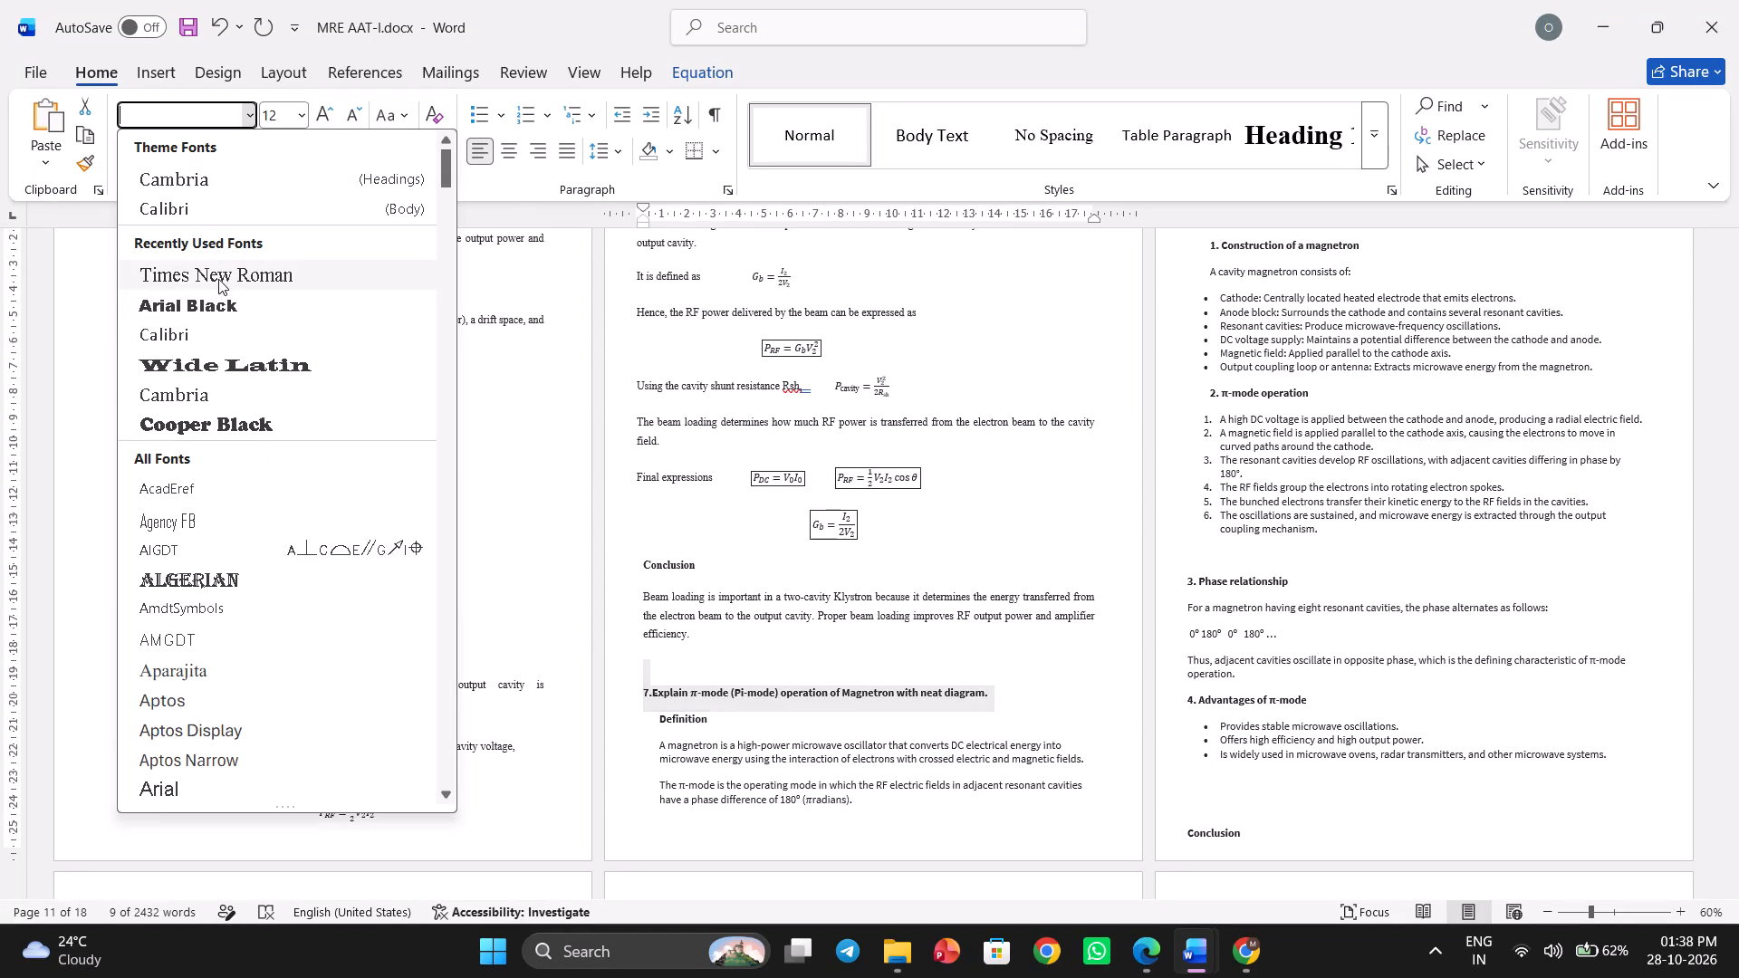
pyautogui.click(220, 277)
pyautogui.click(324, 104)
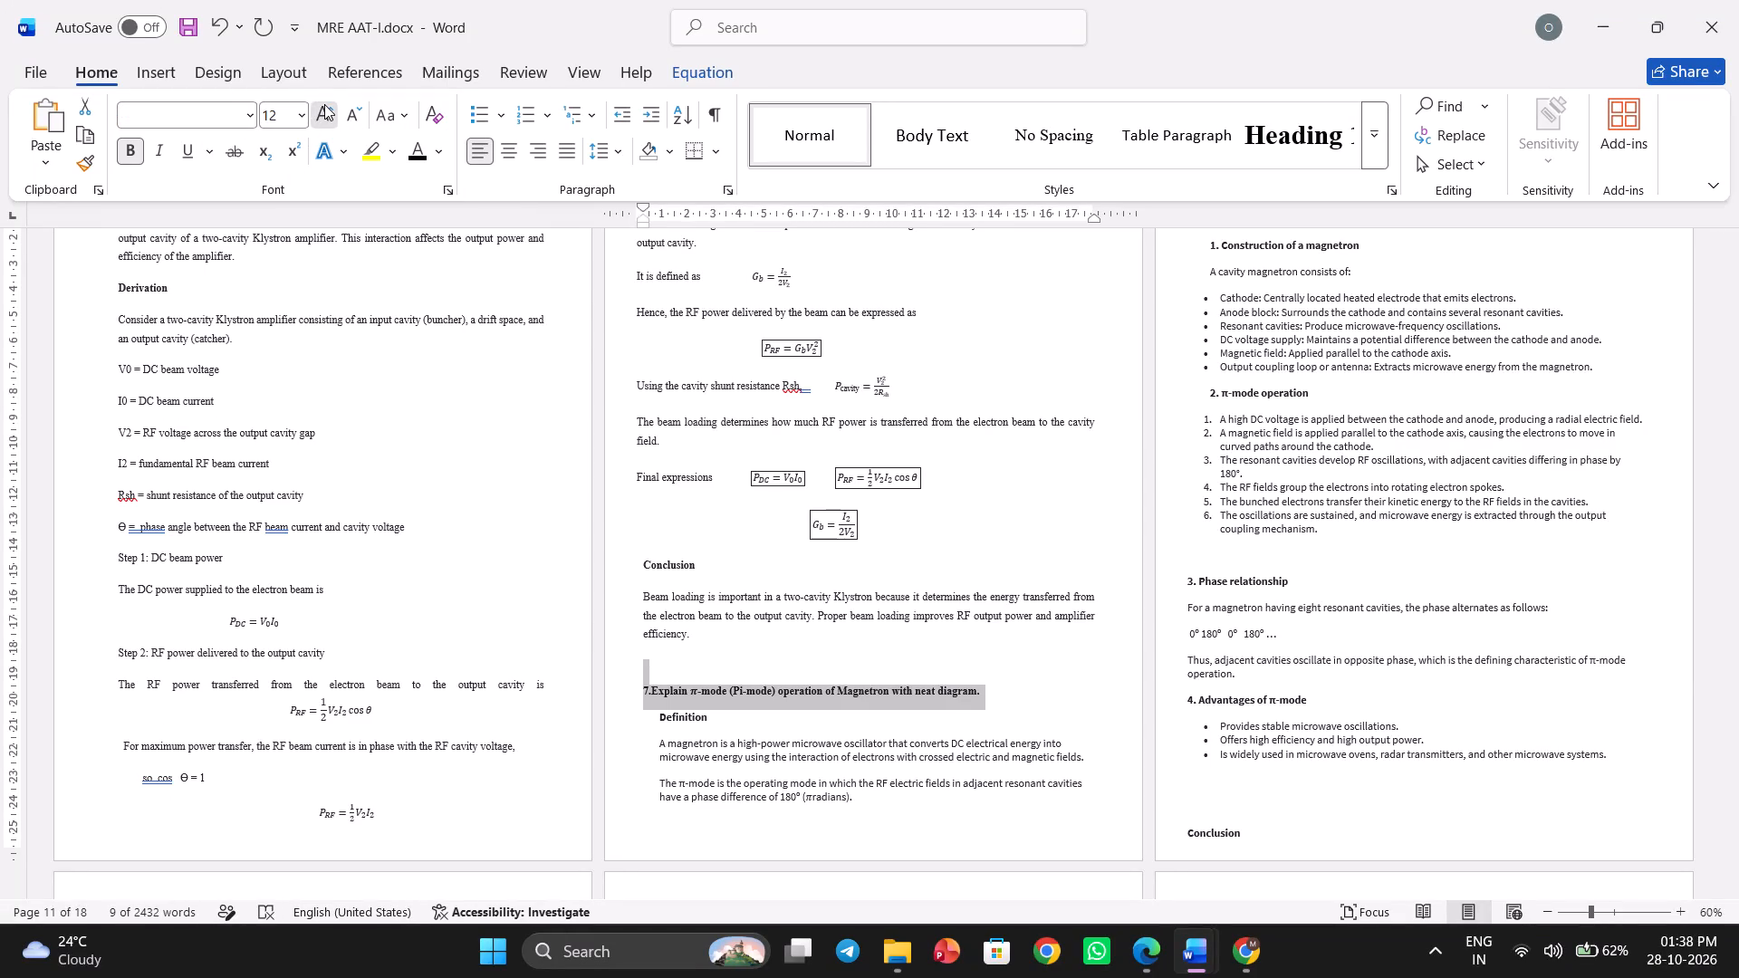
pyautogui.click(291, 395)
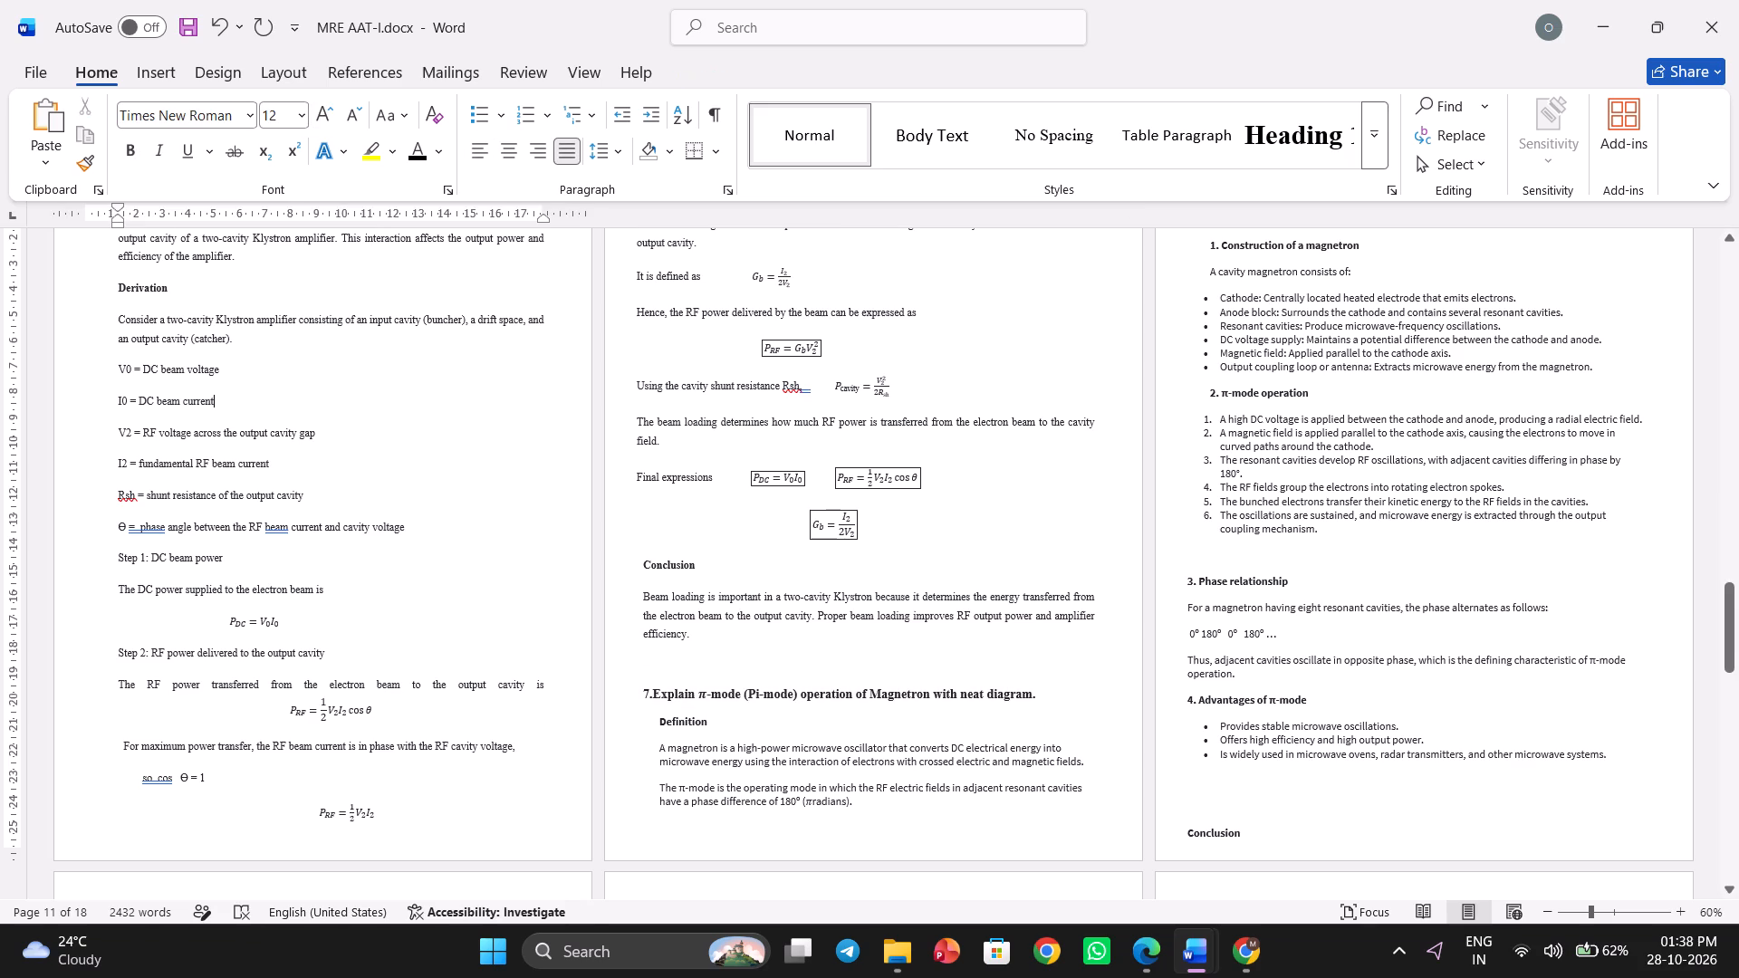
pyautogui.scroll(1, 291, 395)
pyautogui.moveTo(541, 470); pyautogui.dragTo(509, 472)
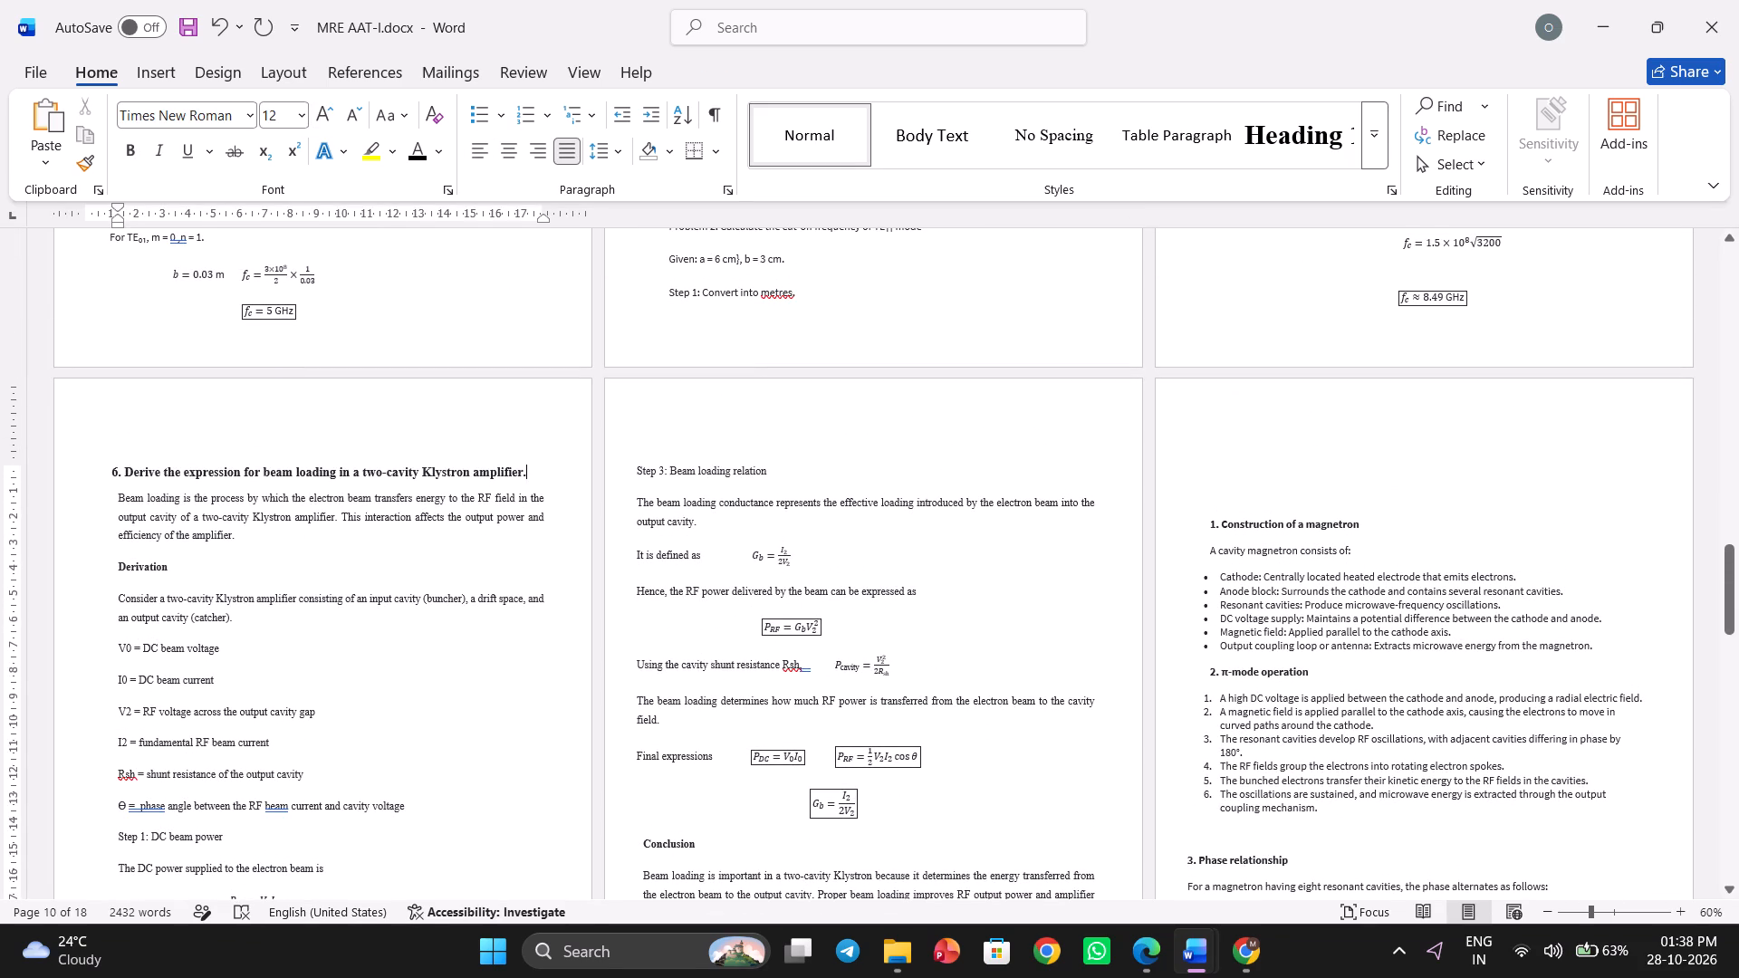
pyautogui.moveTo(509, 472); pyautogui.dragTo(98, 465)
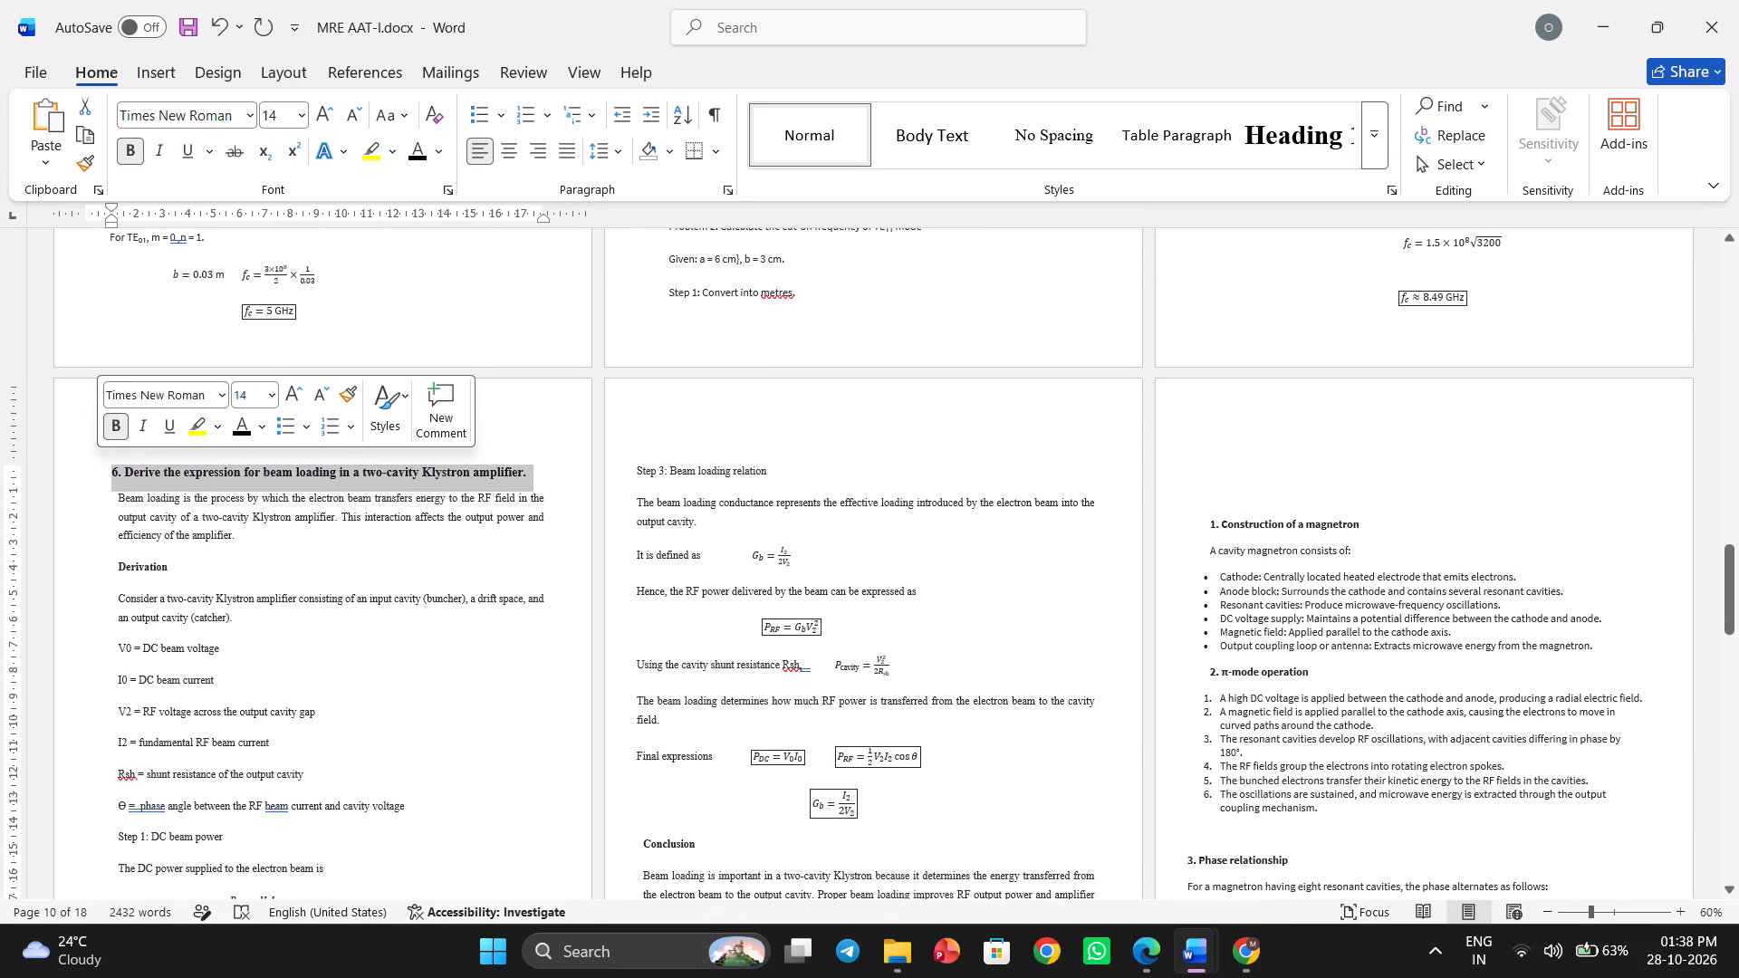
# Set the two Definition paragraphs of question 7 in Times New Roman and justify them.
pyautogui.scroll(-1, 495, 688)
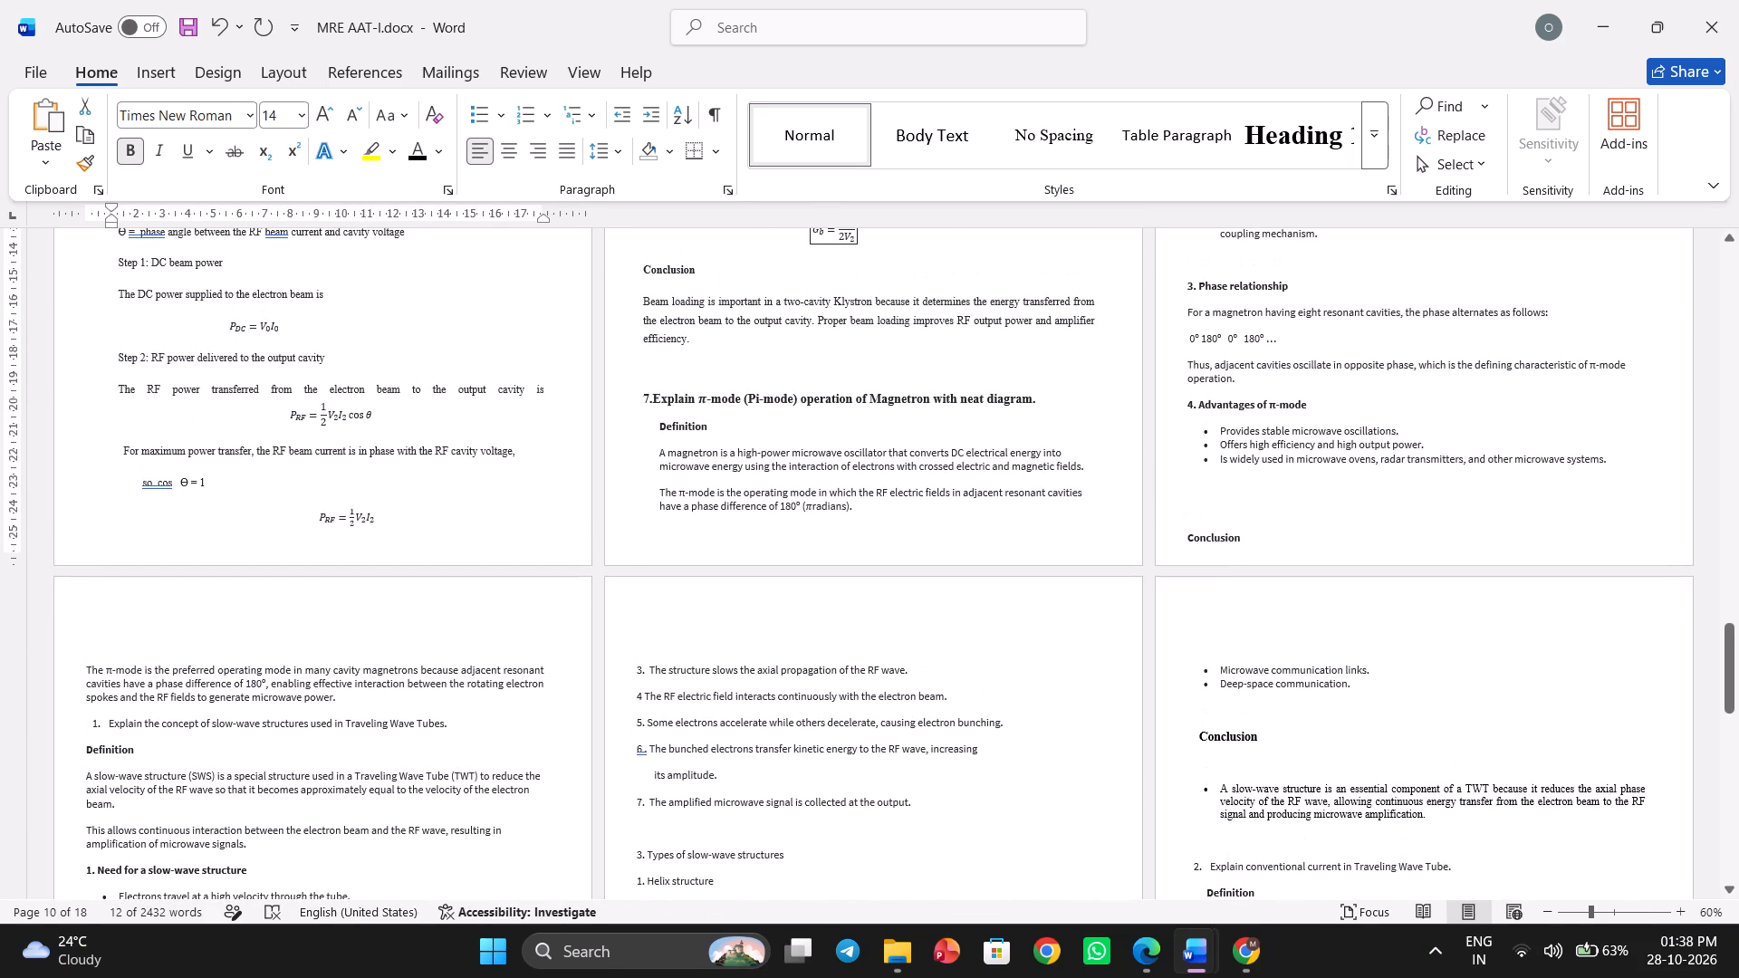
pyautogui.moveTo(849, 518); pyautogui.dragTo(671, 455)
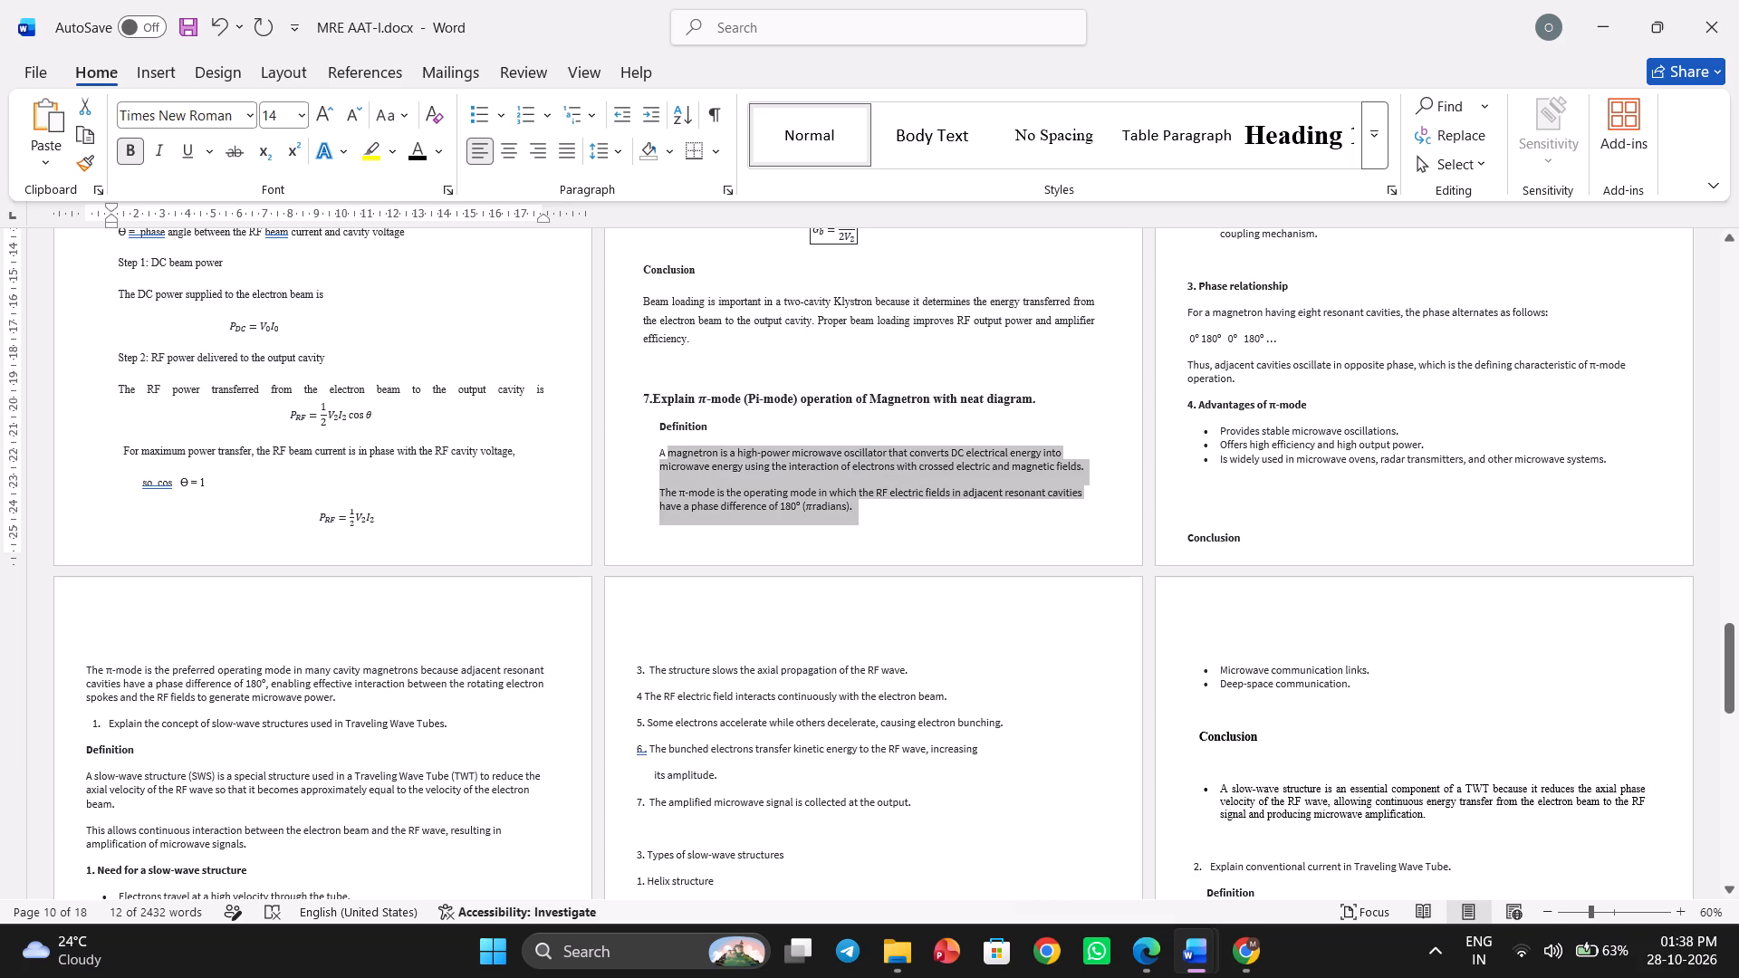
pyautogui.moveTo(671, 455); pyautogui.dragTo(658, 454)
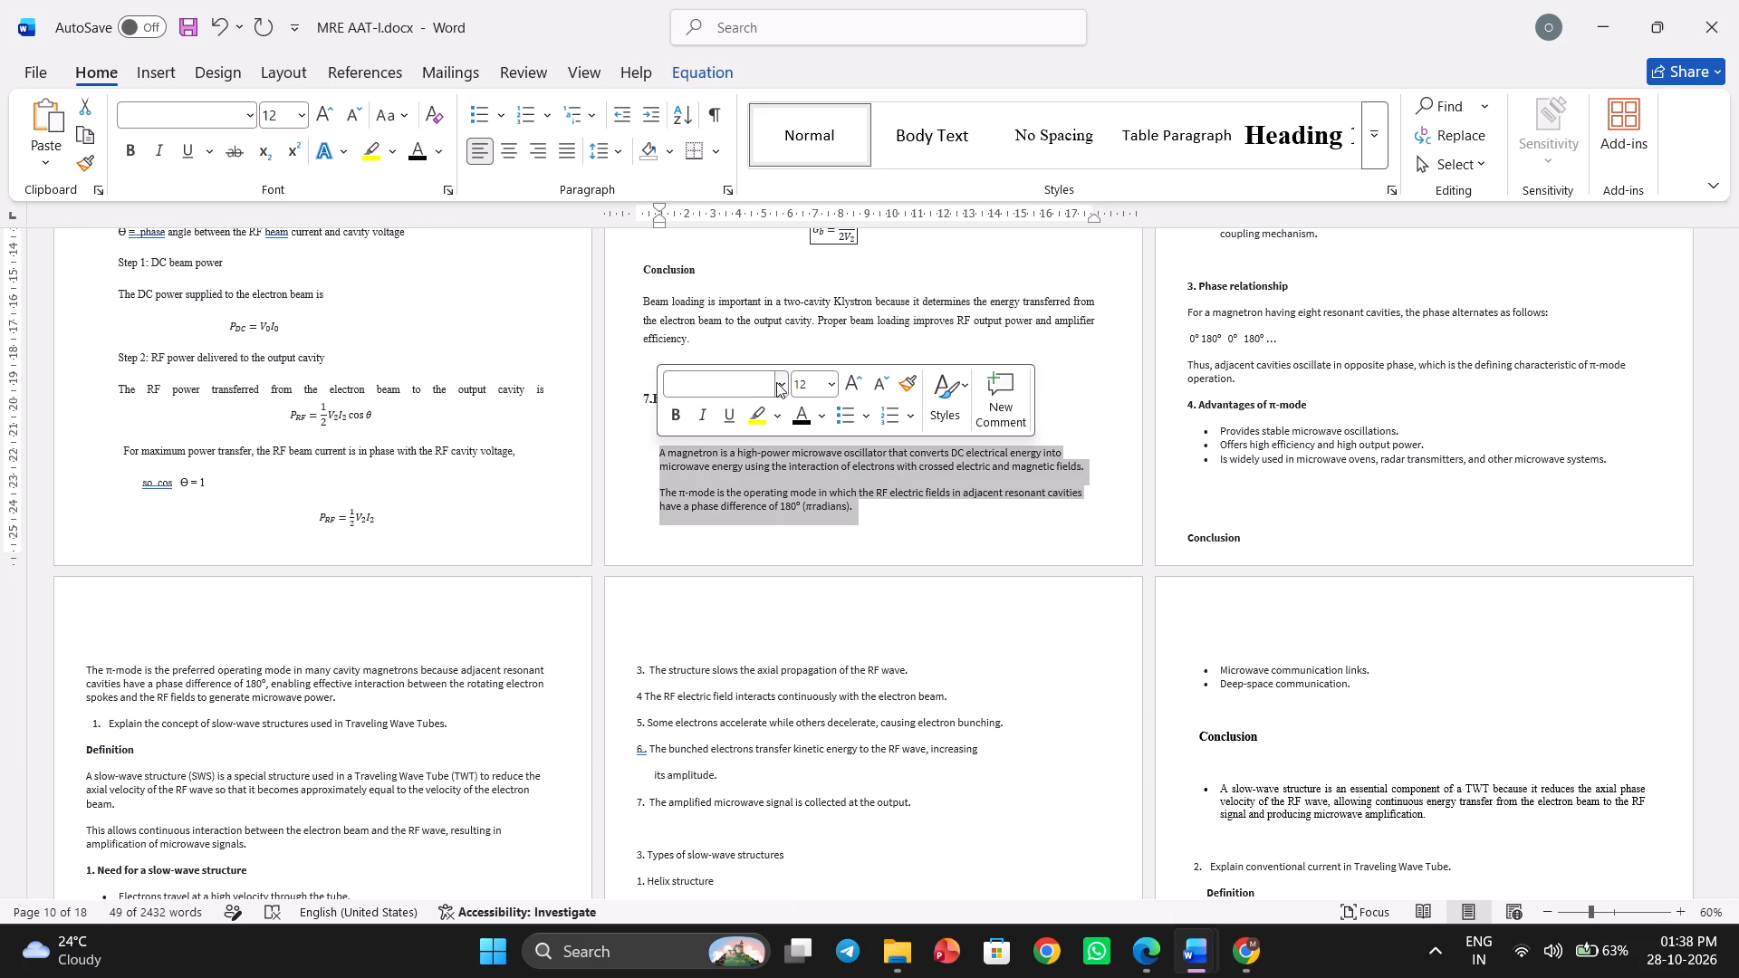
pyautogui.click(779, 381)
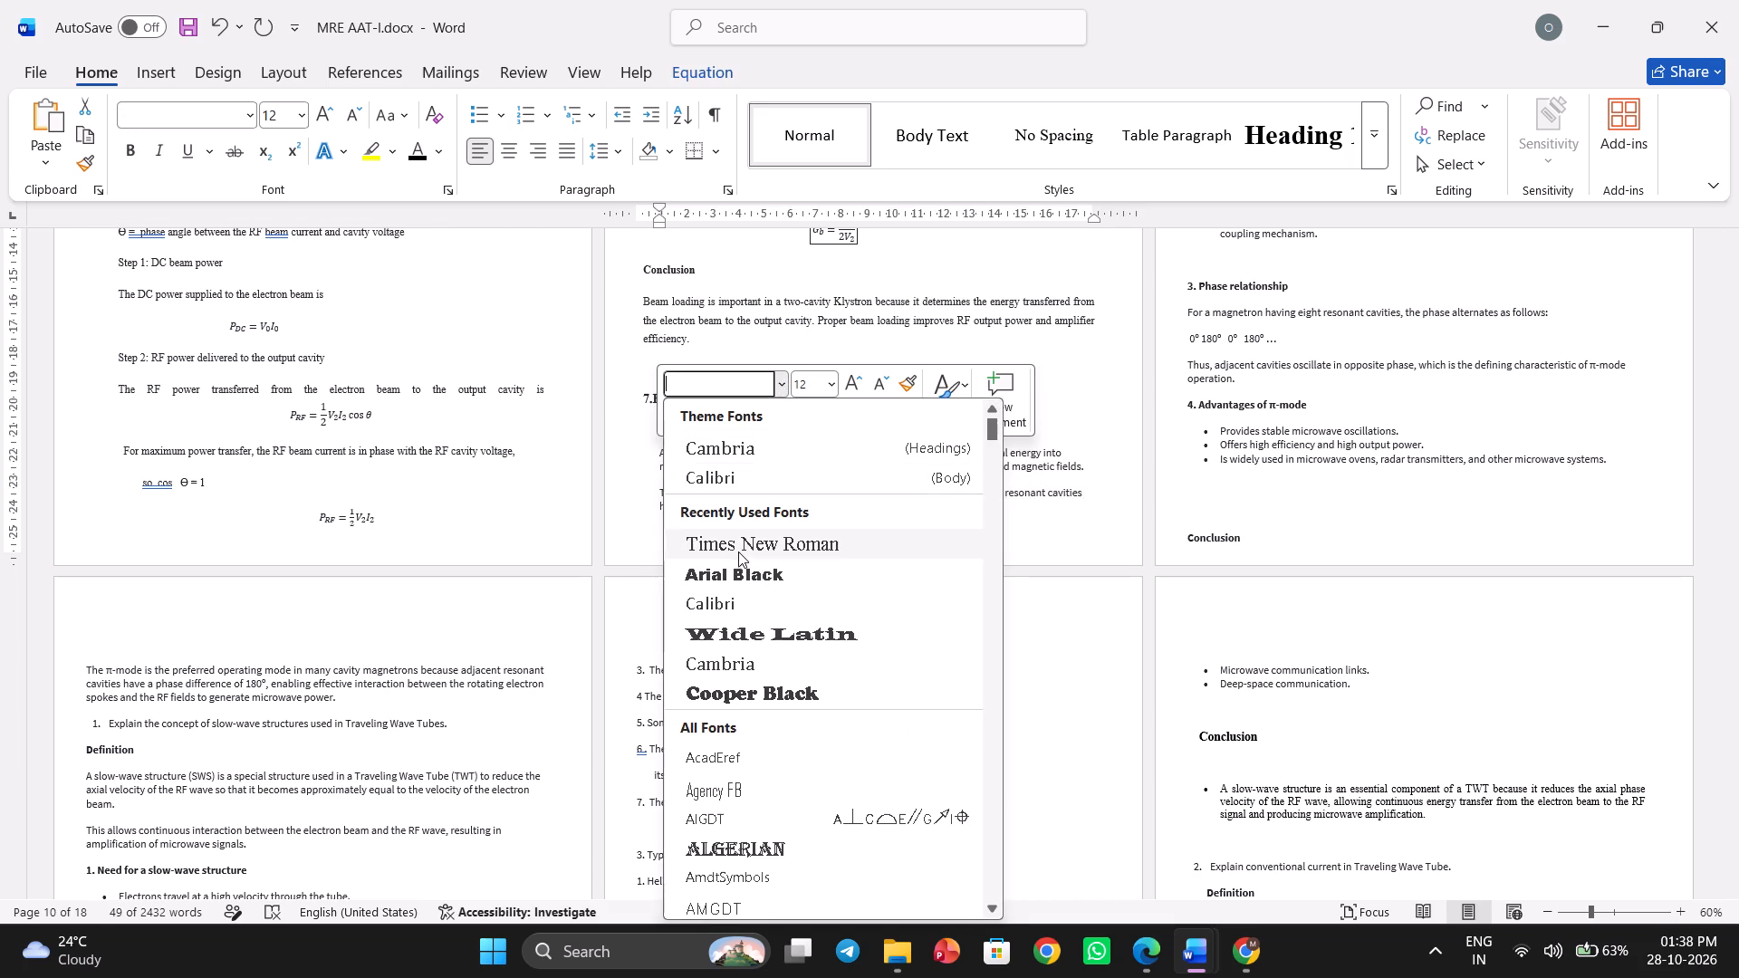
pyautogui.click(740, 550)
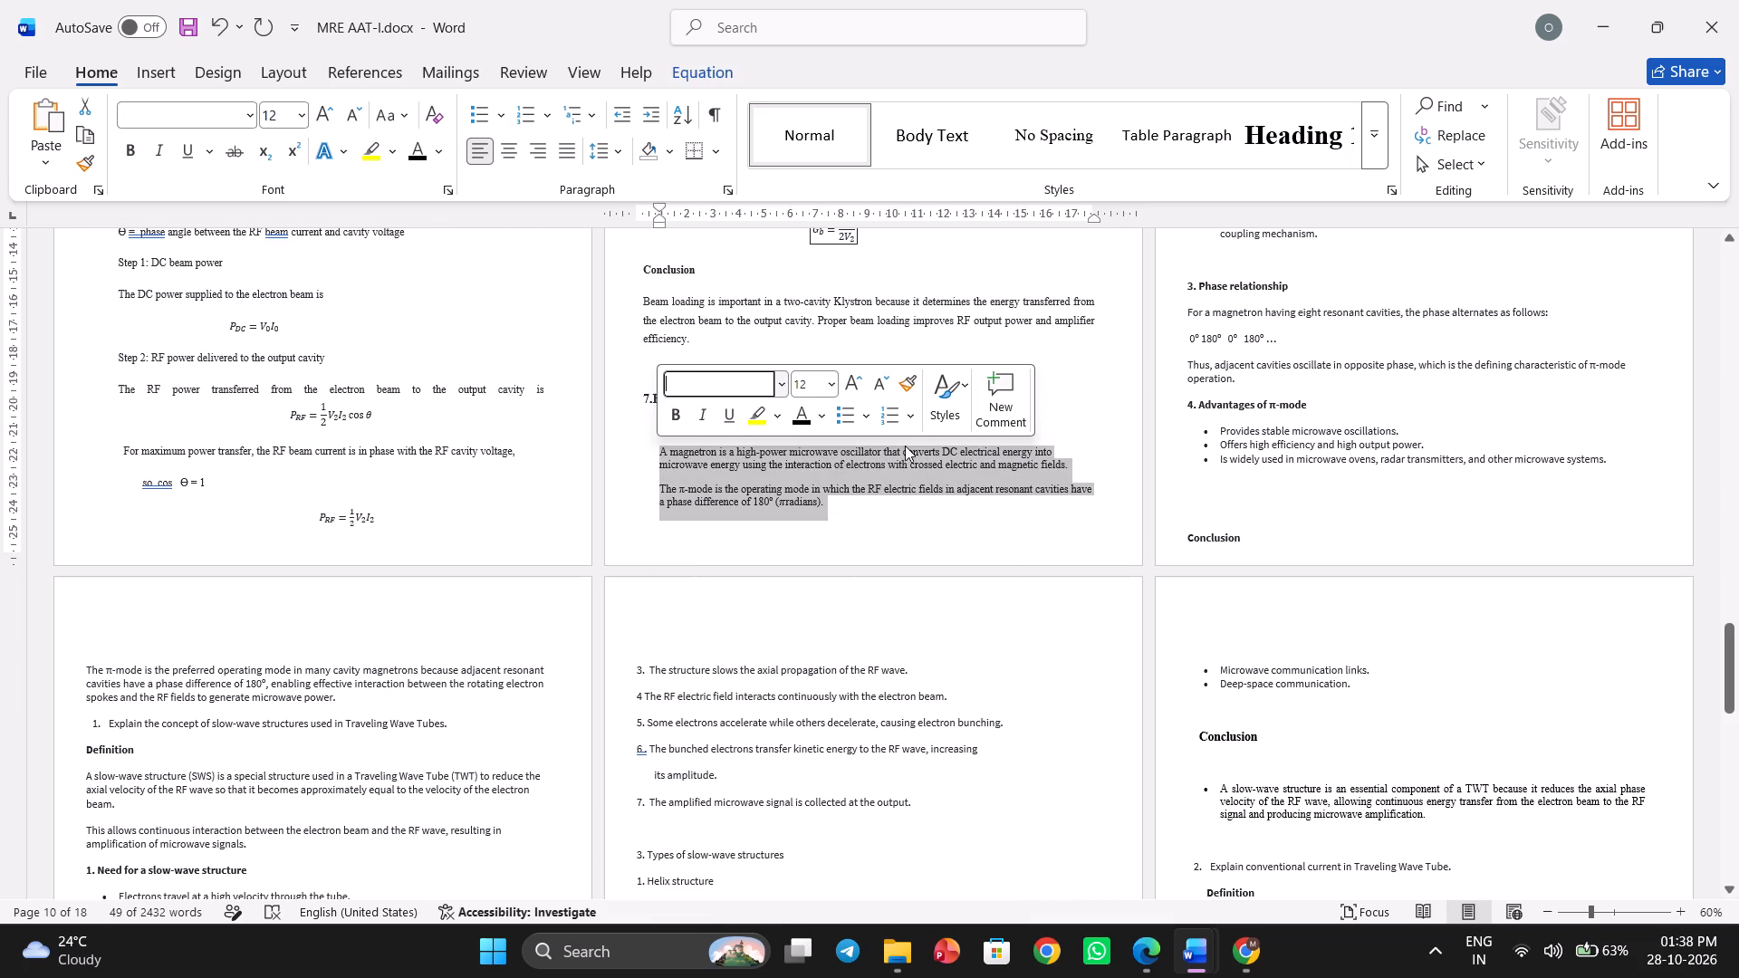
pyautogui.click(576, 152)
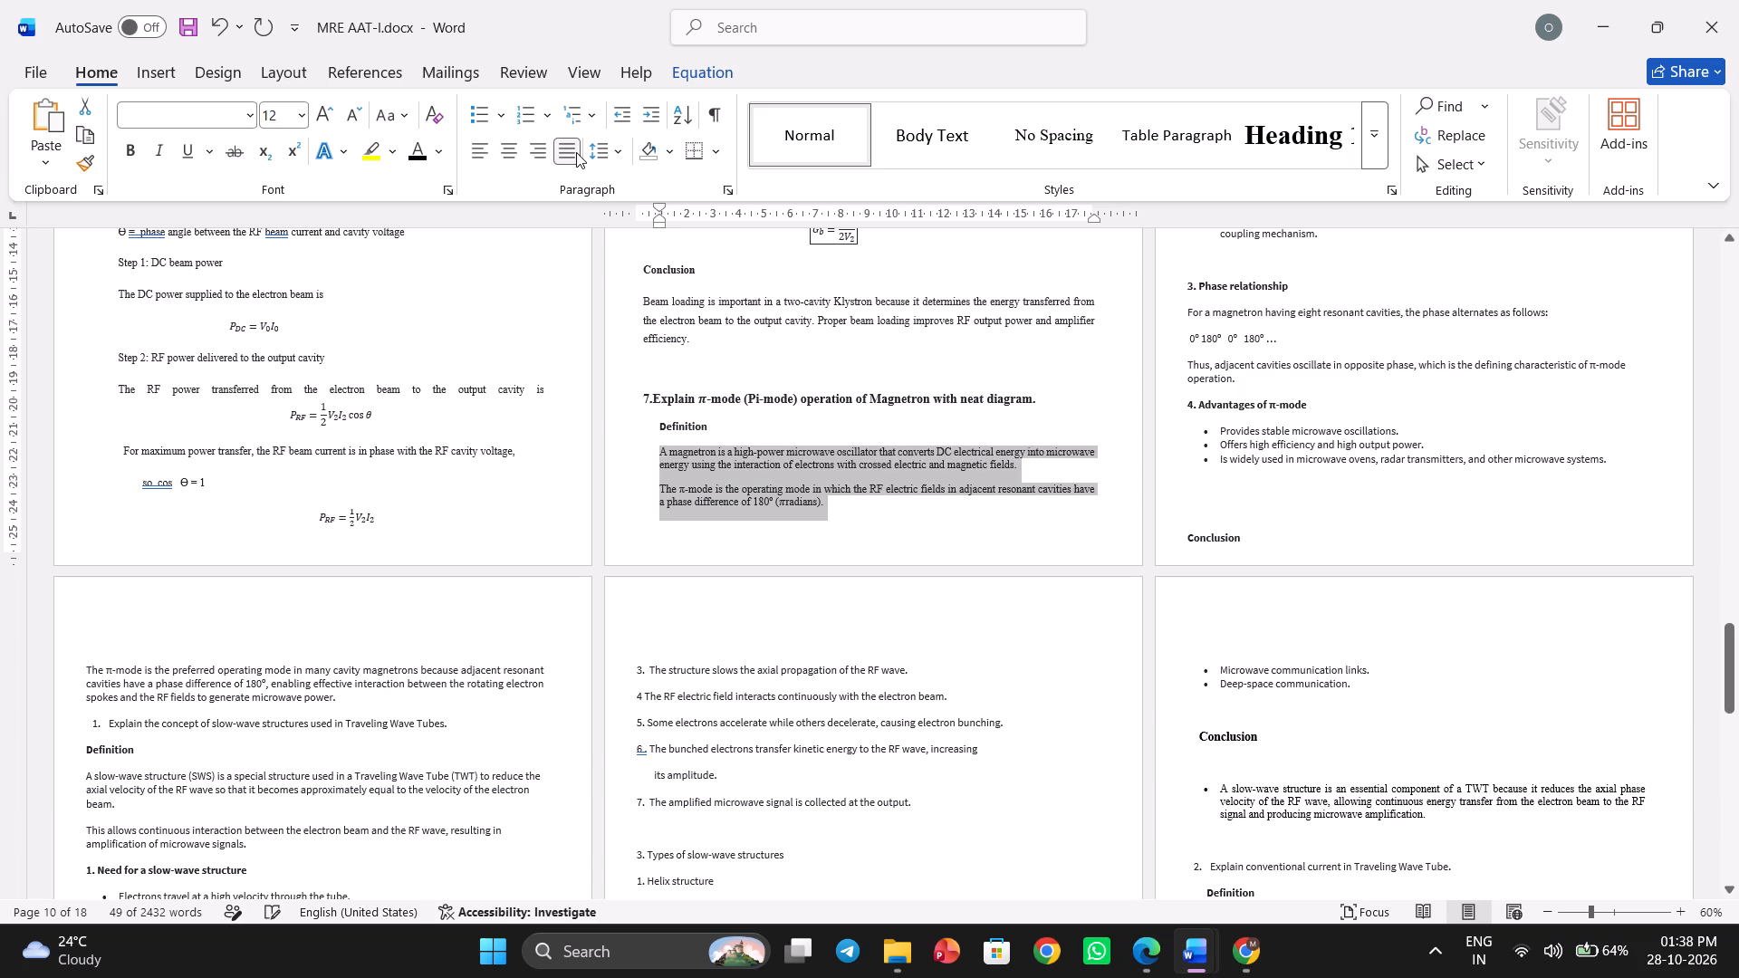
# Delete the blank line between question 6's Conclusion paragraph and the question 7 heading.
pyautogui.click(695, 371)
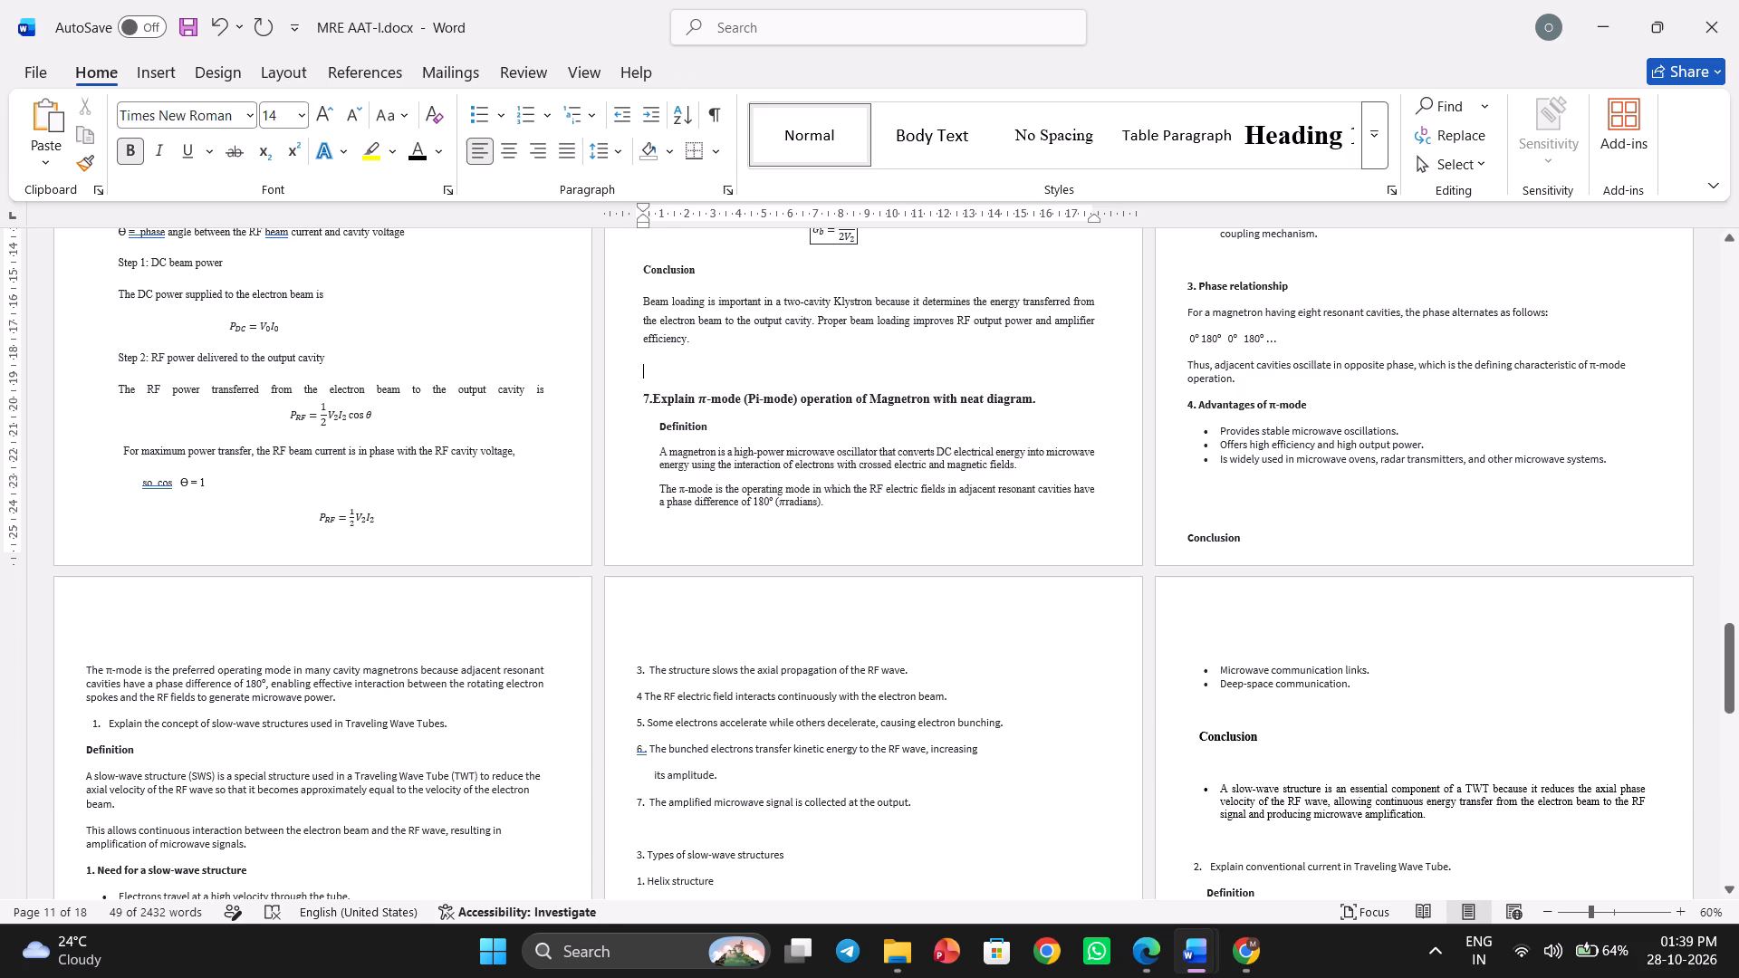
pyautogui.press('BackSpace')
pyautogui.press('BackSpace')
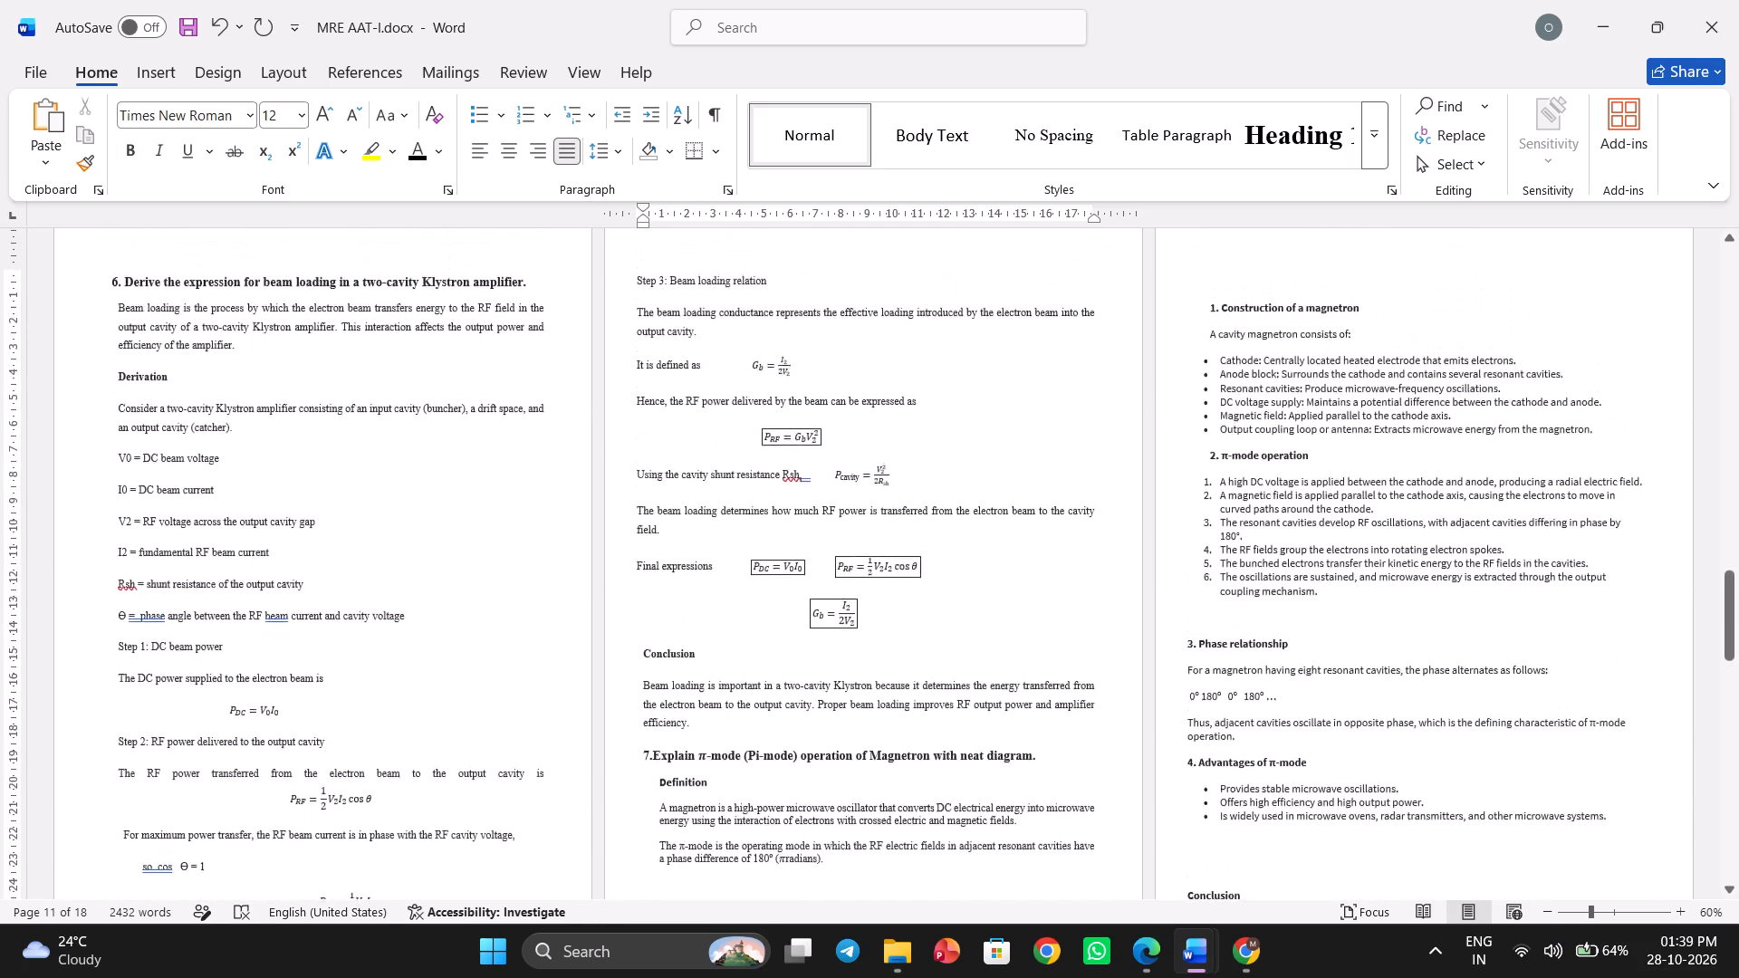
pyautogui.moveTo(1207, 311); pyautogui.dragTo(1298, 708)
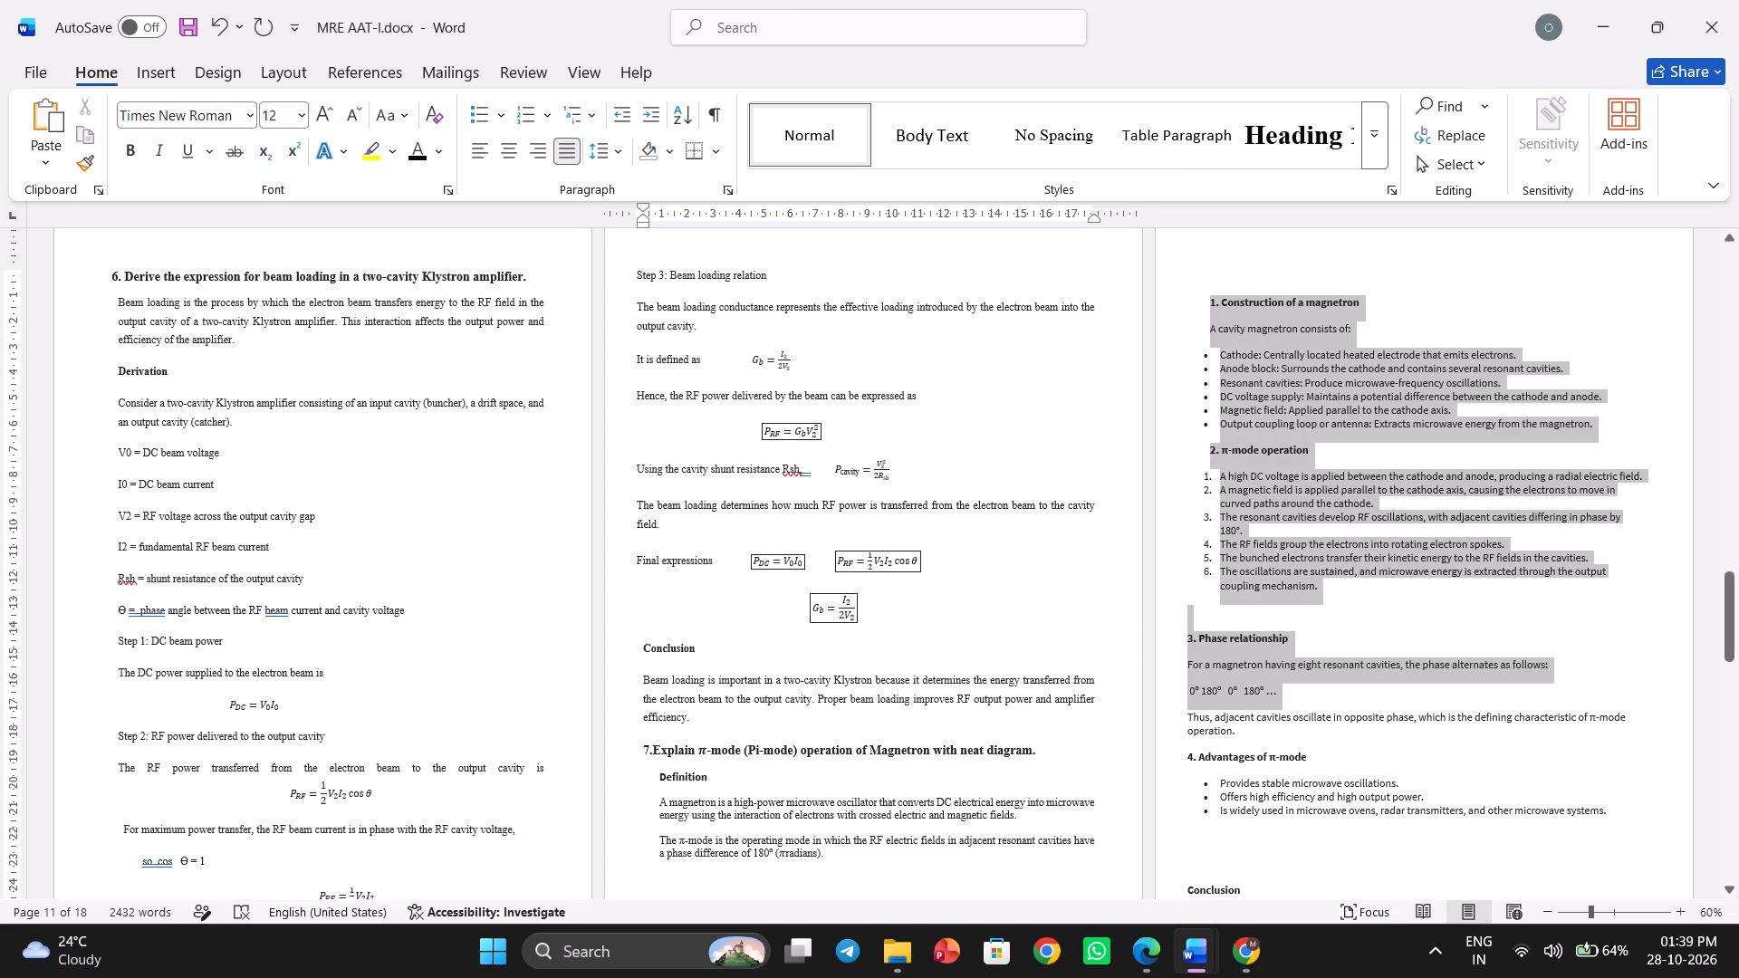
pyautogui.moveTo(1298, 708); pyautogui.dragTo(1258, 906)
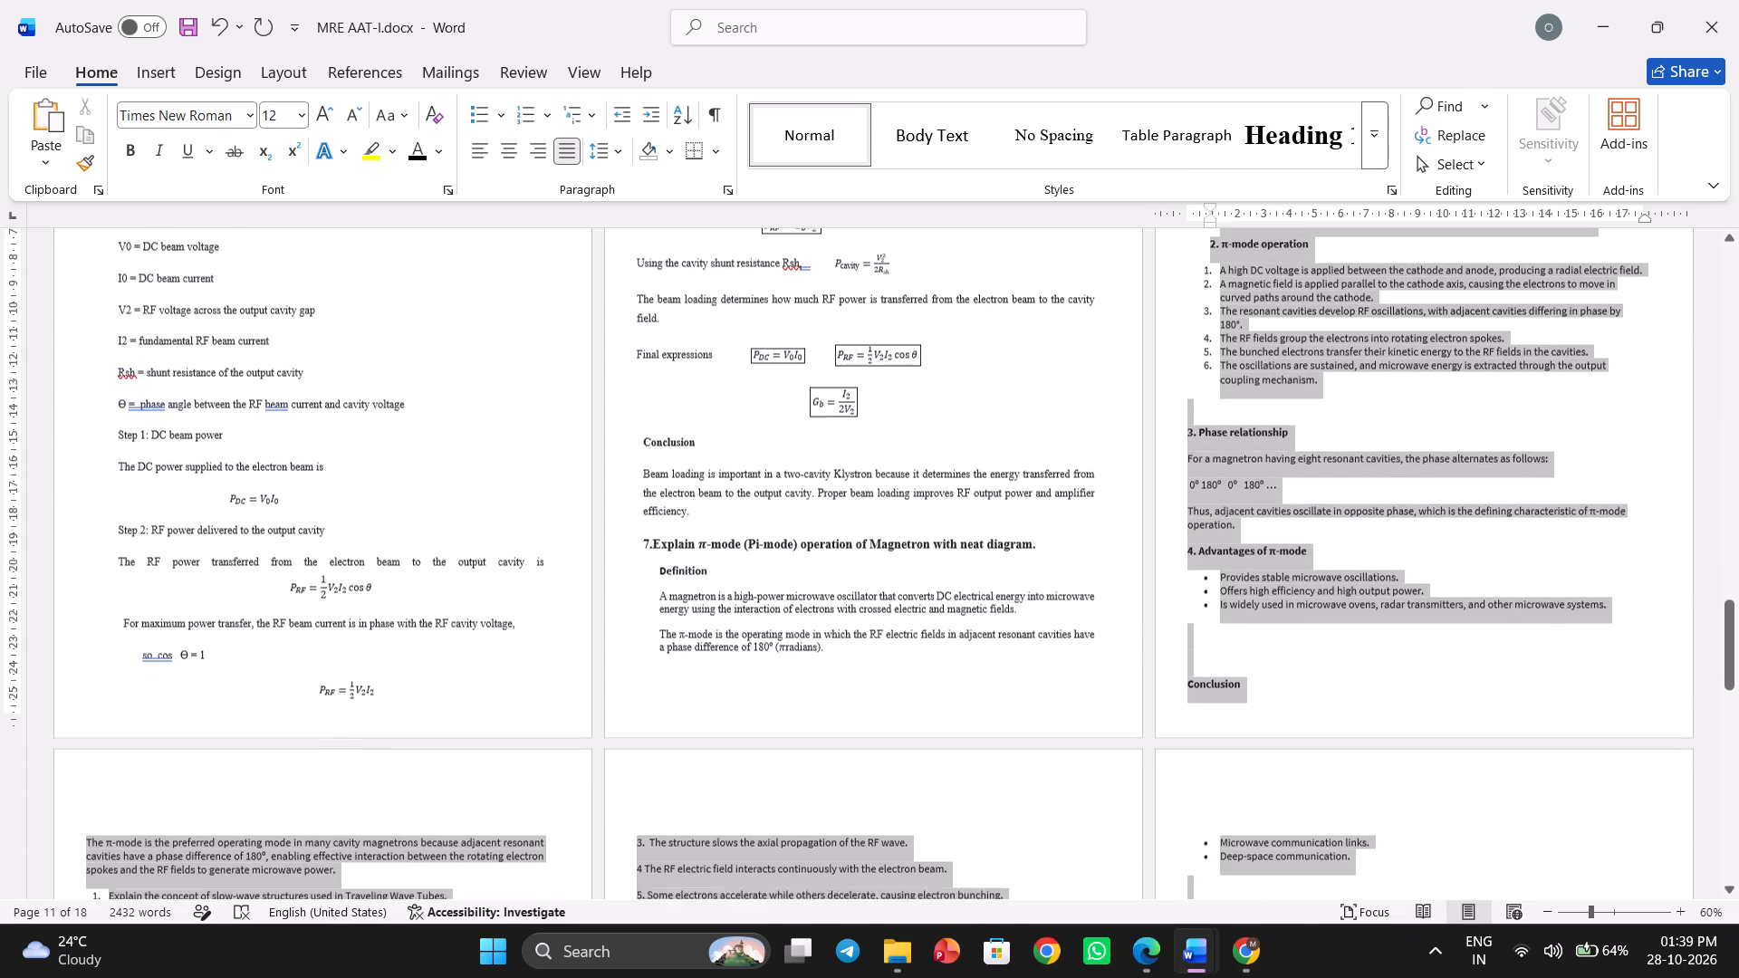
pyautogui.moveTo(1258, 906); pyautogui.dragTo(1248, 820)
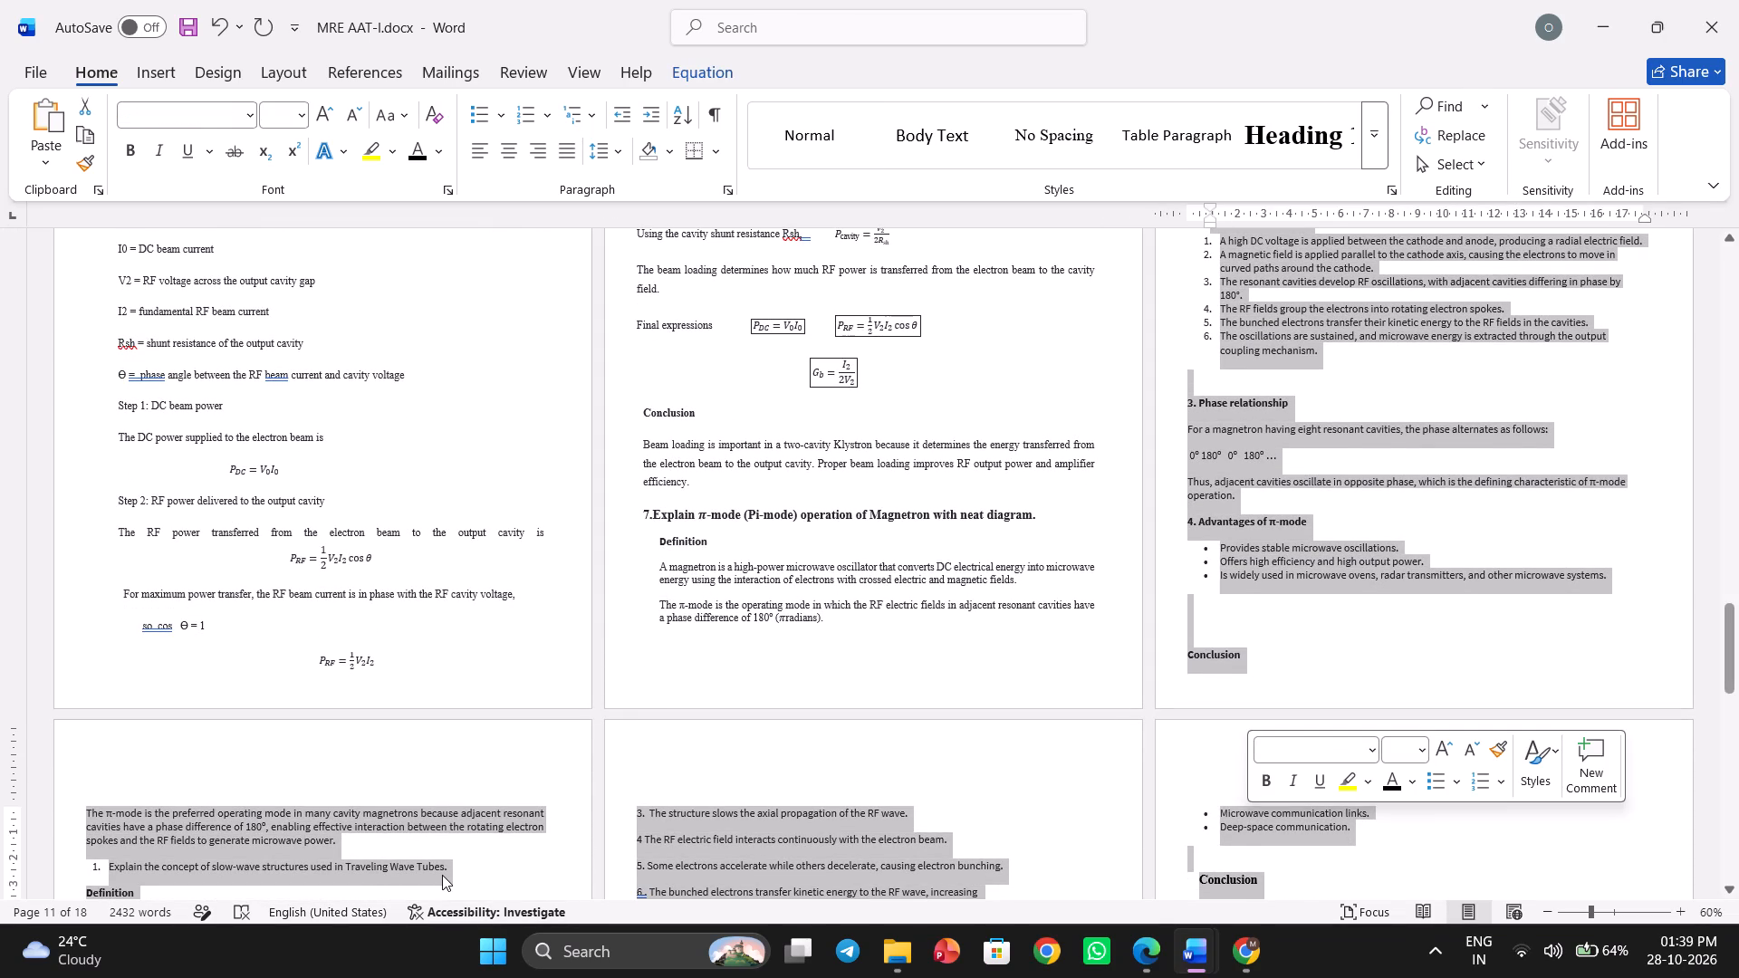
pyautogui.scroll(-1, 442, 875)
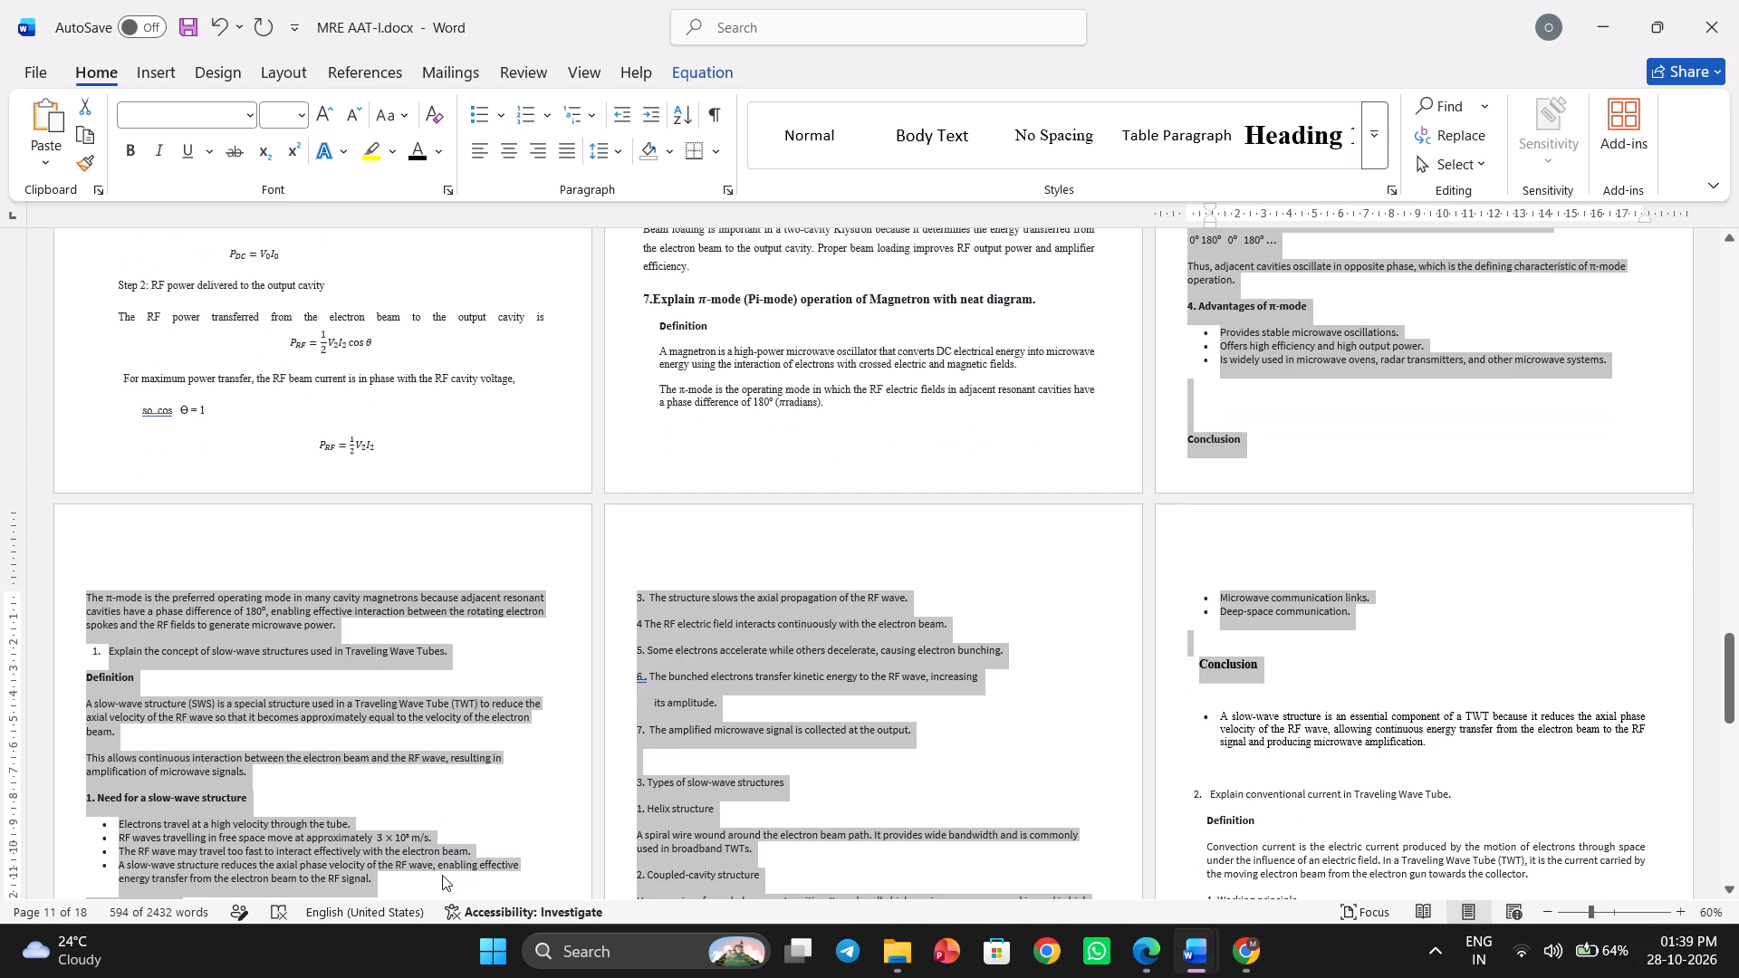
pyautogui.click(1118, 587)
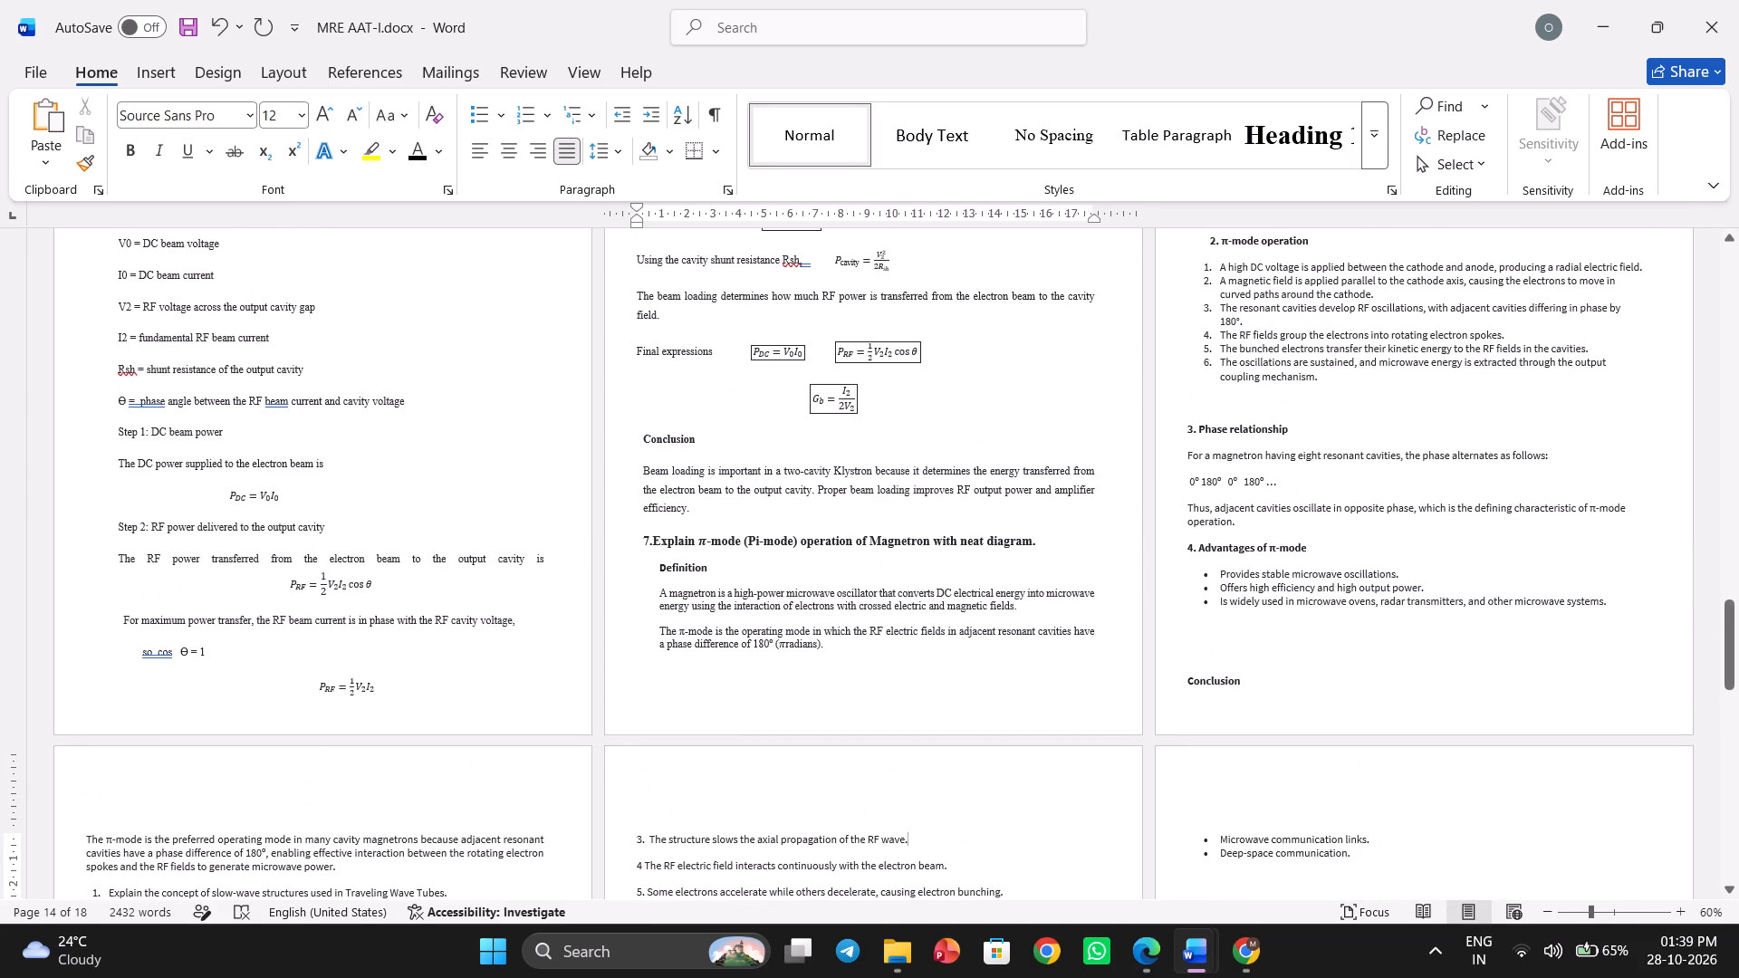
# Indent the text from "3. Phase relationship" through the advantages bullets to about 1 cm, in line with the sections above.
pyautogui.moveTo(1488, 624); pyautogui.dragTo(1219, 273)
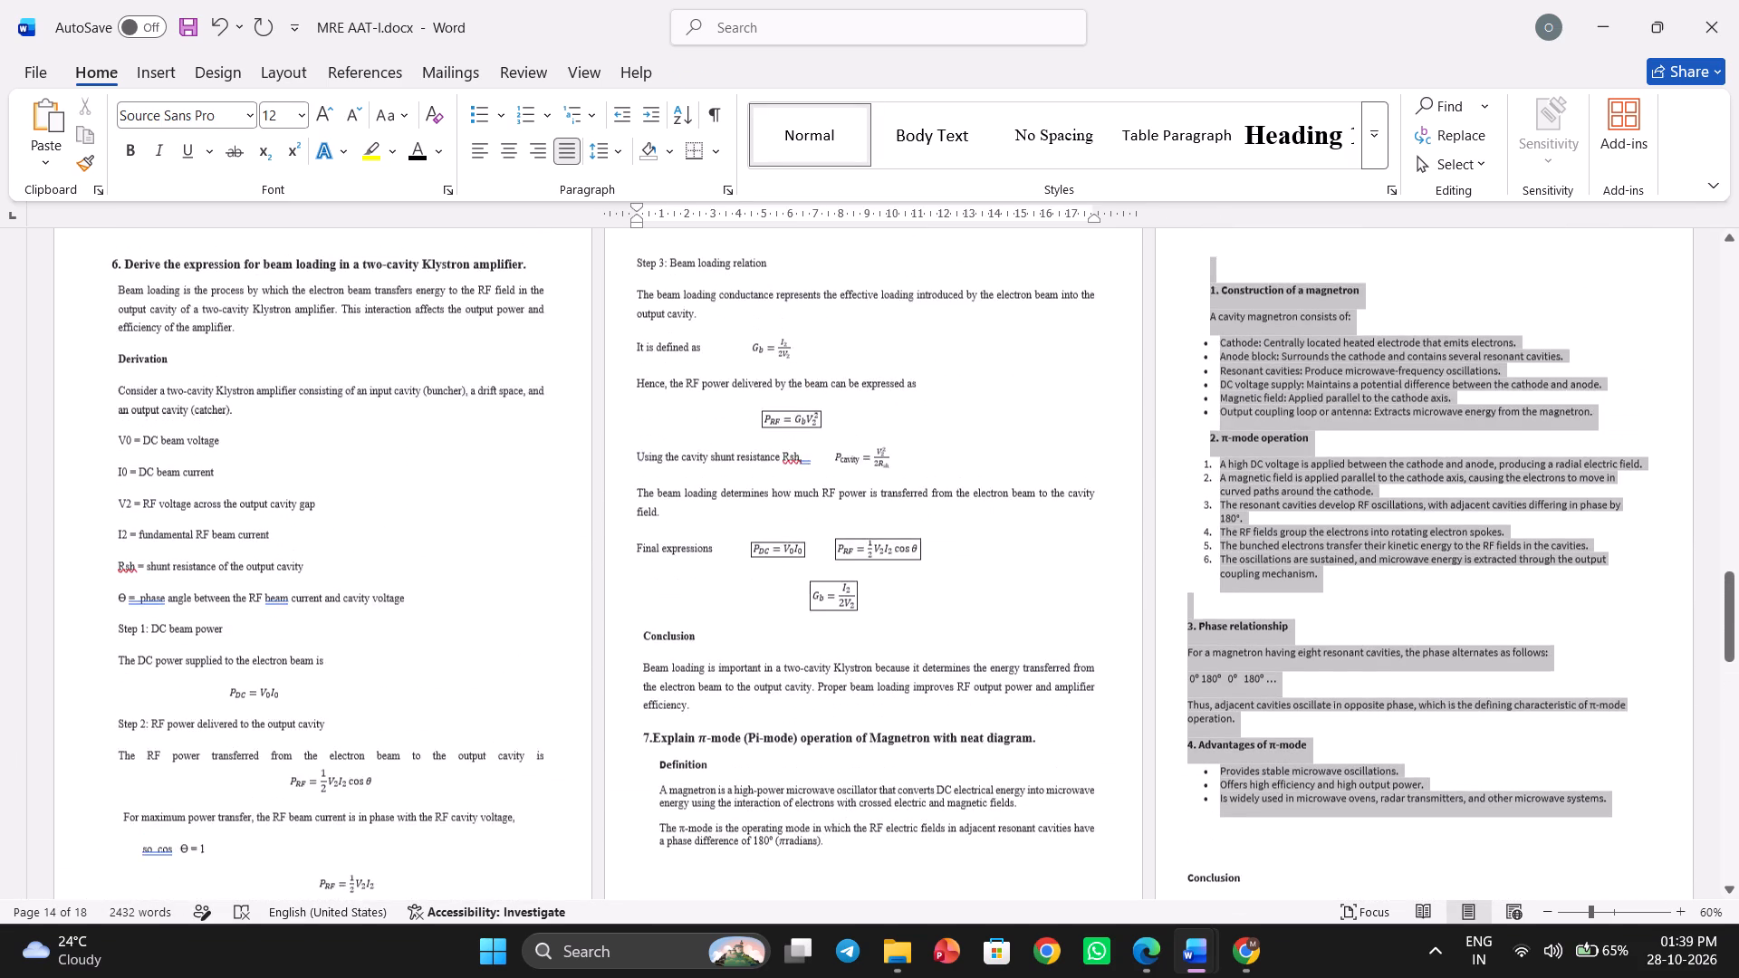
pyautogui.moveTo(1219, 273); pyautogui.dragTo(1181, 639)
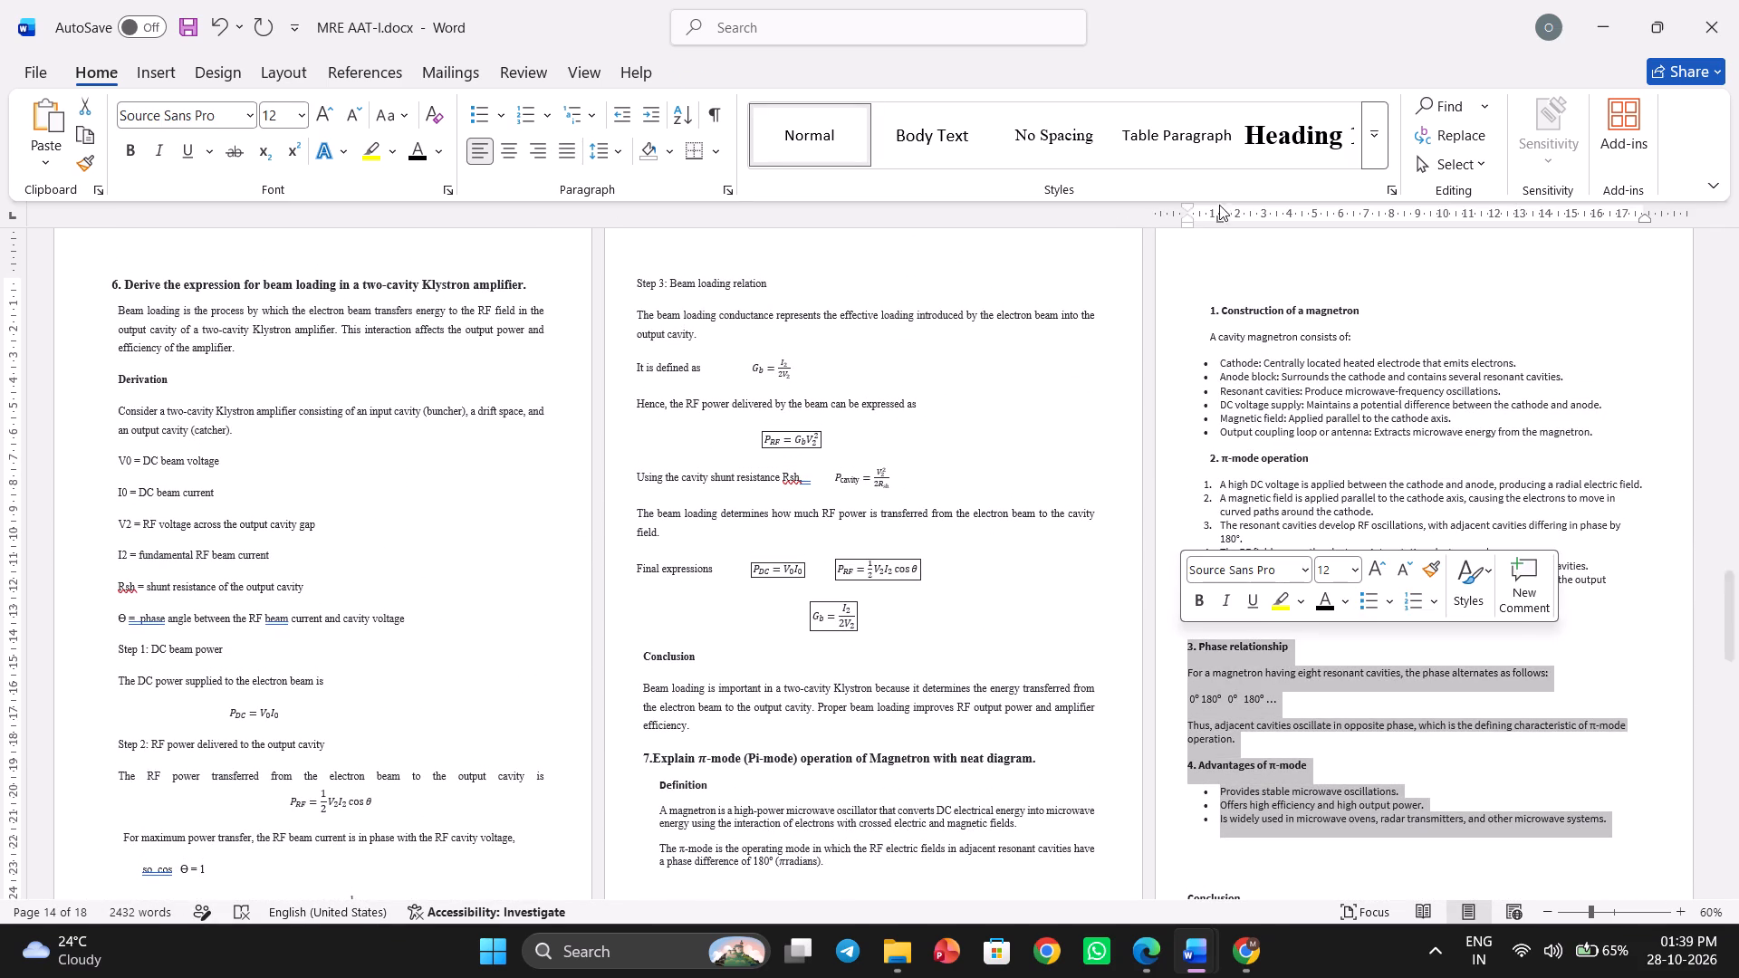
pyautogui.moveTo(1187, 219); pyautogui.dragTo(1207, 219)
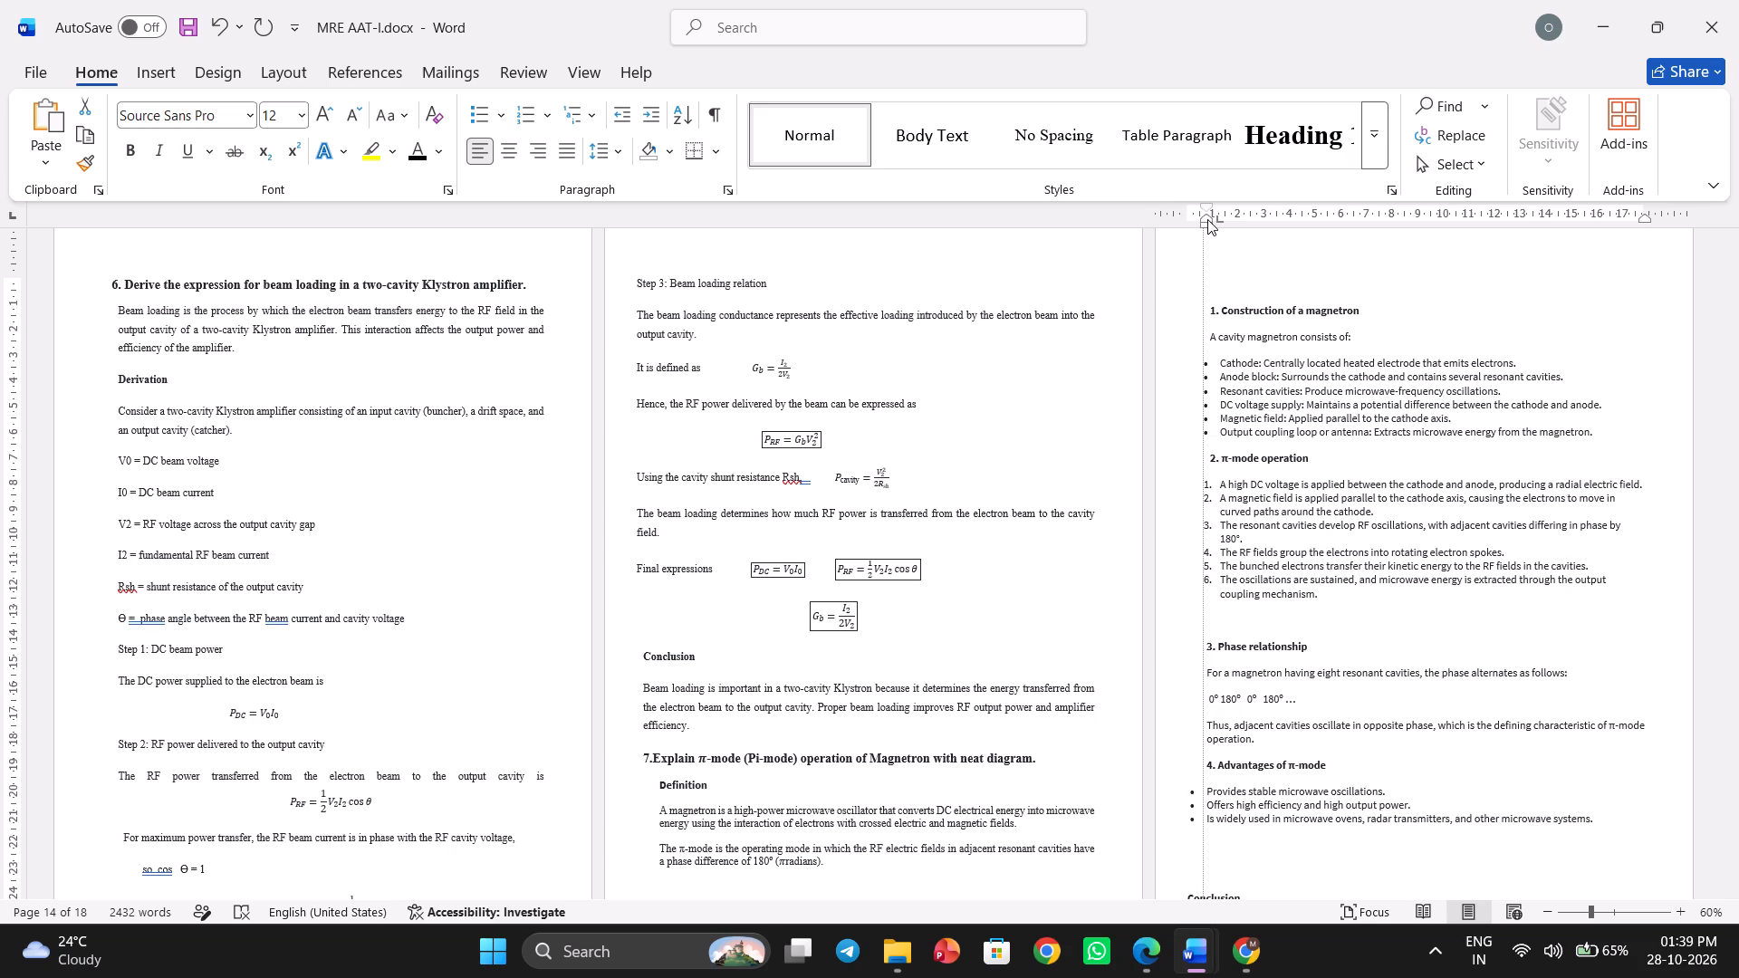
pyautogui.moveTo(1207, 219); pyautogui.dragTo(1209, 217)
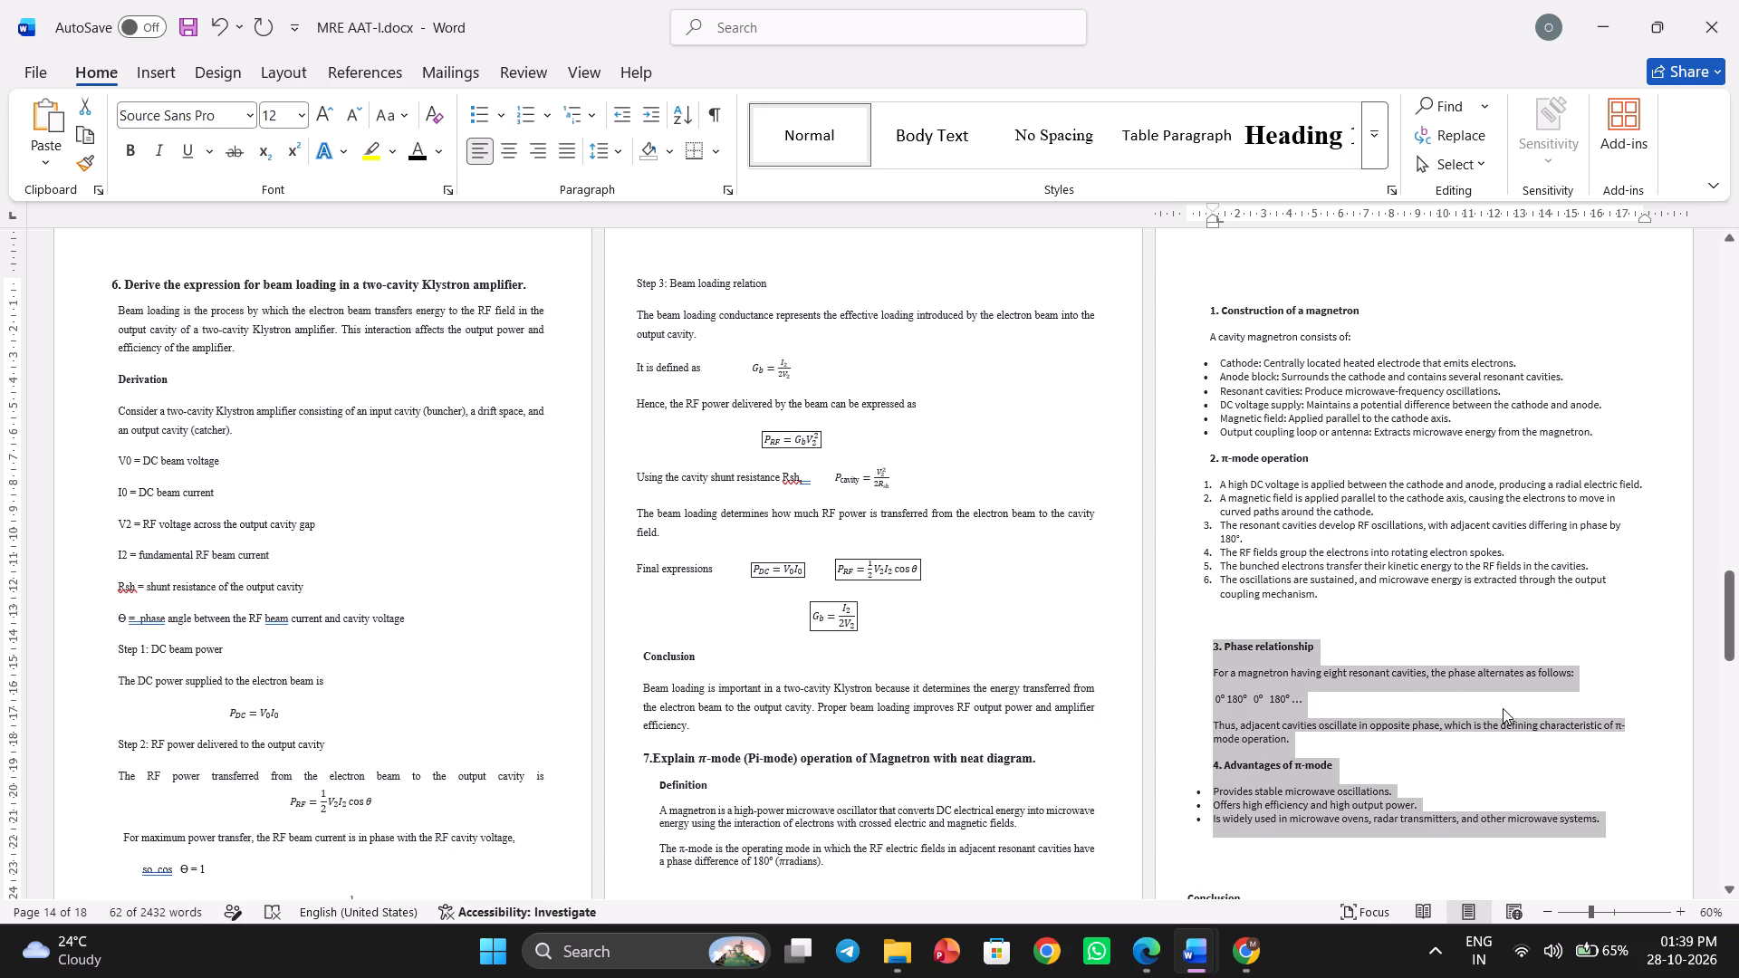
# Shorten the hanging indent of the three bullets under "4. Advantages of π-mode" so the bullet marks sit close to their text.
pyautogui.scroll(-1, 1503, 708)
pyautogui.click(1417, 507)
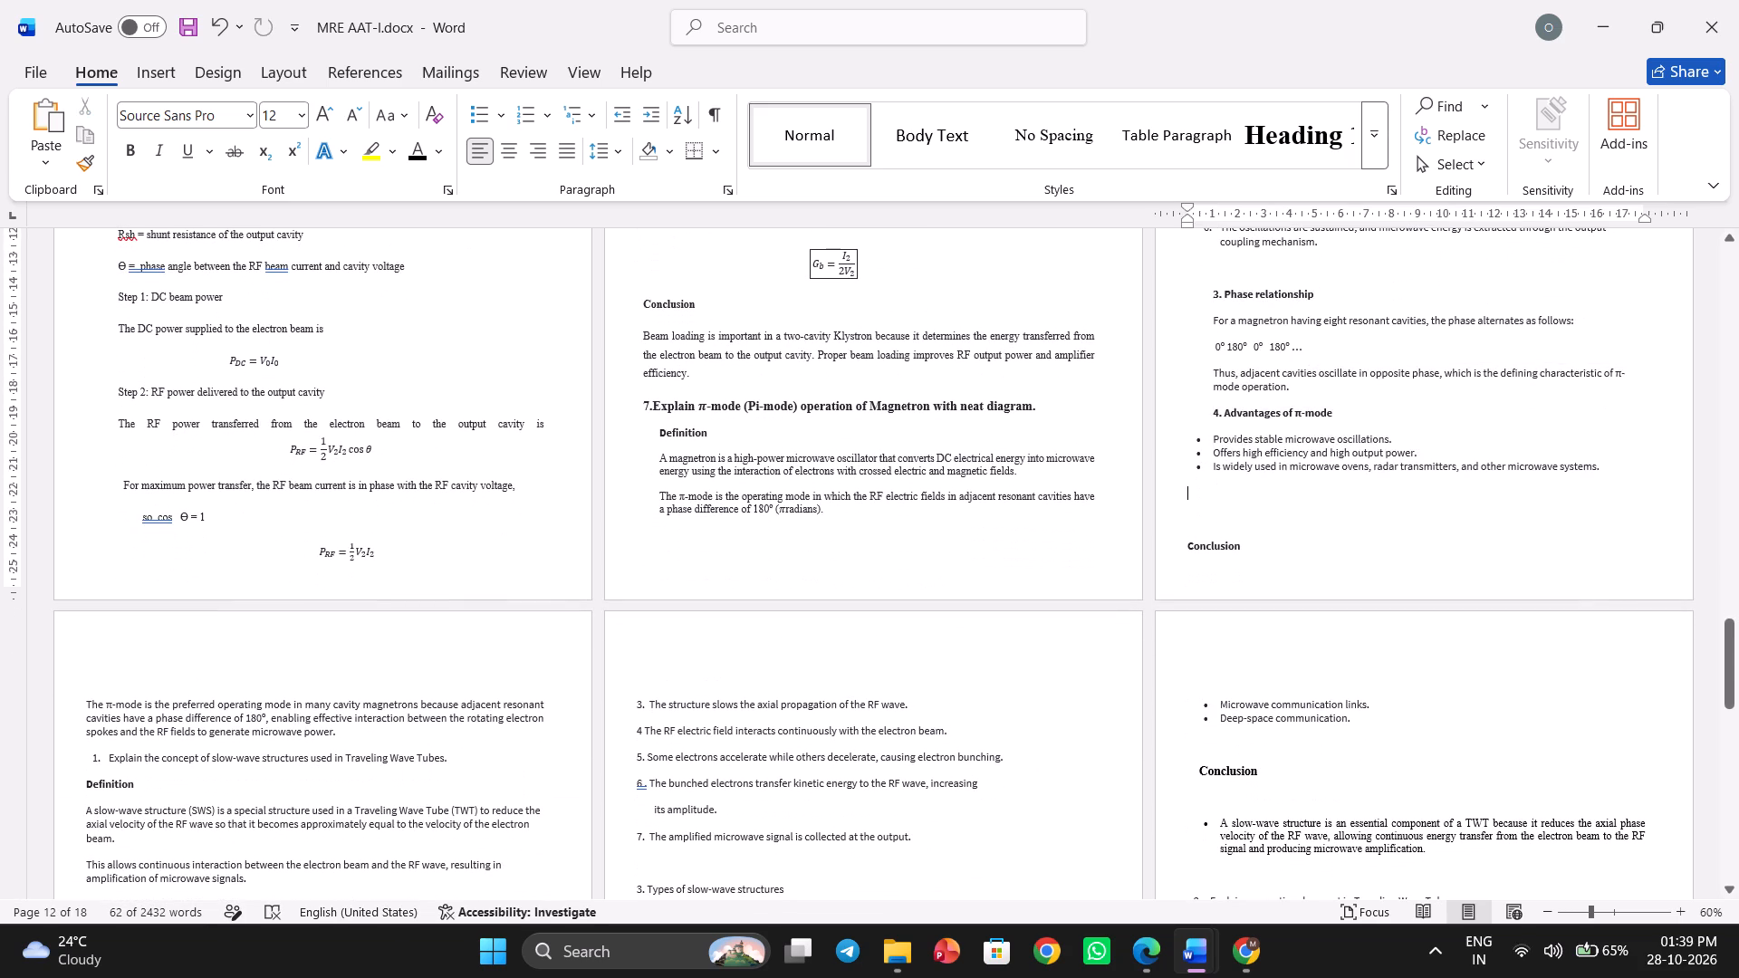
pyautogui.moveTo(1417, 507); pyautogui.dragTo(1283, 369)
pyautogui.click(1187, 445)
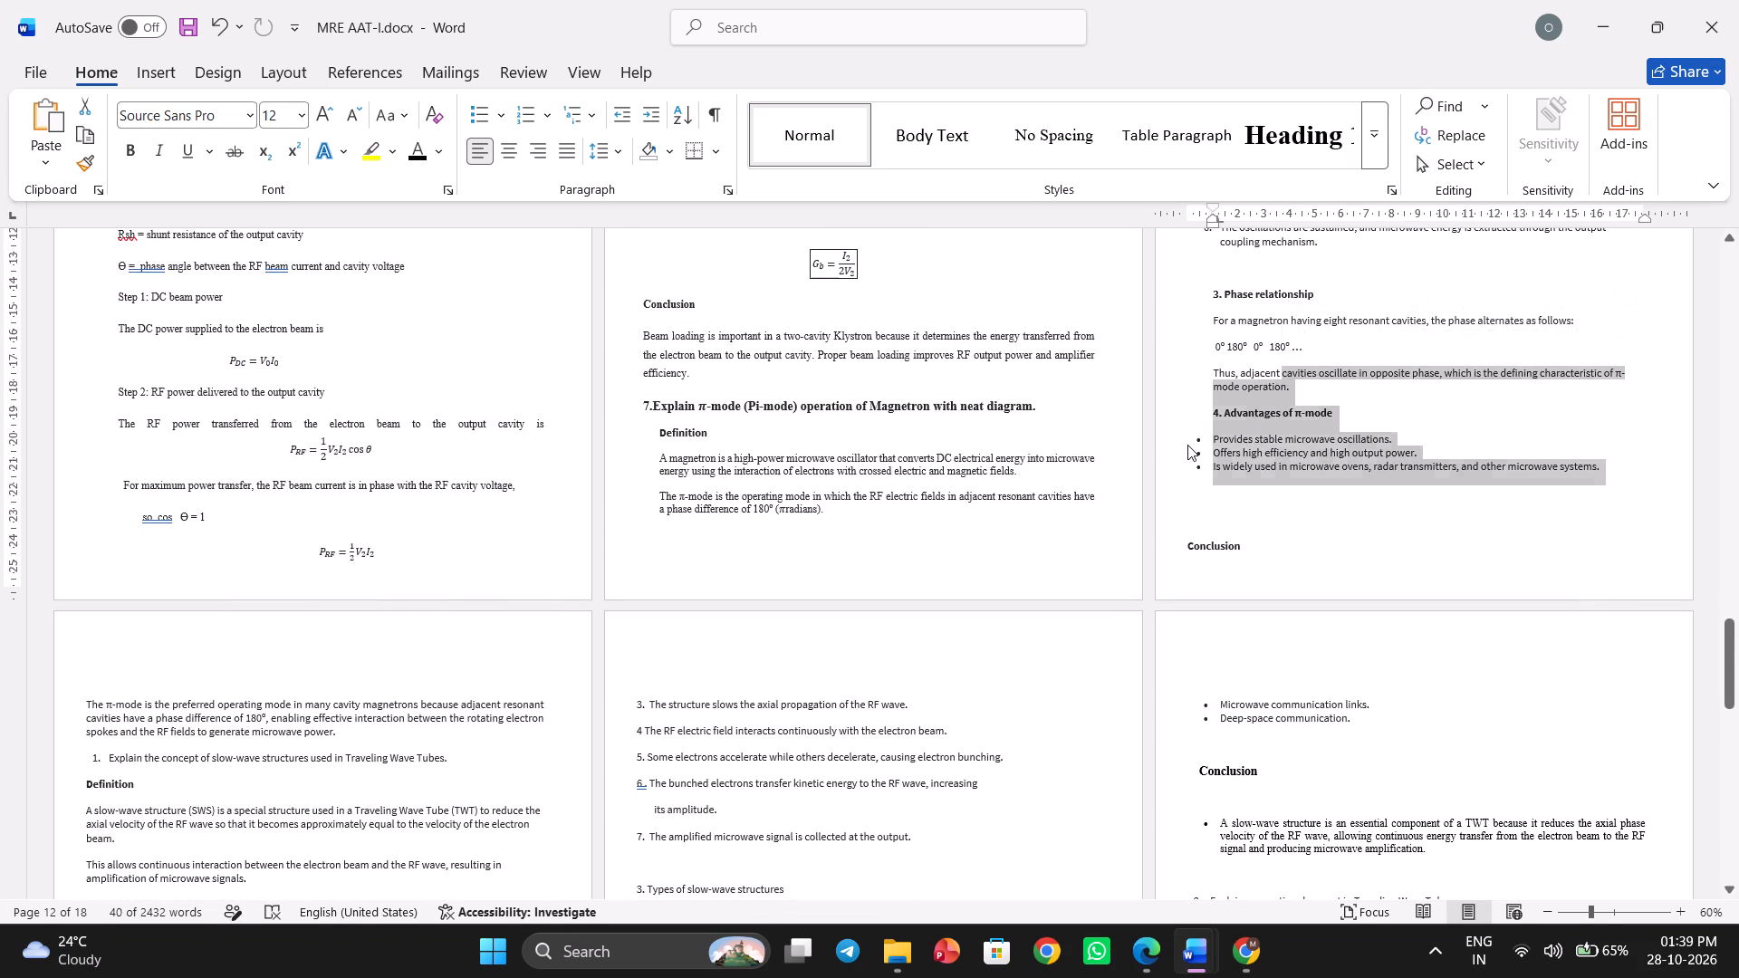
pyautogui.click(1187, 445)
pyautogui.moveTo(1194, 434); pyautogui.dragTo(1239, 476)
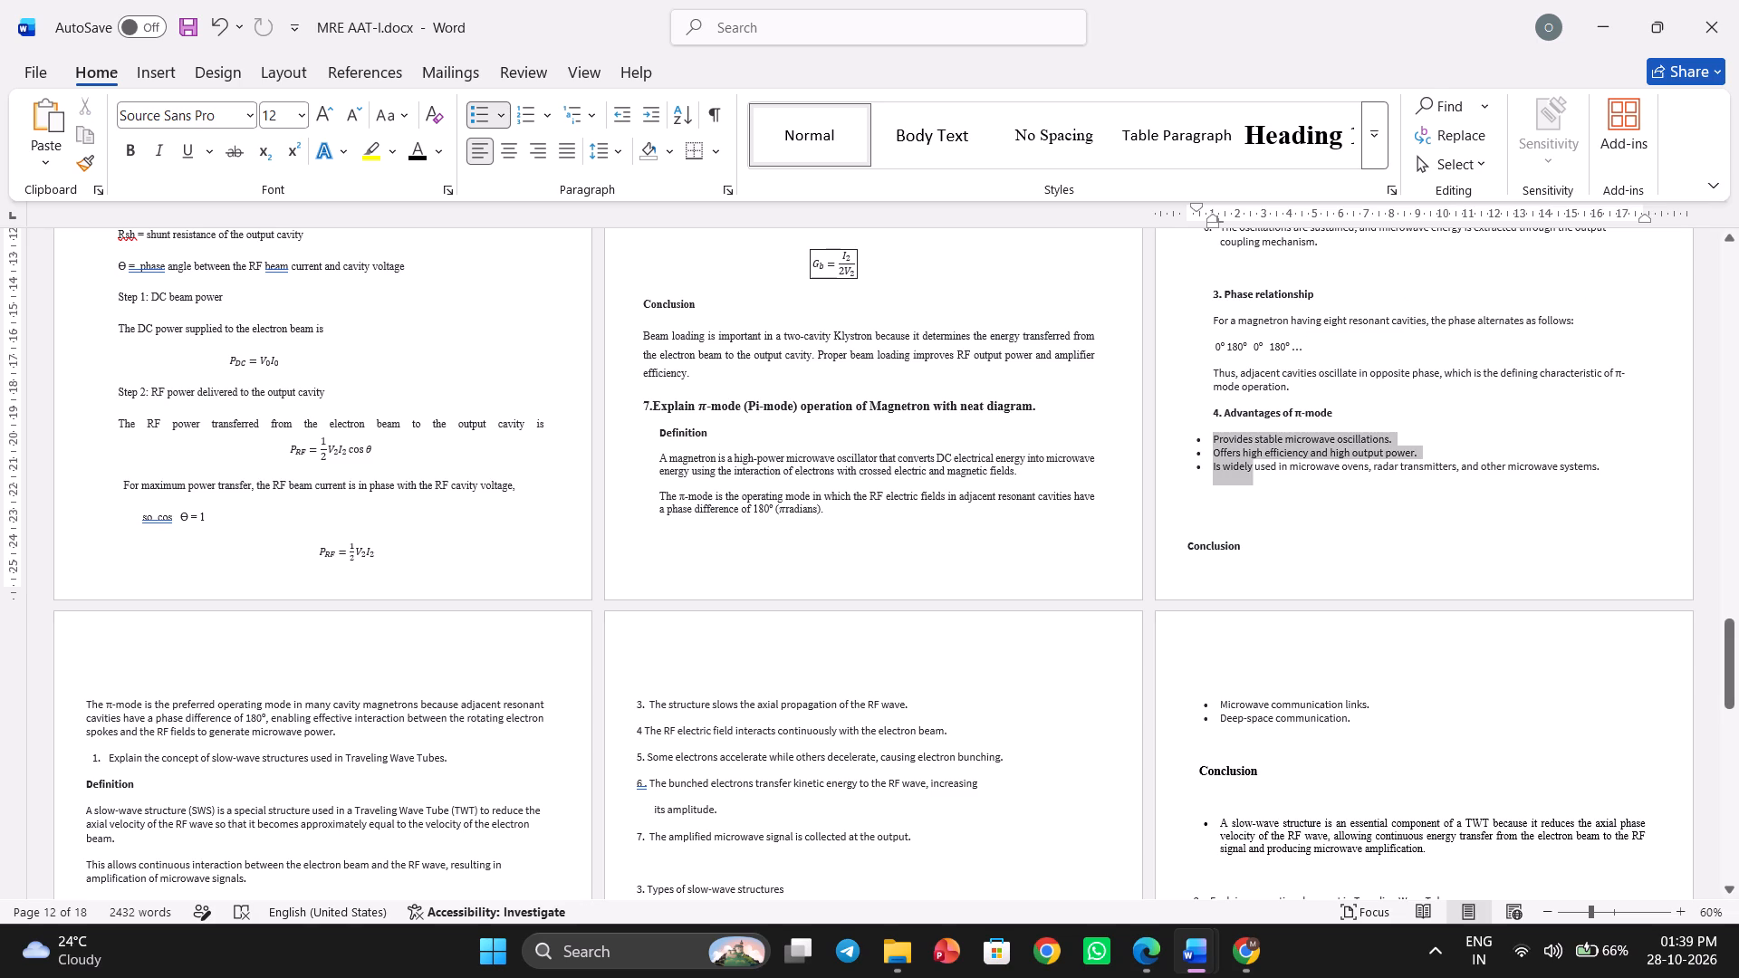
pyautogui.moveTo(1239, 476); pyautogui.dragTo(1590, 473)
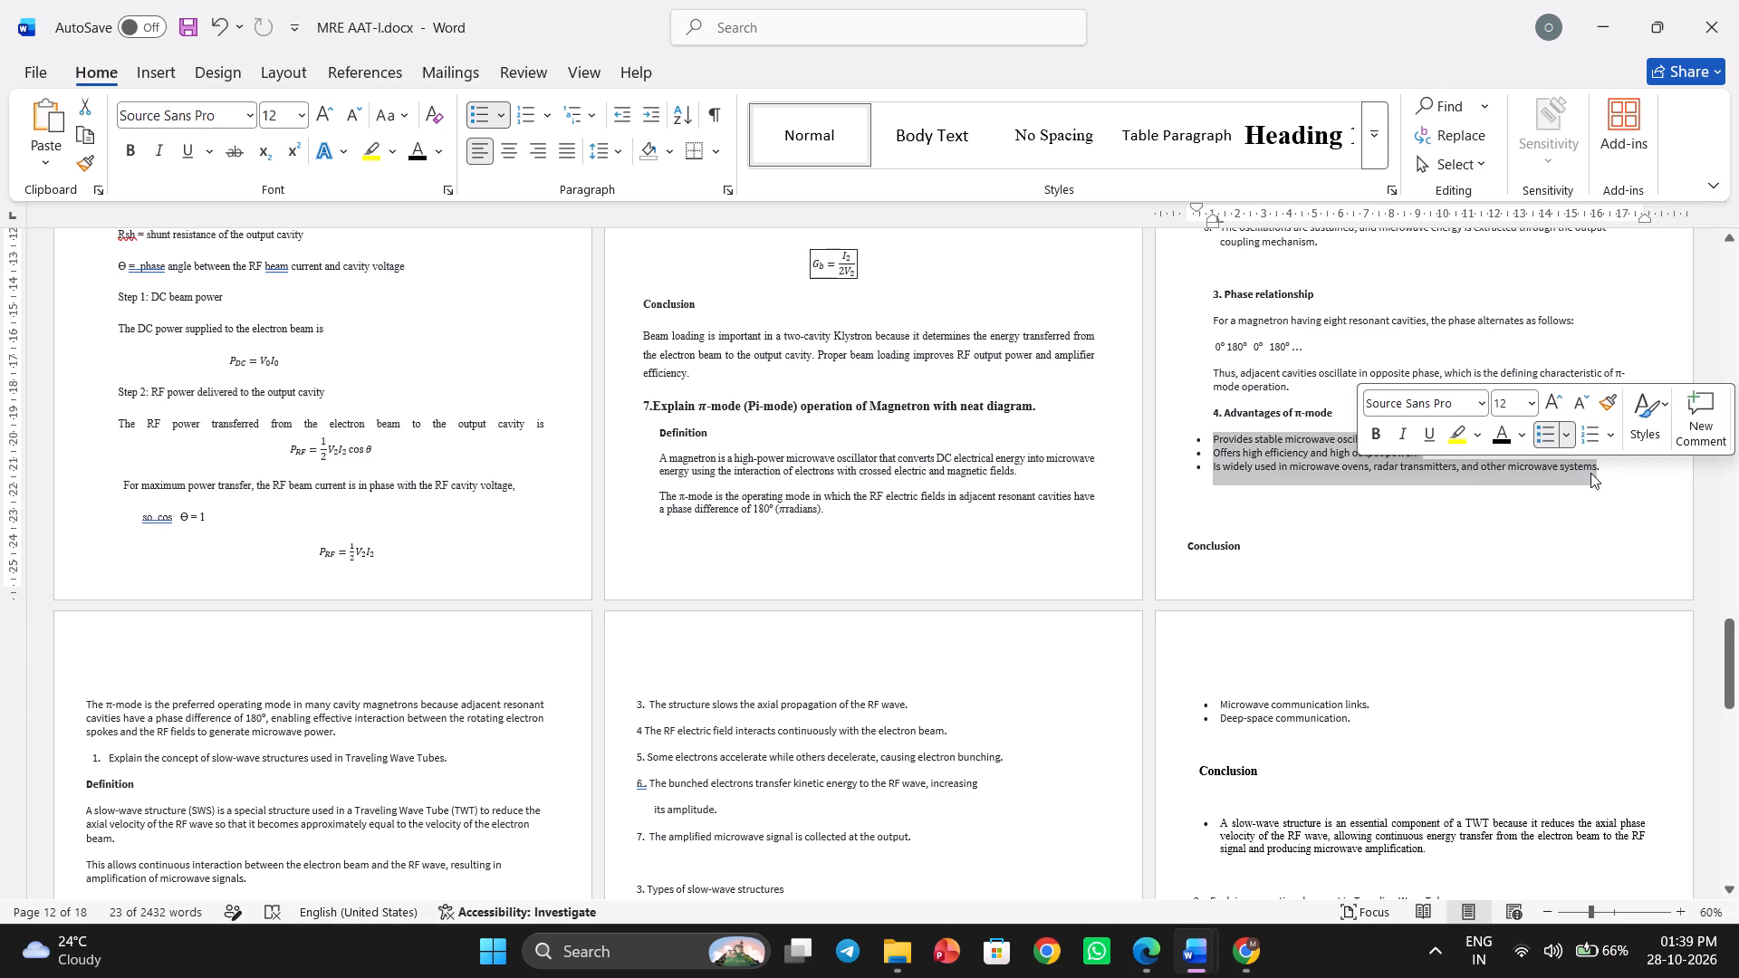
pyautogui.moveTo(1197, 205); pyautogui.dragTo(1208, 204)
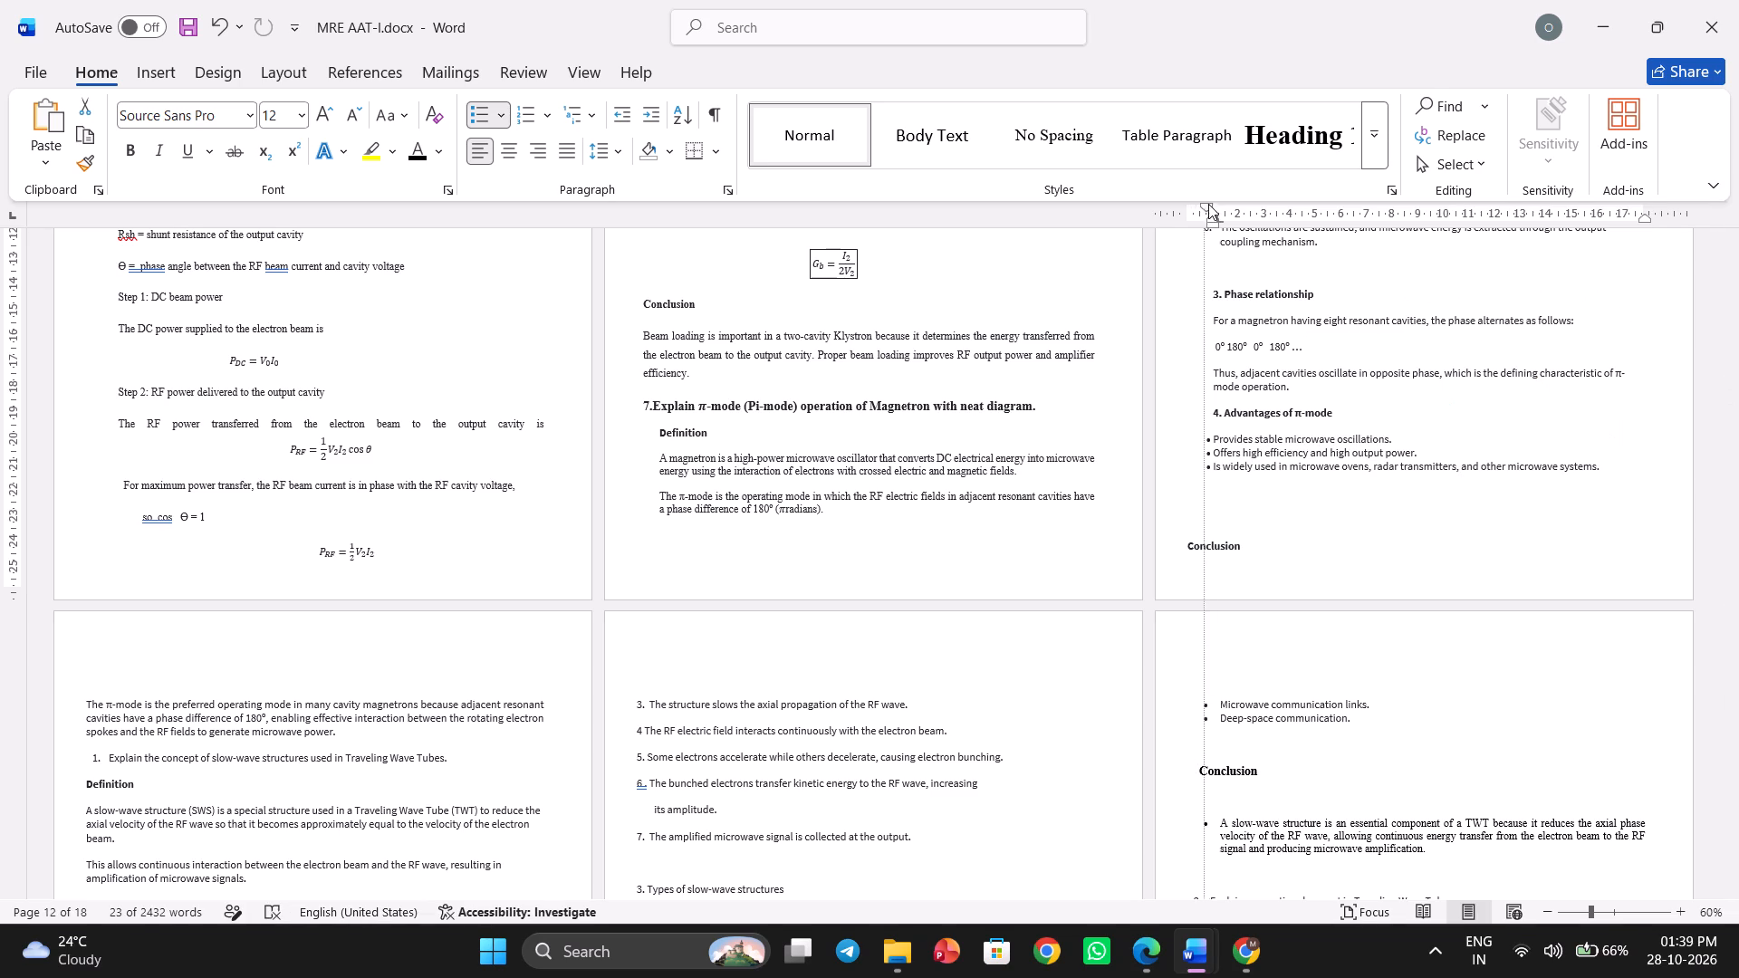
pyautogui.moveTo(1208, 204); pyautogui.dragTo(1208, 205)
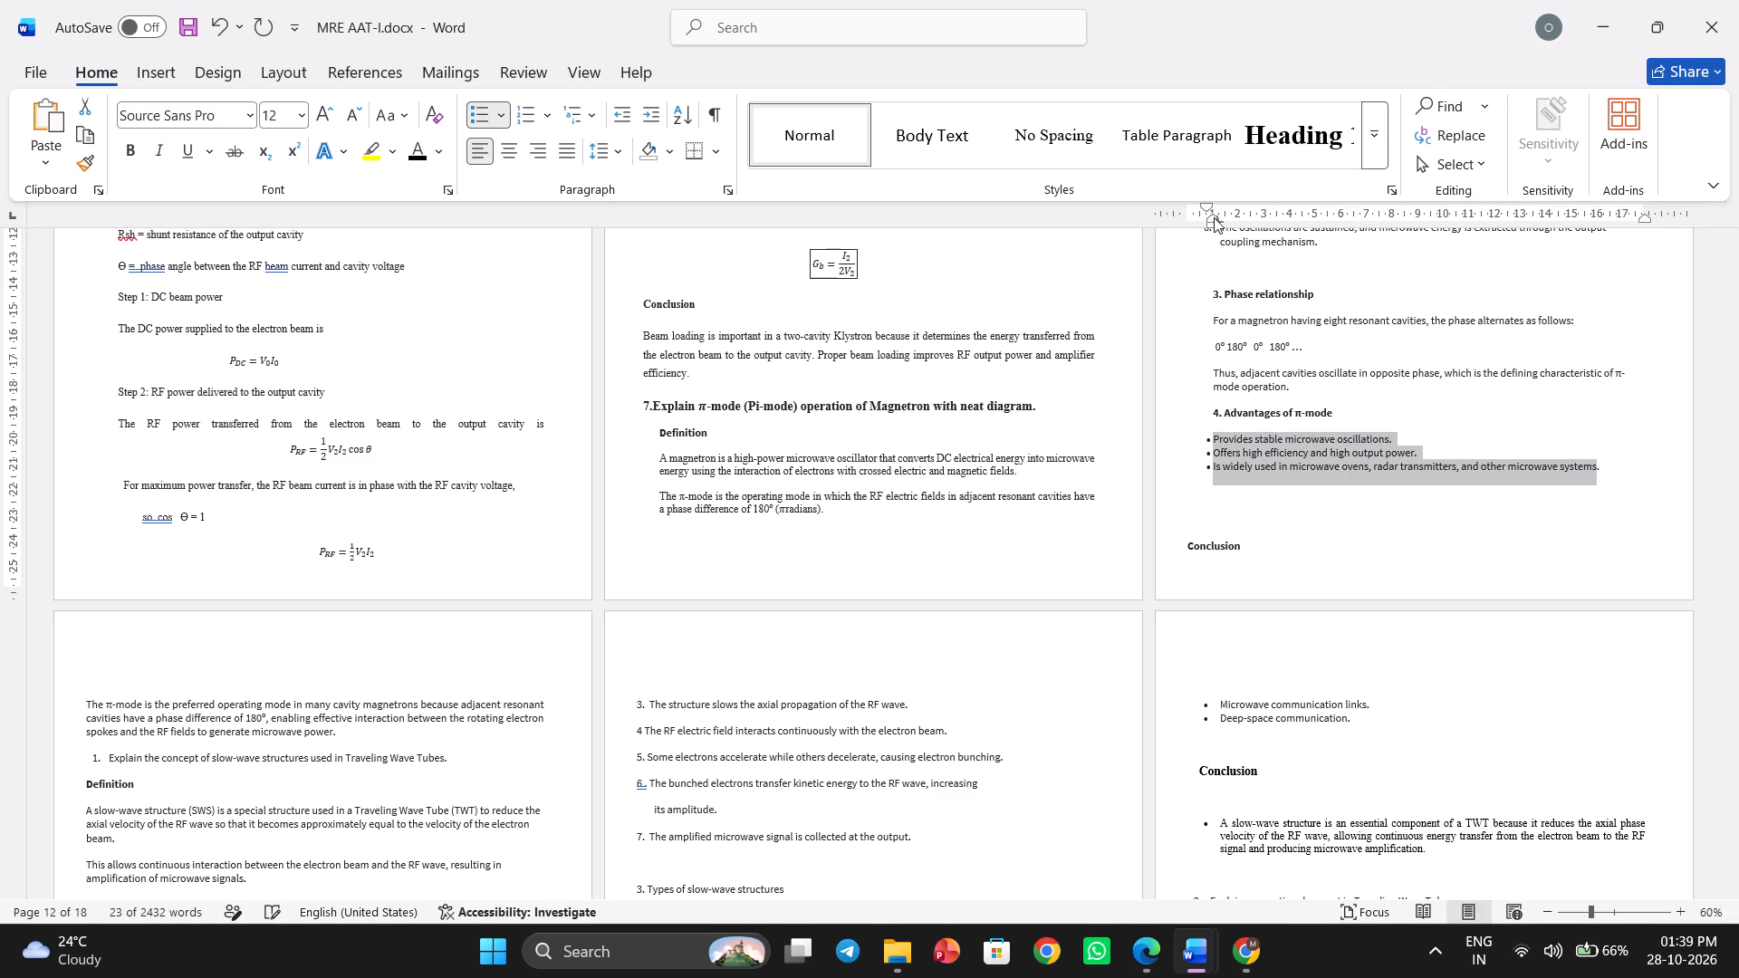
# Set 1.5 line spacing for question 7 from "1. Construction of a magnetron" through the "4. Advantages of π-mode" bullets.
pyautogui.click(1366, 588)
pyautogui.moveTo(1286, 507); pyautogui.dragTo(1187, 220)
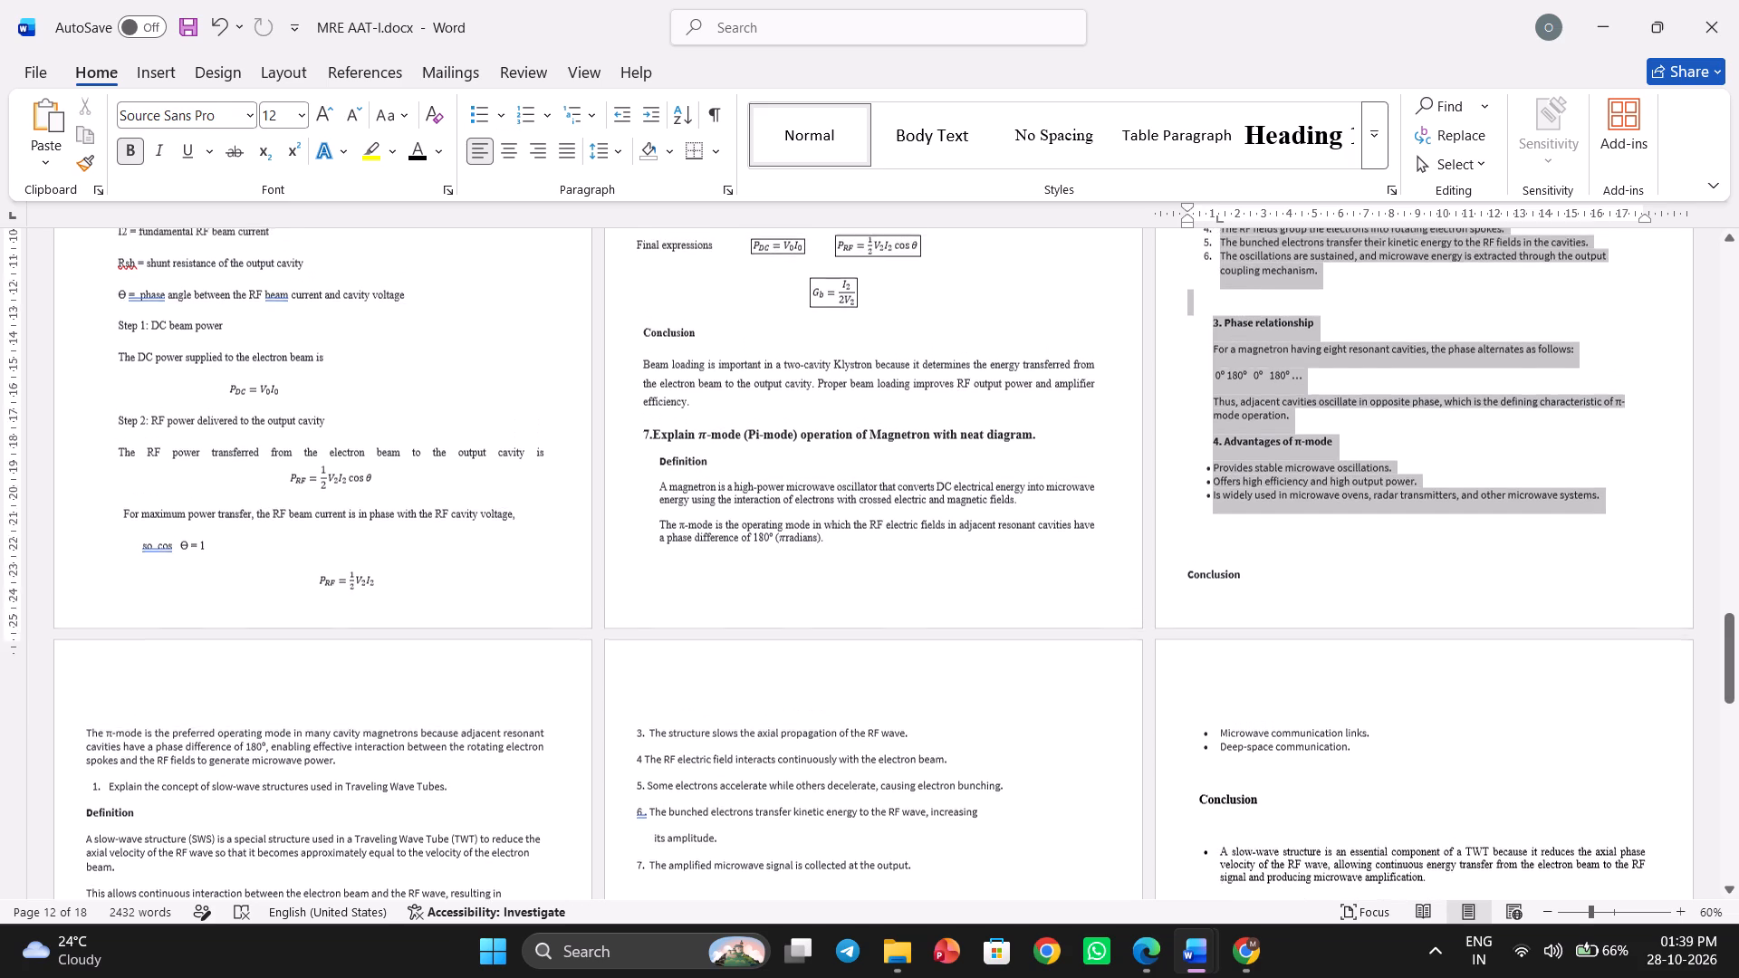
pyautogui.moveTo(1187, 220); pyautogui.dragTo(1214, 392)
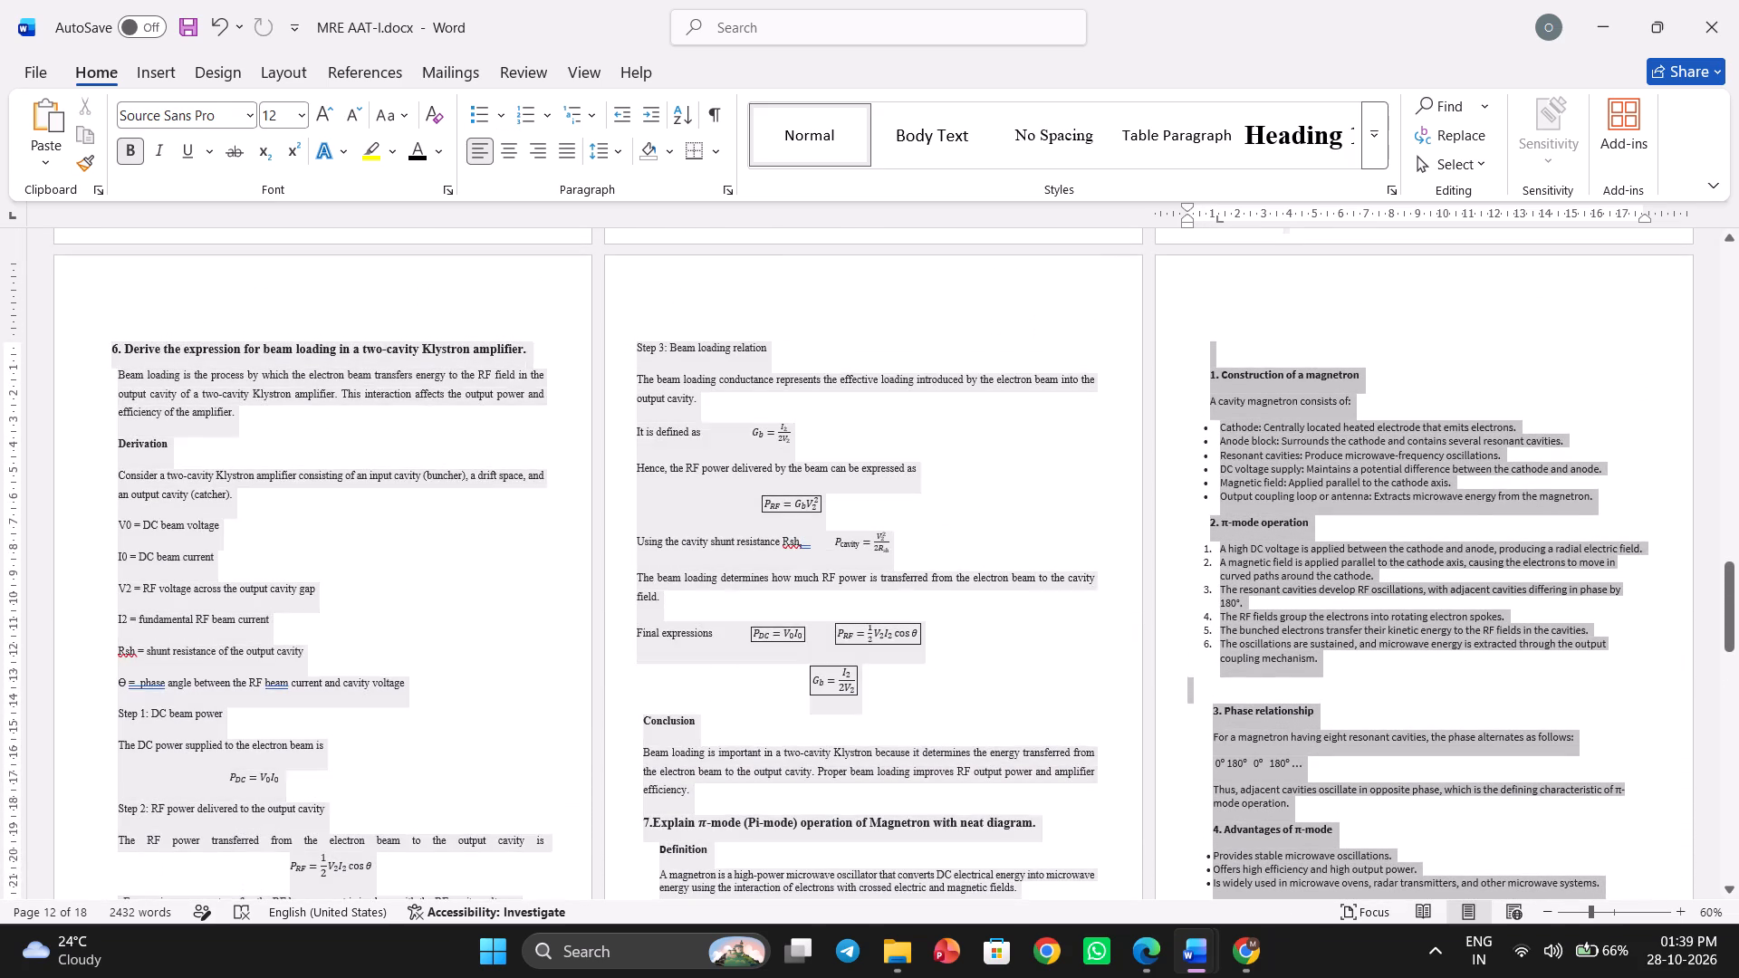
pyautogui.moveTo(1214, 392); pyautogui.dragTo(1202, 371)
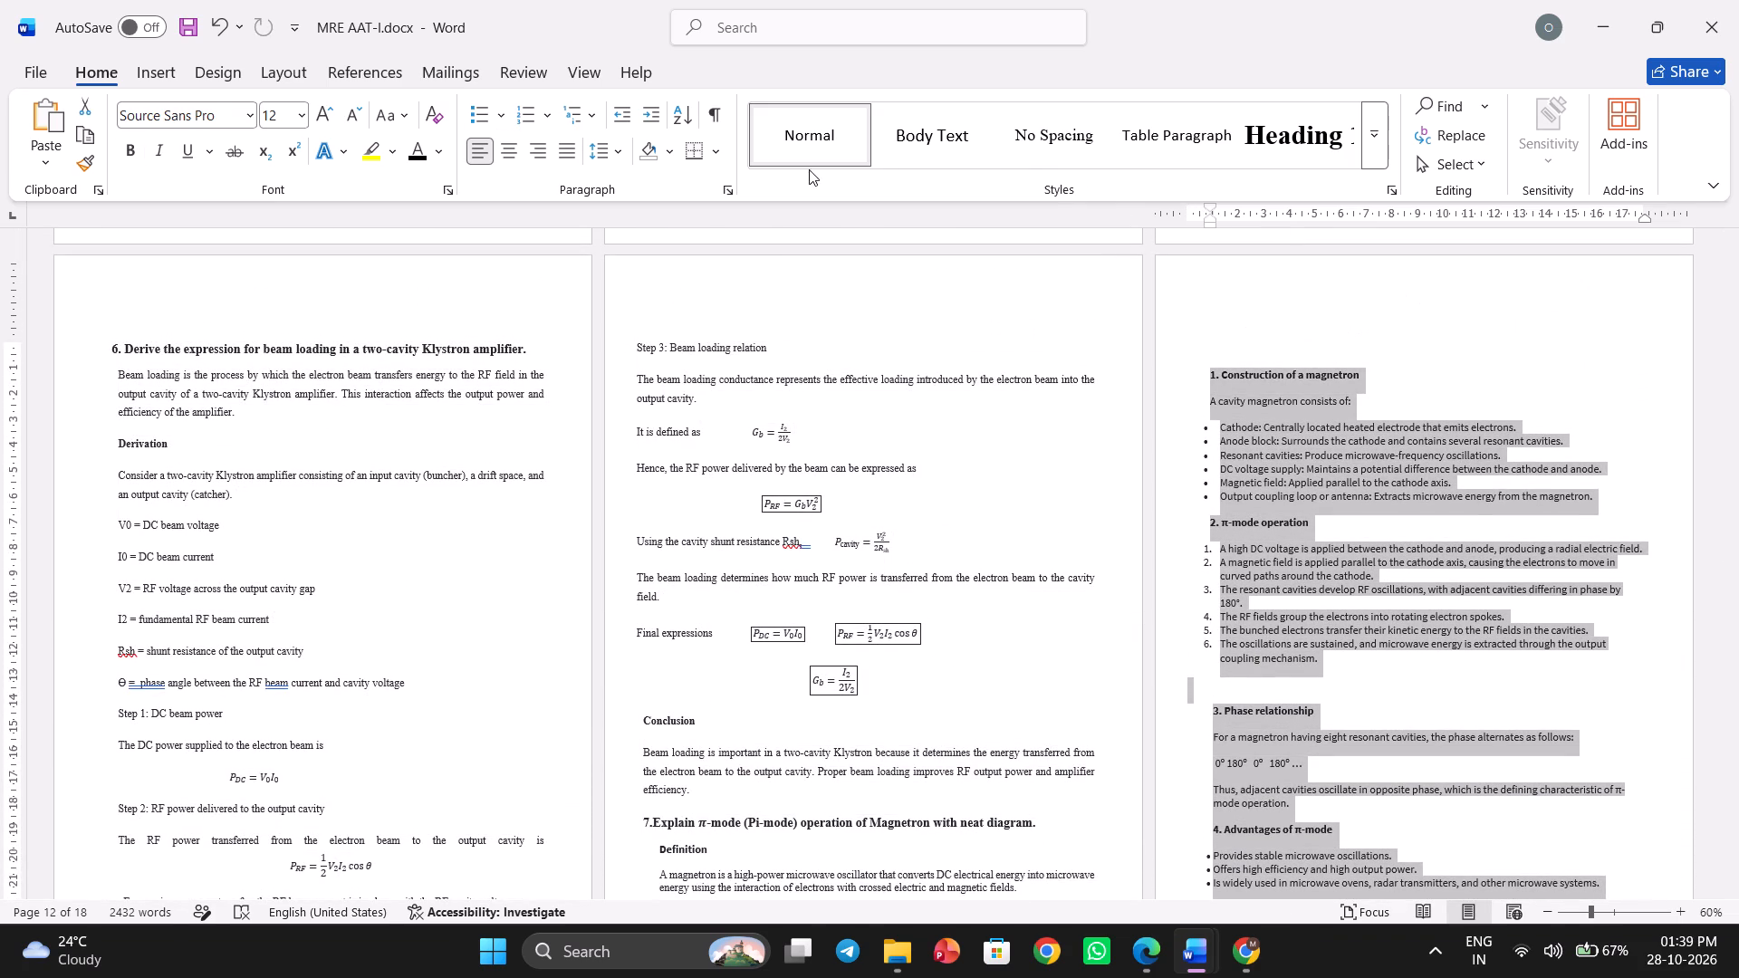
pyautogui.click(620, 158)
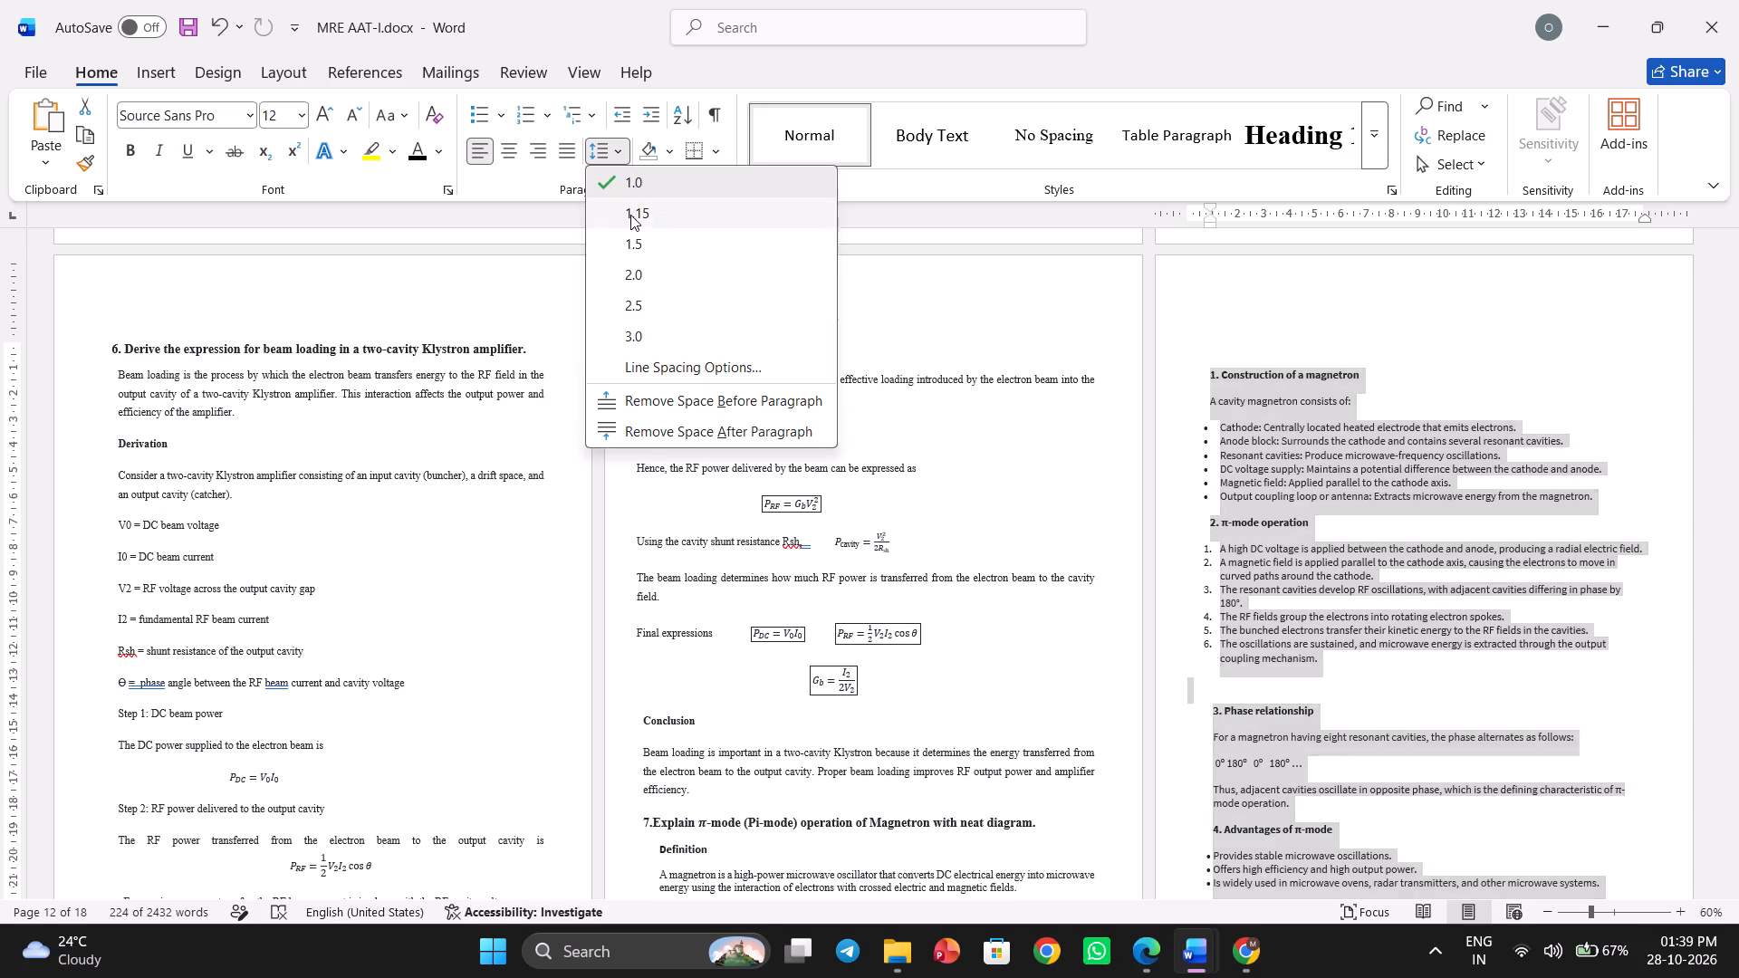
pyautogui.click(634, 240)
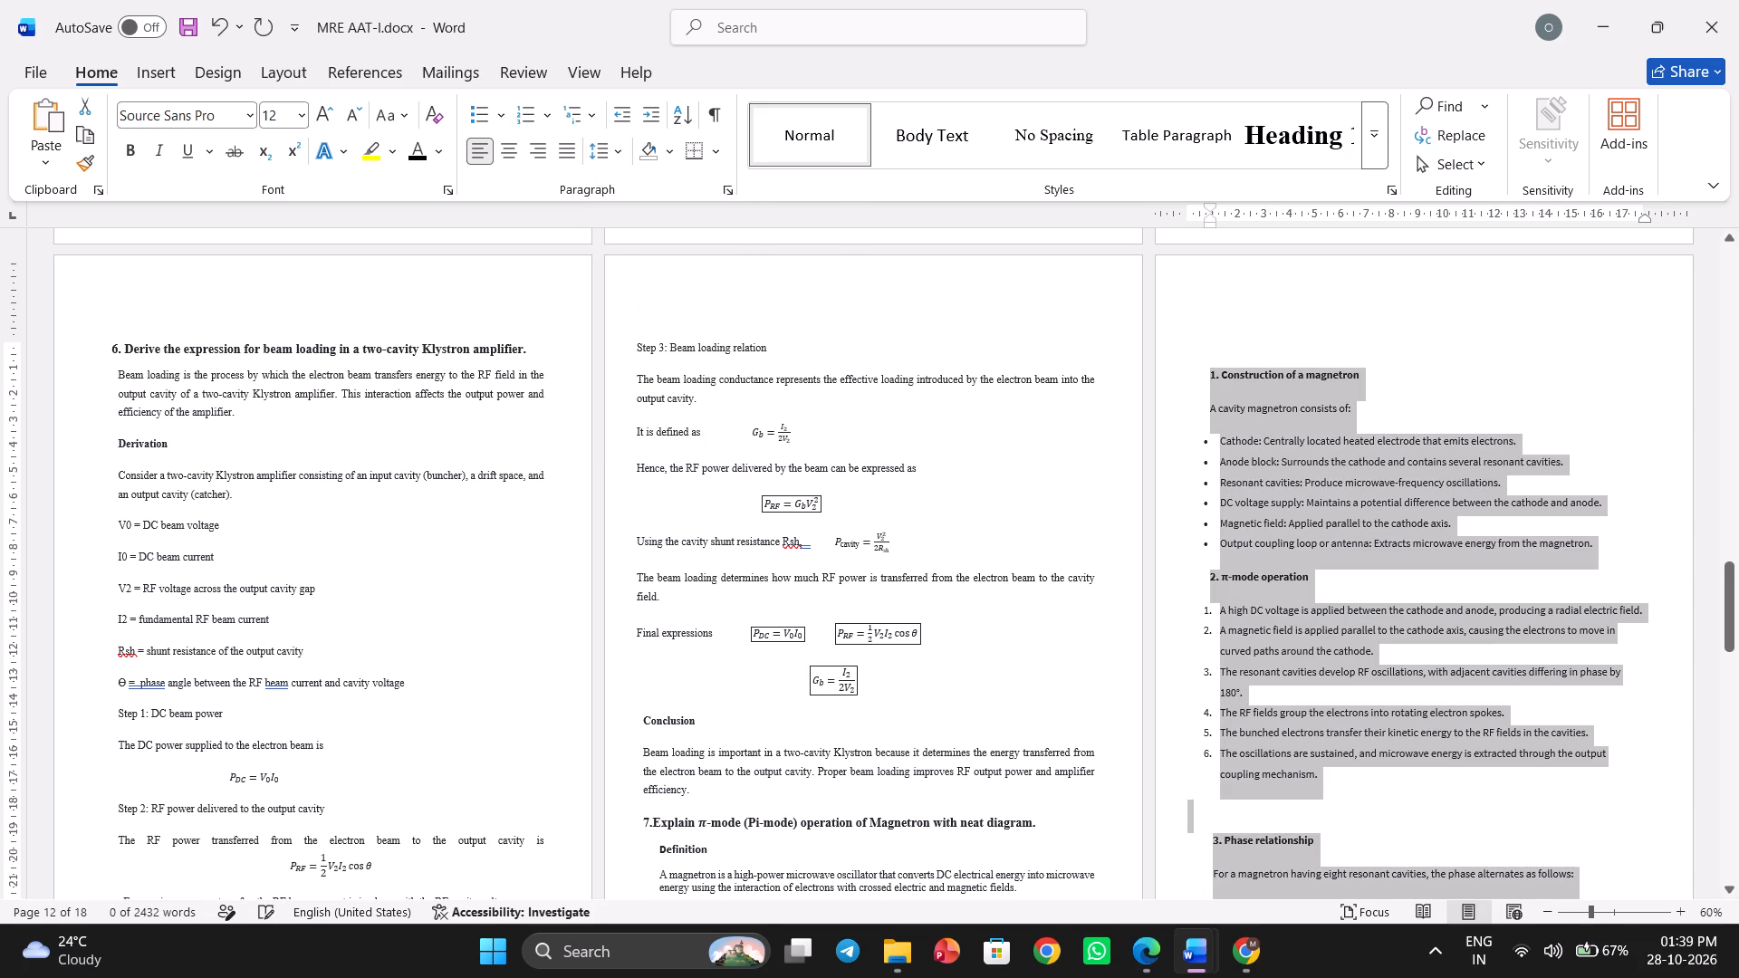
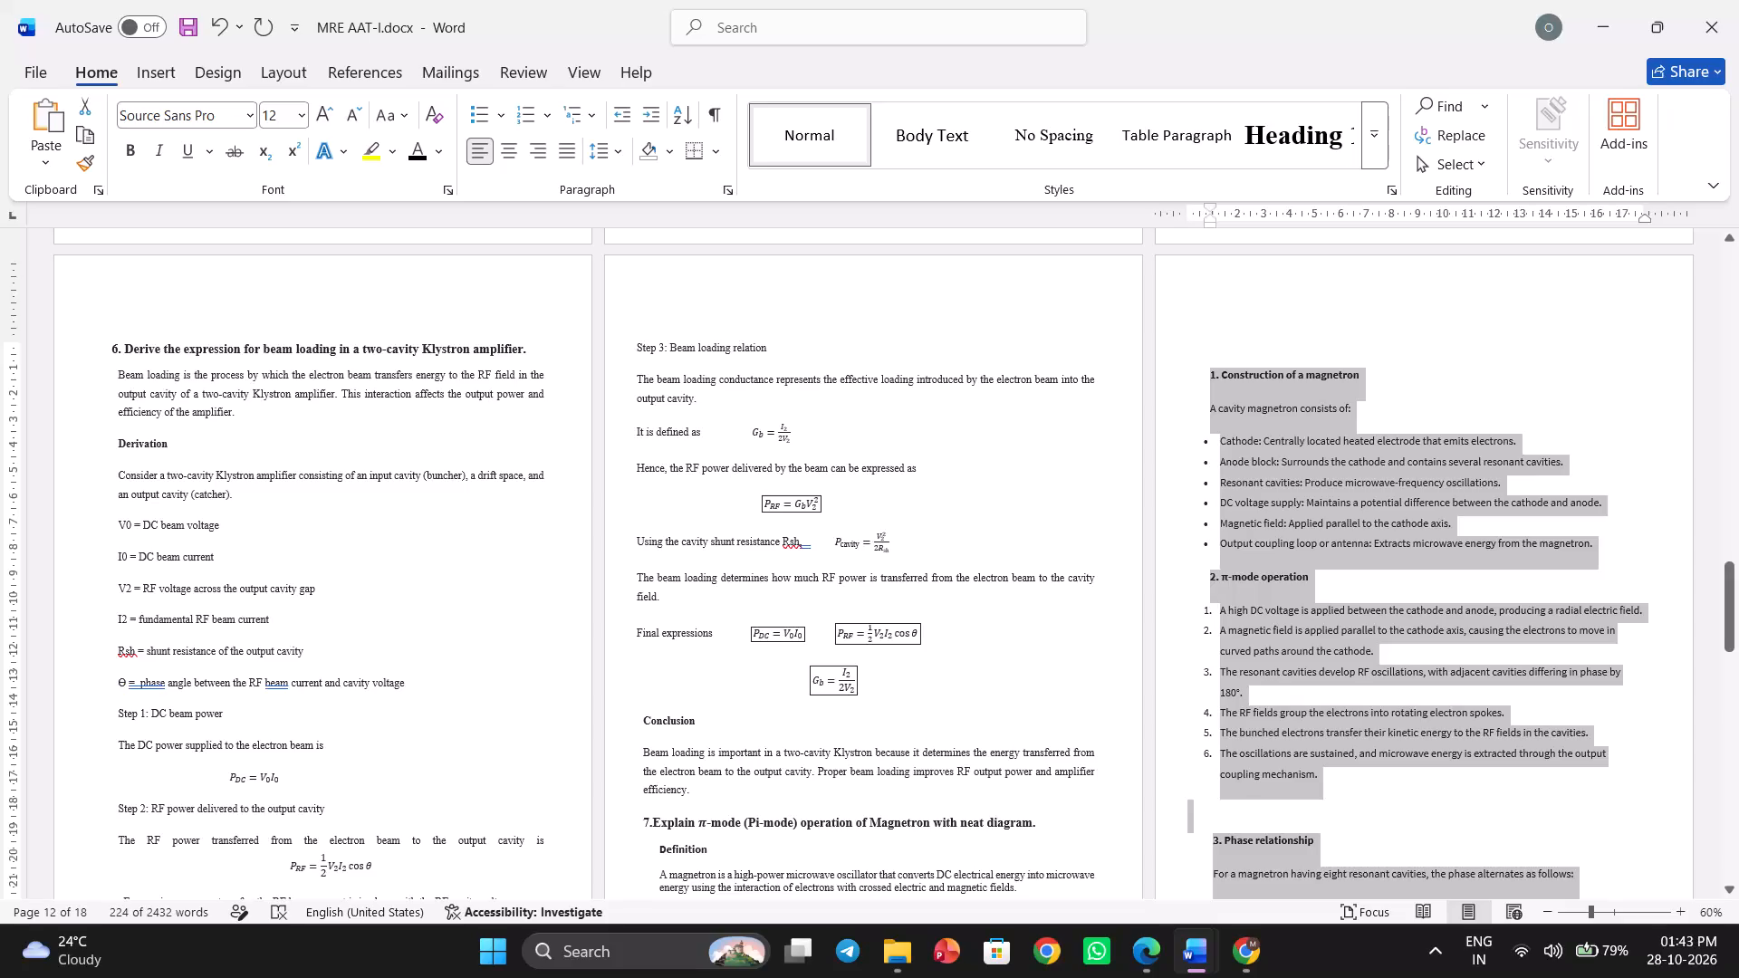
# Set the two paragraphs under question 7's Definition heading to Times New Roman with 1.5 line spacing.
pyautogui.click(1167, 371)
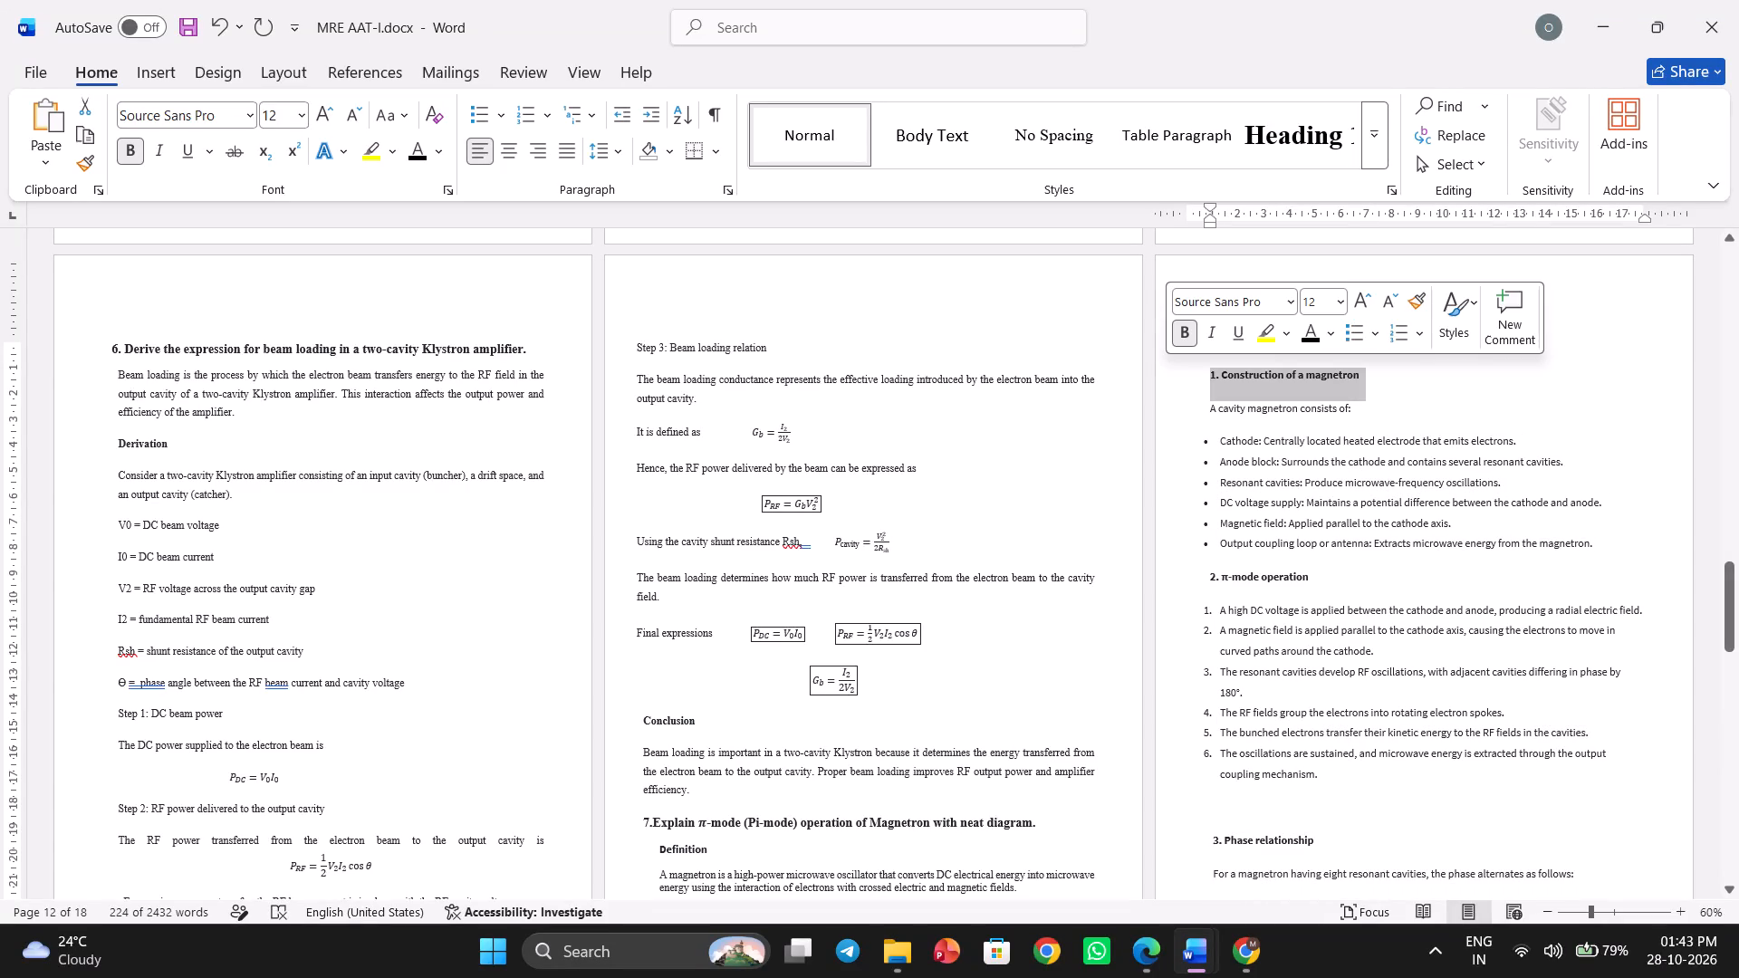
pyautogui.click(1188, 402)
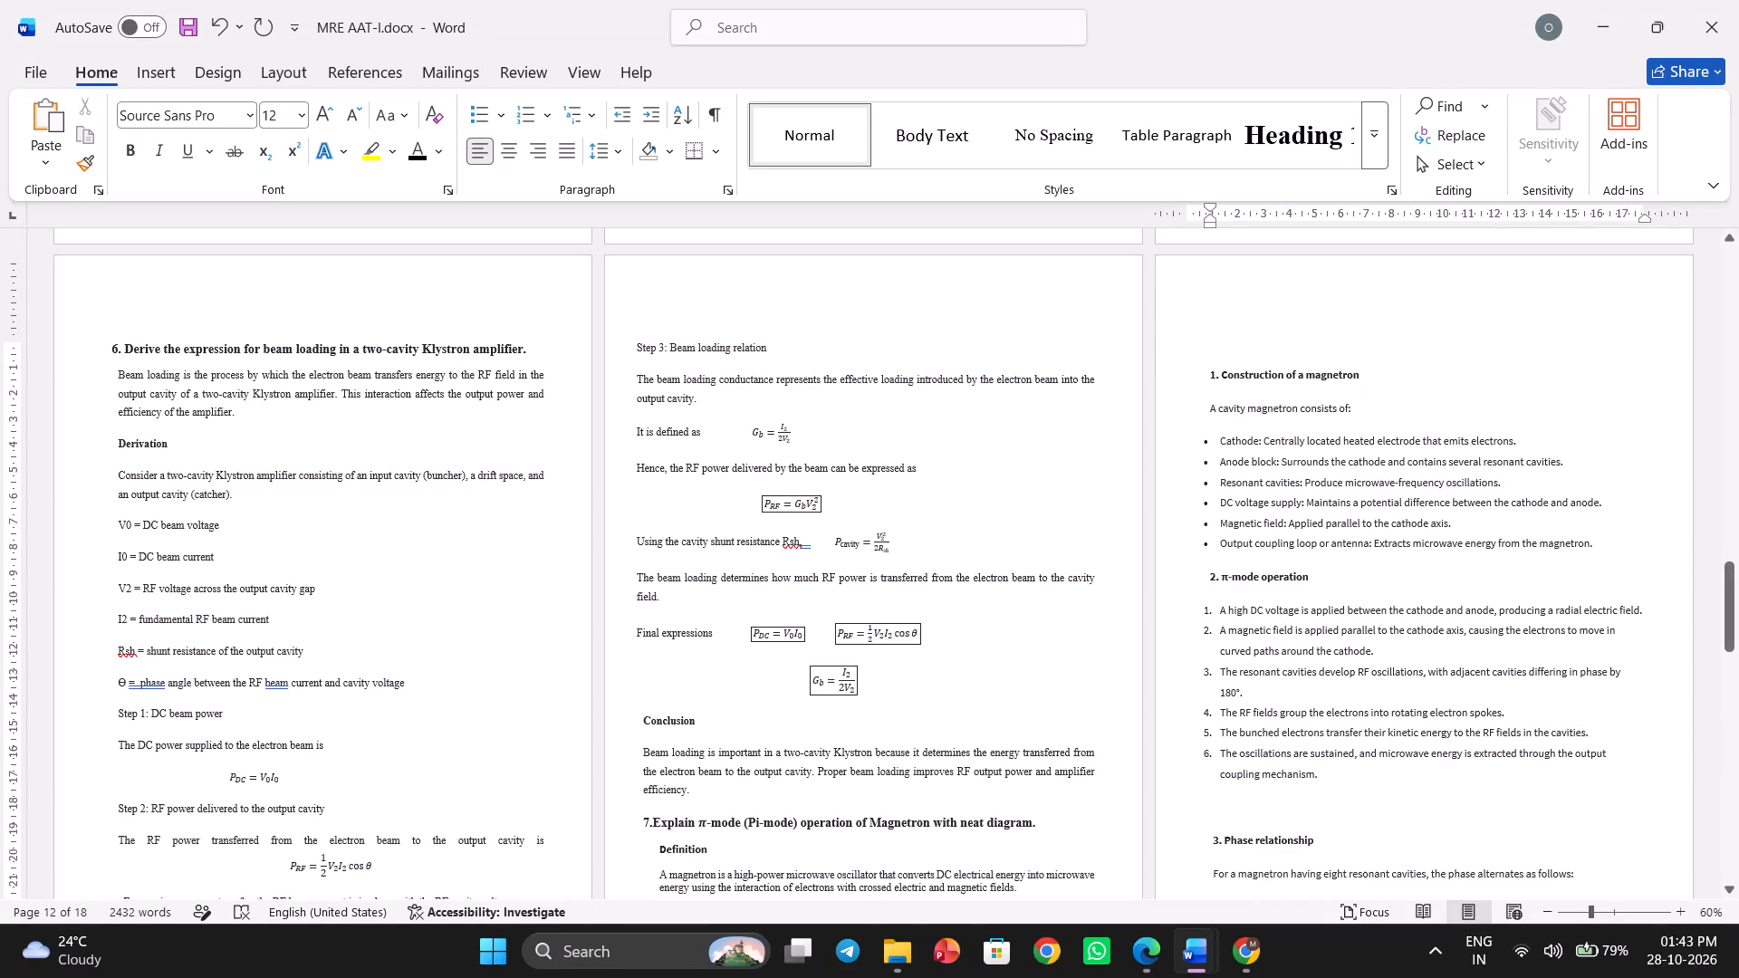
pyautogui.scroll(-1, 1188, 402)
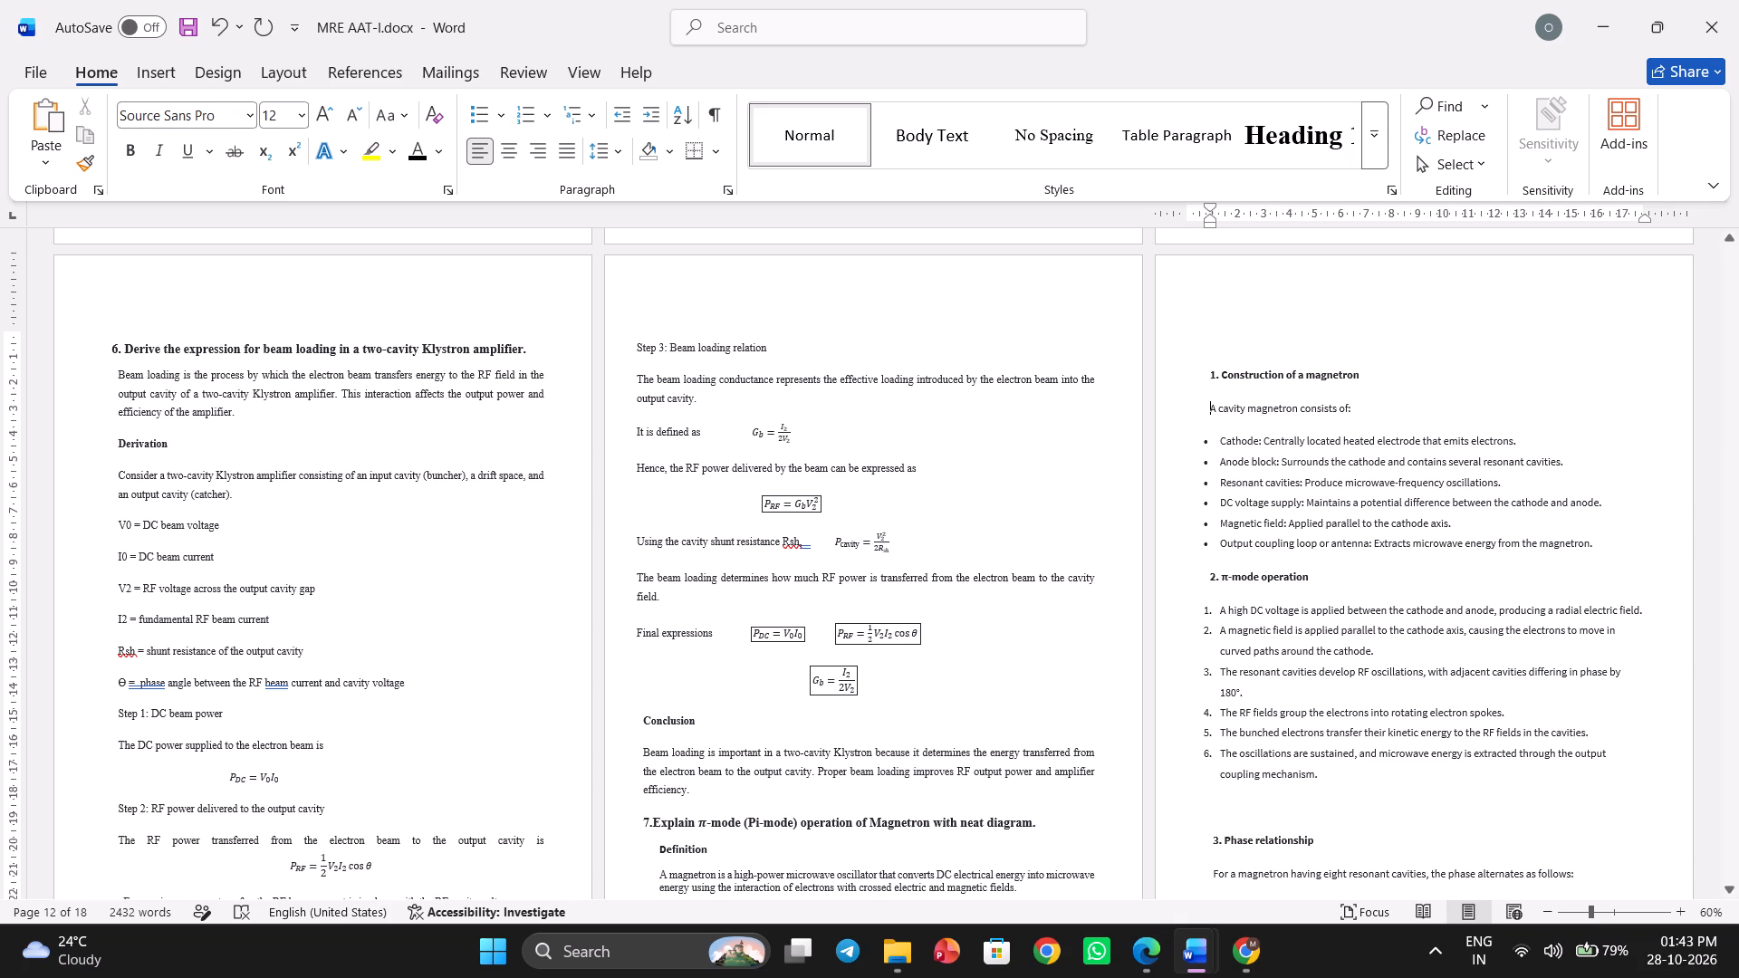
pyautogui.scroll(-1, 1188, 402)
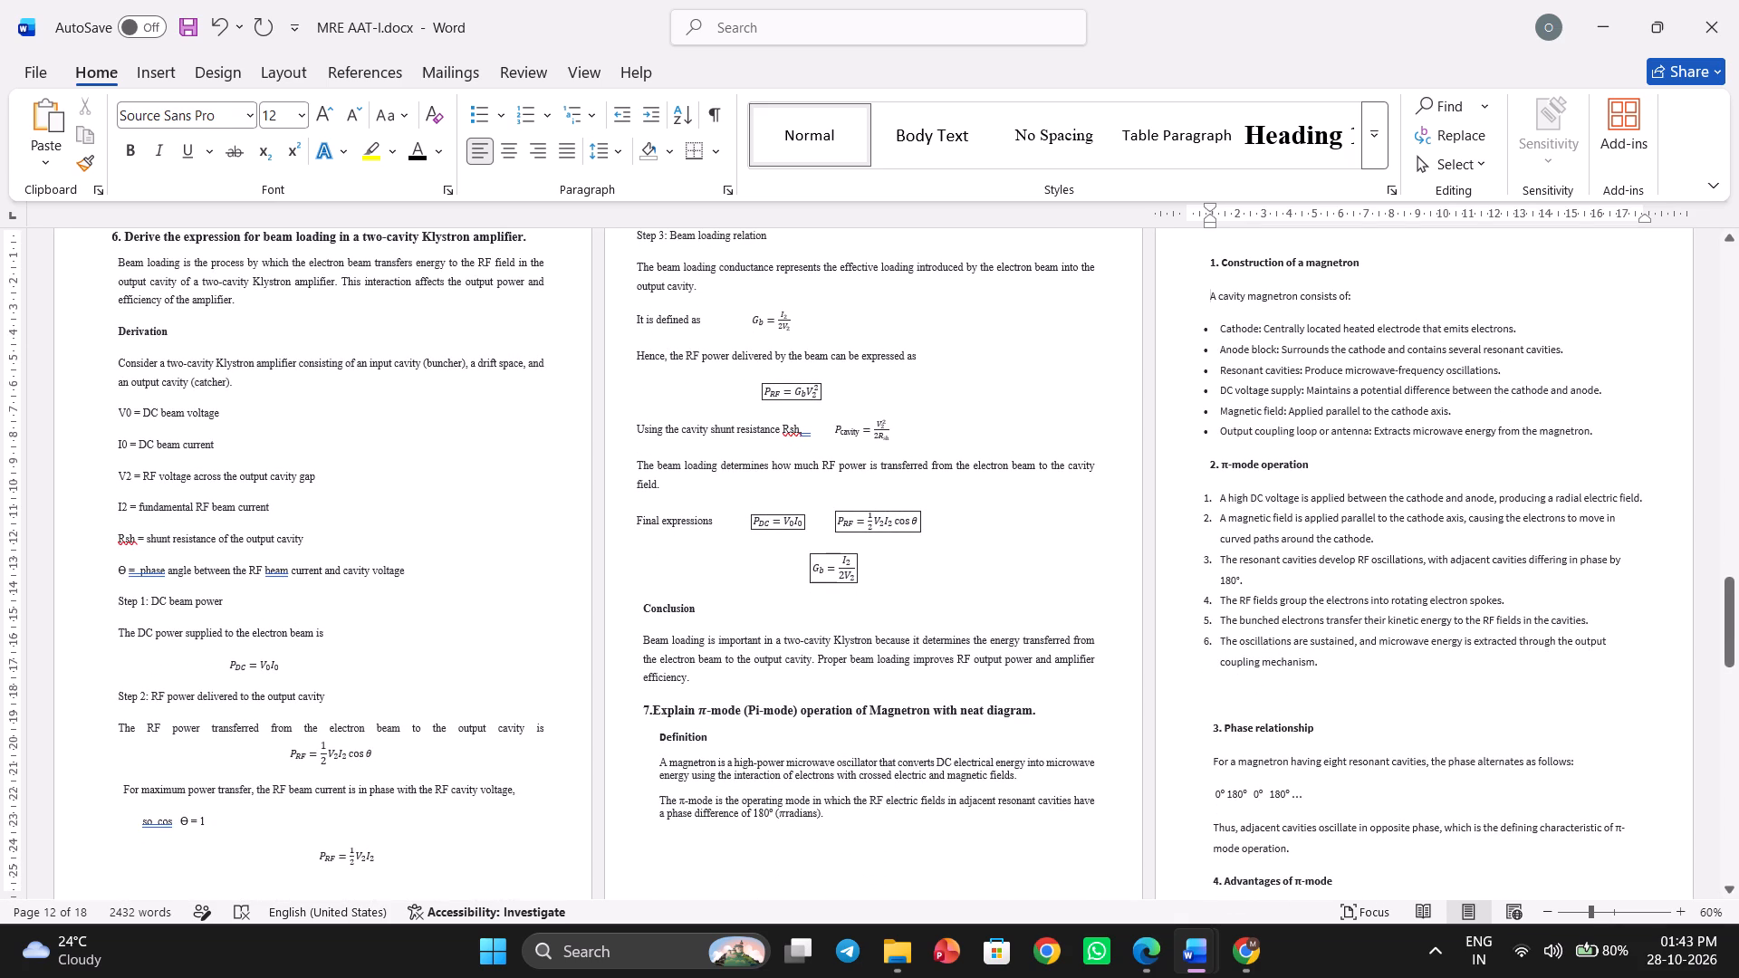
pyautogui.moveTo(852, 835); pyautogui.dragTo(652, 762)
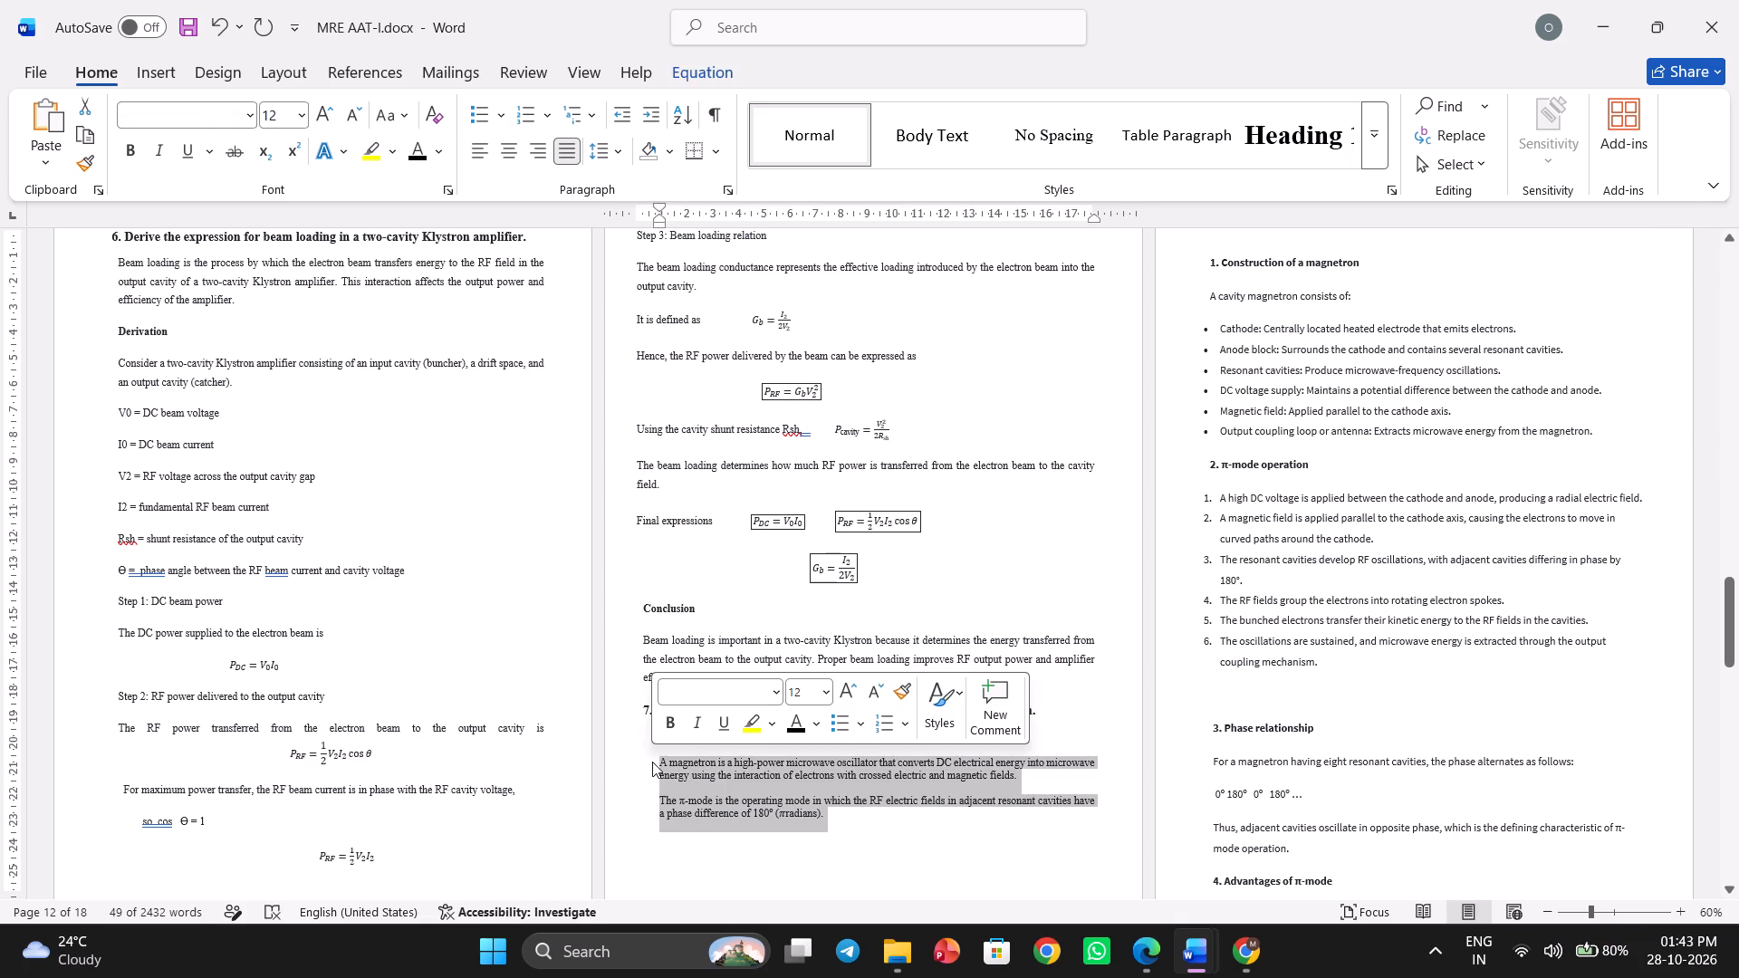
pyautogui.click(242, 124)
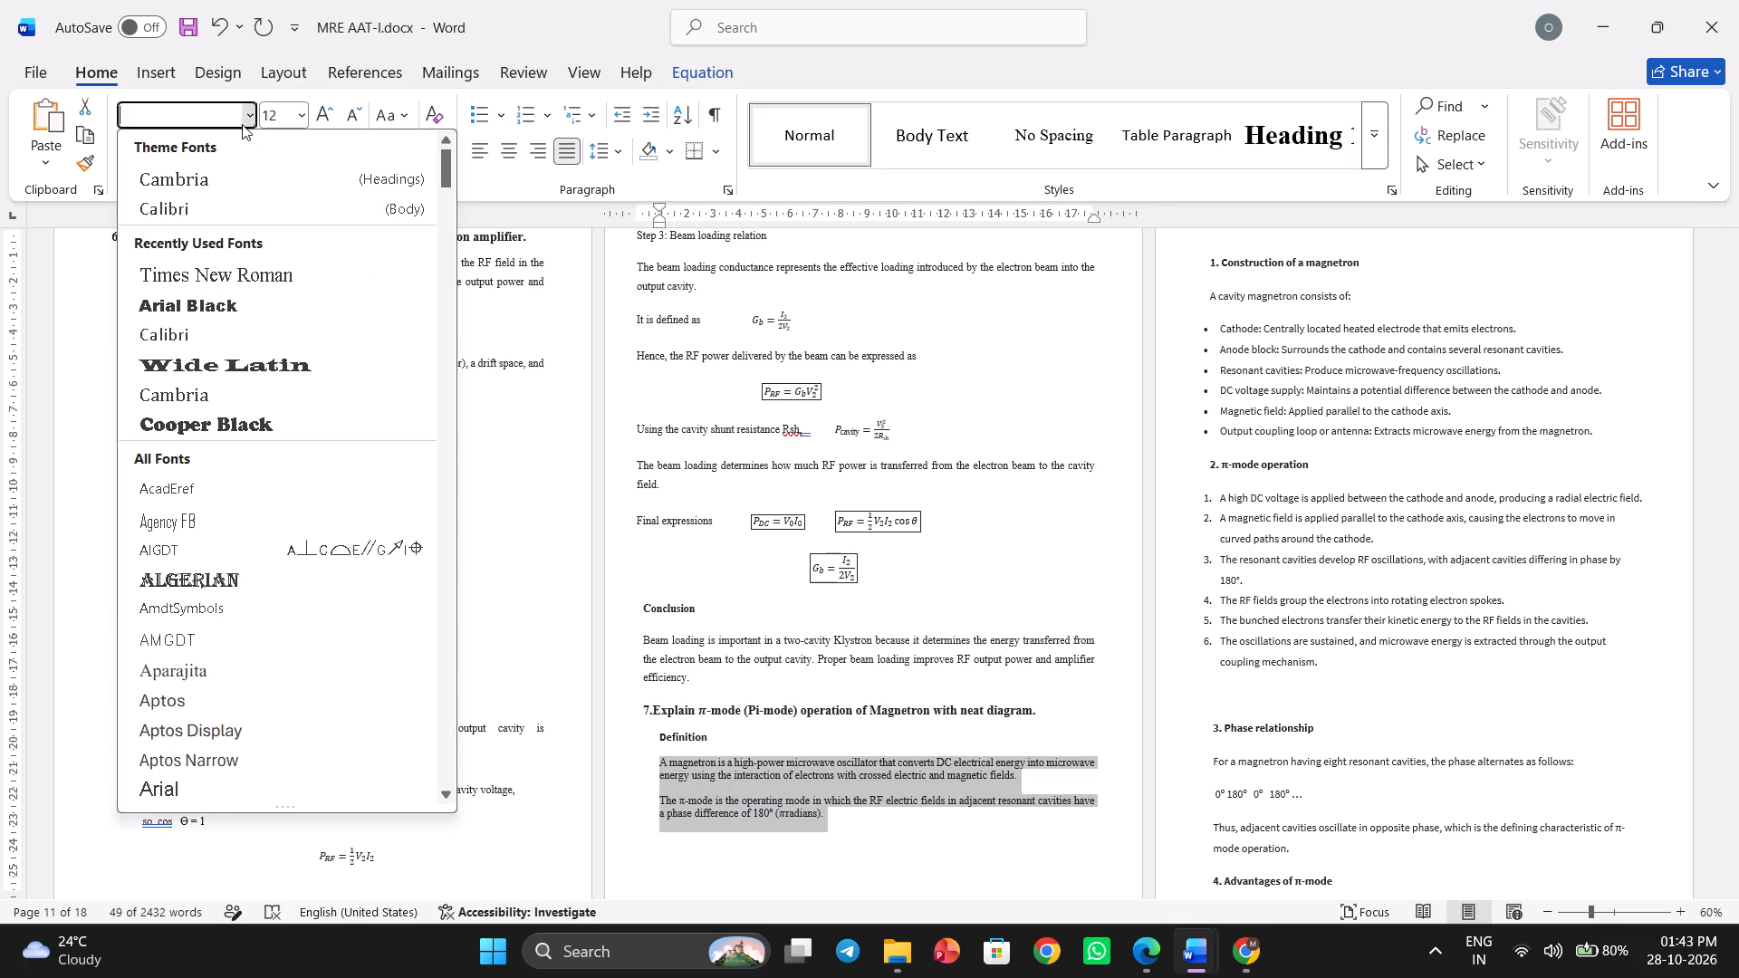
pyautogui.click(212, 277)
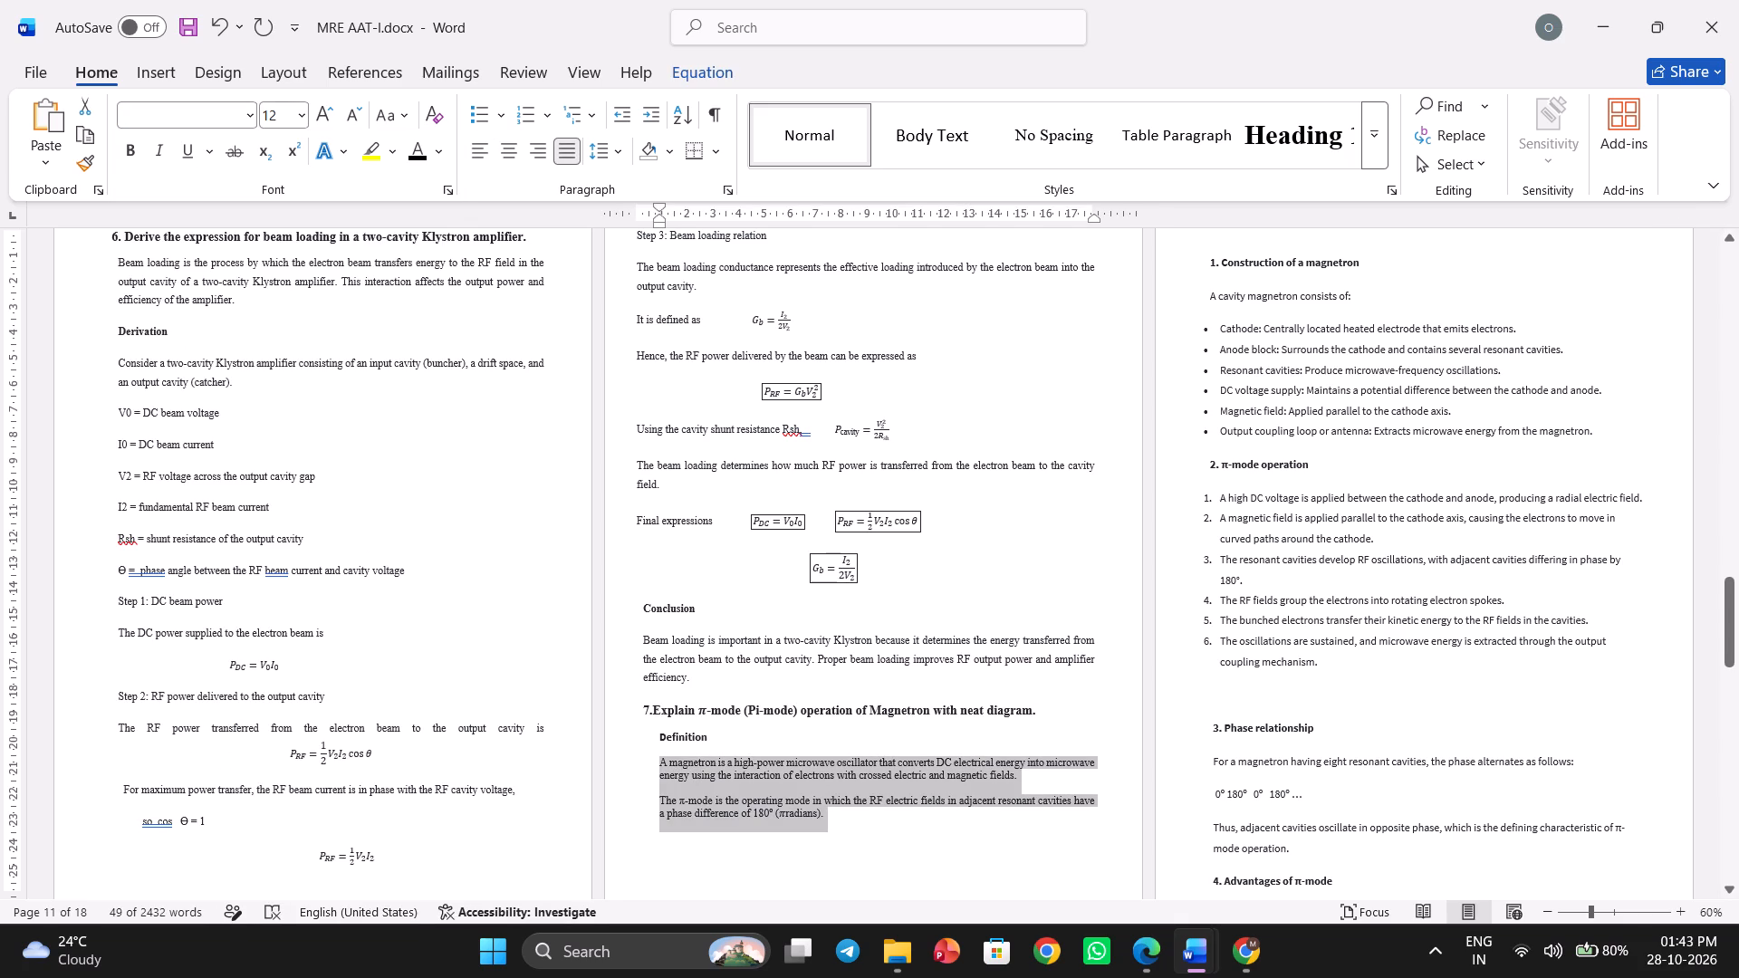
pyautogui.click(622, 149)
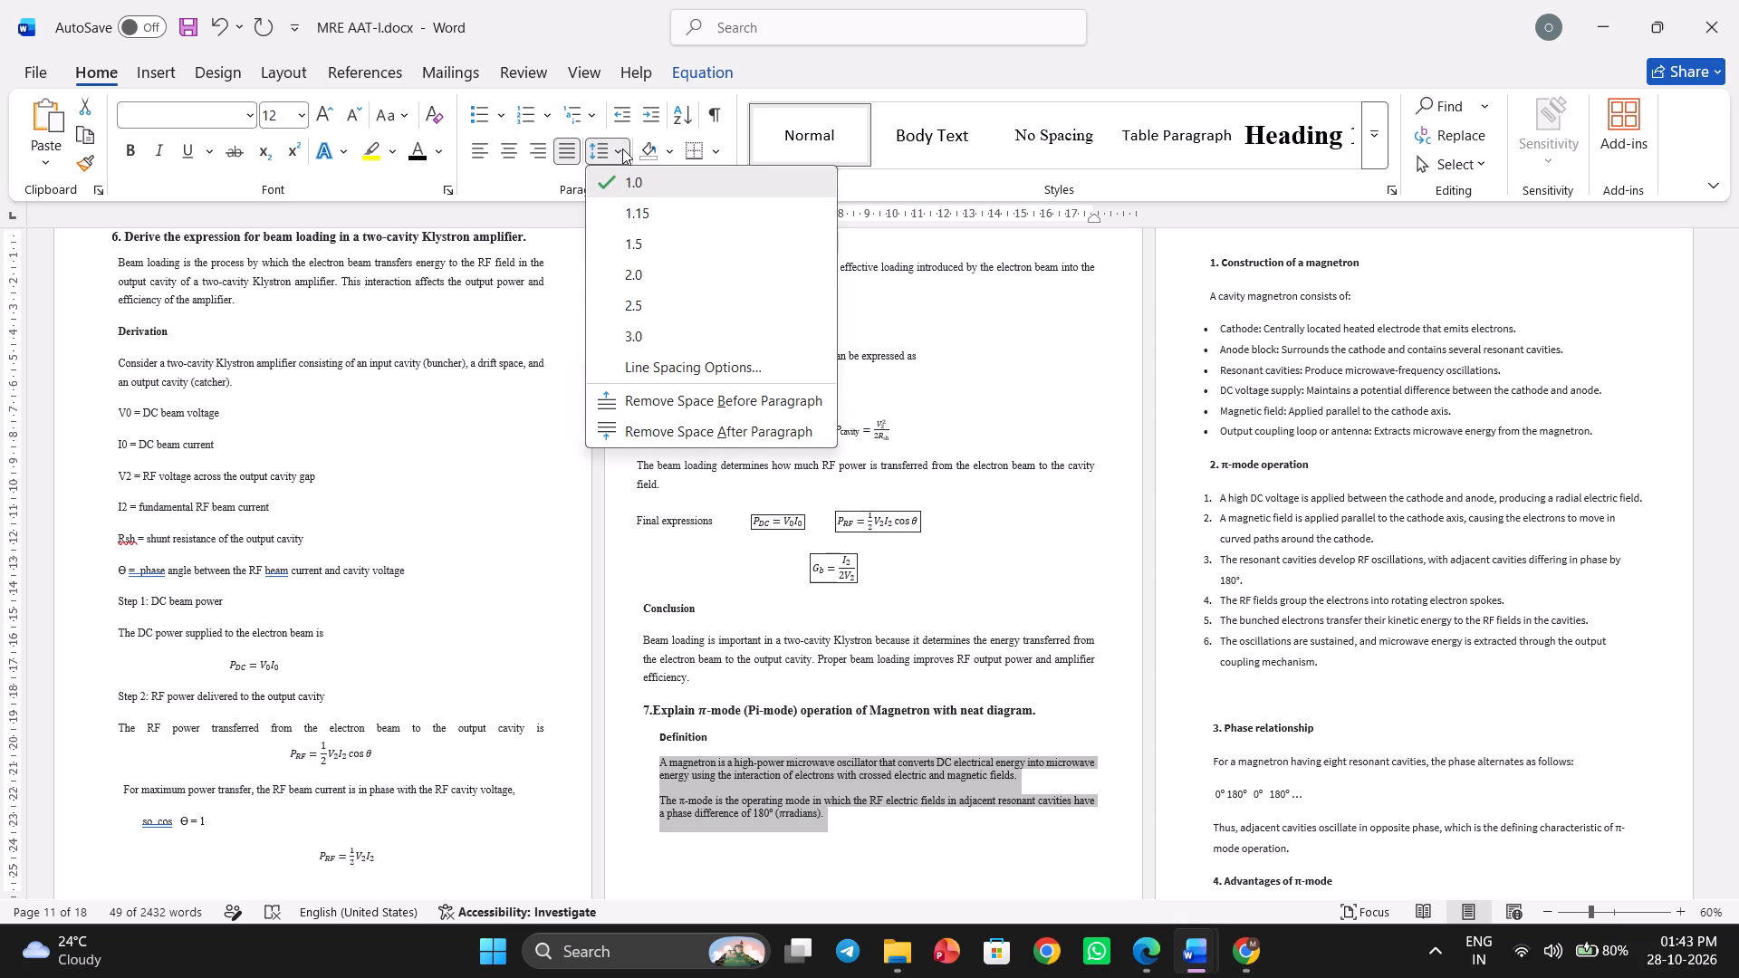
pyautogui.click(646, 247)
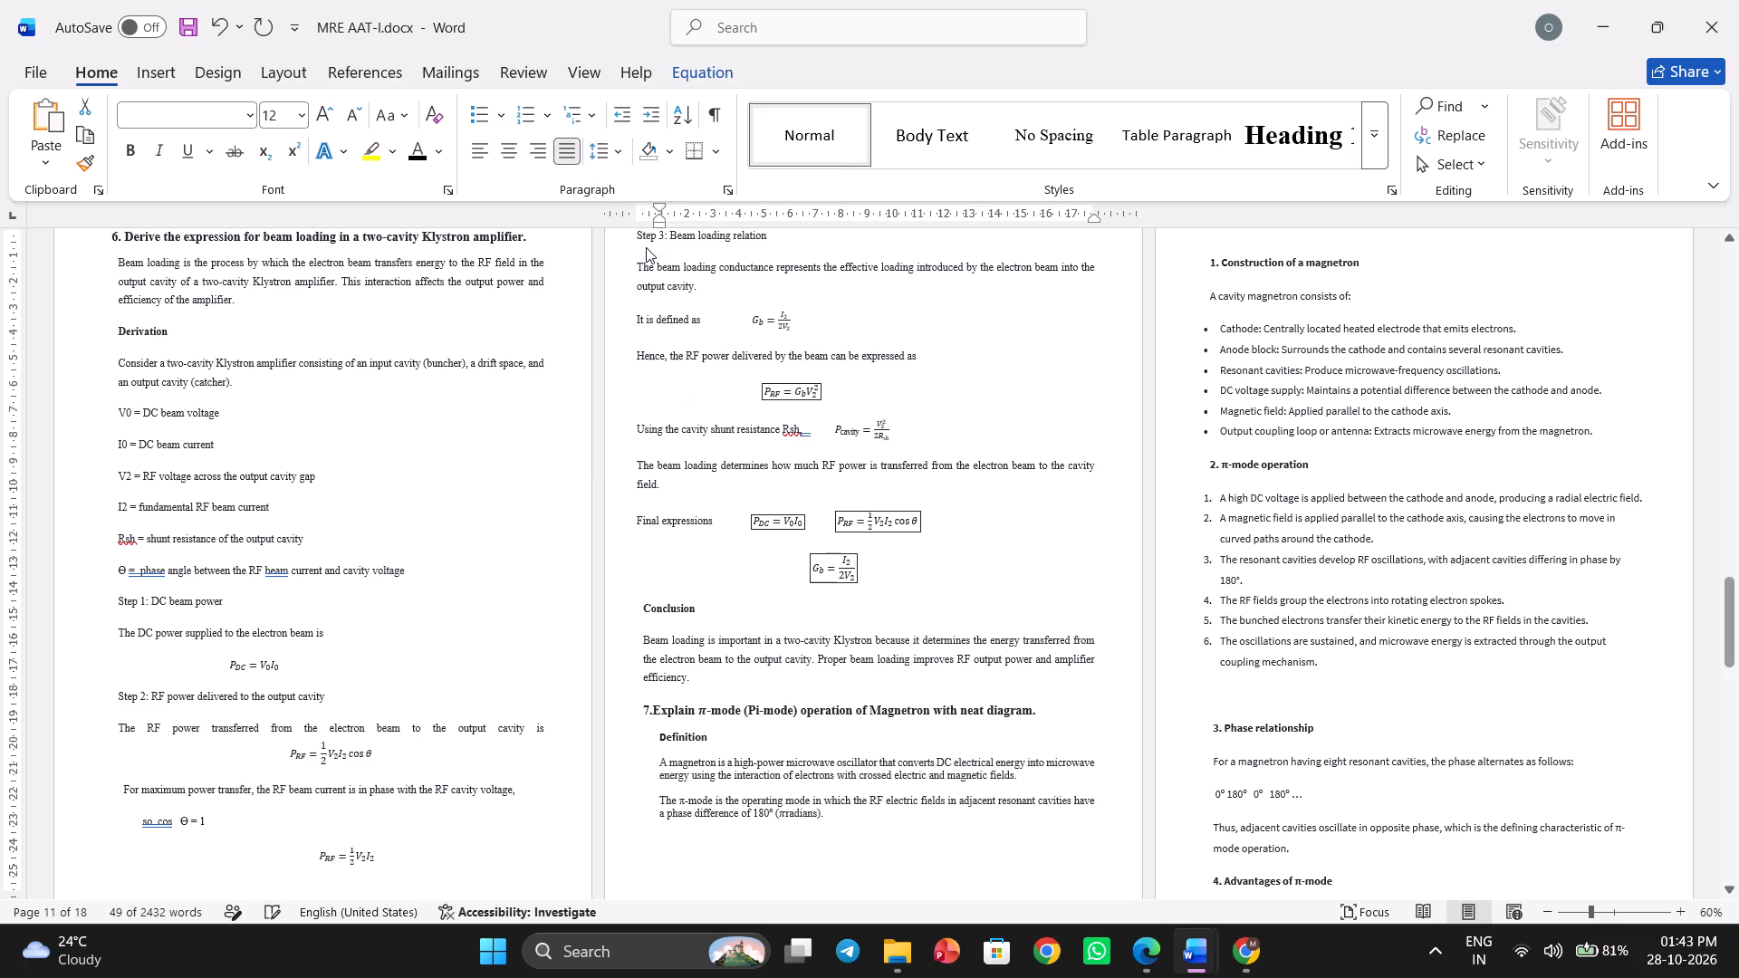
# Insert a space after "7." in the question 7 heading.
pyautogui.click(739, 729)
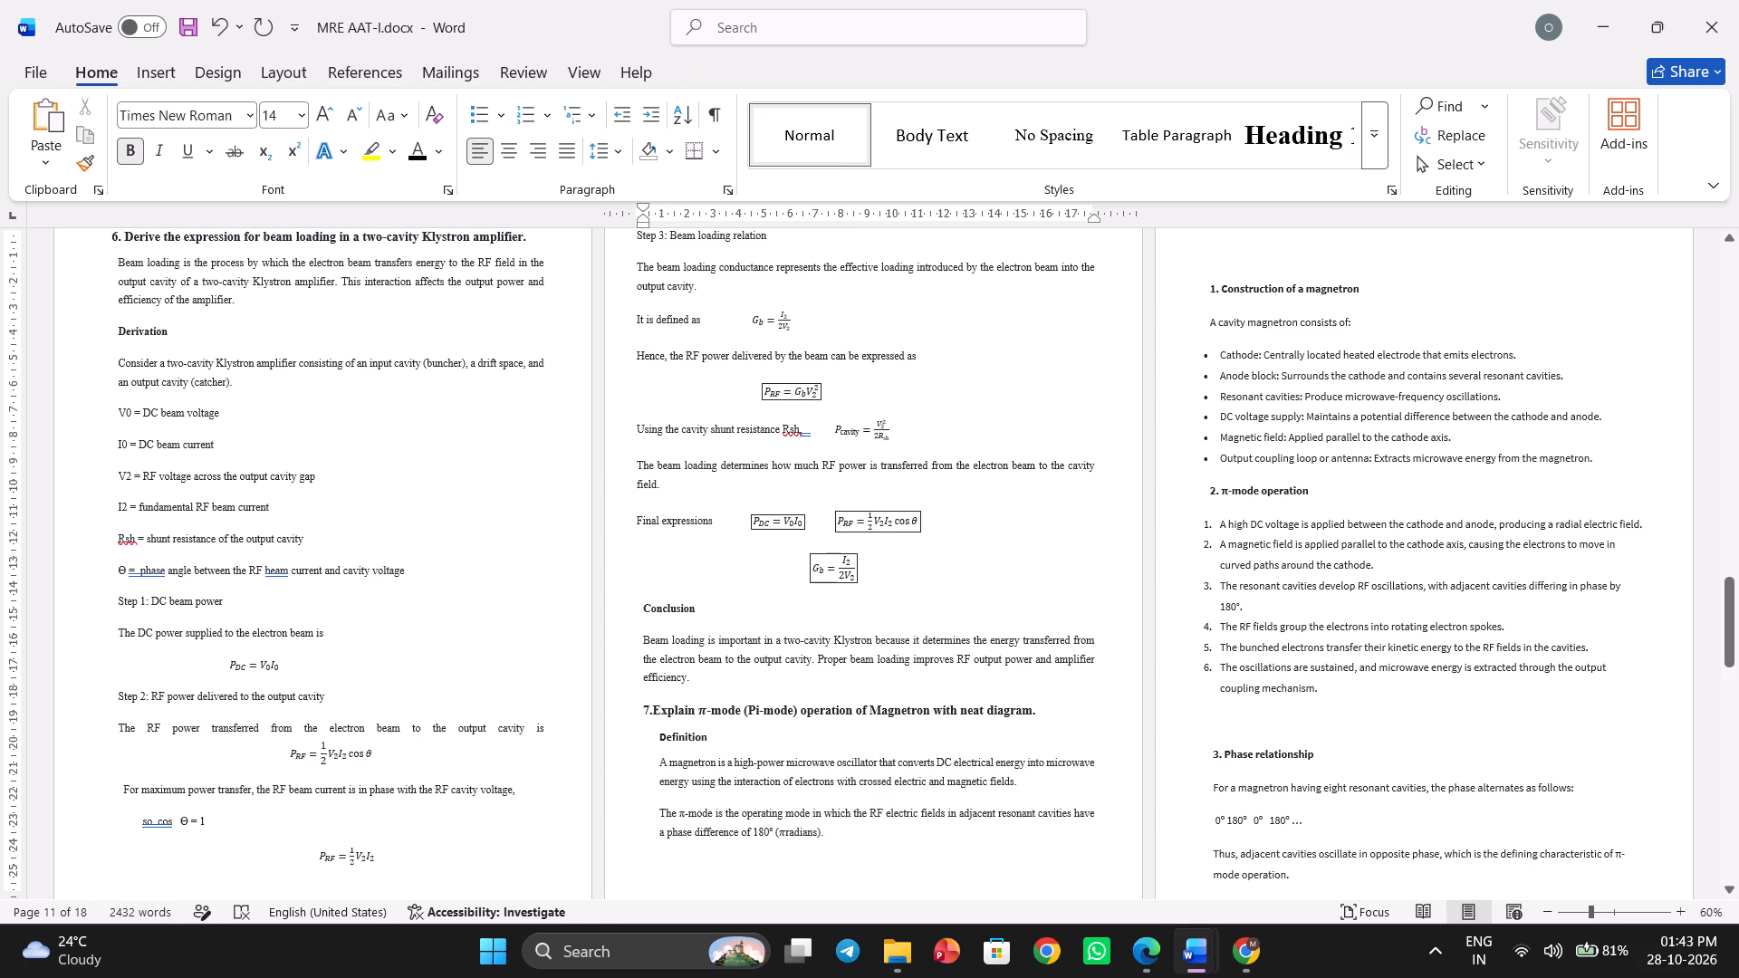
pyautogui.moveTo(846, 852); pyautogui.dragTo(654, 722)
pyautogui.click(654, 722)
pyautogui.press('space')
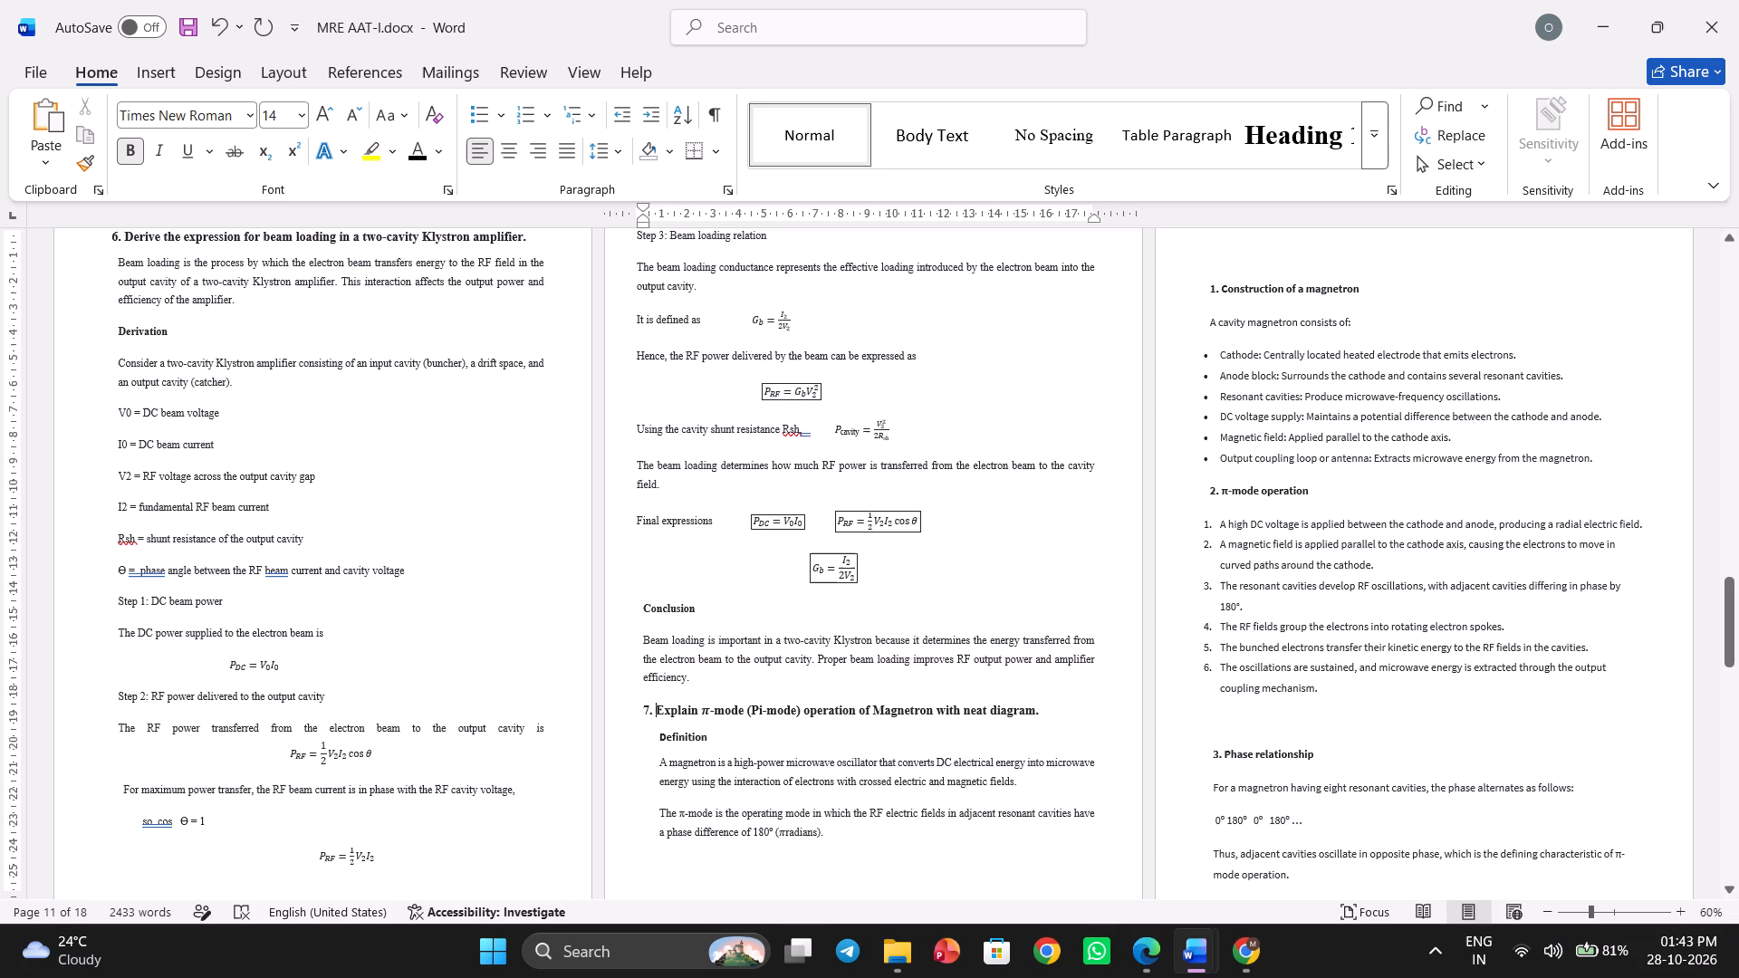
# Apply Times New Roman and 1.5 line spacing from question 6's Conclusion paragraph through the end of question 7's Definition text.
pyautogui.moveTo(844, 833); pyautogui.dragTo(634, 641)
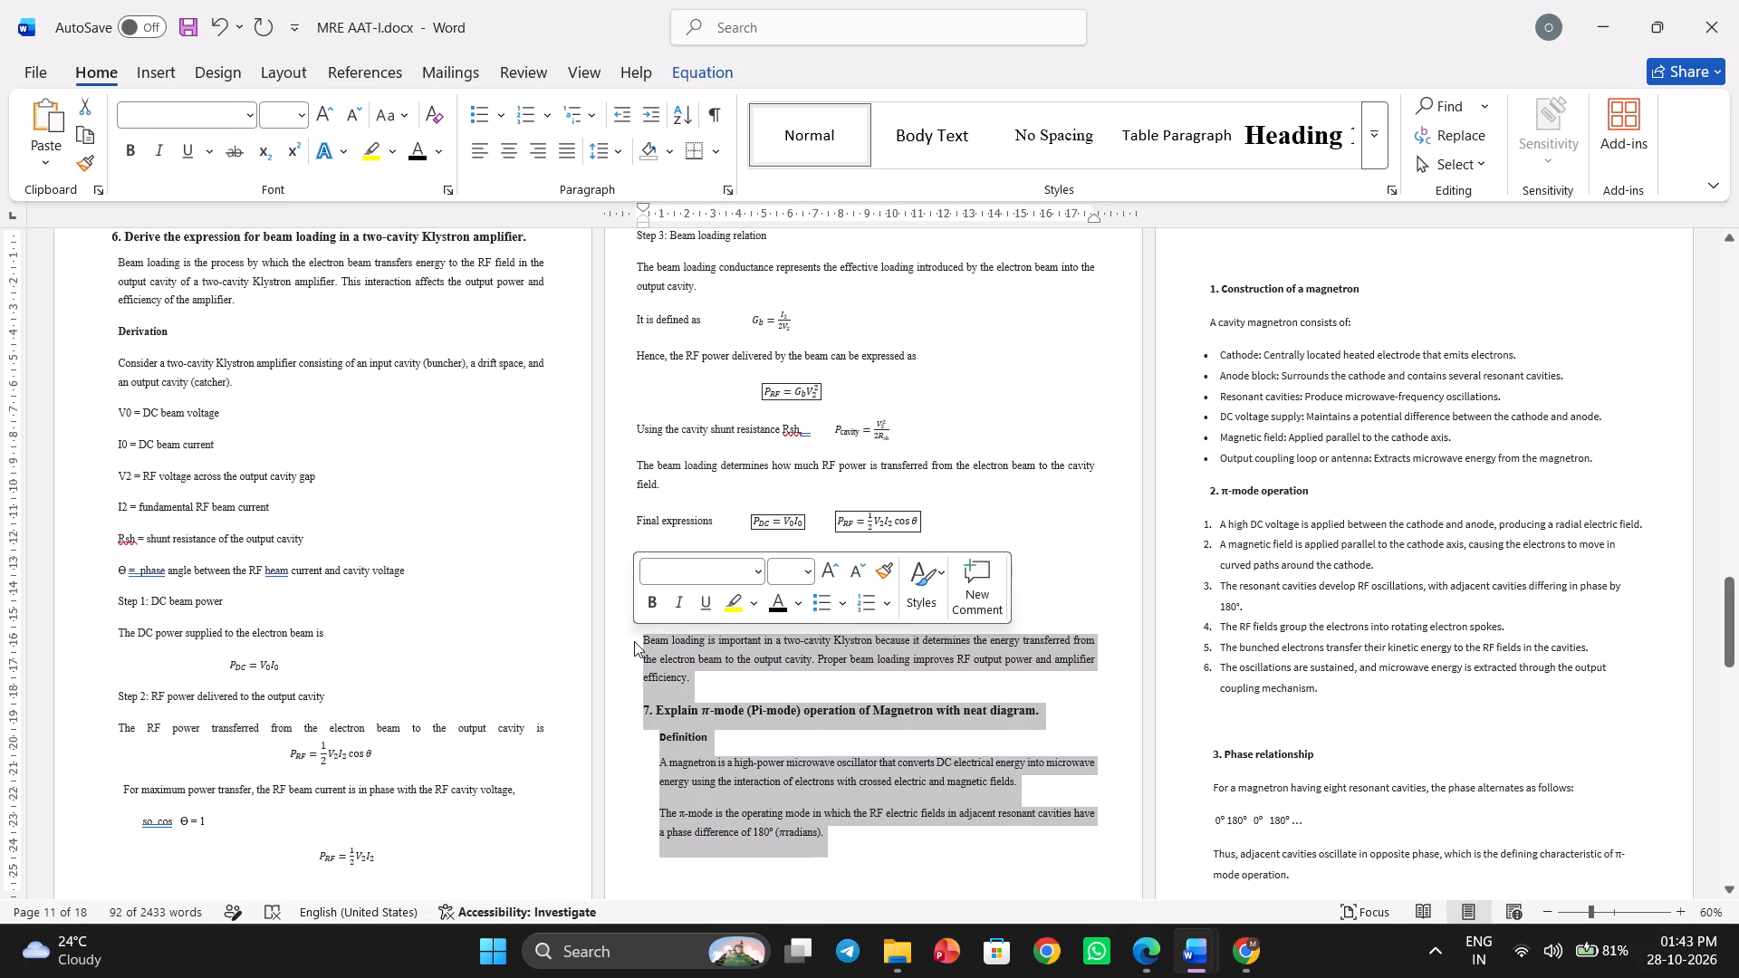
pyautogui.click(245, 110)
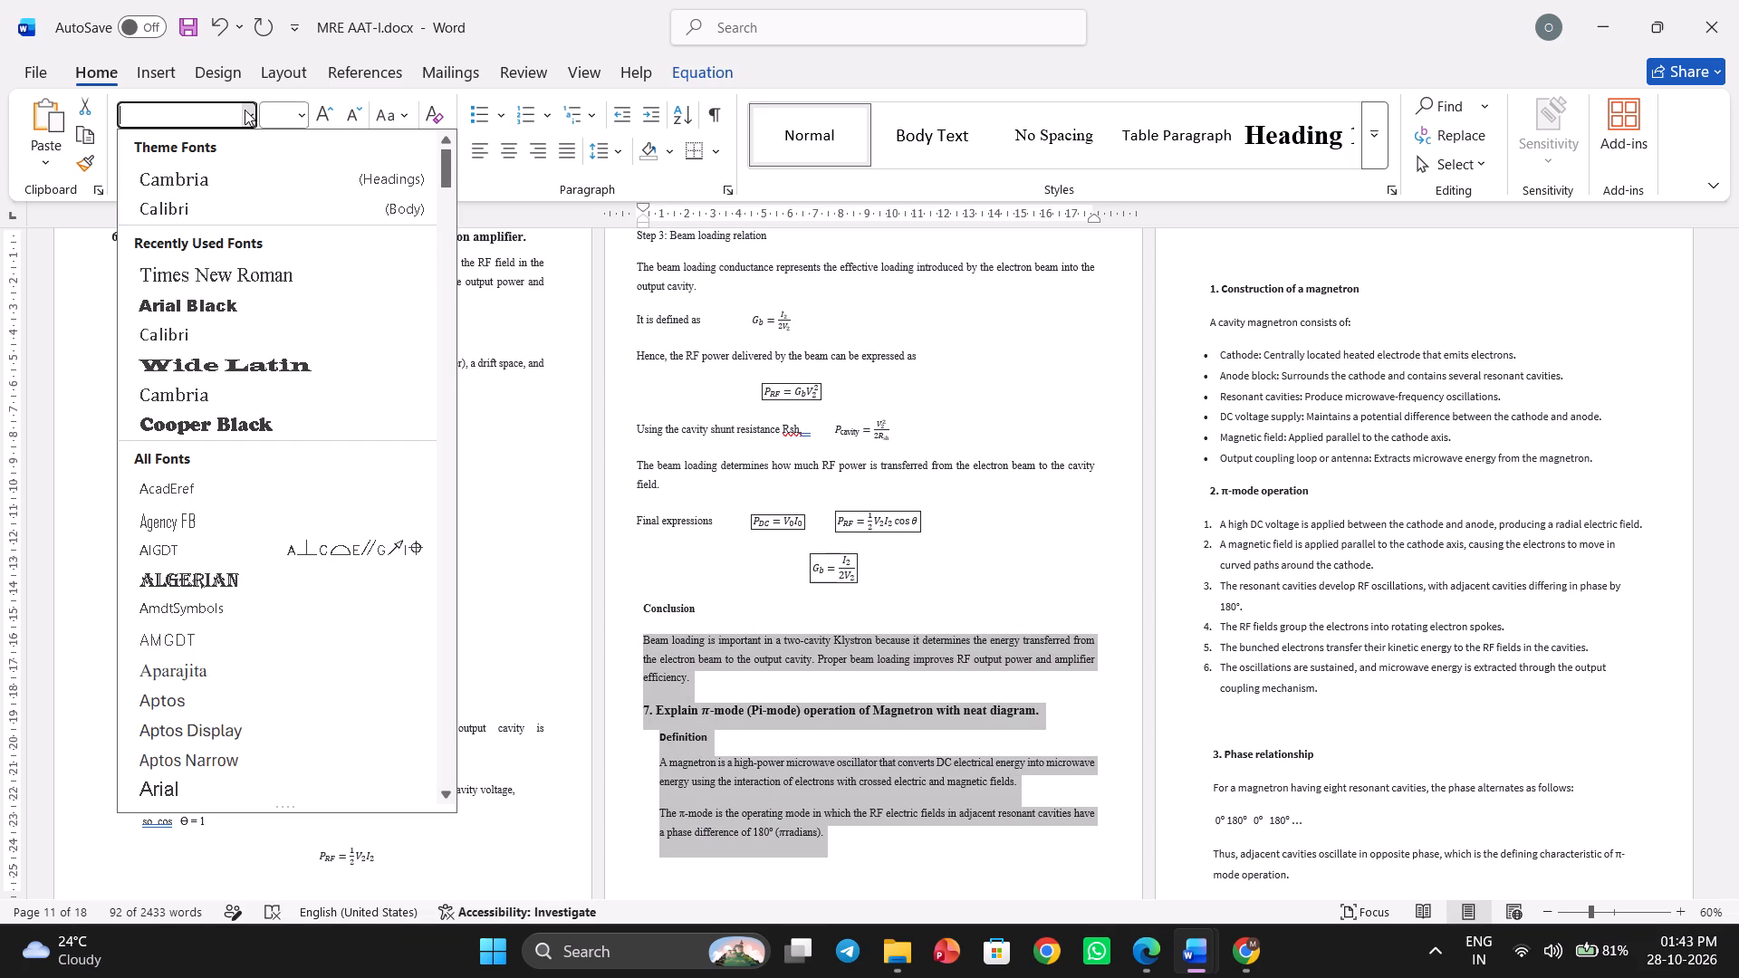
pyautogui.click(212, 264)
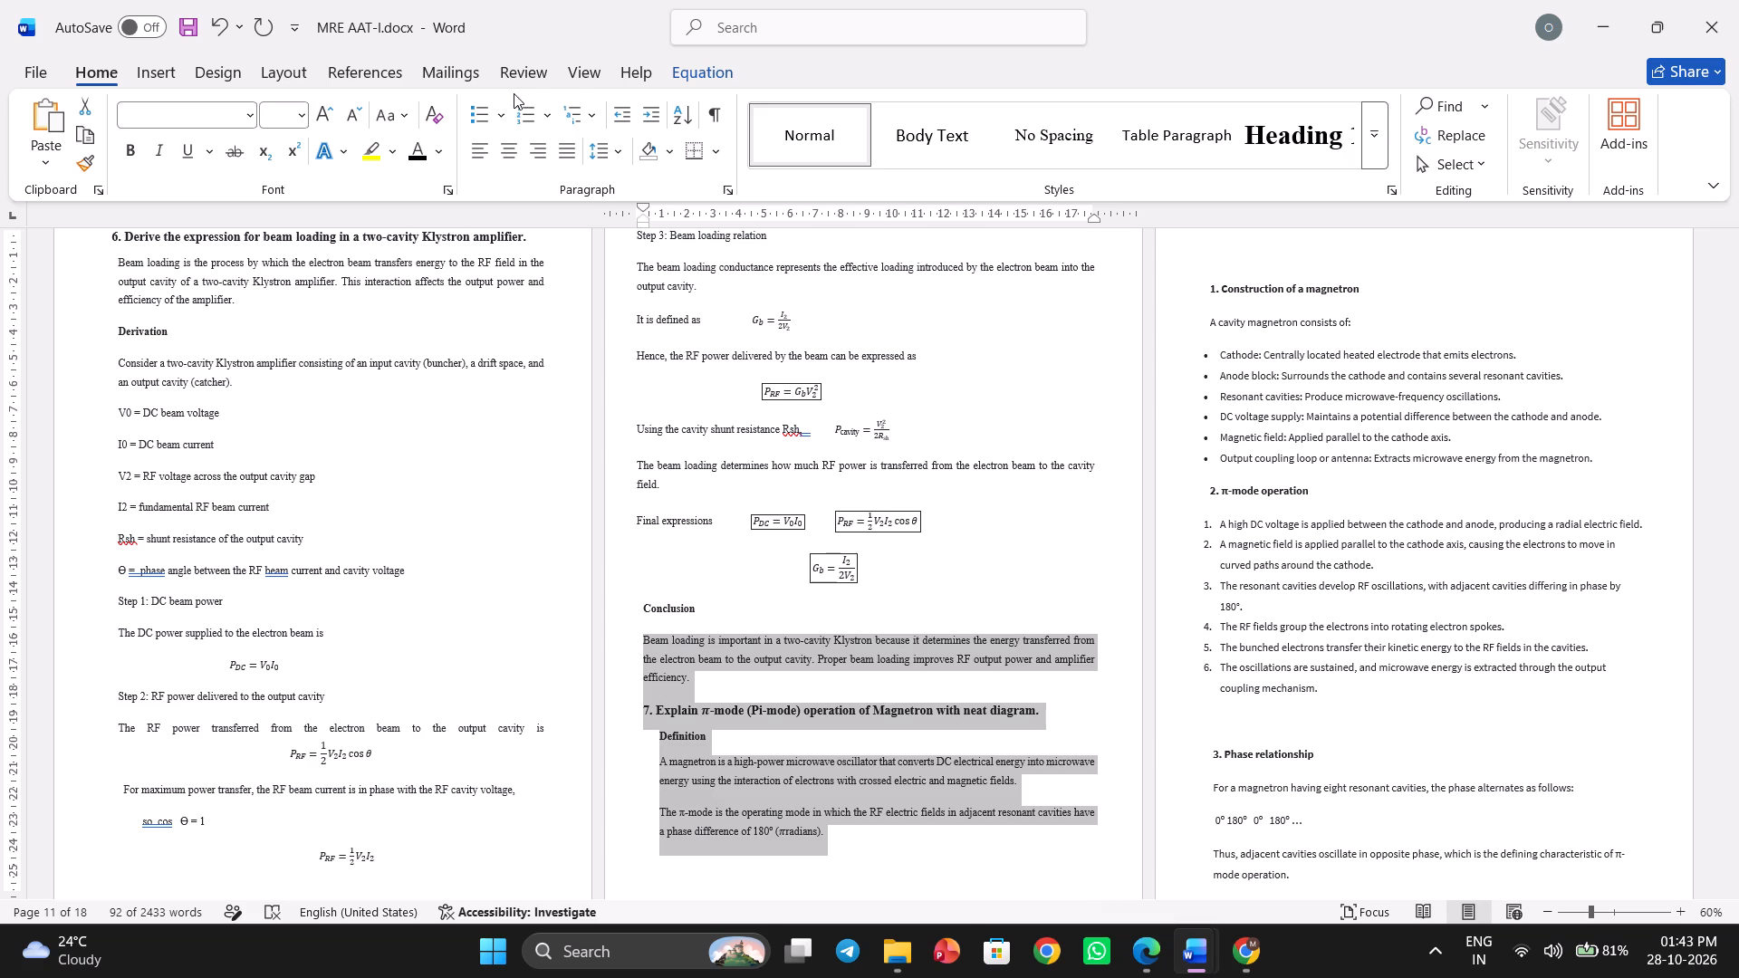
pyautogui.click(617, 149)
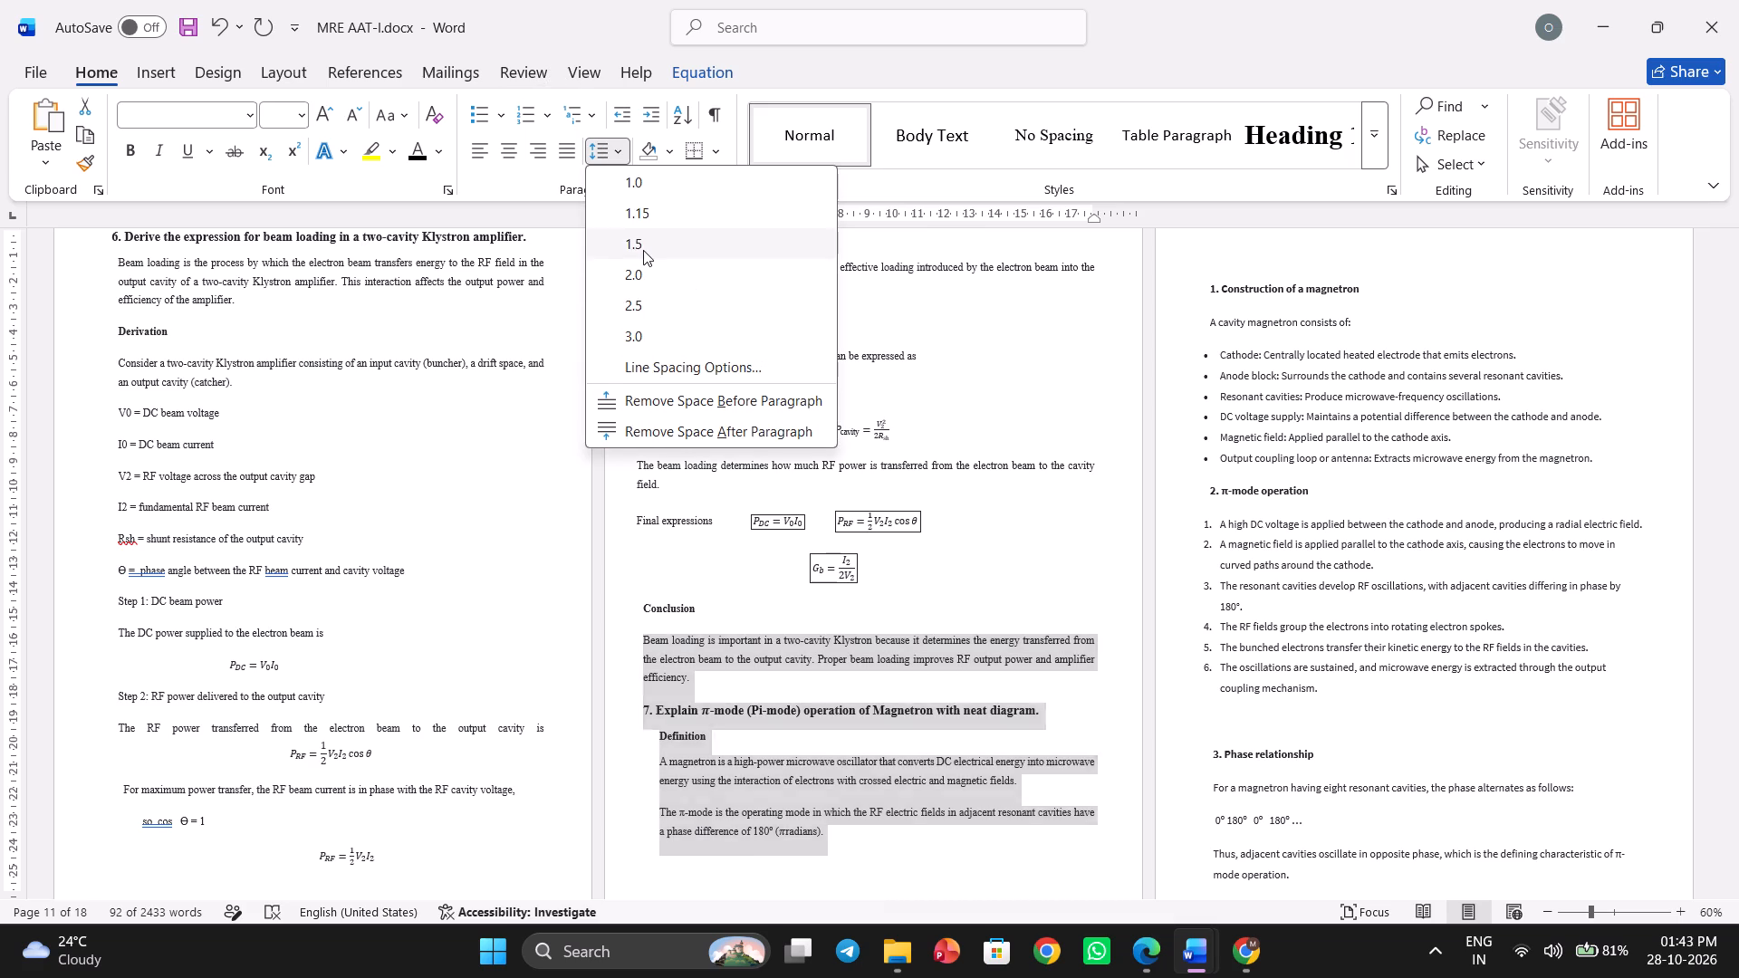
pyautogui.click(644, 250)
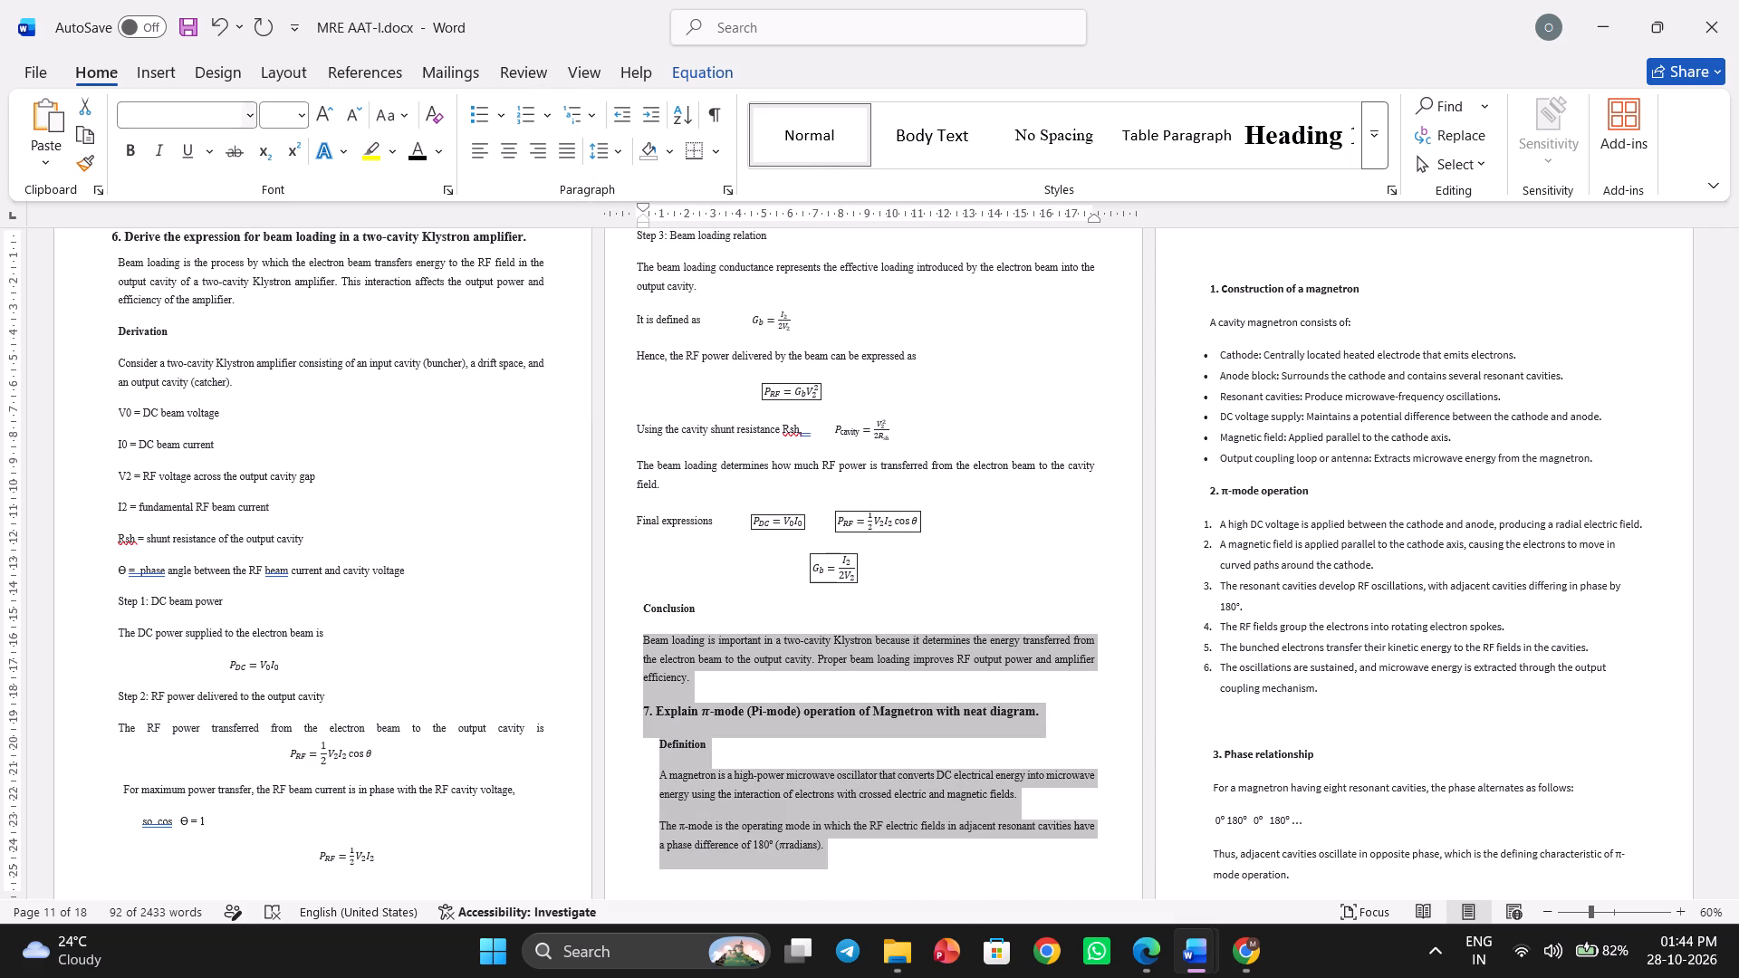
pyautogui.click(619, 587)
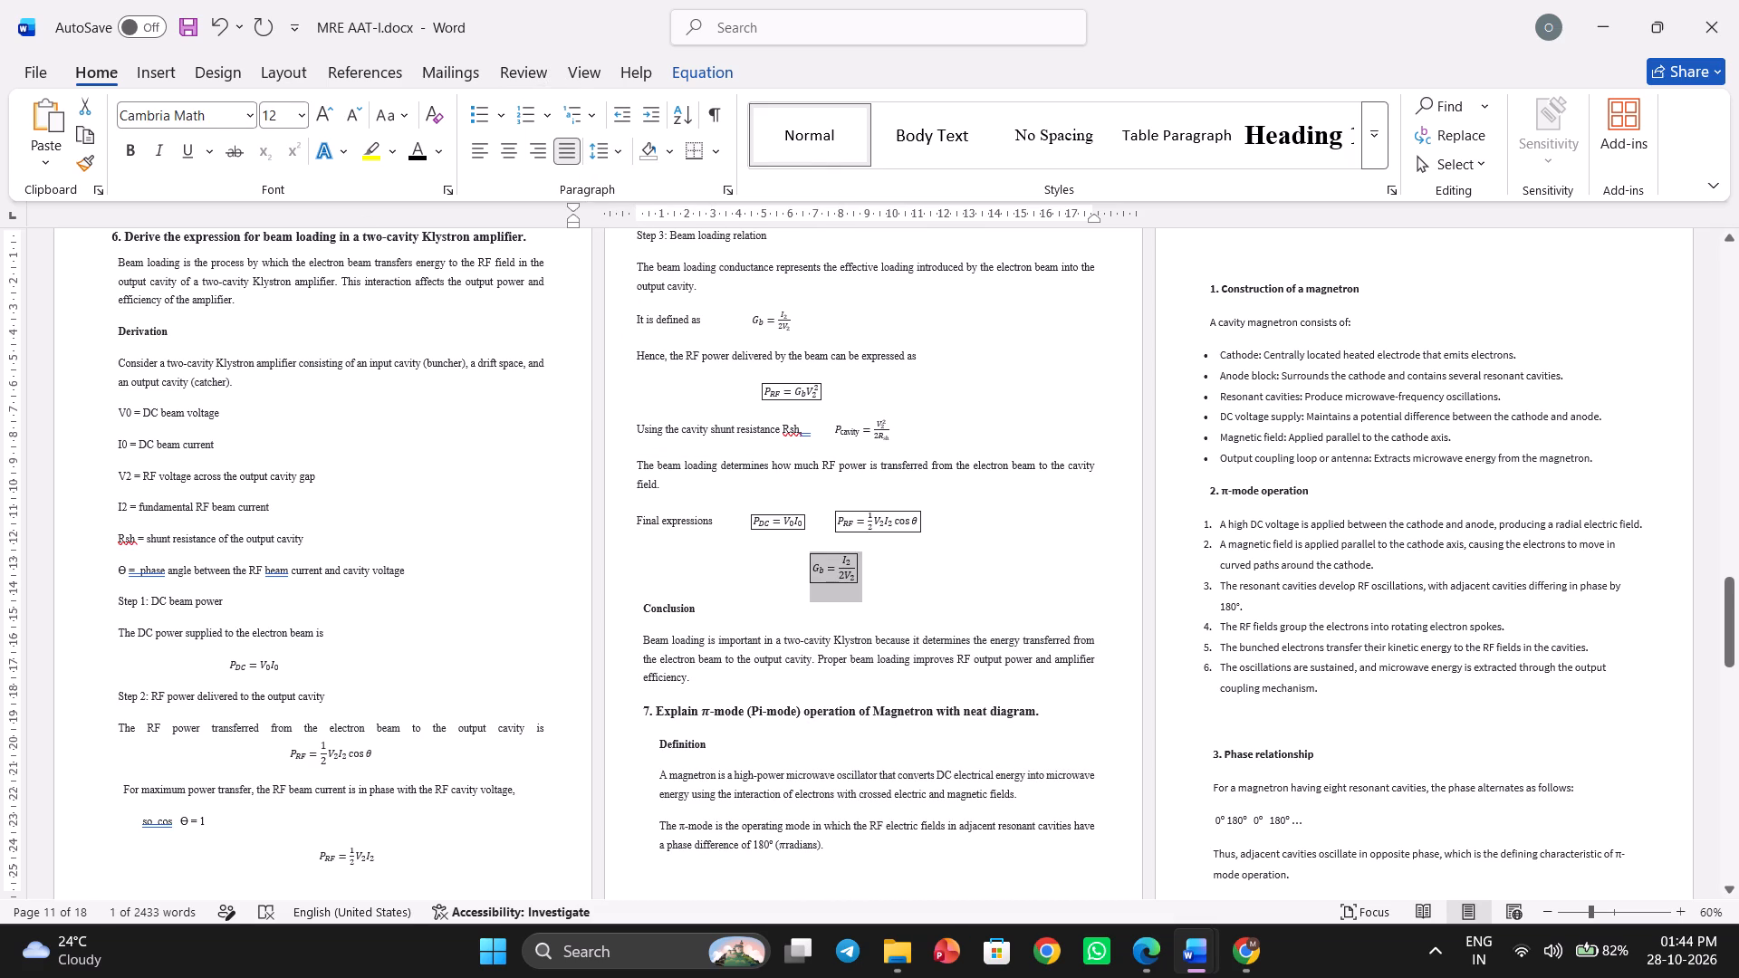
# Reapply Times New Roman to the two paragraphs under question 7's Definition heading.
pyautogui.scroll(-1, 790, 832)
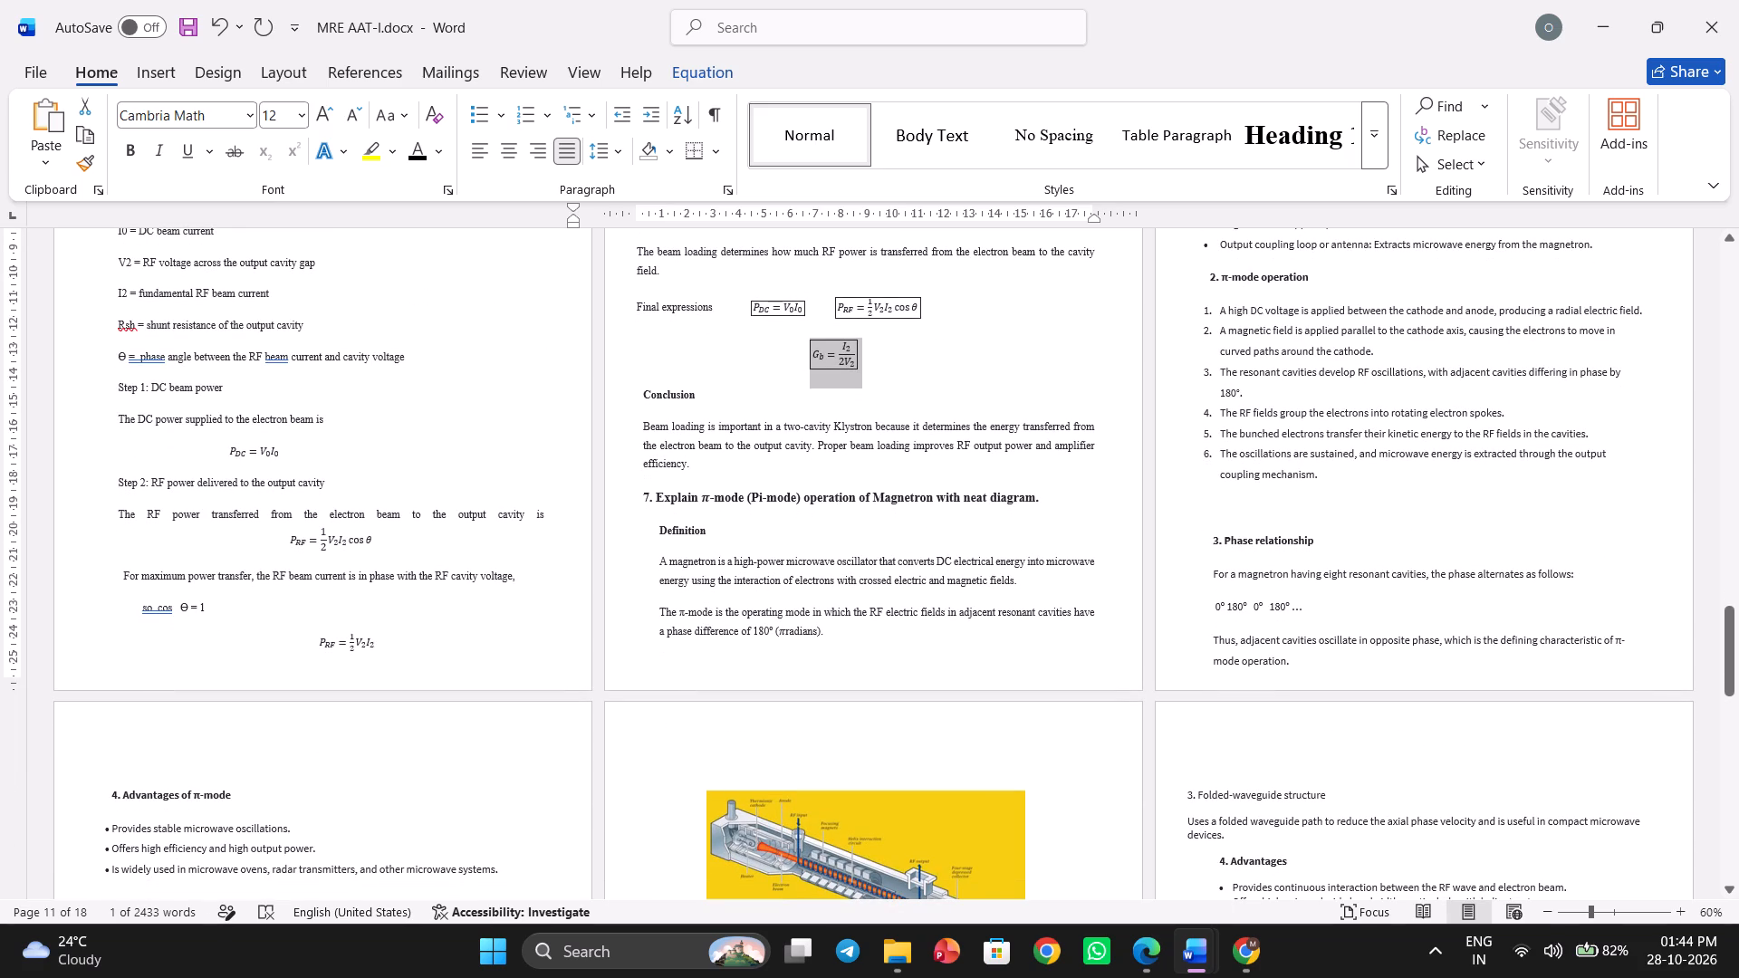
pyautogui.moveTo(819, 635); pyautogui.dragTo(815, 633)
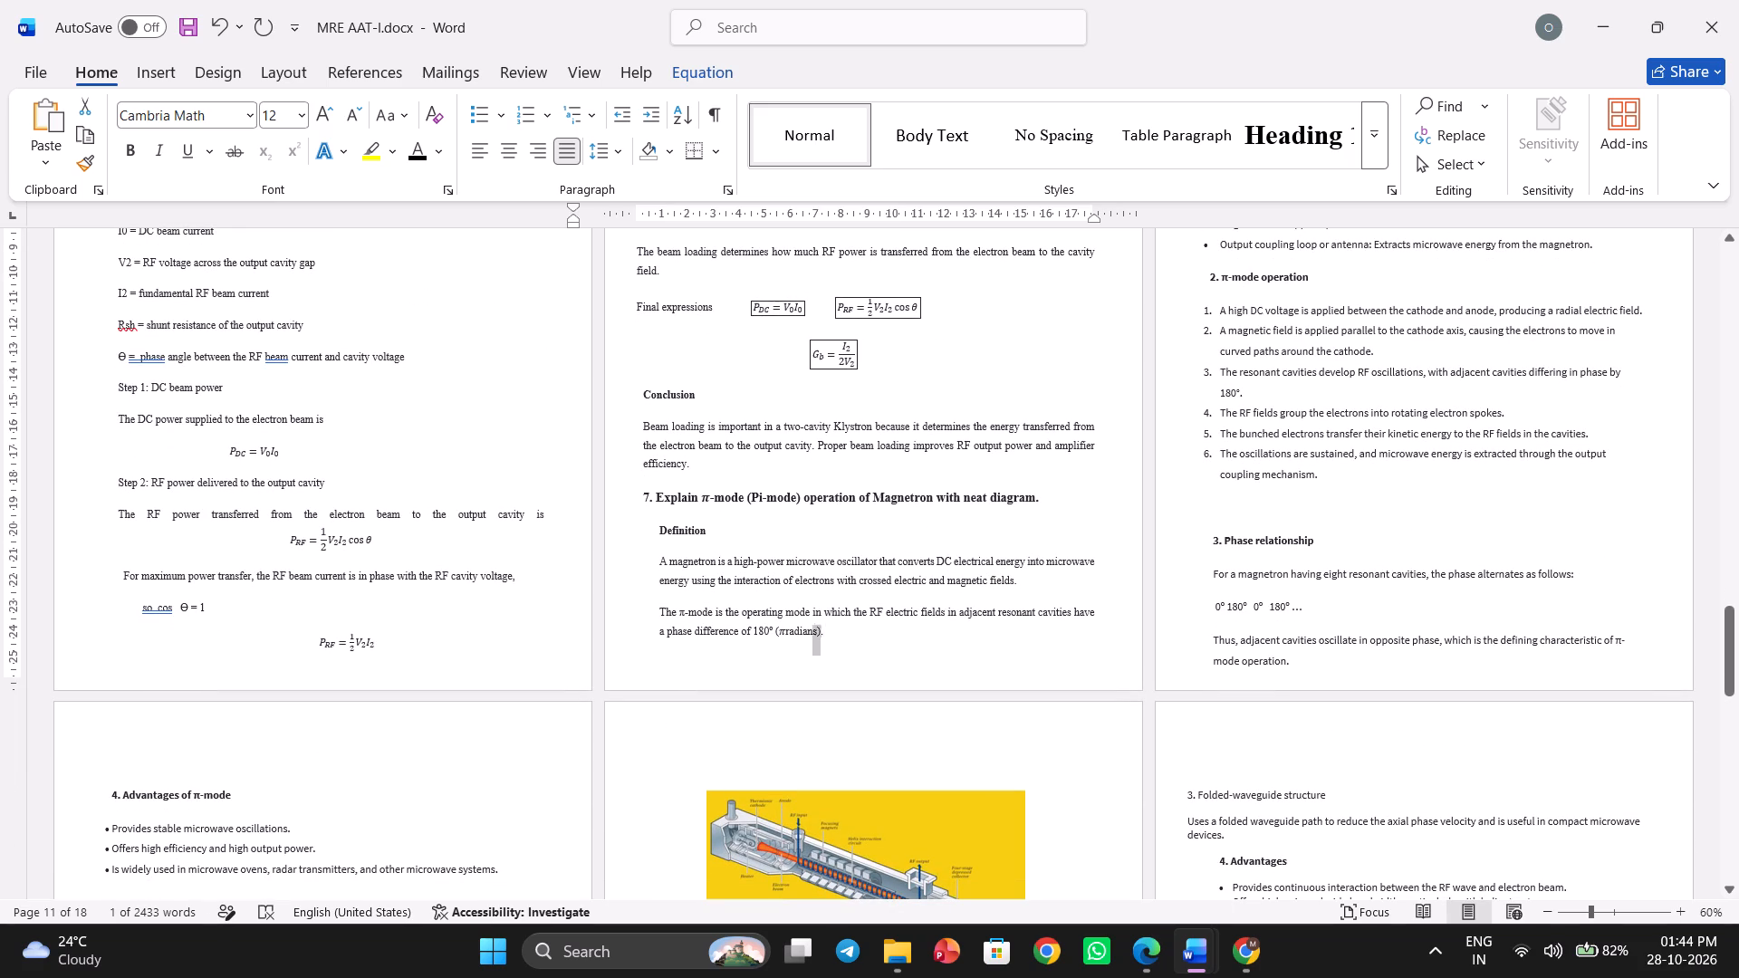
pyautogui.moveTo(815, 633); pyautogui.dragTo(833, 636)
pyautogui.click(833, 636)
pyautogui.moveTo(833, 636); pyautogui.dragTo(665, 560)
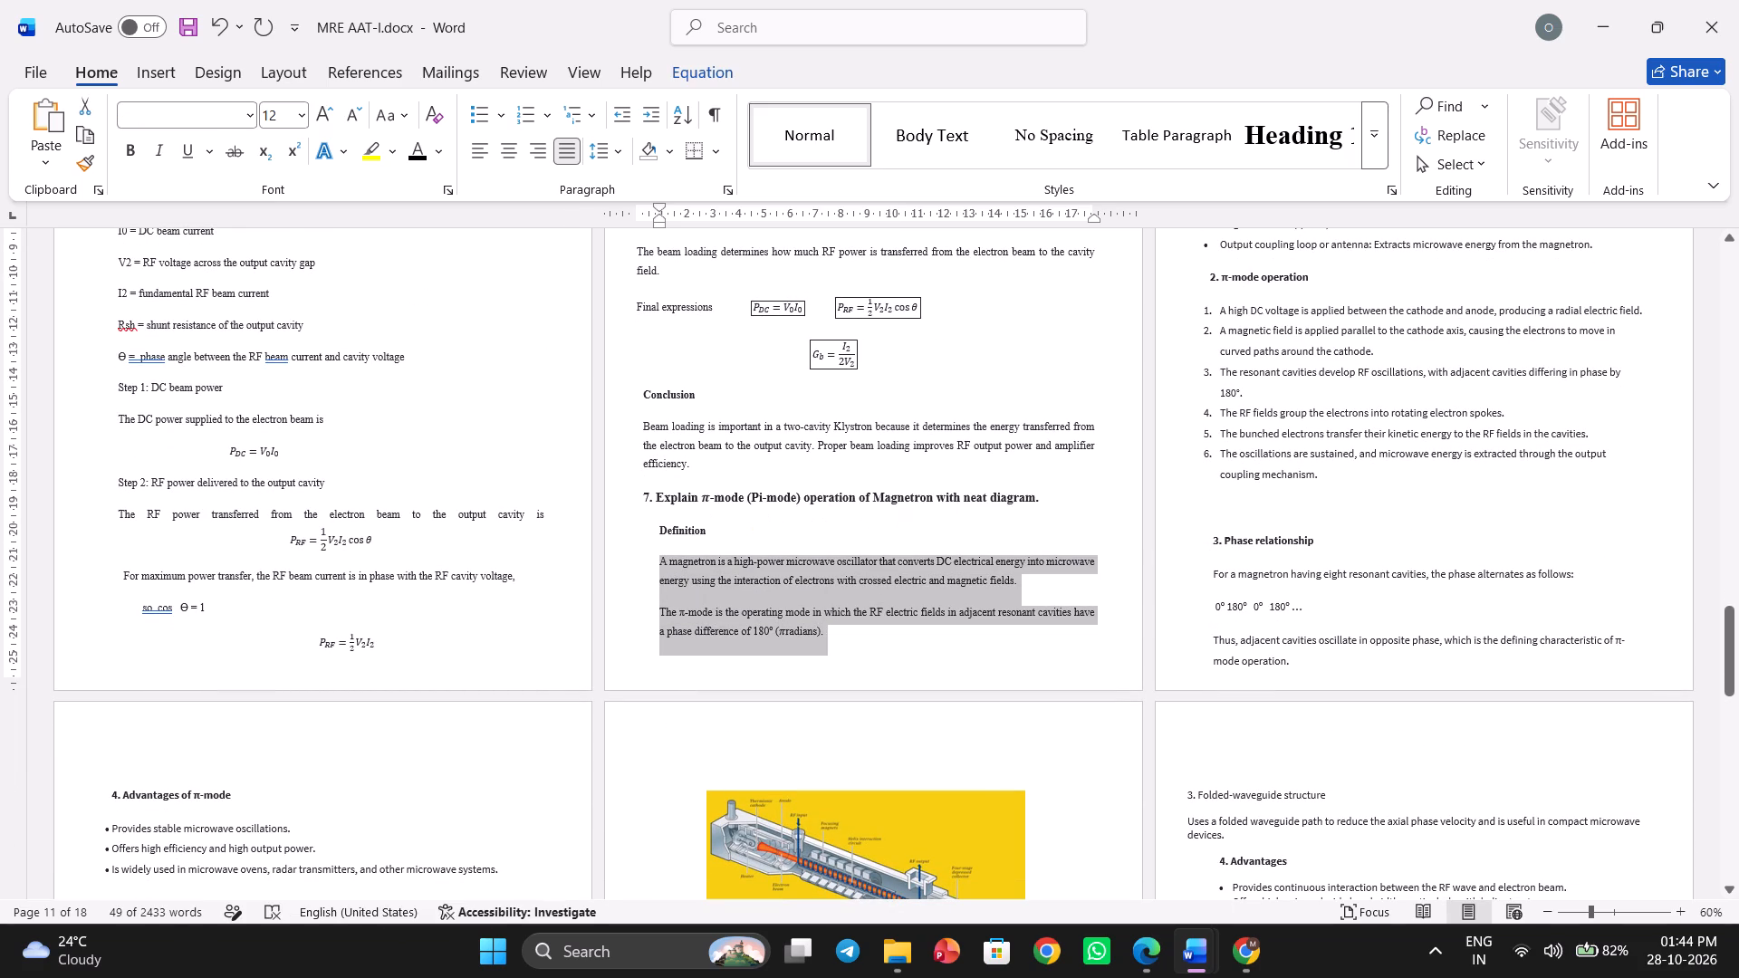
pyautogui.click(250, 116)
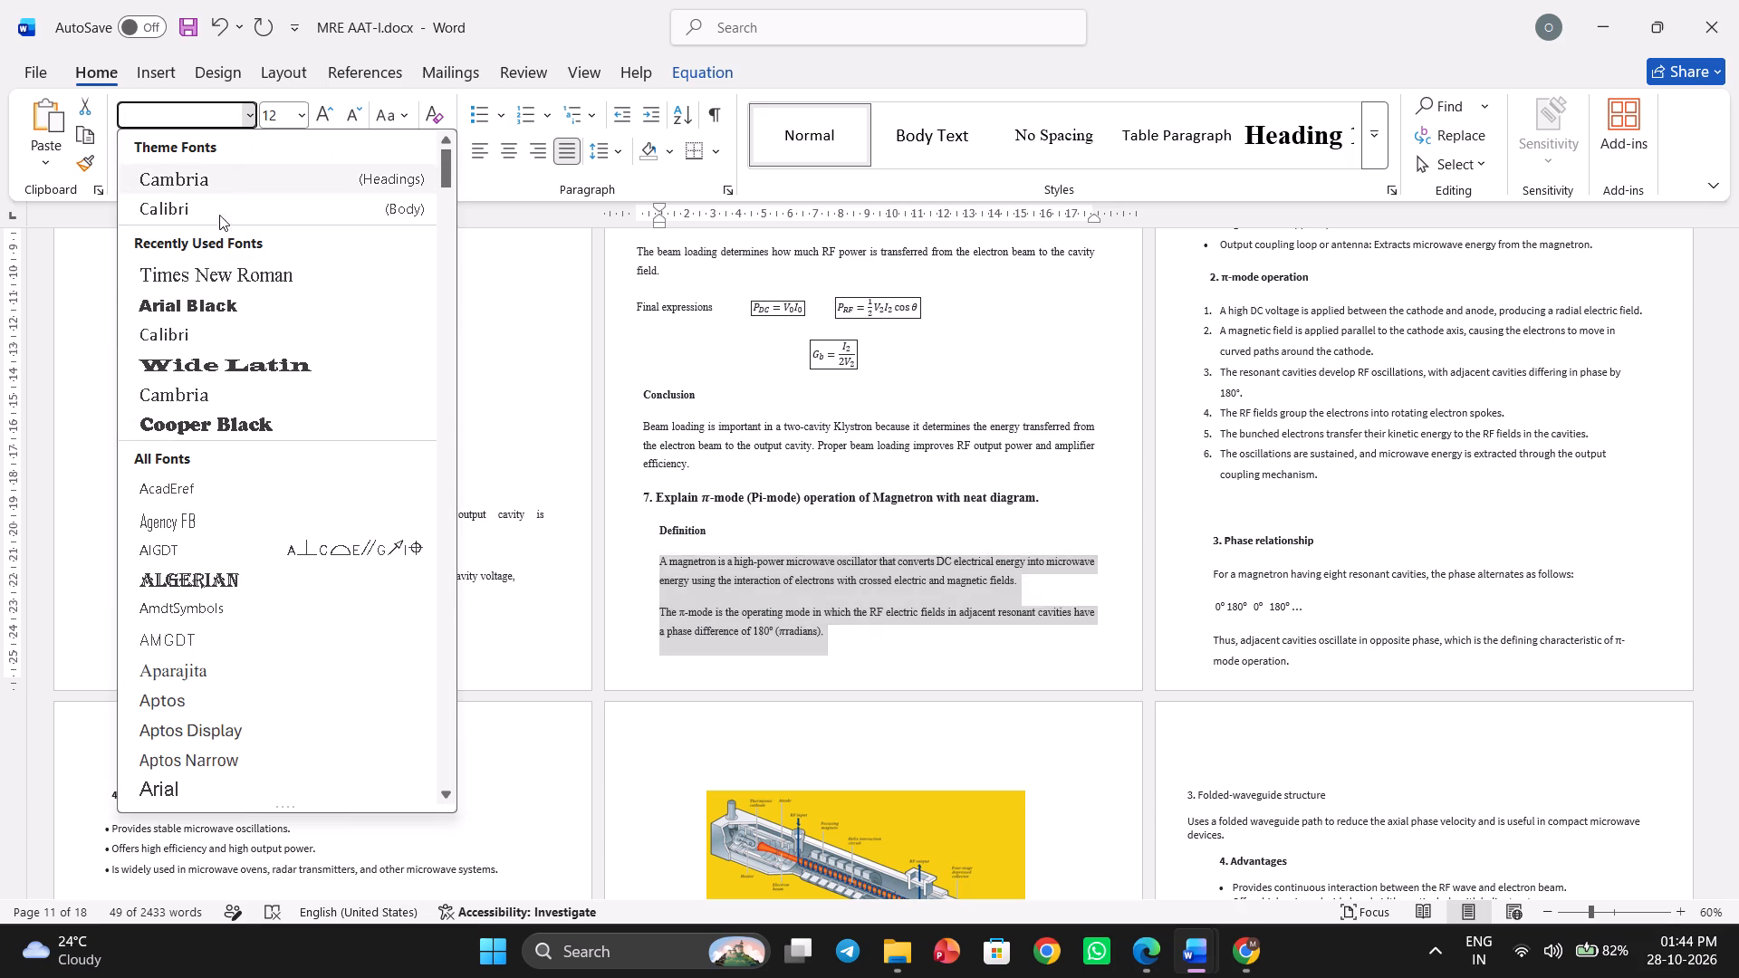
pyautogui.doubleClick(208, 273)
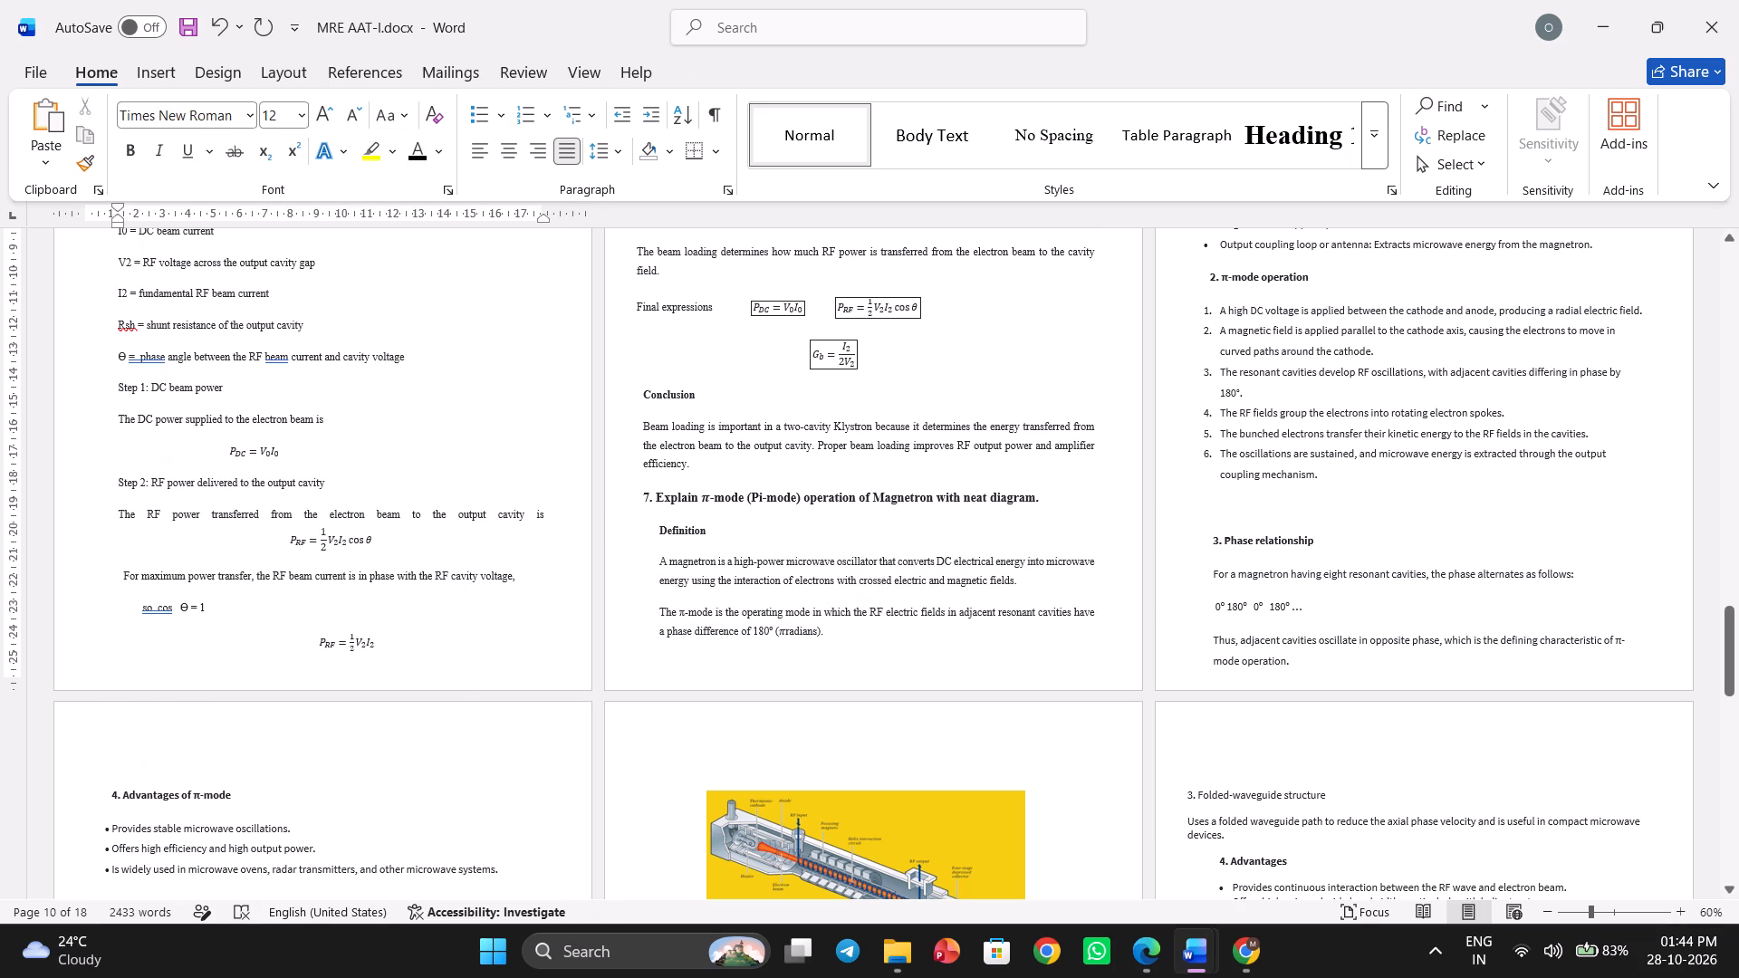
# Format question 7's "1. Construction of a magnetron" and "2. π-mode operation" sections in Times New Roman, justified, with 1.5 line spacing.
pyautogui.scroll(-1, 820, 587)
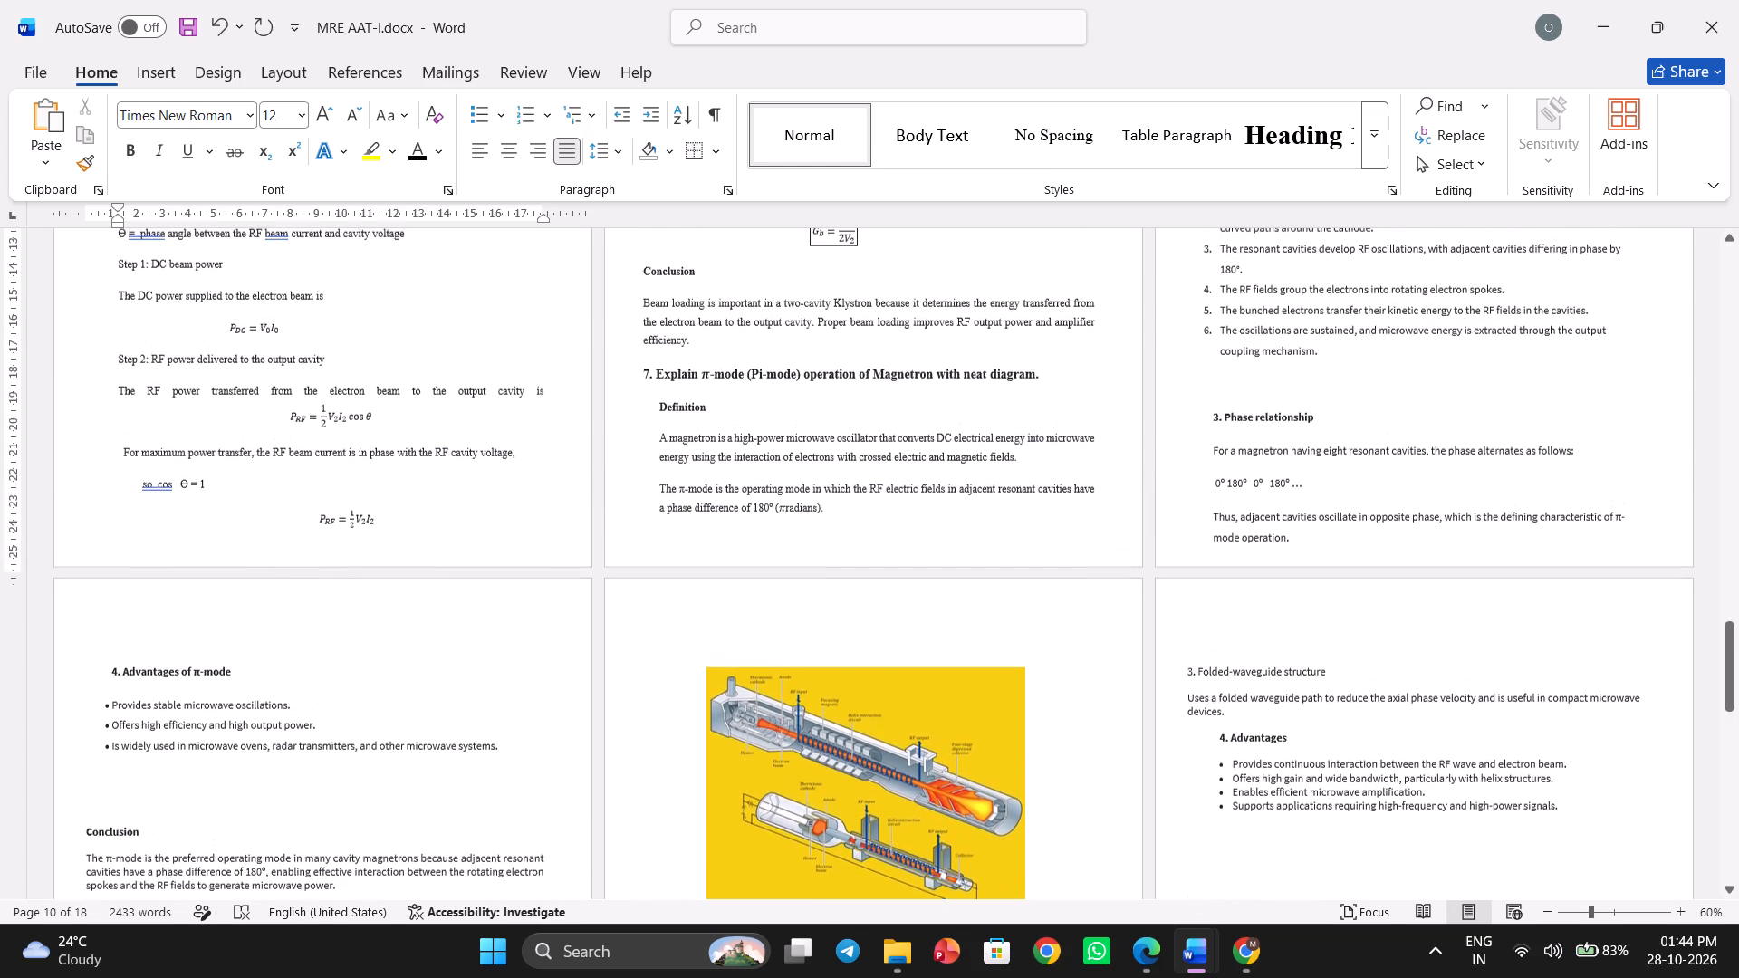
pyautogui.scroll(1, 820, 587)
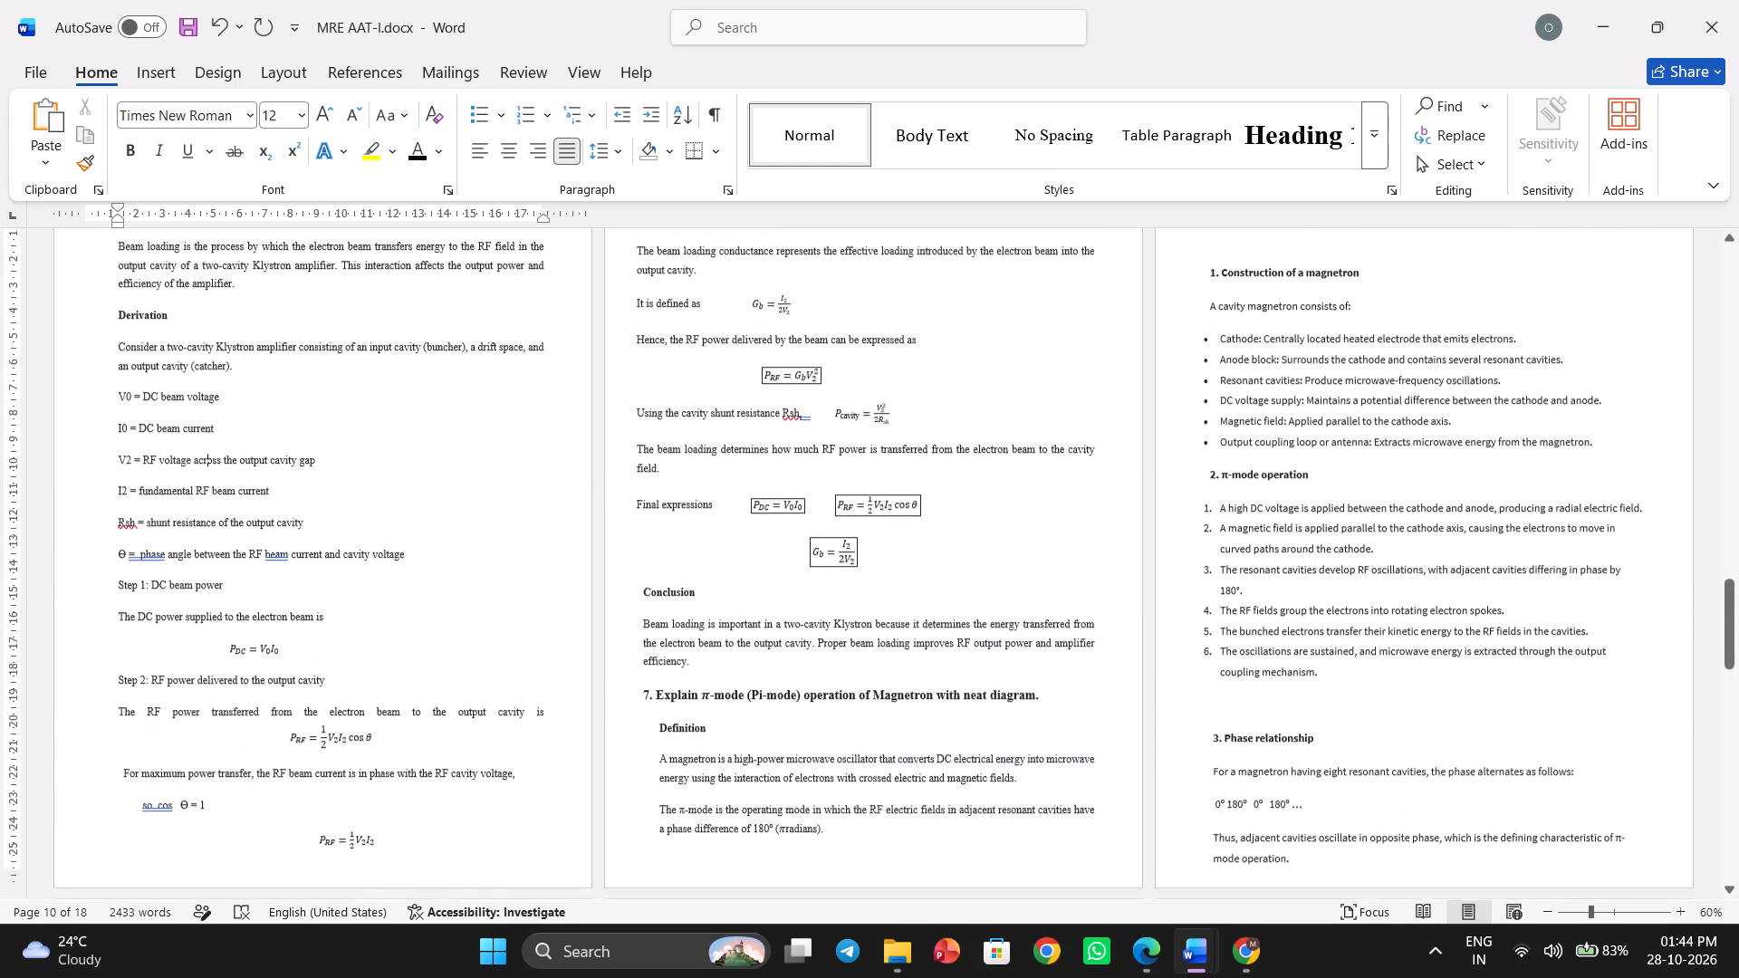
pyautogui.scroll(1, 1204, 568)
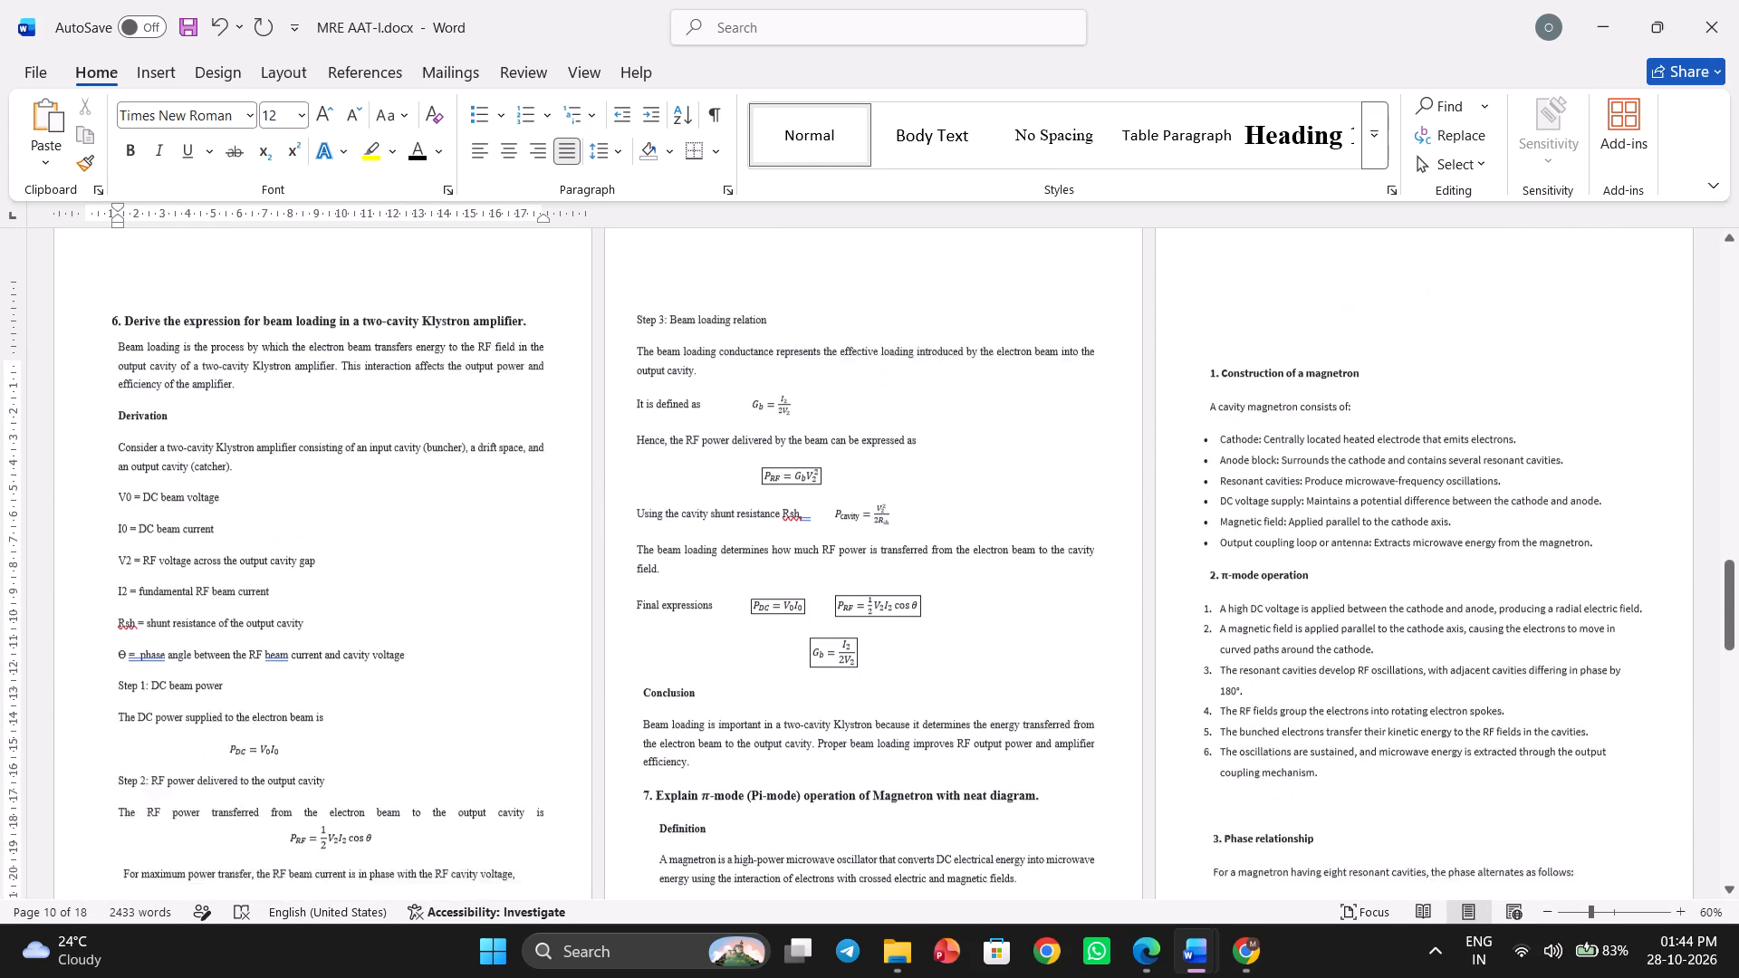
pyautogui.scroll(1, 1204, 568)
pyautogui.moveTo(1334, 823); pyautogui.dragTo(1236, 526)
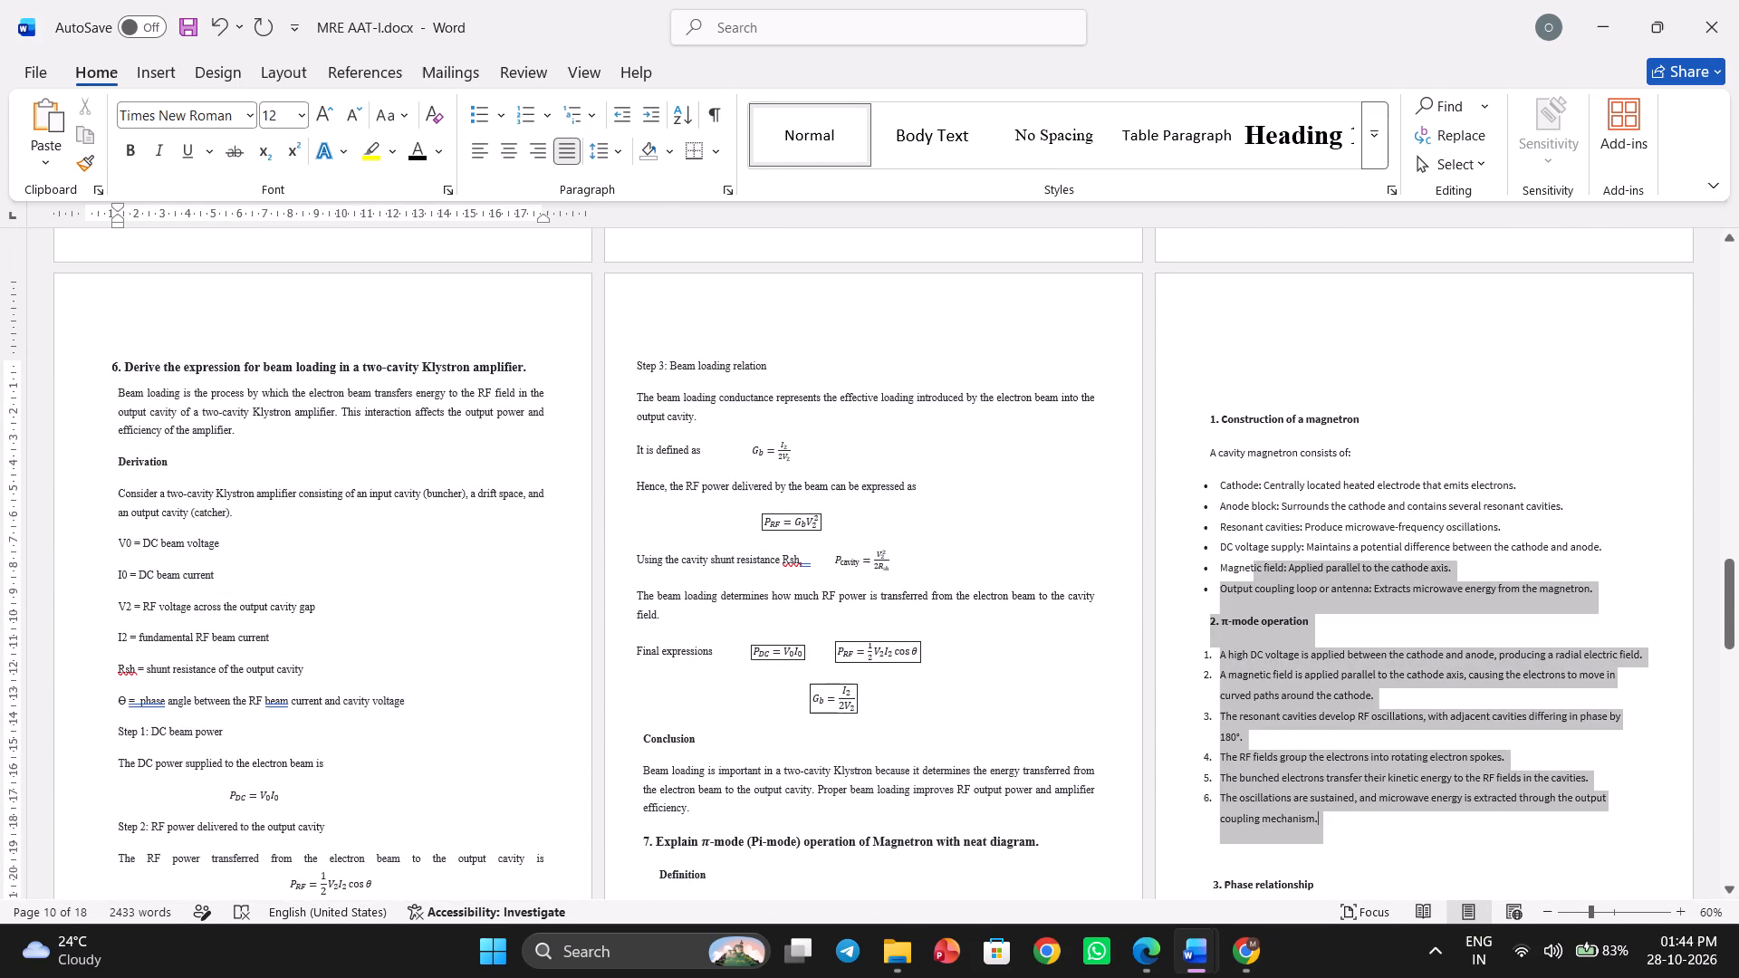
pyautogui.moveTo(1236, 526); pyautogui.dragTo(1202, 422)
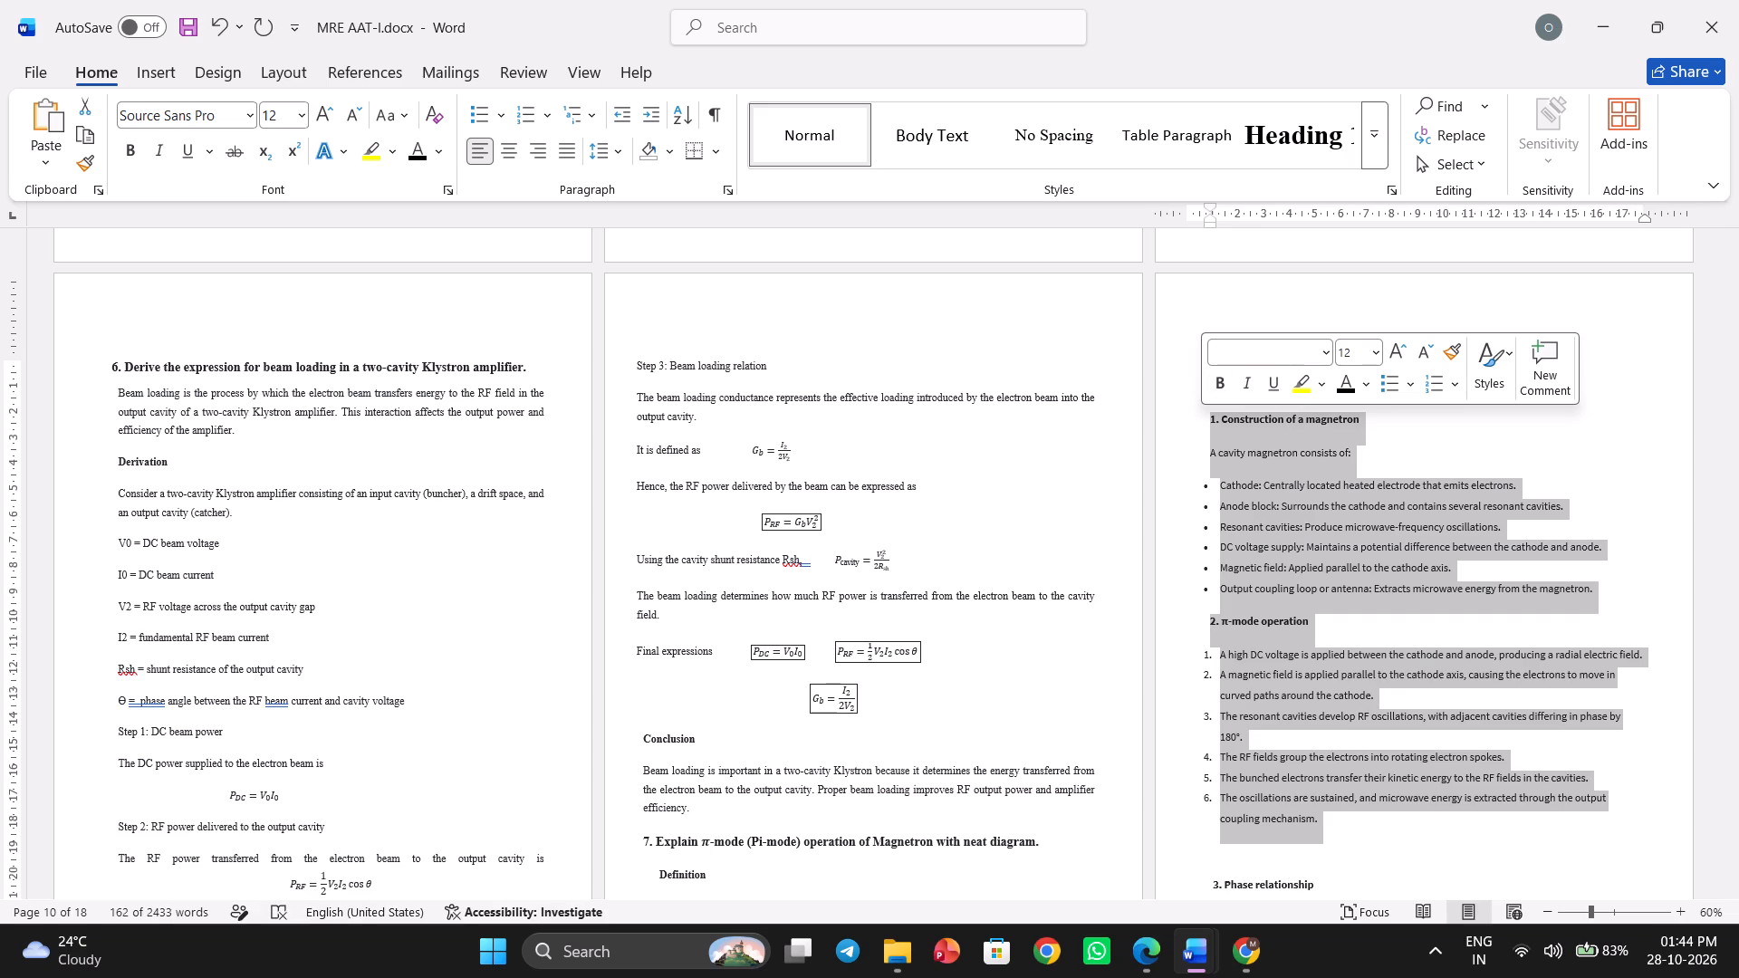
pyautogui.click(1328, 356)
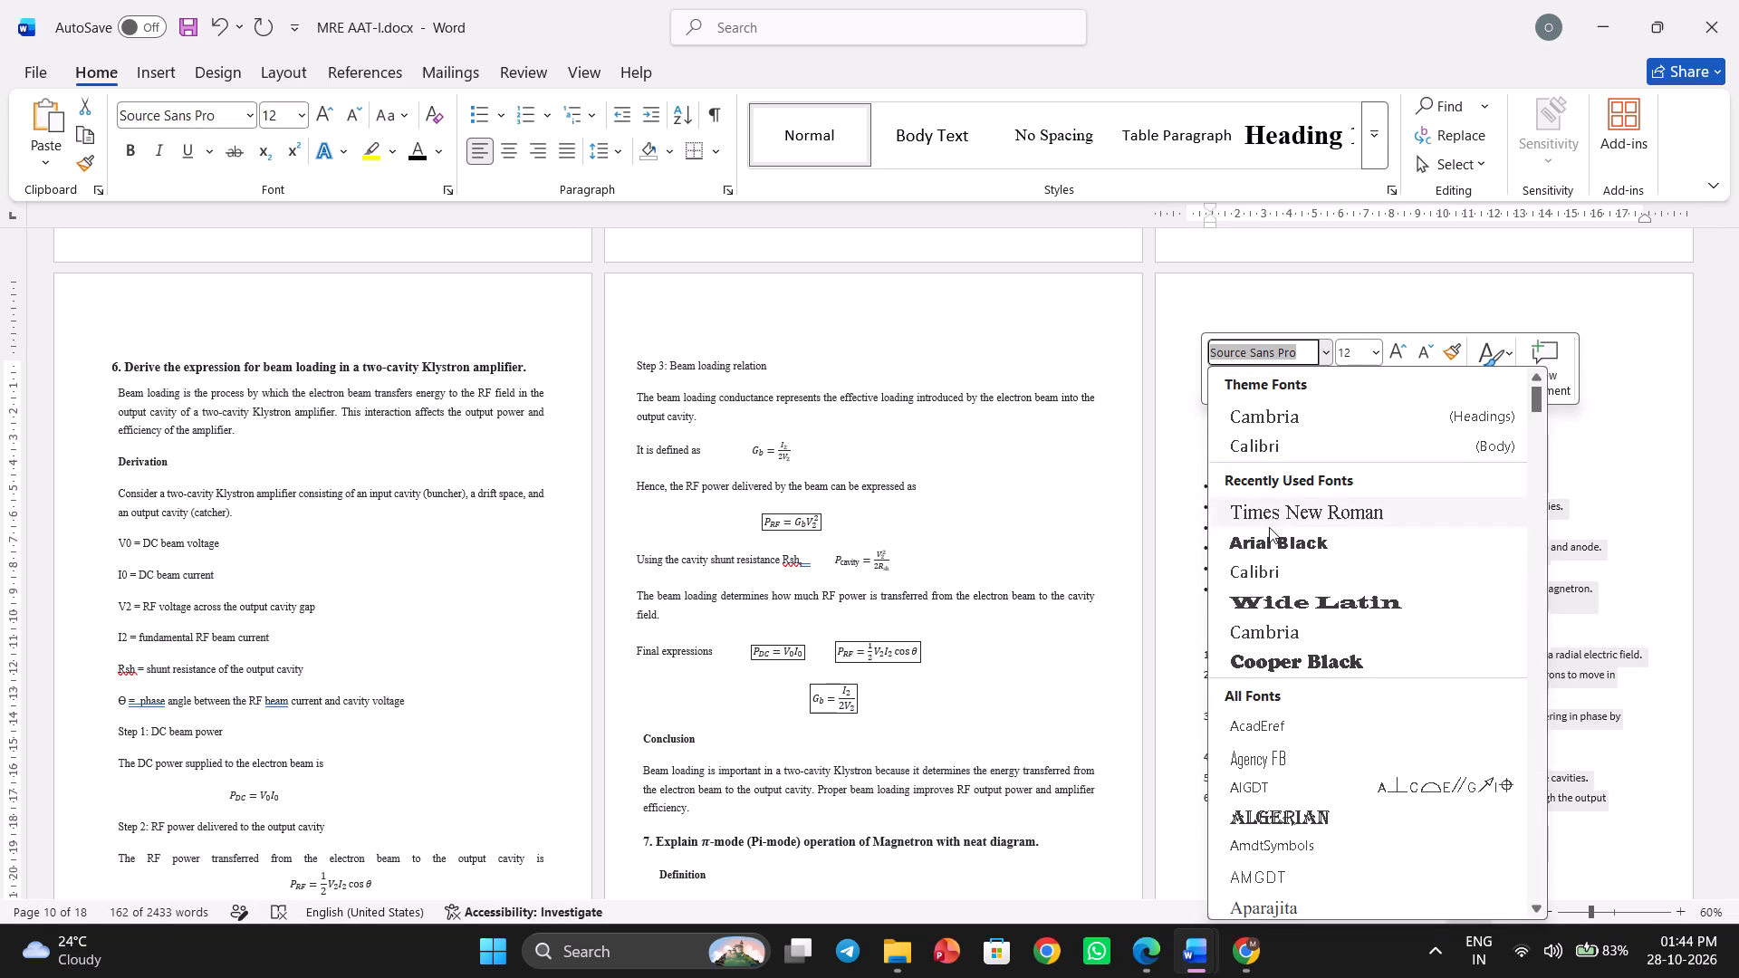
pyautogui.click(1273, 517)
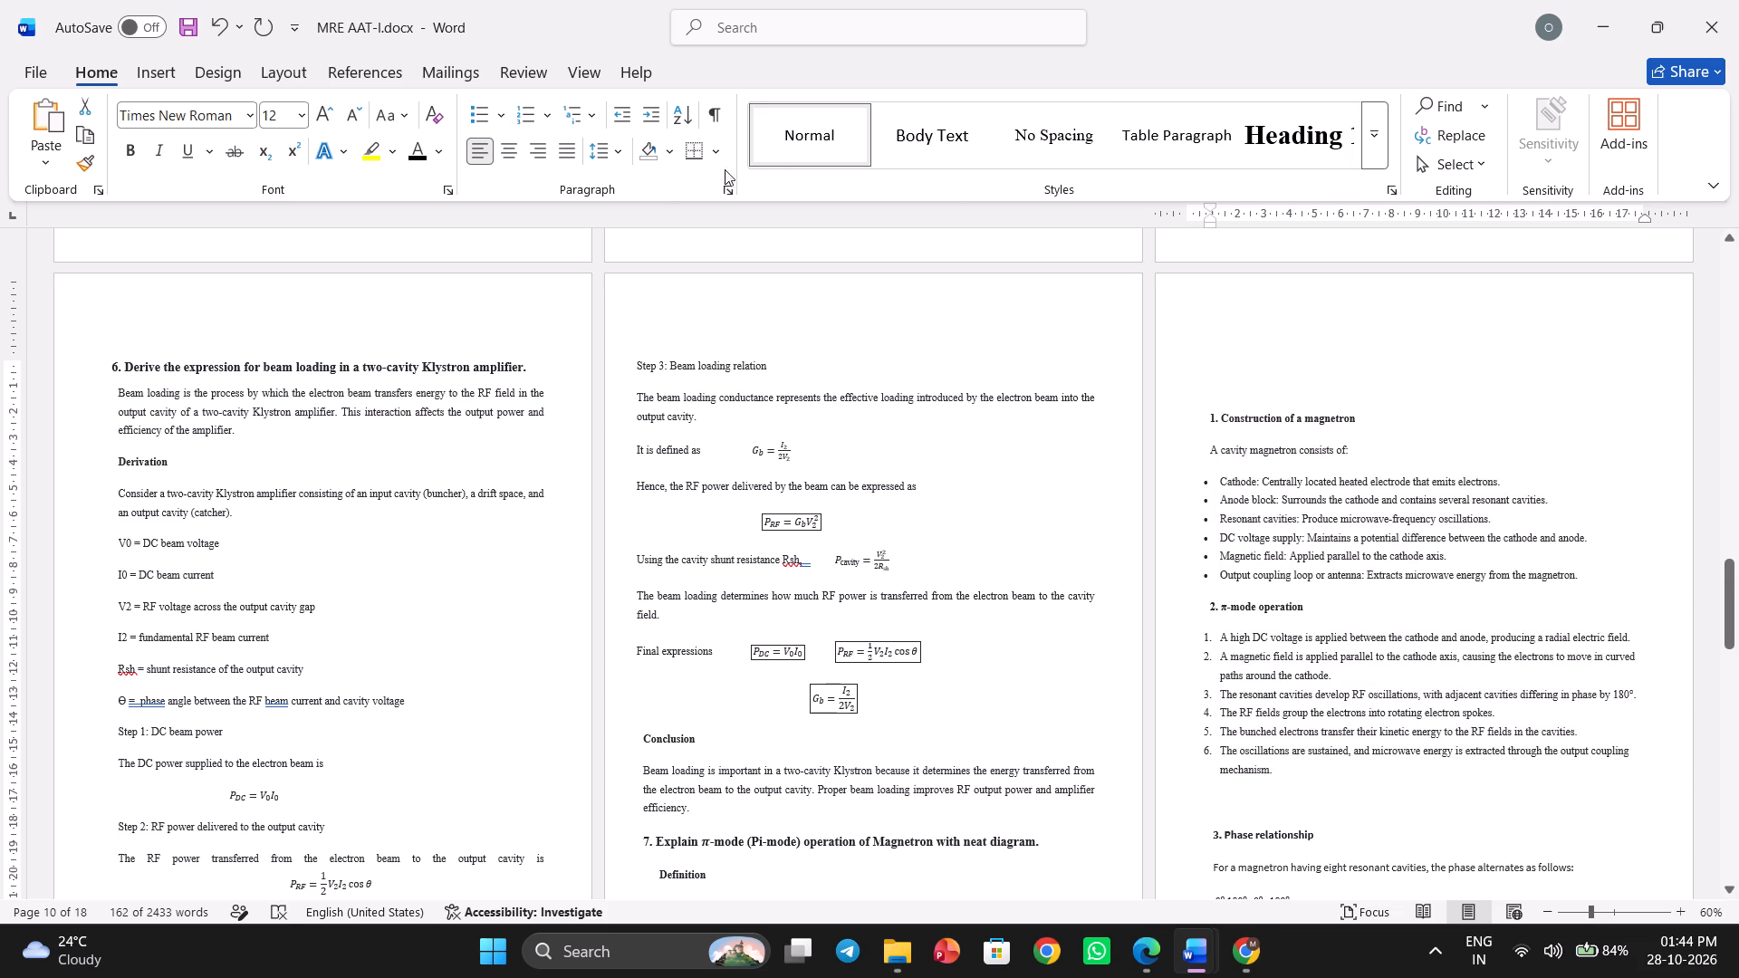
pyautogui.click(620, 150)
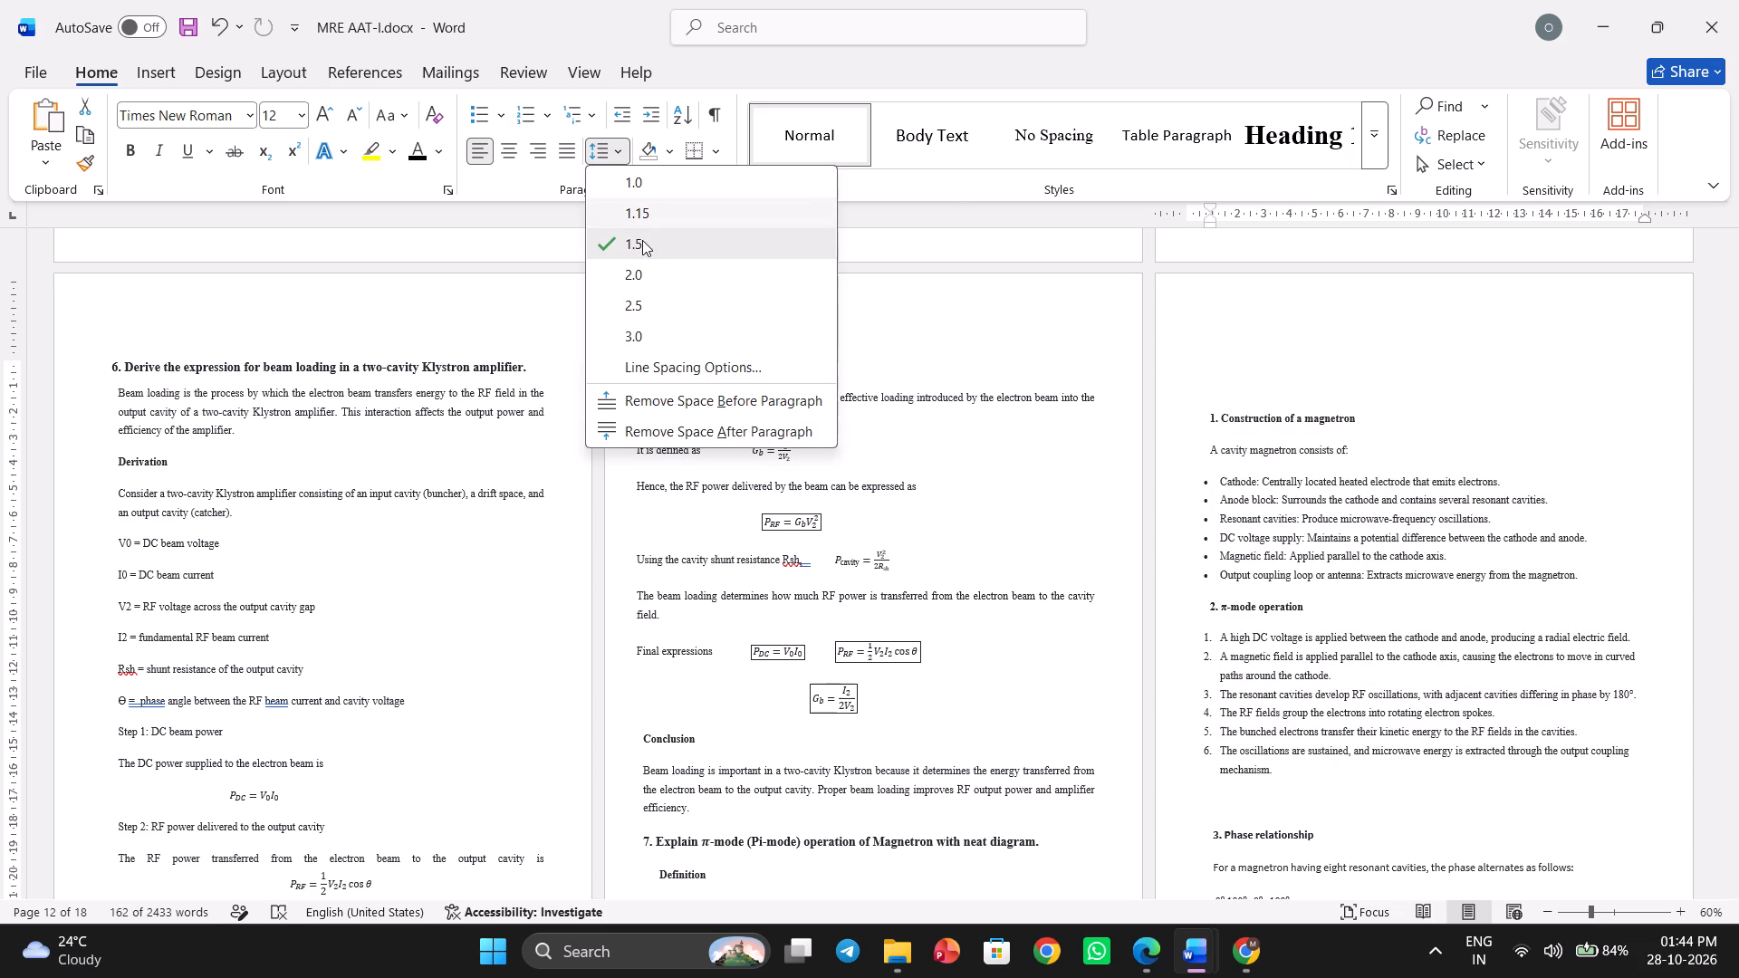
pyautogui.click(643, 243)
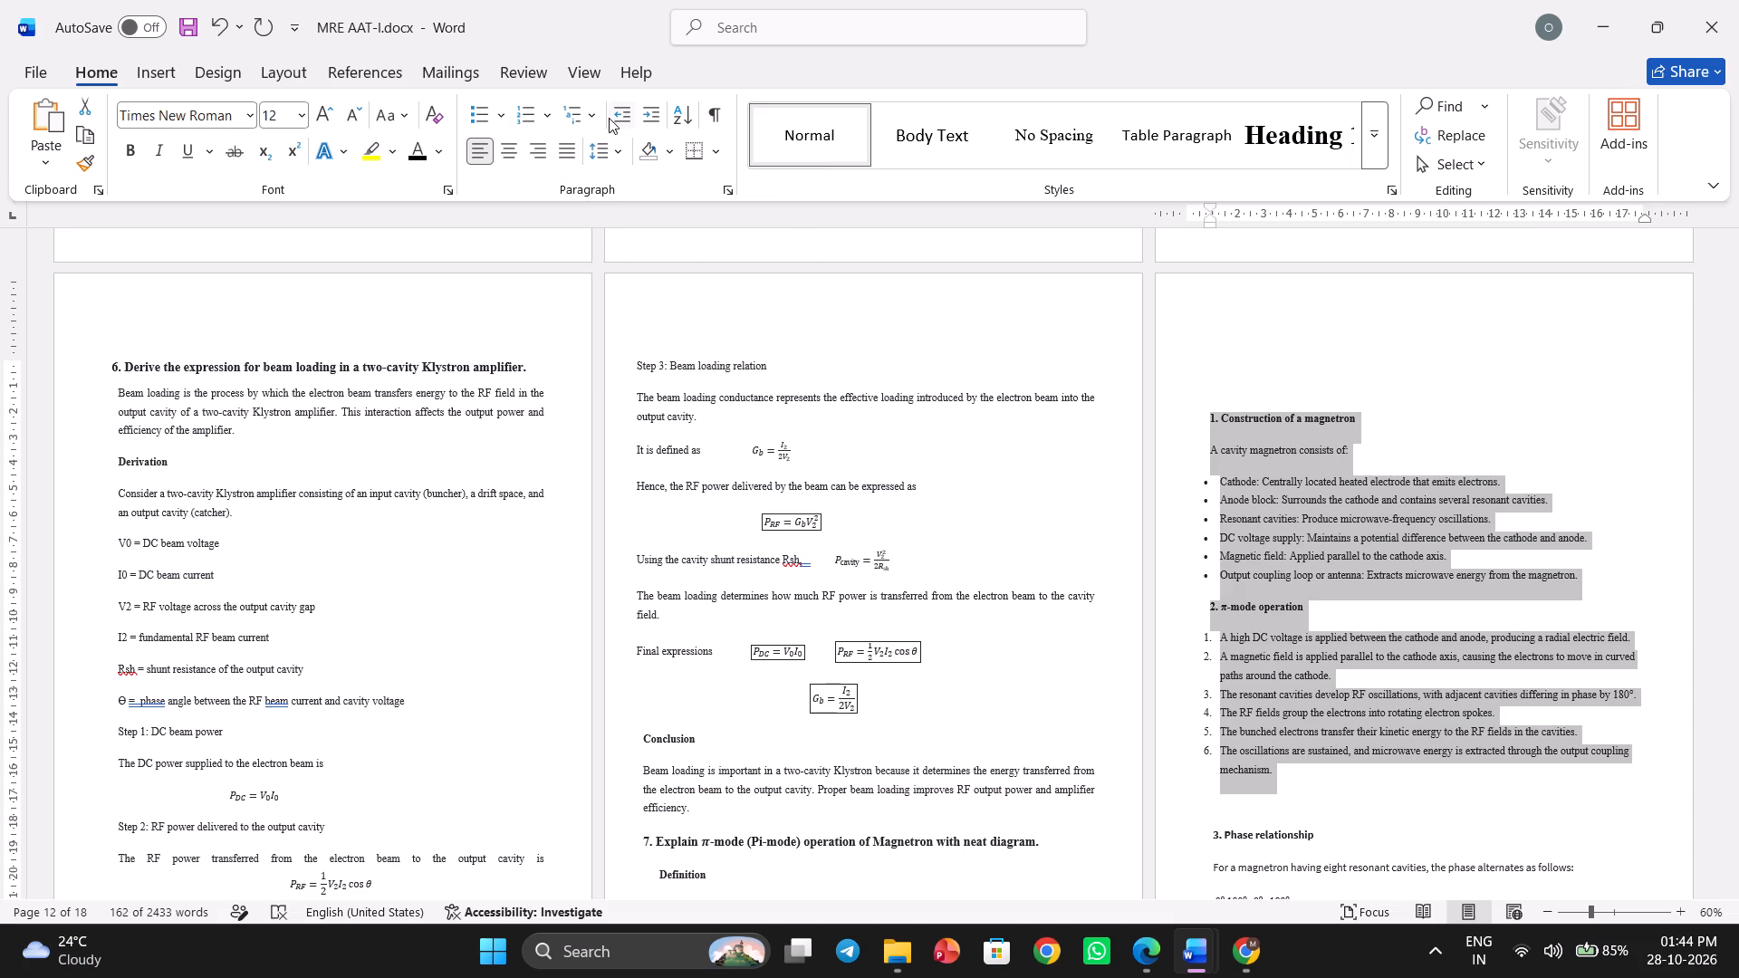
pyautogui.click(567, 148)
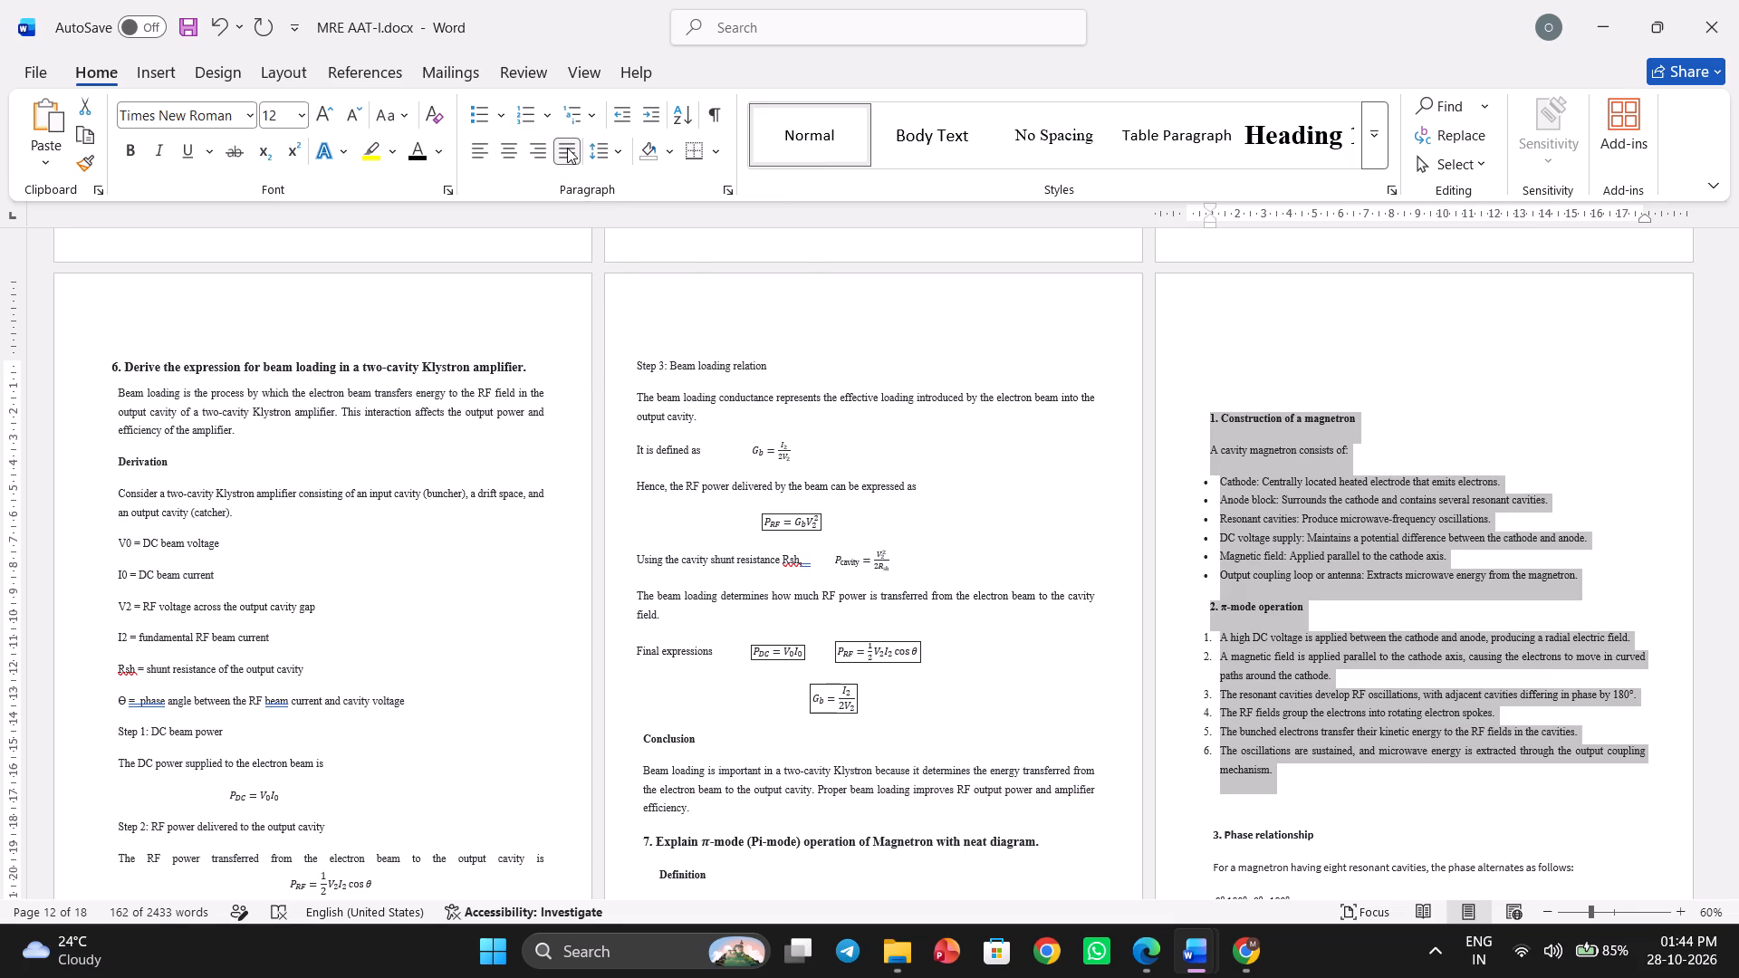
pyautogui.click(614, 147)
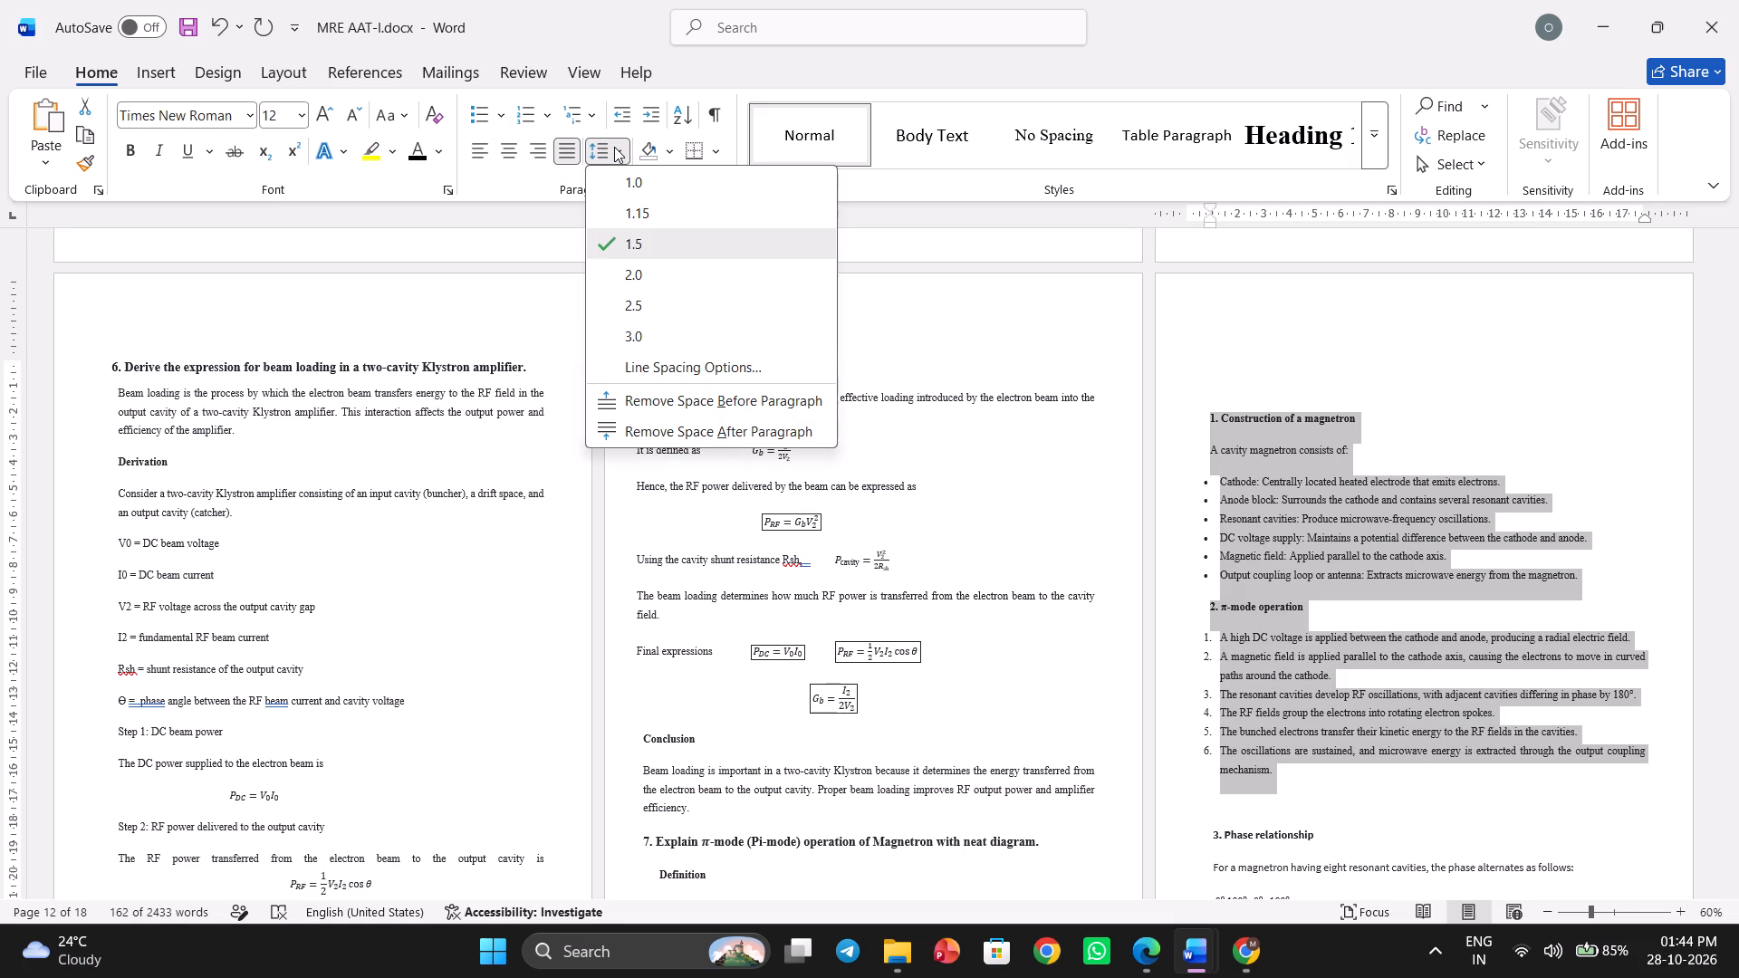
pyautogui.click(617, 242)
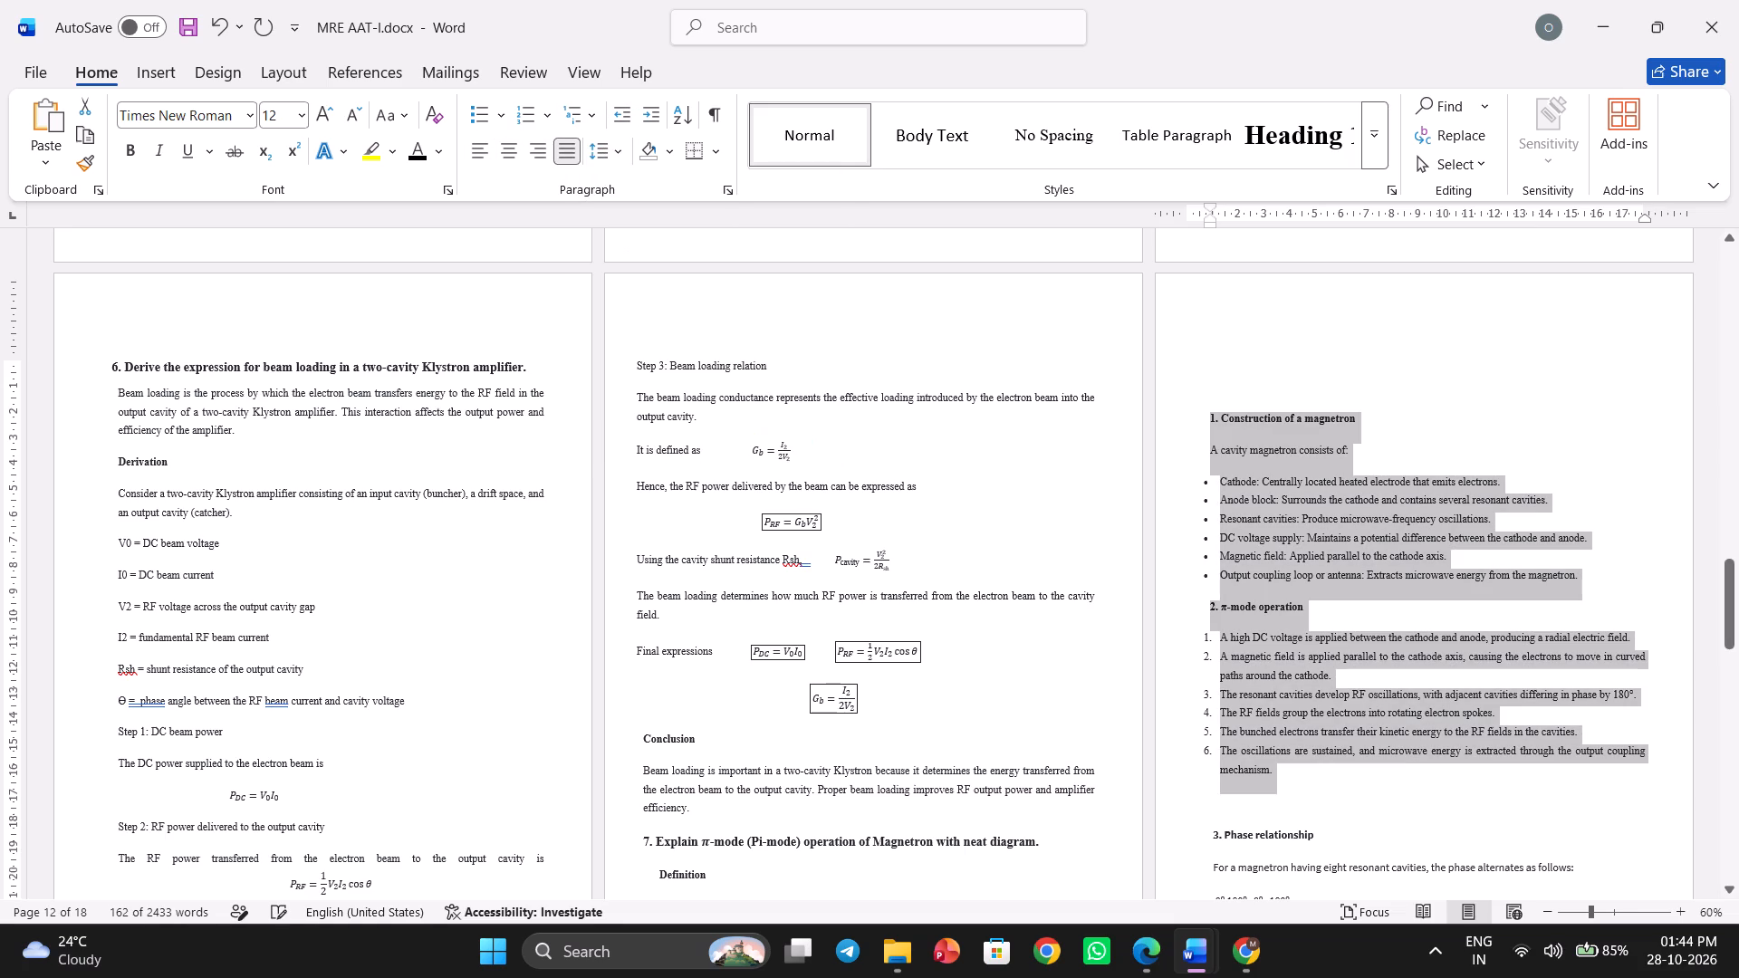
# Delete the blank paragraph above the "3. Phase relationship" heading in question 7.
pyautogui.click(1192, 614)
pyautogui.scroll(-1, 1192, 614)
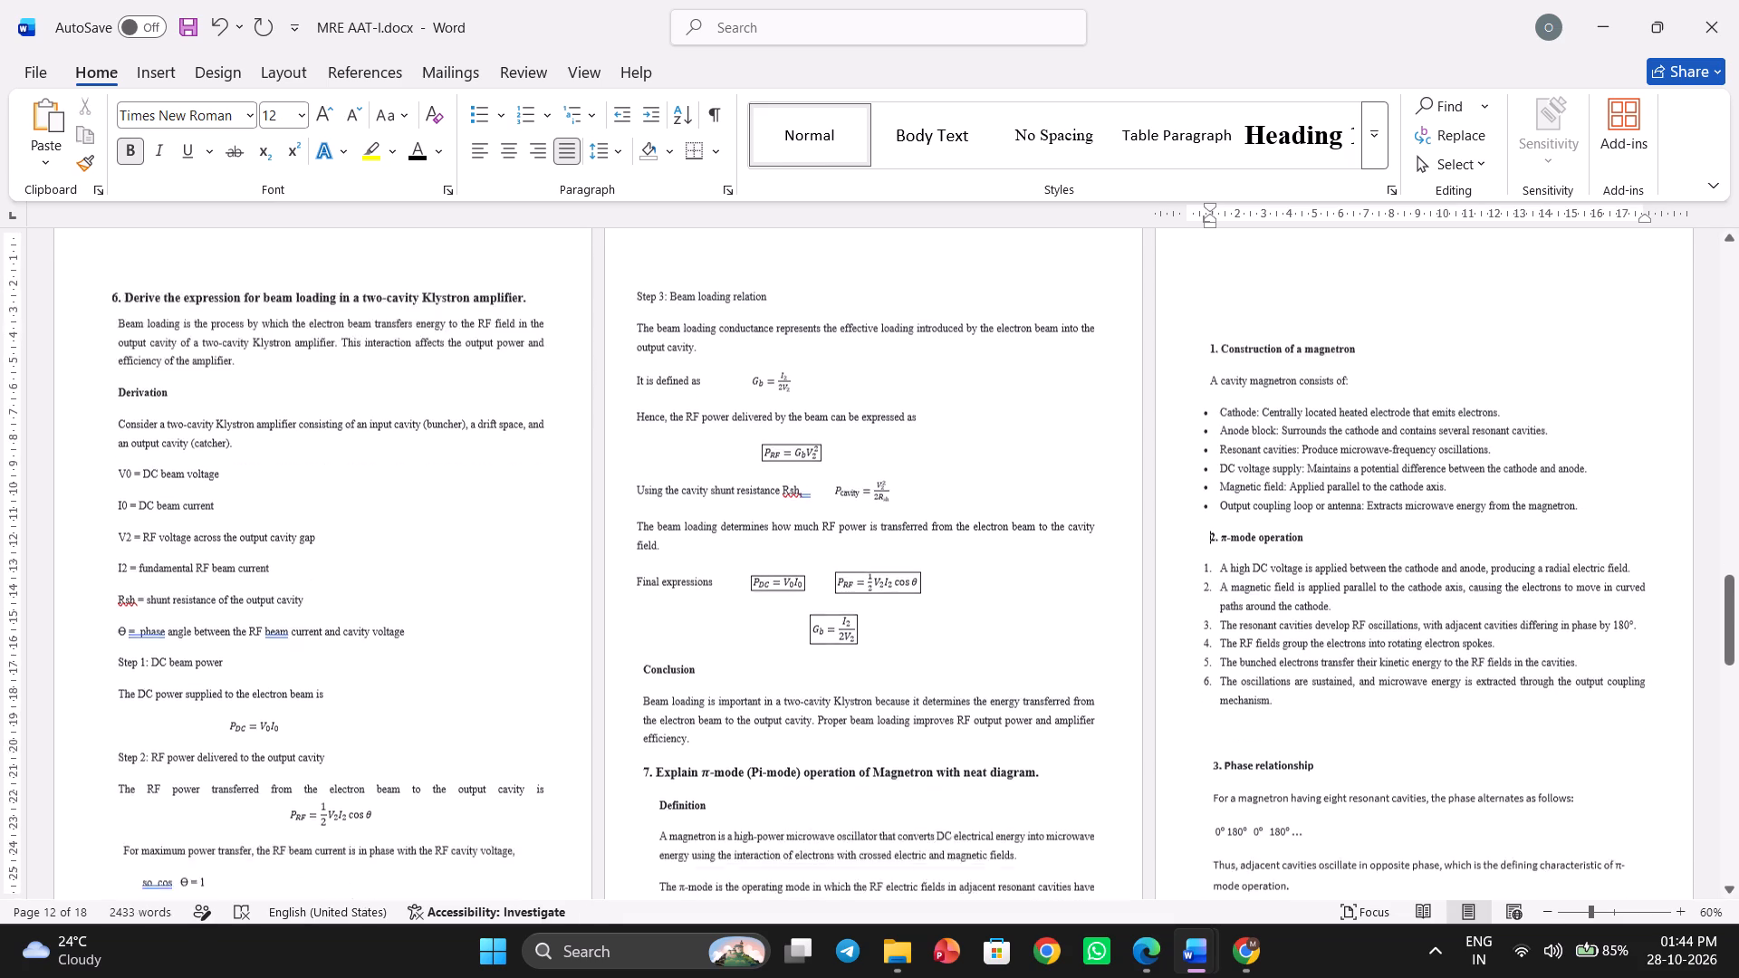
pyautogui.scroll(-1, 1192, 614)
pyautogui.click(1223, 621)
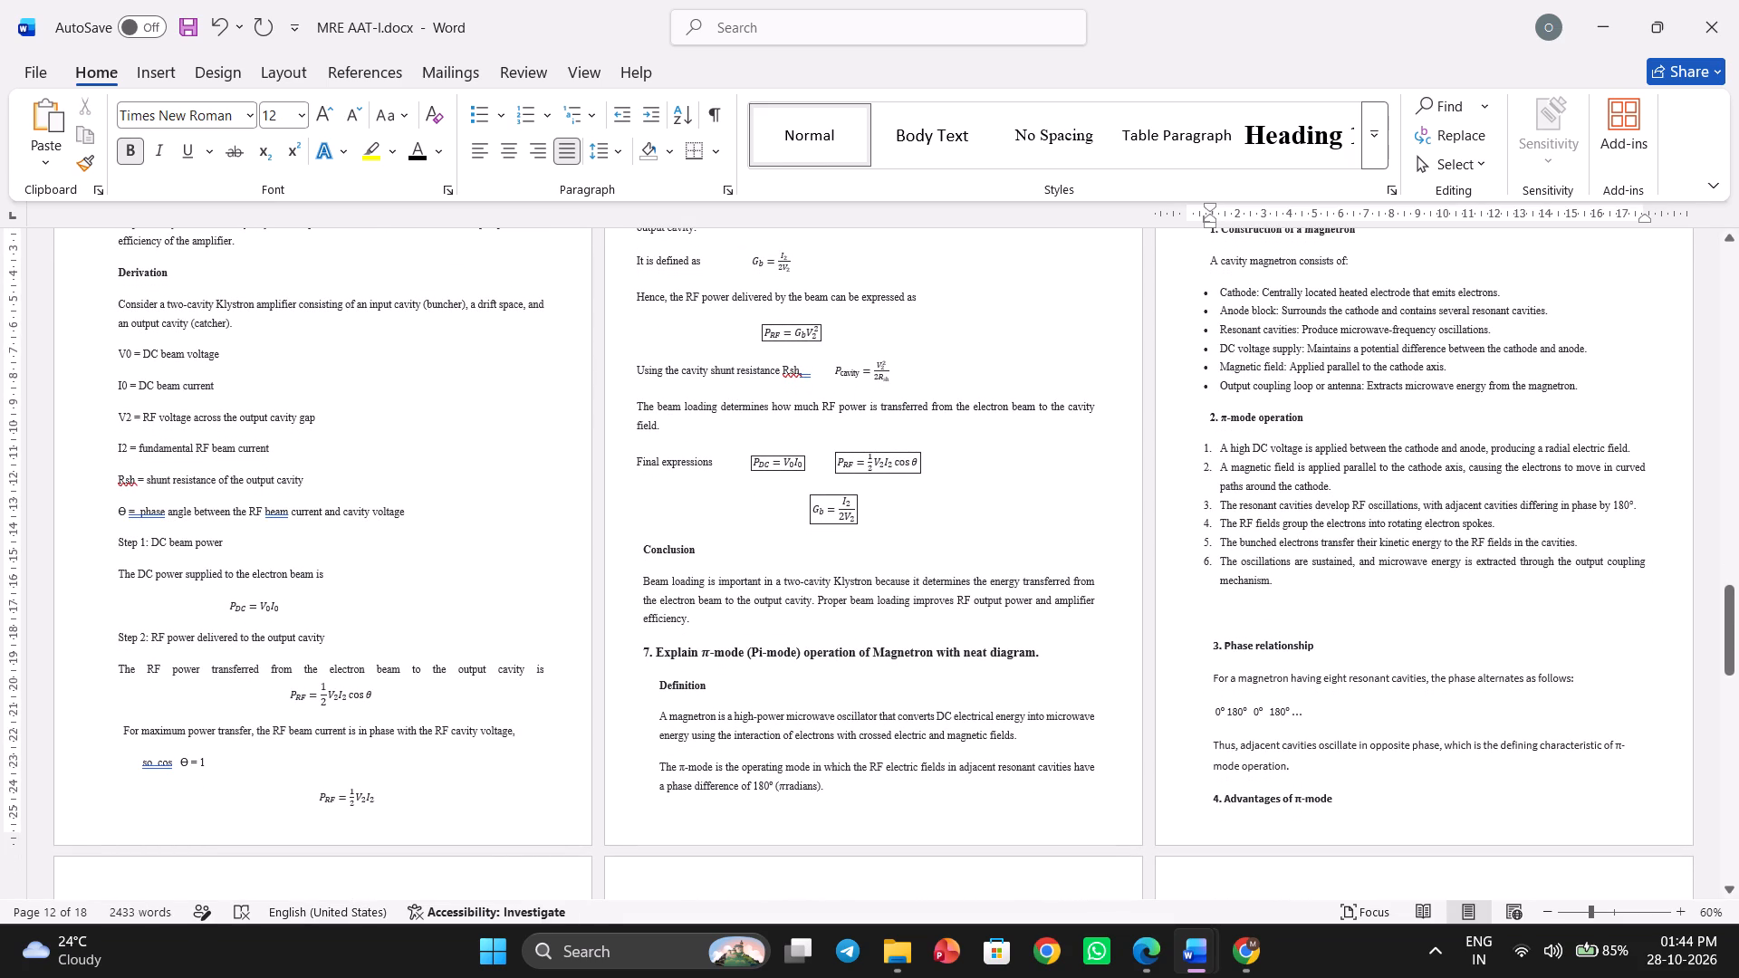
pyautogui.press('BackSpace')
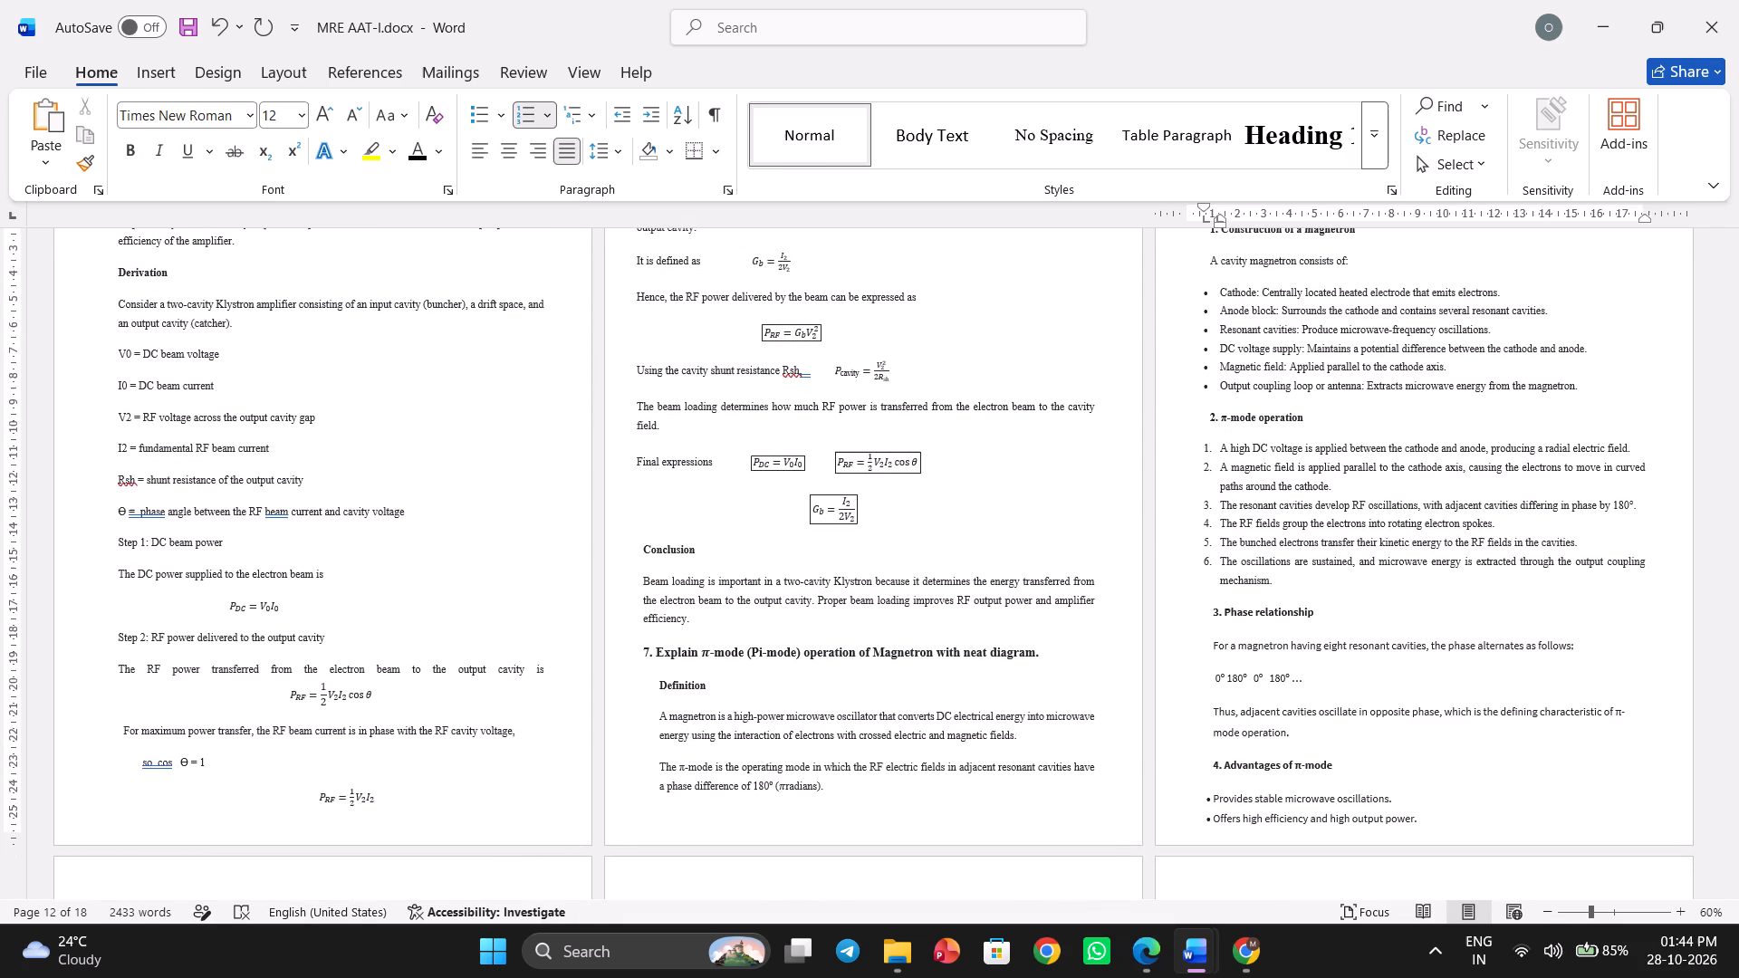
# Apply Times New Roman to question 7's "3. Phase relationship" heading and the text under it.
pyautogui.scroll(-1, 1278, 719)
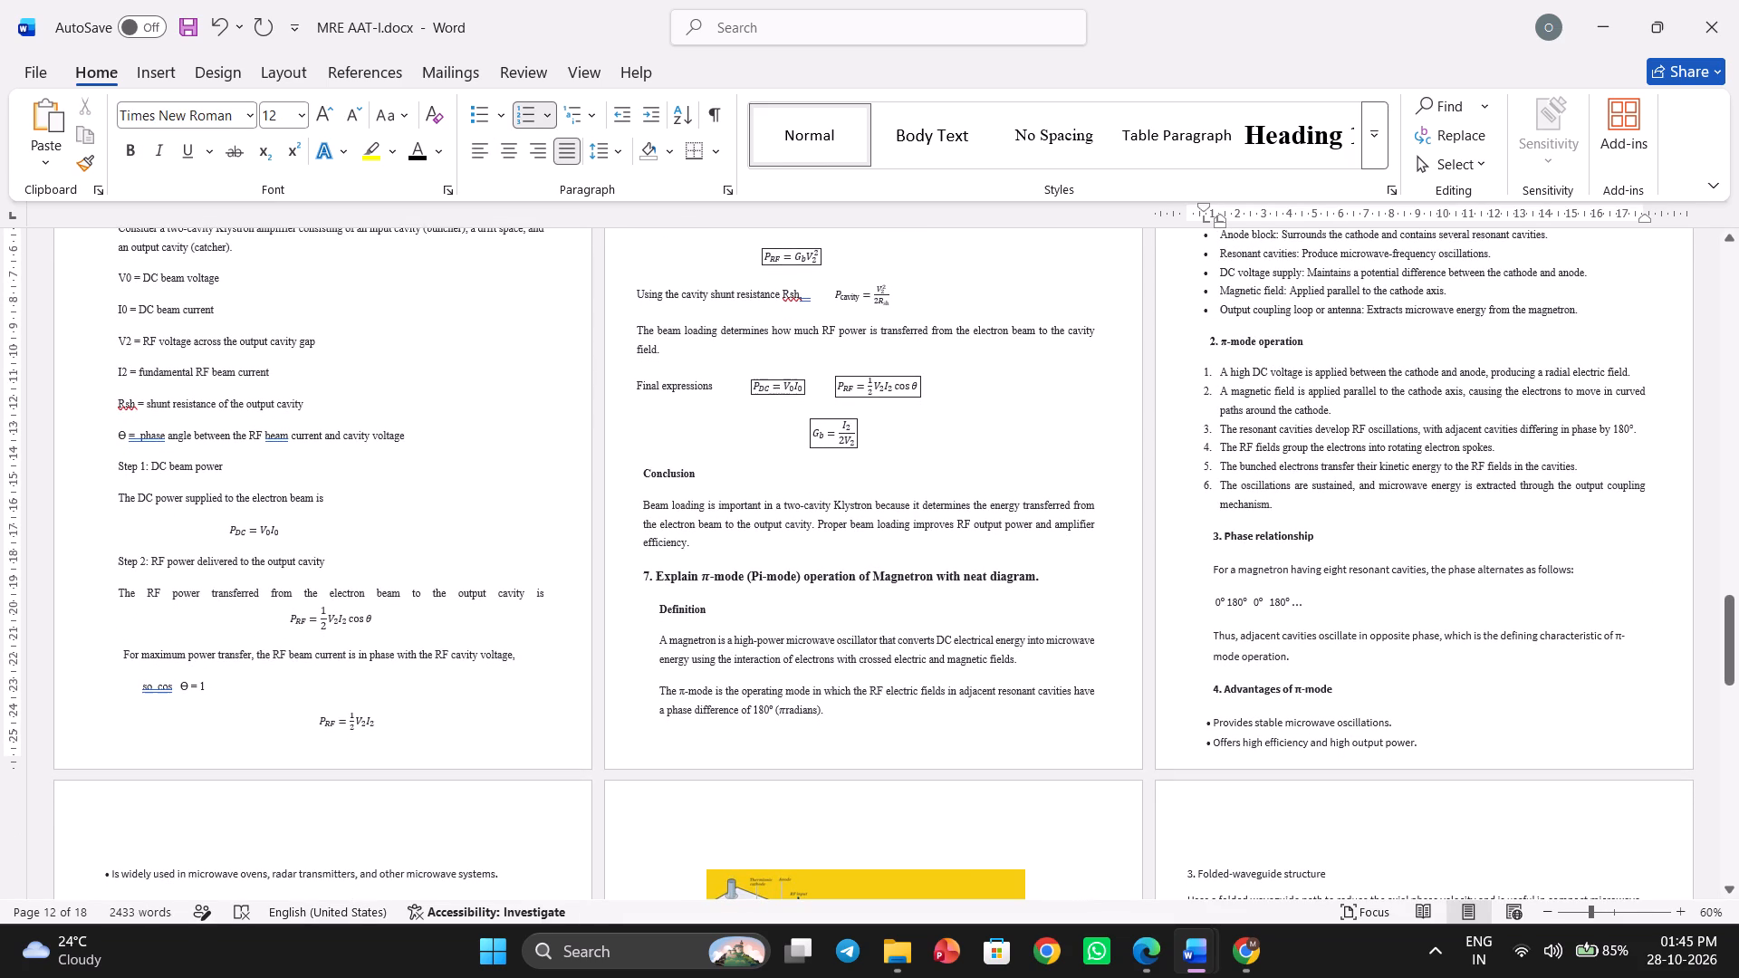
pyautogui.moveTo(1318, 655); pyautogui.dragTo(1215, 540)
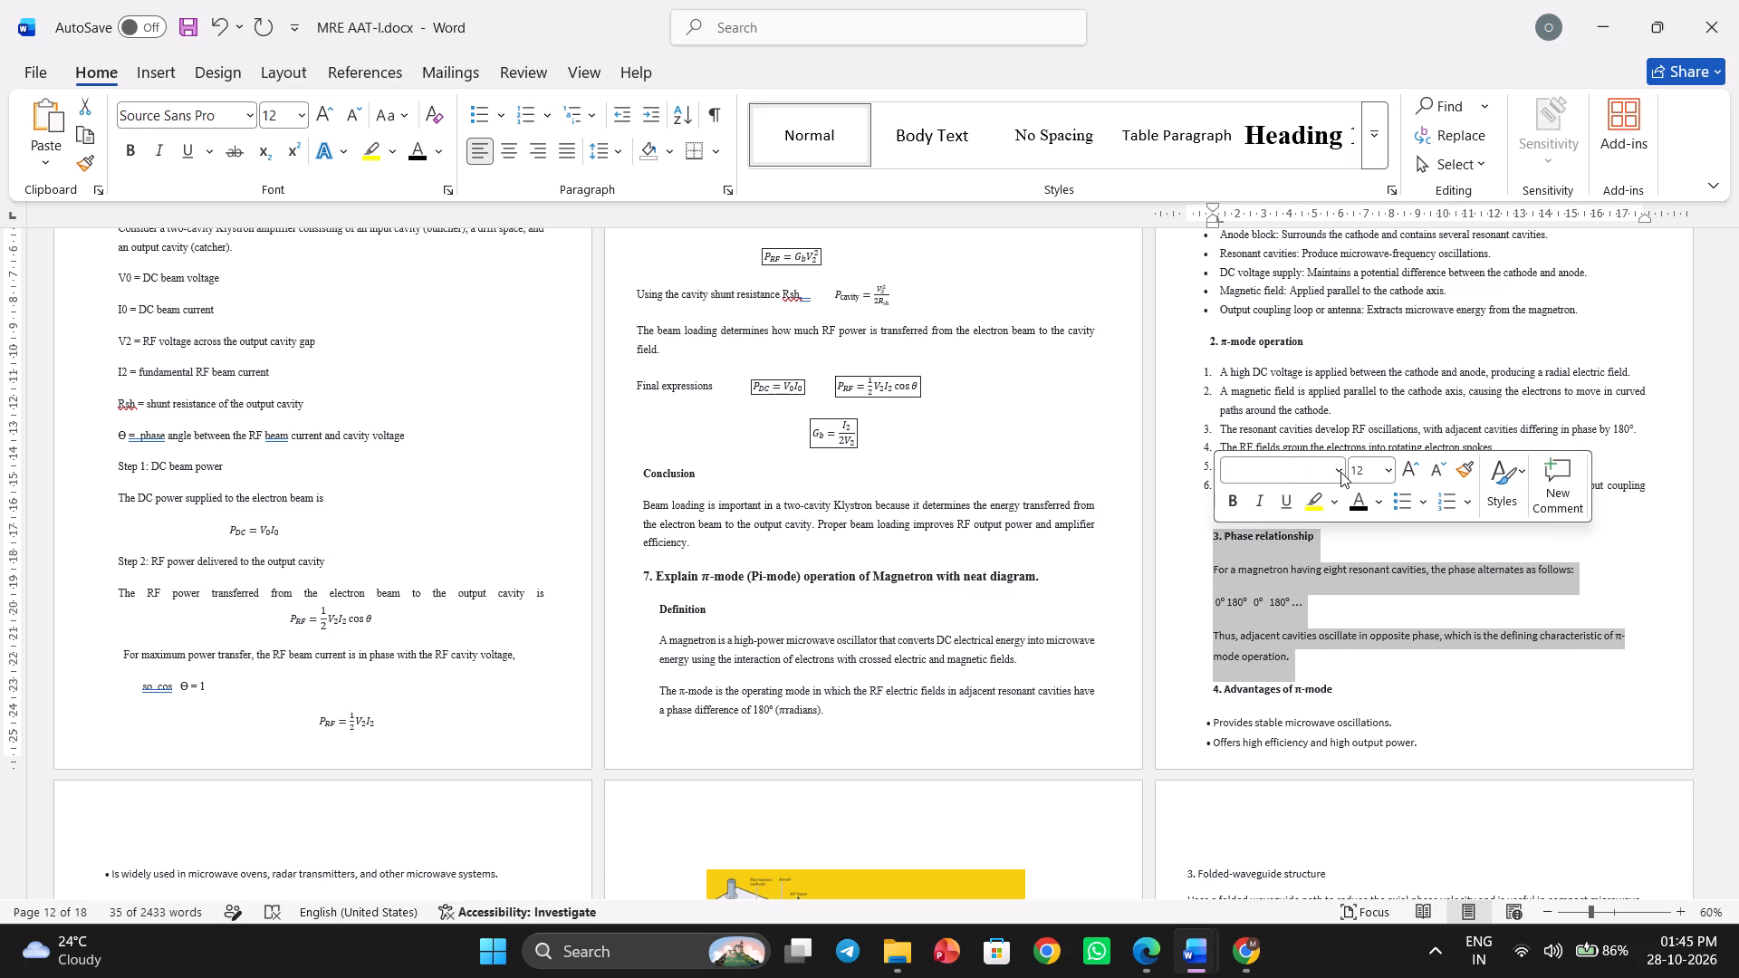
pyautogui.click(1340, 472)
pyautogui.click(1288, 153)
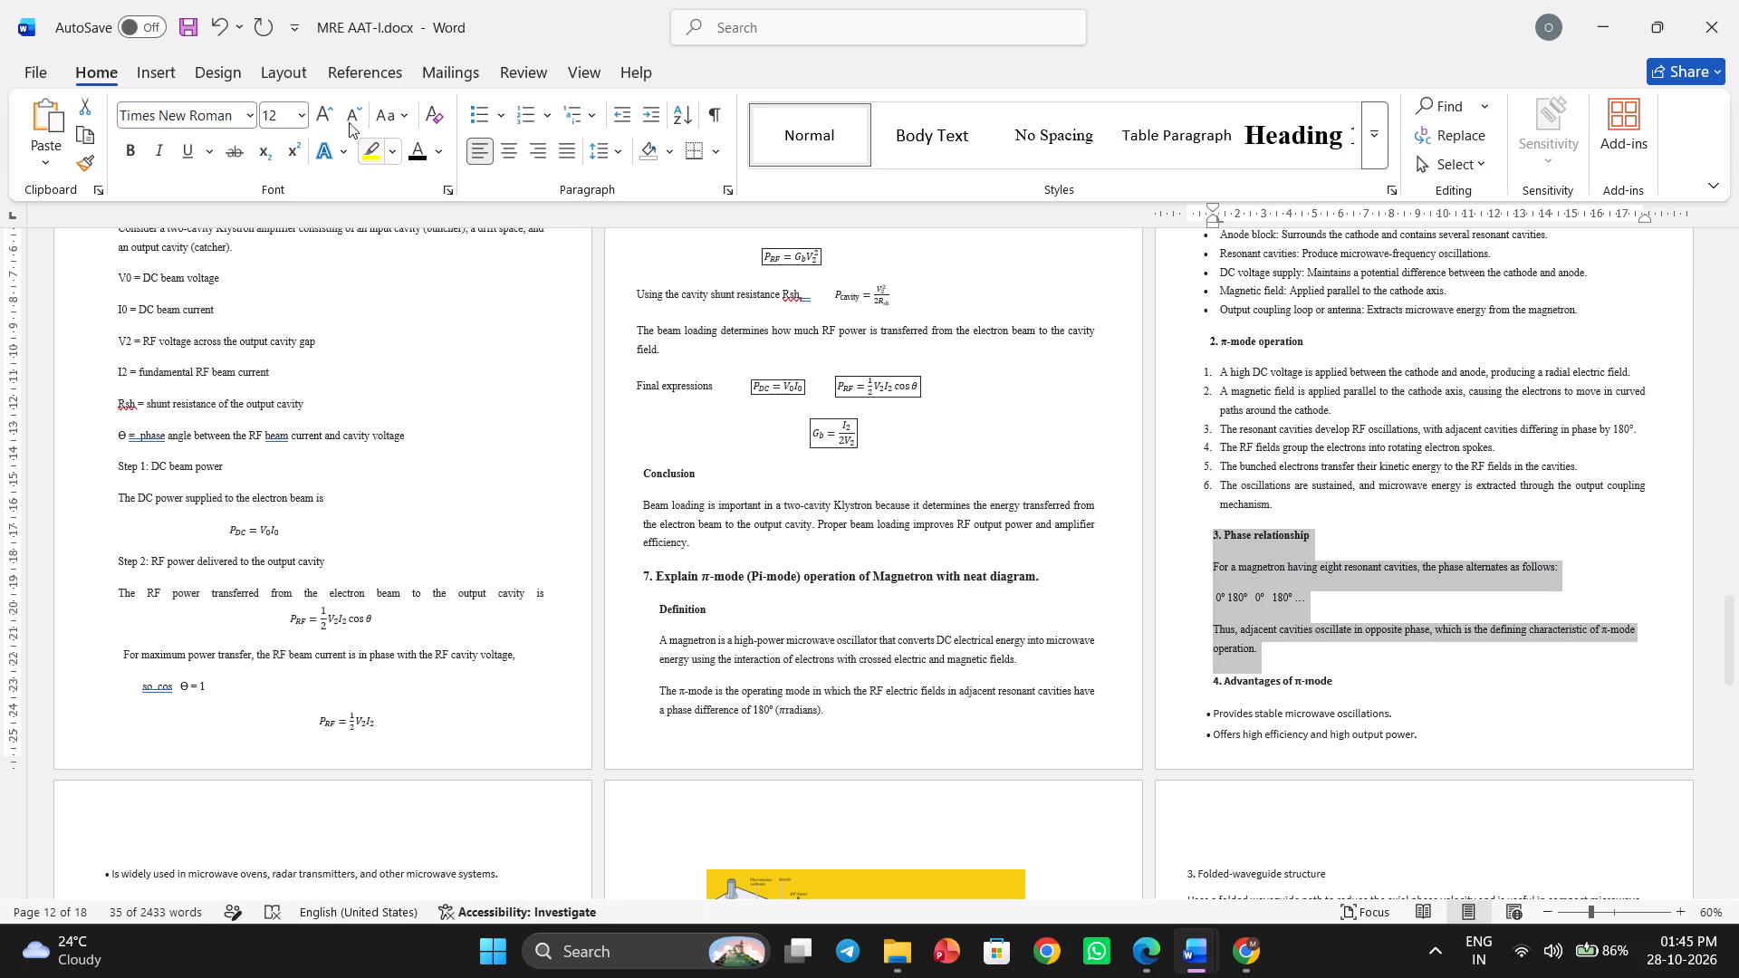
# Insert three line breaks after the last Phase relationship paragraph to push "4. Advantages of π-mode" onto the next page.
pyautogui.click(1242, 645)
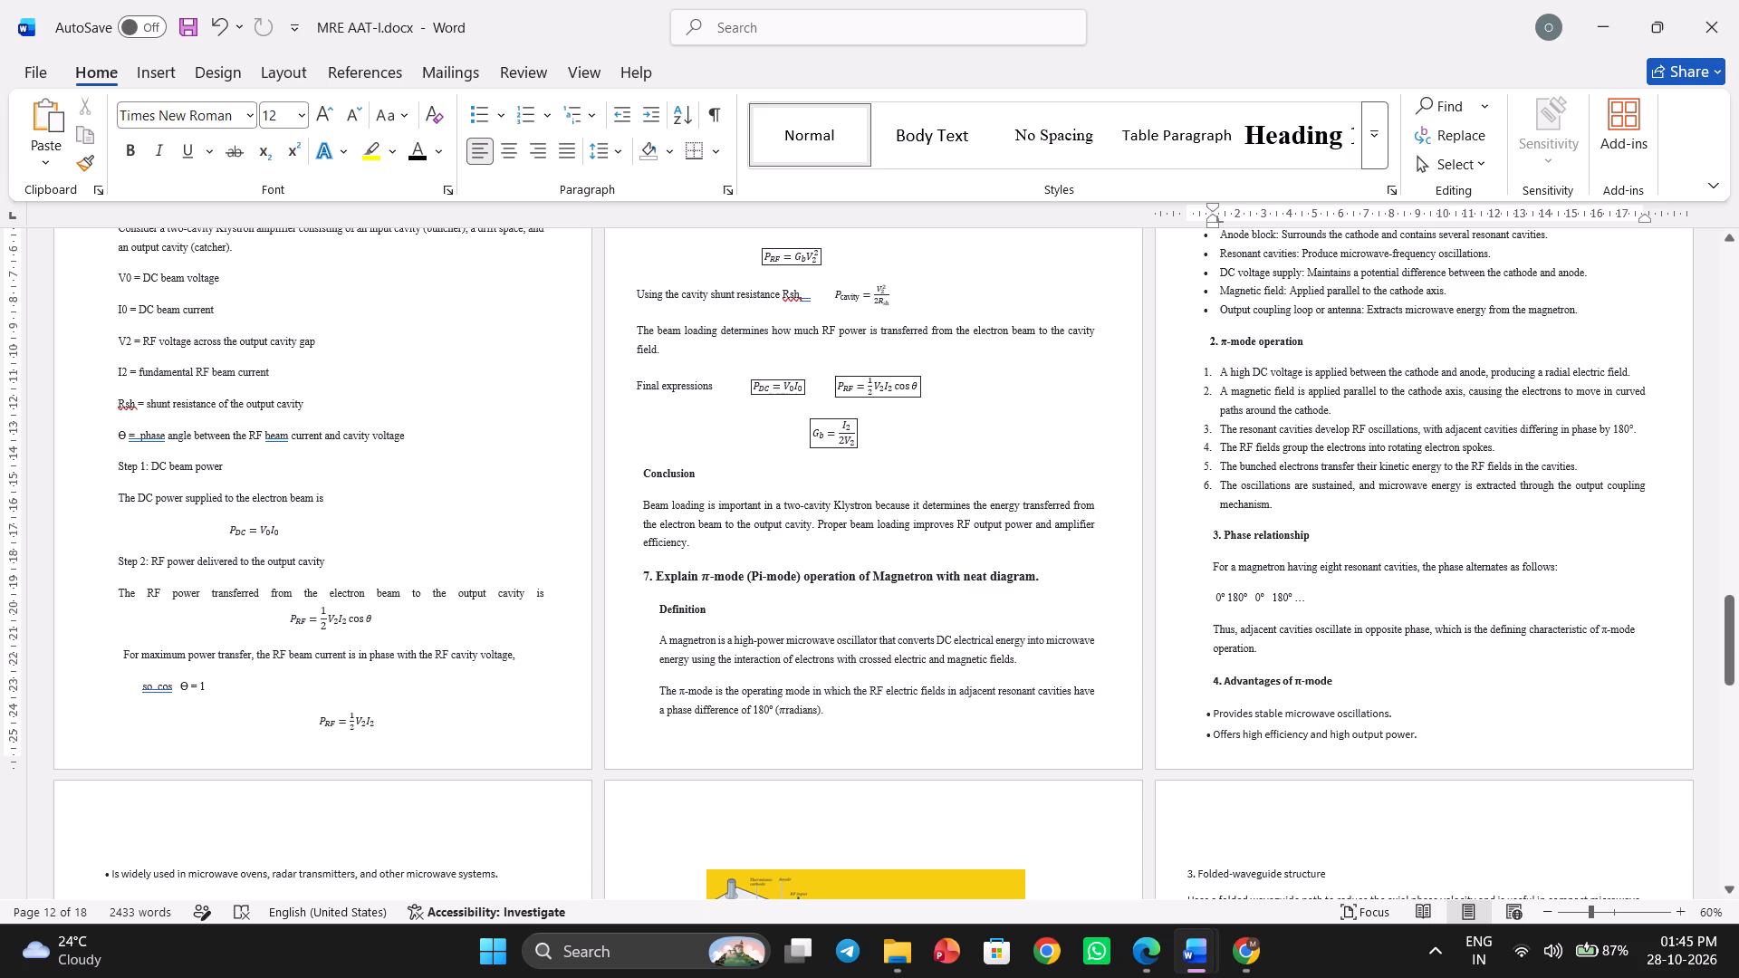
pyautogui.click(1264, 648)
pyautogui.press('Return')
pyautogui.press('Return')
pyautogui.press('Return')
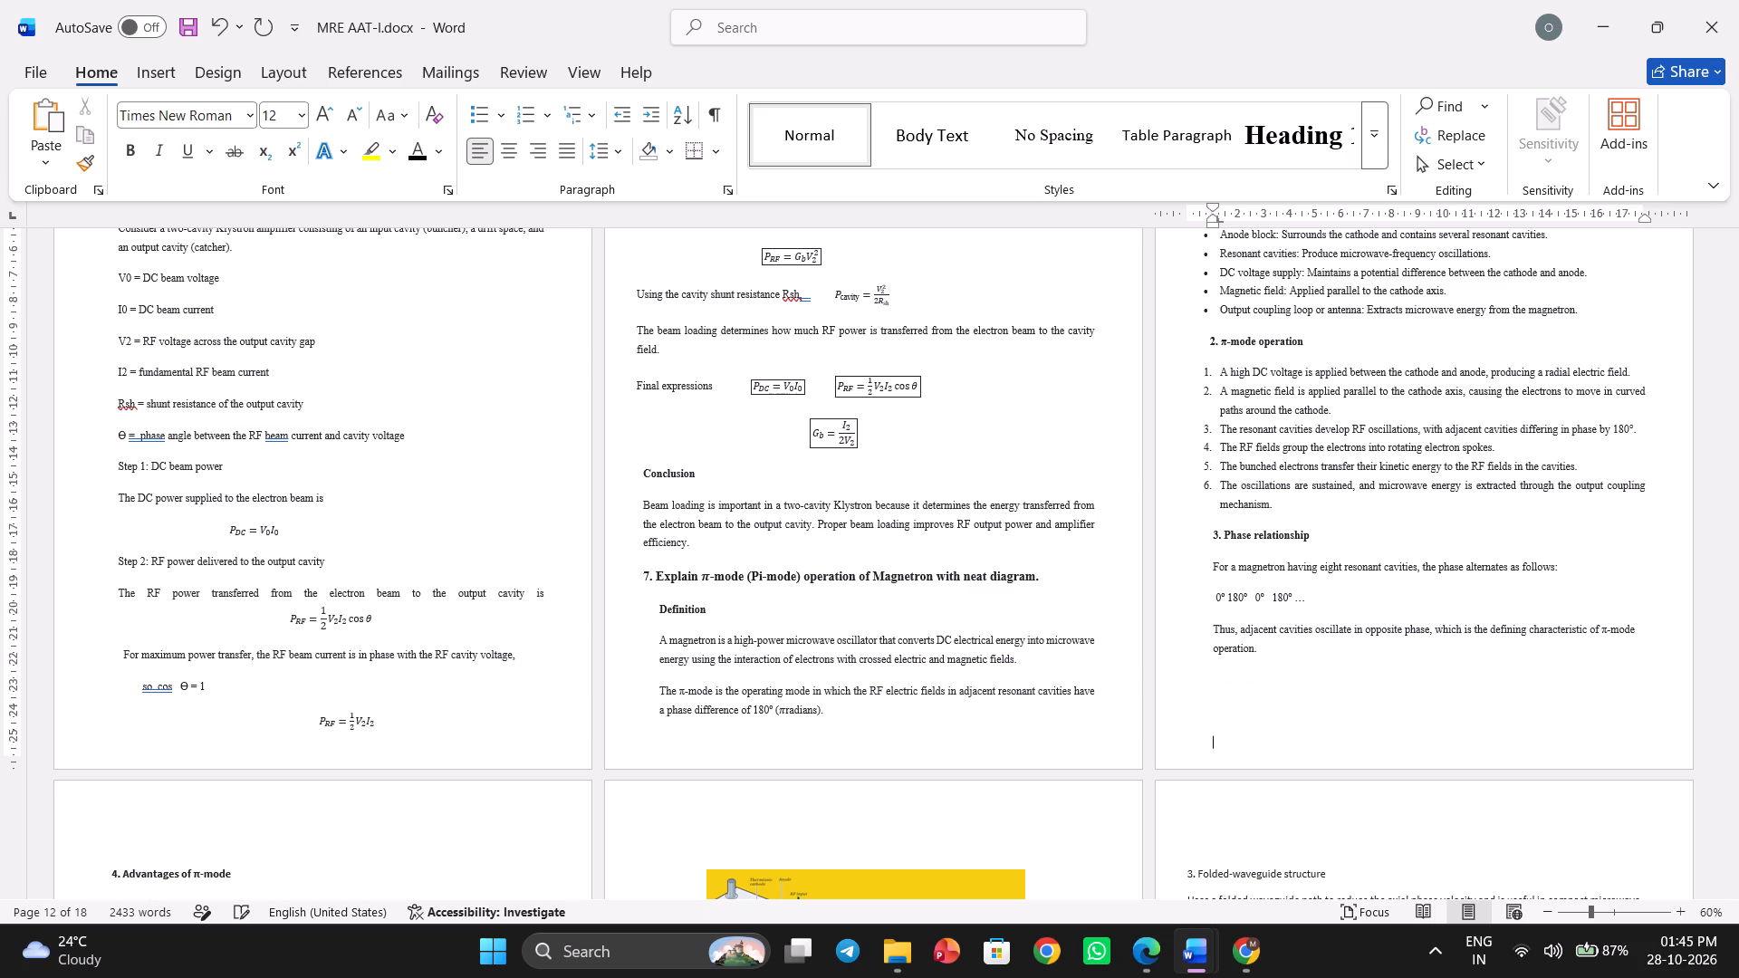
# Apply Times New Roman to the "4. Advantages of π-mode" heading and its three bullet points.
pyautogui.scroll(-1, 1264, 648)
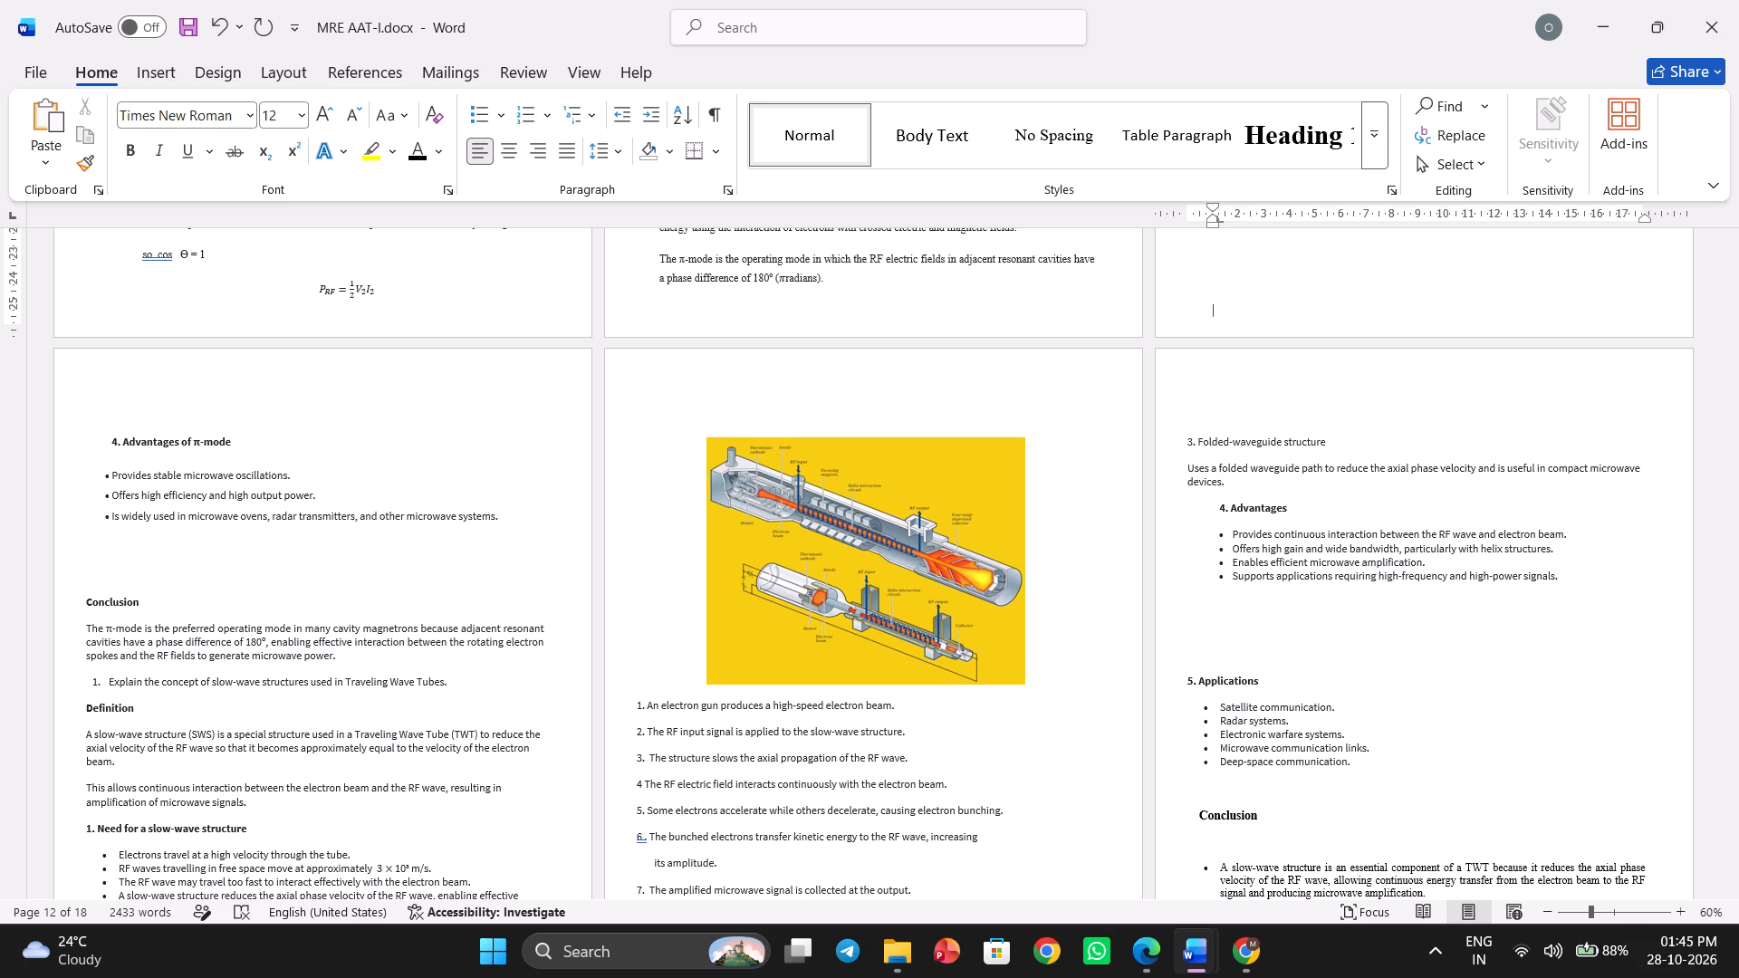
pyautogui.scroll(1, 203, 578)
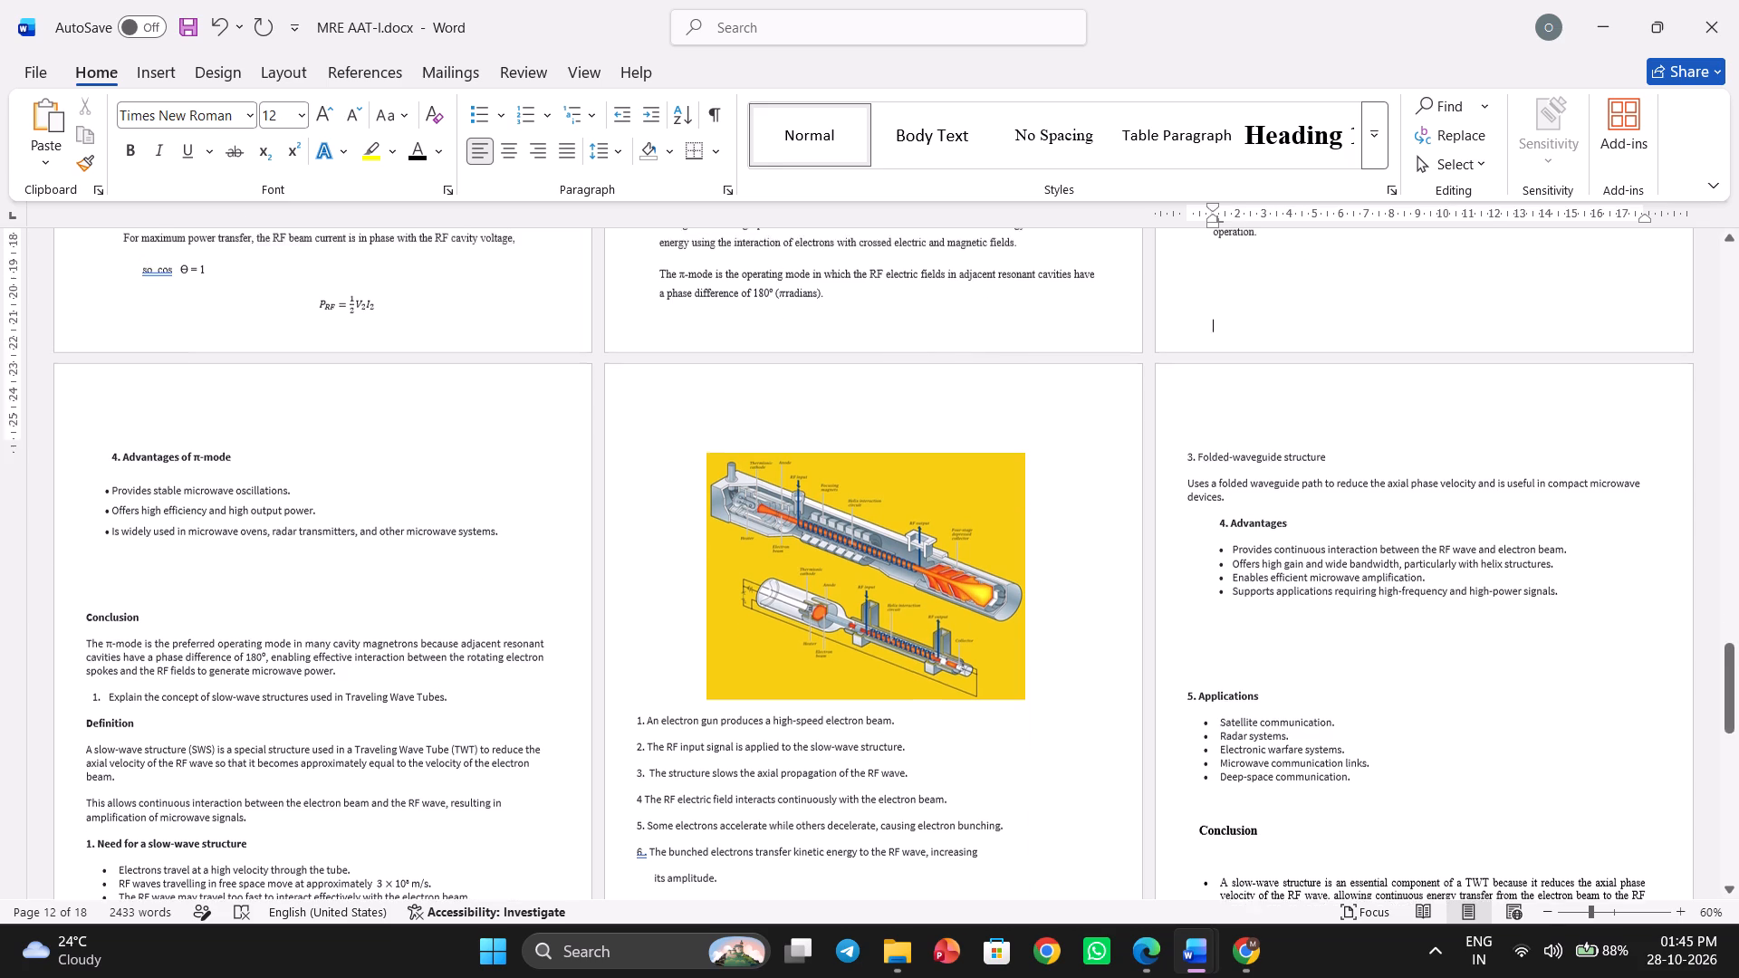
pyautogui.scroll(1, 203, 578)
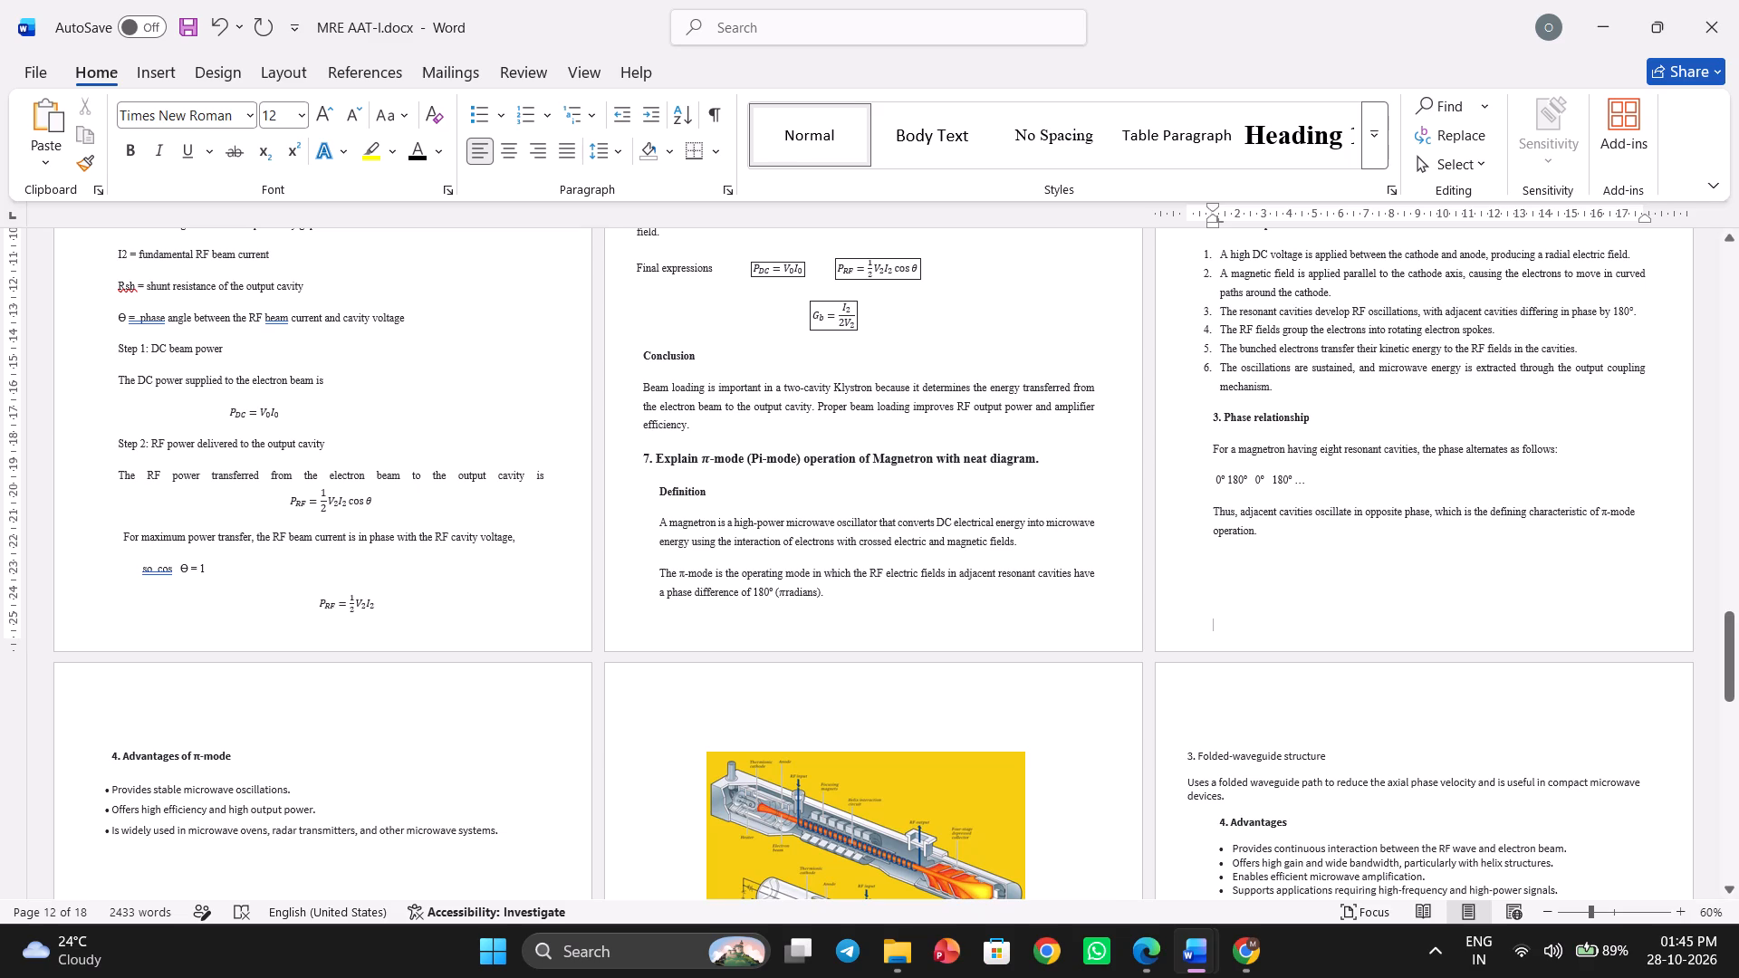
pyautogui.scroll(-1, 364, 536)
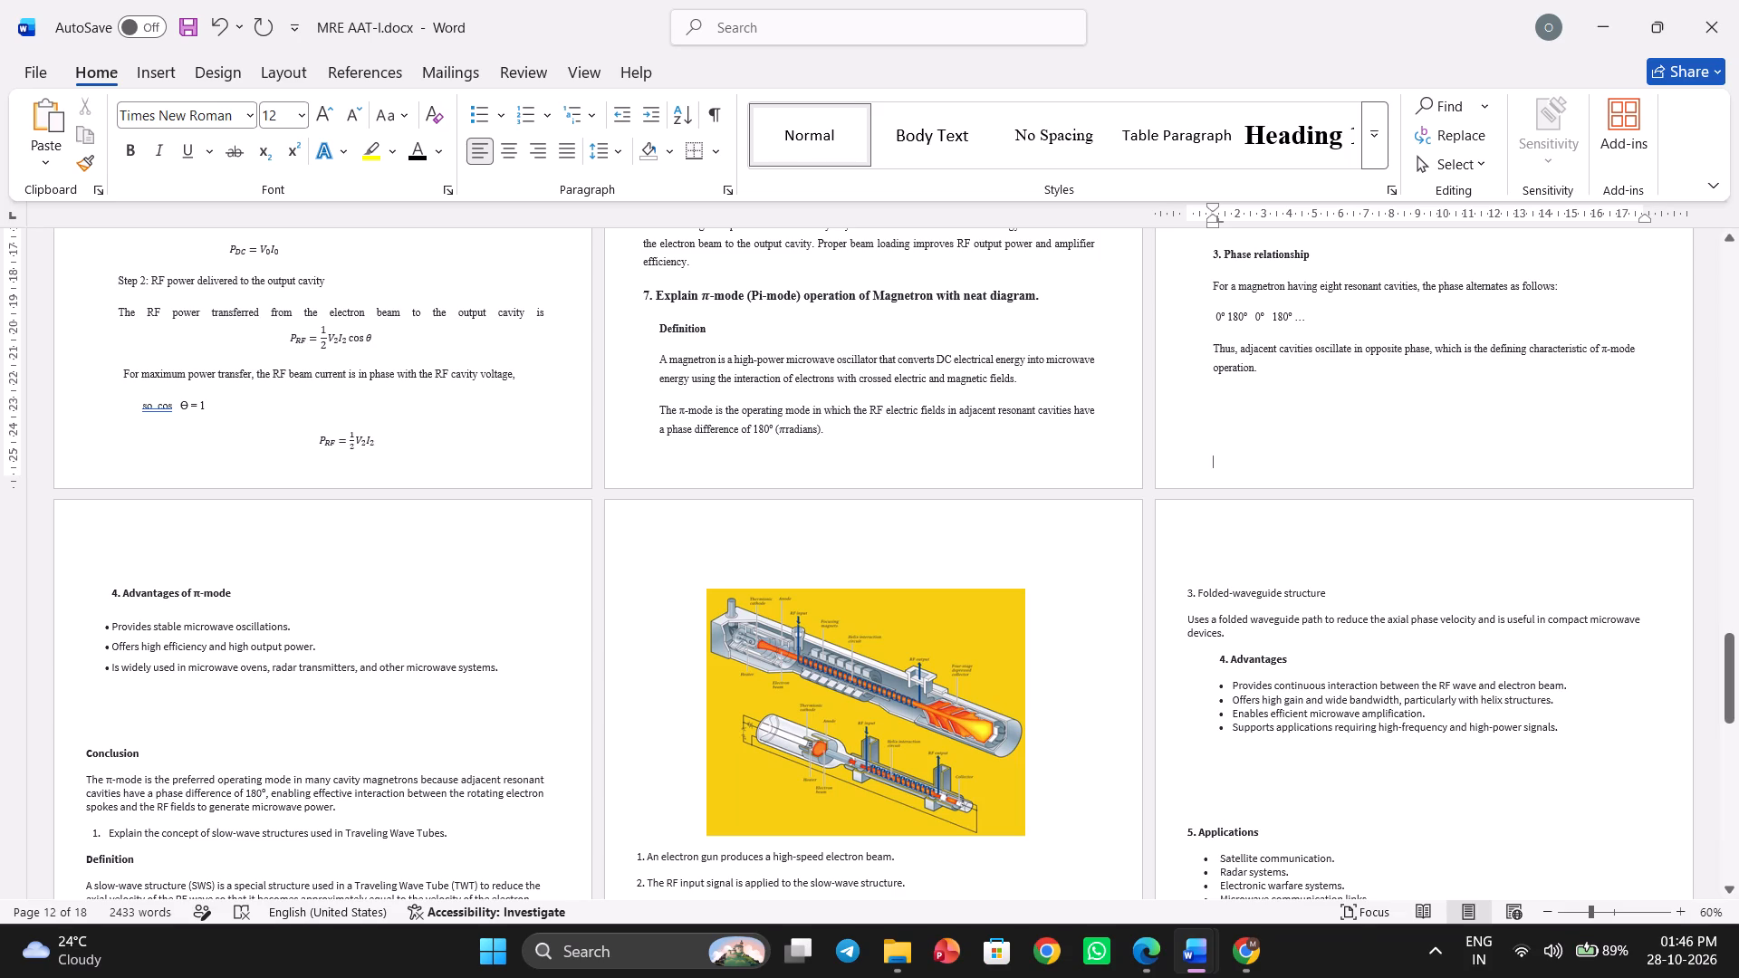
pyautogui.moveTo(514, 672); pyautogui.dragTo(66, 601)
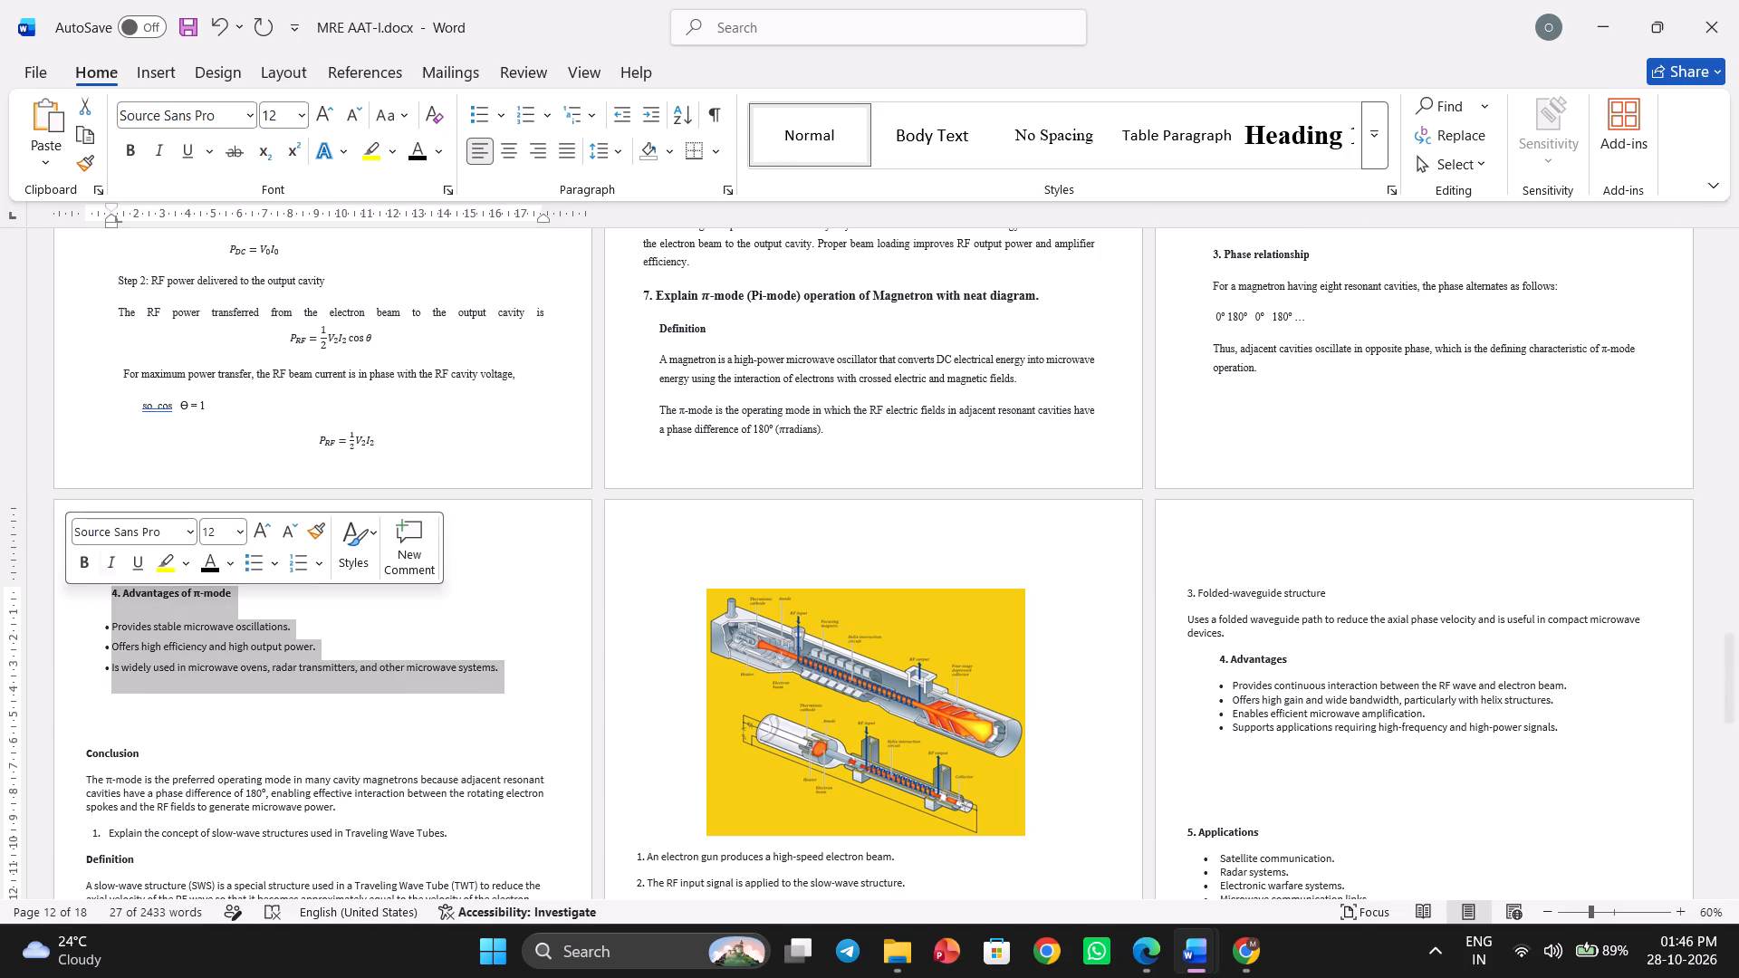
pyautogui.click(190, 533)
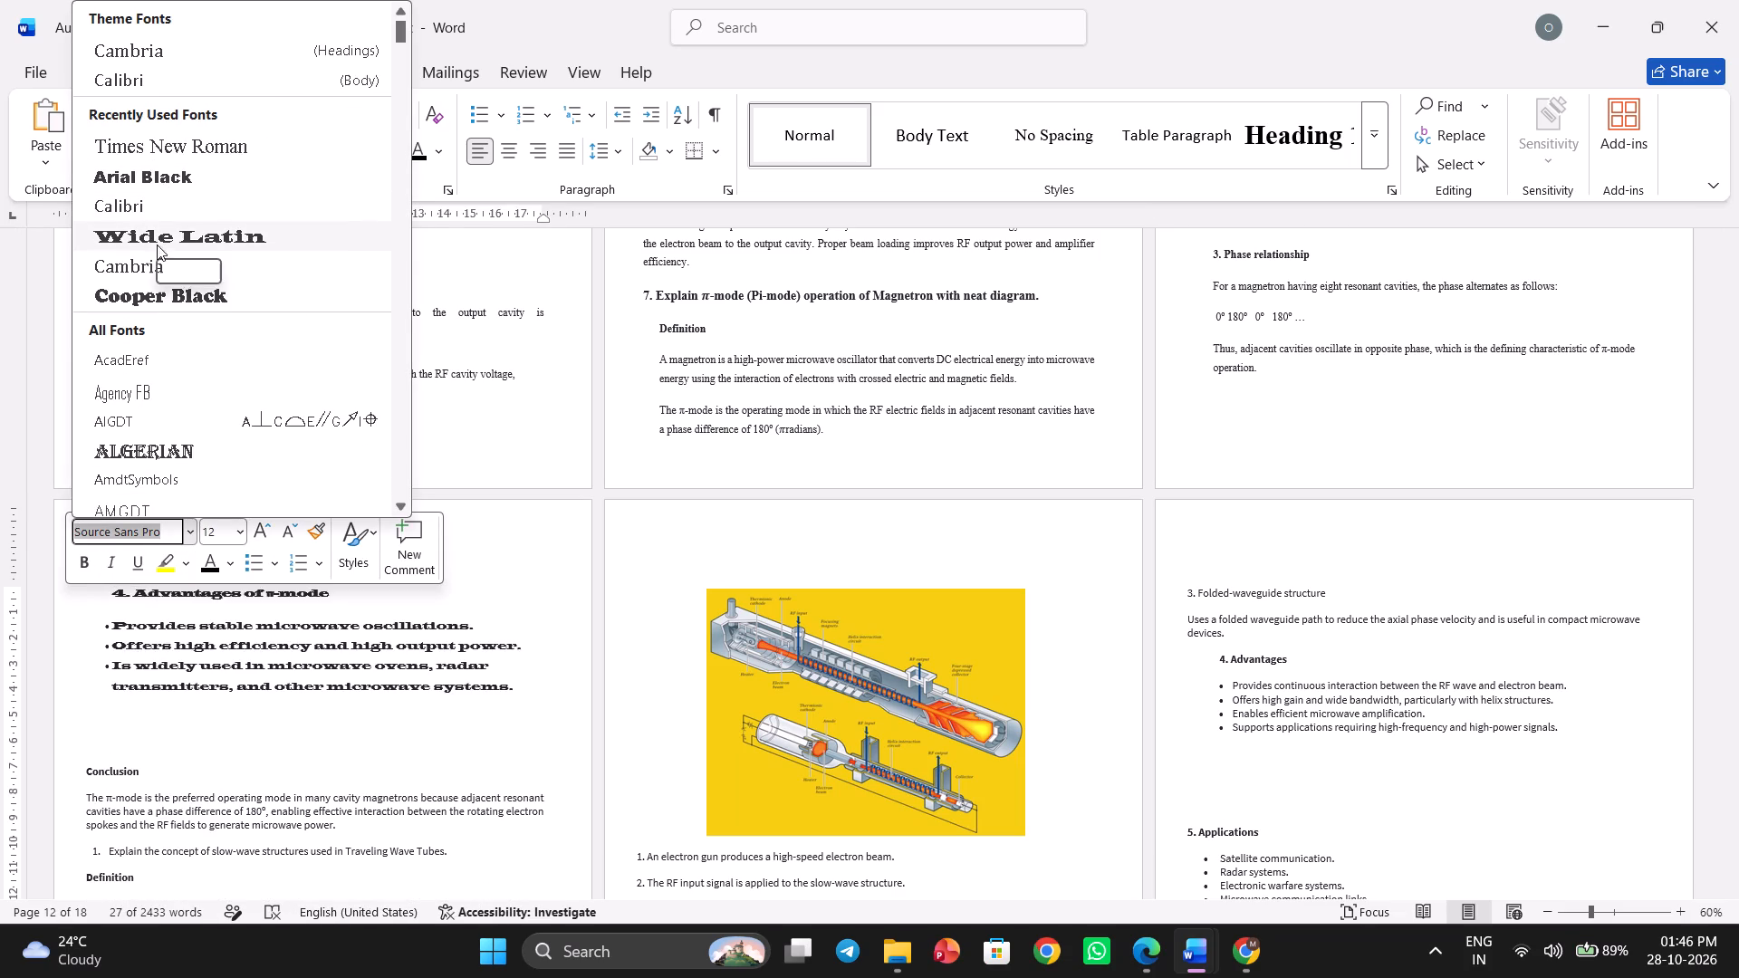
pyautogui.click(175, 148)
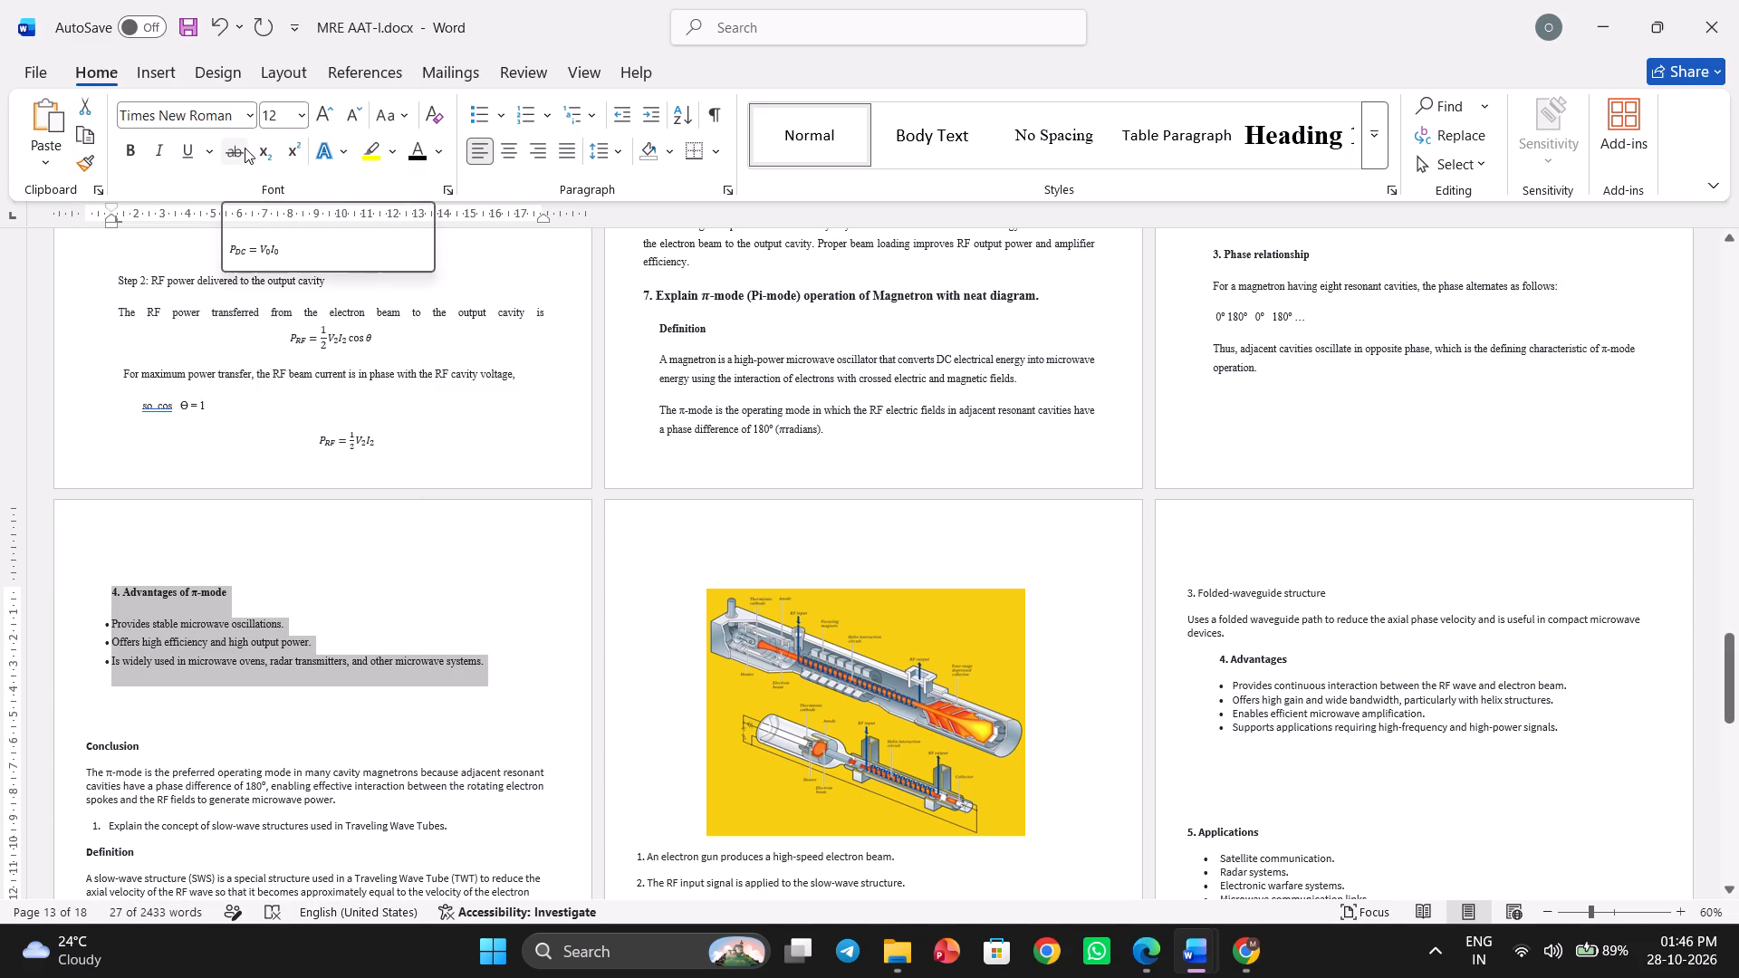
pyautogui.click(228, 549)
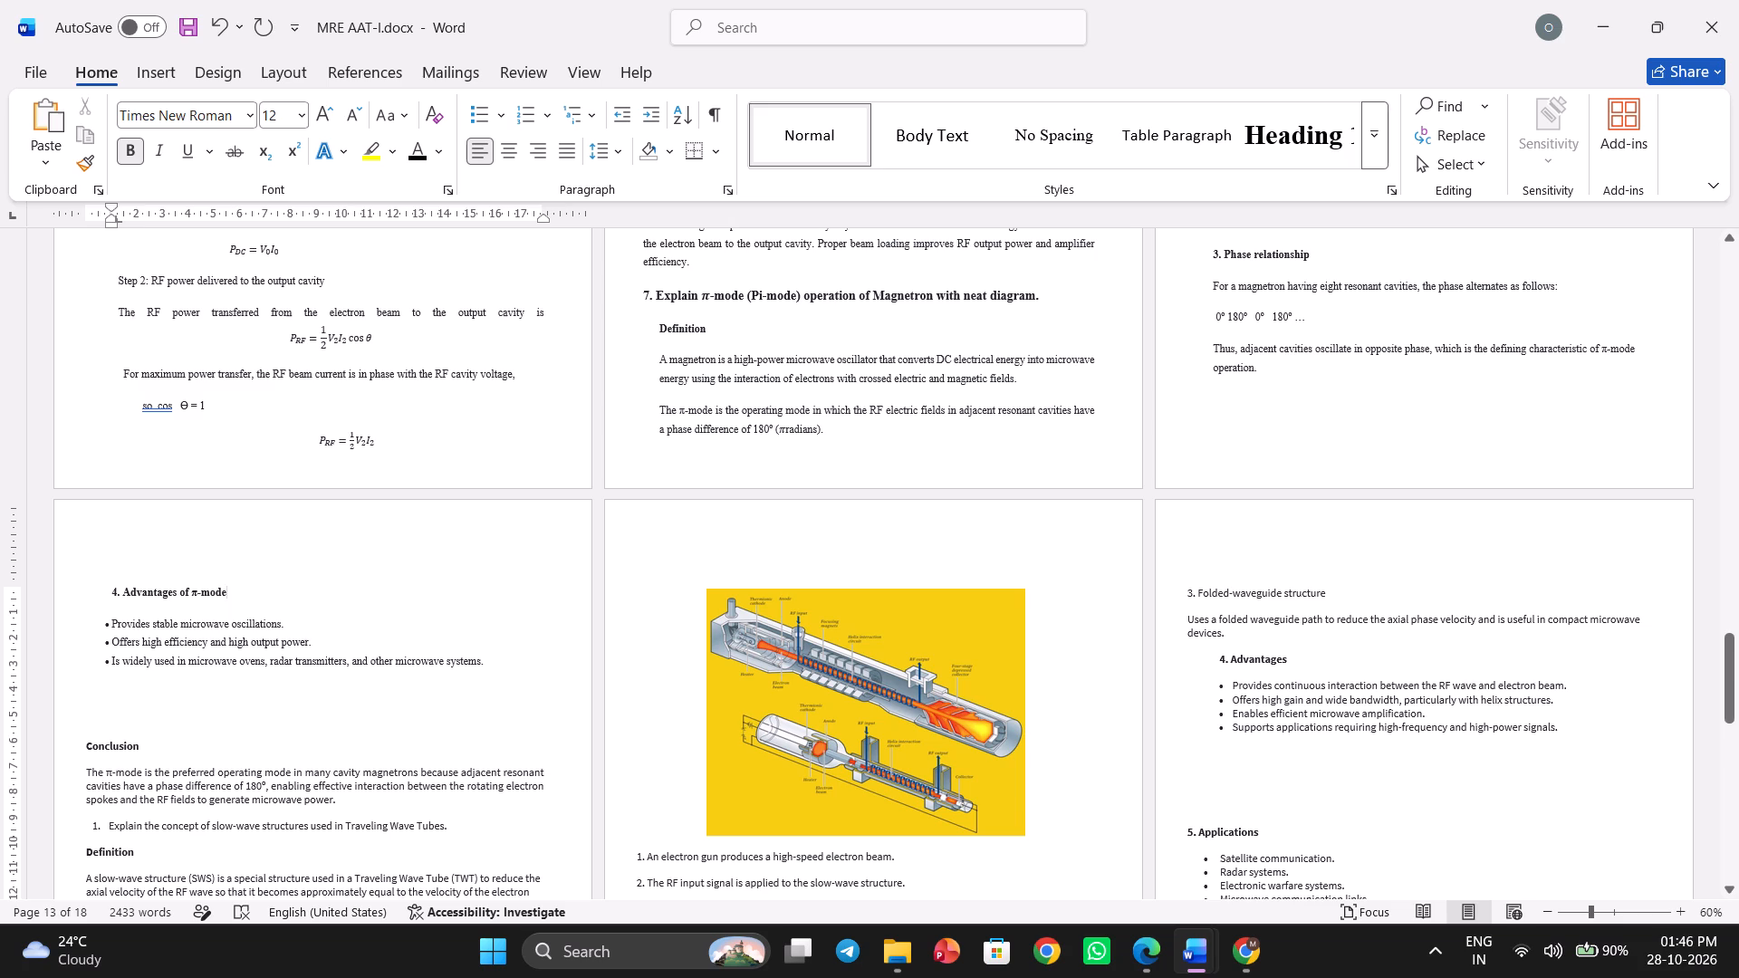
# Remove the blank lines between the π-mode advantages list and the Conclusion heading, keeping the last bullet's full stop.
pyautogui.moveTo(120, 724); pyautogui.dragTo(90, 712)
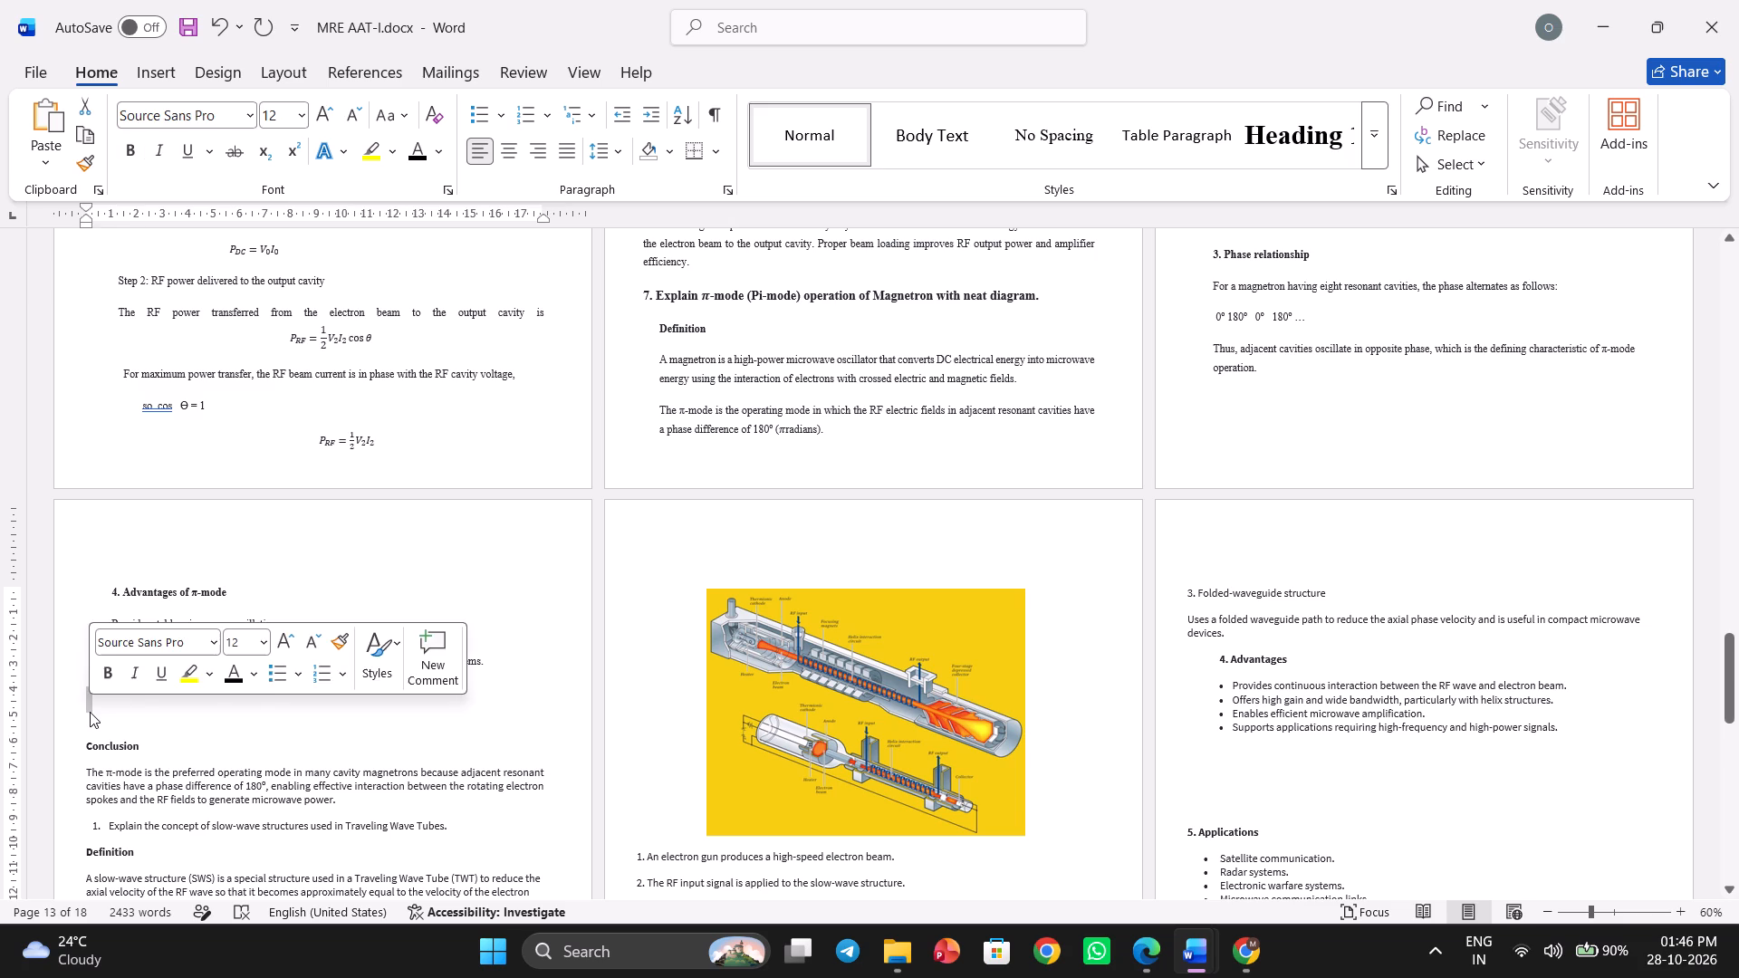
pyautogui.press('BackSpace')
pyautogui.press('BackSpace')
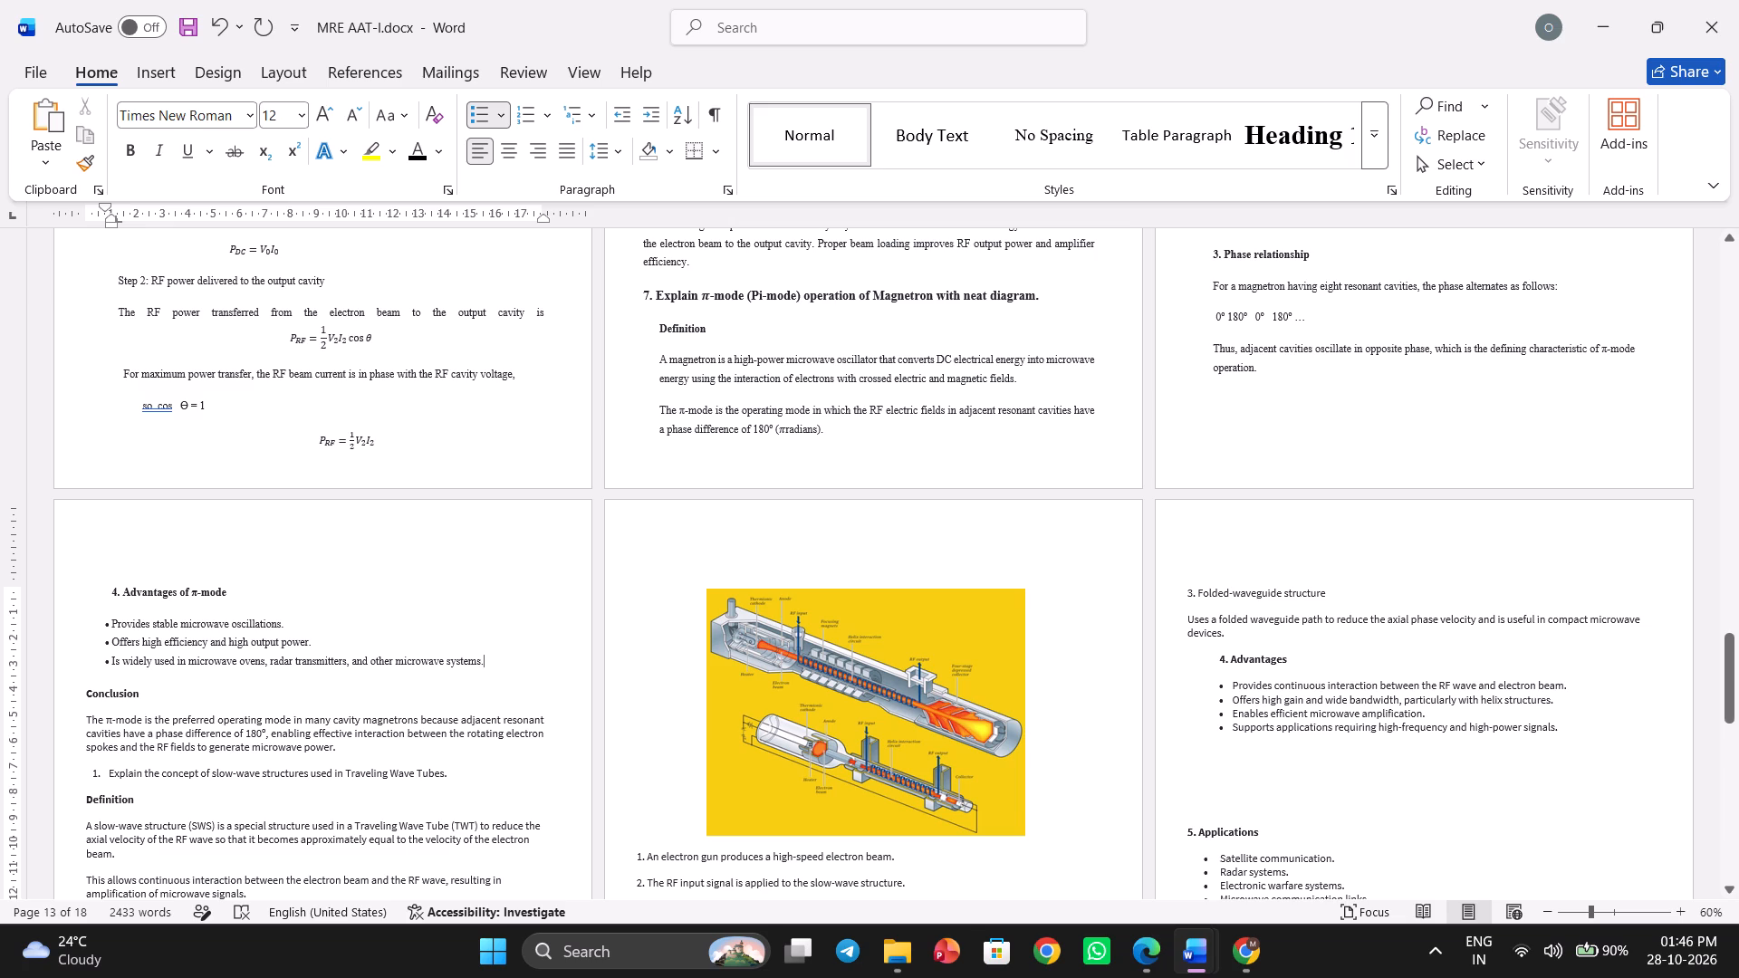
pyautogui.press('BackSpace')
pyautogui.press('.')
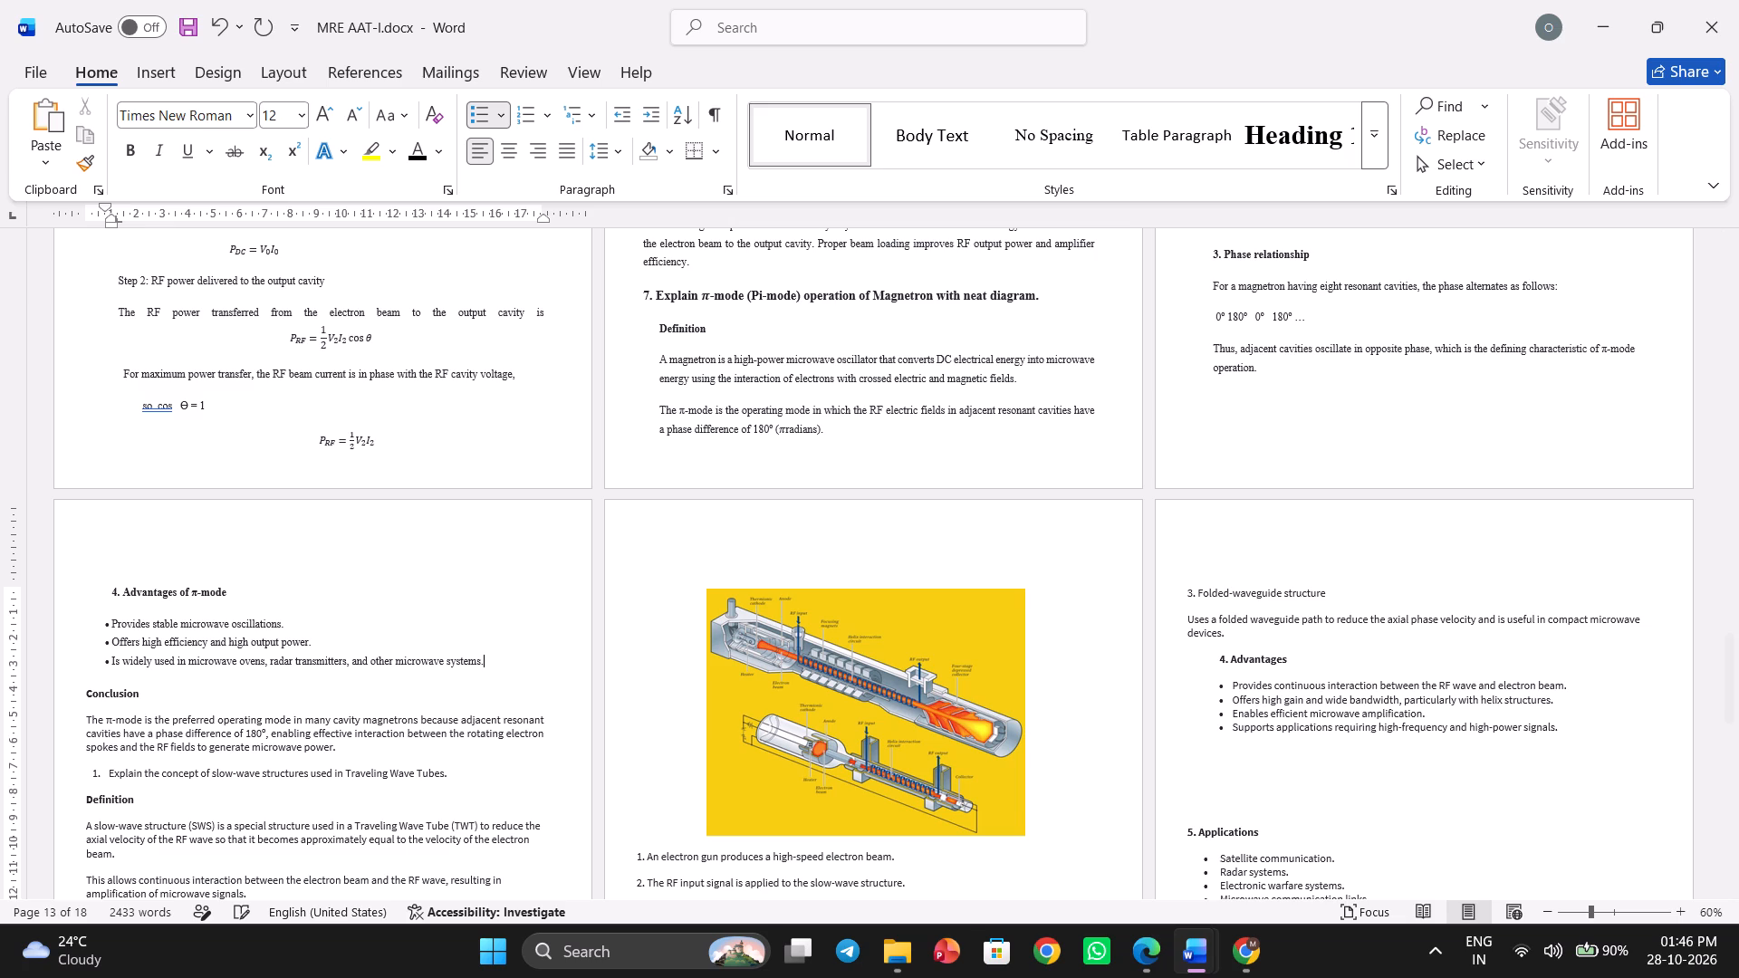
# Format question 7's Conclusion heading and paragraph in Times New Roman with 1.5 line spacing.
pyautogui.scroll(-1, 215, 700)
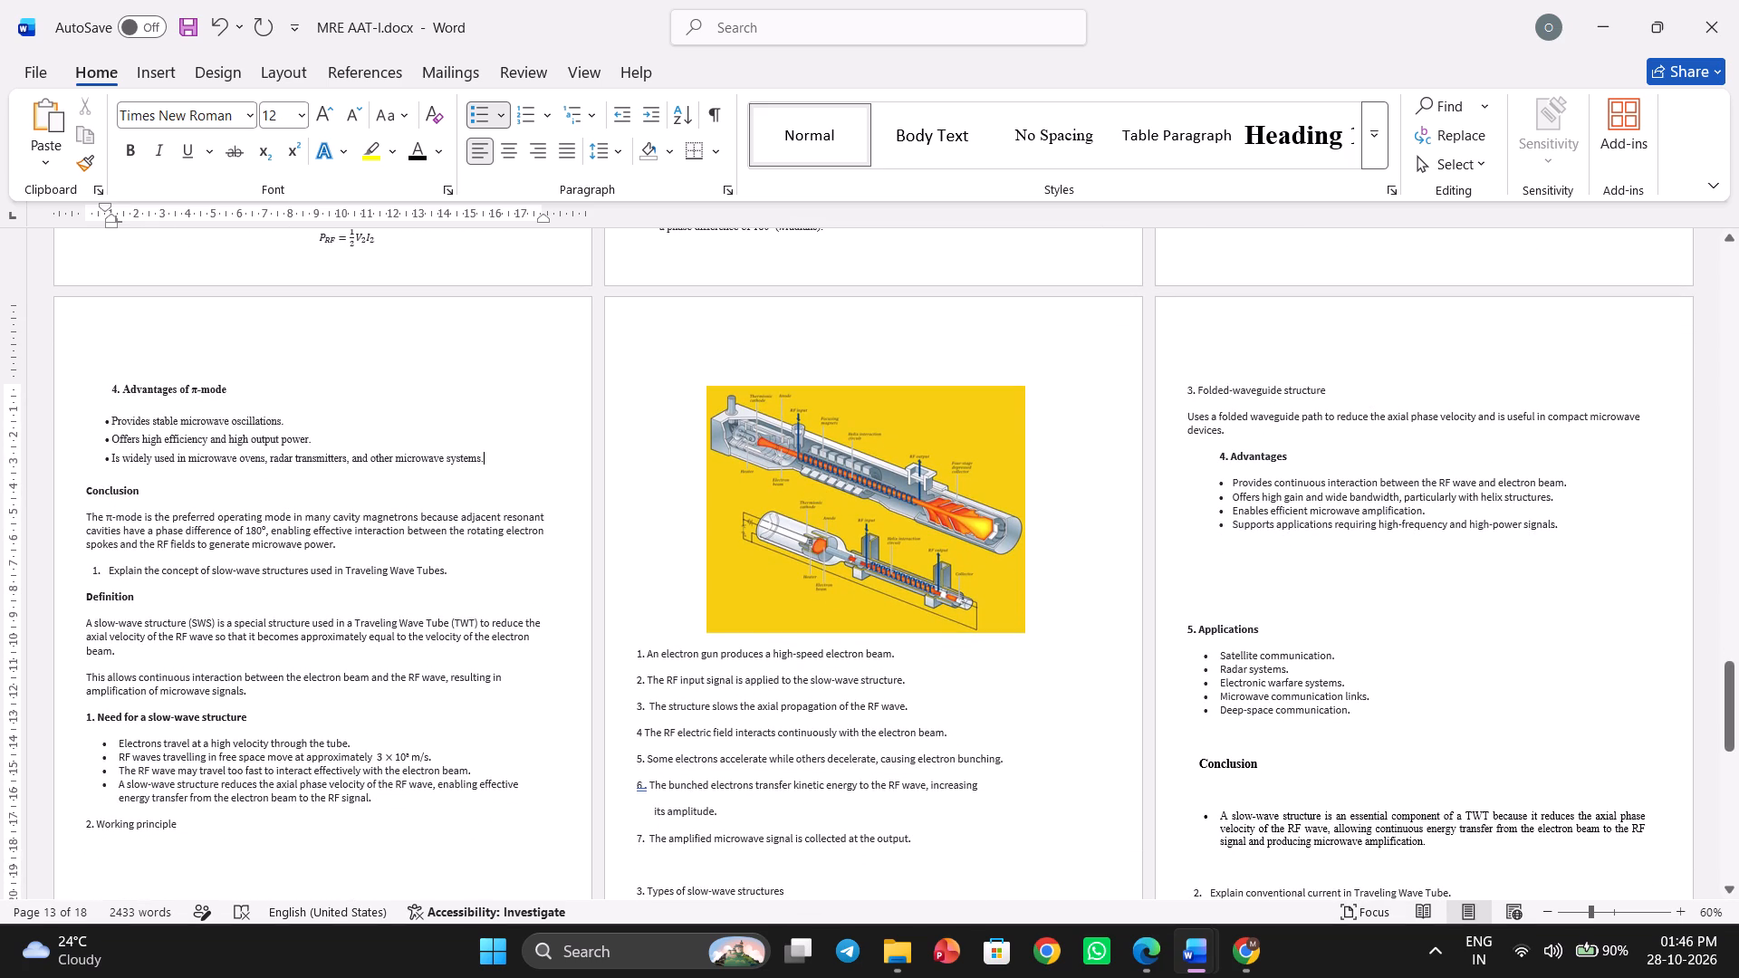
pyautogui.moveTo(341, 546); pyautogui.dragTo(63, 503)
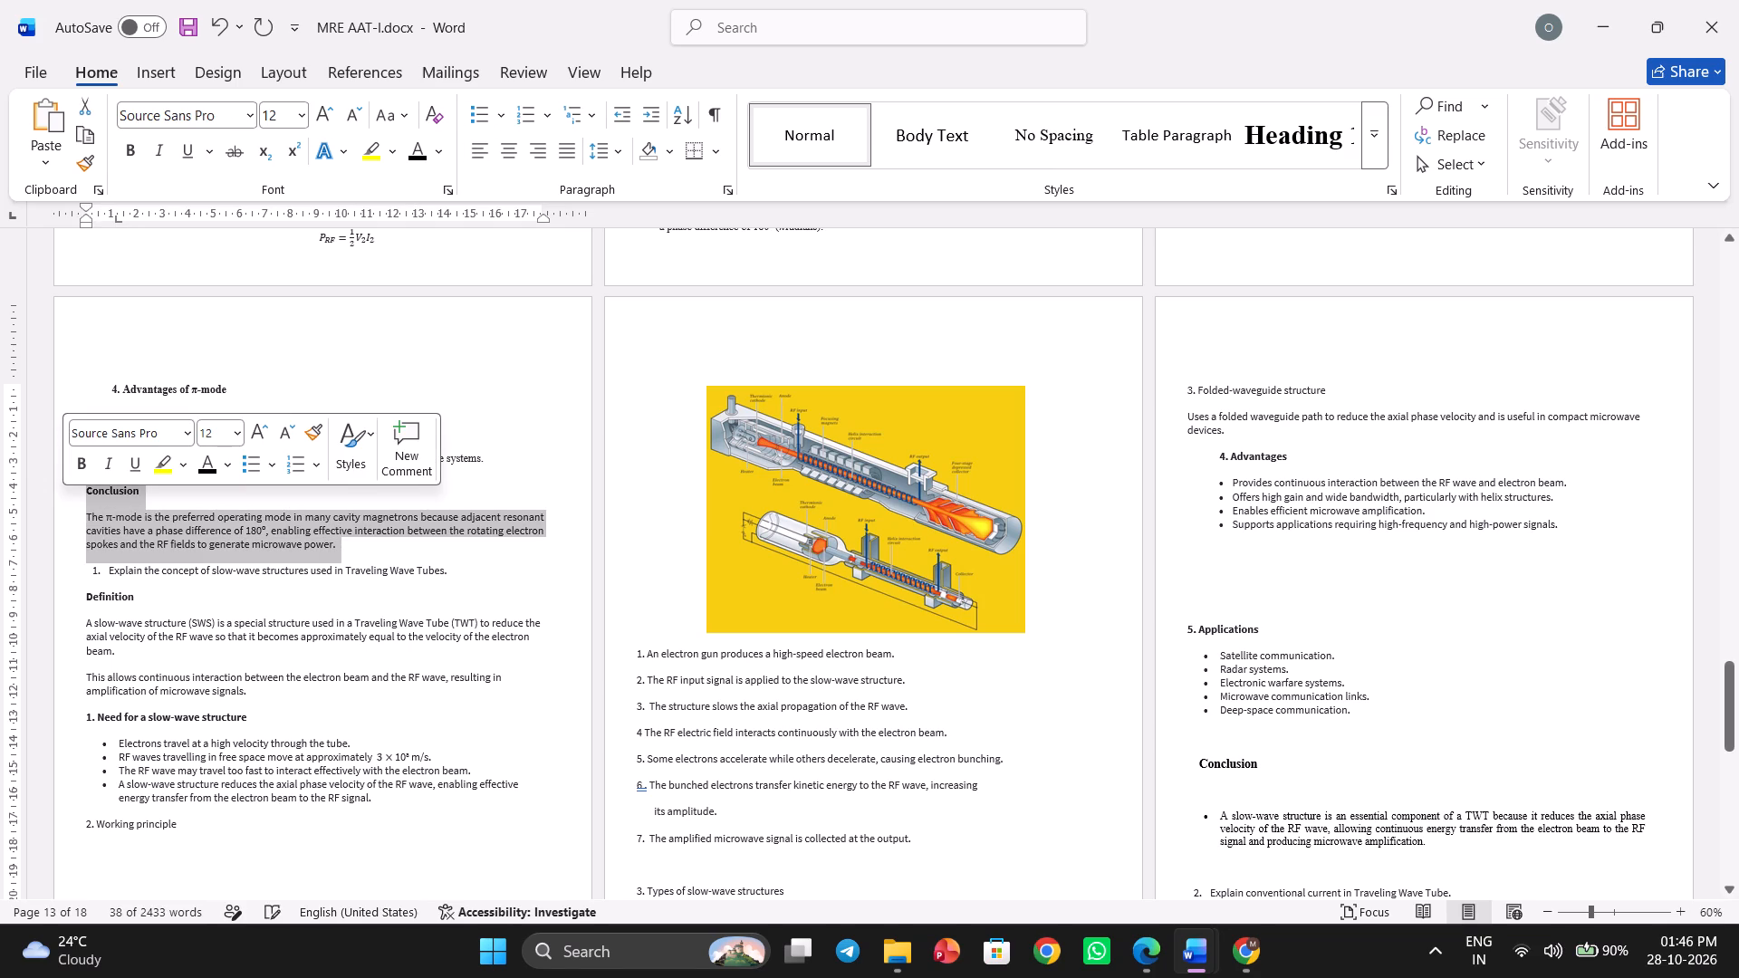
pyautogui.click(184, 437)
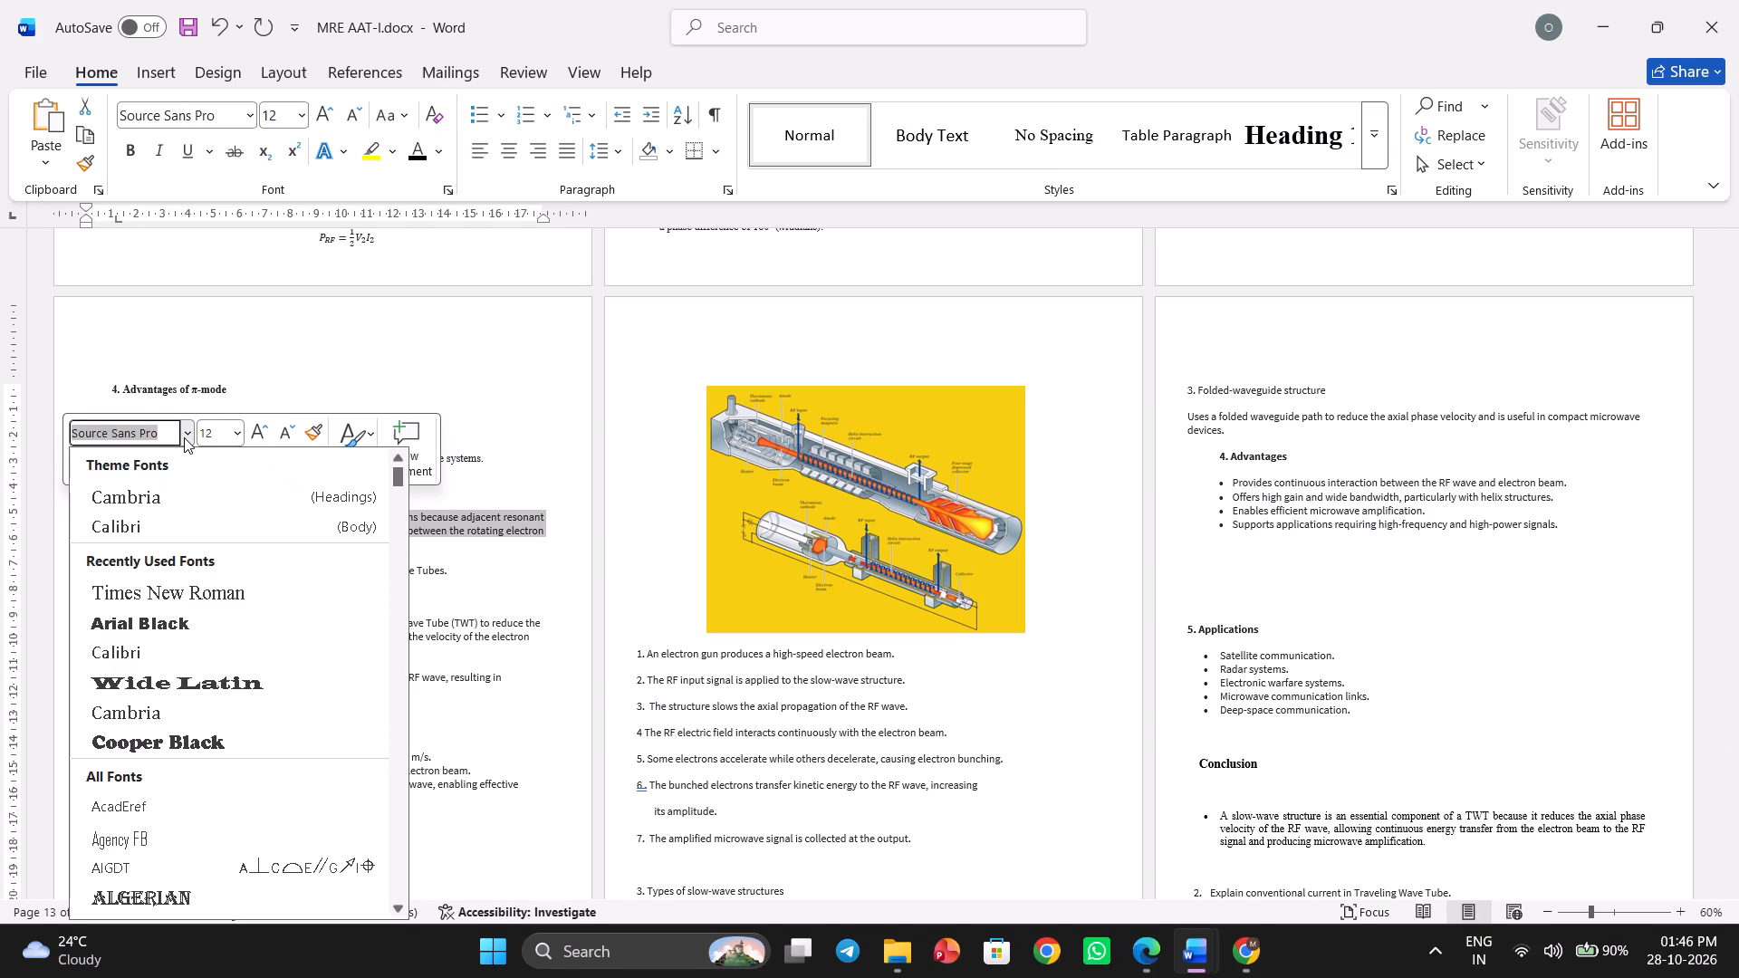
pyautogui.click(145, 594)
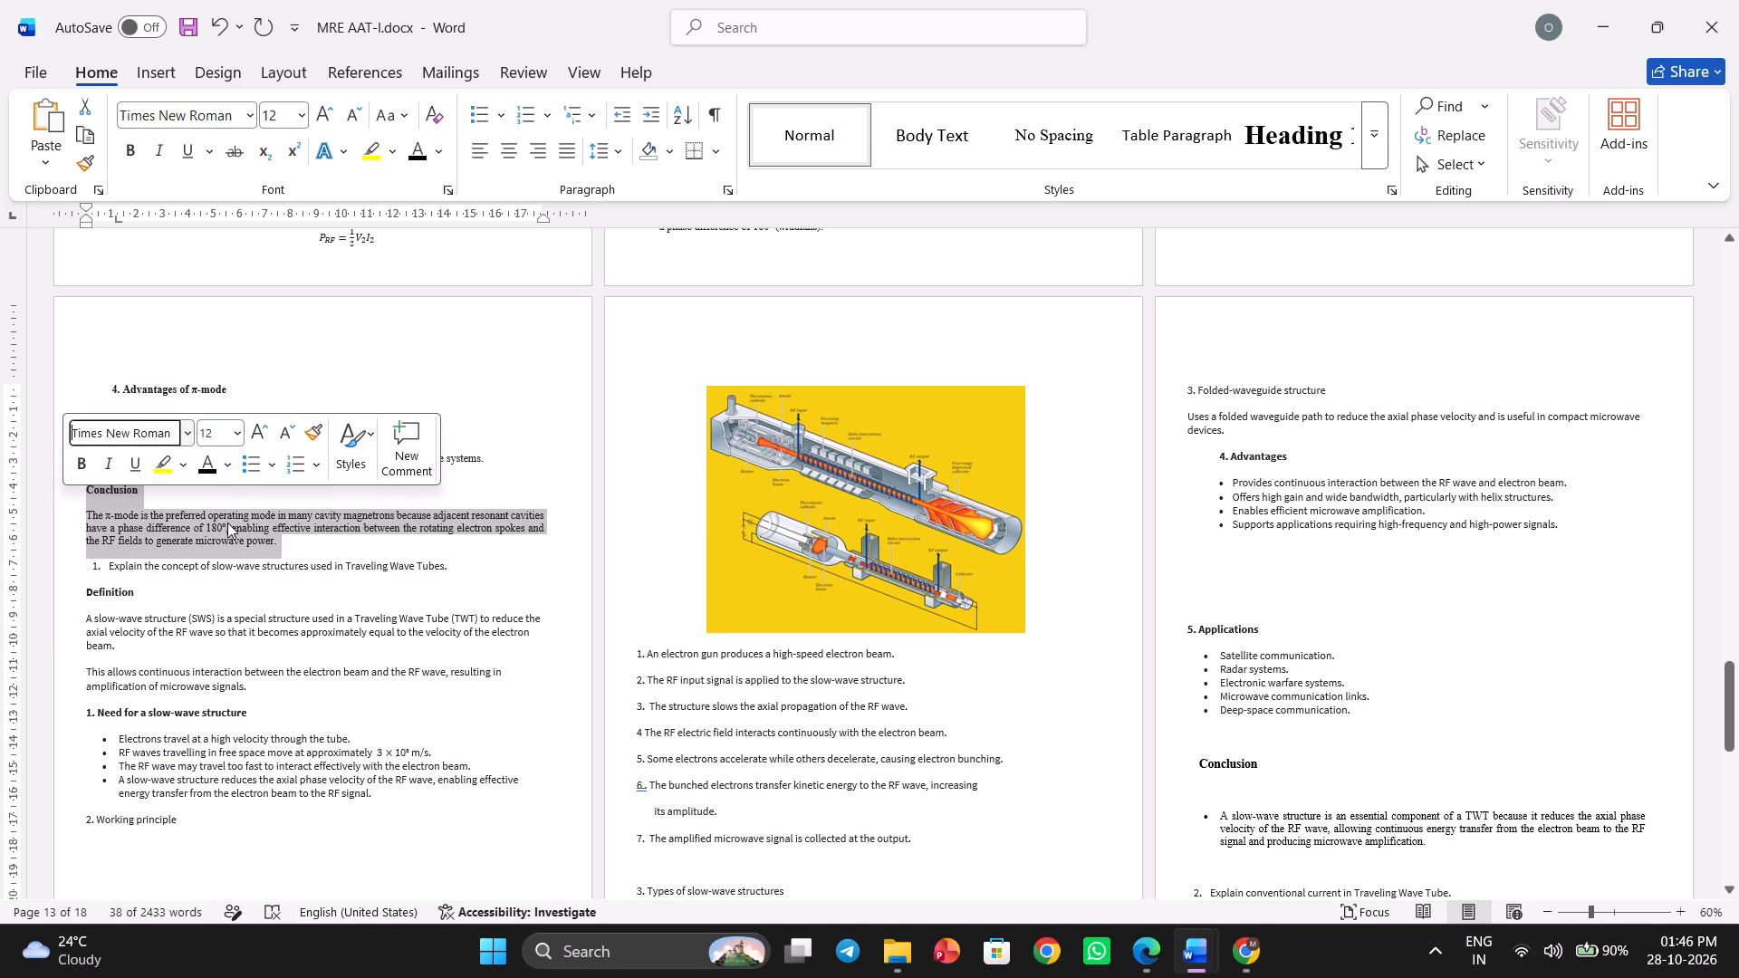
pyautogui.click(617, 154)
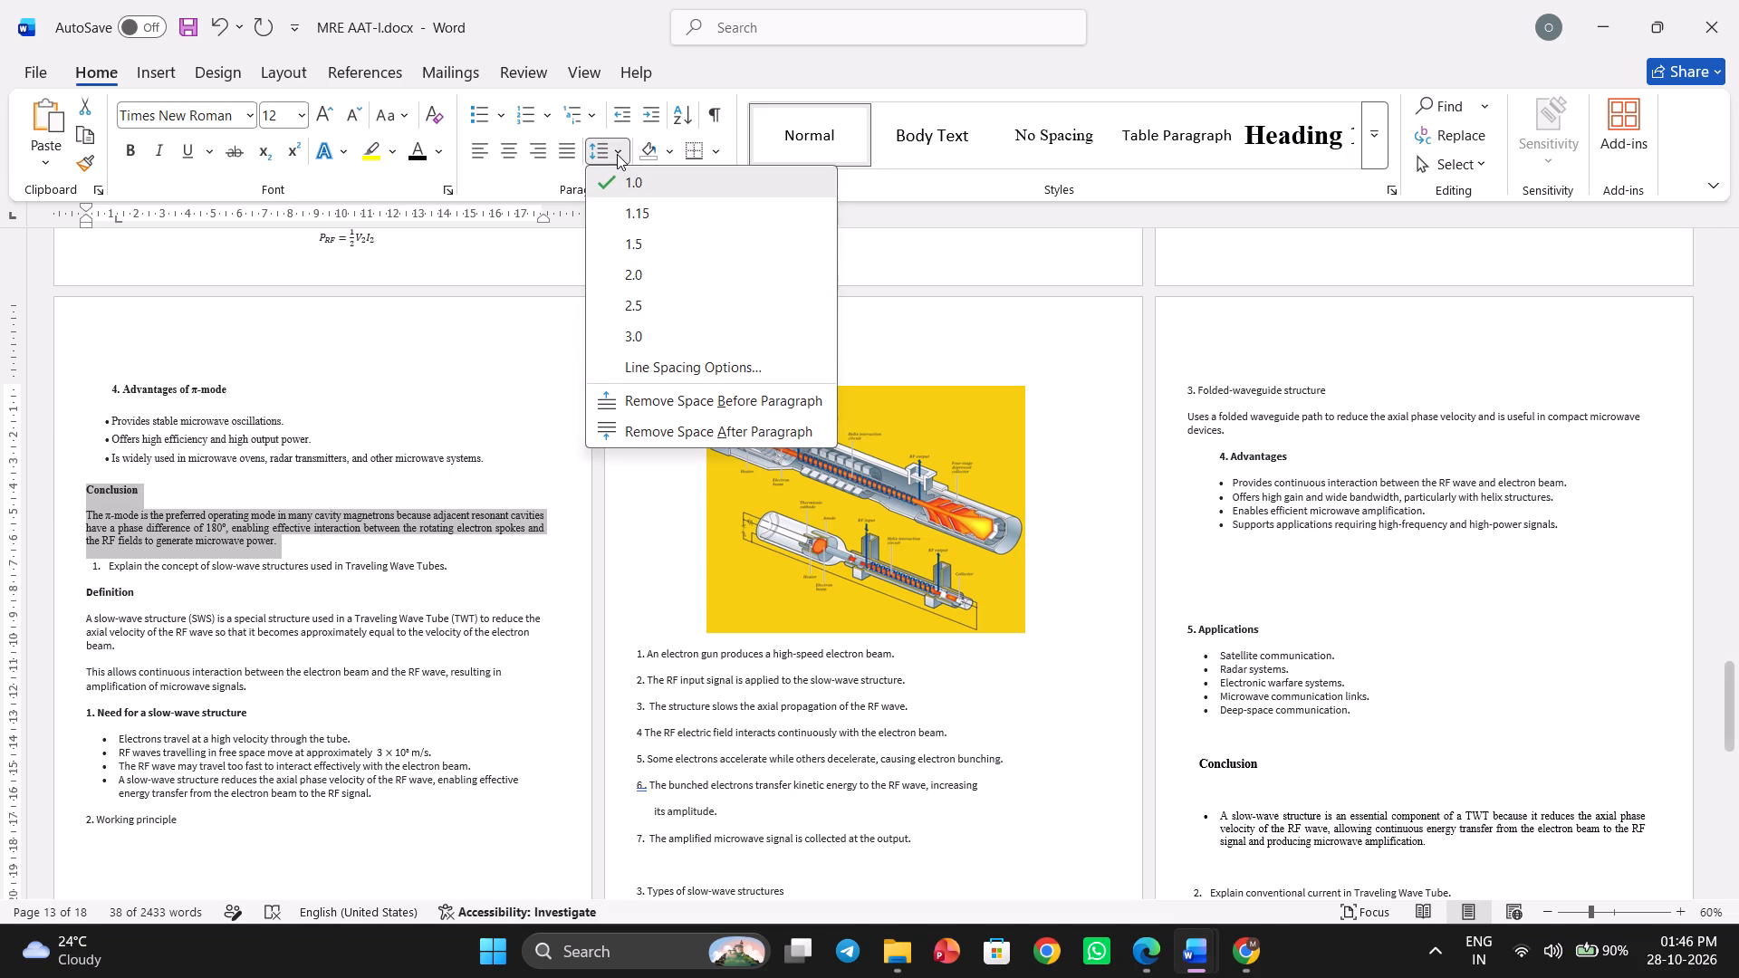
pyautogui.click(617, 239)
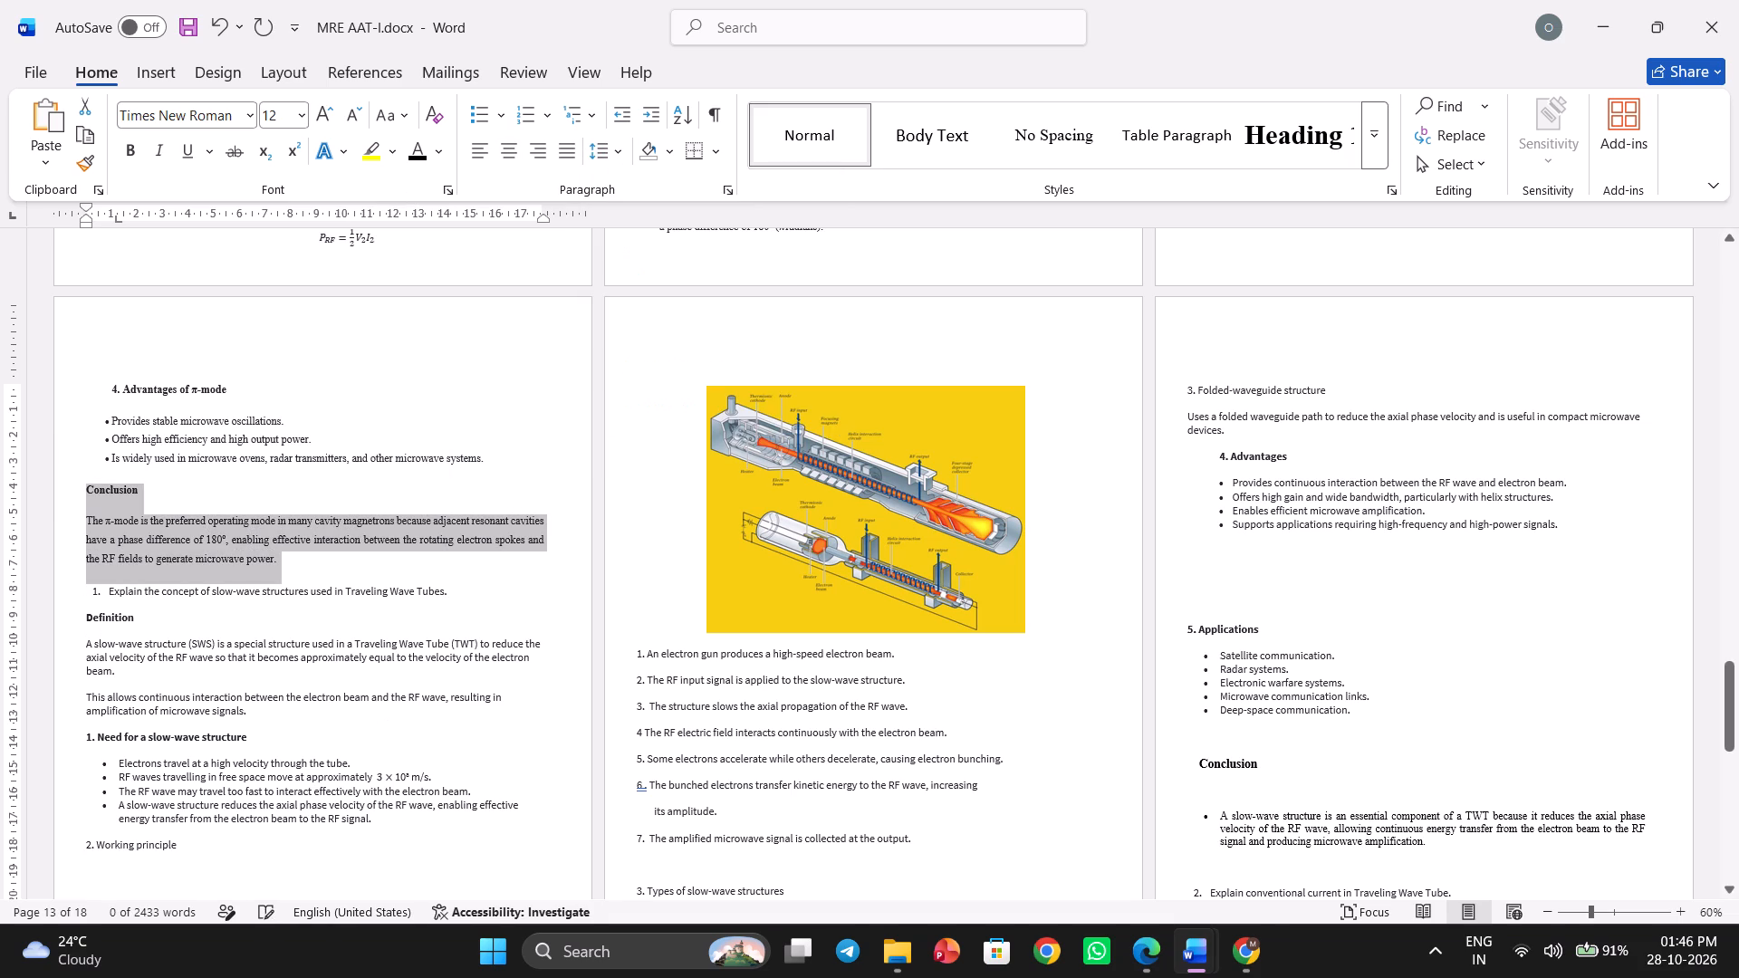
pyautogui.click(312, 563)
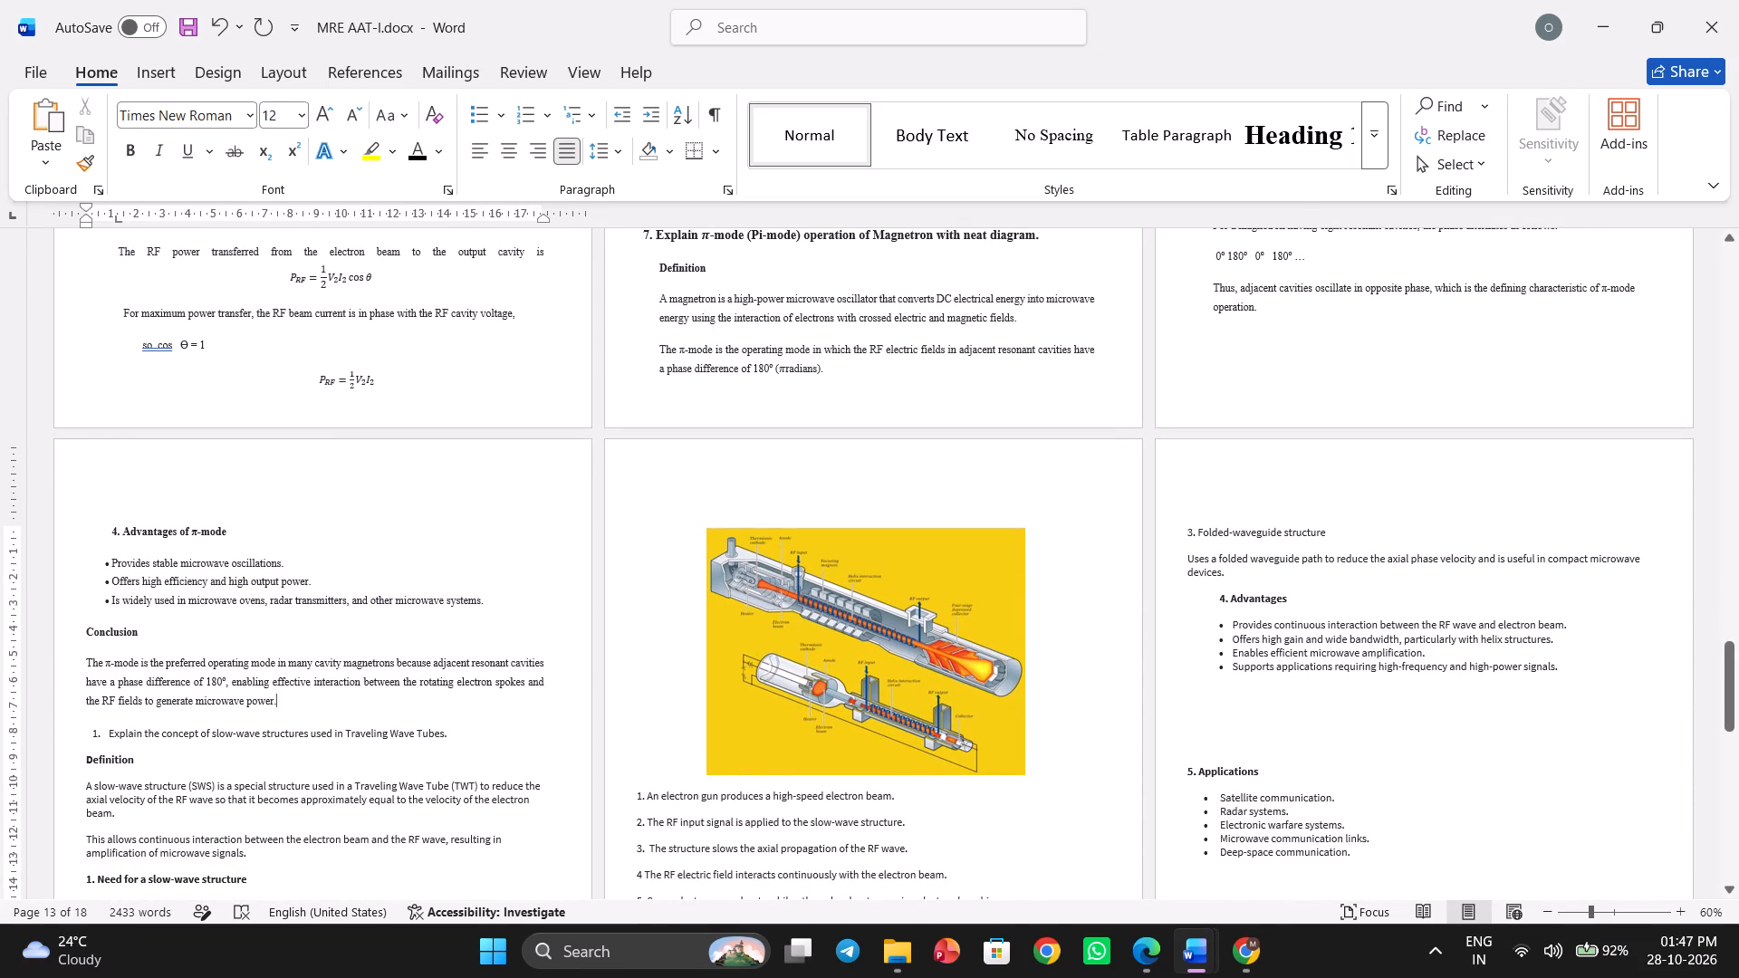
# Nudge question 7's Conclusion heading and paragraph inward by increasing their indents and slightly widening the page's left margin.
pyautogui.moveTo(279, 701); pyautogui.dragTo(73, 662)
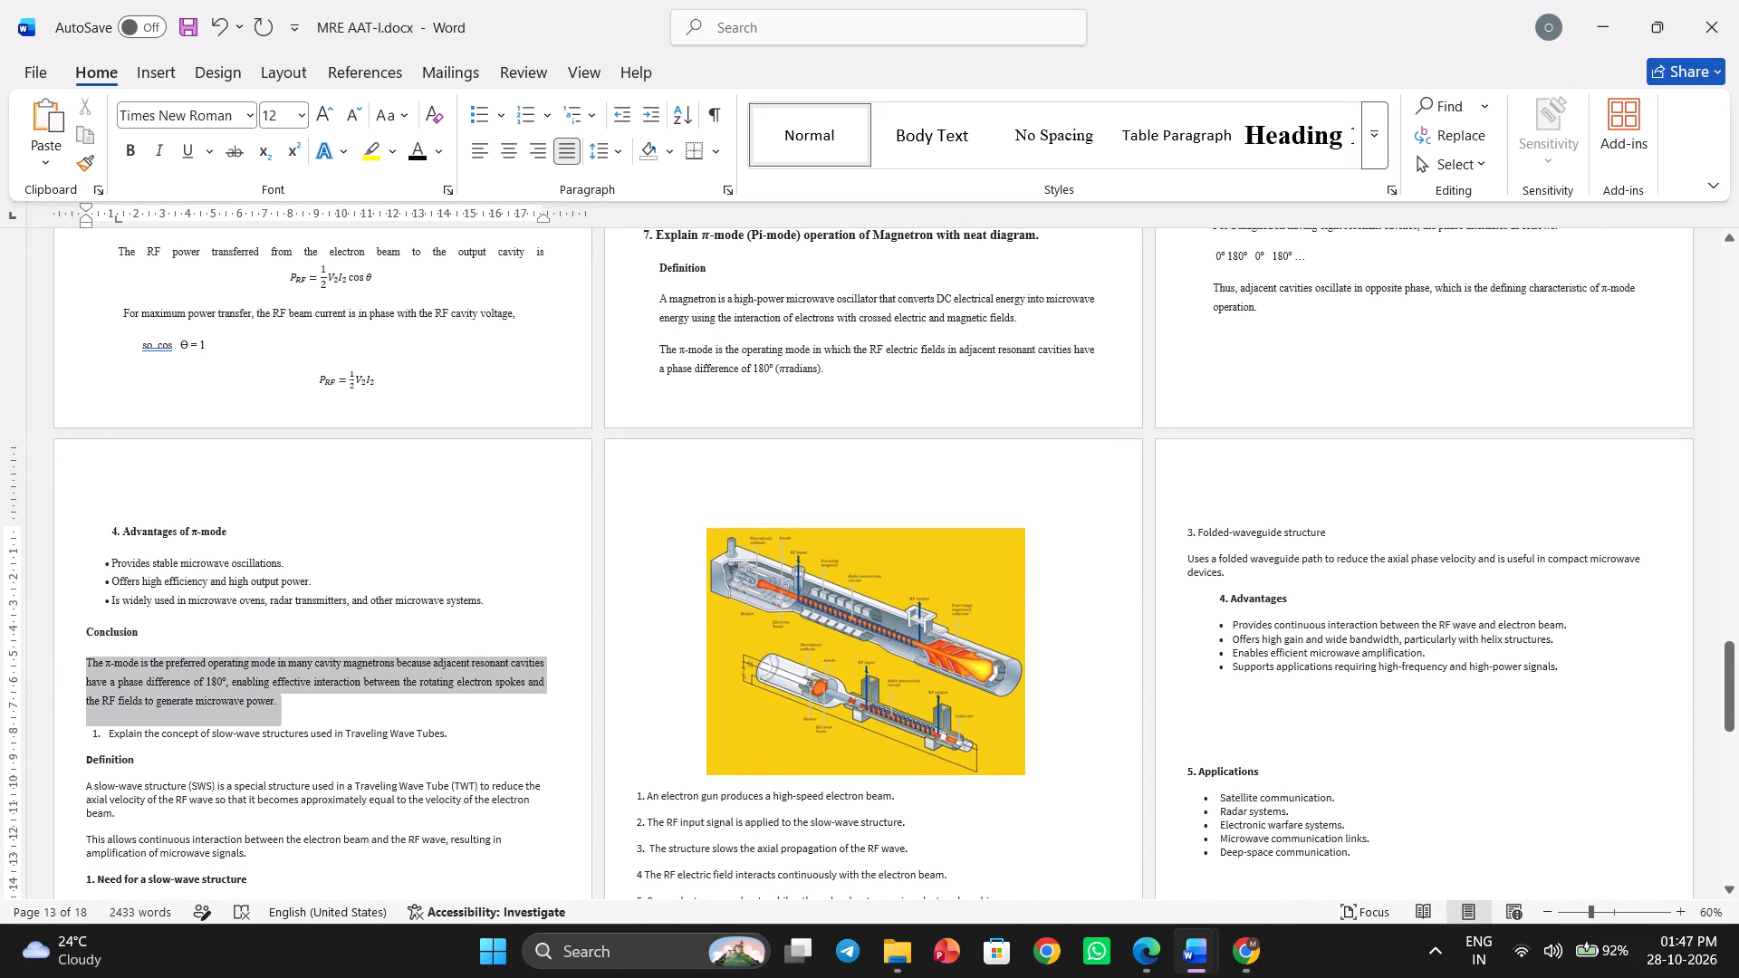
pyautogui.moveTo(73, 662); pyautogui.dragTo(78, 631)
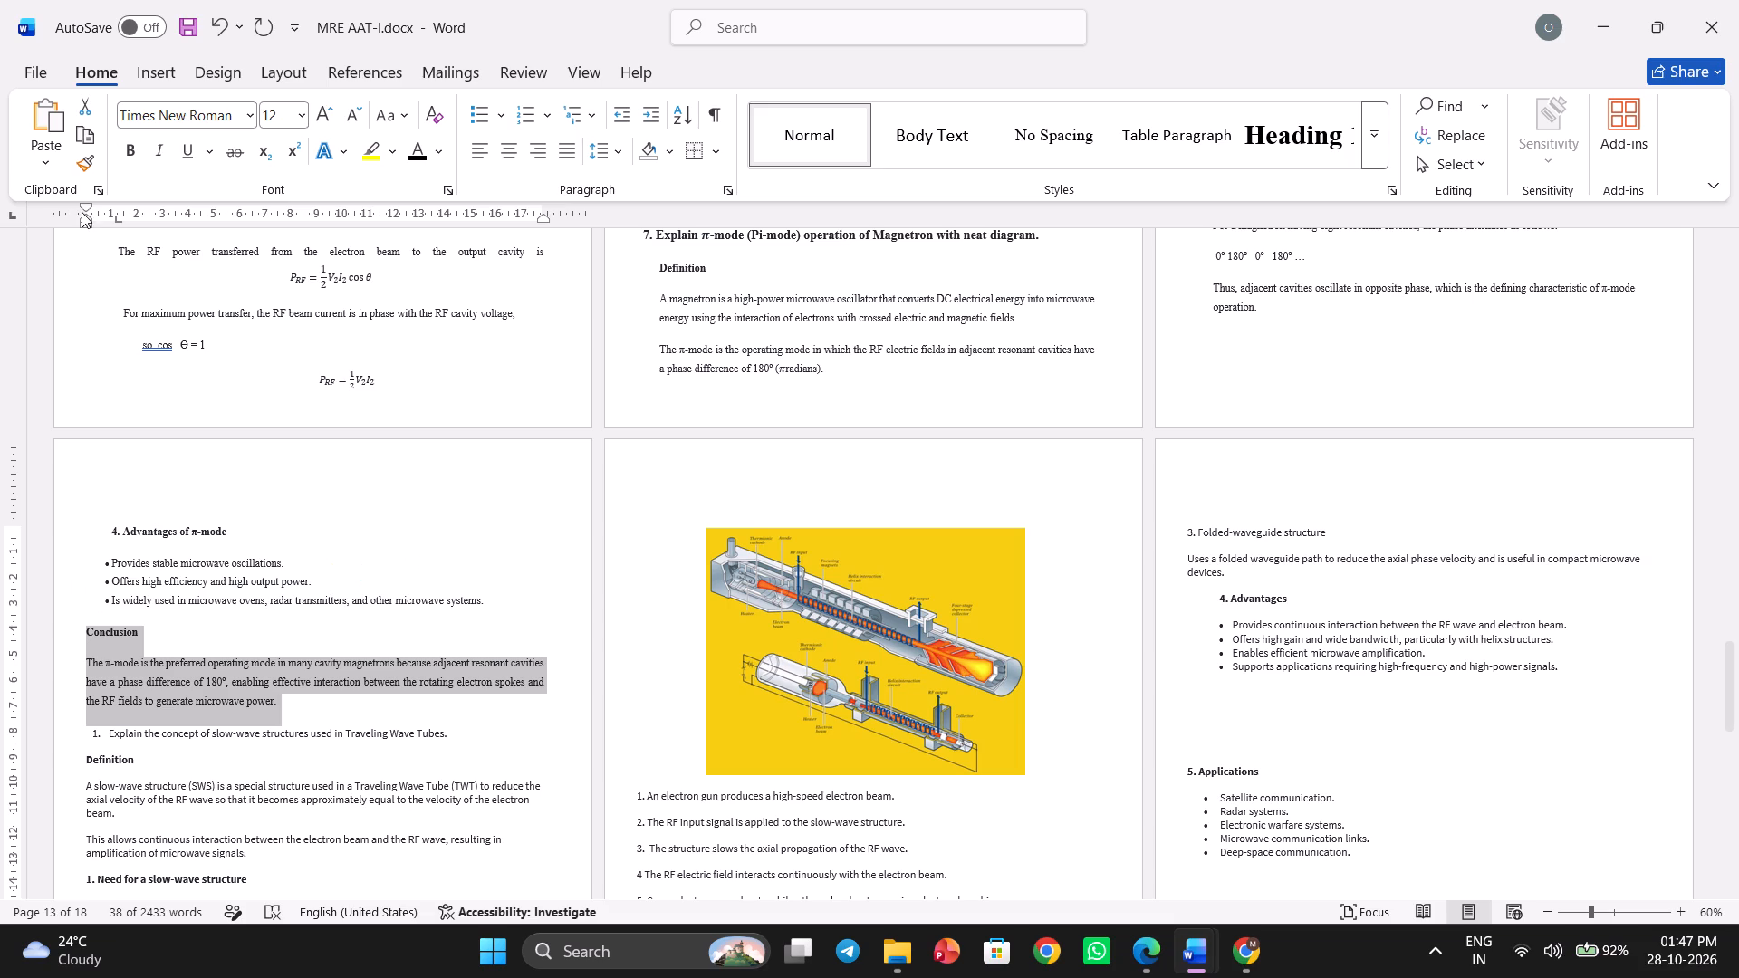
pyautogui.moveTo(86, 217); pyautogui.dragTo(103, 214)
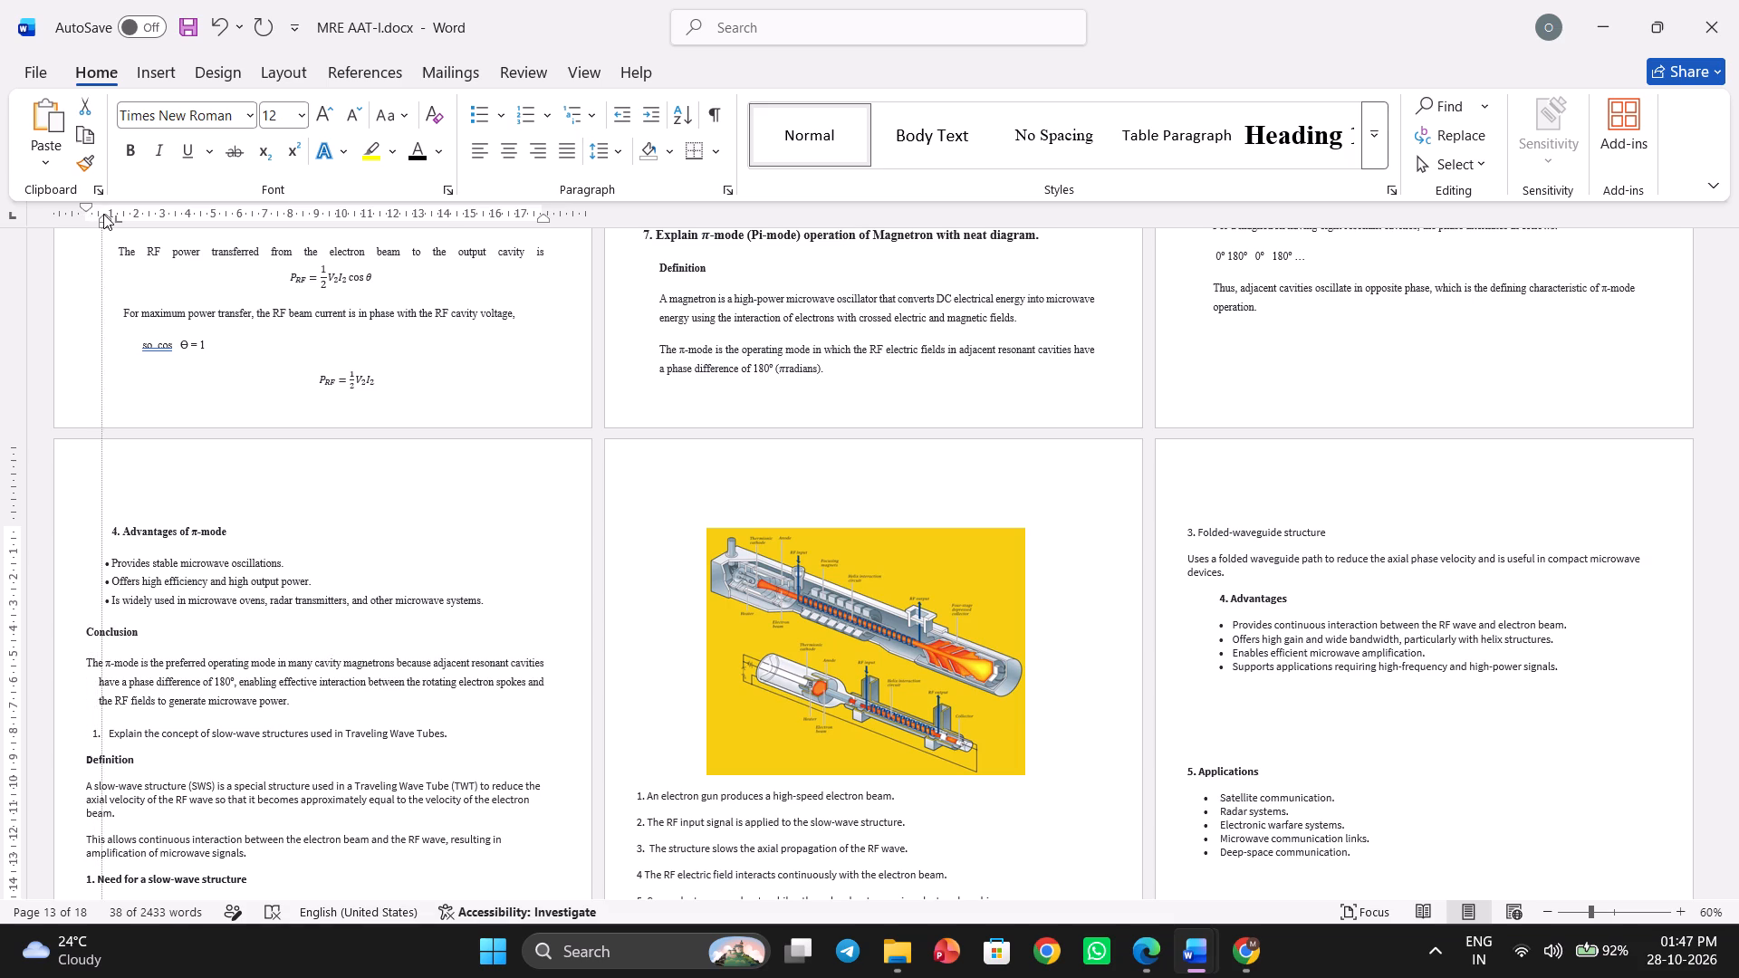
pyautogui.moveTo(103, 214); pyautogui.dragTo(94, 217)
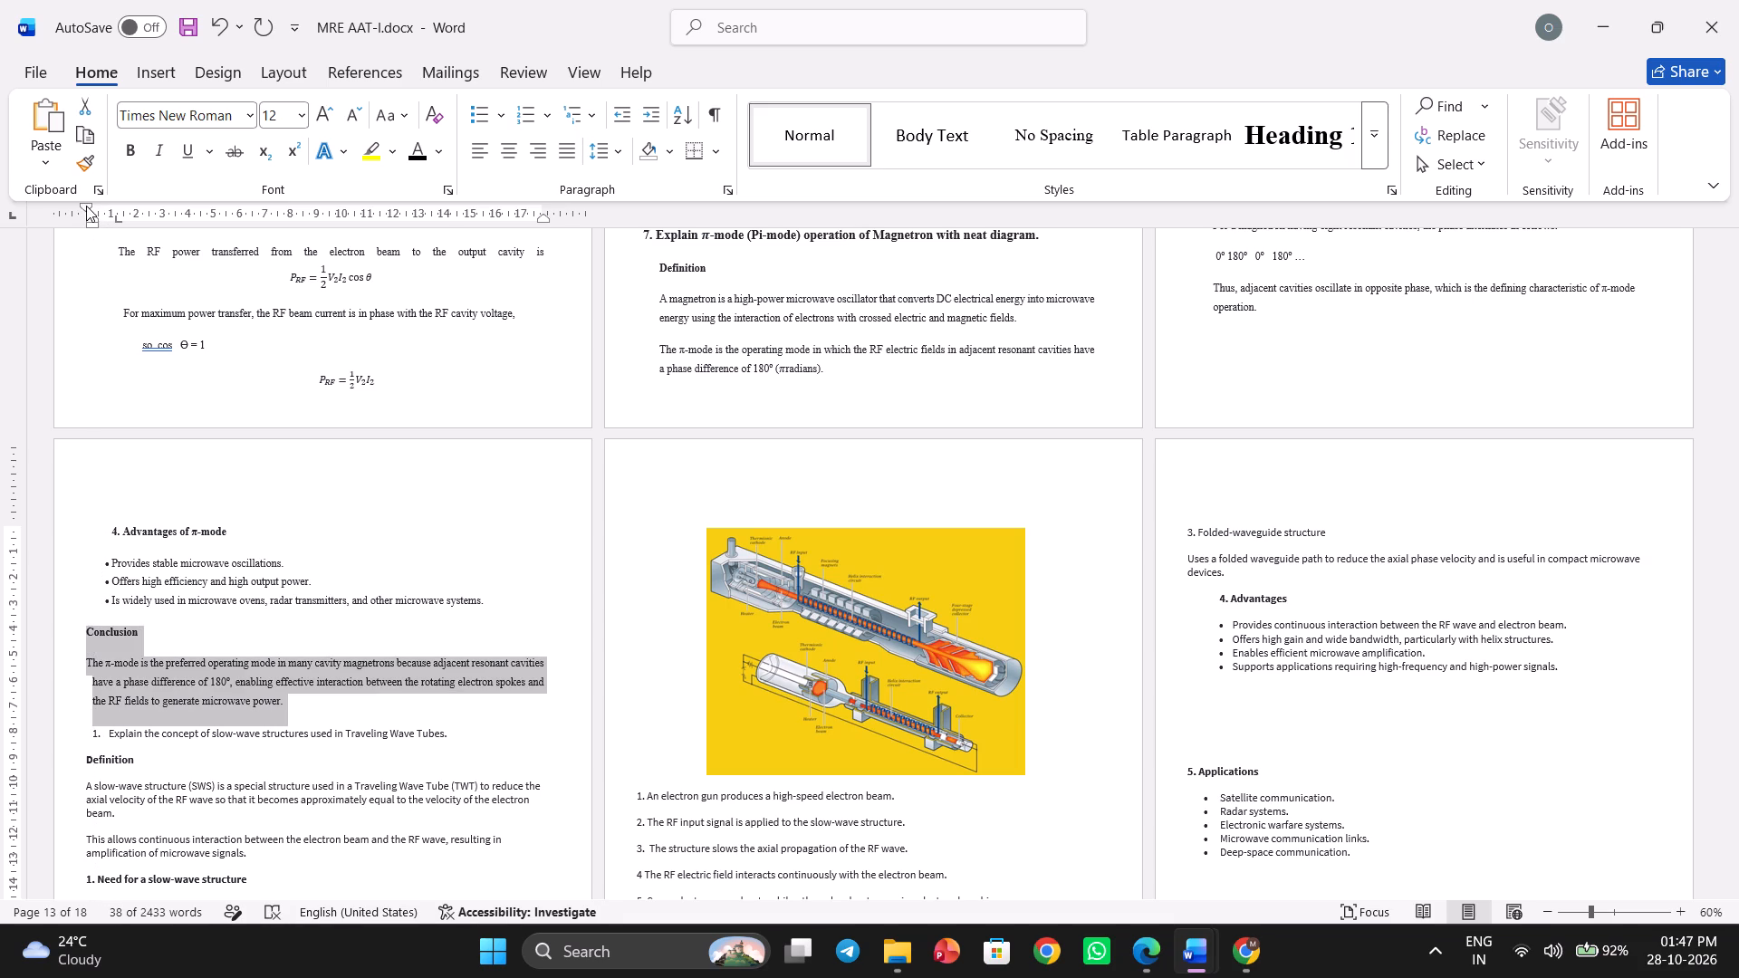
pyautogui.moveTo(86, 206); pyautogui.dragTo(104, 205)
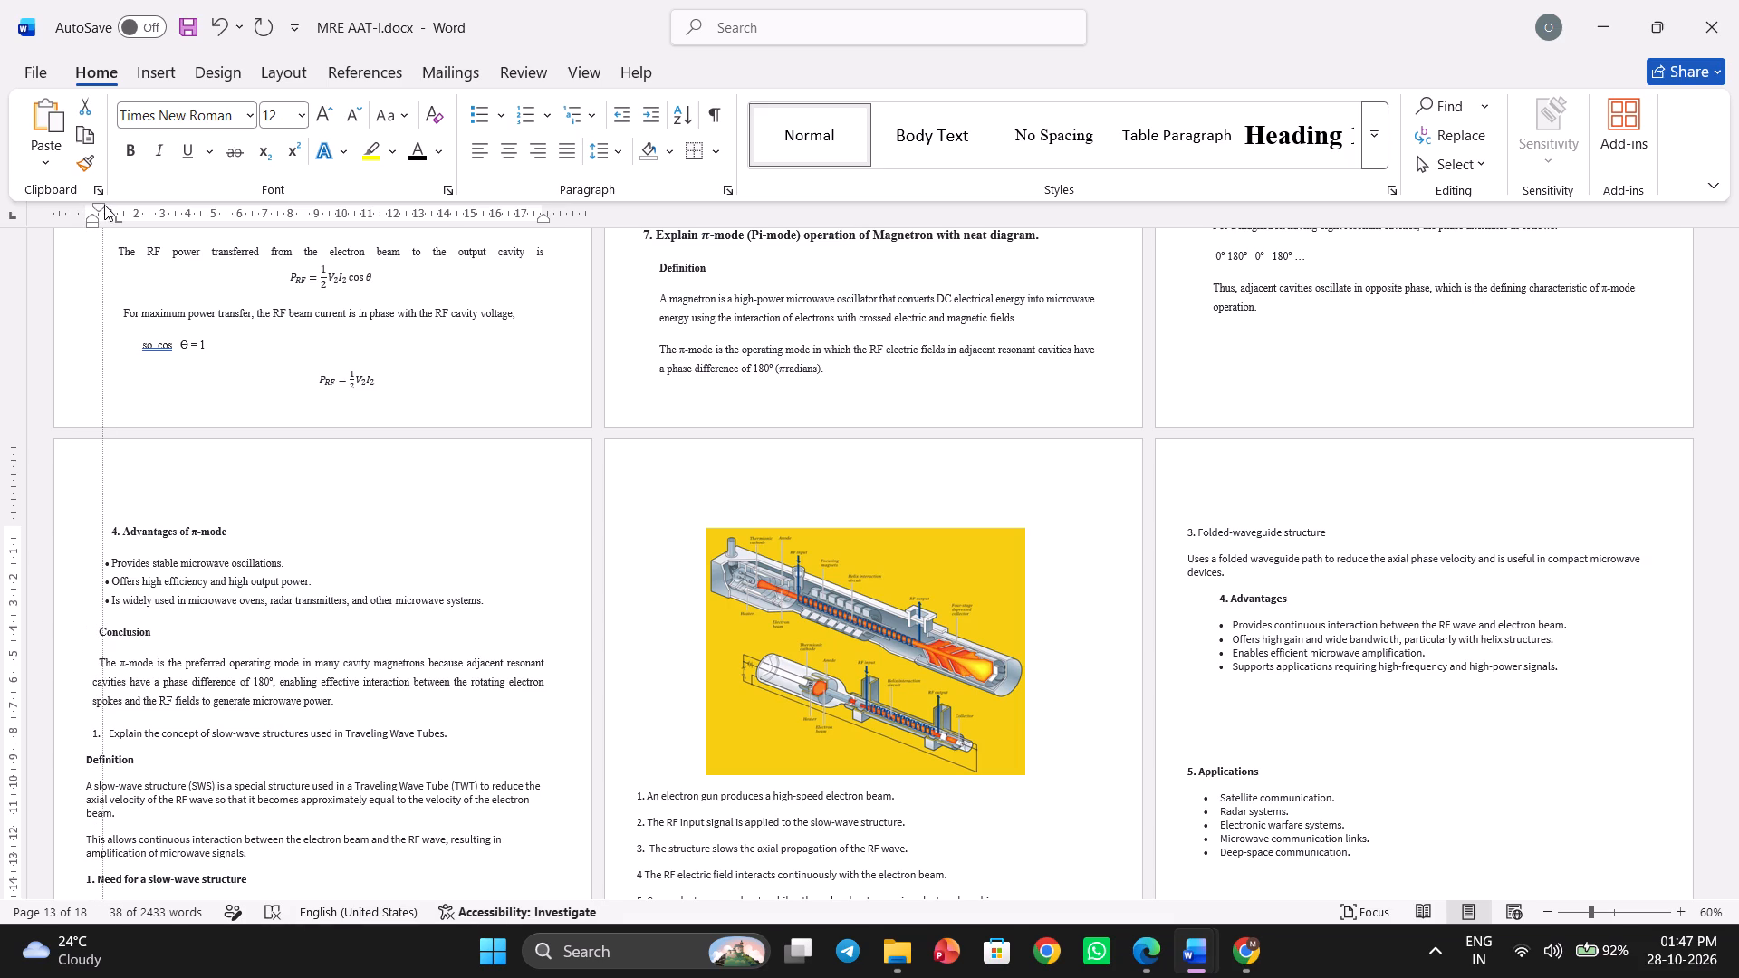
pyautogui.moveTo(104, 205); pyautogui.dragTo(105, 203)
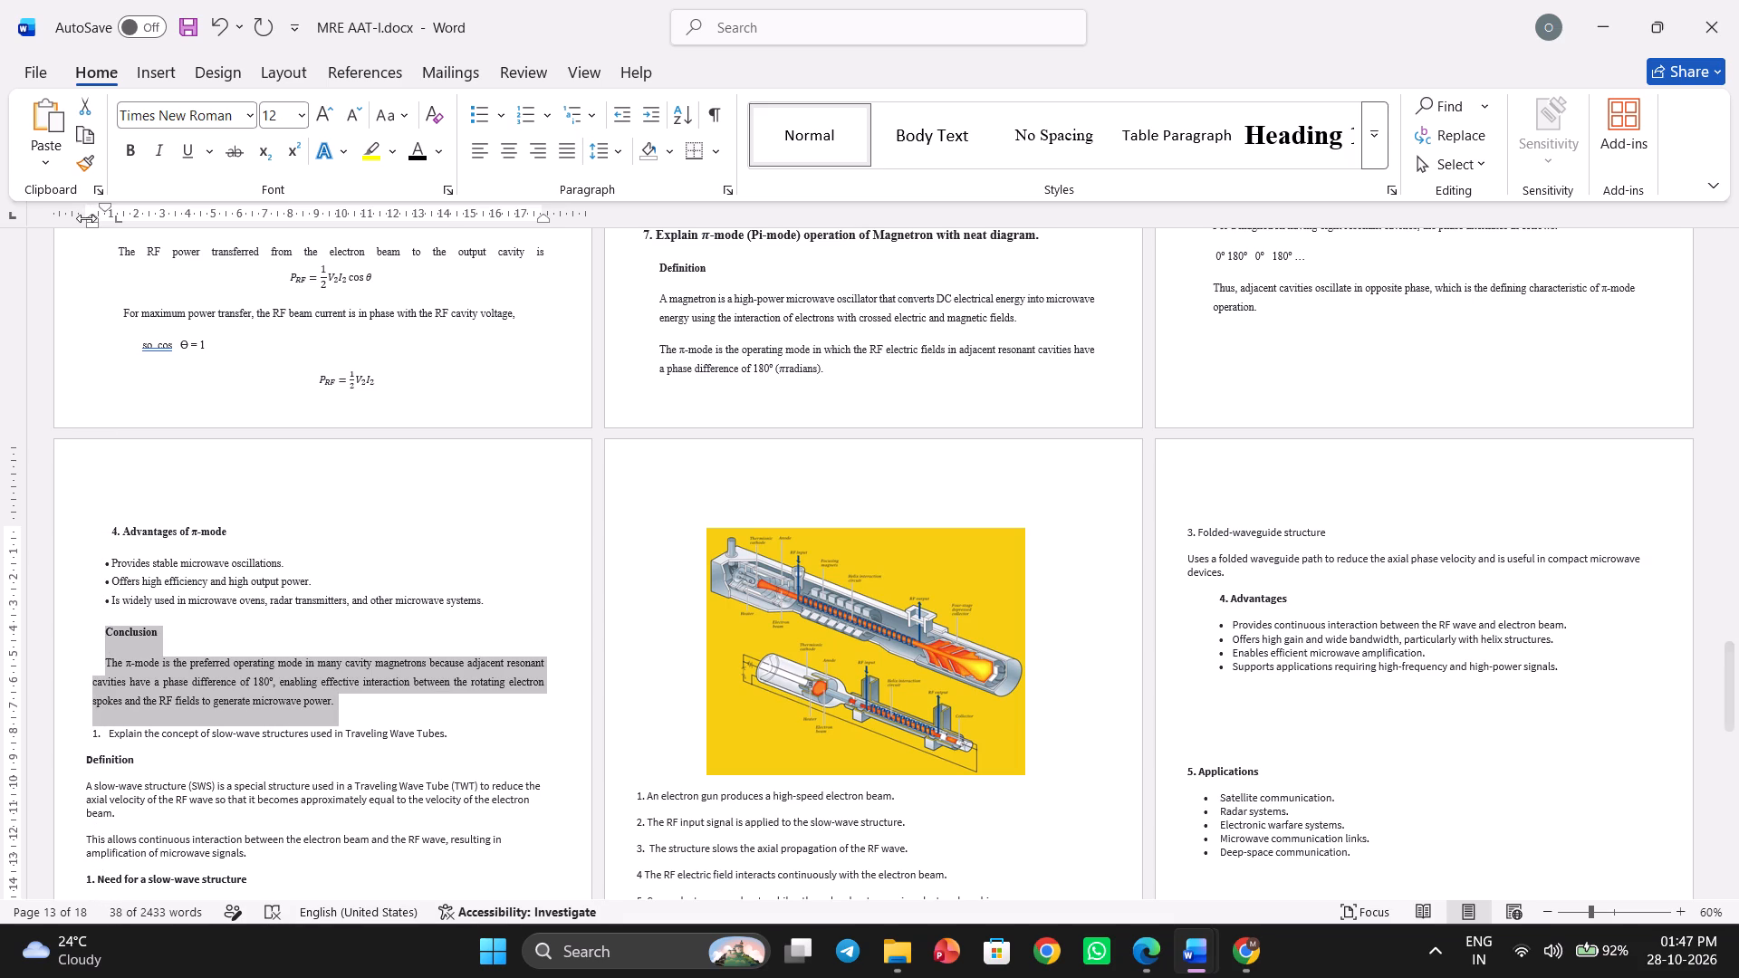
pyautogui.moveTo(86, 218); pyautogui.dragTo(96, 218)
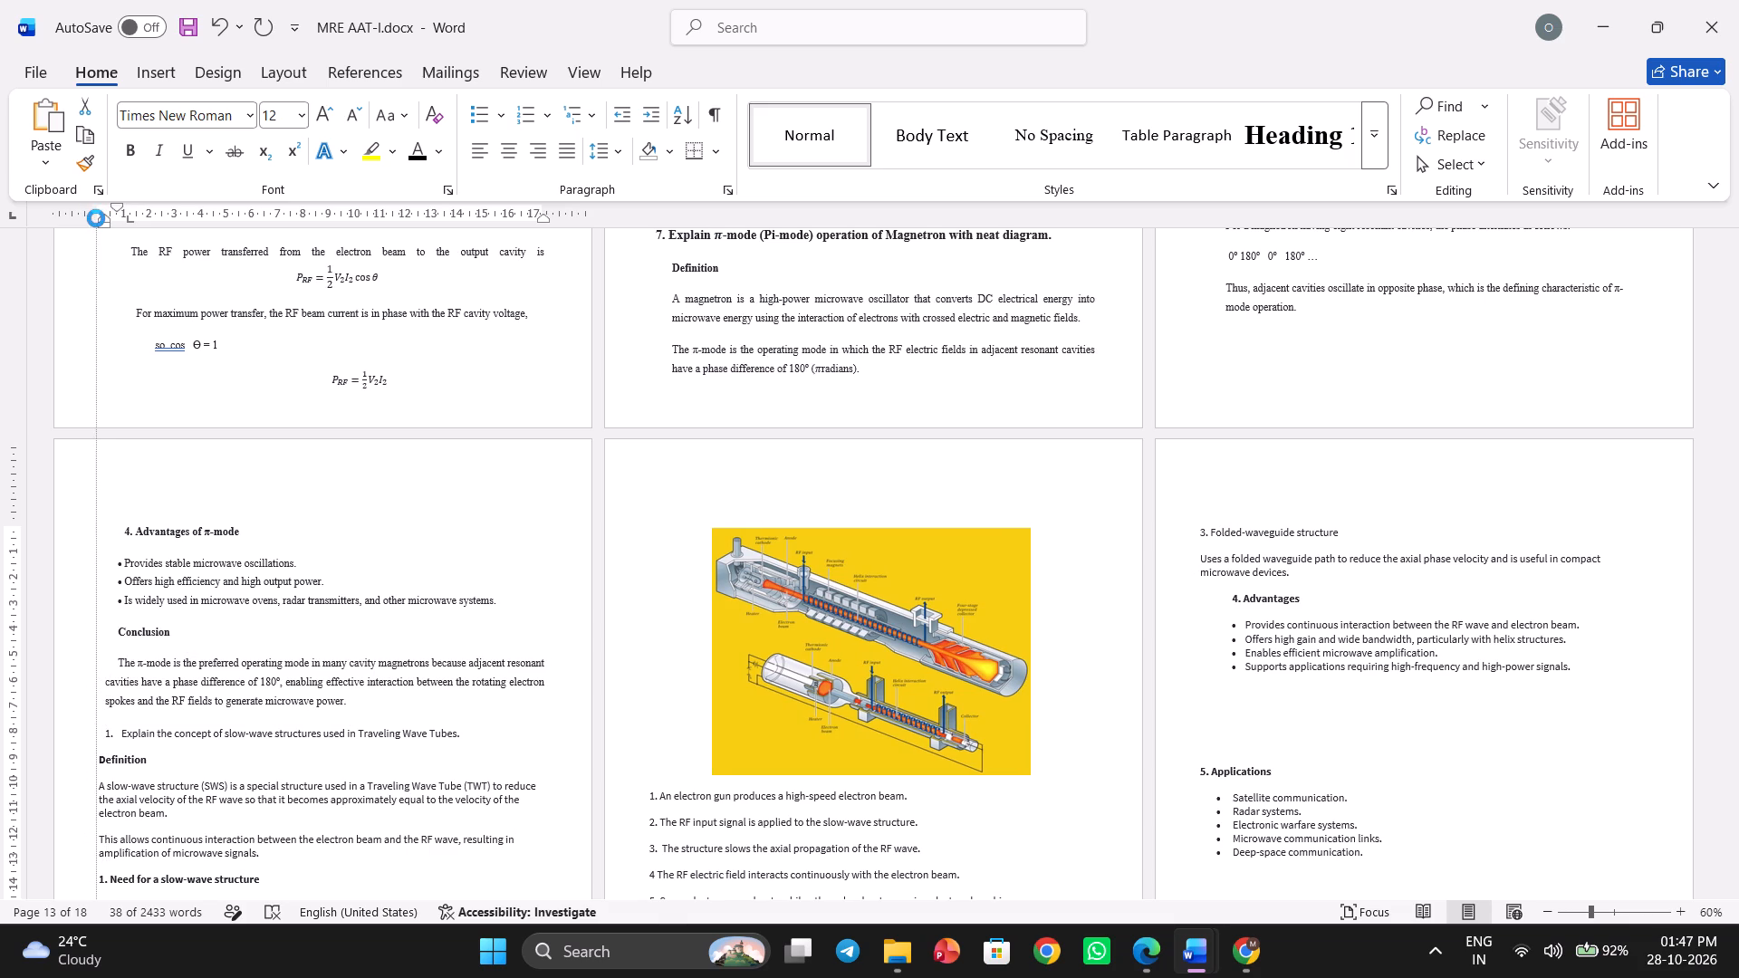
pyautogui.moveTo(96, 218); pyautogui.dragTo(94, 219)
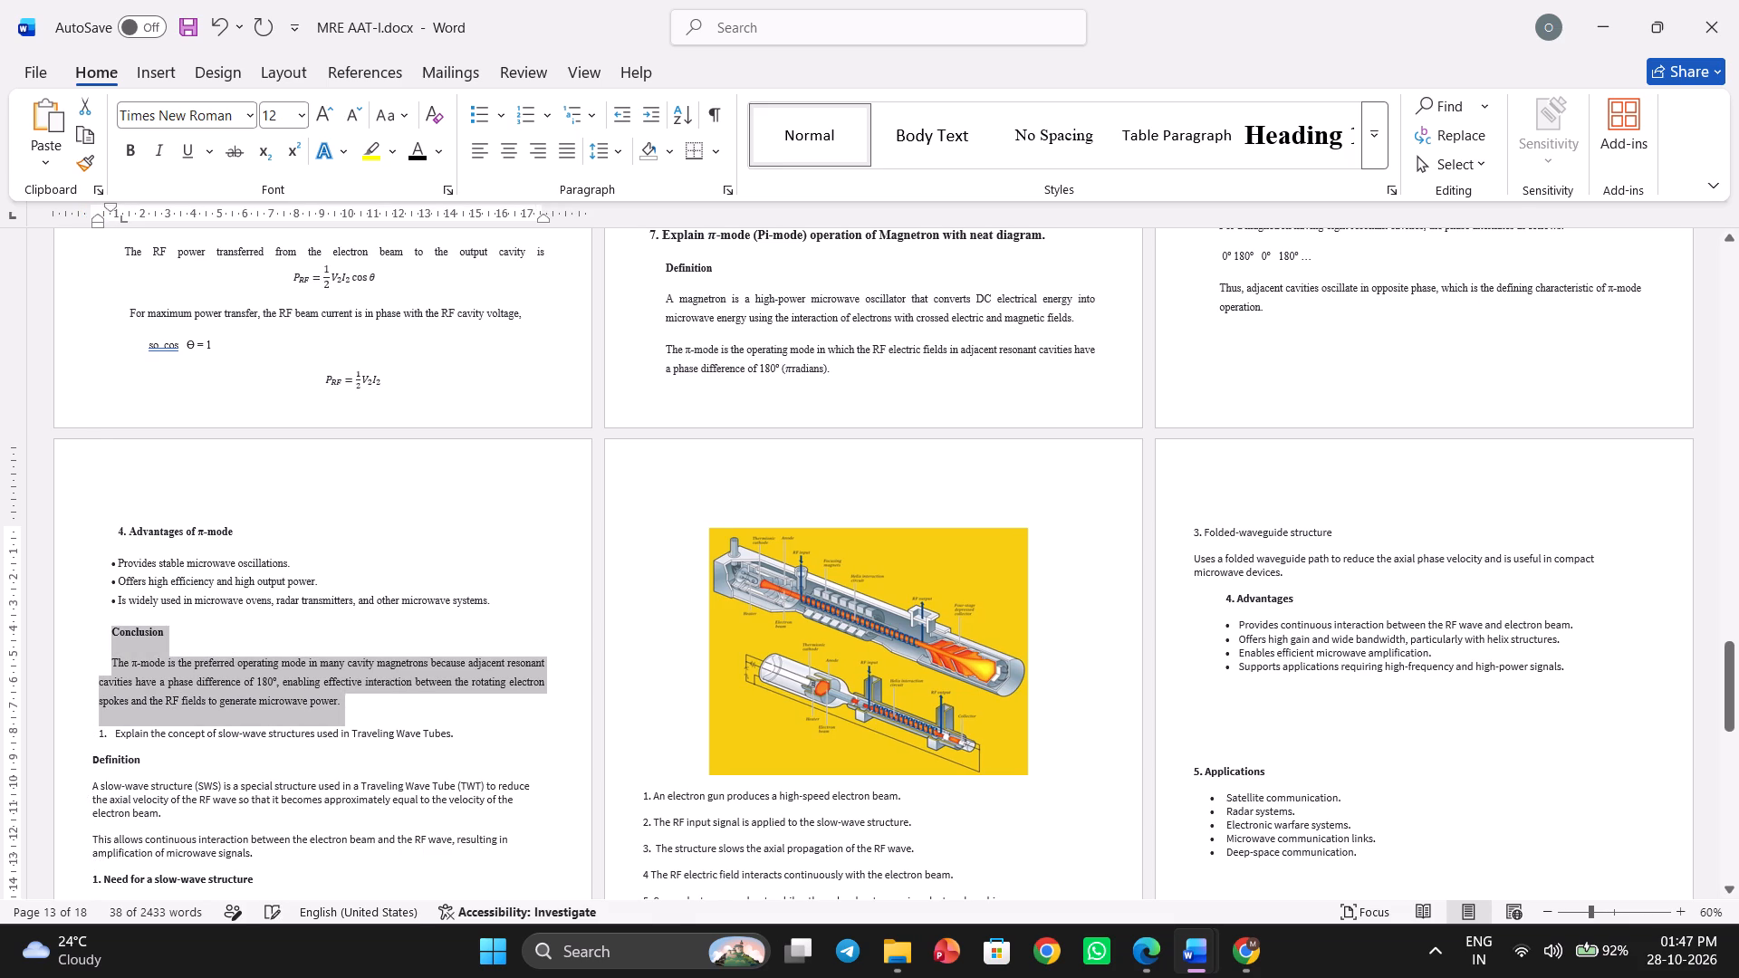
# Slightly reduce the indent of question 7's Conclusion heading and remove the first-line indent from the paragraph below it.
pyautogui.click(105, 656)
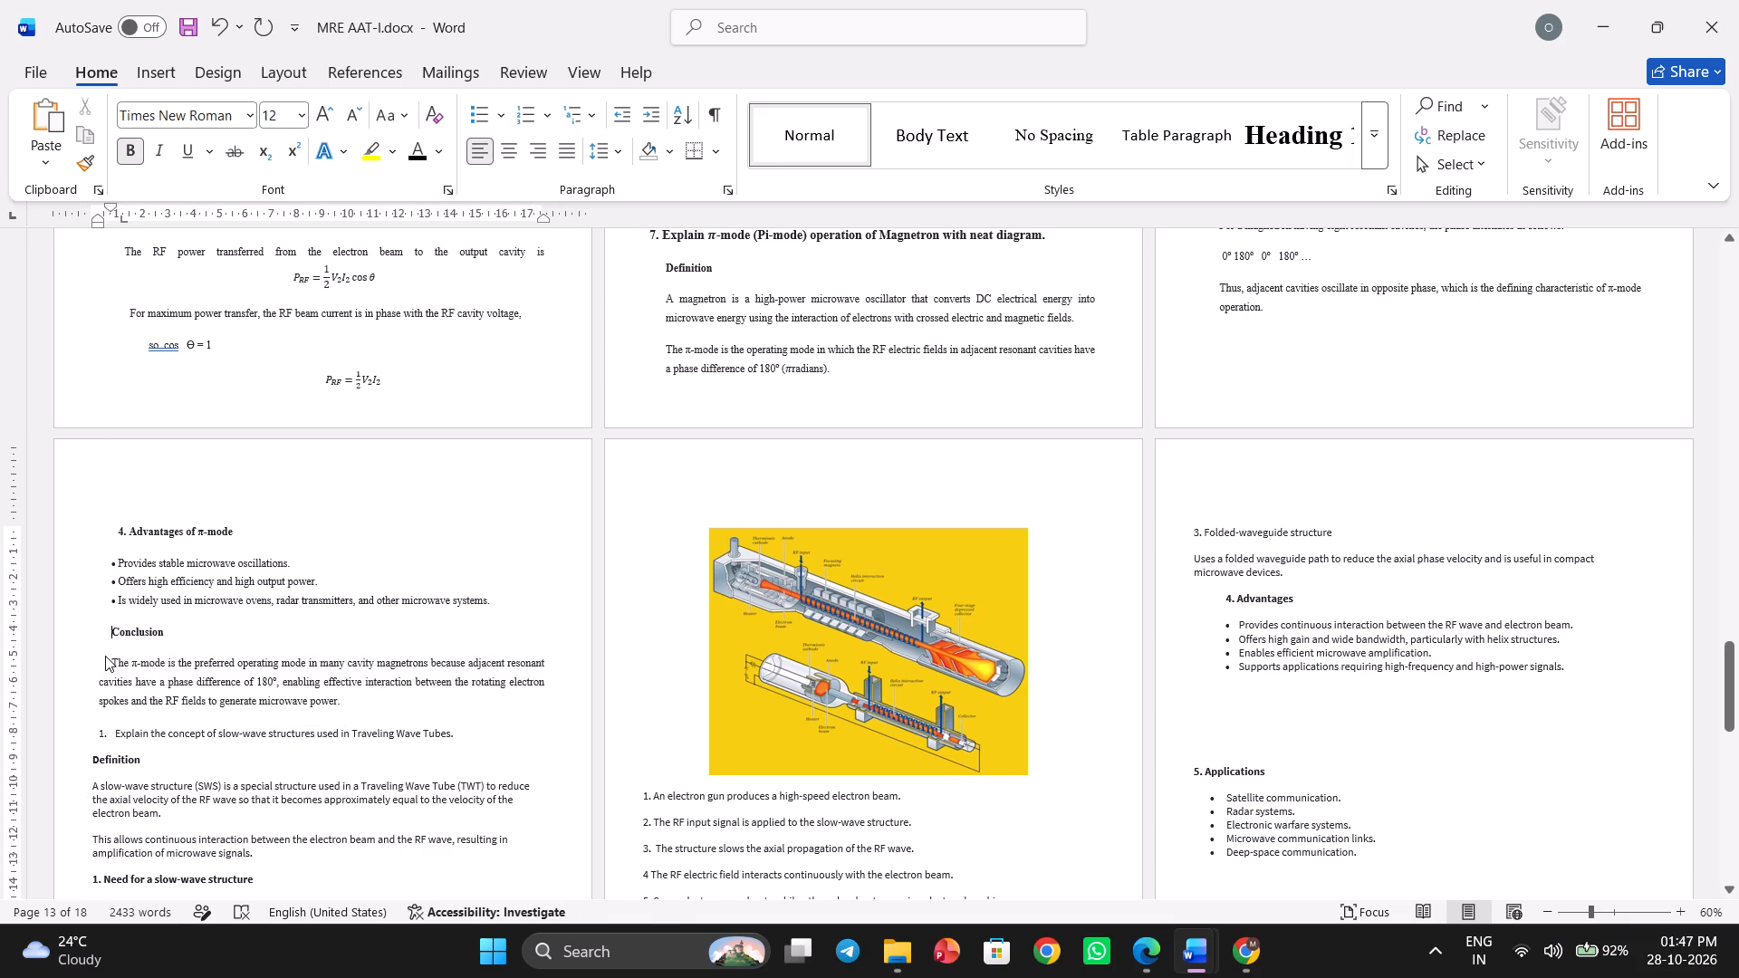
pyautogui.moveTo(99, 224); pyautogui.dragTo(89, 235)
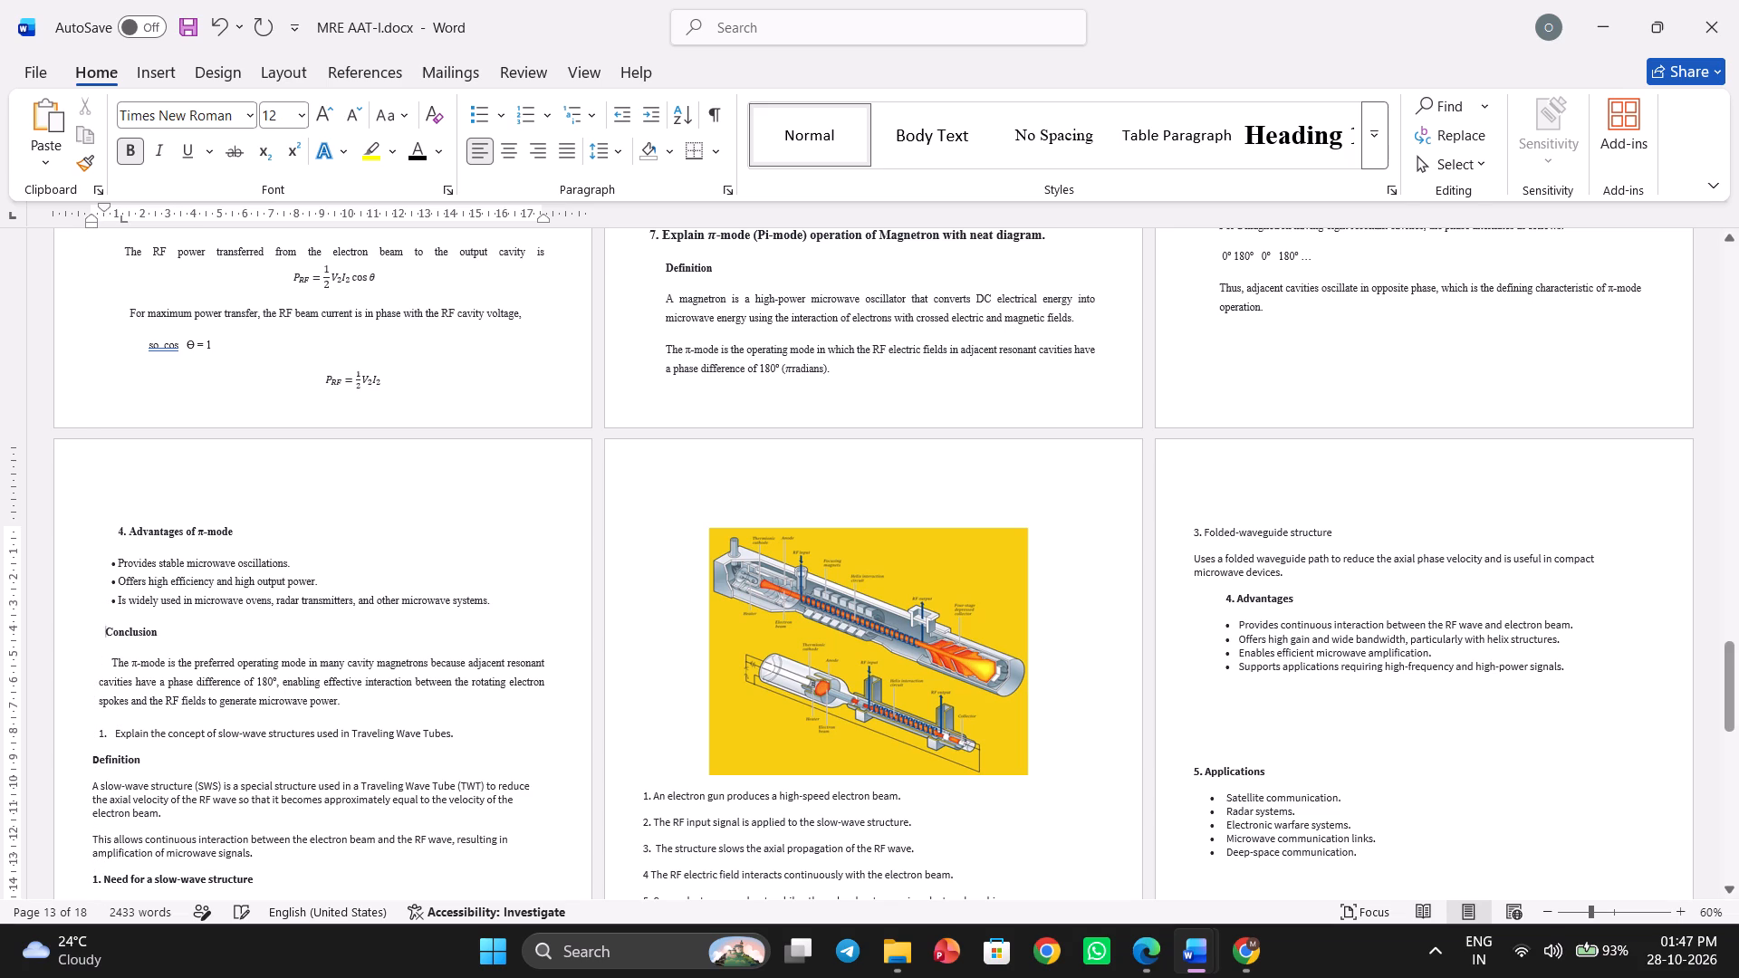
pyautogui.click(108, 664)
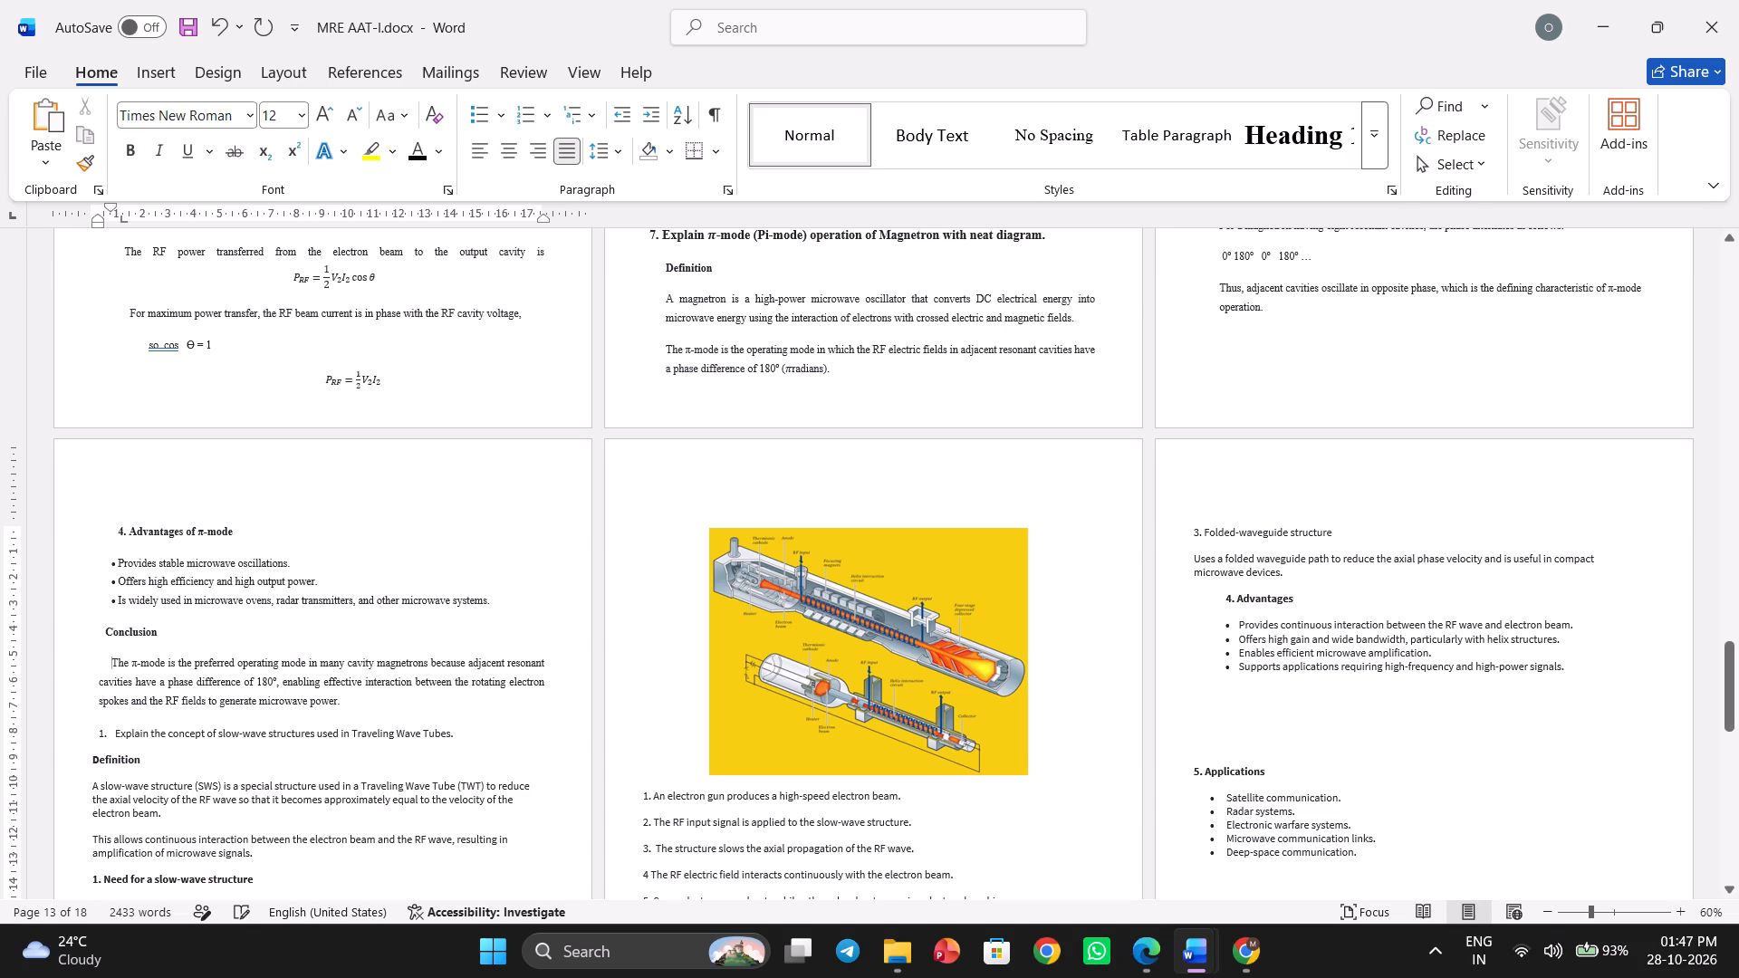
pyautogui.press('BackSpace')
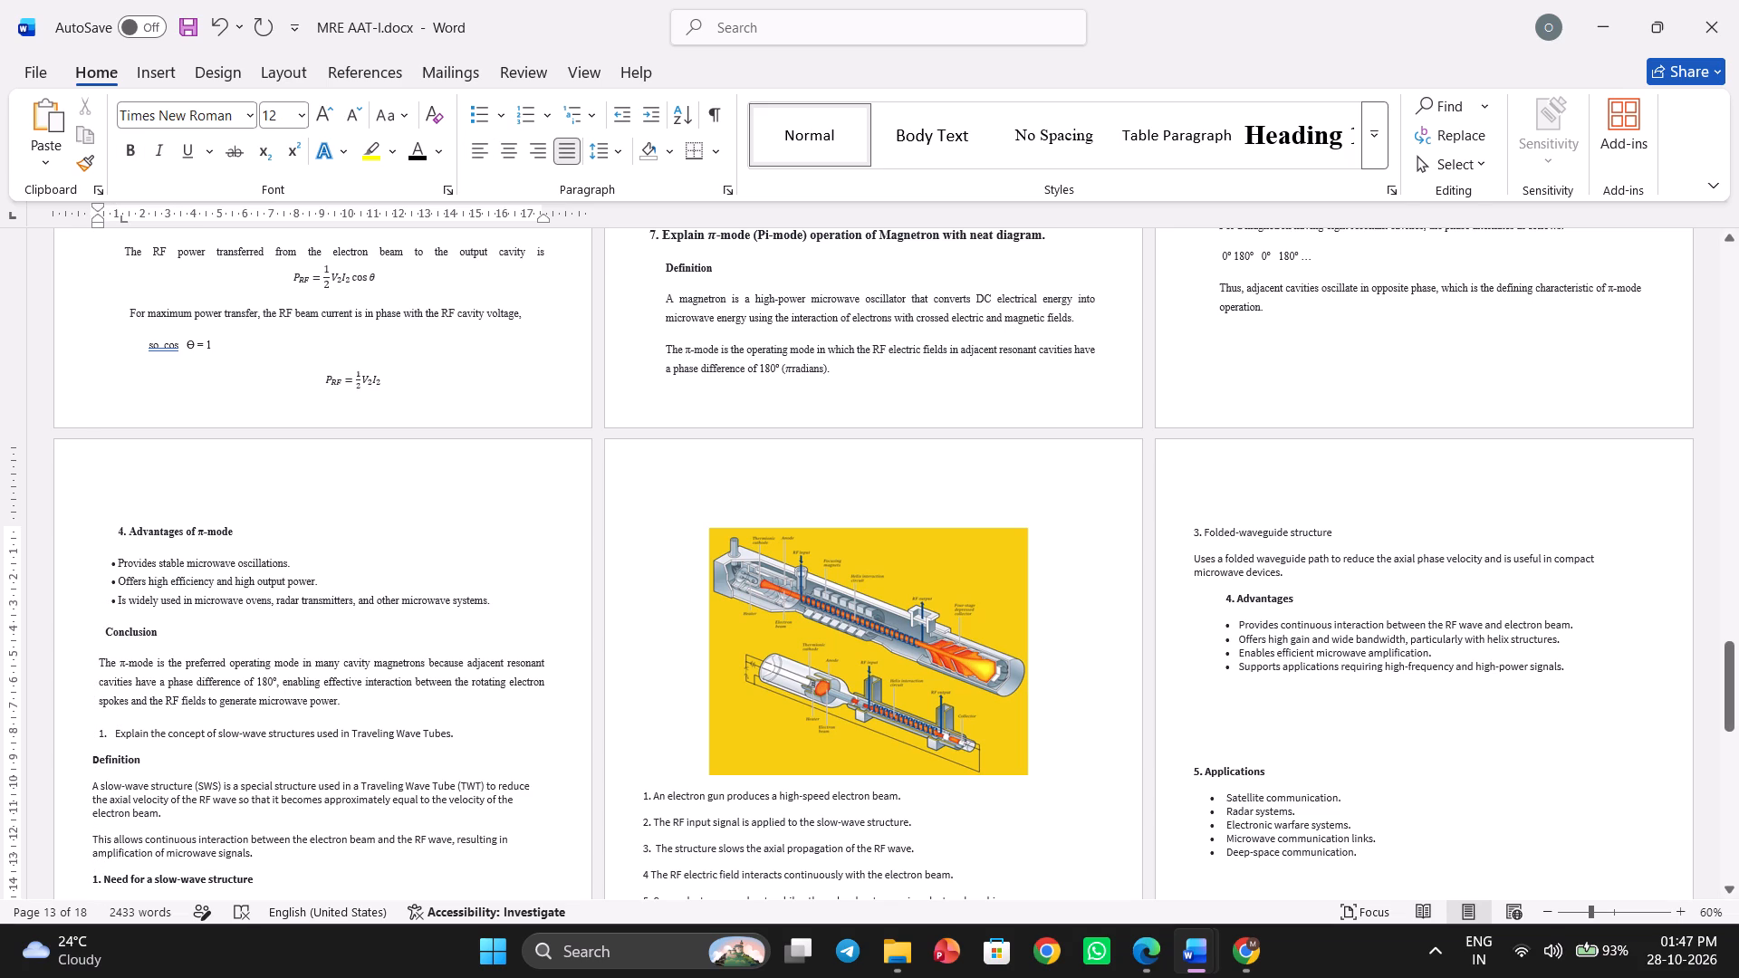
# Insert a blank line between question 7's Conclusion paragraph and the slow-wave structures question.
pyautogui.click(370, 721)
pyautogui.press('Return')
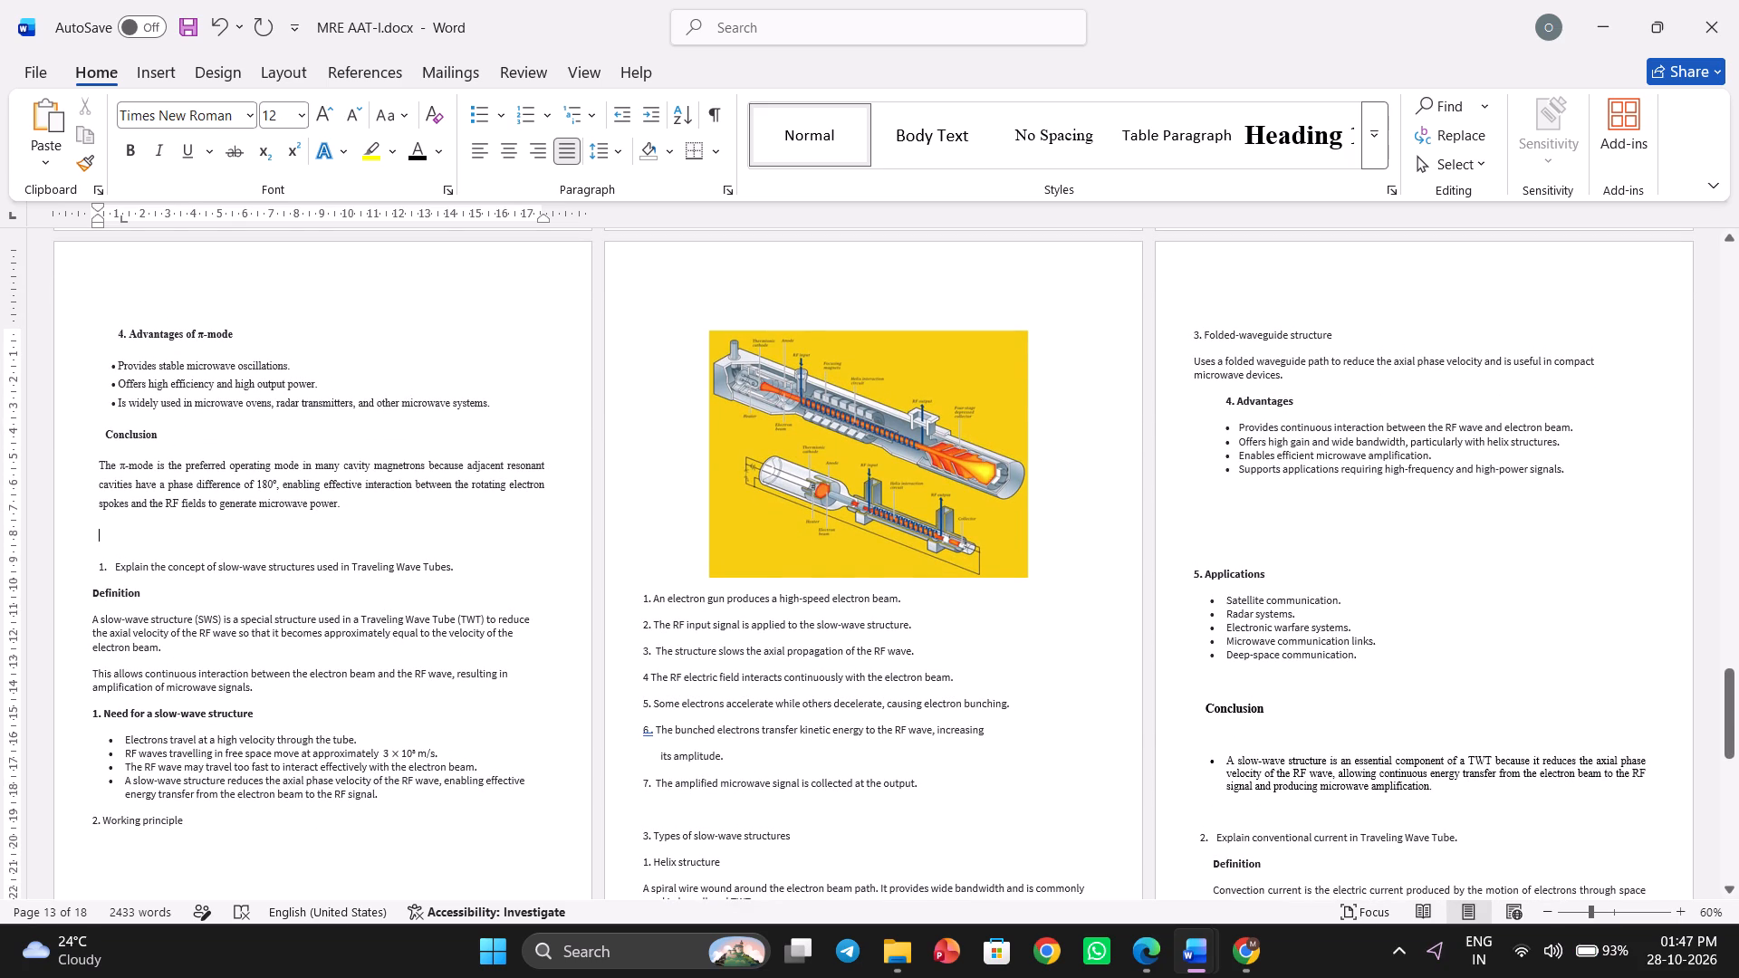
# Replace the automatic list number of the slow-wave structures question with "8.".
pyautogui.scroll(1, 315, 585)
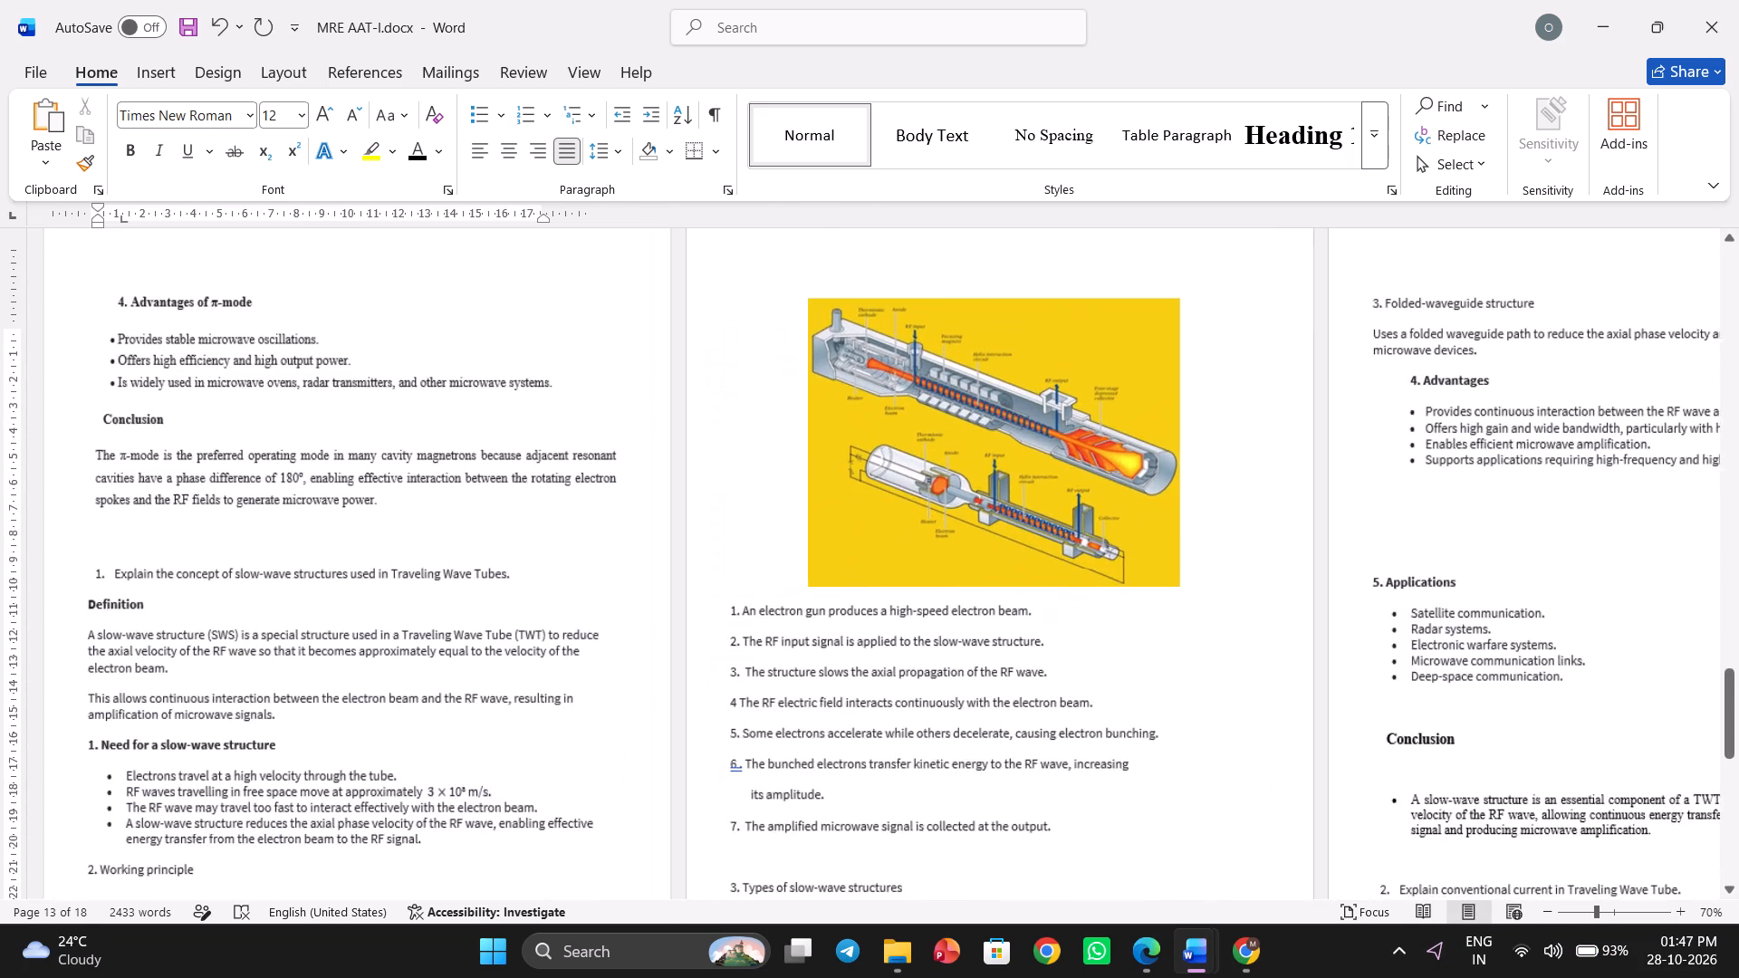
pyautogui.scroll(1, 315, 585)
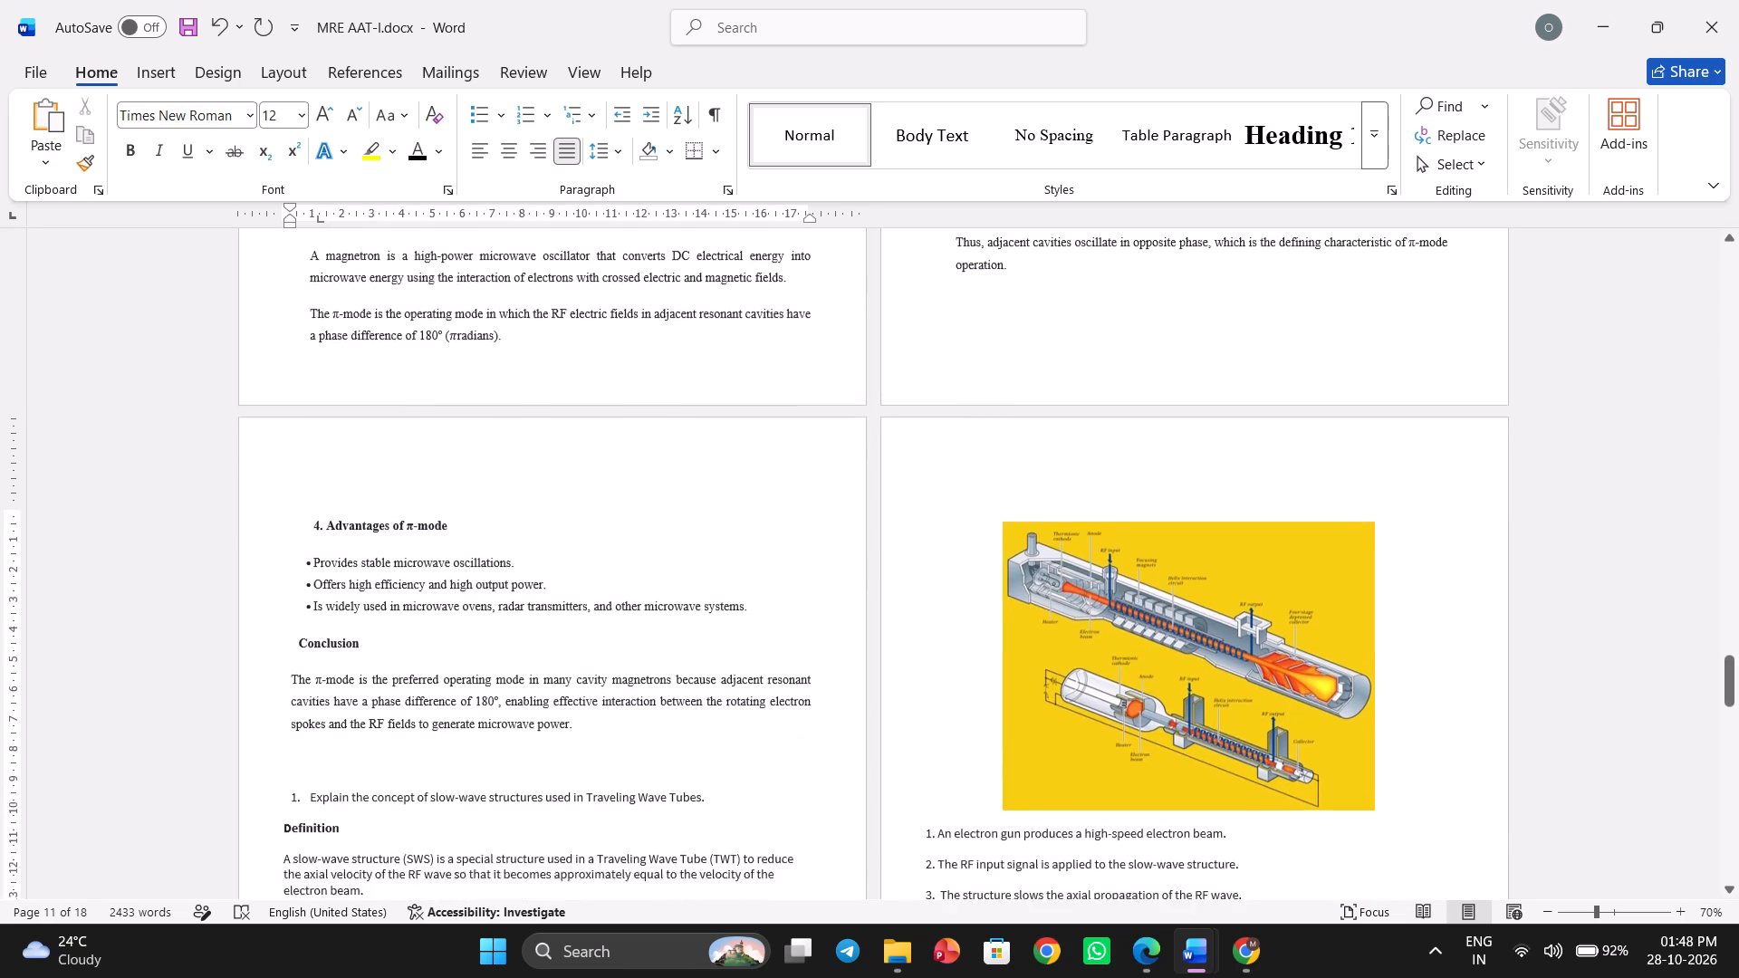
pyautogui.click(295, 700)
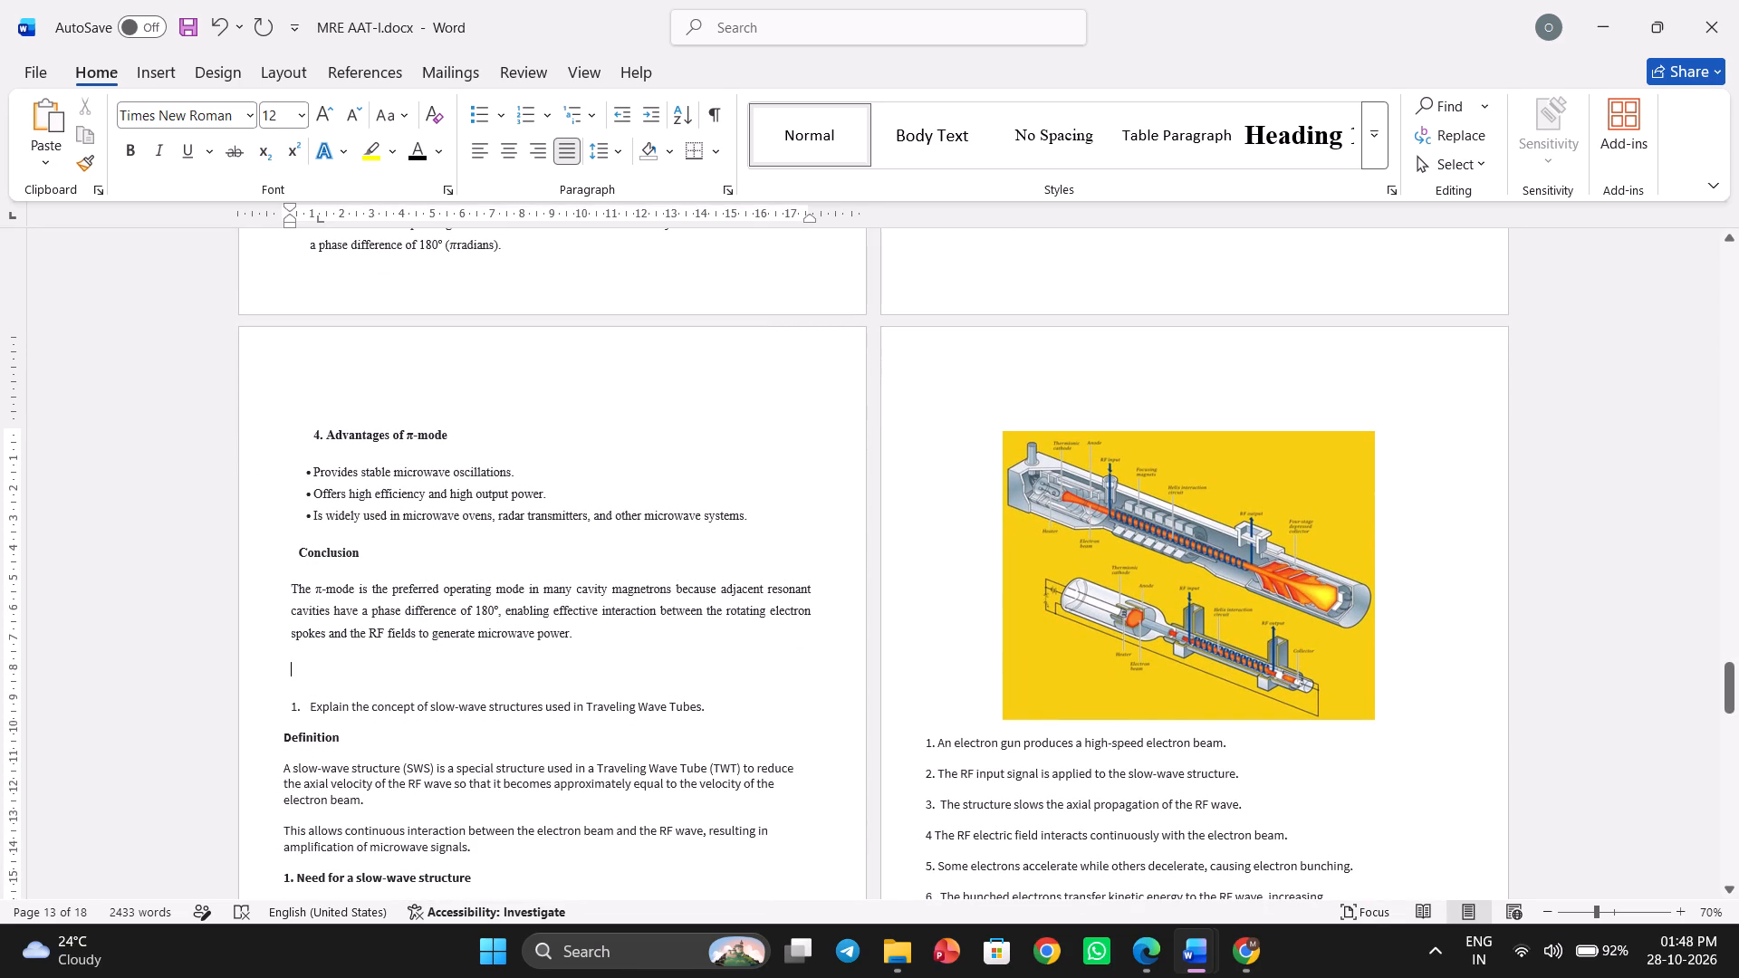
pyautogui.press('8')
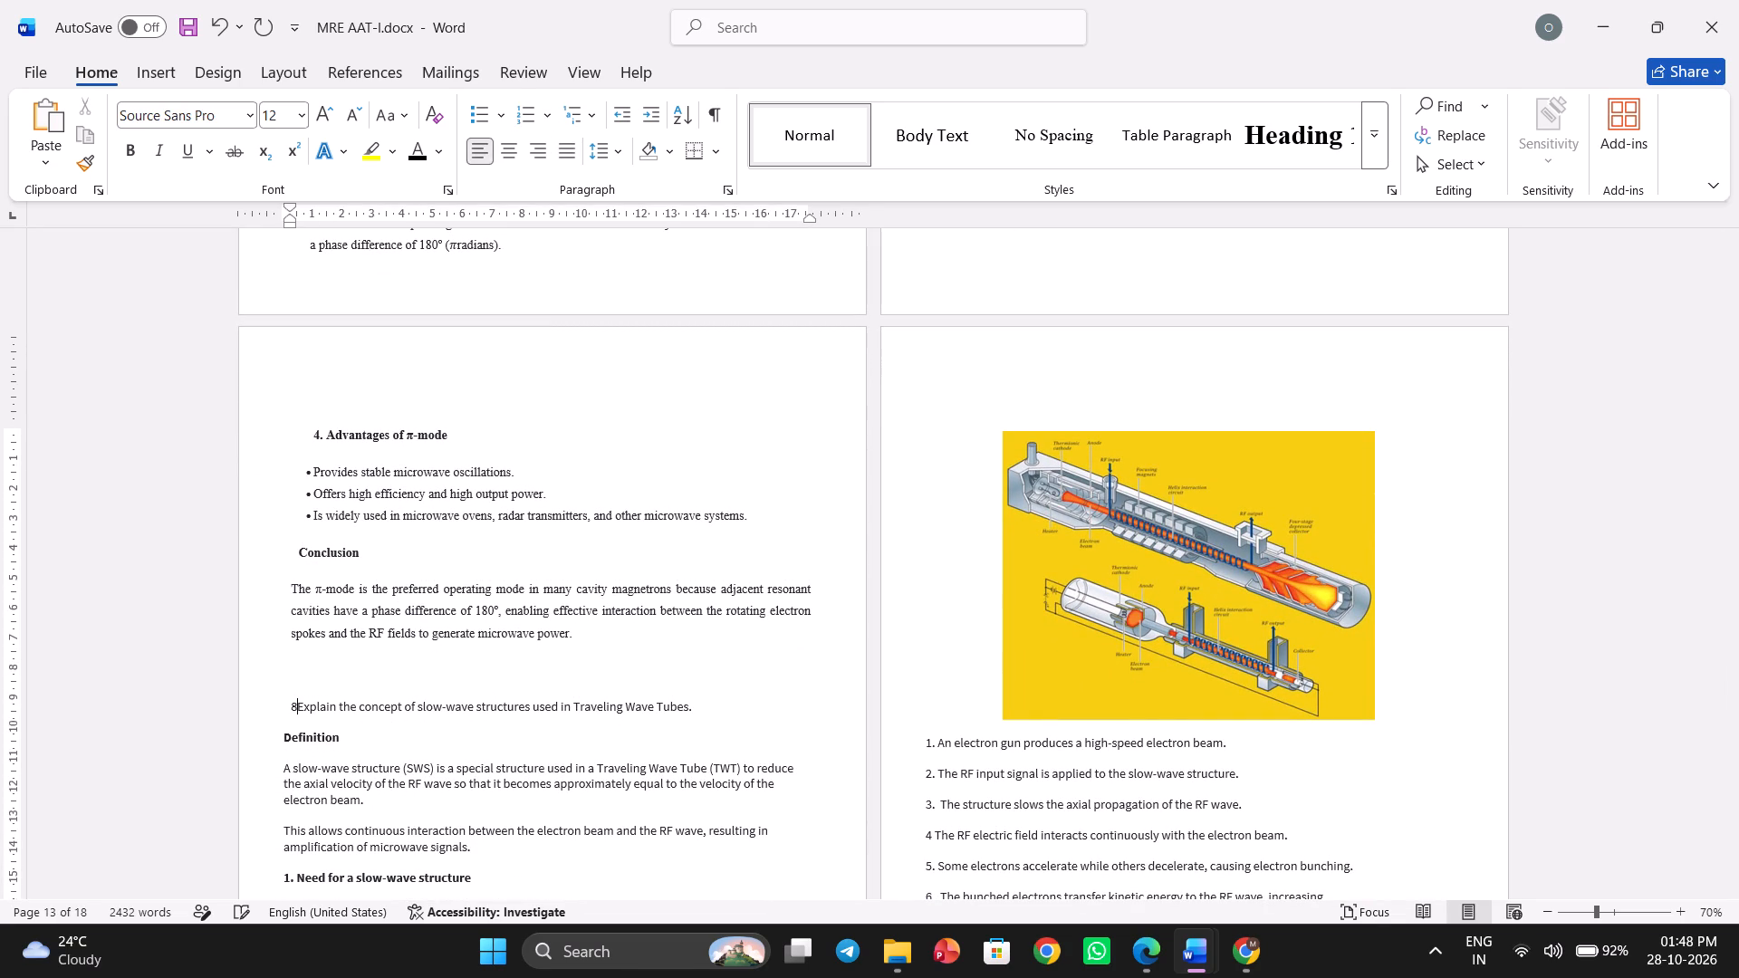
pyautogui.press('.')
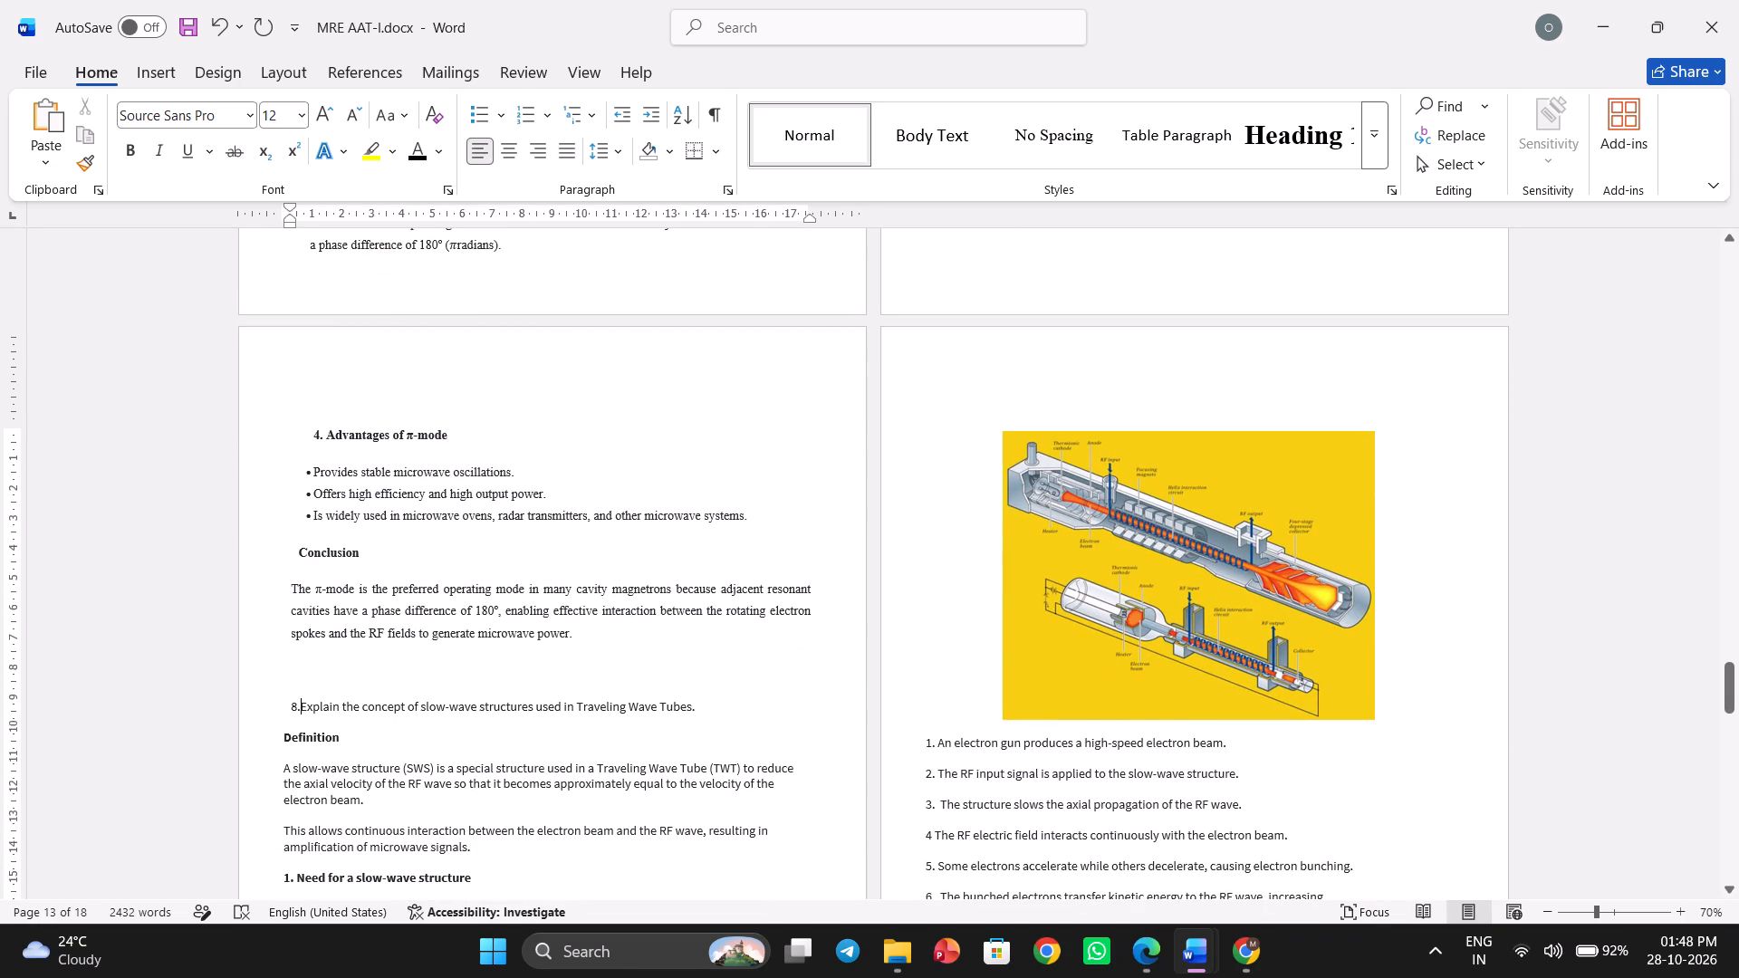
# Format the question 8 heading about slow-wave structures in bold Times New Roman.
pyautogui.moveTo(705, 708); pyautogui.dragTo(290, 701)
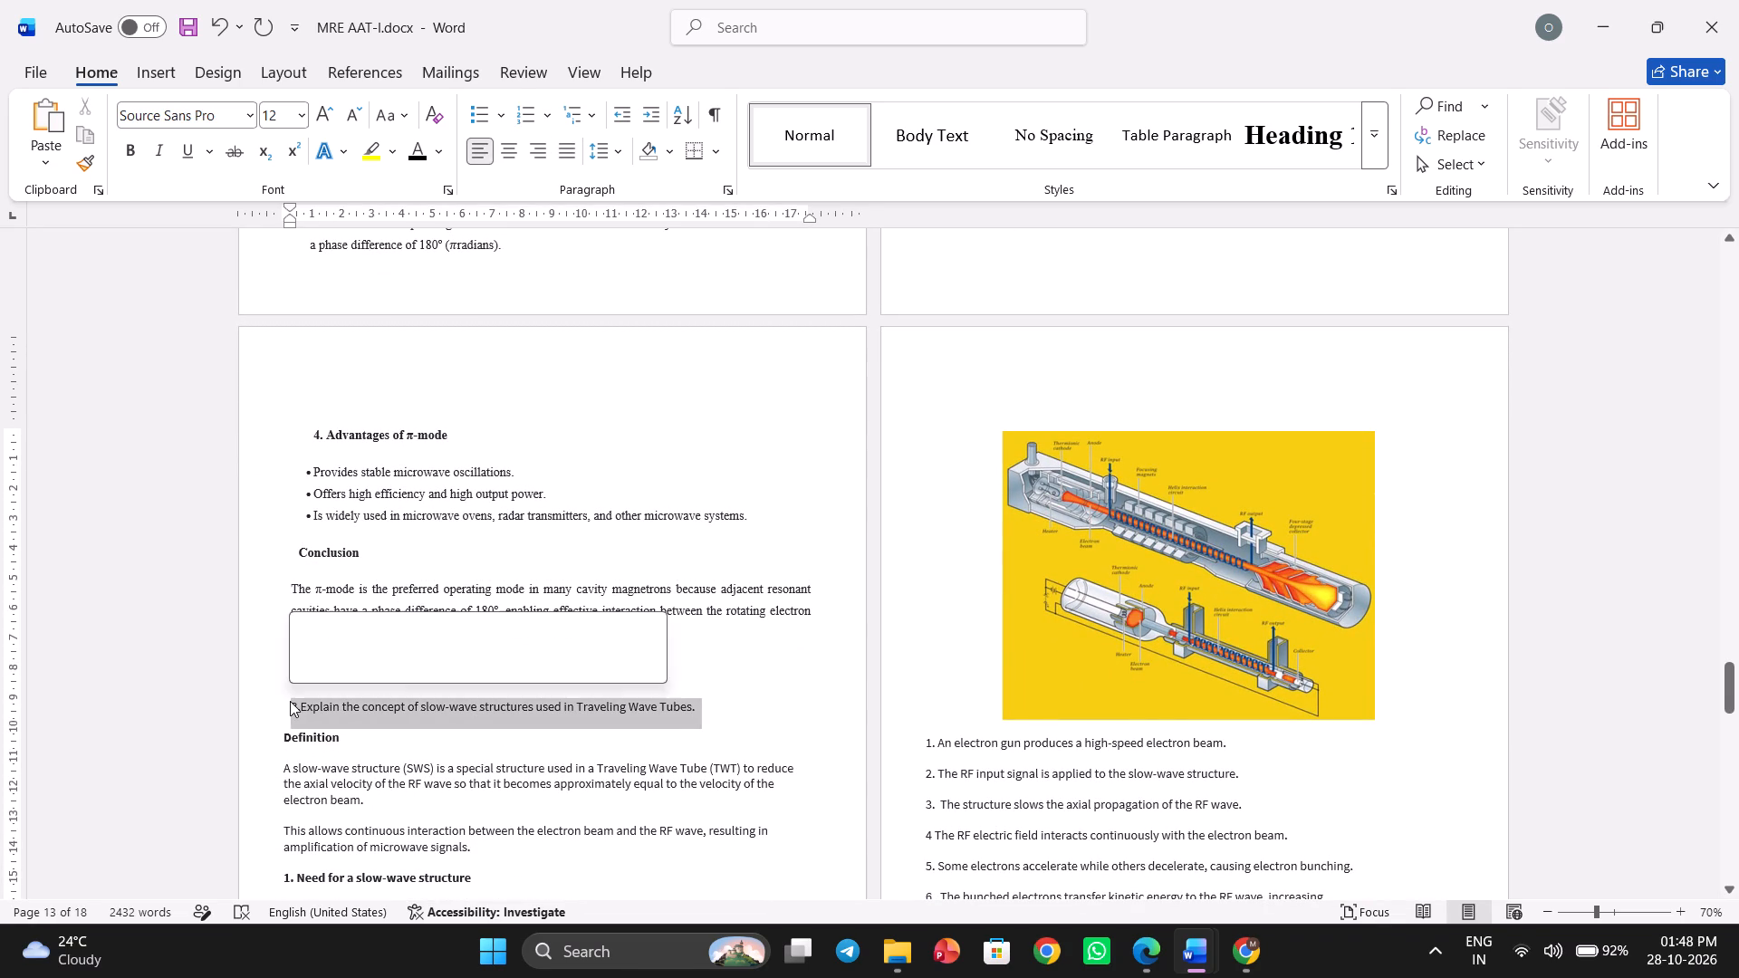
pyautogui.click(413, 628)
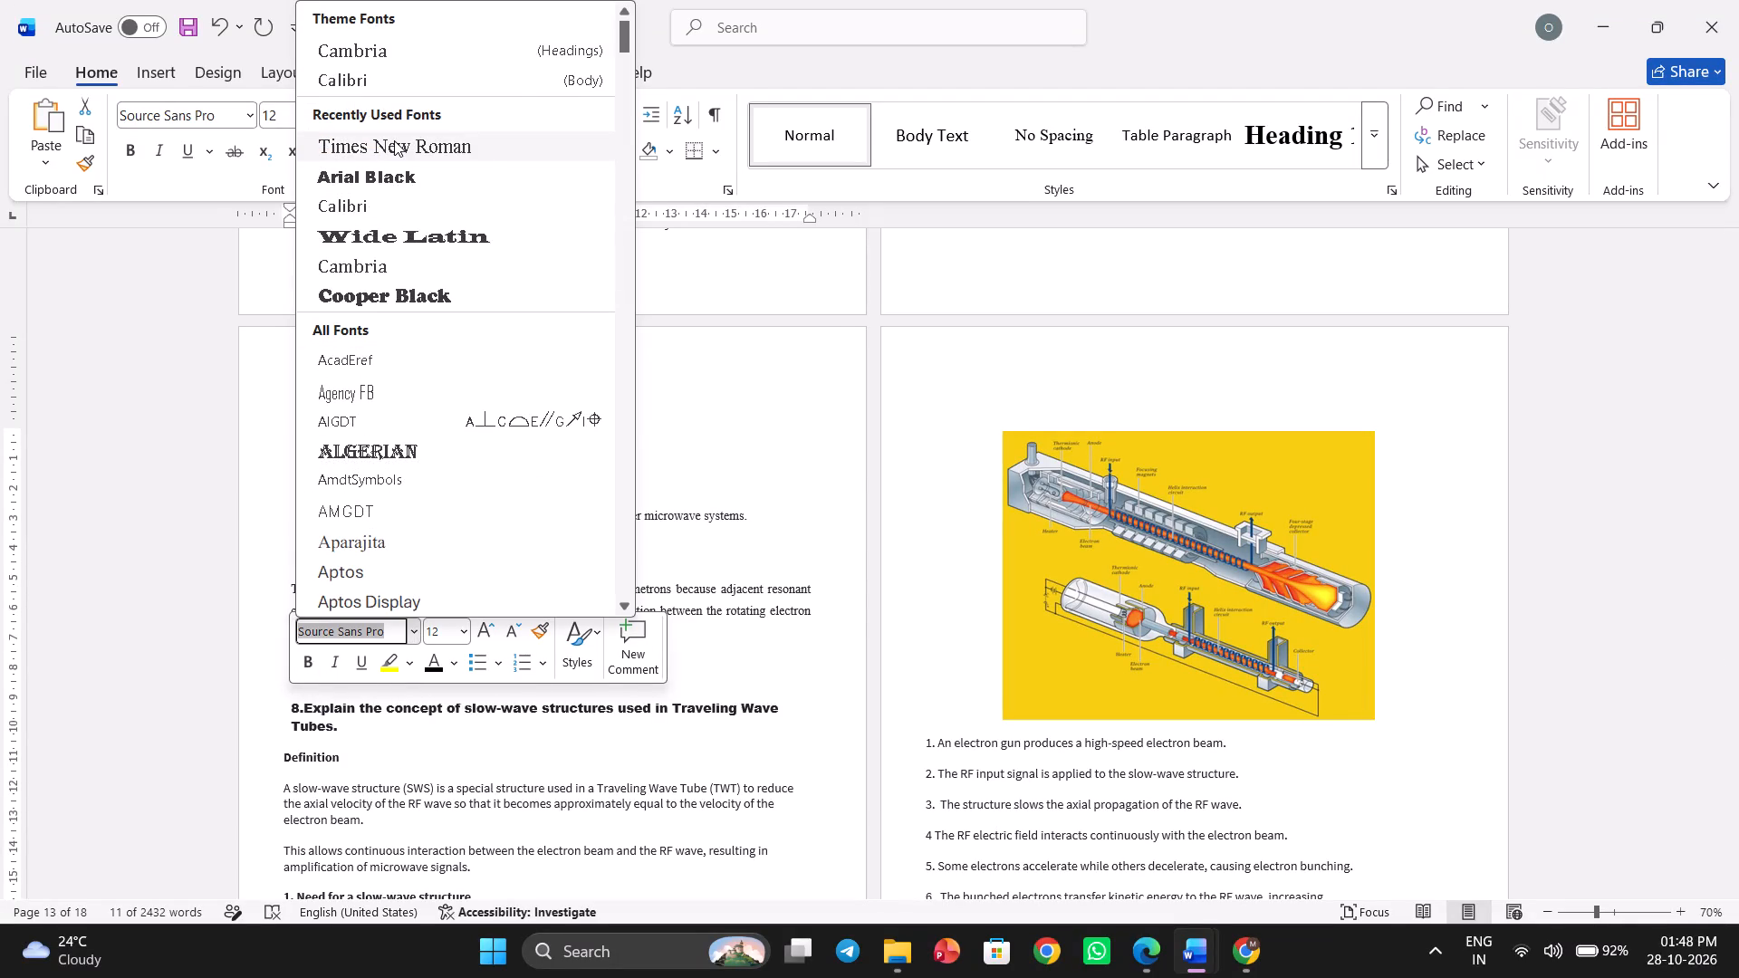
pyautogui.click(394, 140)
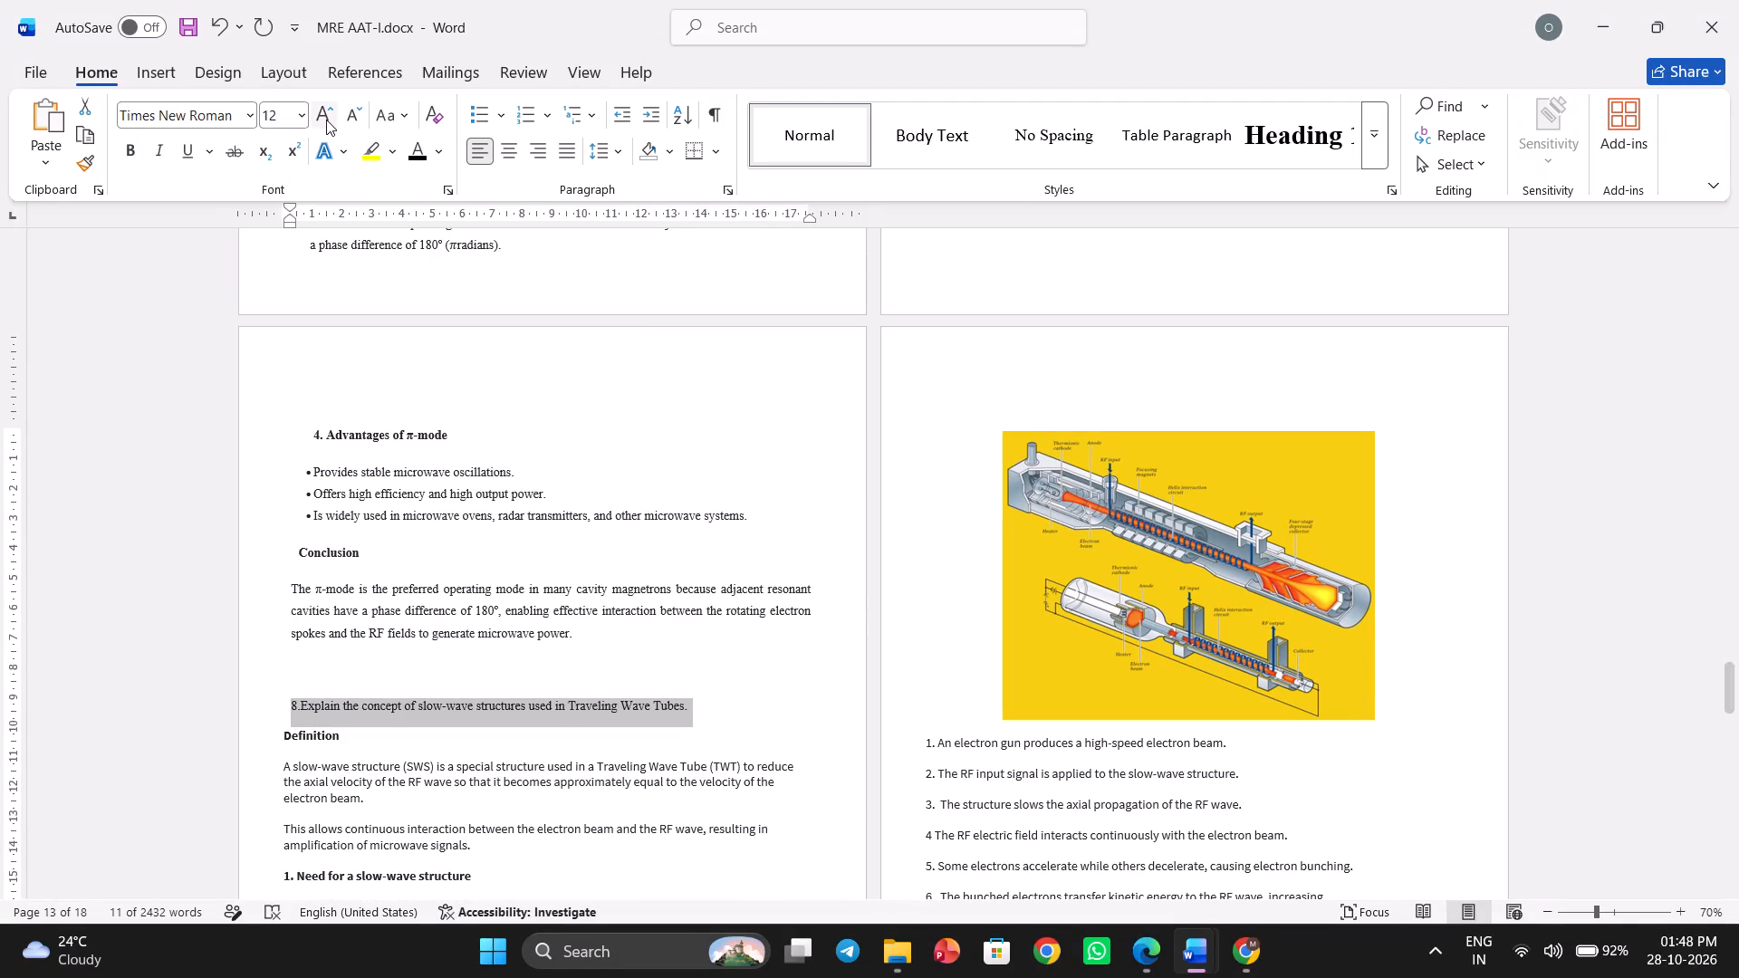
pyautogui.click(128, 151)
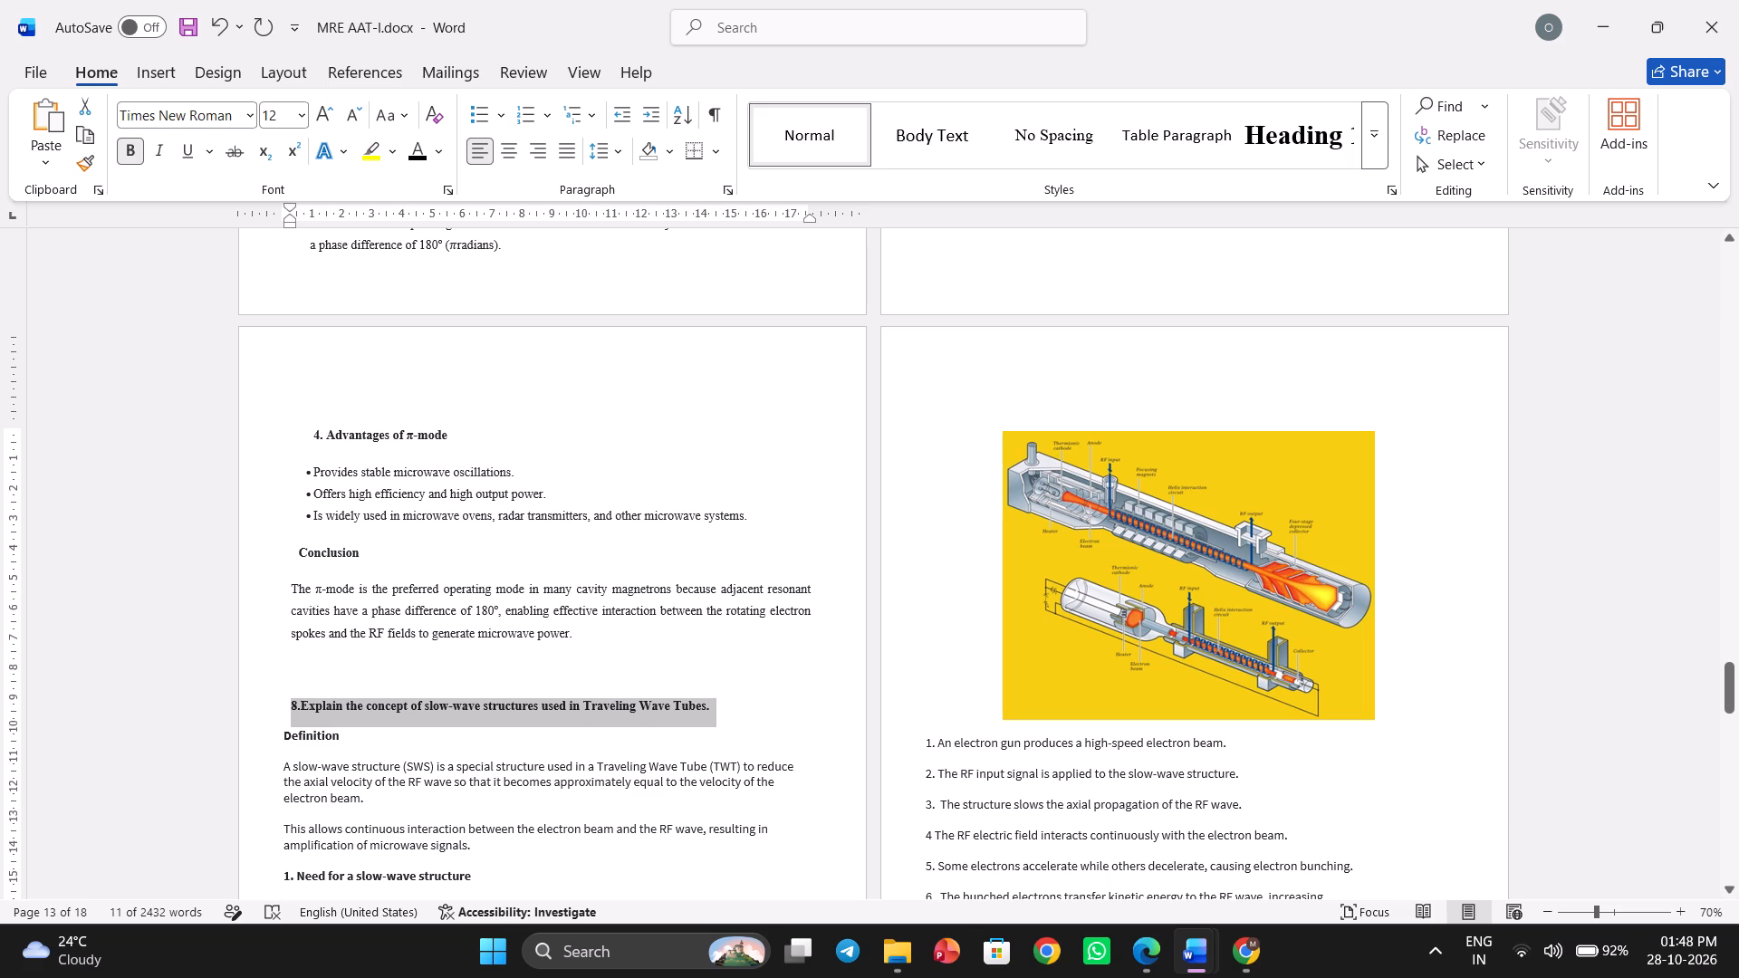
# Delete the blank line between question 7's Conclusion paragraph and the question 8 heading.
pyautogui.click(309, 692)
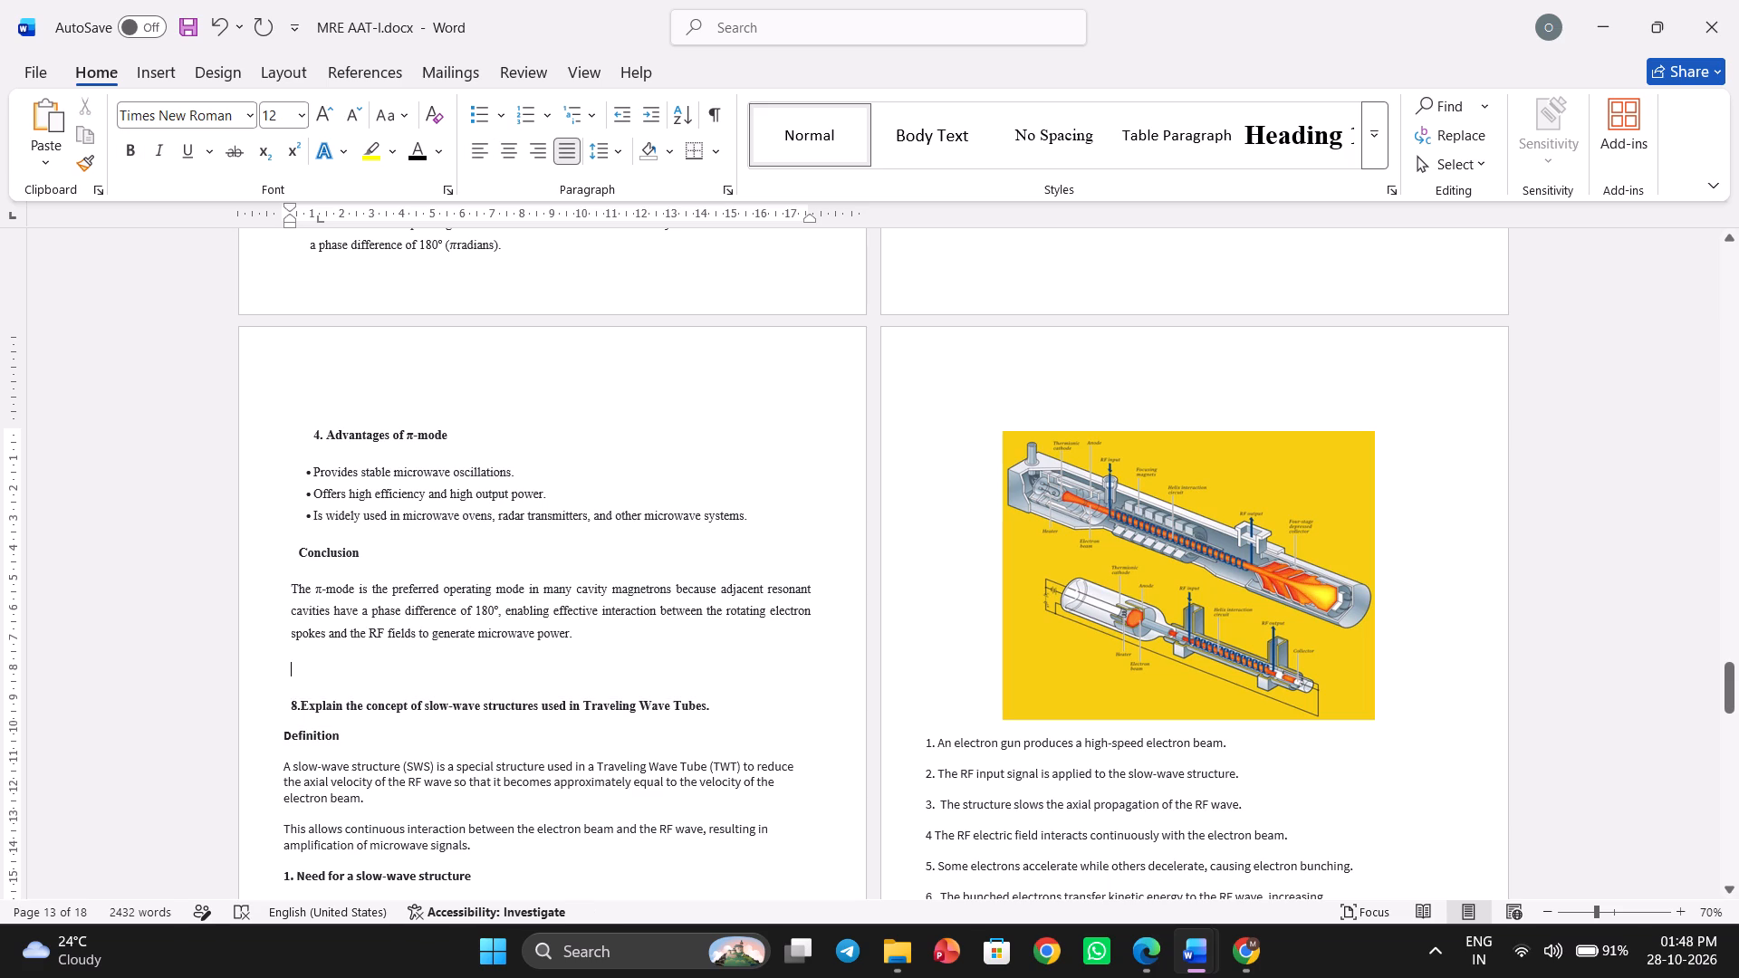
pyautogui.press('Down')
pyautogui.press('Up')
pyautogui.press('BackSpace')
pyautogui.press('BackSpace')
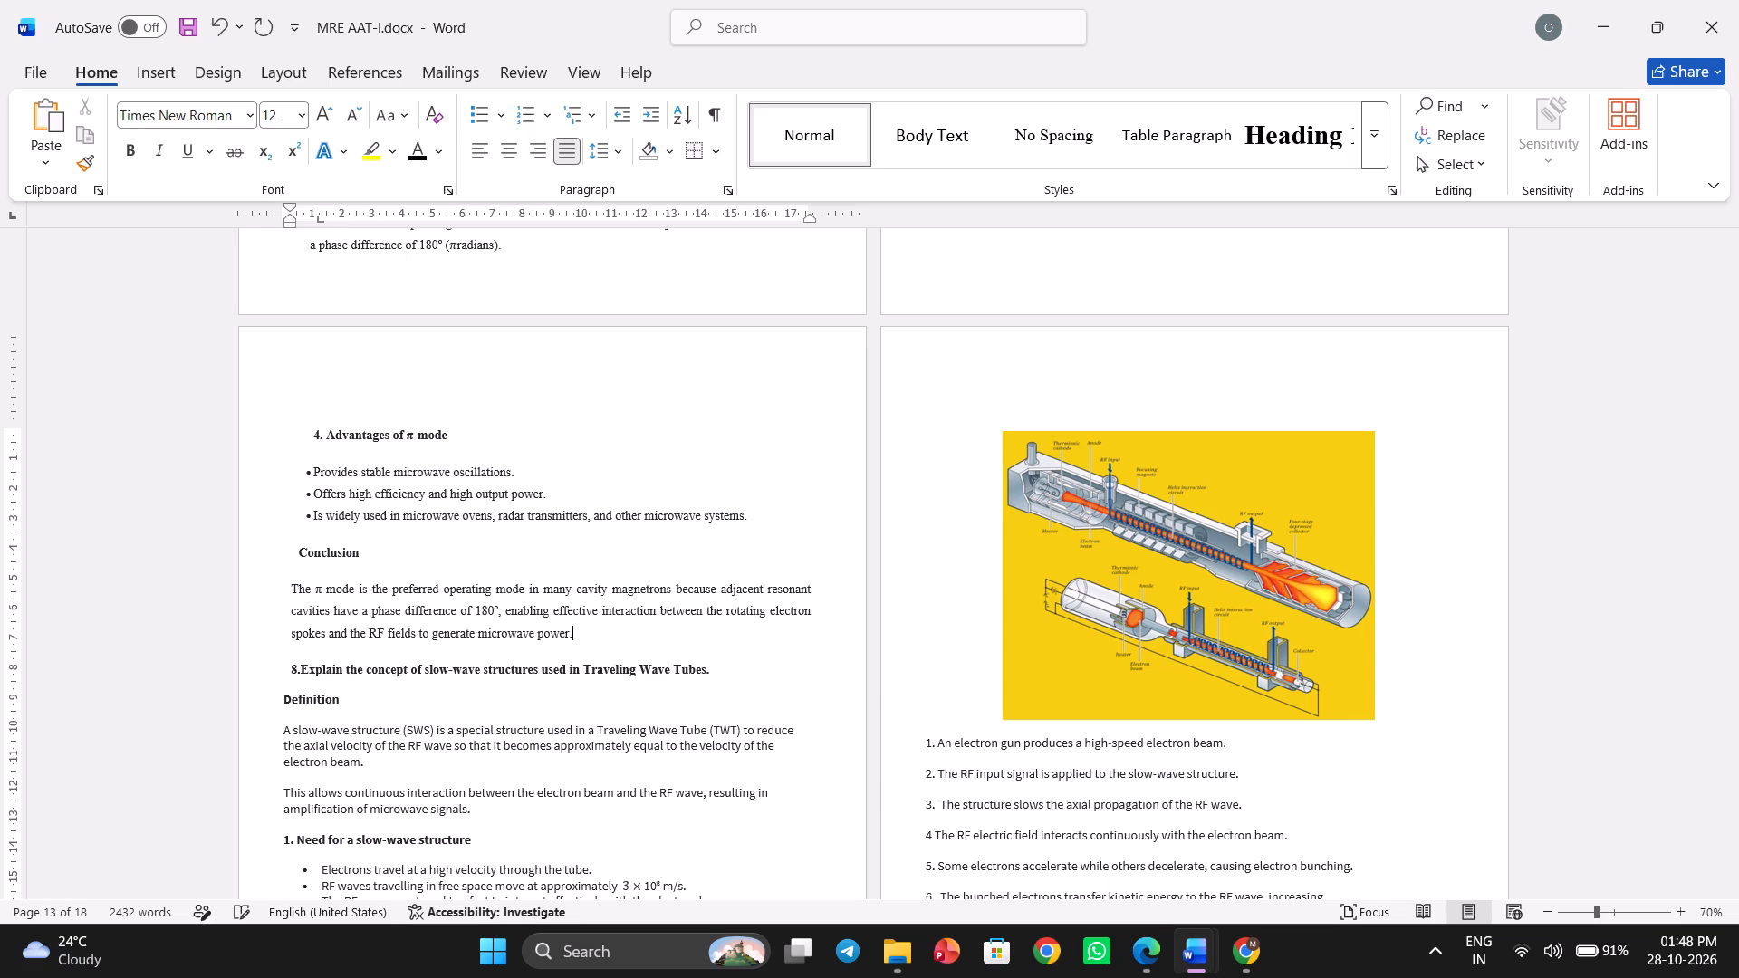
# Shift question 8's Definition heading inward by inserting four spaces before it.
pyautogui.click(272, 700)
pyautogui.press('space')
pyautogui.press('space')
pyautogui.press('space')
pyautogui.press('space')
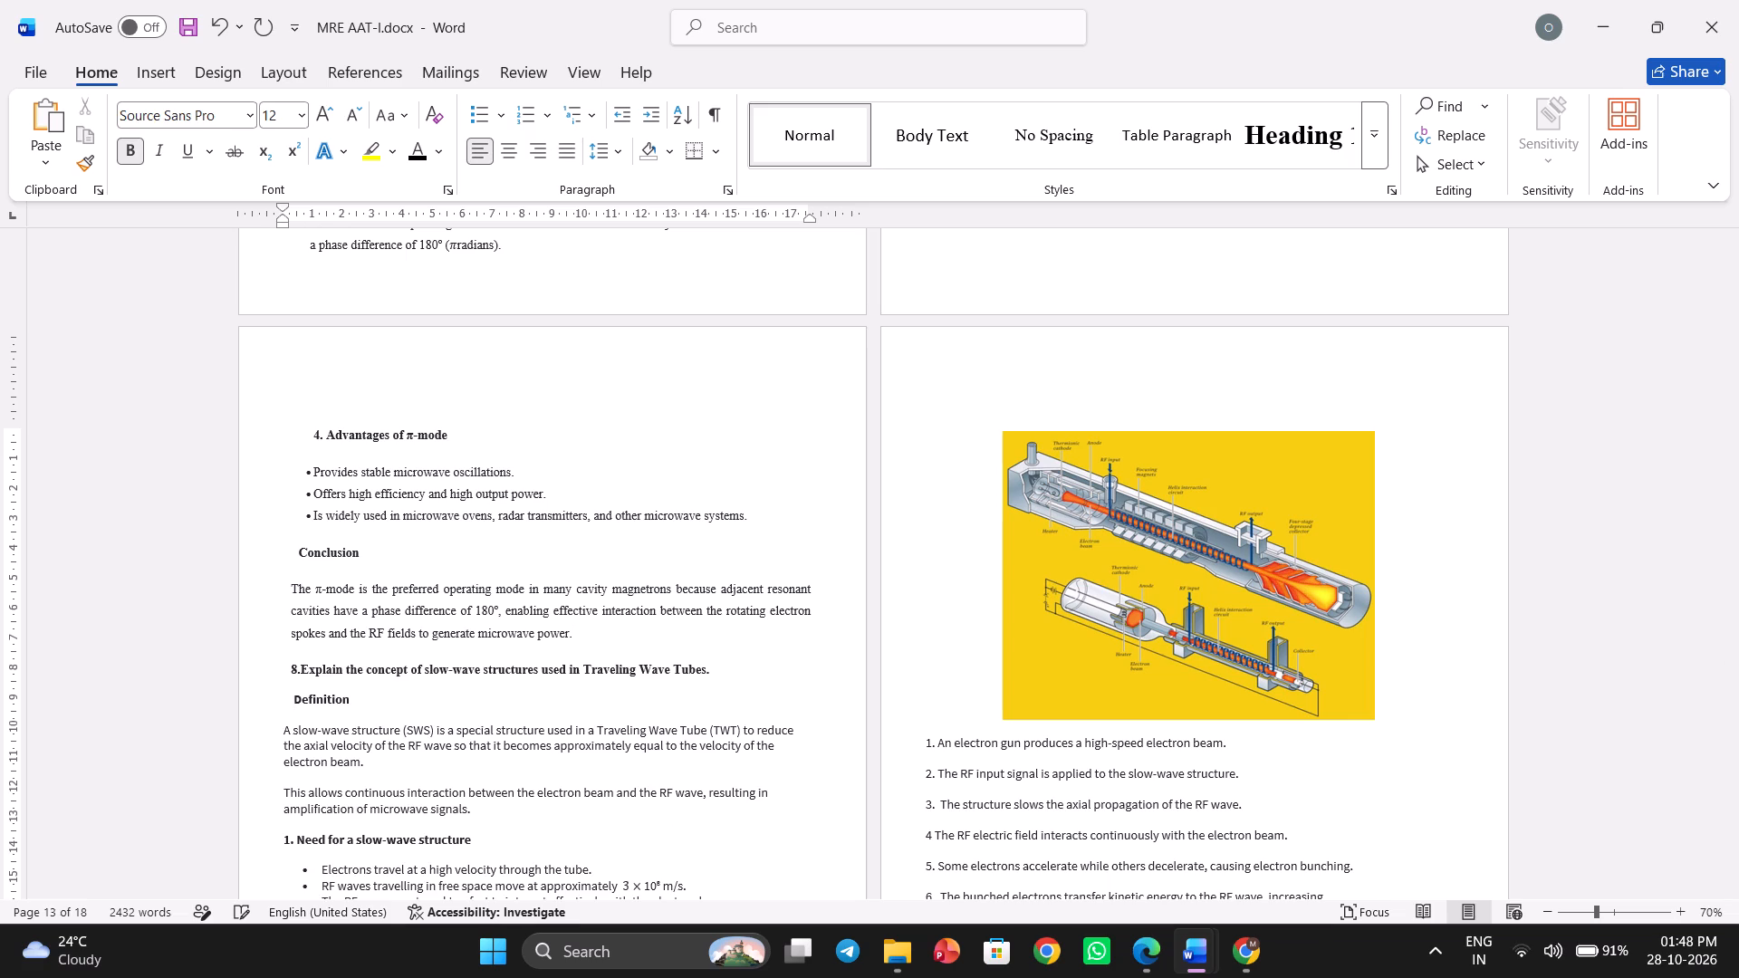
# Indent the two paragraphs under question 8's Definition heading by about 0.5 cm.
pyautogui.moveTo(283, 734); pyautogui.dragTo(416, 777)
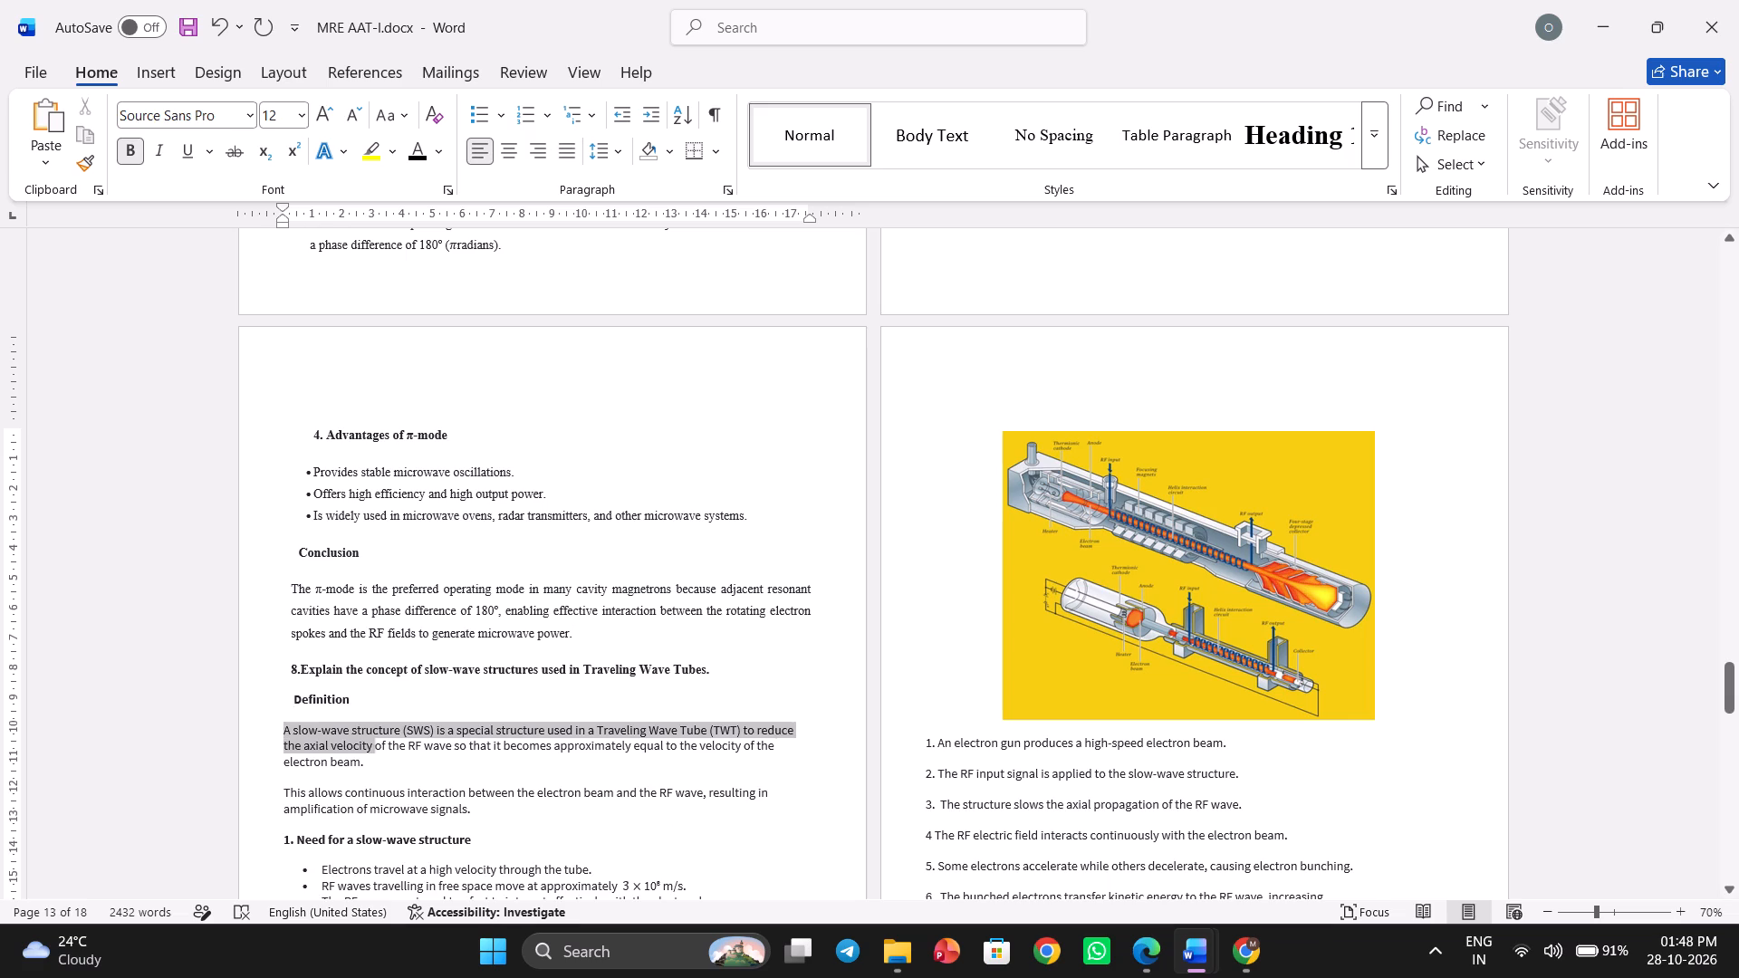
pyautogui.moveTo(416, 777); pyautogui.dragTo(481, 820)
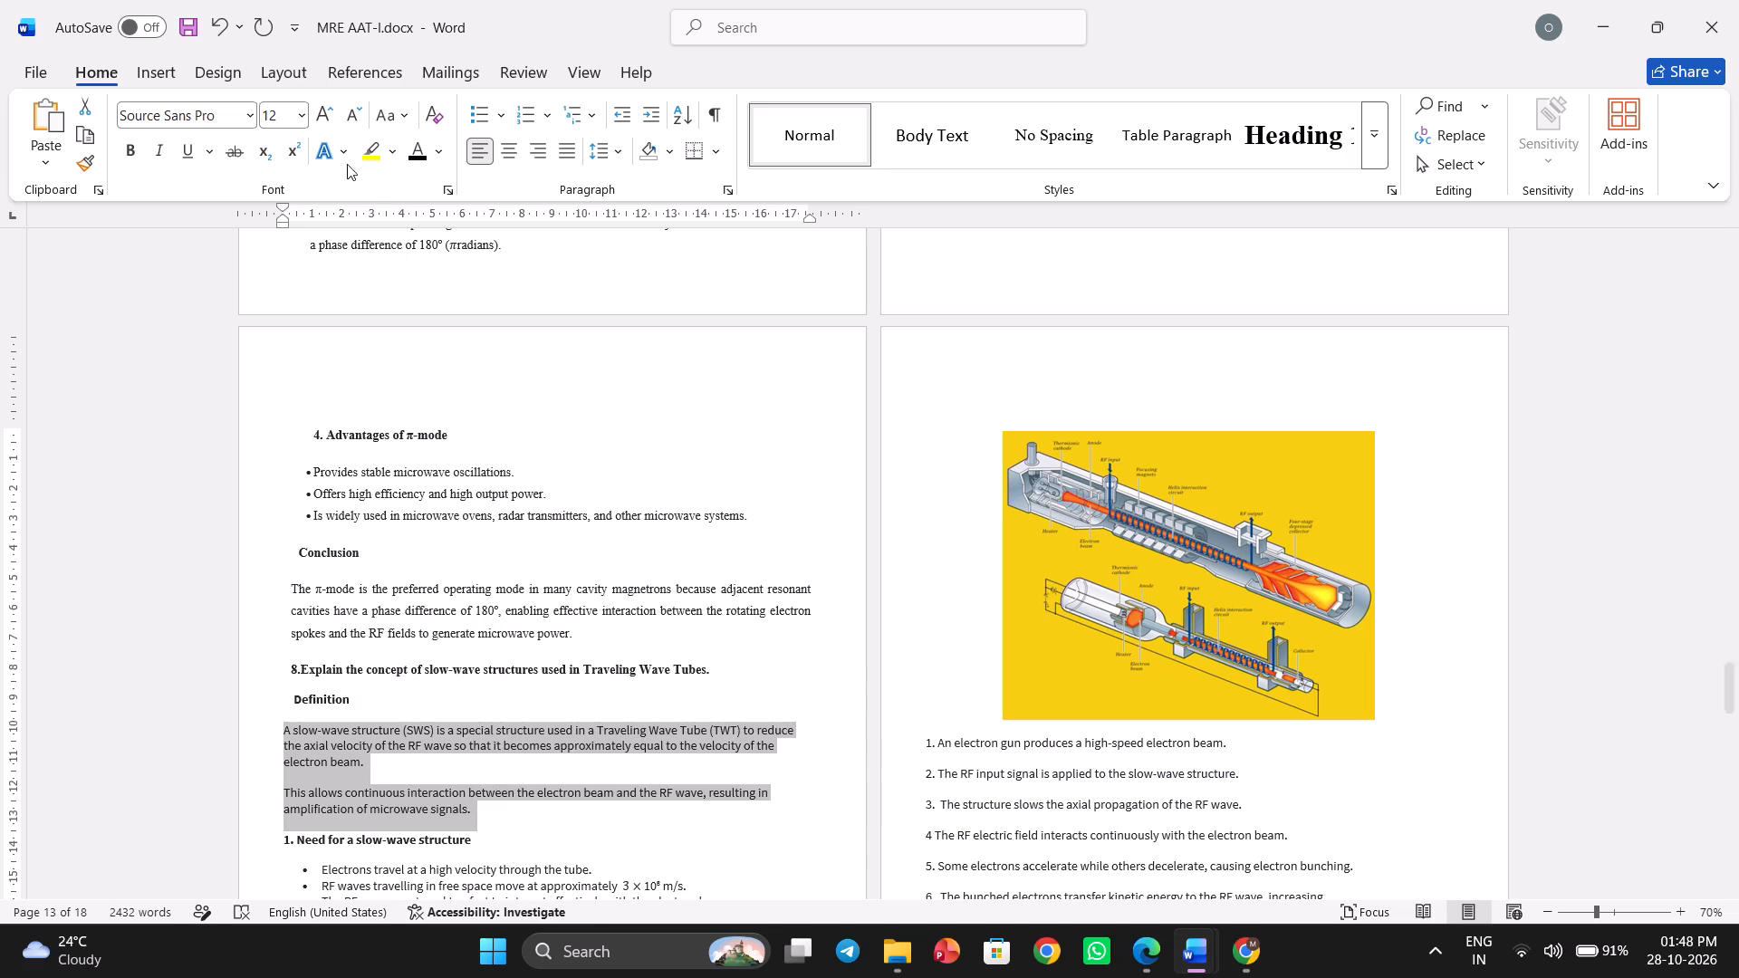
pyautogui.moveTo(279, 226); pyautogui.dragTo(294, 225)
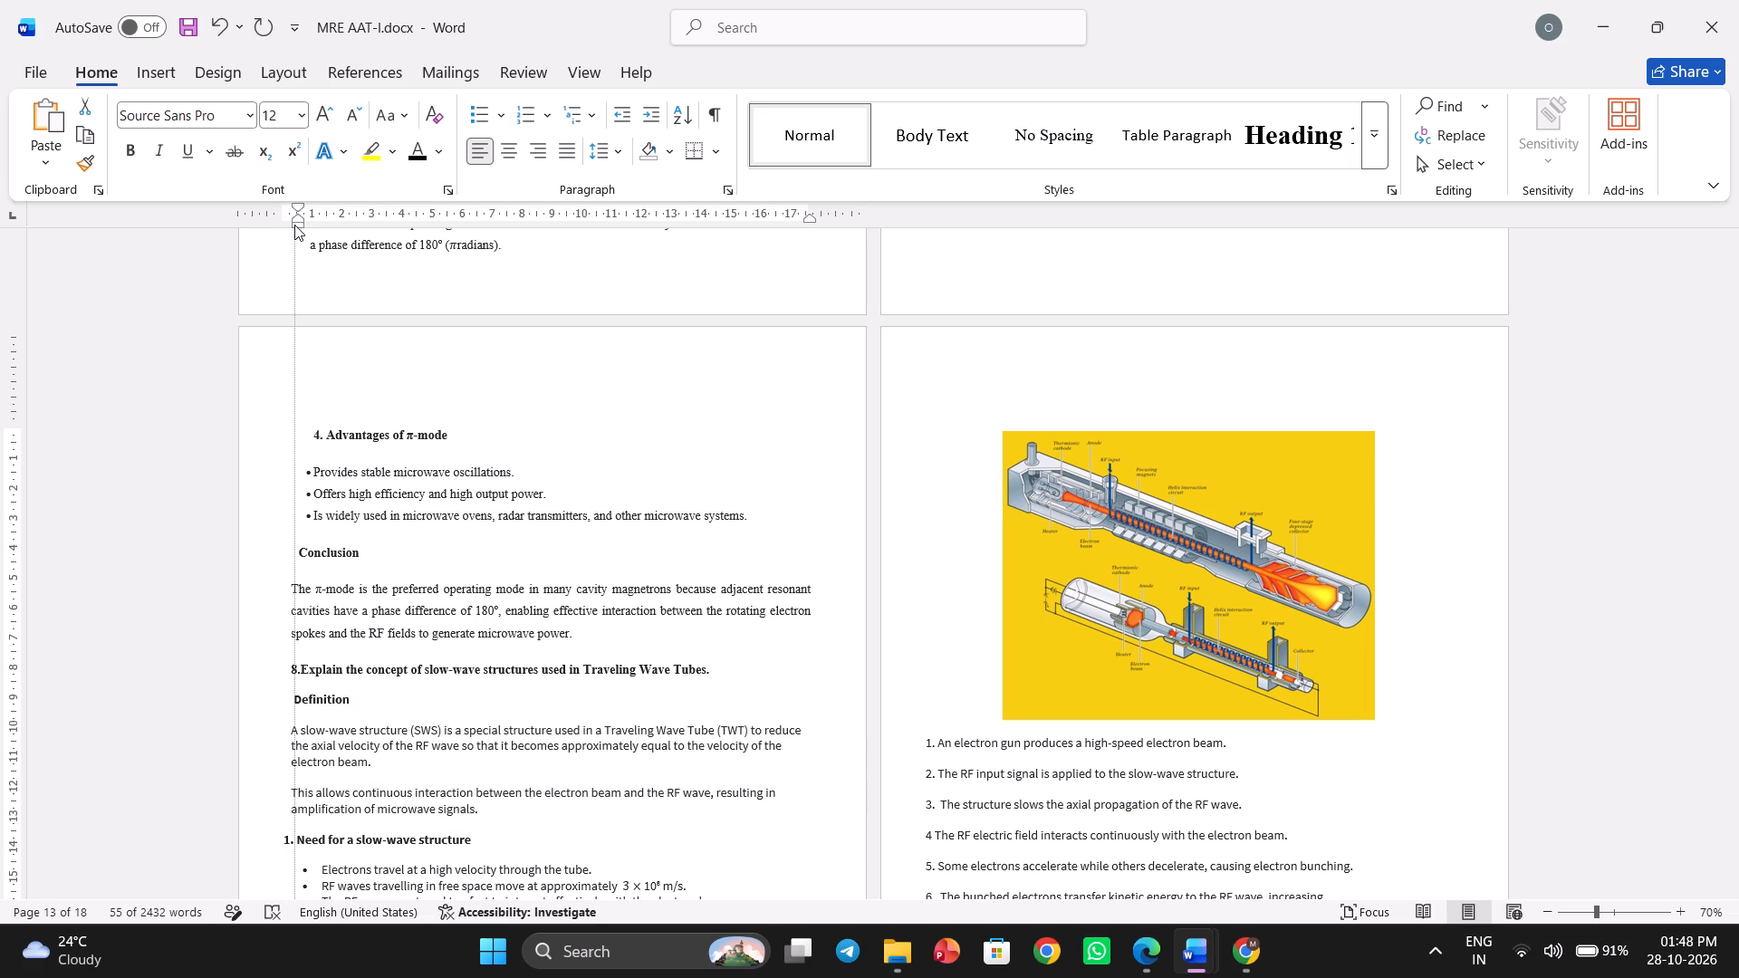
pyautogui.moveTo(294, 225); pyautogui.dragTo(296, 224)
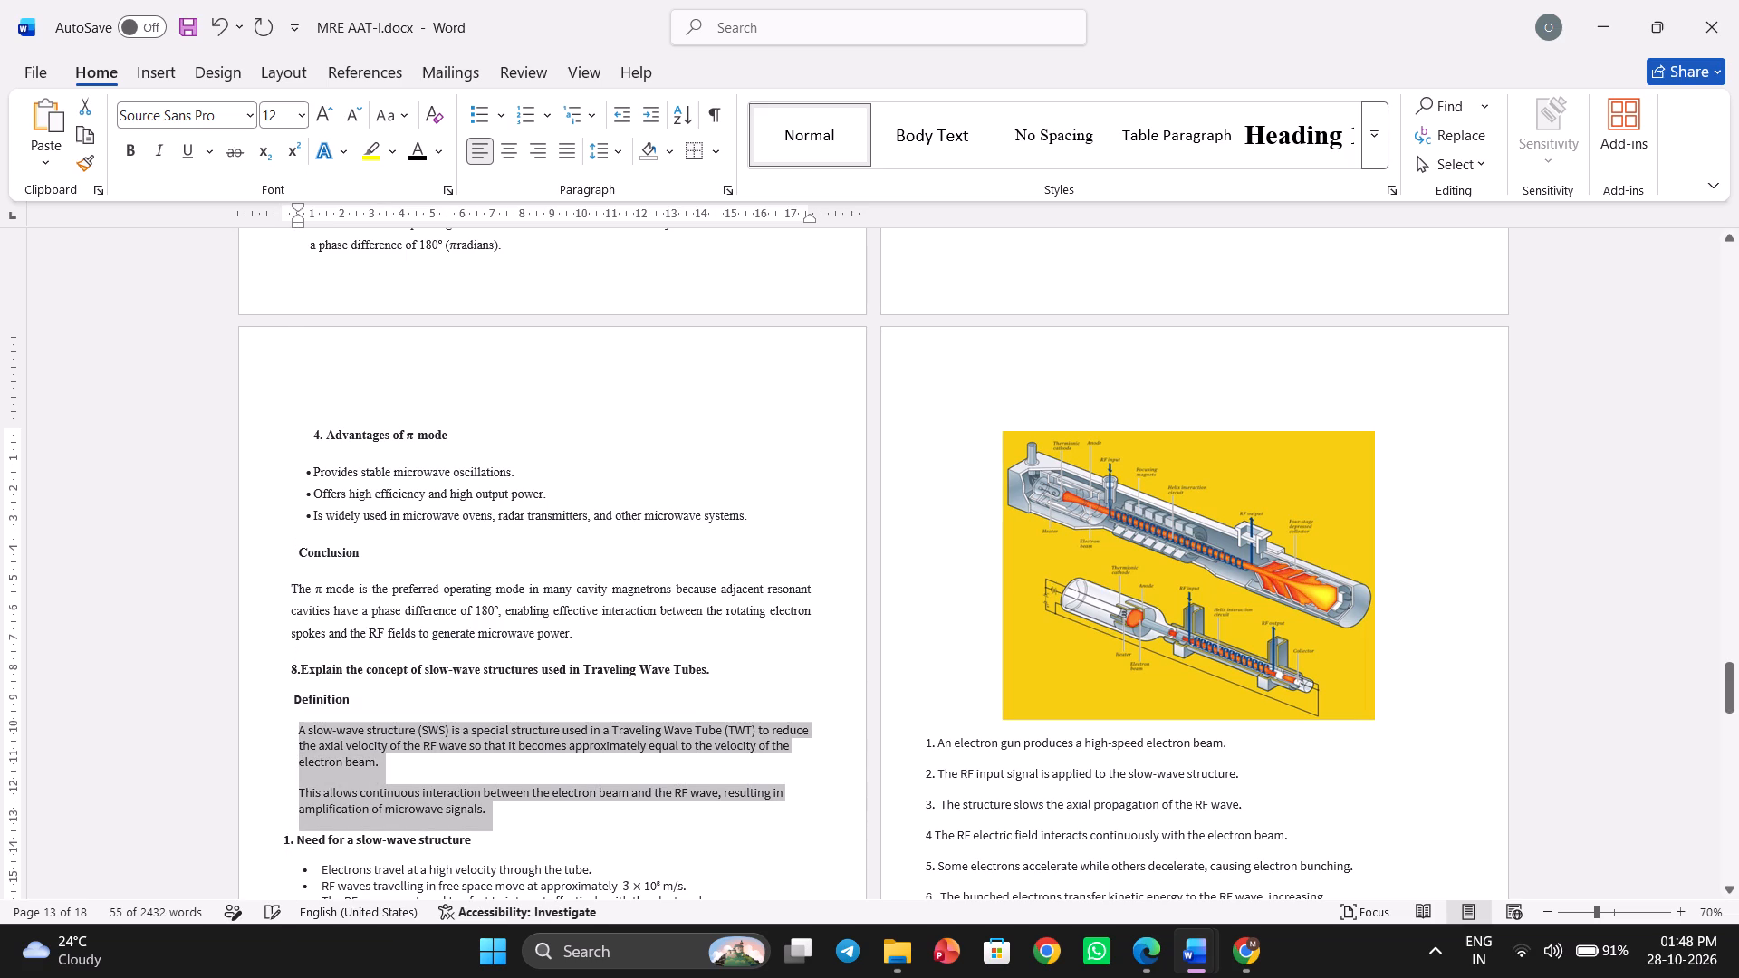
# Indent question 8's Need for a slow-wave structure section and Working principle heading, first lines about 0.5 cm and following lines about 1 cm.
pyautogui.click(398, 618)
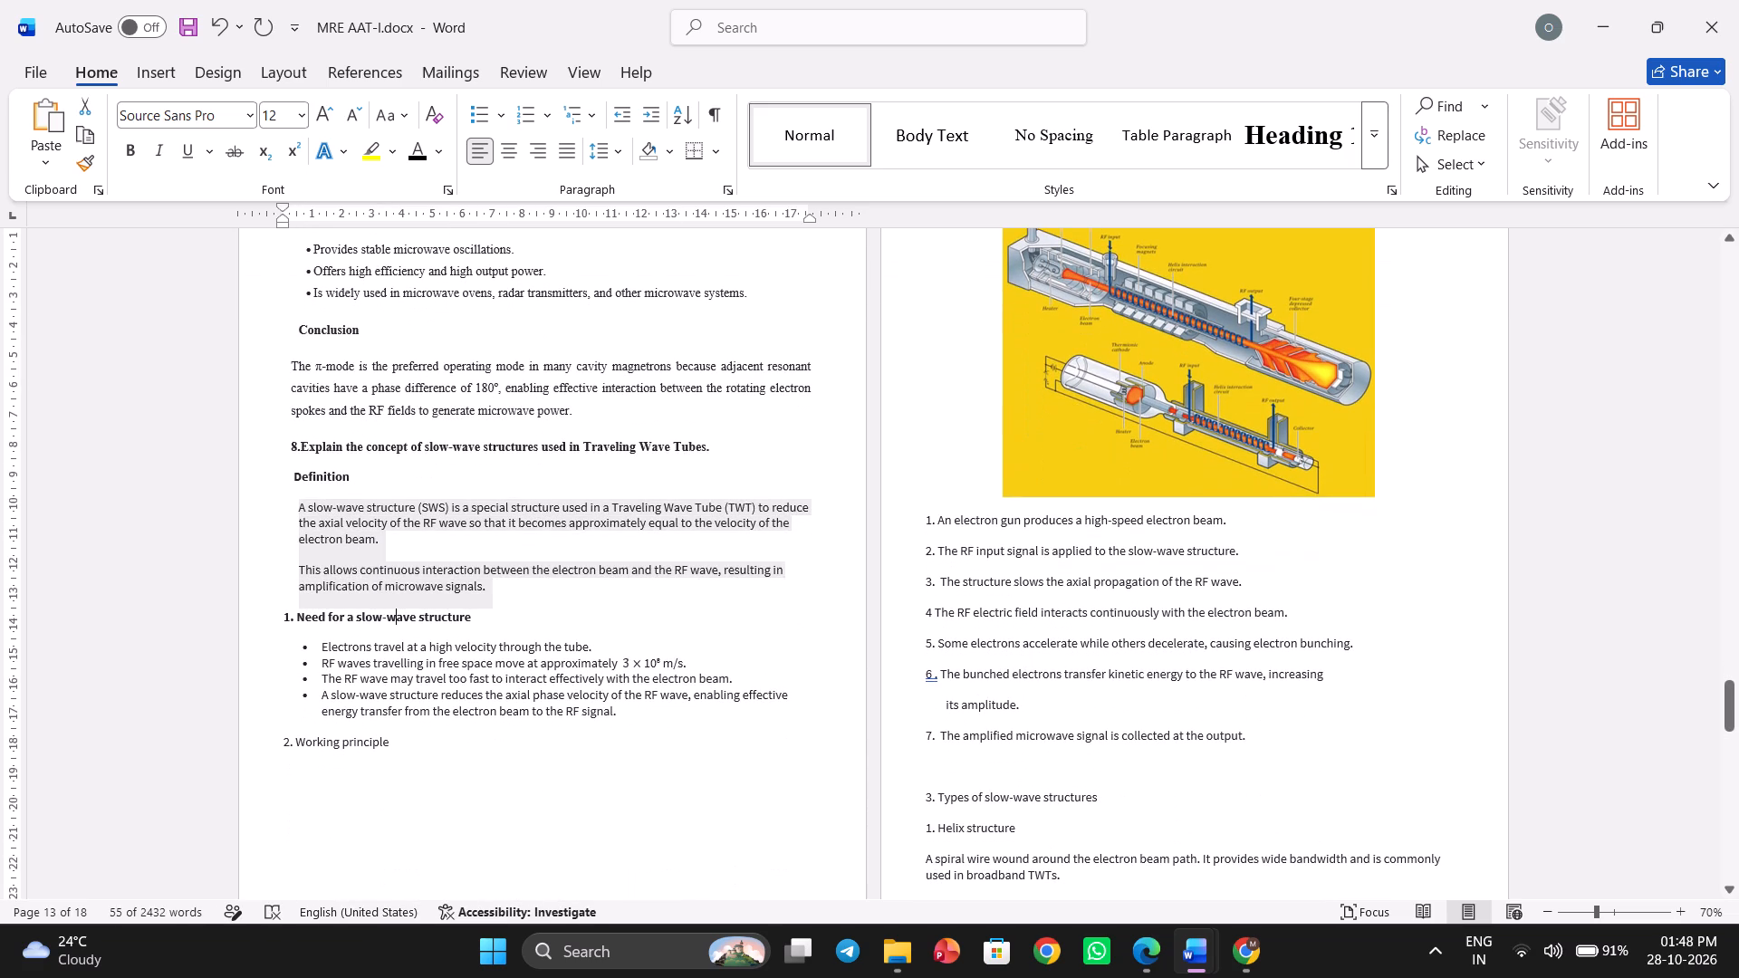
pyautogui.moveTo(274, 615); pyautogui.dragTo(422, 742)
pyautogui.moveTo(281, 218); pyautogui.dragTo(283, 218)
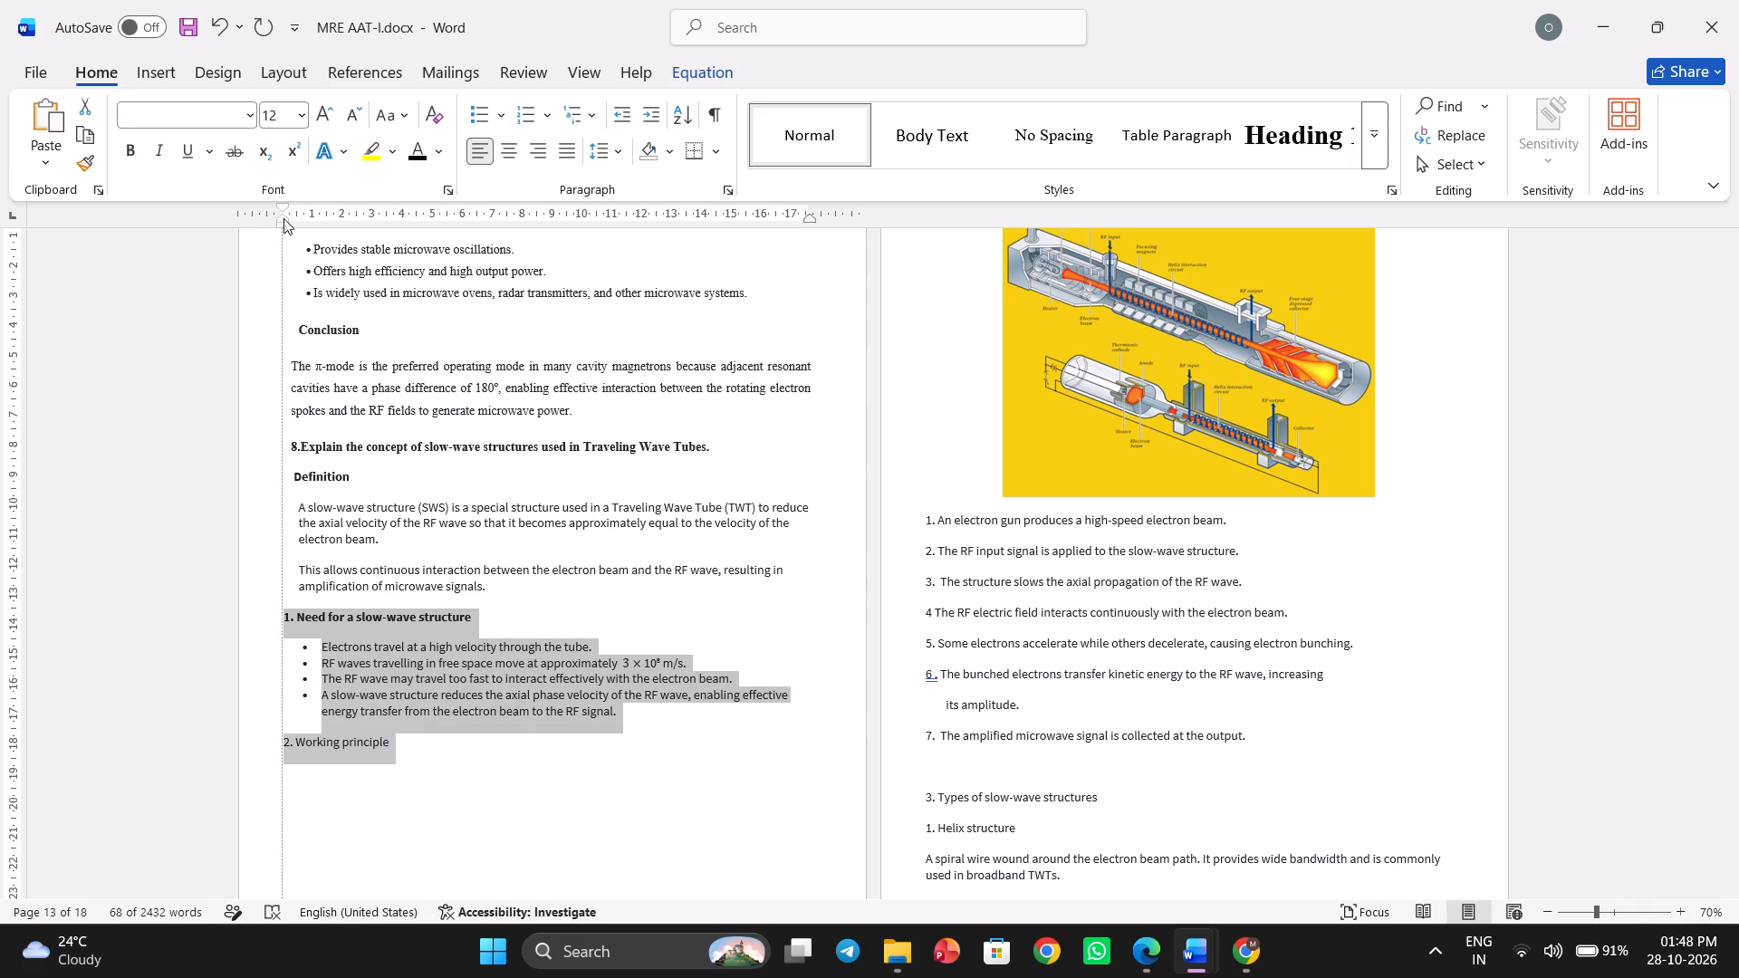
pyautogui.moveTo(283, 218); pyautogui.dragTo(311, 219)
pyautogui.click(280, 212)
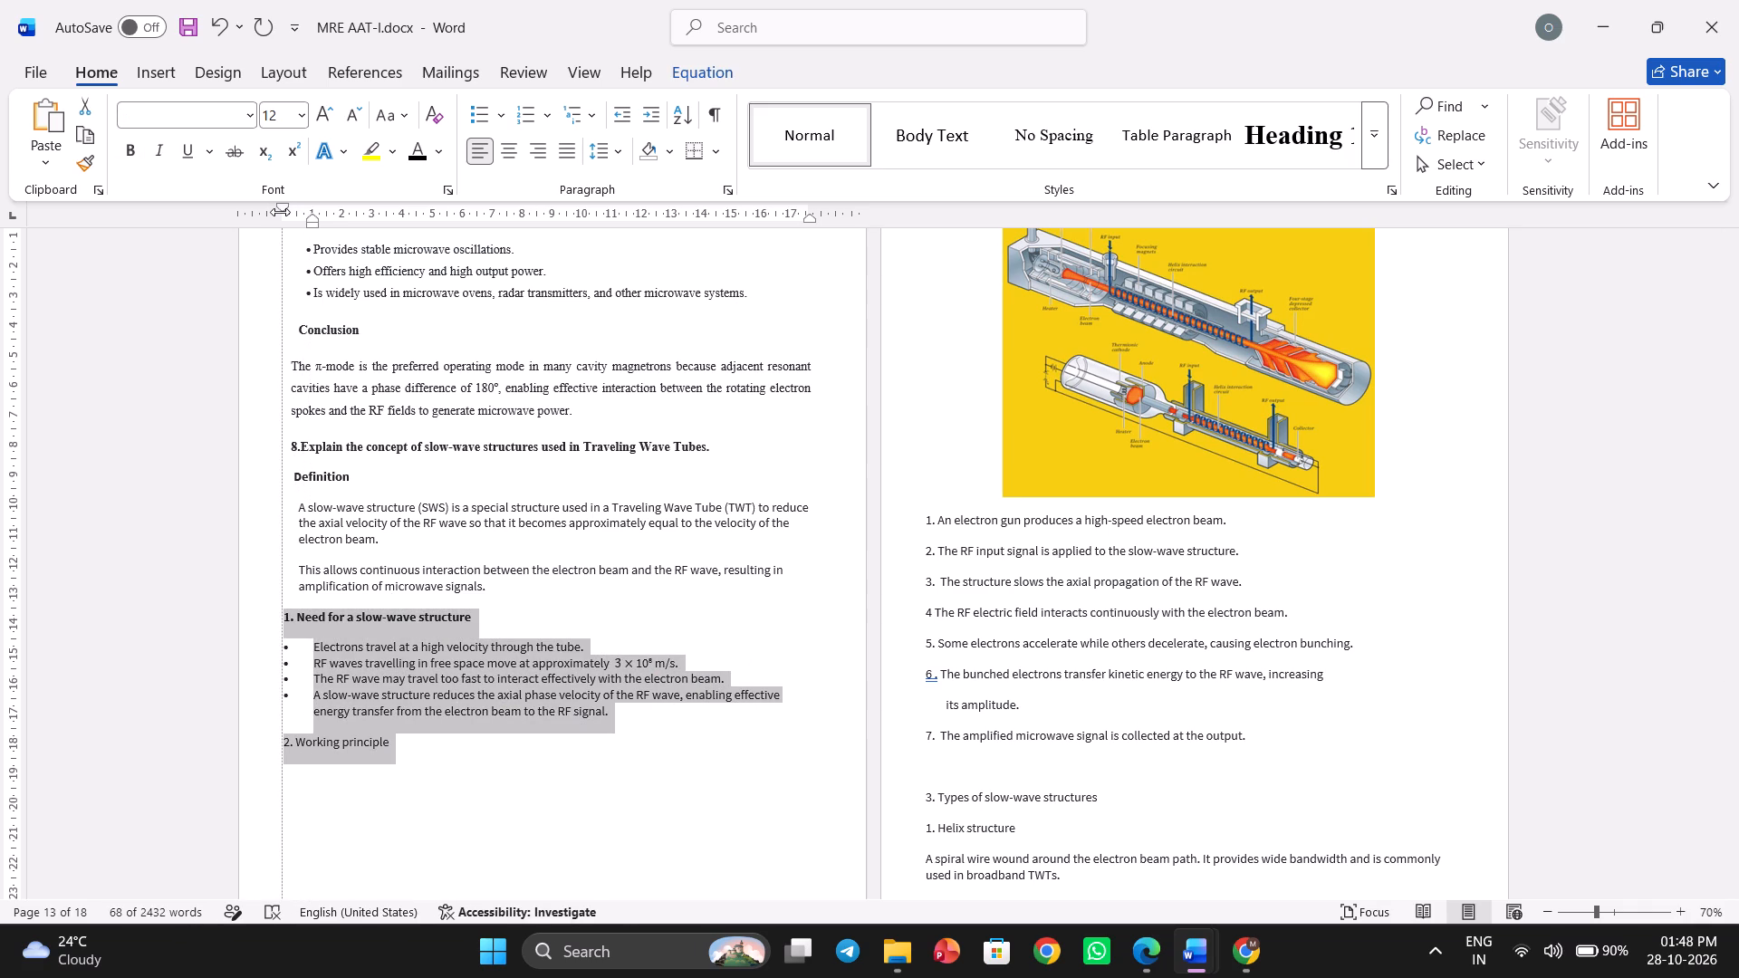
pyautogui.moveTo(282, 205); pyautogui.dragTo(304, 204)
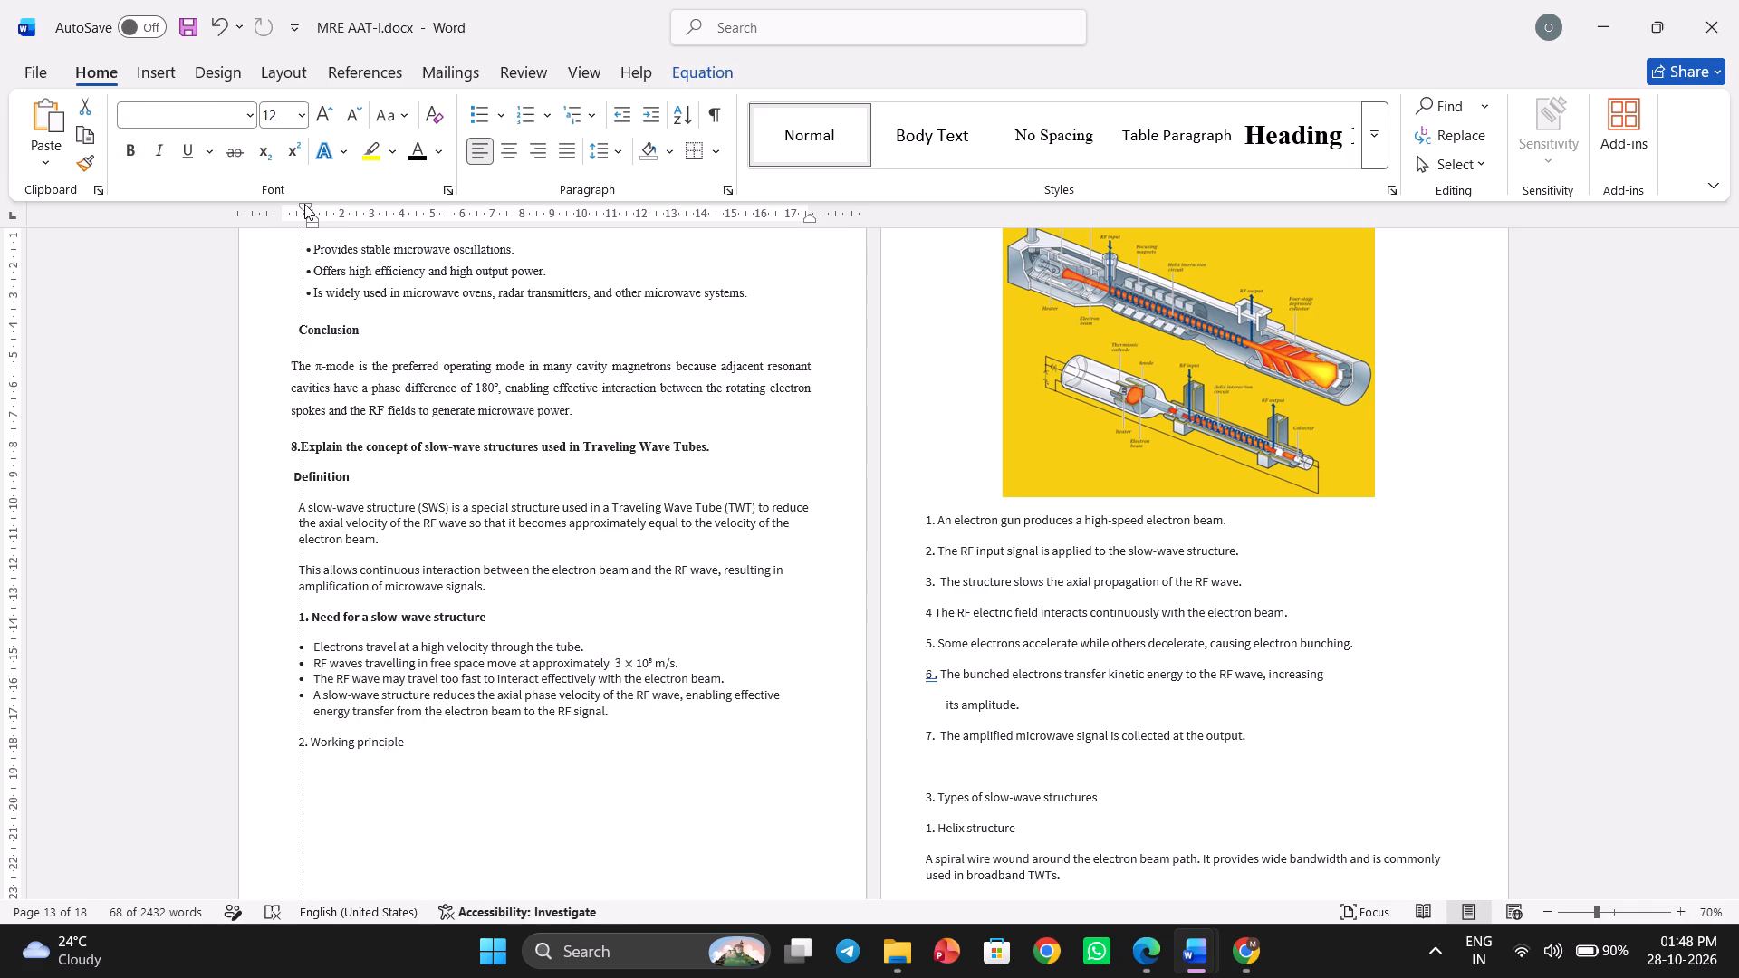
pyautogui.moveTo(304, 204); pyautogui.dragTo(294, 208)
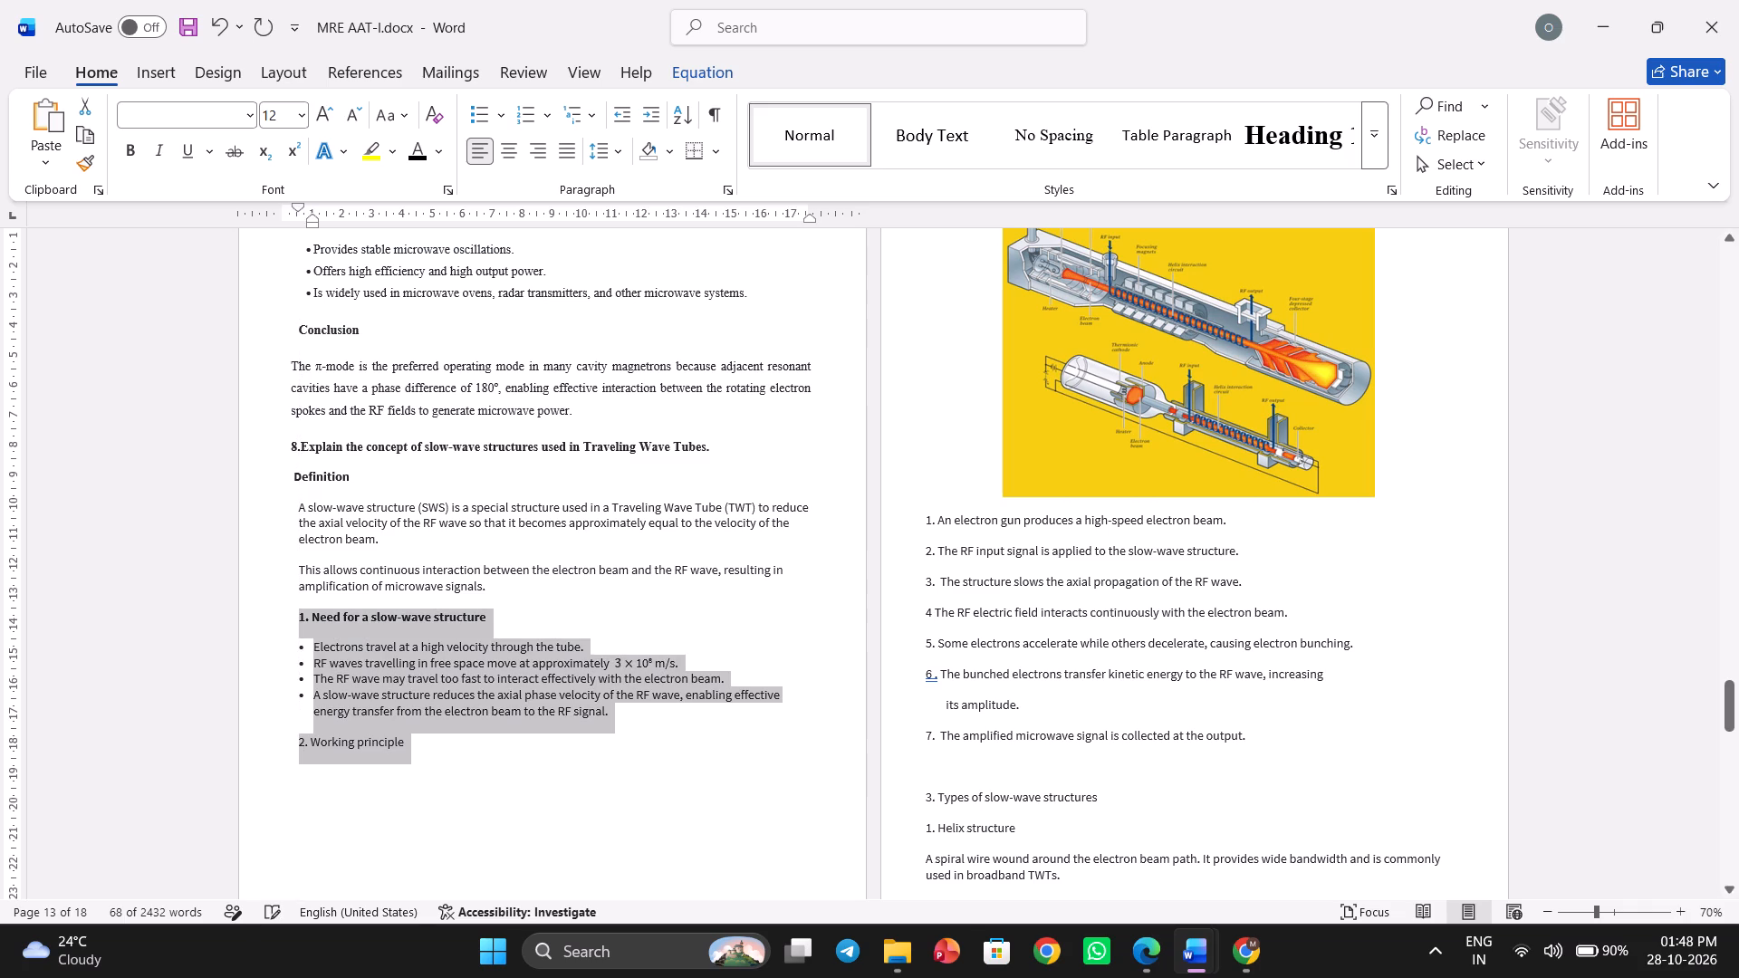
# Format the Need for a slow-wave structure section and Working principle heading in Times New Roman, justified, with 1.5 line spacing.
pyautogui.click(248, 120)
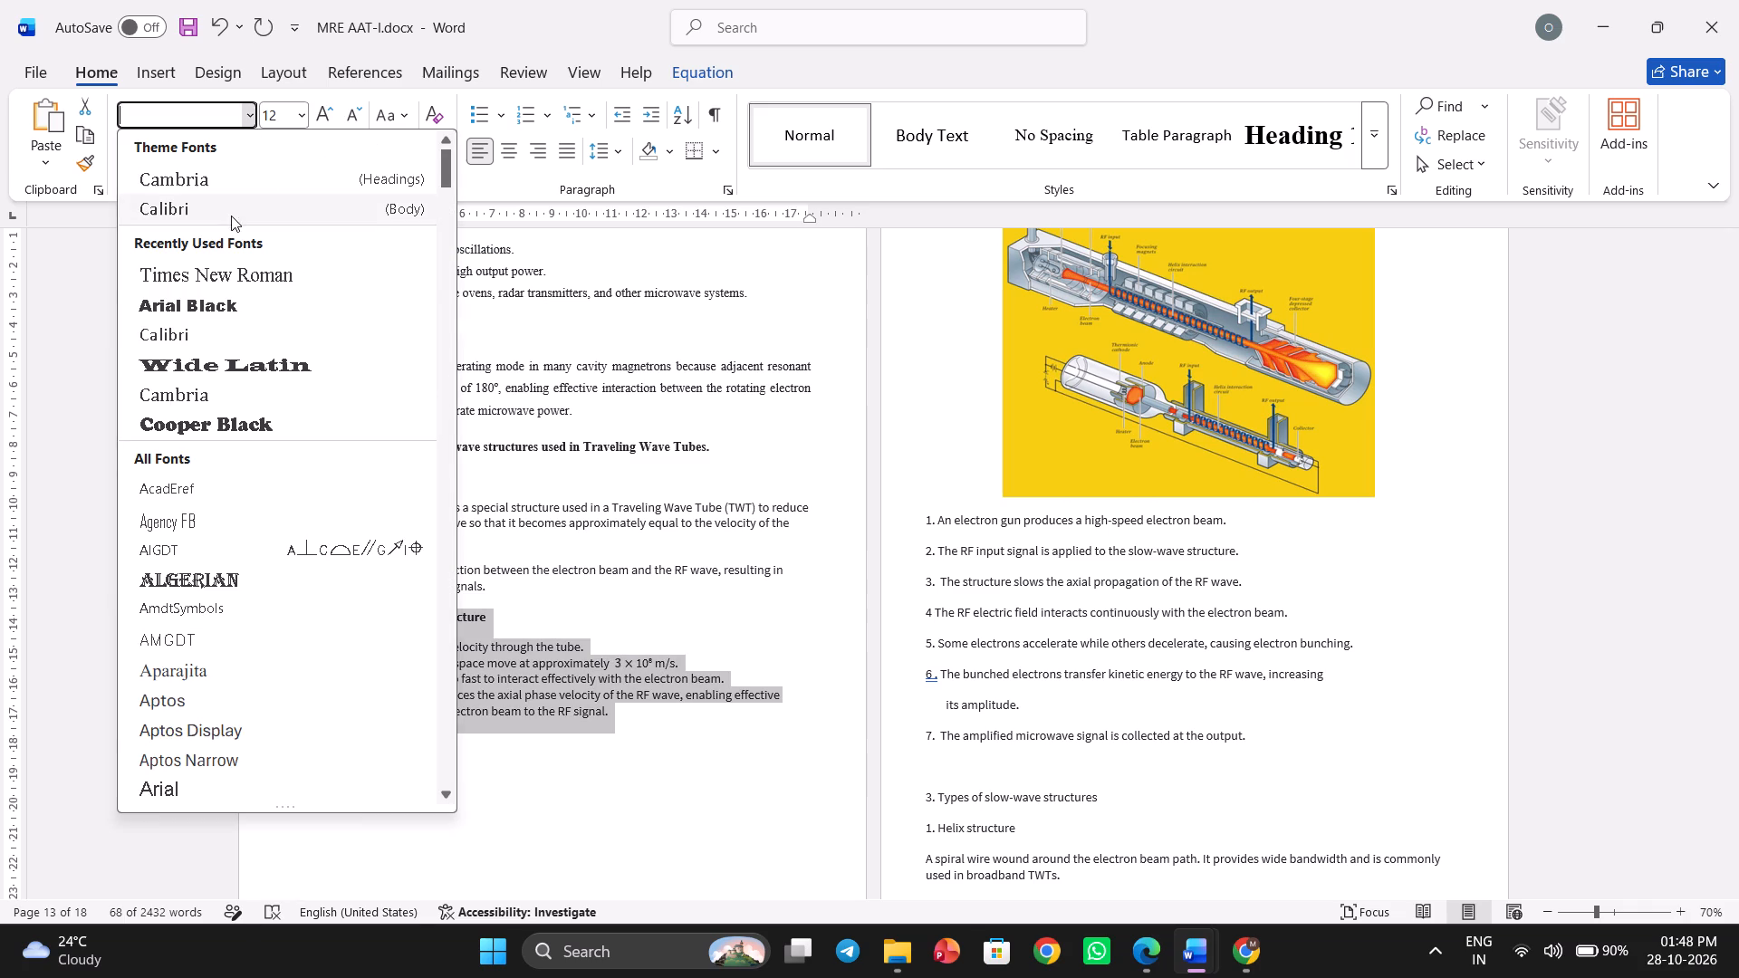
pyautogui.click(210, 281)
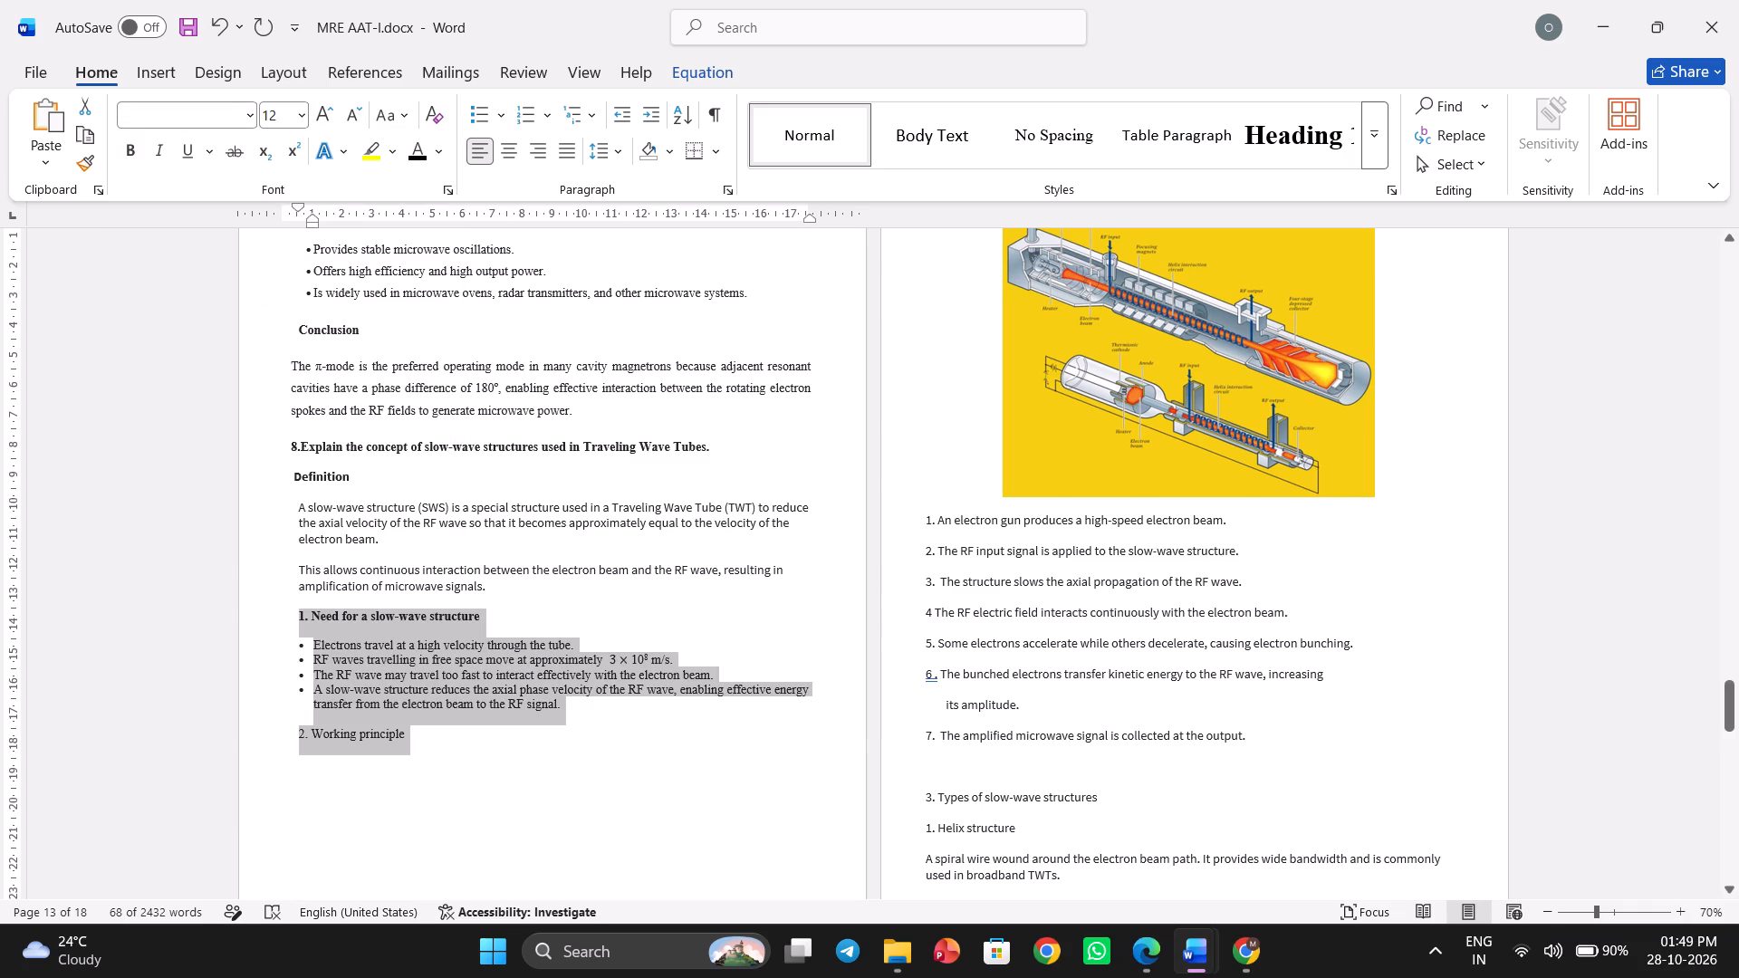
pyautogui.click(572, 148)
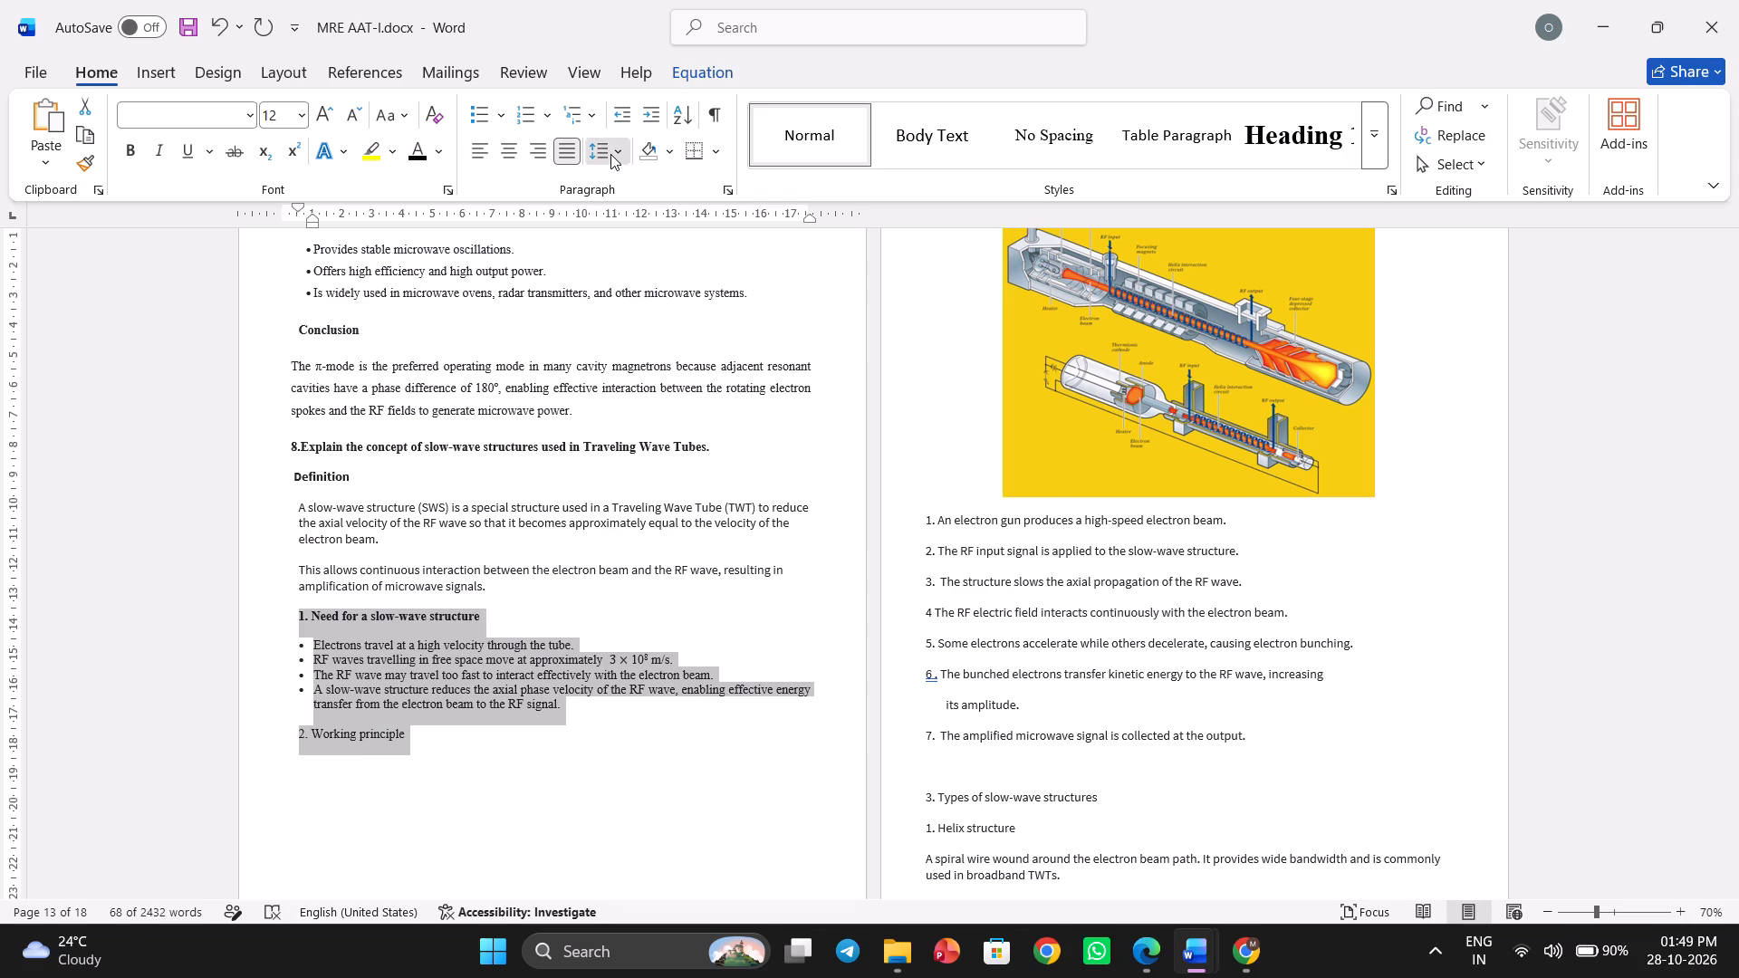
pyautogui.click(610, 154)
pyautogui.click(631, 238)
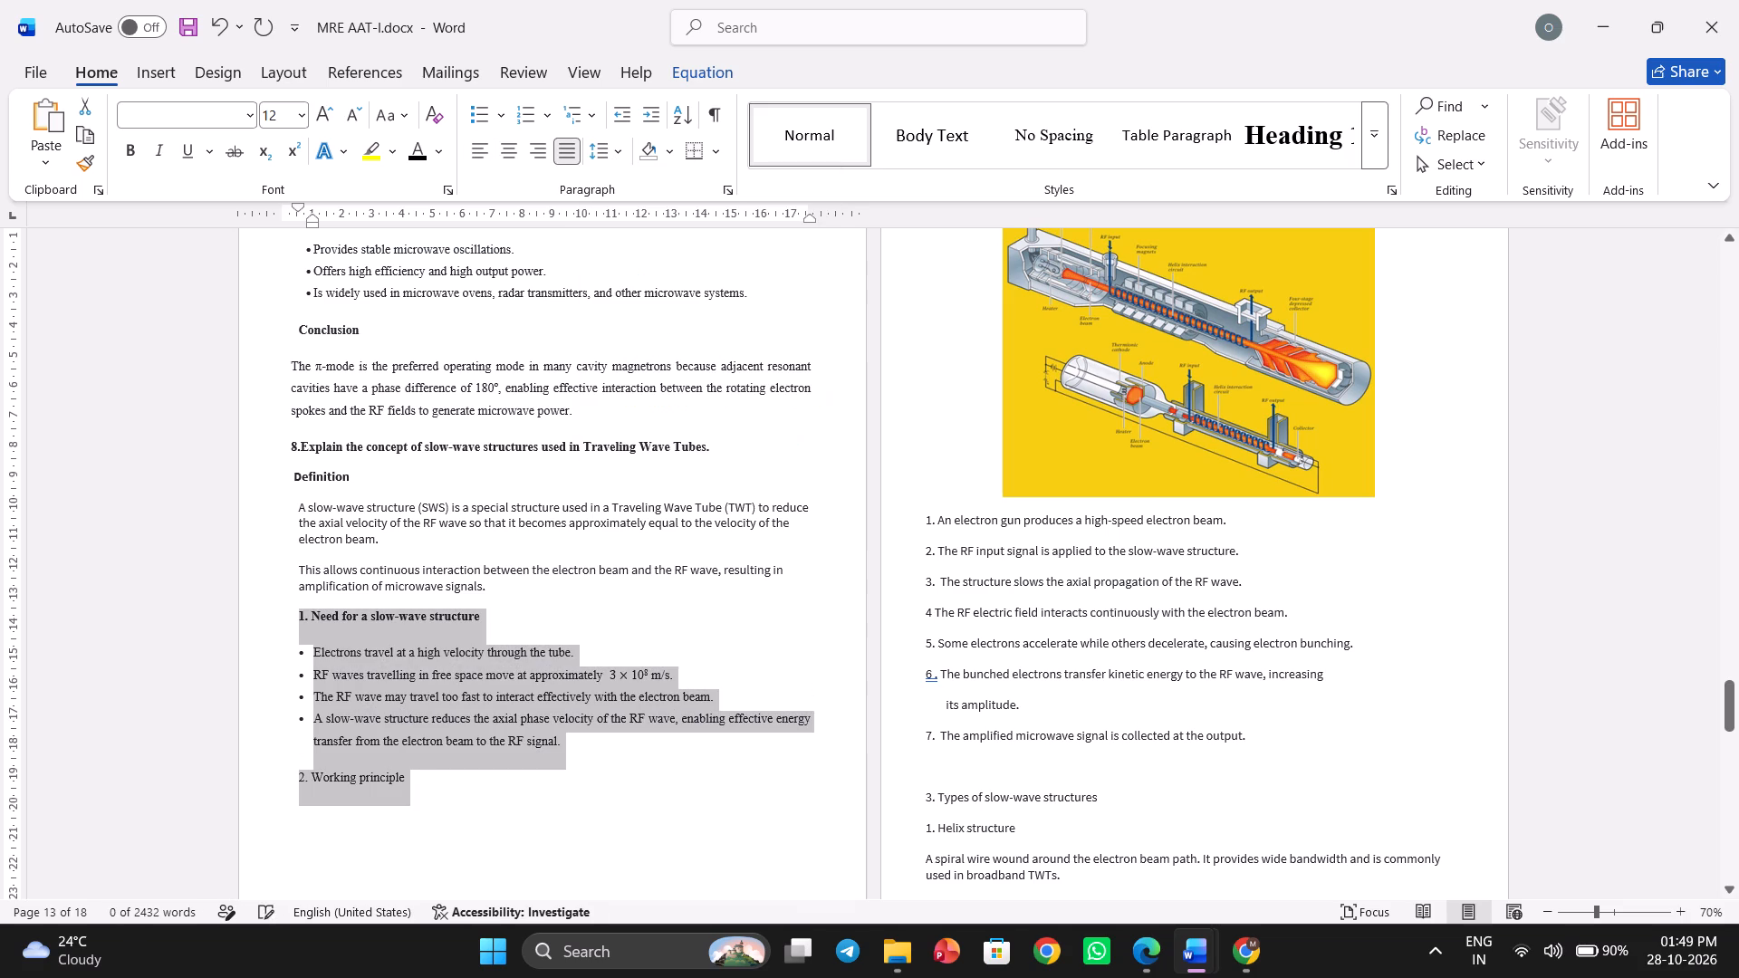
pyautogui.click(610, 639)
# Insert blank lines after the last Need for a slow-wave structure bullet to push the Working principle heading onto the next page.
pyautogui.scroll(1, 610, 639)
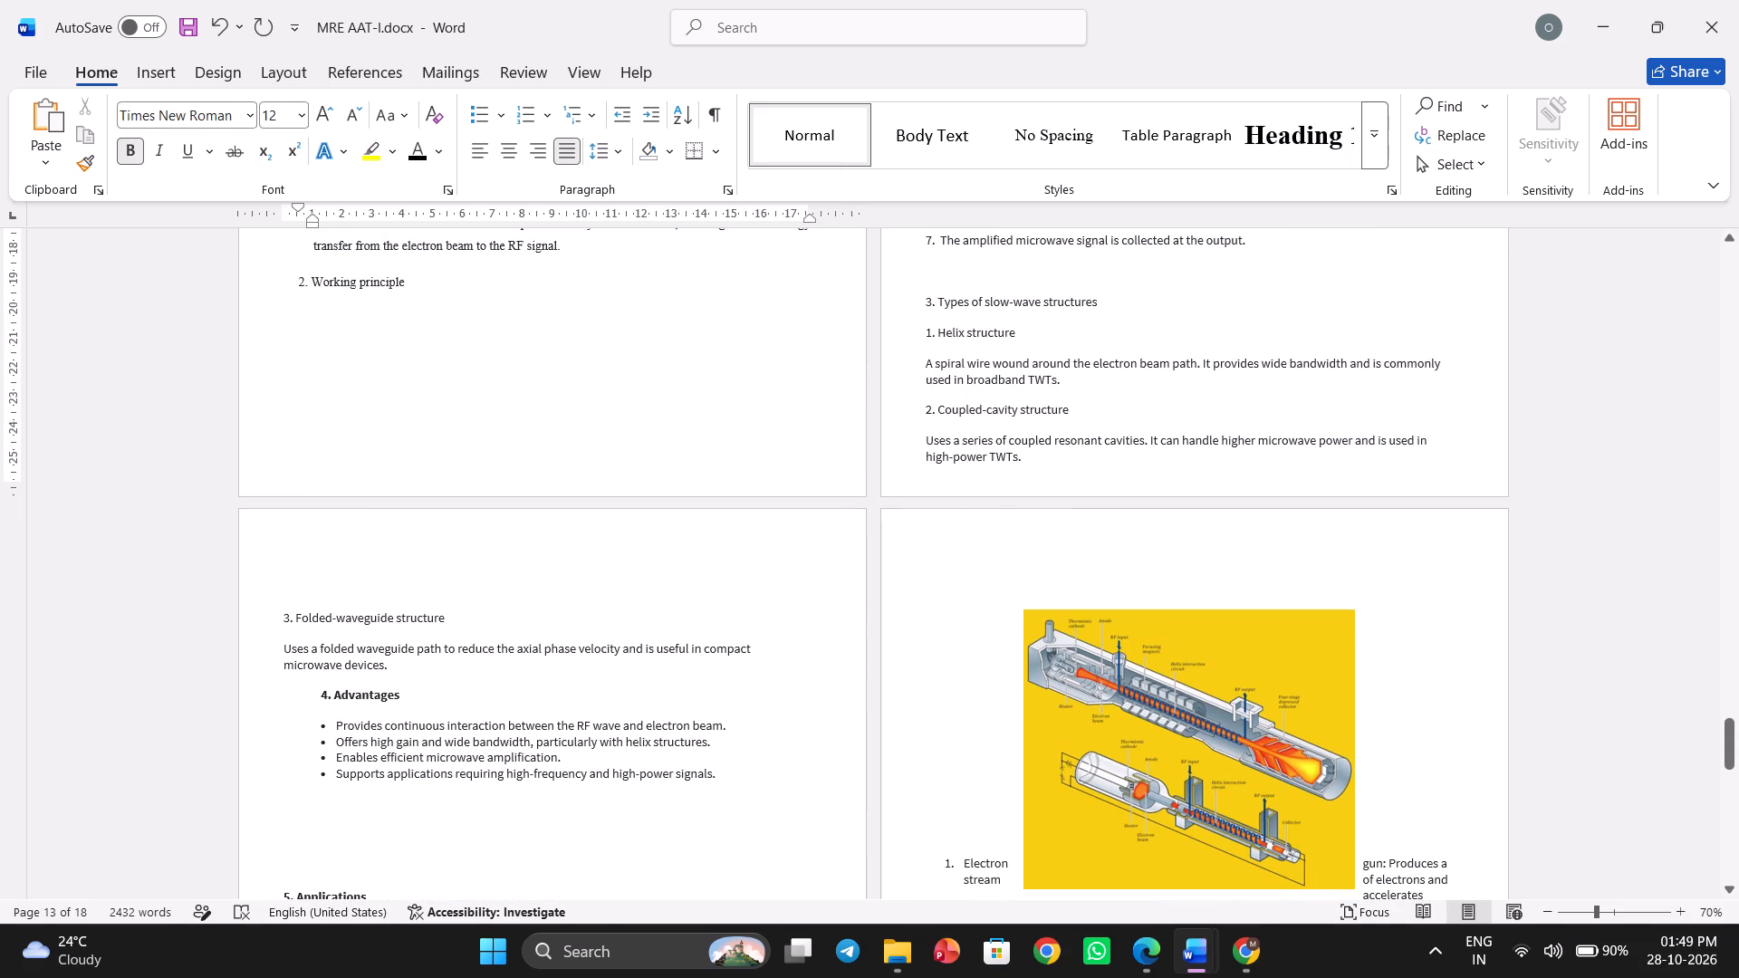
pyautogui.click(606, 254)
pyautogui.press('Return')
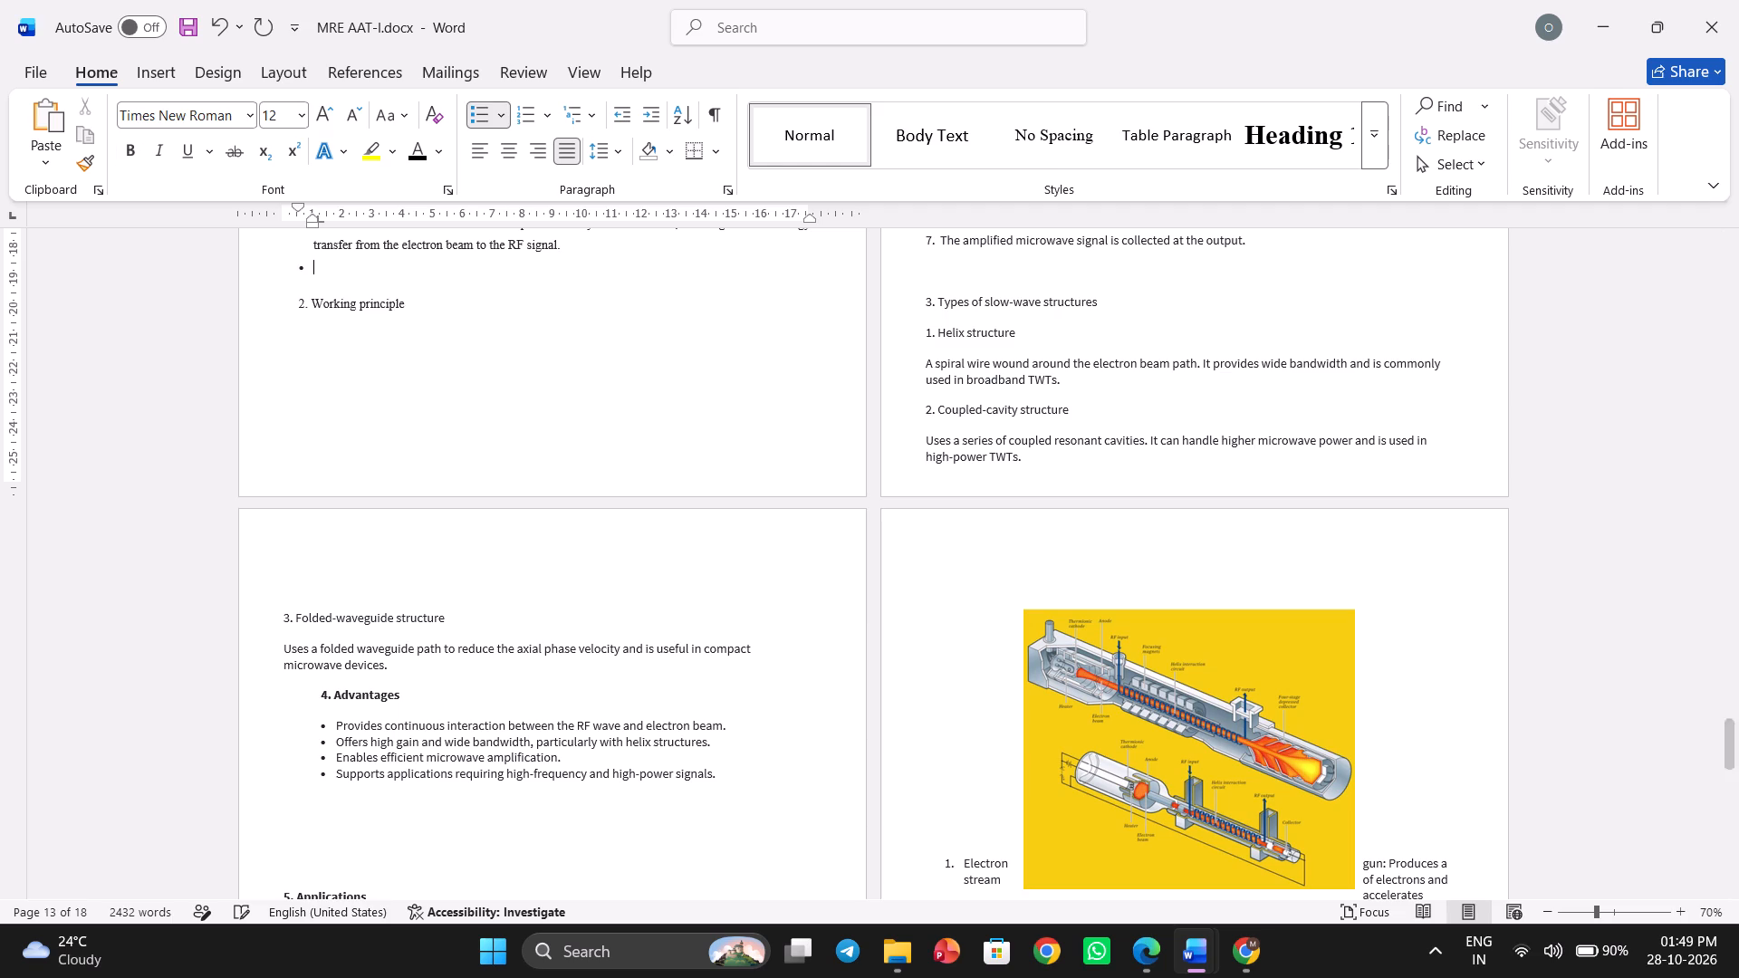
pyautogui.press('Return')
pyautogui.press('Return')
pyautogui.press('Return')
pyautogui.press('Return')
pyautogui.press('Return')
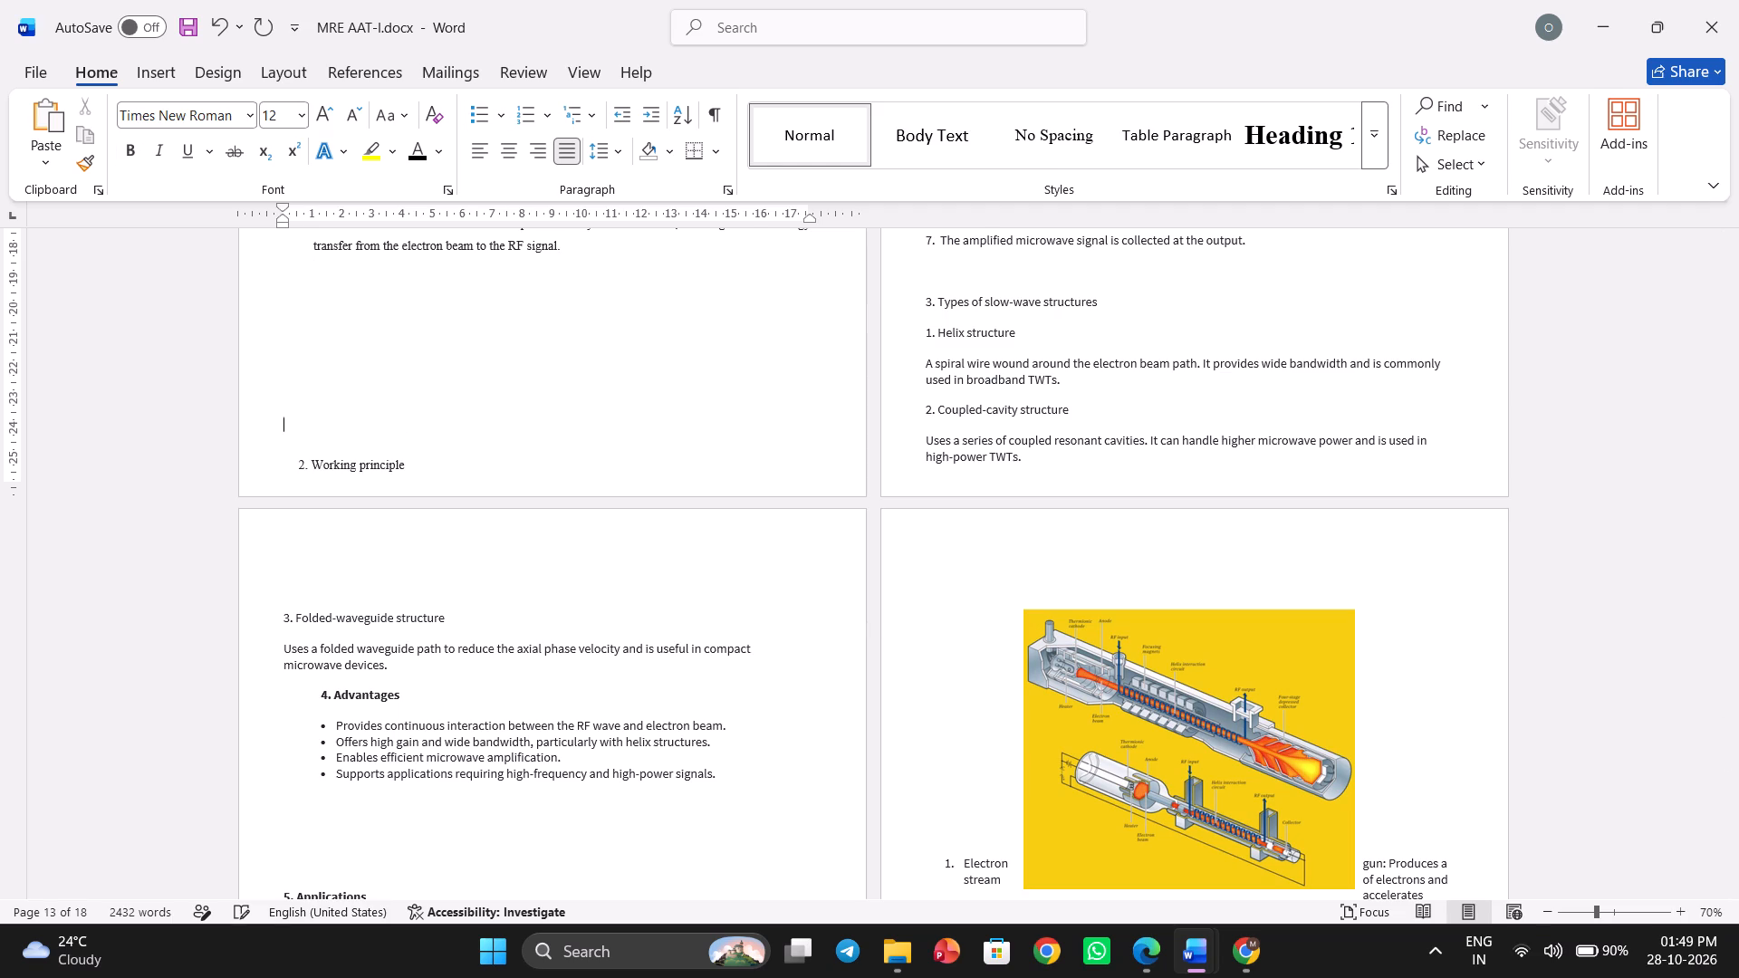
pyautogui.press('Return')
# Move the slow-wave tube picture slightly up and to the left, directly beneath question 8's Working principle heading.
pyautogui.scroll(1, 606, 254)
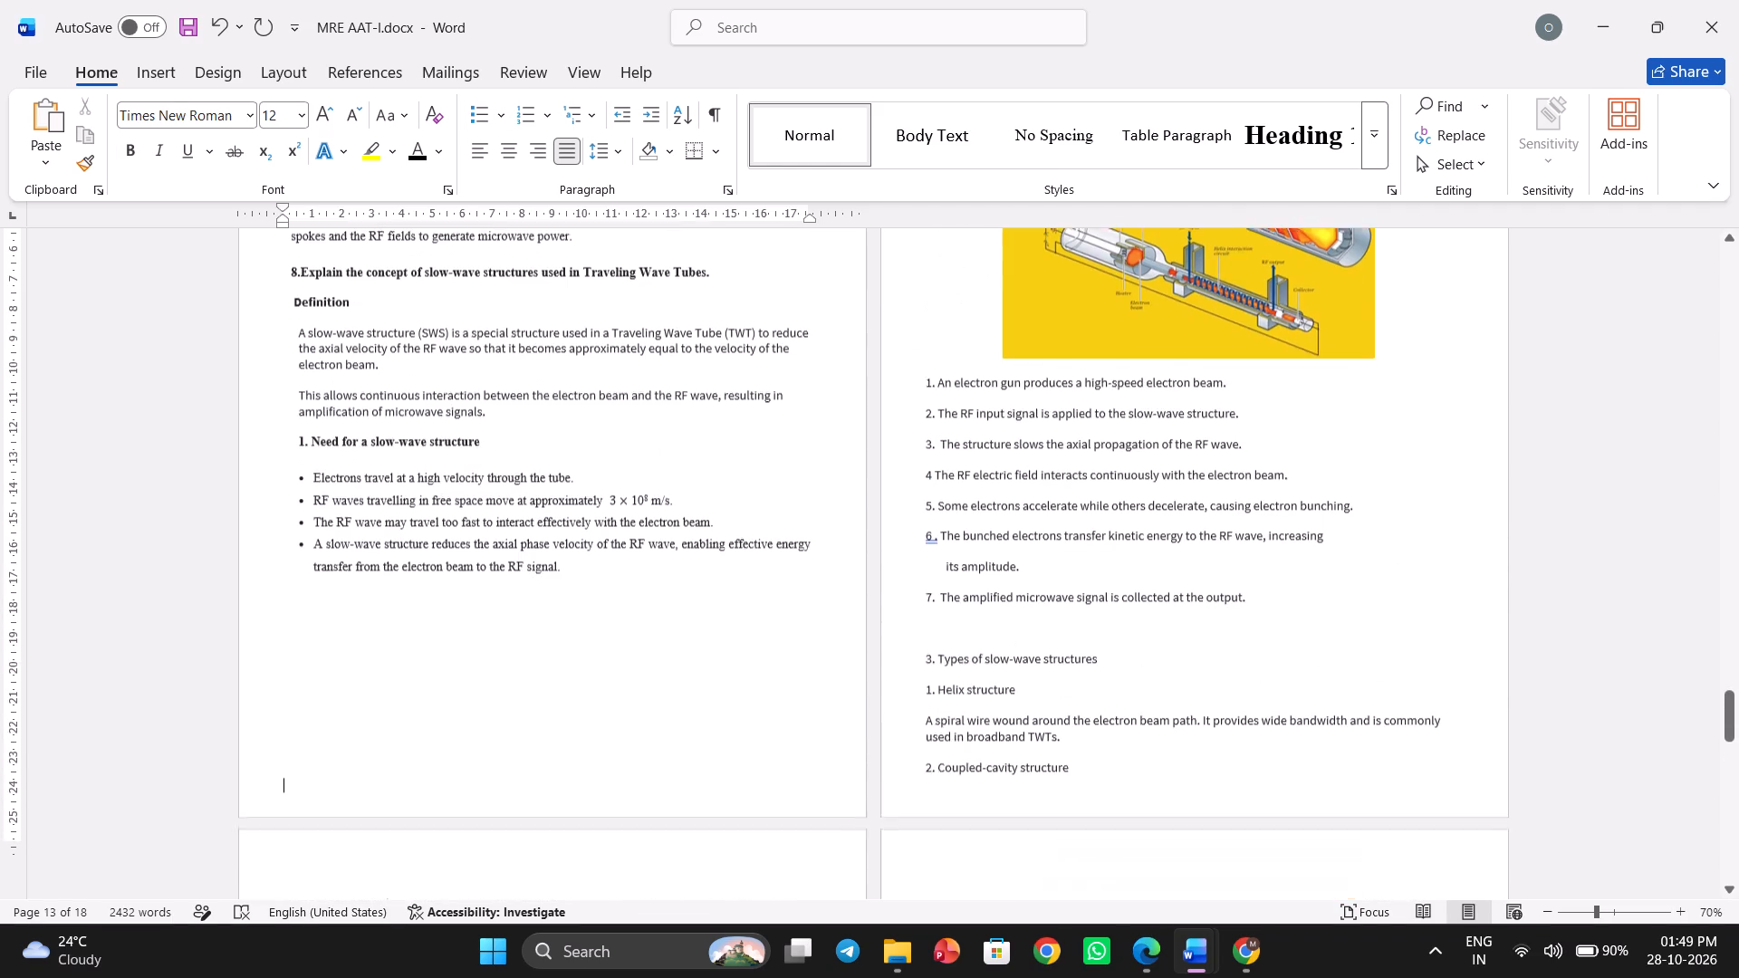
pyautogui.scroll(1, 606, 254)
pyautogui.scroll(1, 1004, 368)
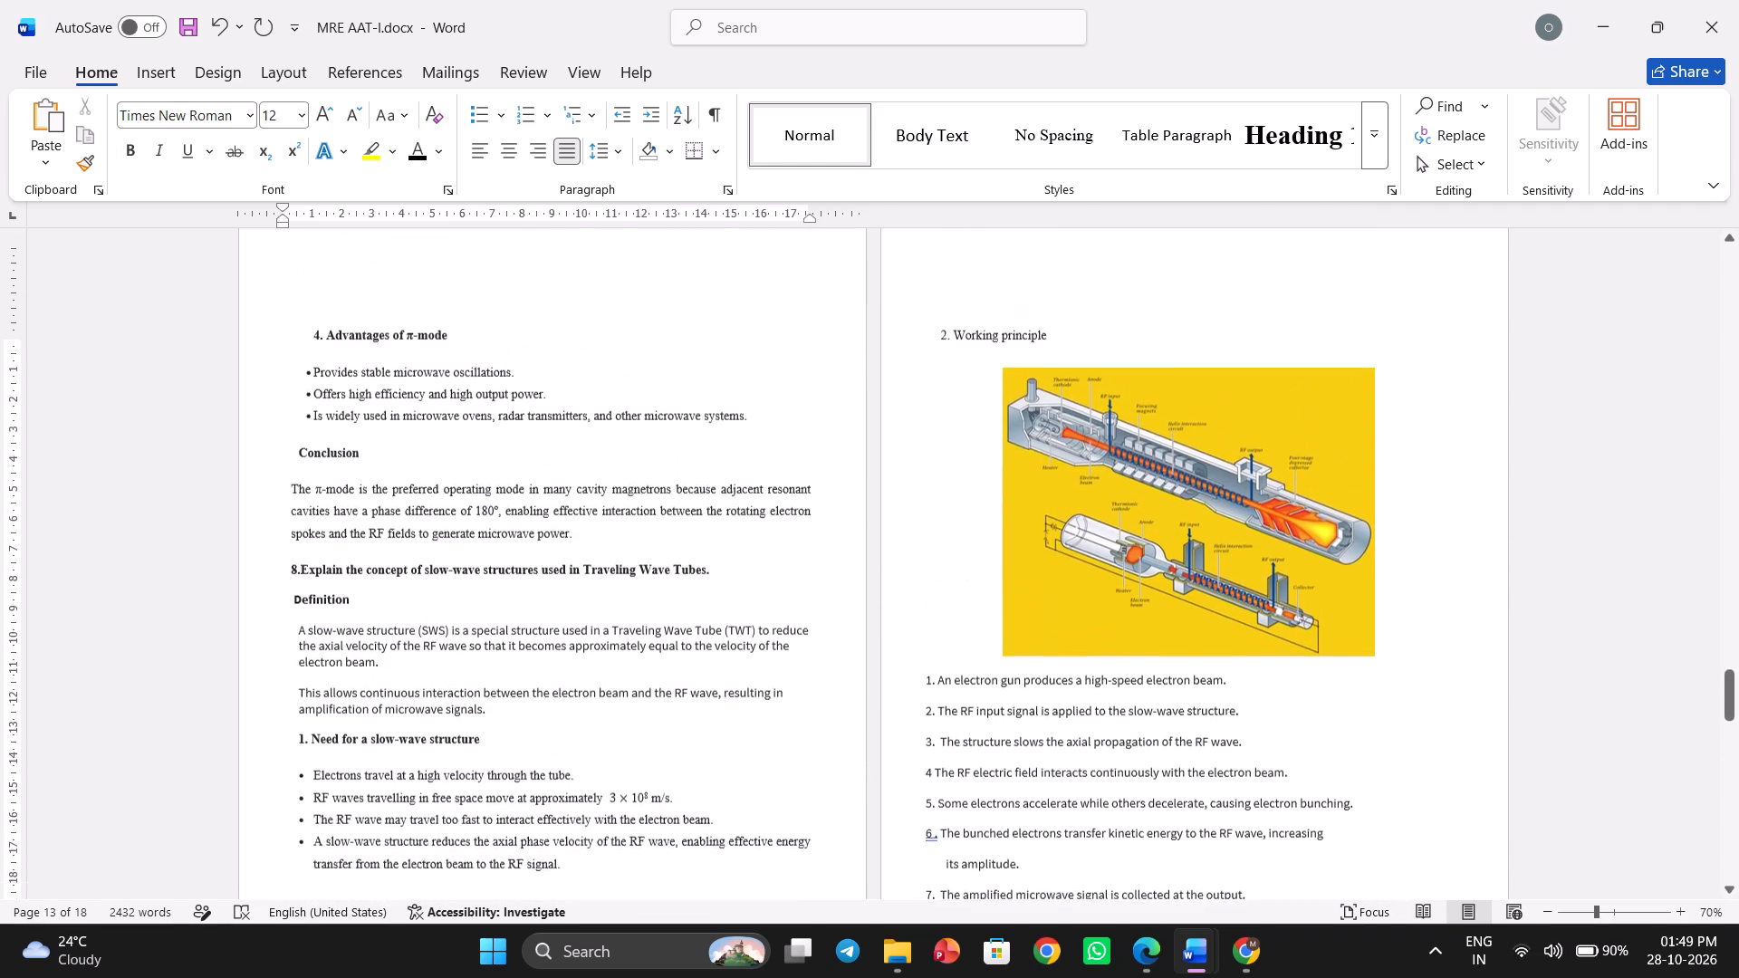
pyautogui.click(1137, 494)
pyautogui.scroll(-1, 1137, 494)
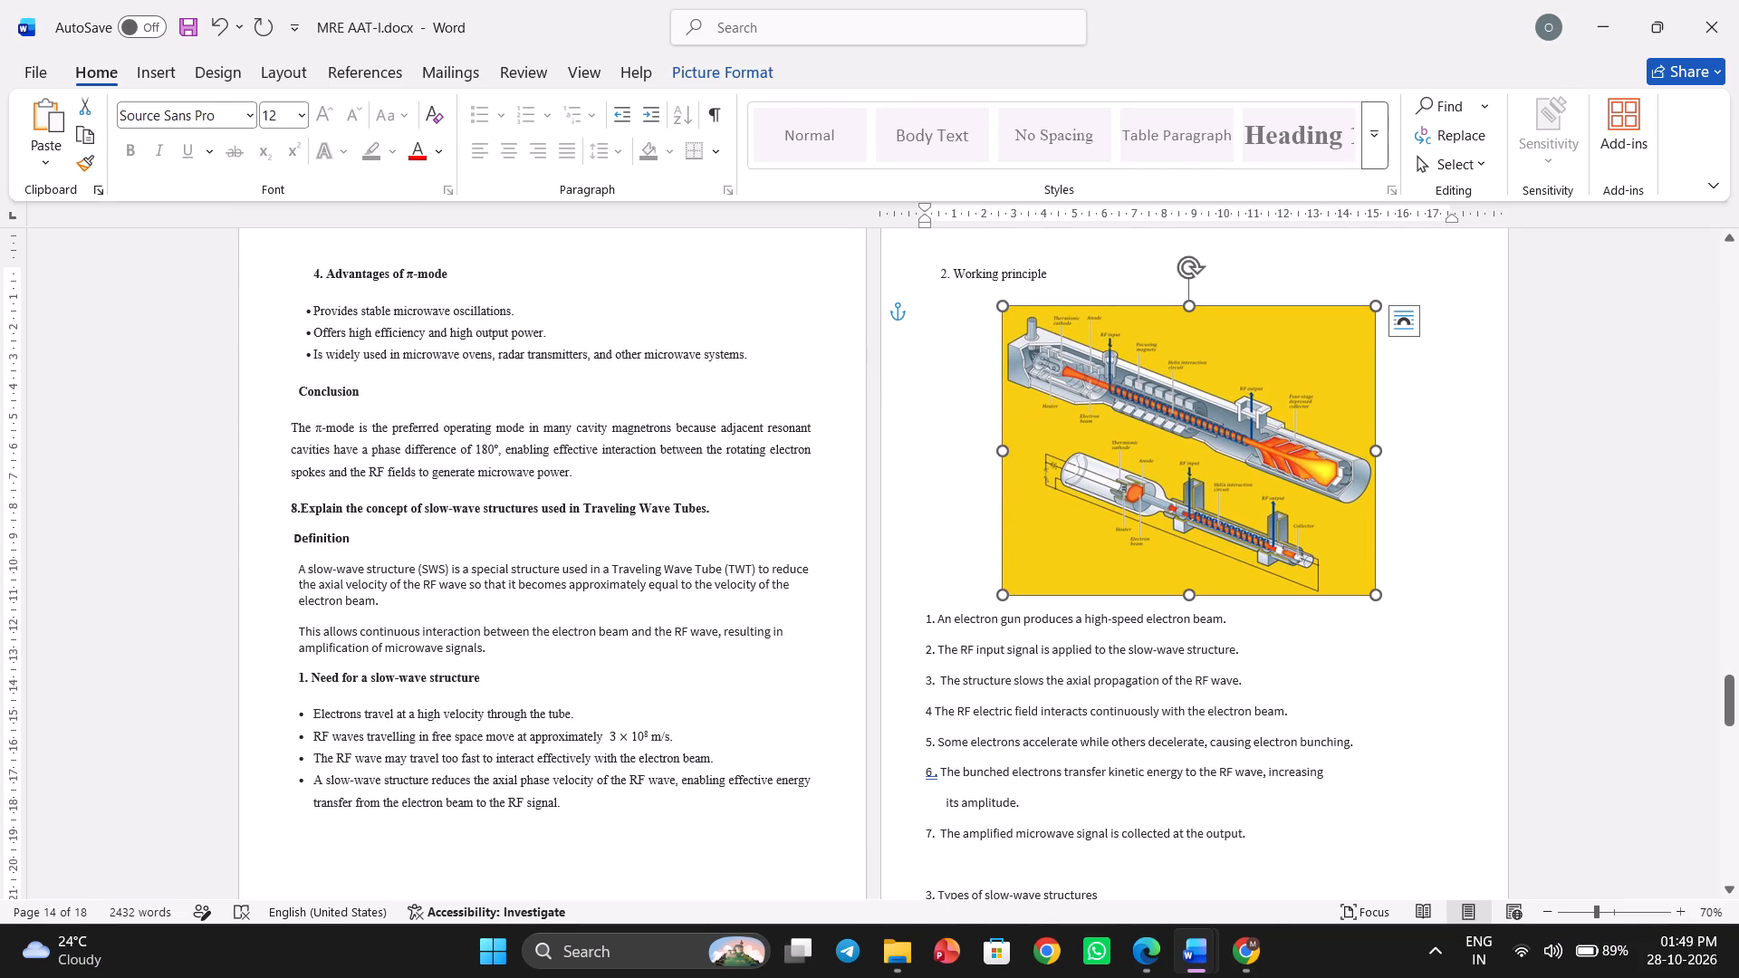
pyautogui.moveTo(1095, 269); pyautogui.dragTo(967, 285)
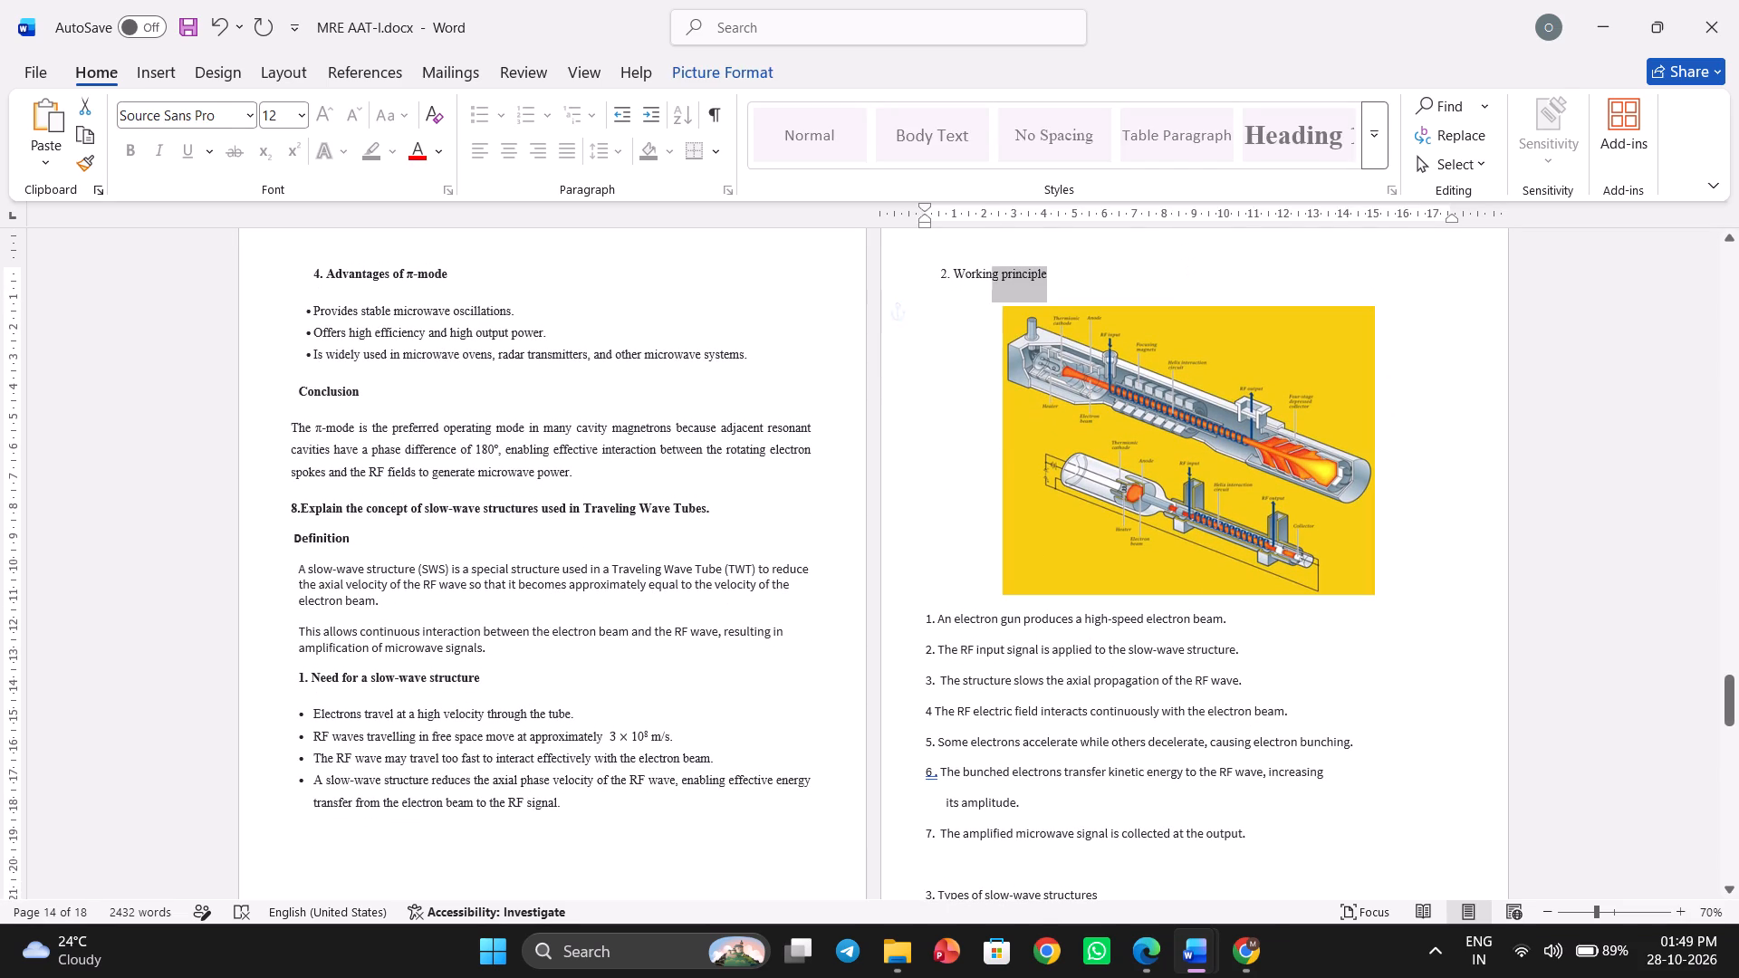
pyautogui.moveTo(967, 285); pyautogui.dragTo(918, 273)
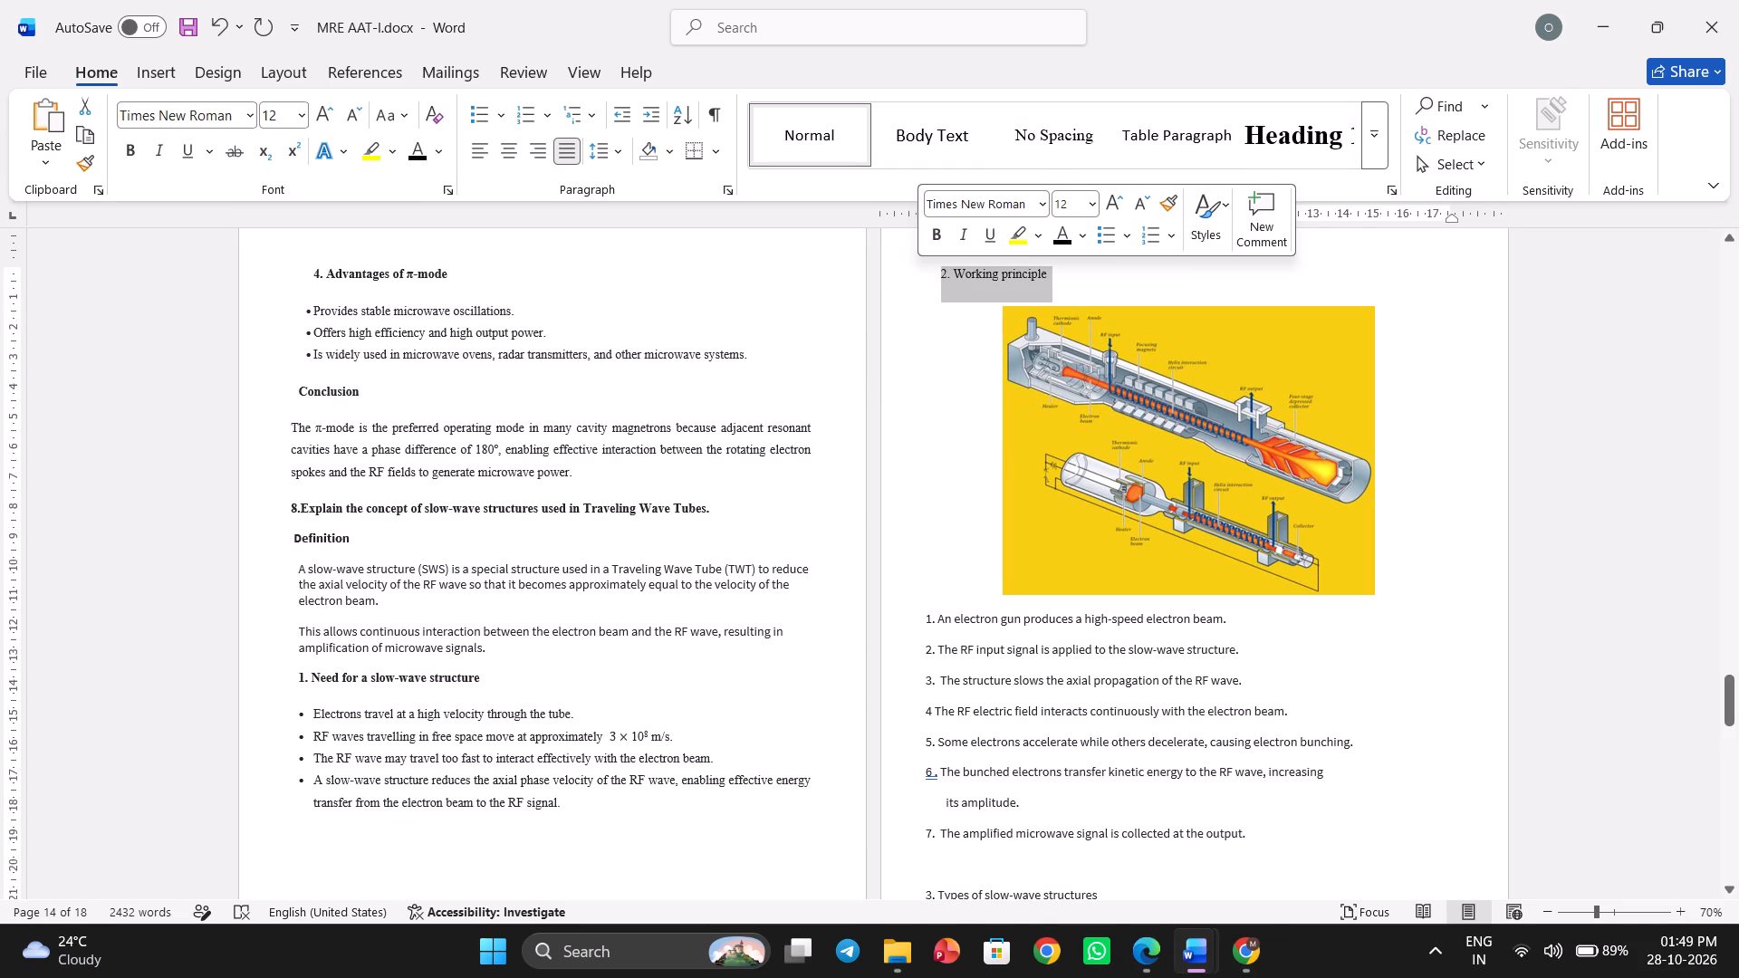
pyautogui.click(959, 451)
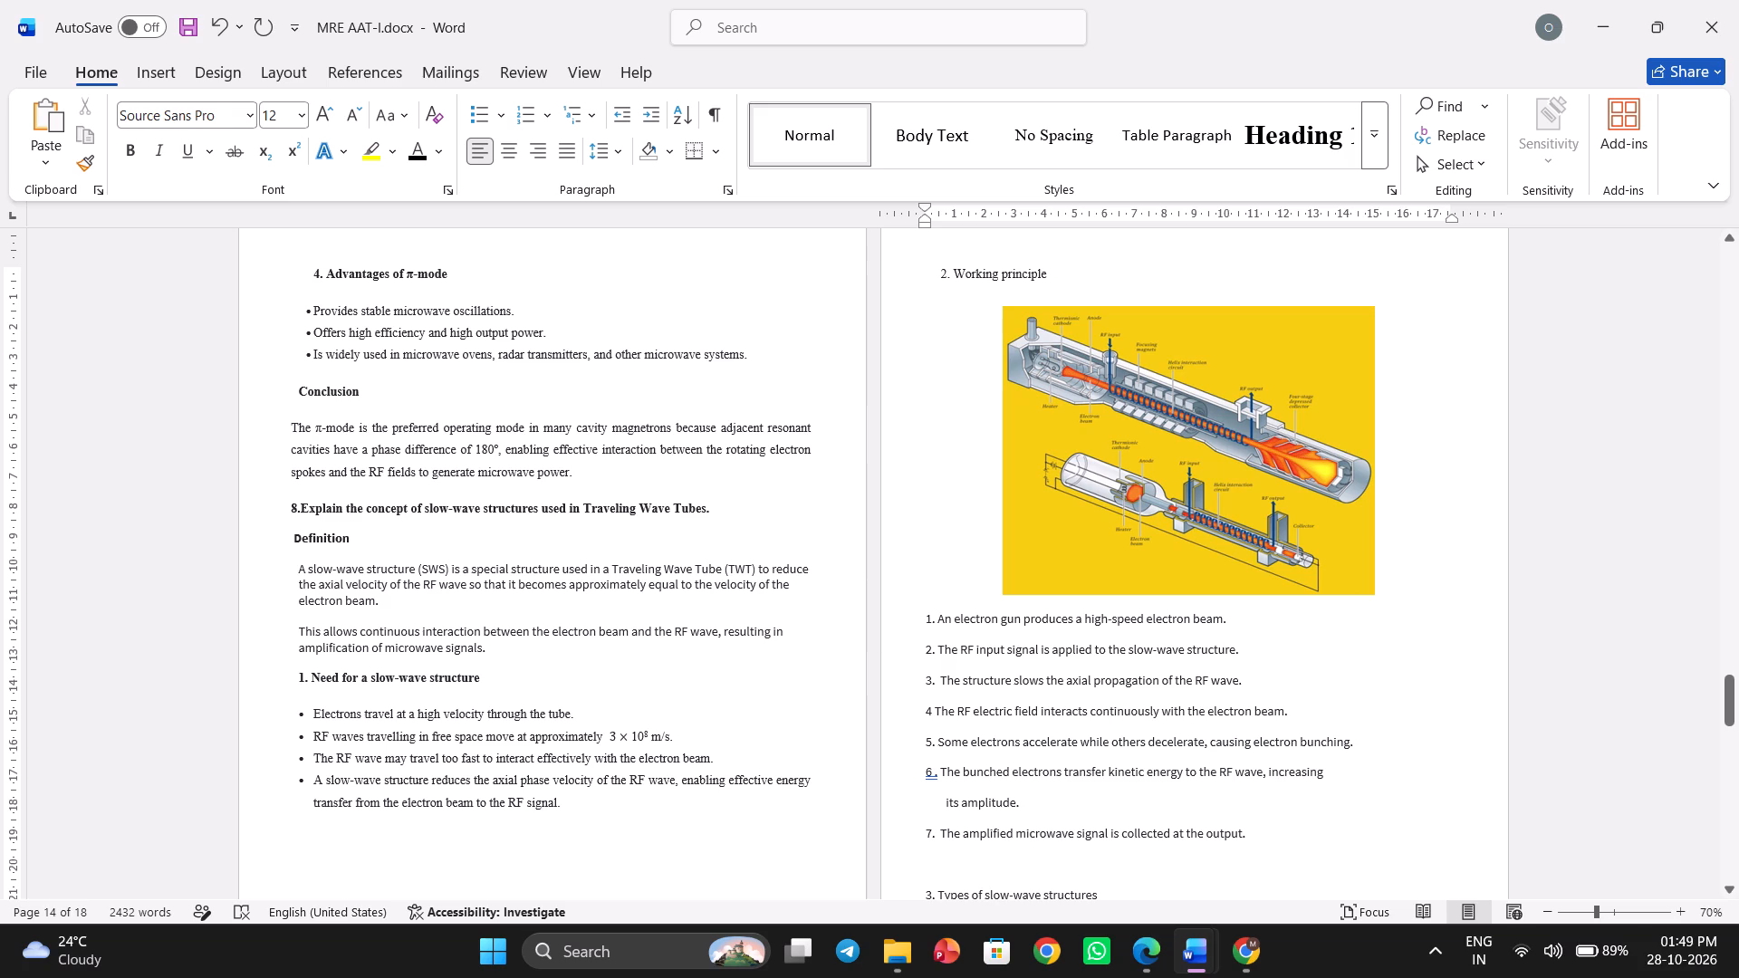
pyautogui.moveTo(1347, 585); pyautogui.dragTo(1319, 569)
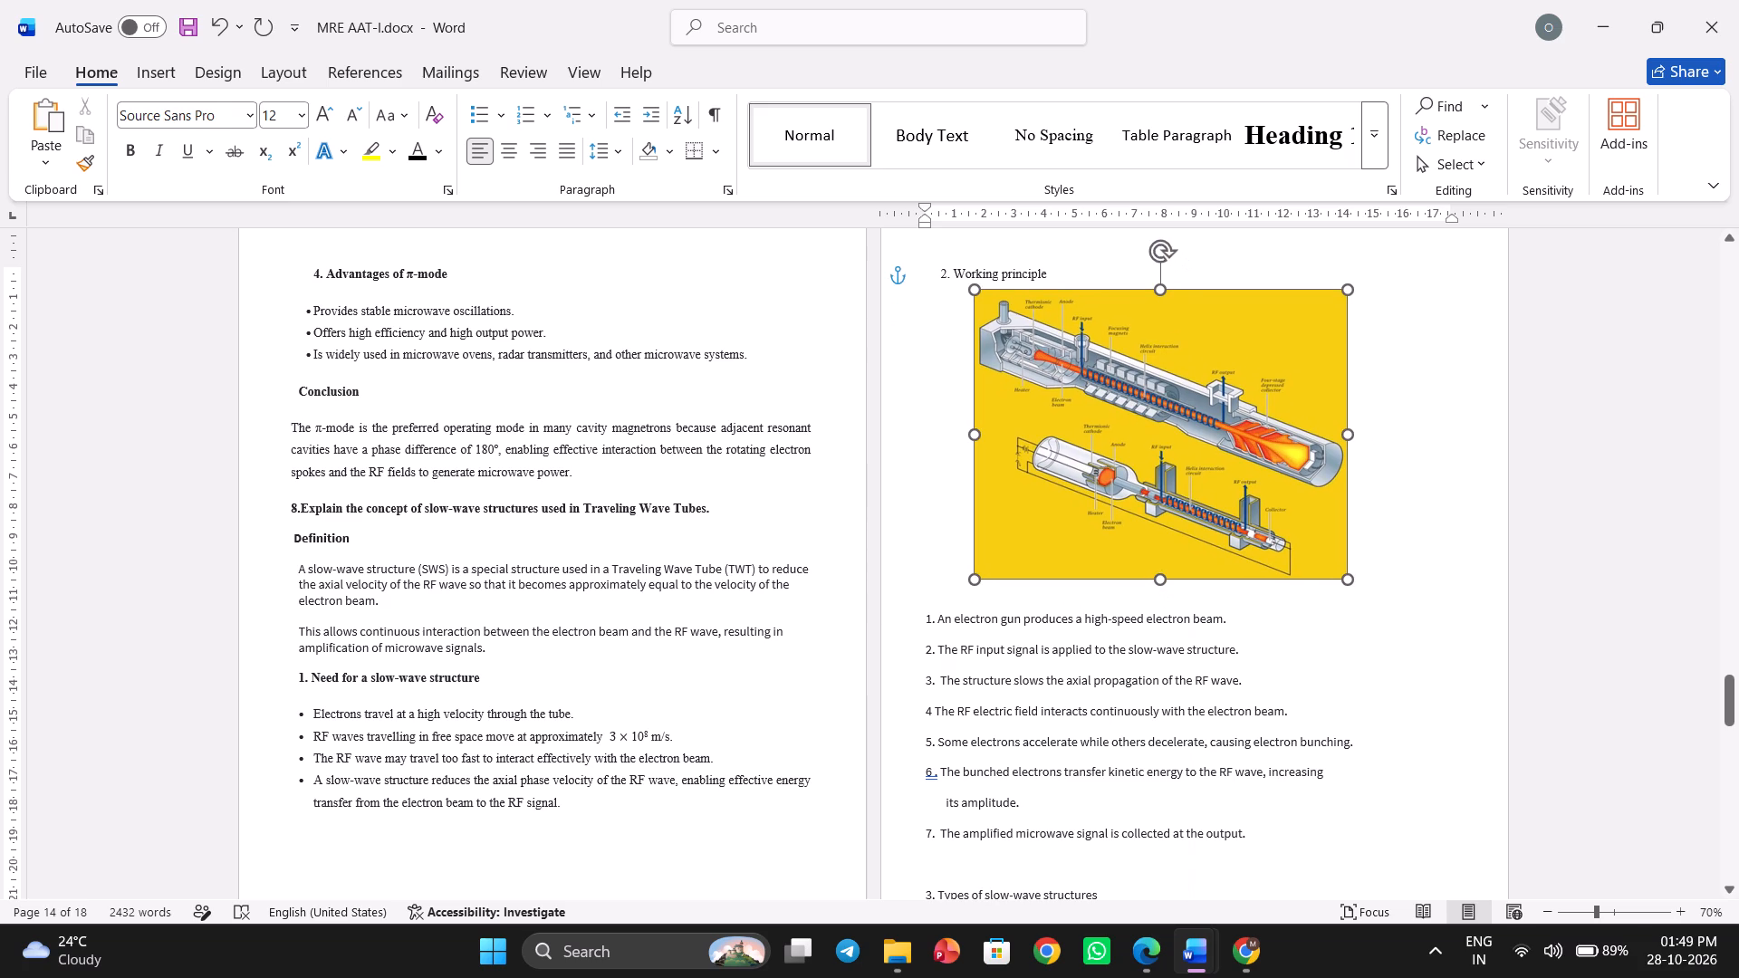
pyautogui.moveTo(1319, 569); pyautogui.dragTo(1331, 569)
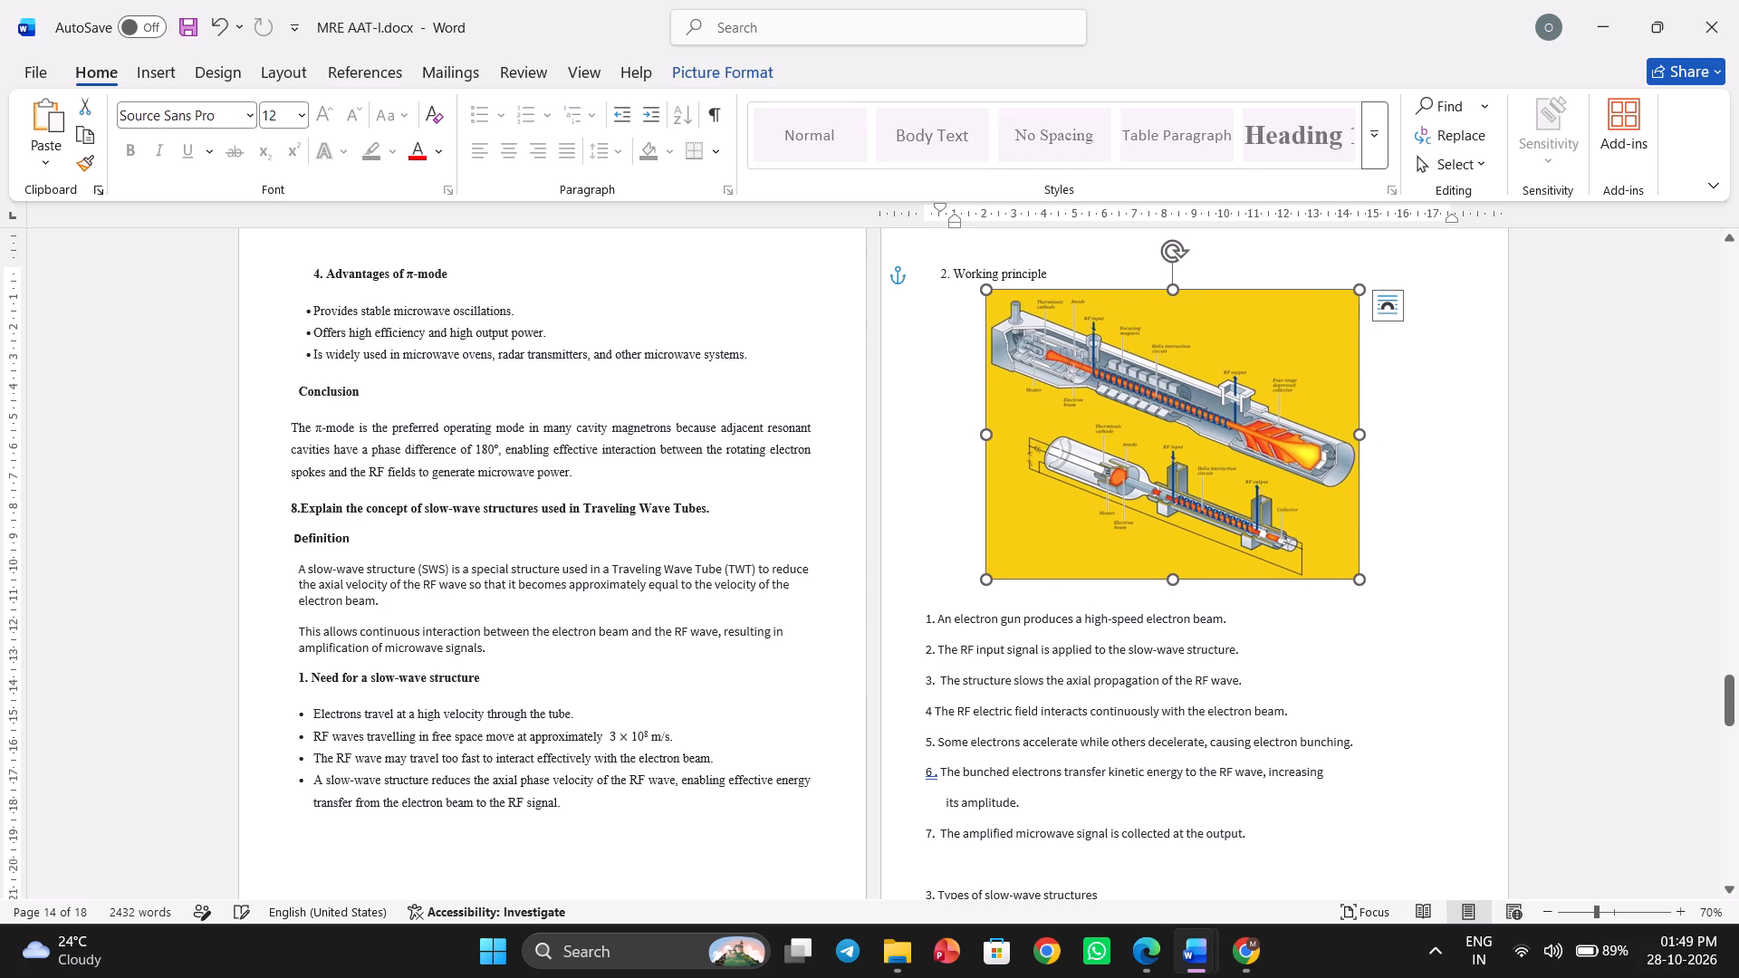
# Format the seven numbered working-principle points below the tube picture in Times New Roman with 1.5 line spacing.
pyautogui.moveTo(937, 615); pyautogui.dragTo(1181, 965)
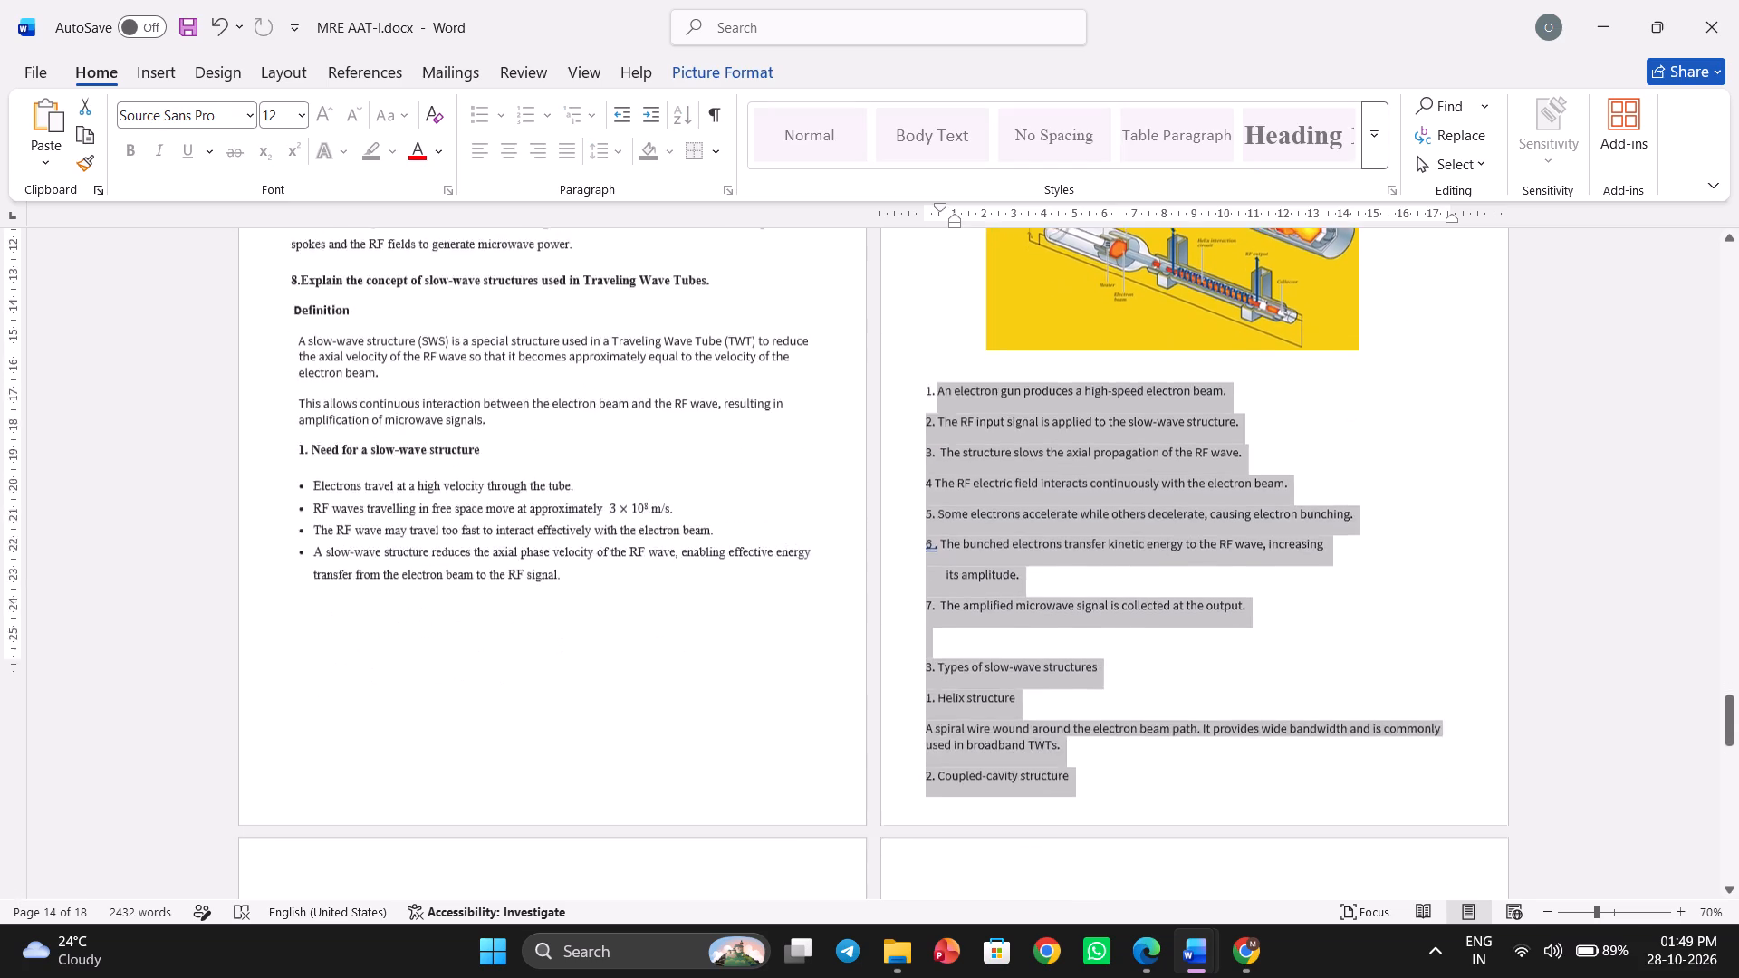
pyautogui.moveTo(1181, 965); pyautogui.dragTo(1034, 290)
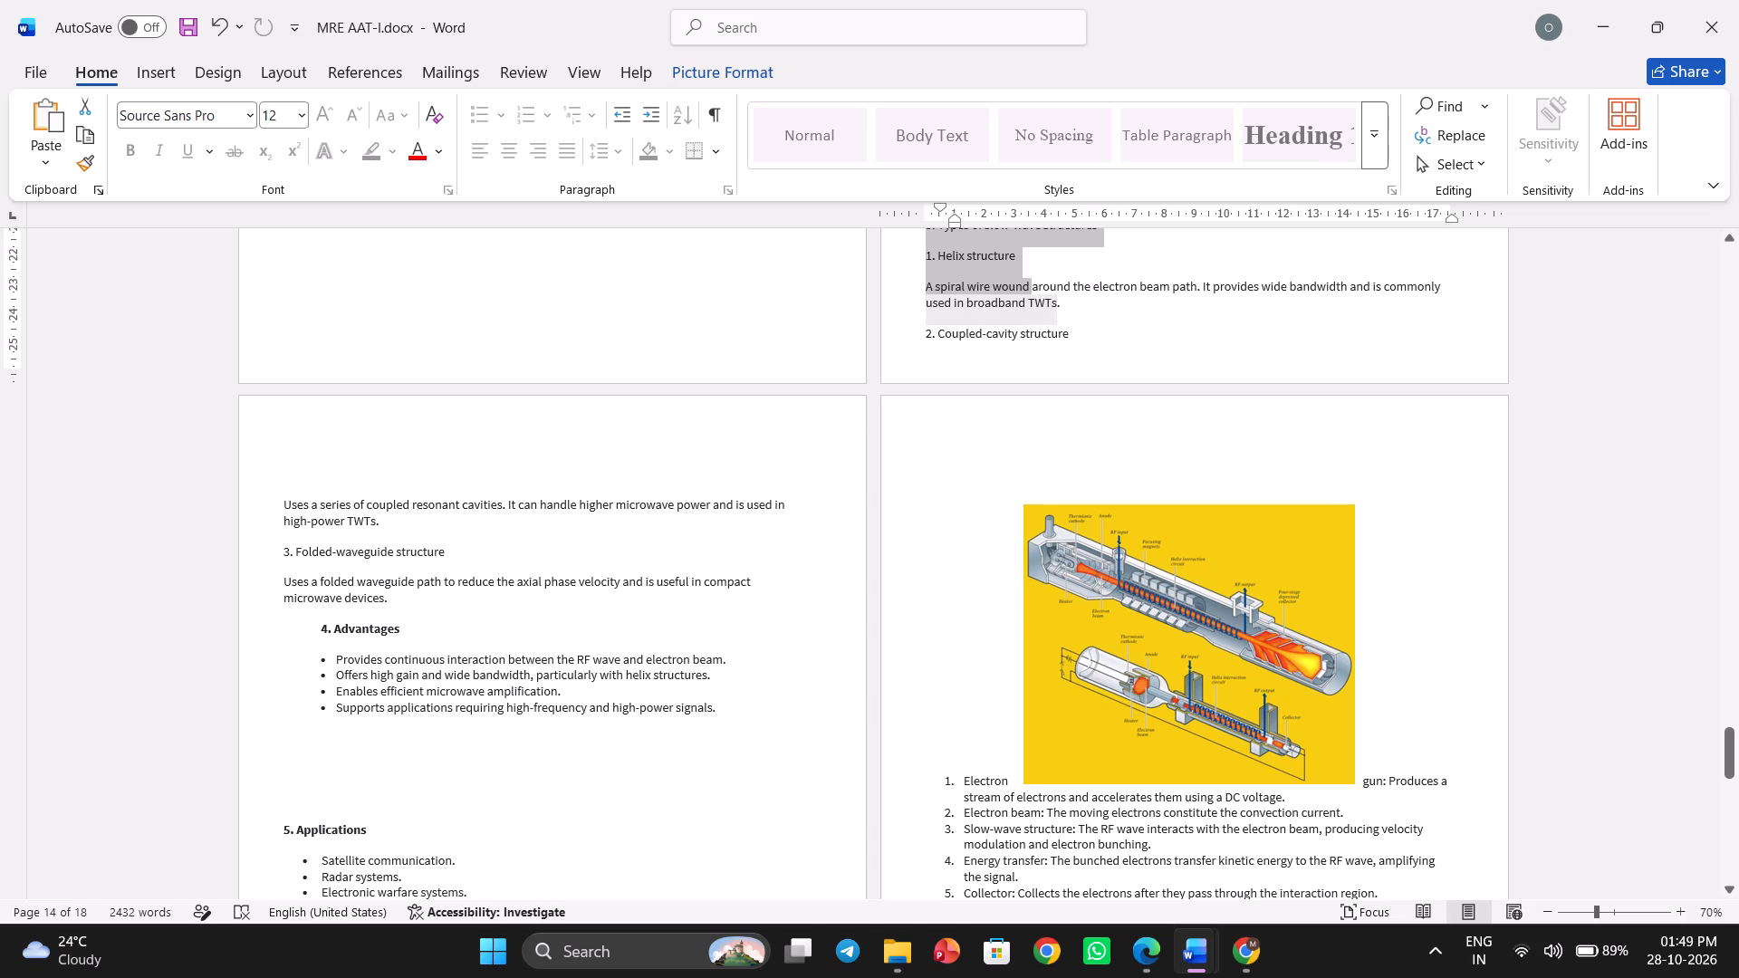
pyautogui.moveTo(1034, 290); pyautogui.dragTo(1063, 655)
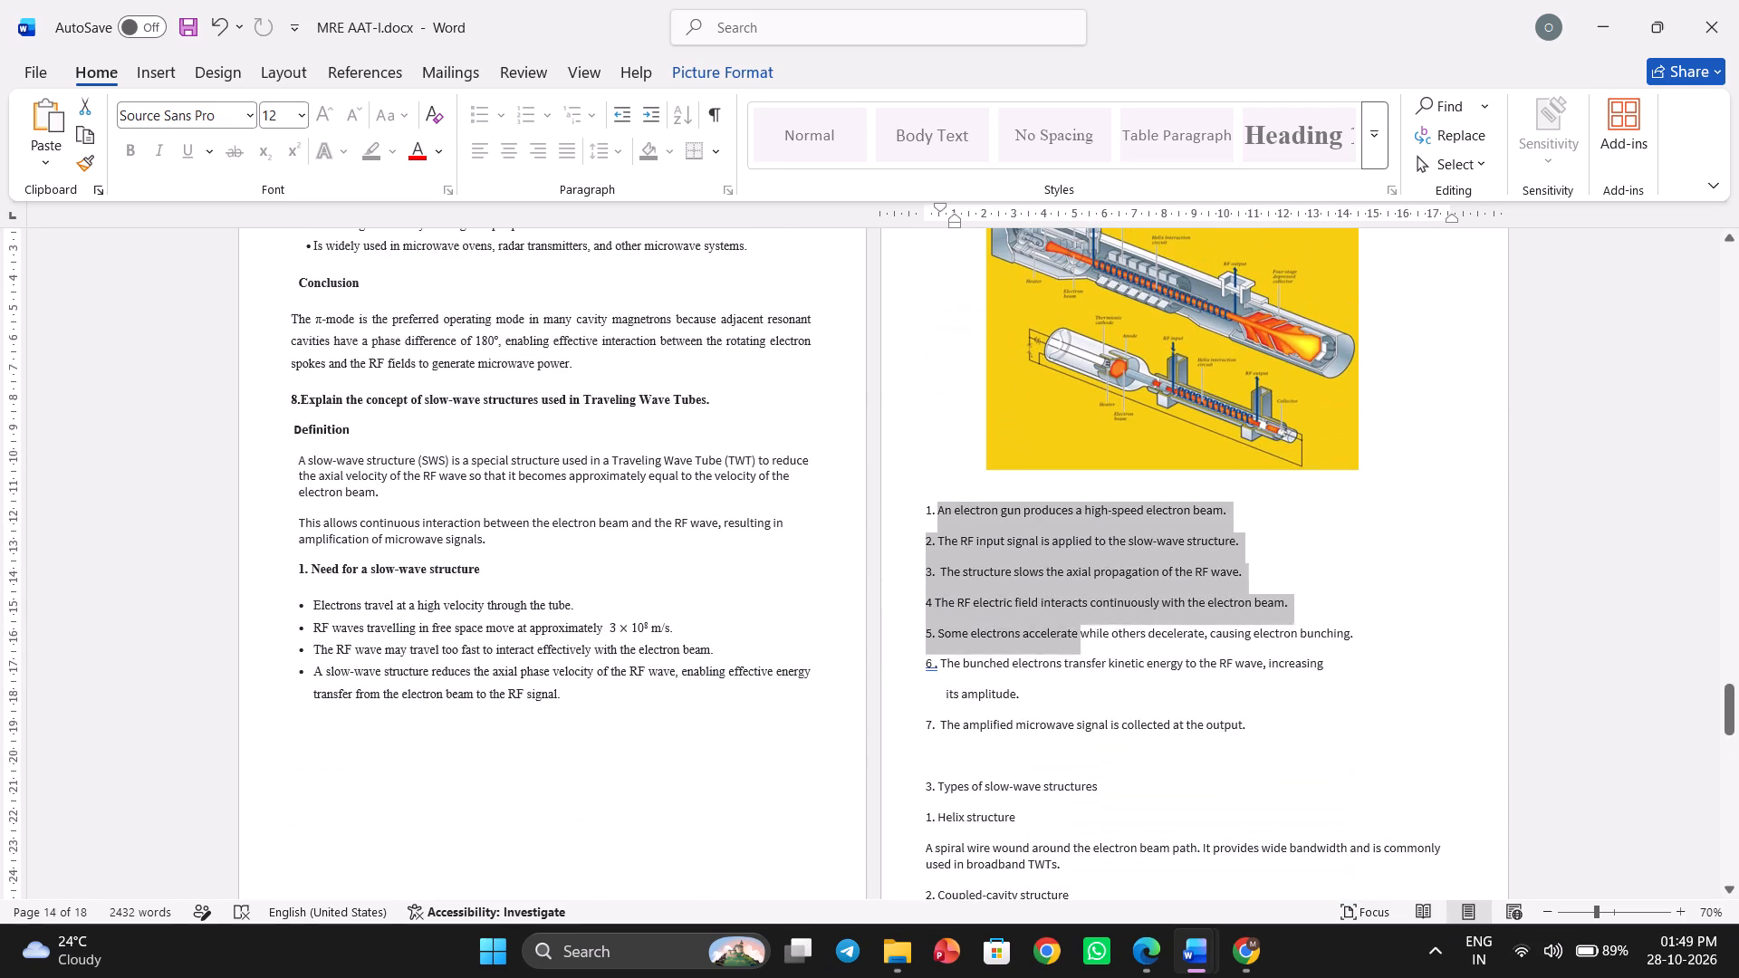
pyautogui.moveTo(1063, 655); pyautogui.dragTo(1270, 743)
pyautogui.click(1270, 743)
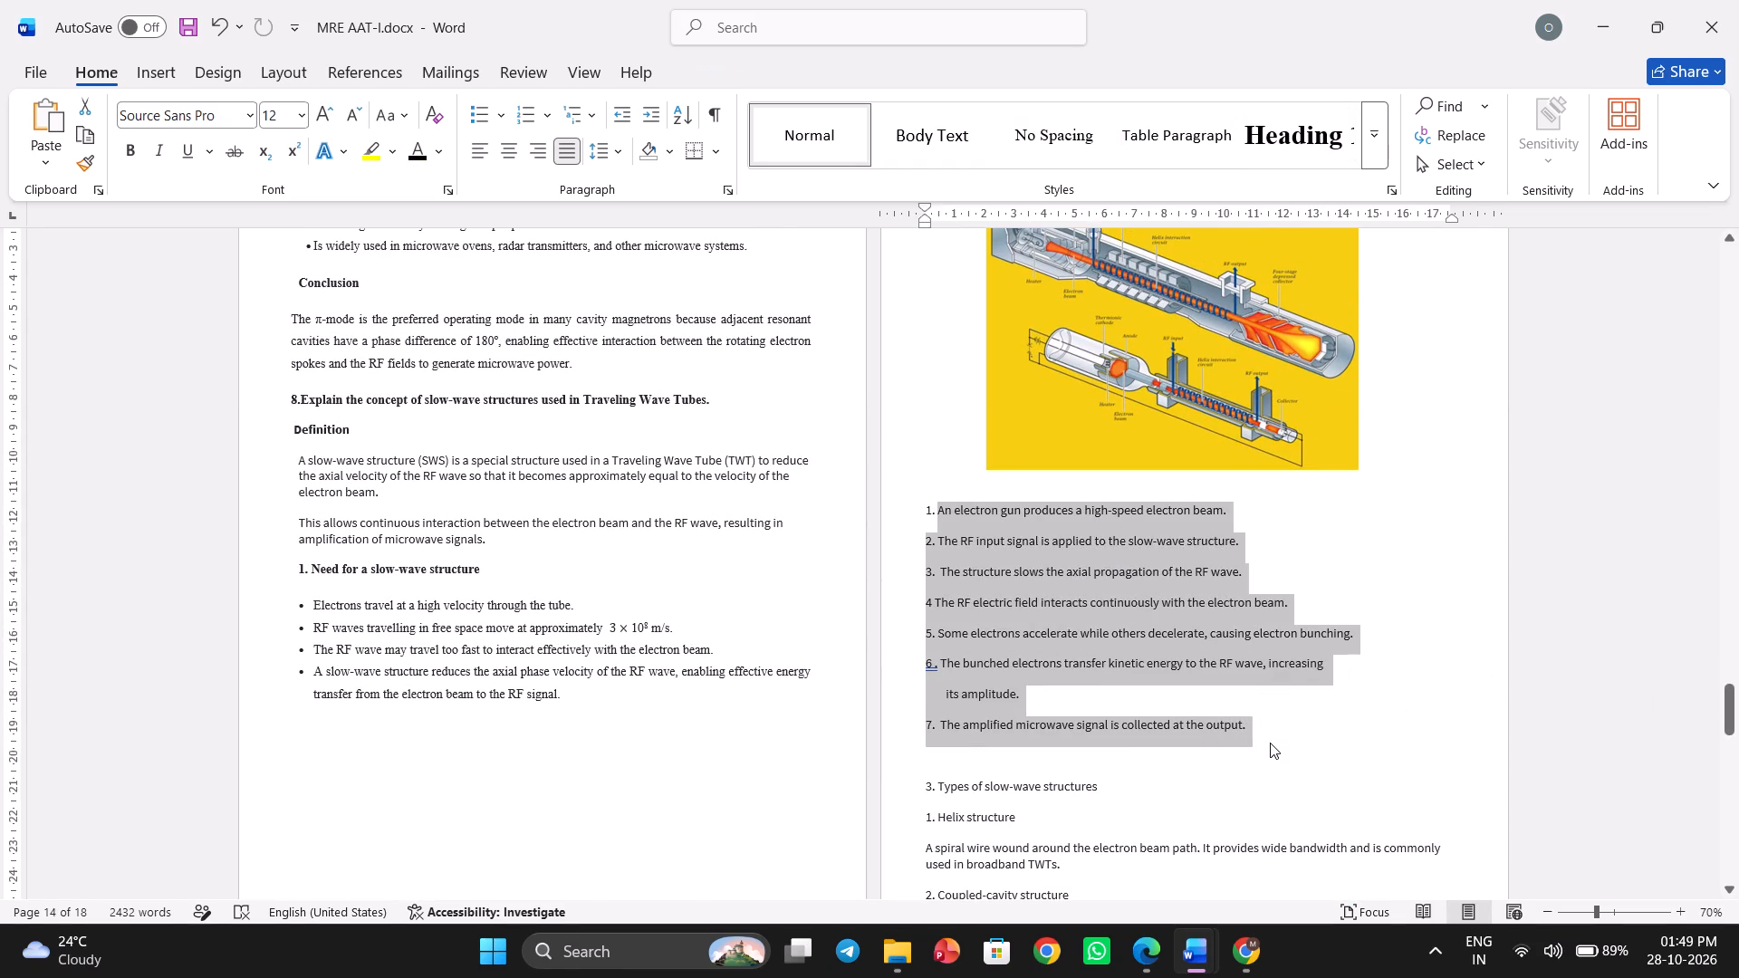
pyautogui.moveTo(1270, 743); pyautogui.dragTo(918, 513)
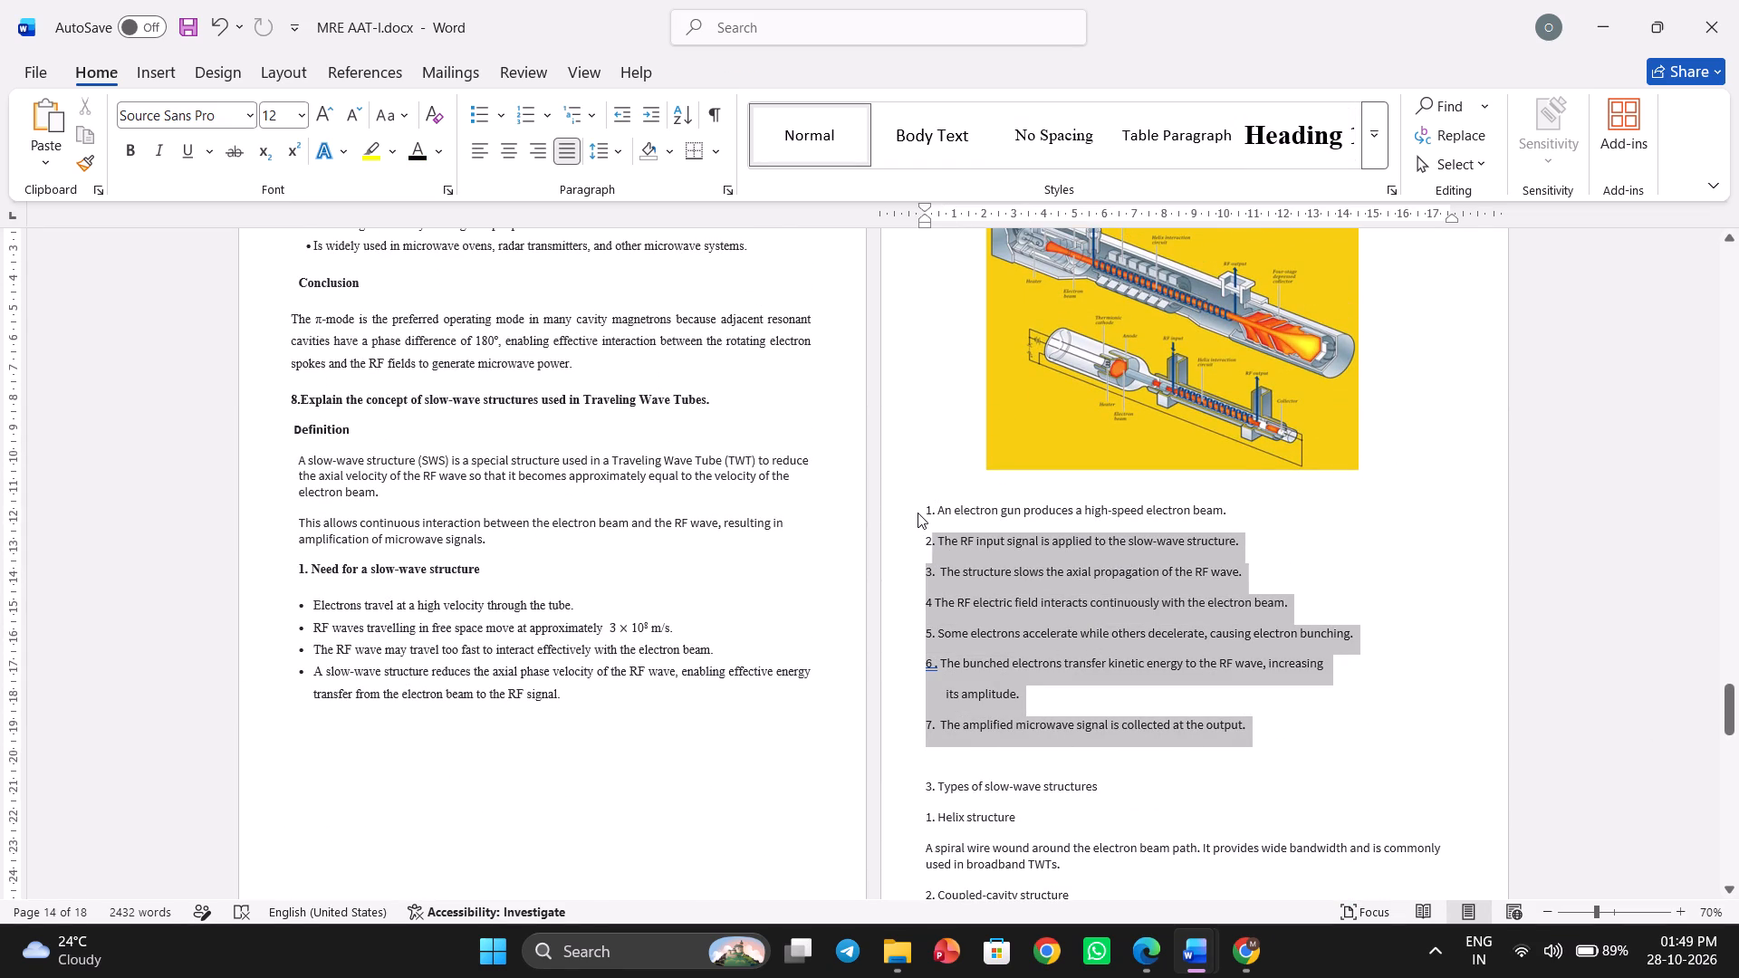
pyautogui.click(1043, 446)
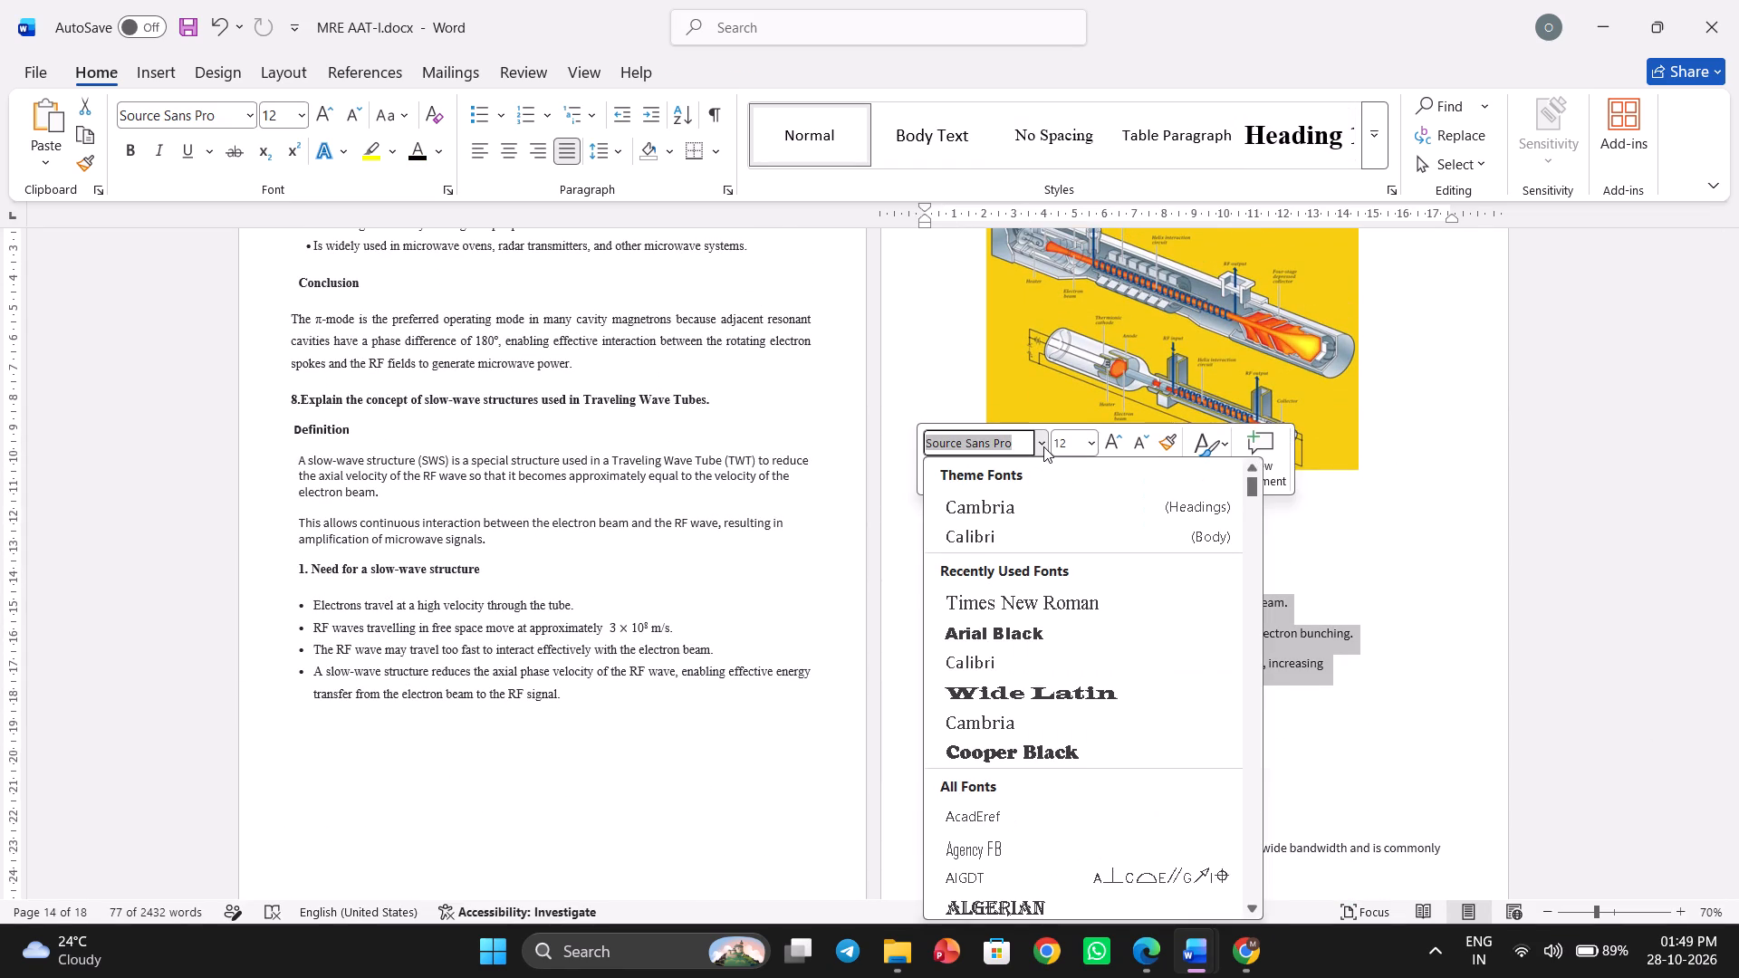
pyautogui.click(1030, 612)
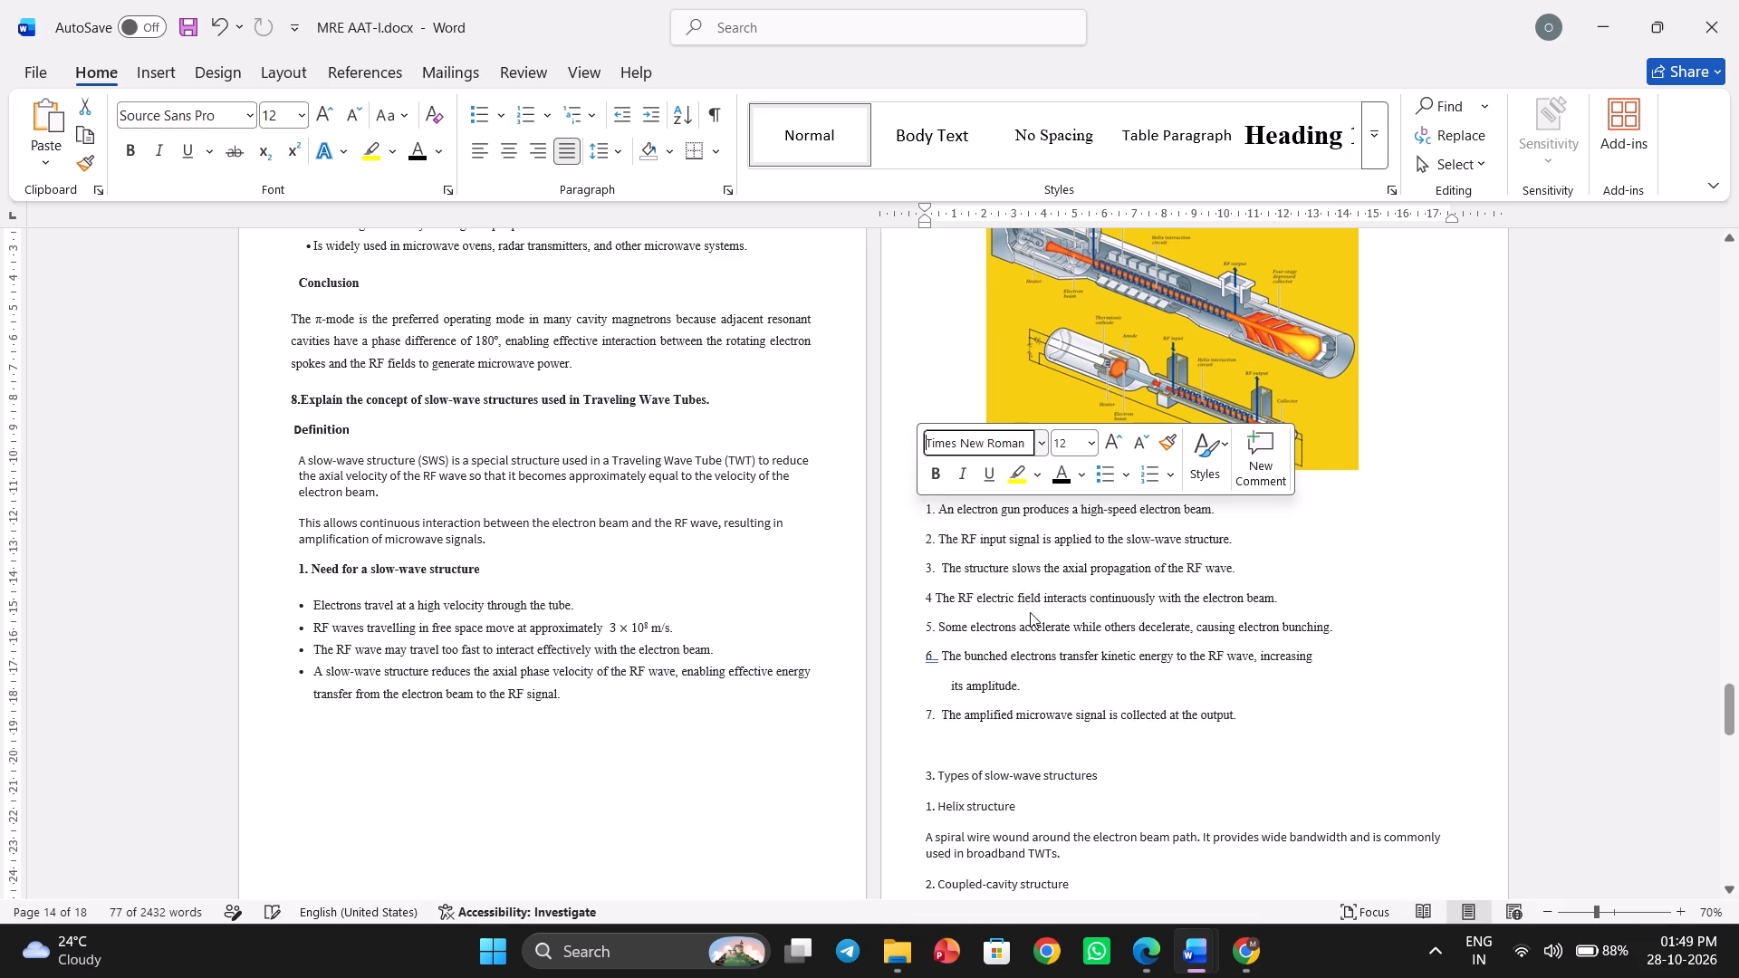
pyautogui.click(611, 156)
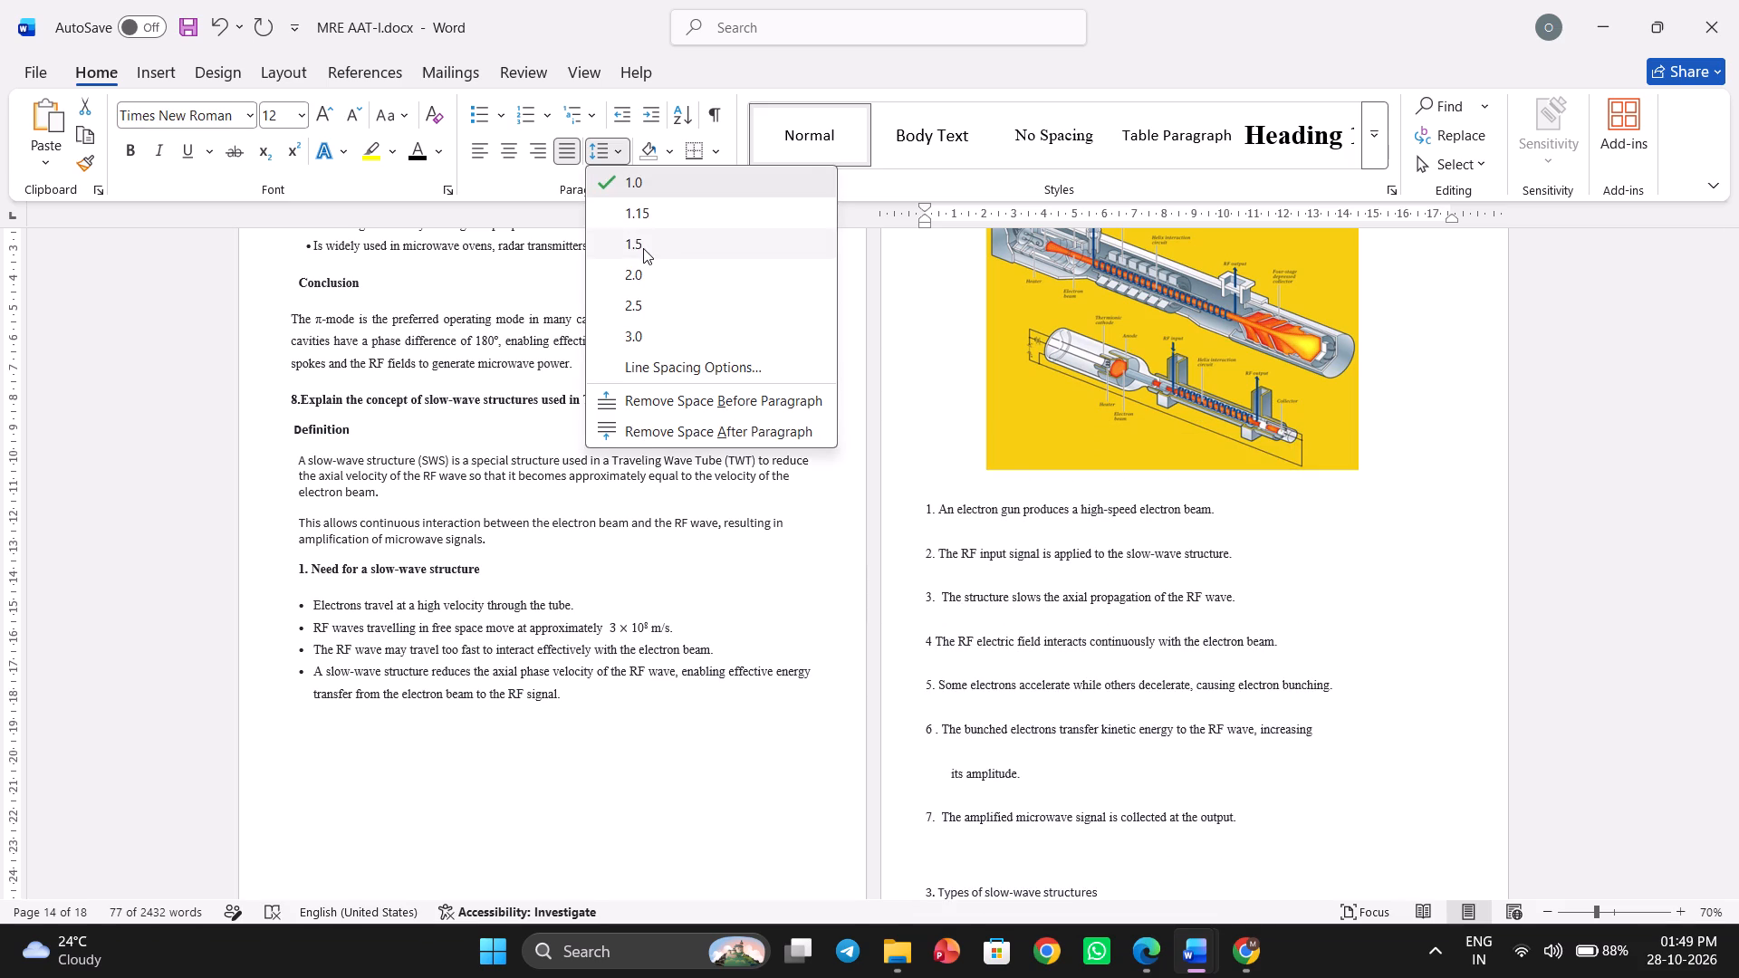
pyautogui.click(643, 247)
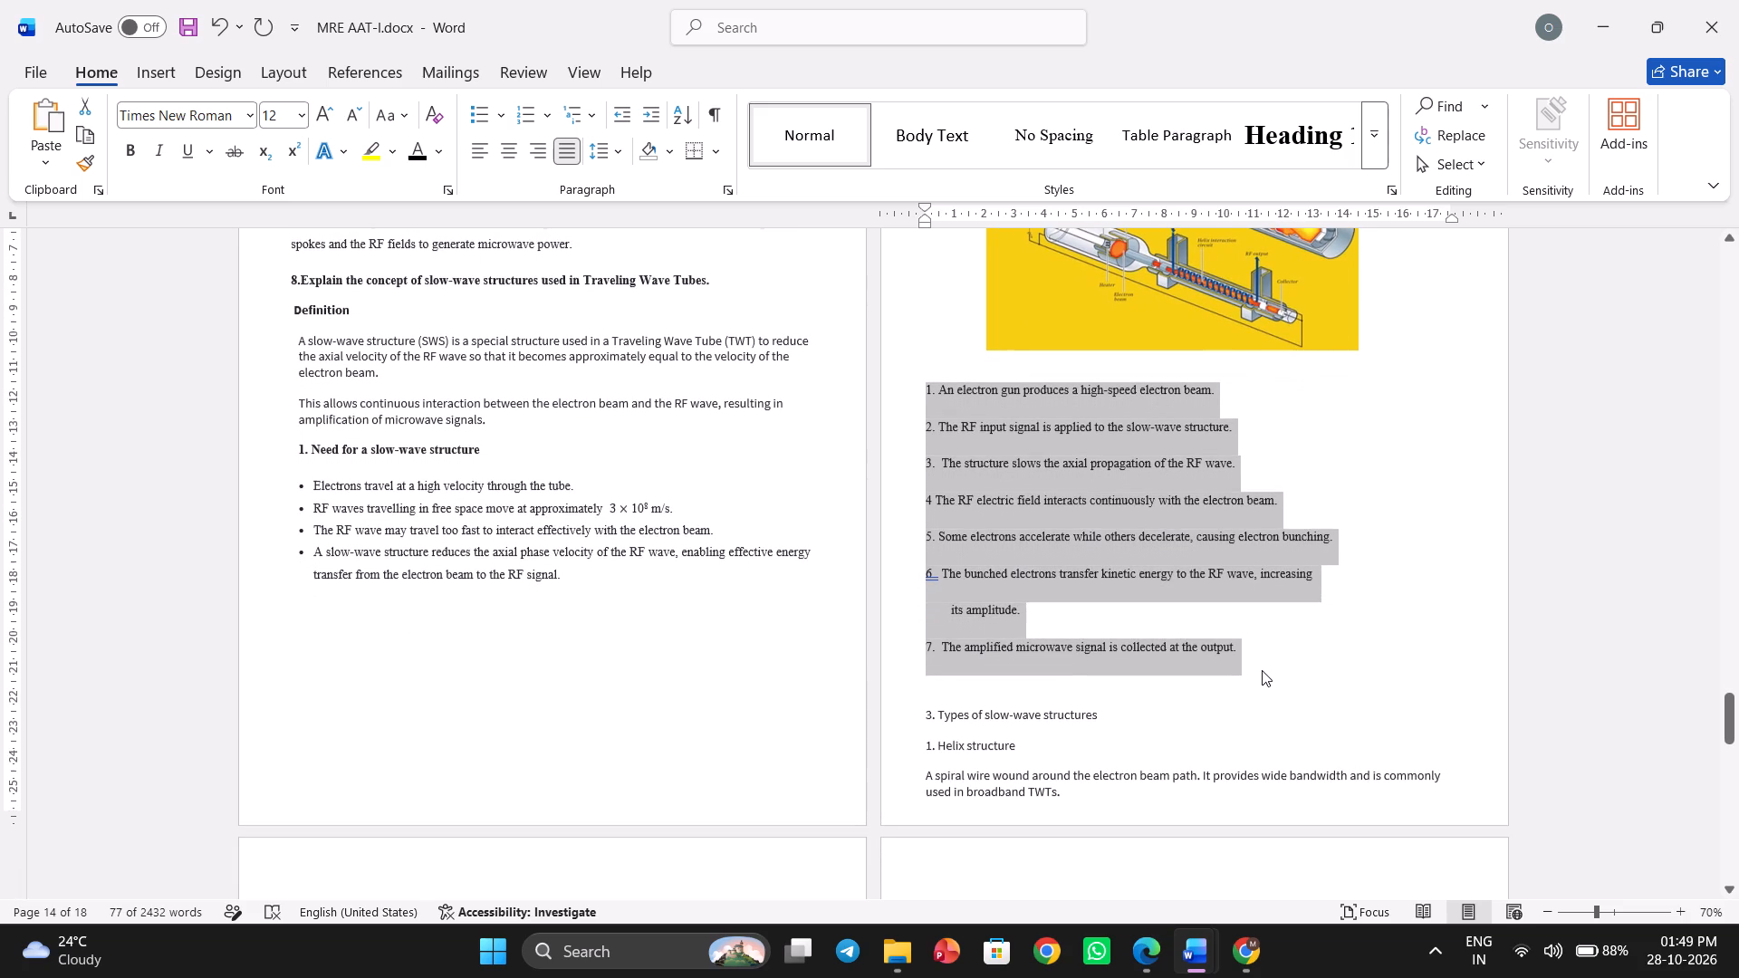
# Insert three blank lines after working-principle point 7 to push the Types of slow-wave structures heading onto the next page.
pyautogui.click(1267, 668)
pyautogui.press('Return')
pyautogui.press('Return')
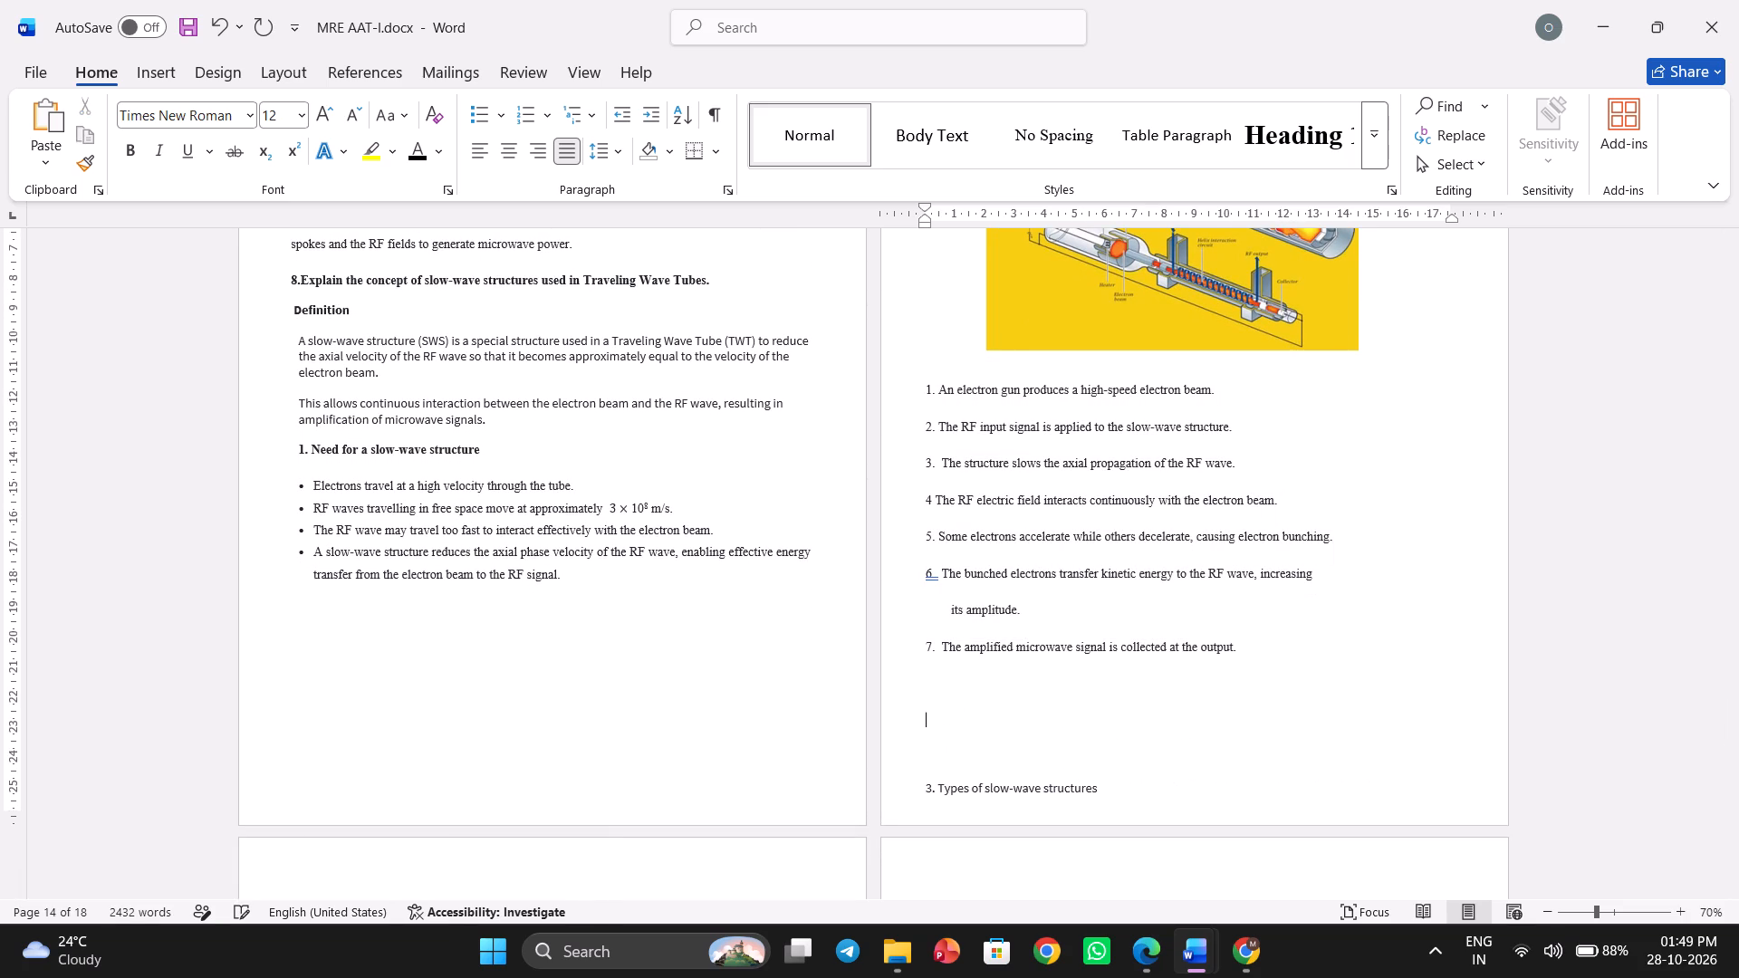
pyautogui.press('Return')
pyautogui.scroll(-1, 1267, 668)
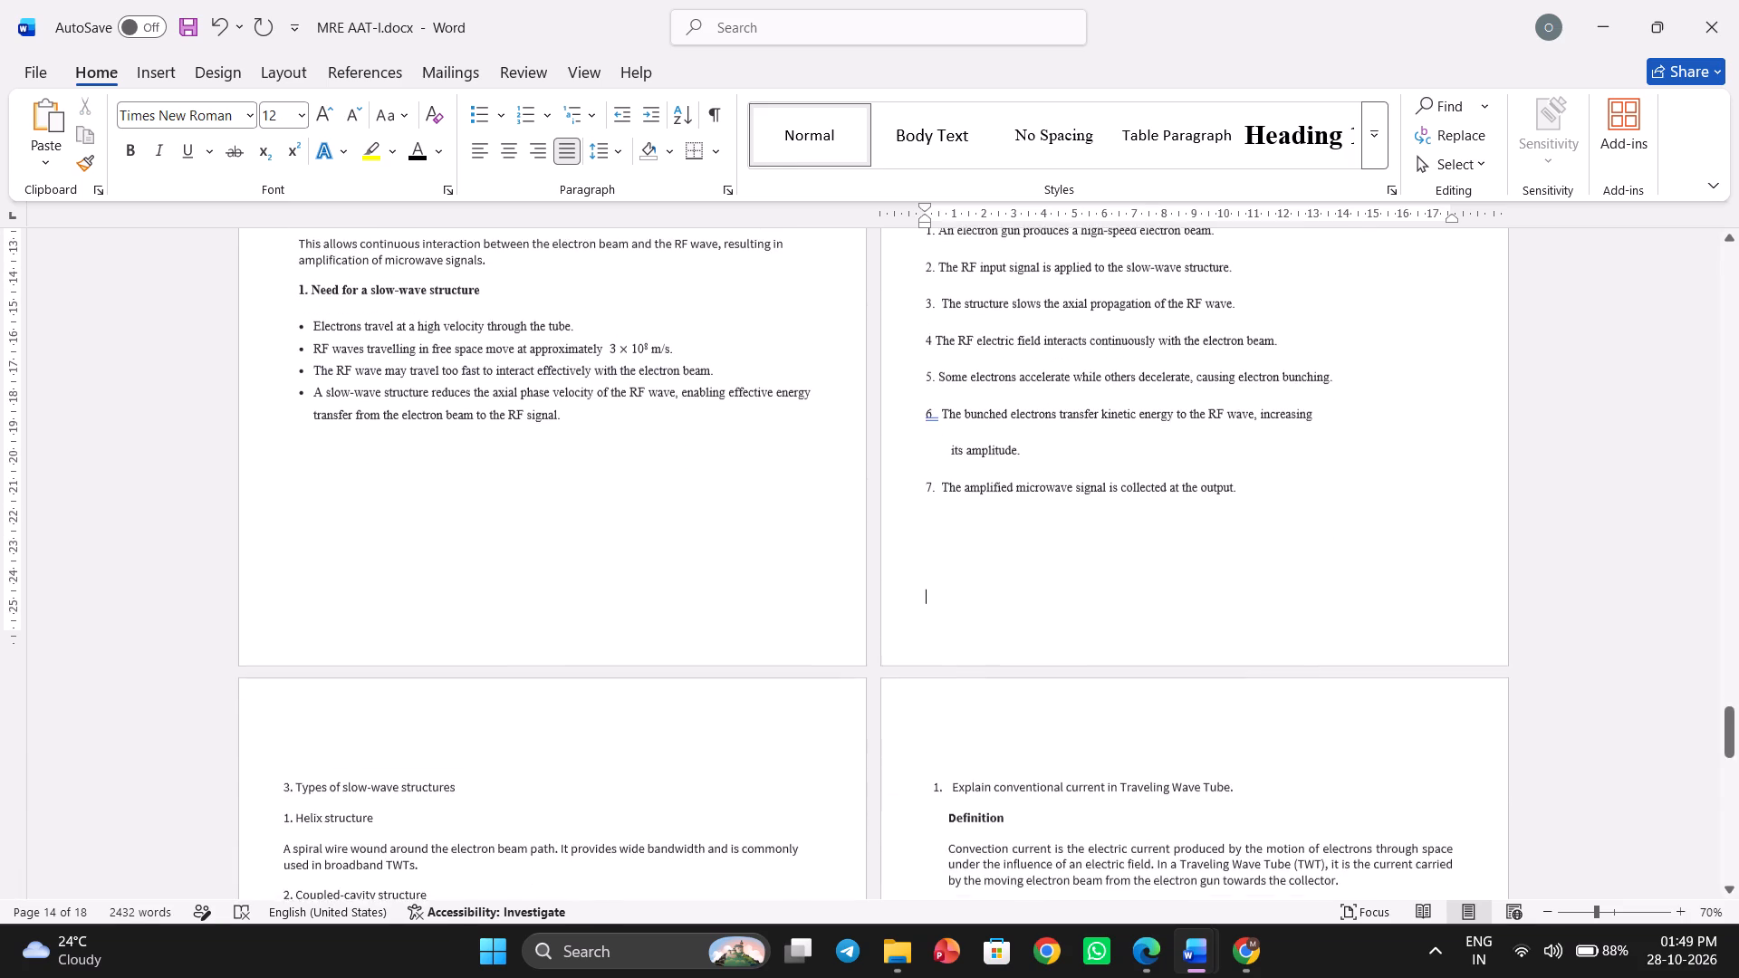
pyautogui.scroll(-1, 1267, 668)
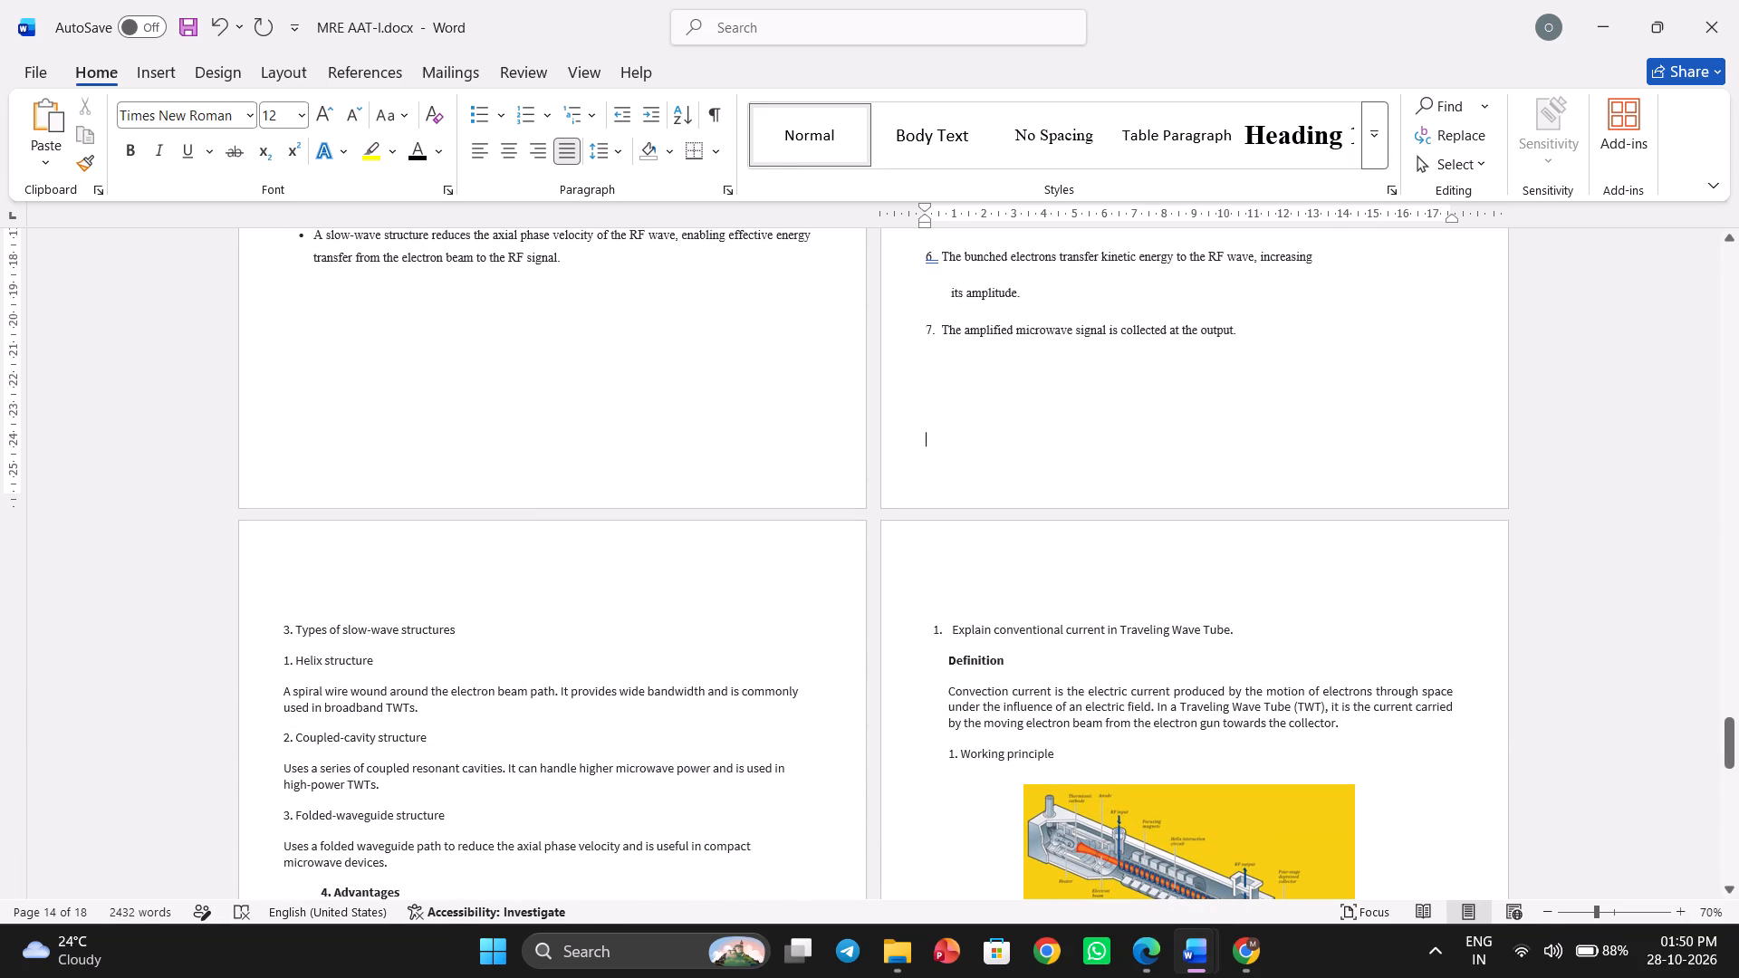
# Make question 8's "2. Working principle" heading above the slow-wave tube picture bold.
pyautogui.scroll(2, 743, 699)
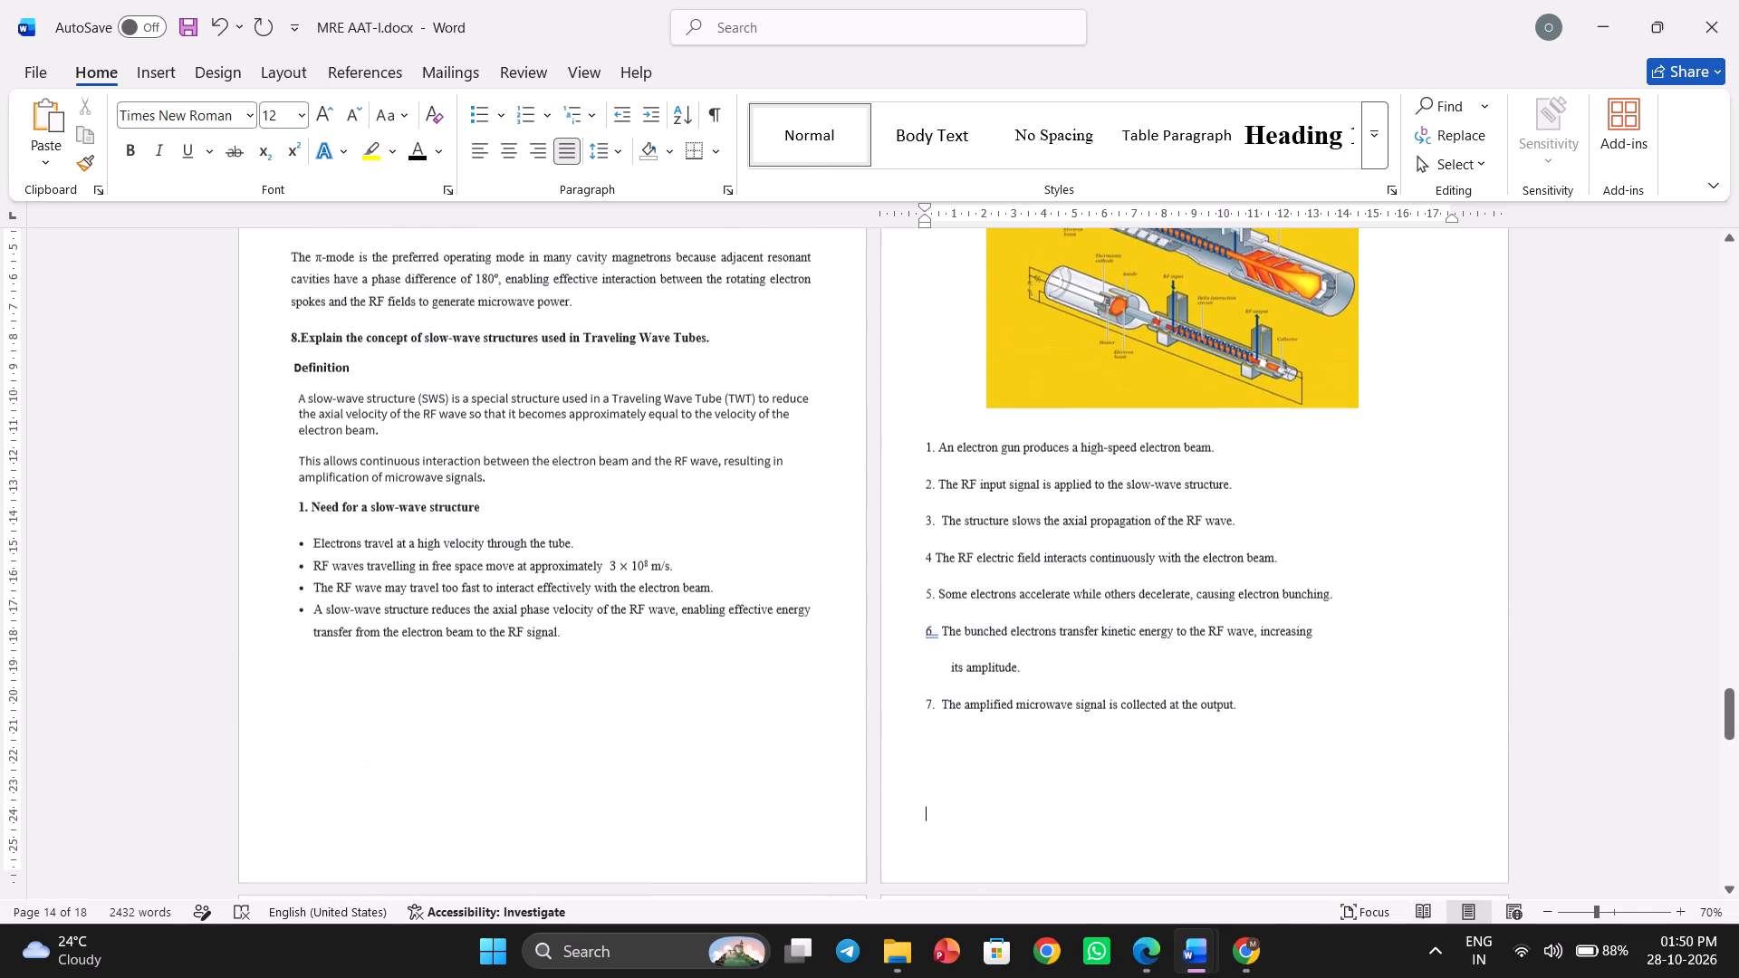
pyautogui.scroll(1, 743, 699)
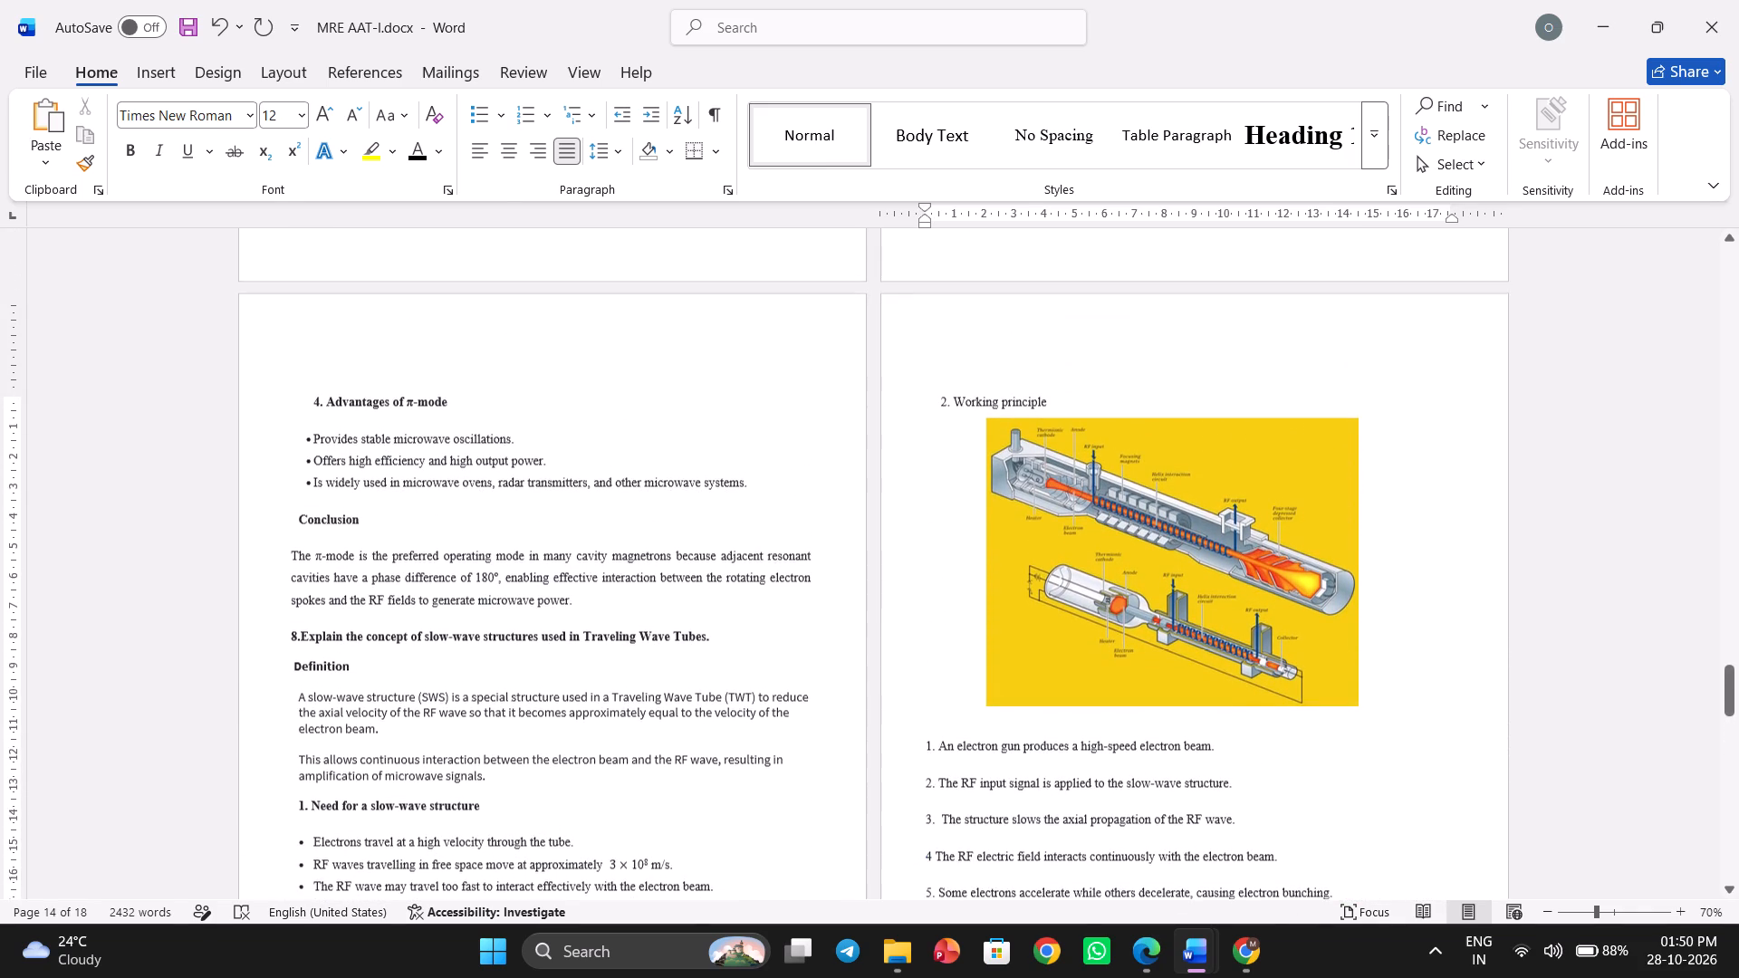
pyautogui.scroll(1, 743, 699)
pyautogui.moveTo(1075, 390); pyautogui.dragTo(940, 393)
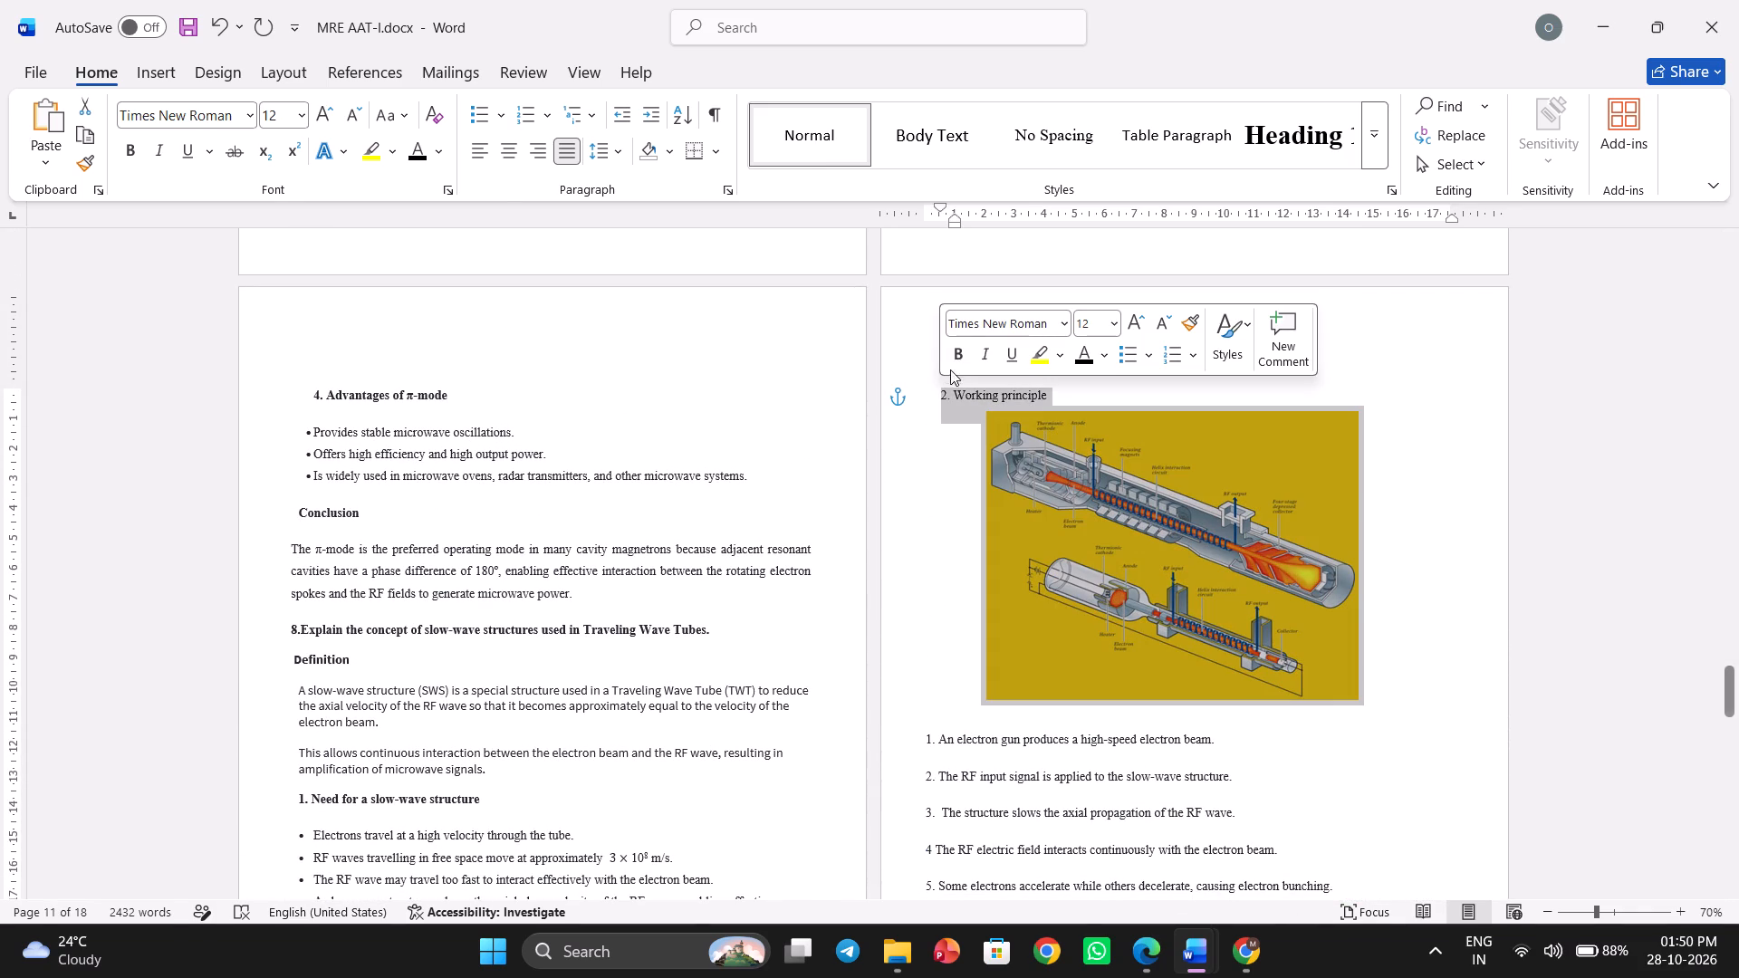
pyautogui.click(953, 362)
pyautogui.click(937, 536)
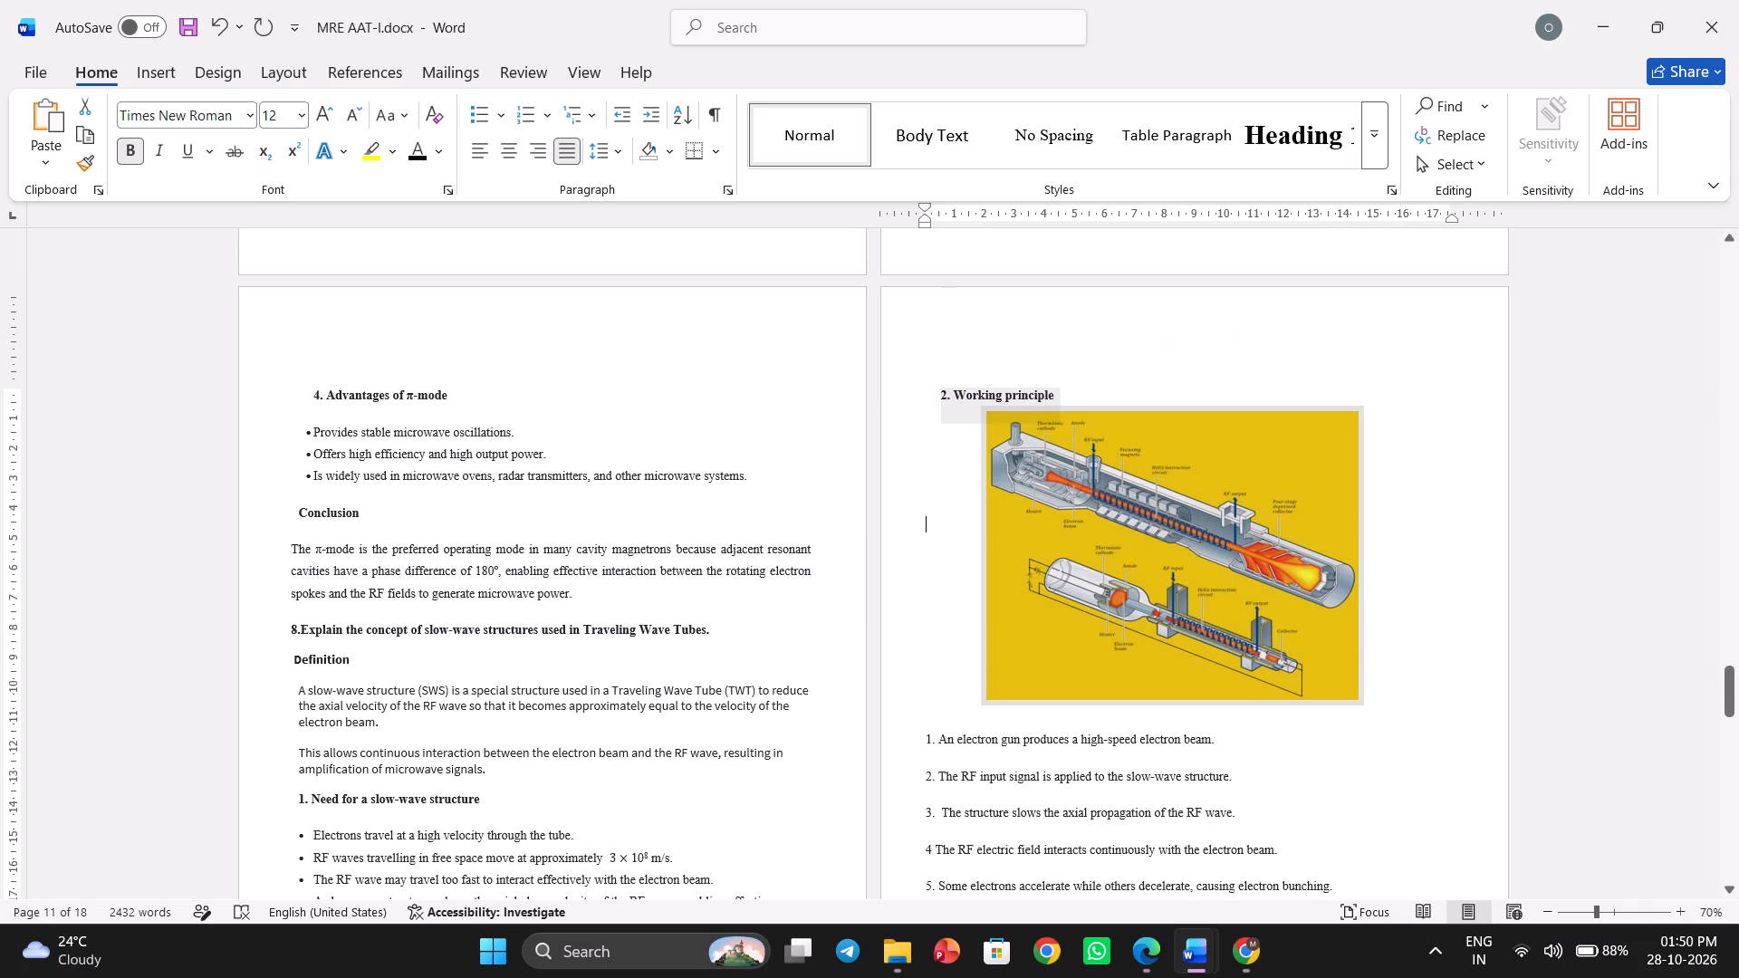
# Format the "3. Types of slow-wave structures" heading in bold Times New Roman.
pyautogui.scroll(-1, 937, 536)
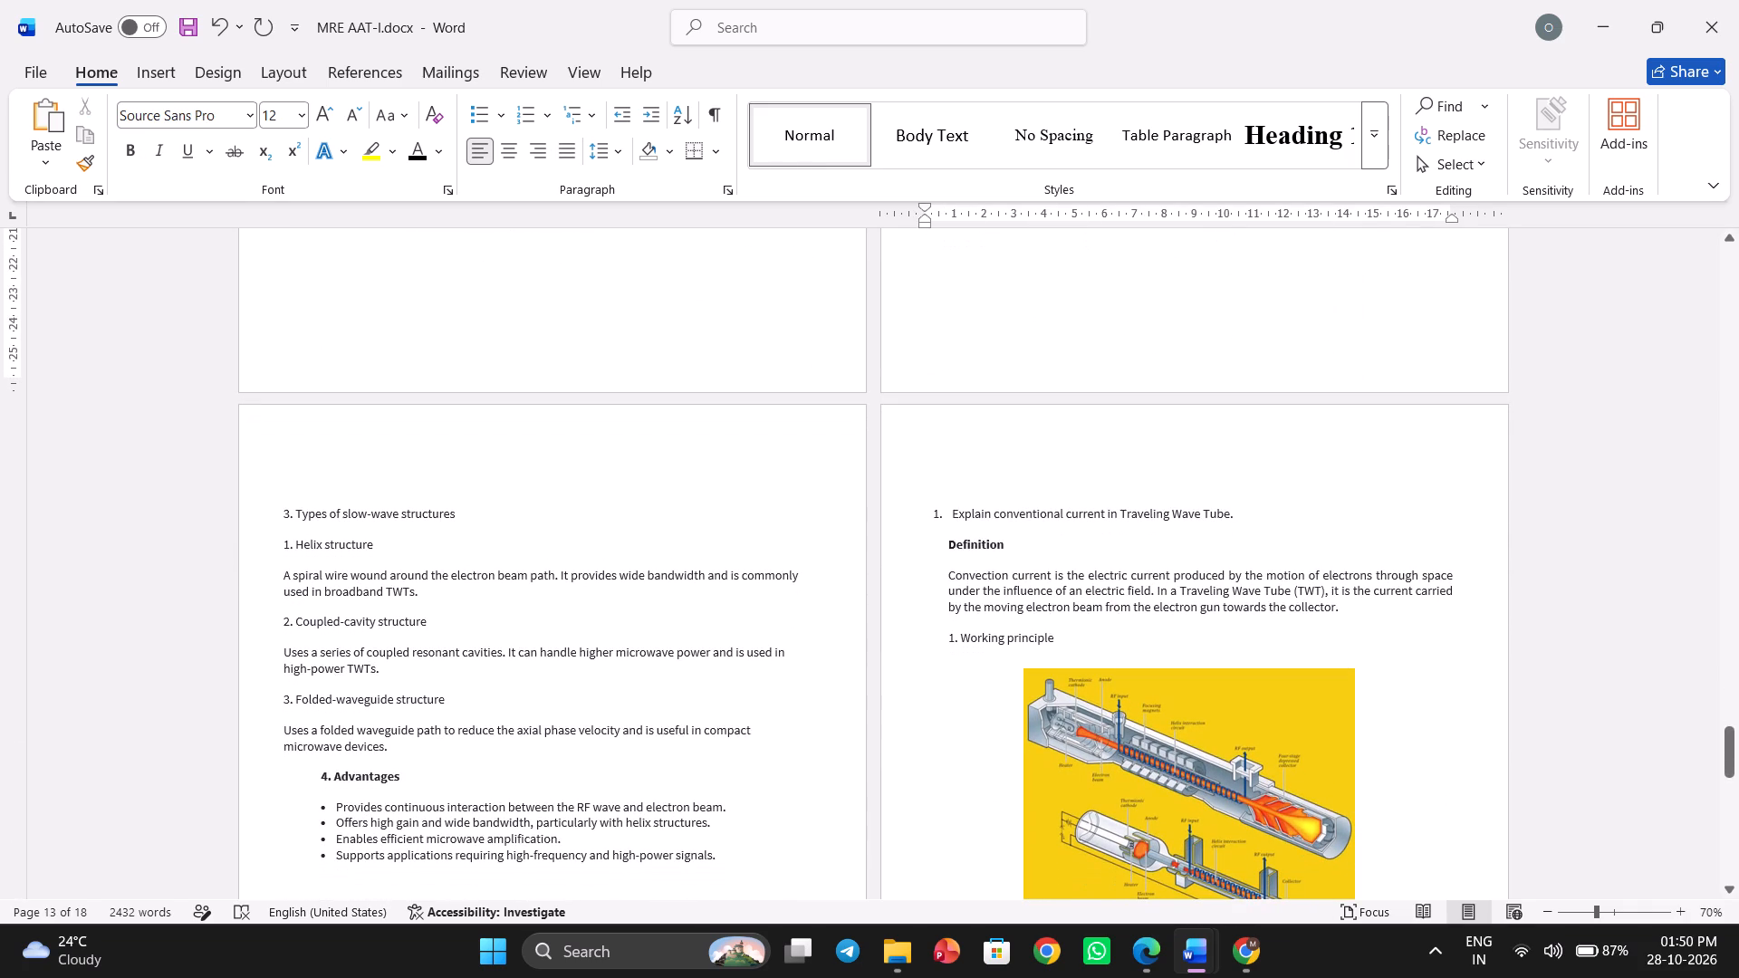
pyautogui.moveTo(465, 527); pyautogui.dragTo(305, 513)
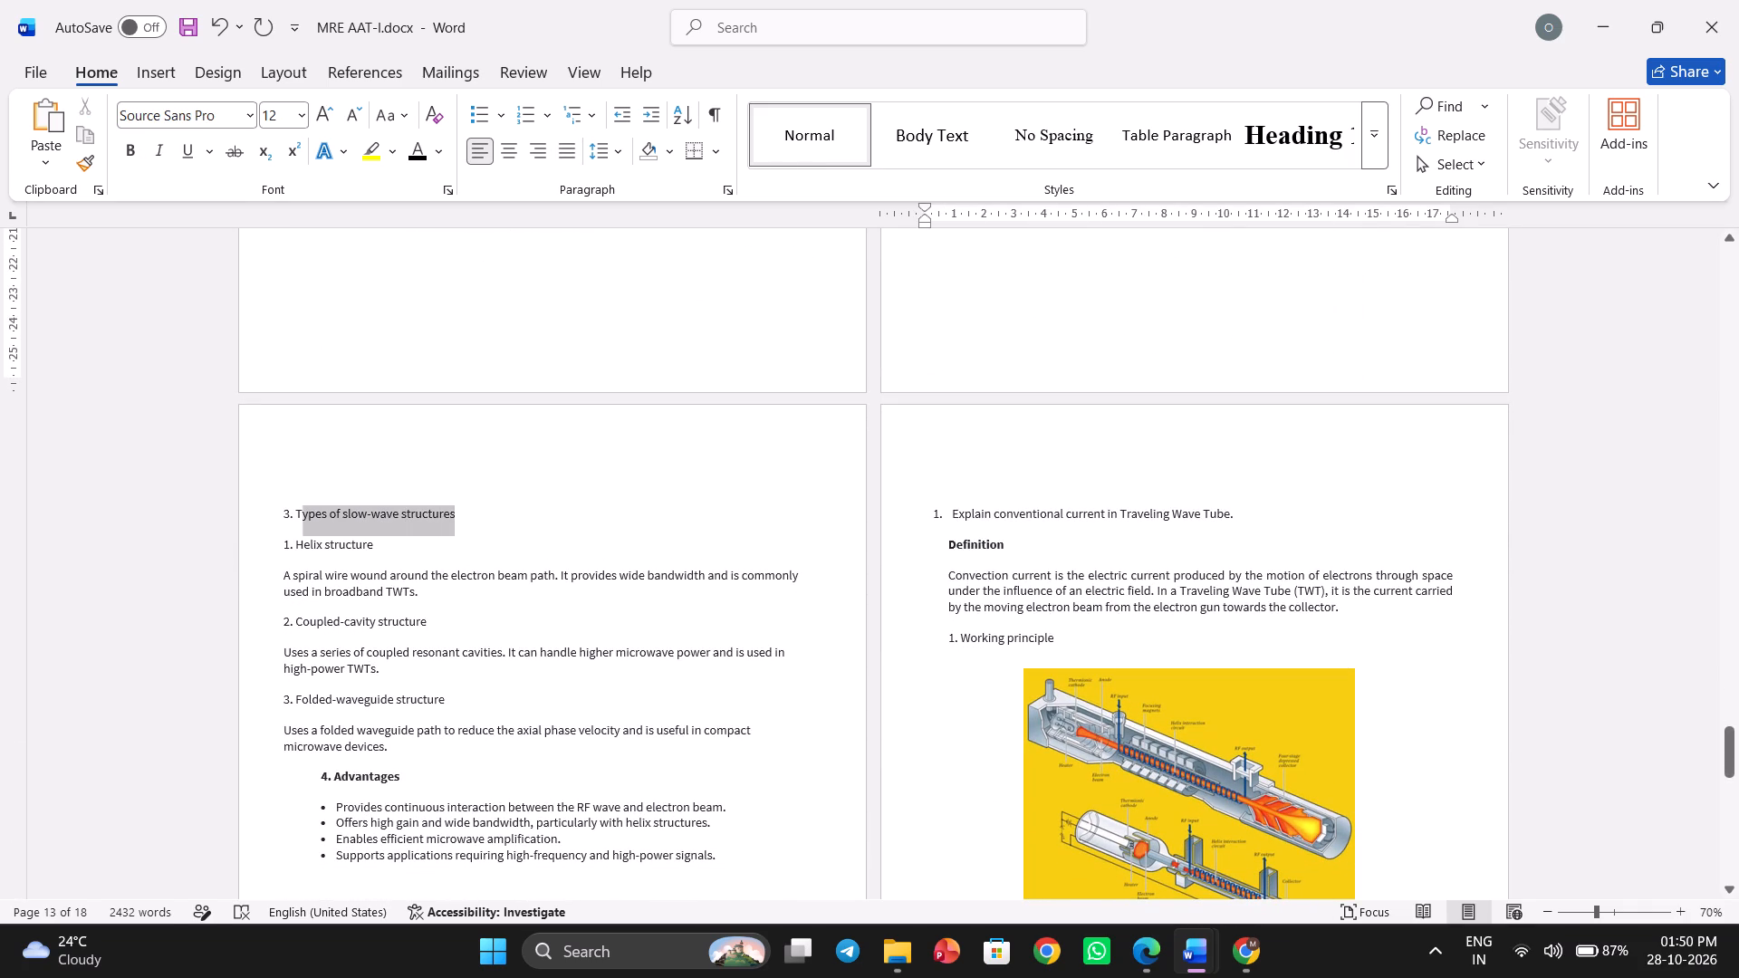
pyautogui.moveTo(305, 513); pyautogui.dragTo(281, 512)
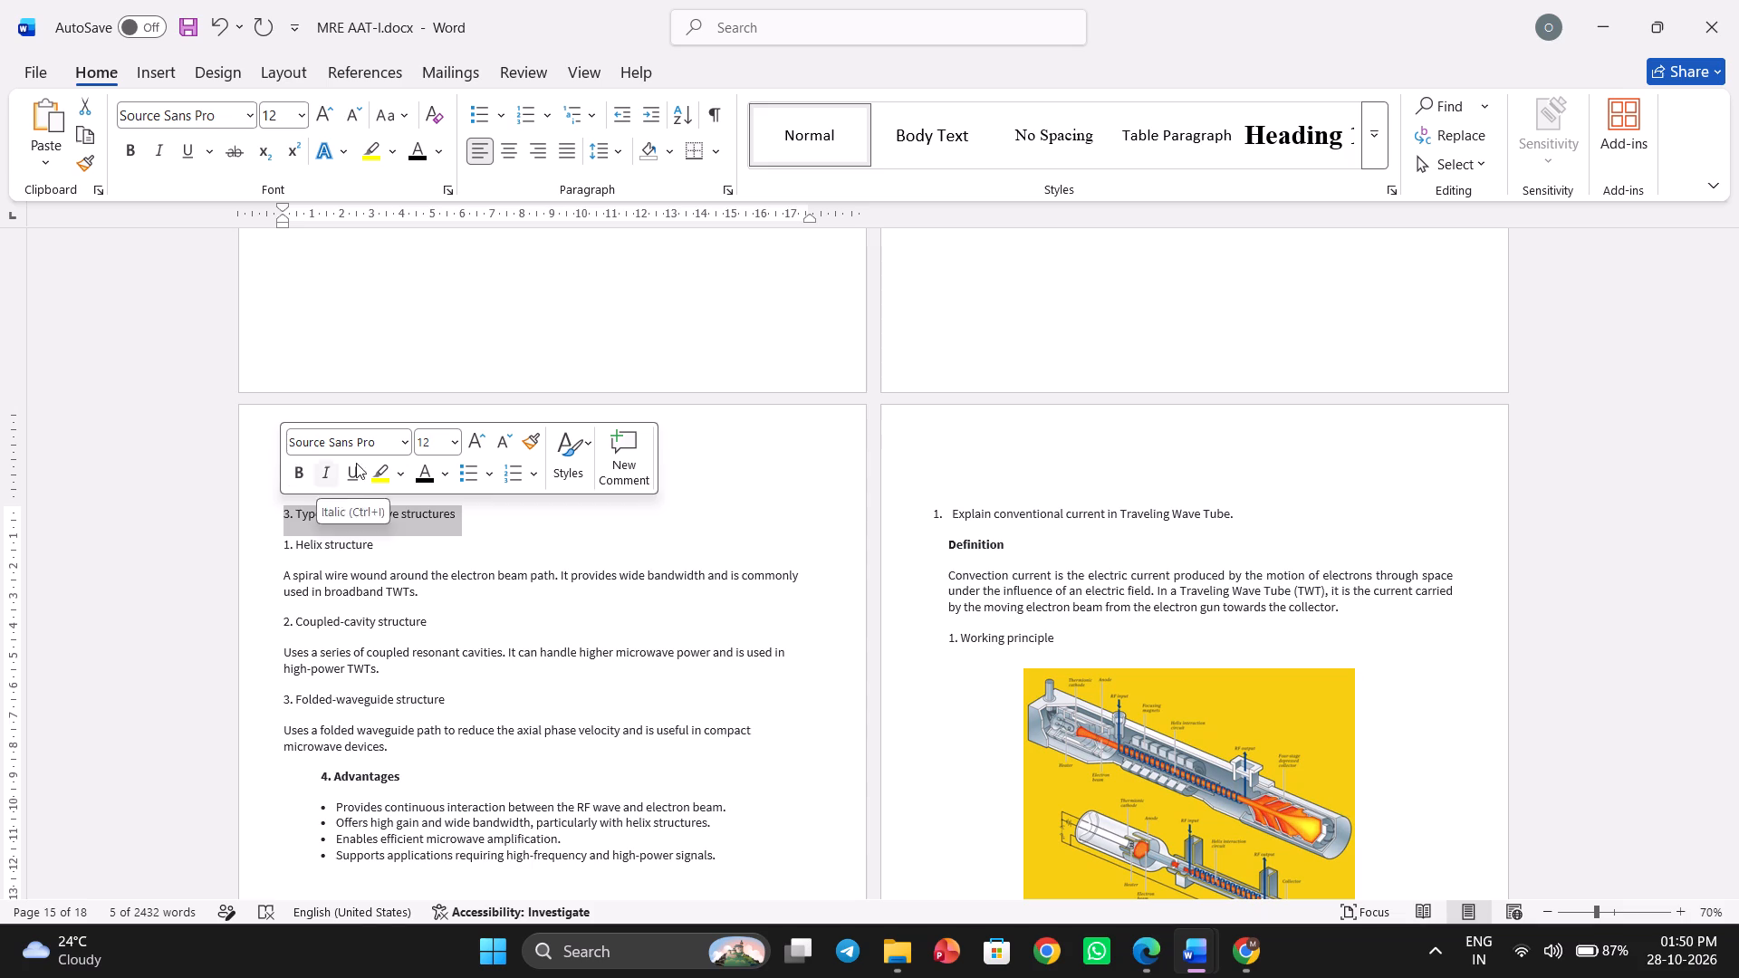
pyautogui.click(405, 451)
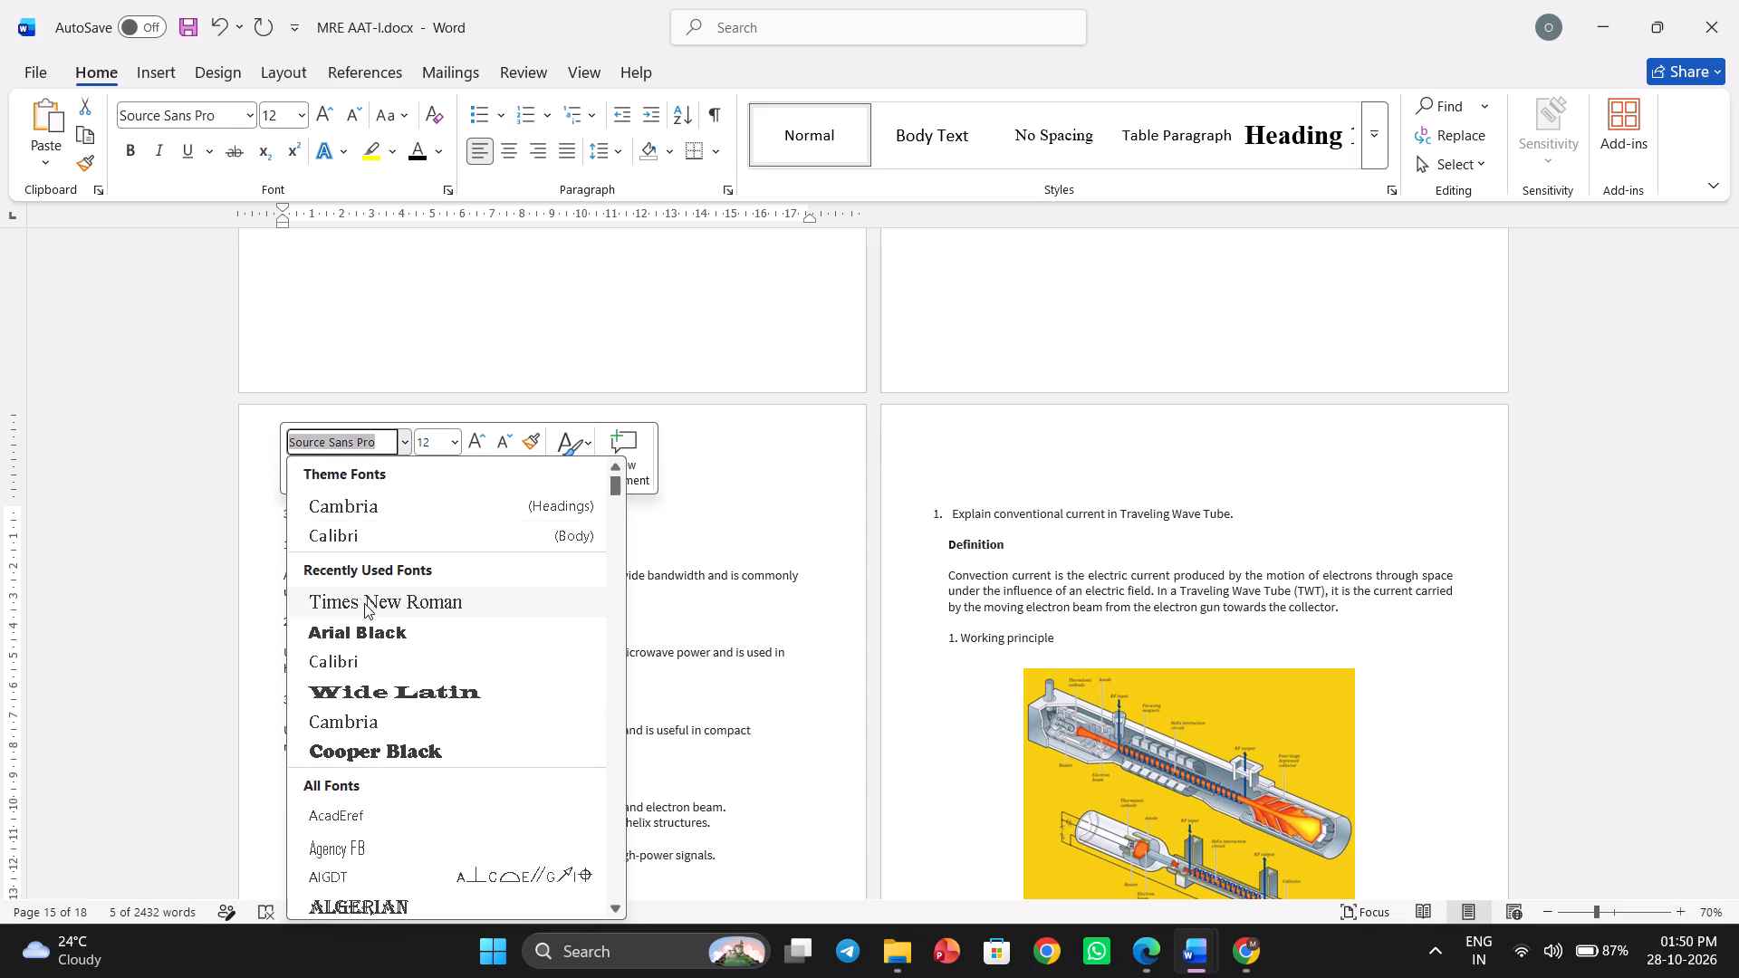
pyautogui.click(364, 603)
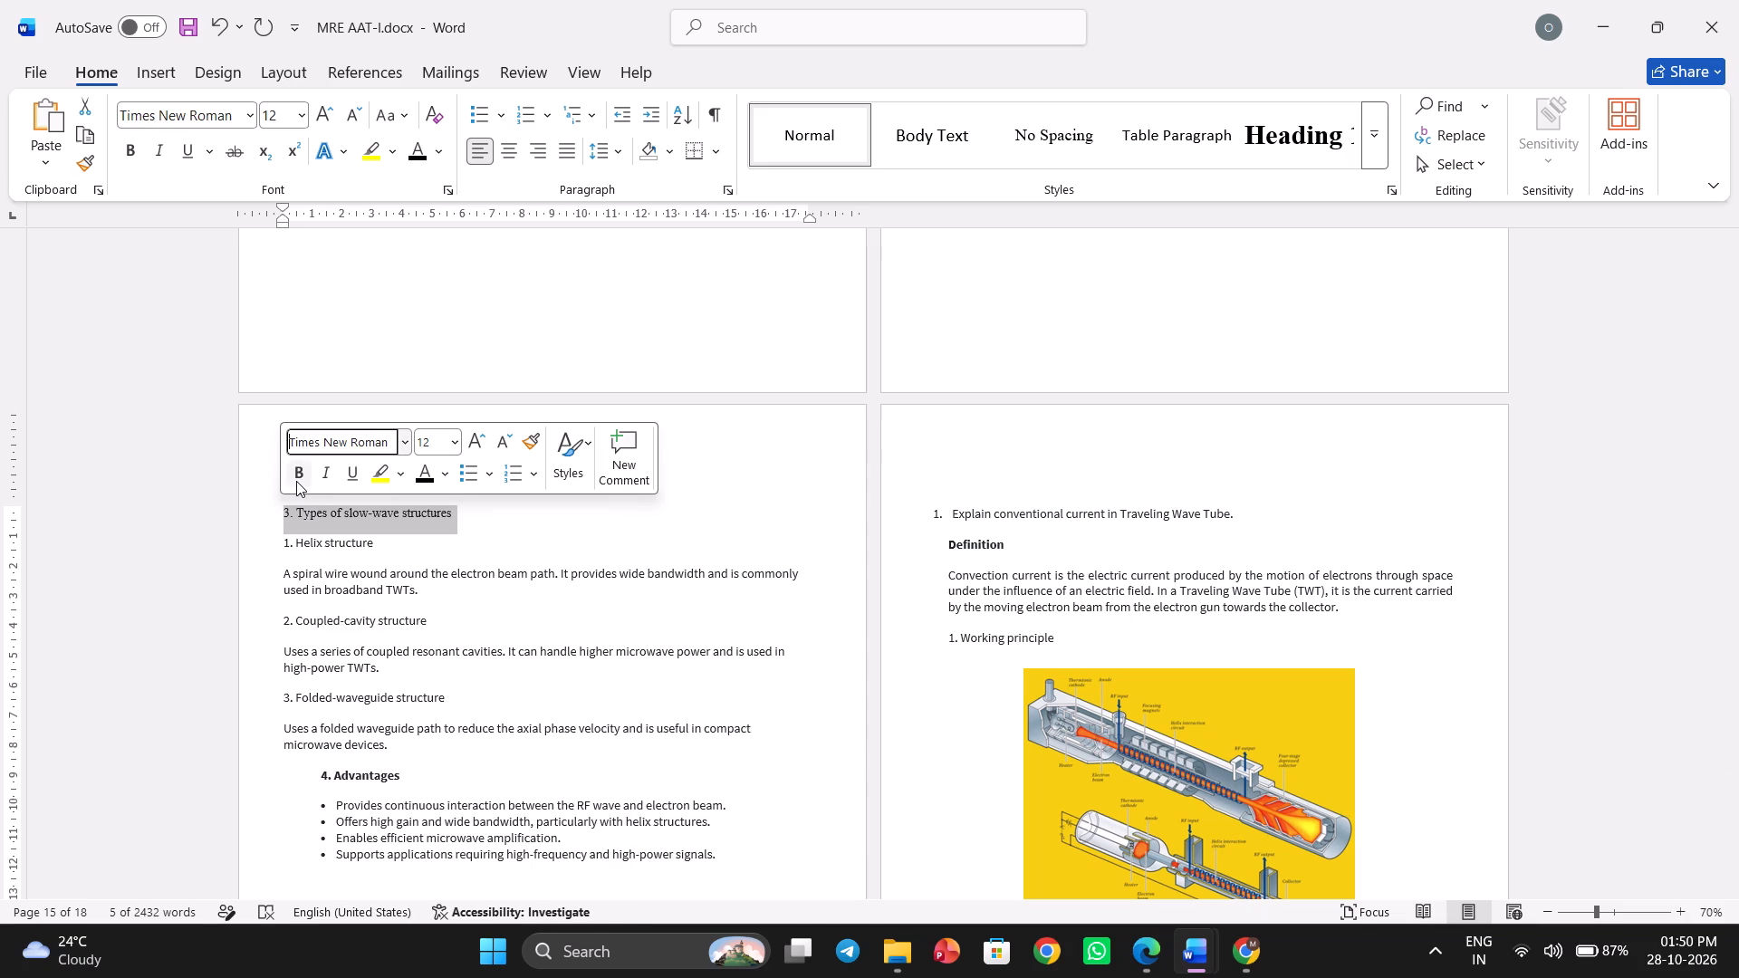
pyautogui.click(296, 481)
pyautogui.click(332, 605)
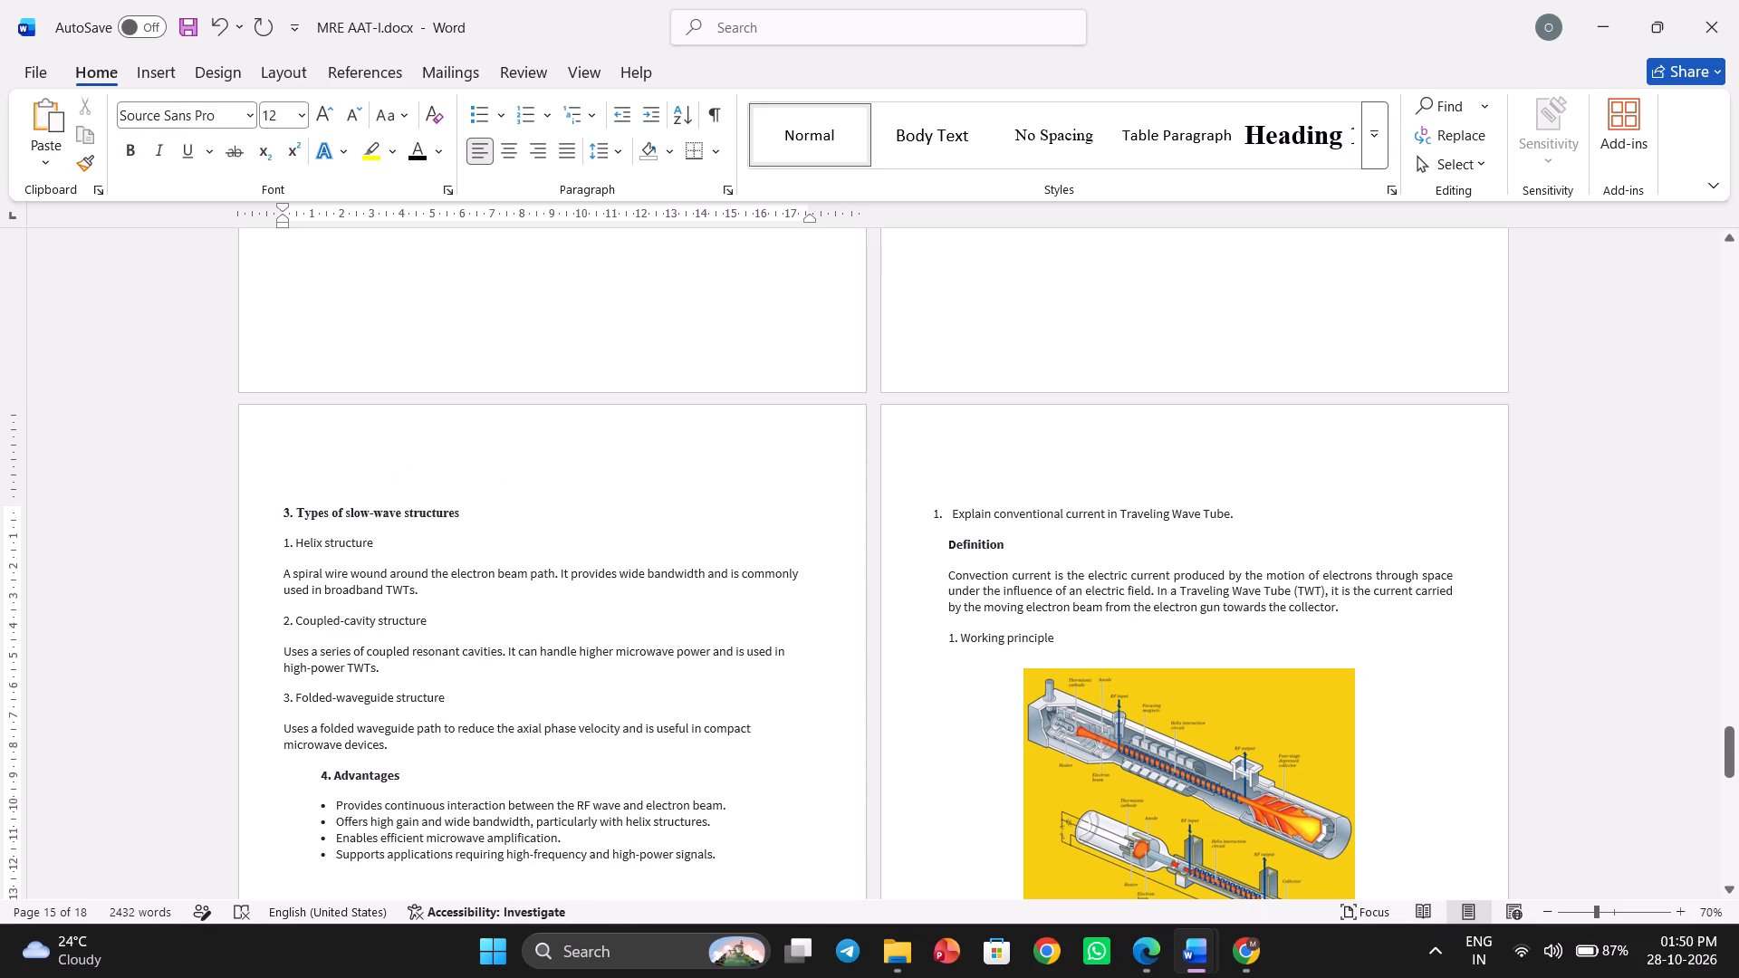
# Indent the whole Types of slow-wave structures section, heading through folded-waveguide description, by about 0.8 cm and justify it.
pyautogui.moveTo(430, 618); pyautogui.dragTo(284, 618)
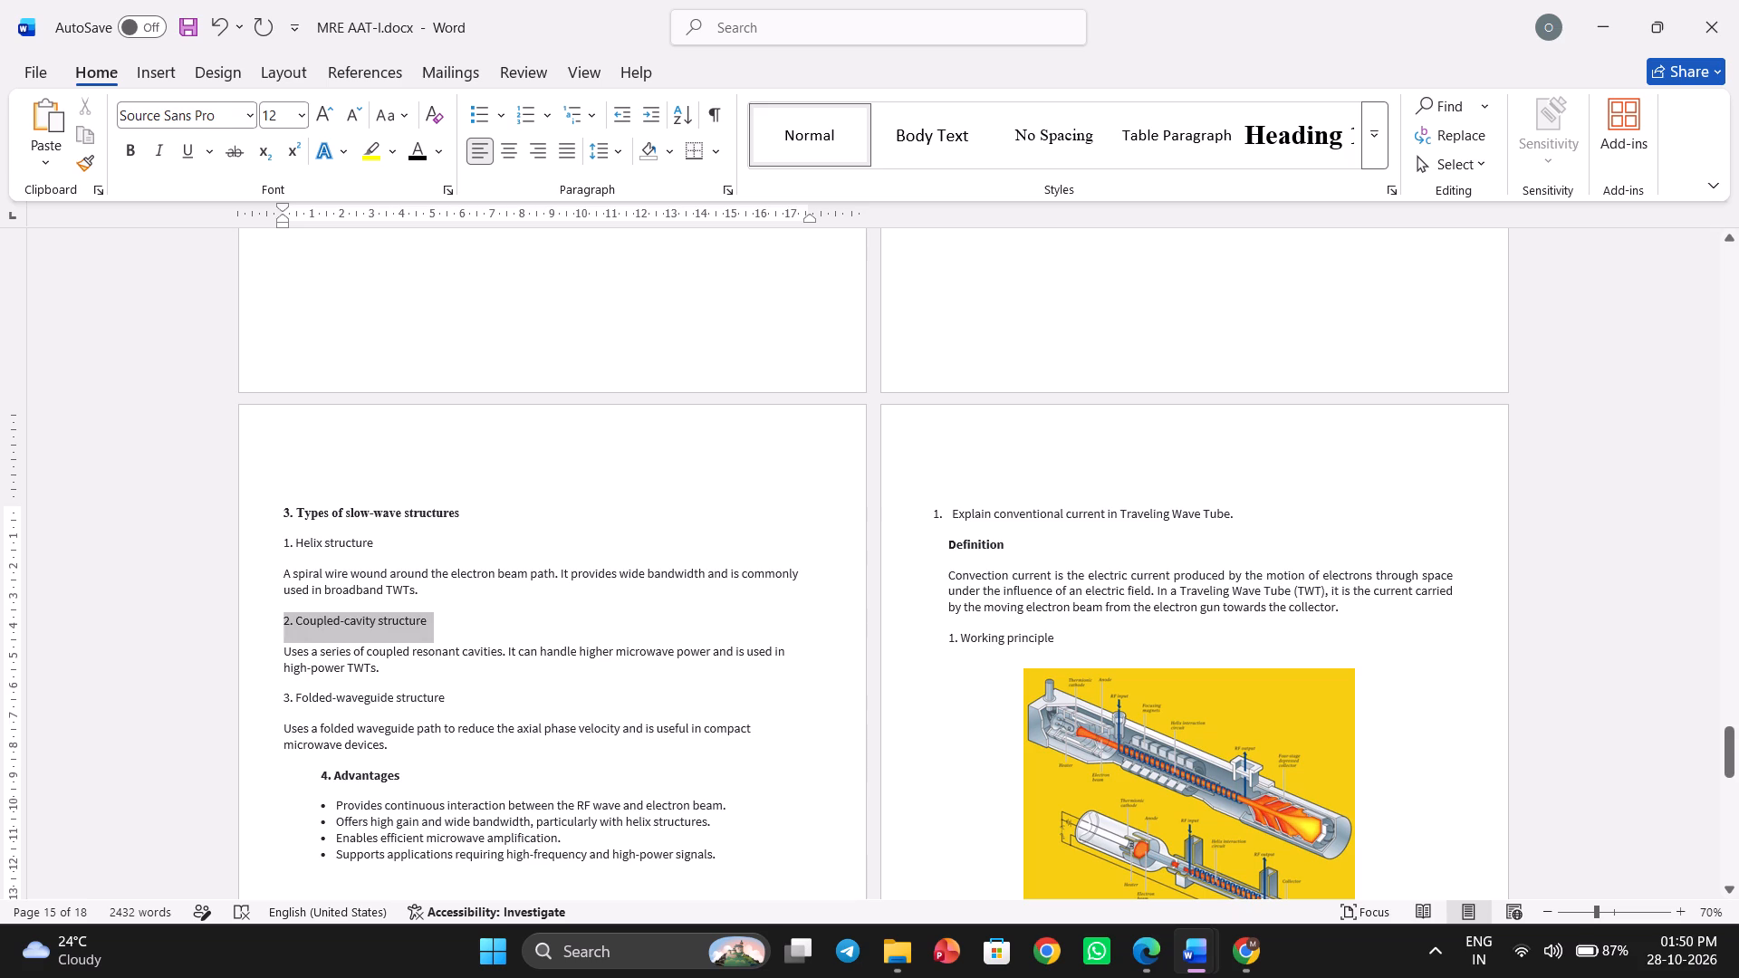
pyautogui.moveTo(284, 618); pyautogui.dragTo(283, 618)
pyautogui.moveTo(404, 760); pyautogui.dragTo(333, 666)
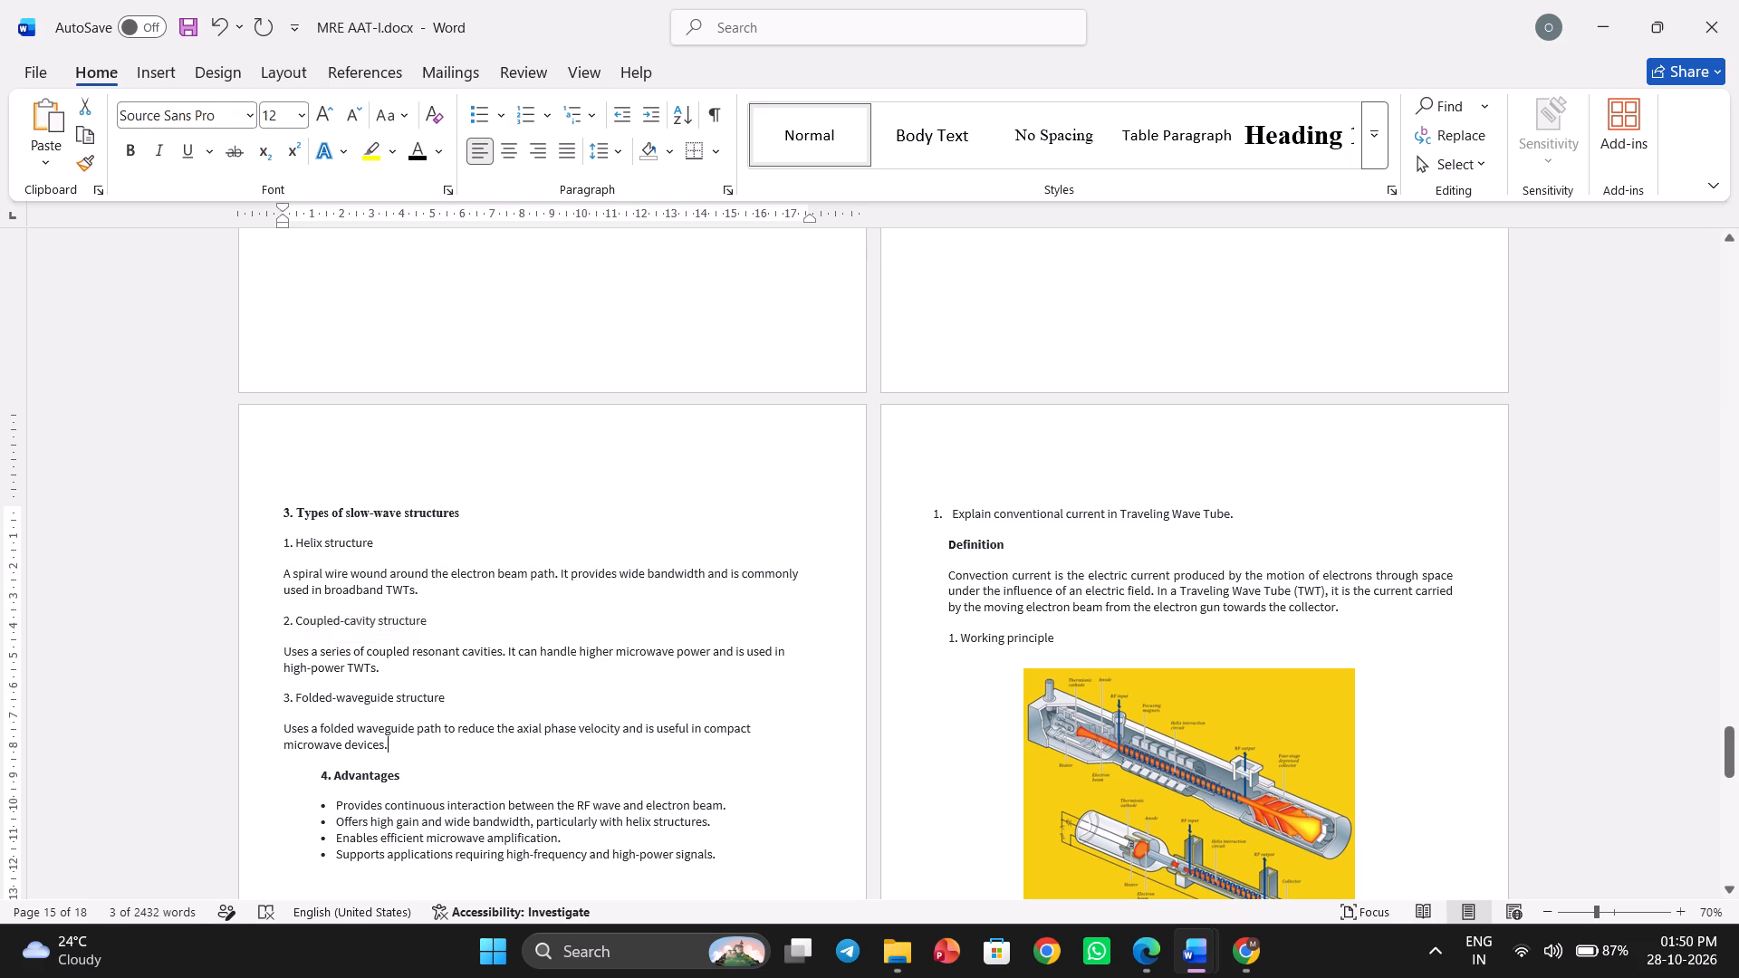
pyautogui.moveTo(333, 666); pyautogui.dragTo(280, 513)
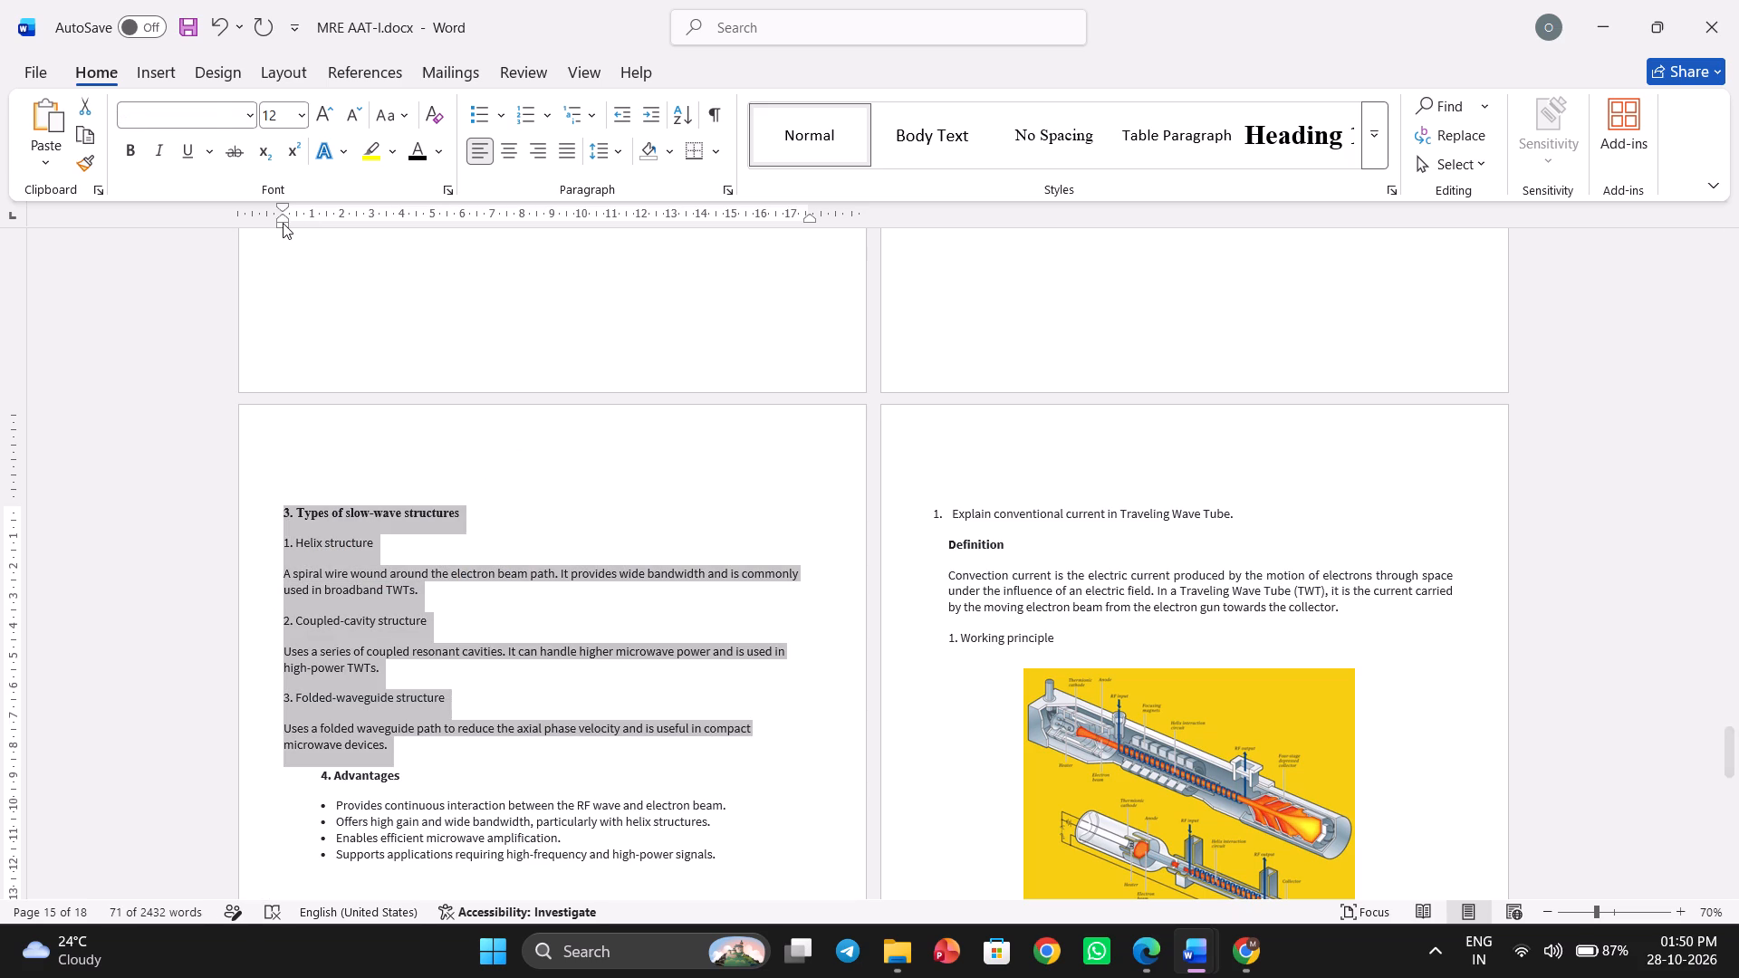
pyautogui.click(283, 223)
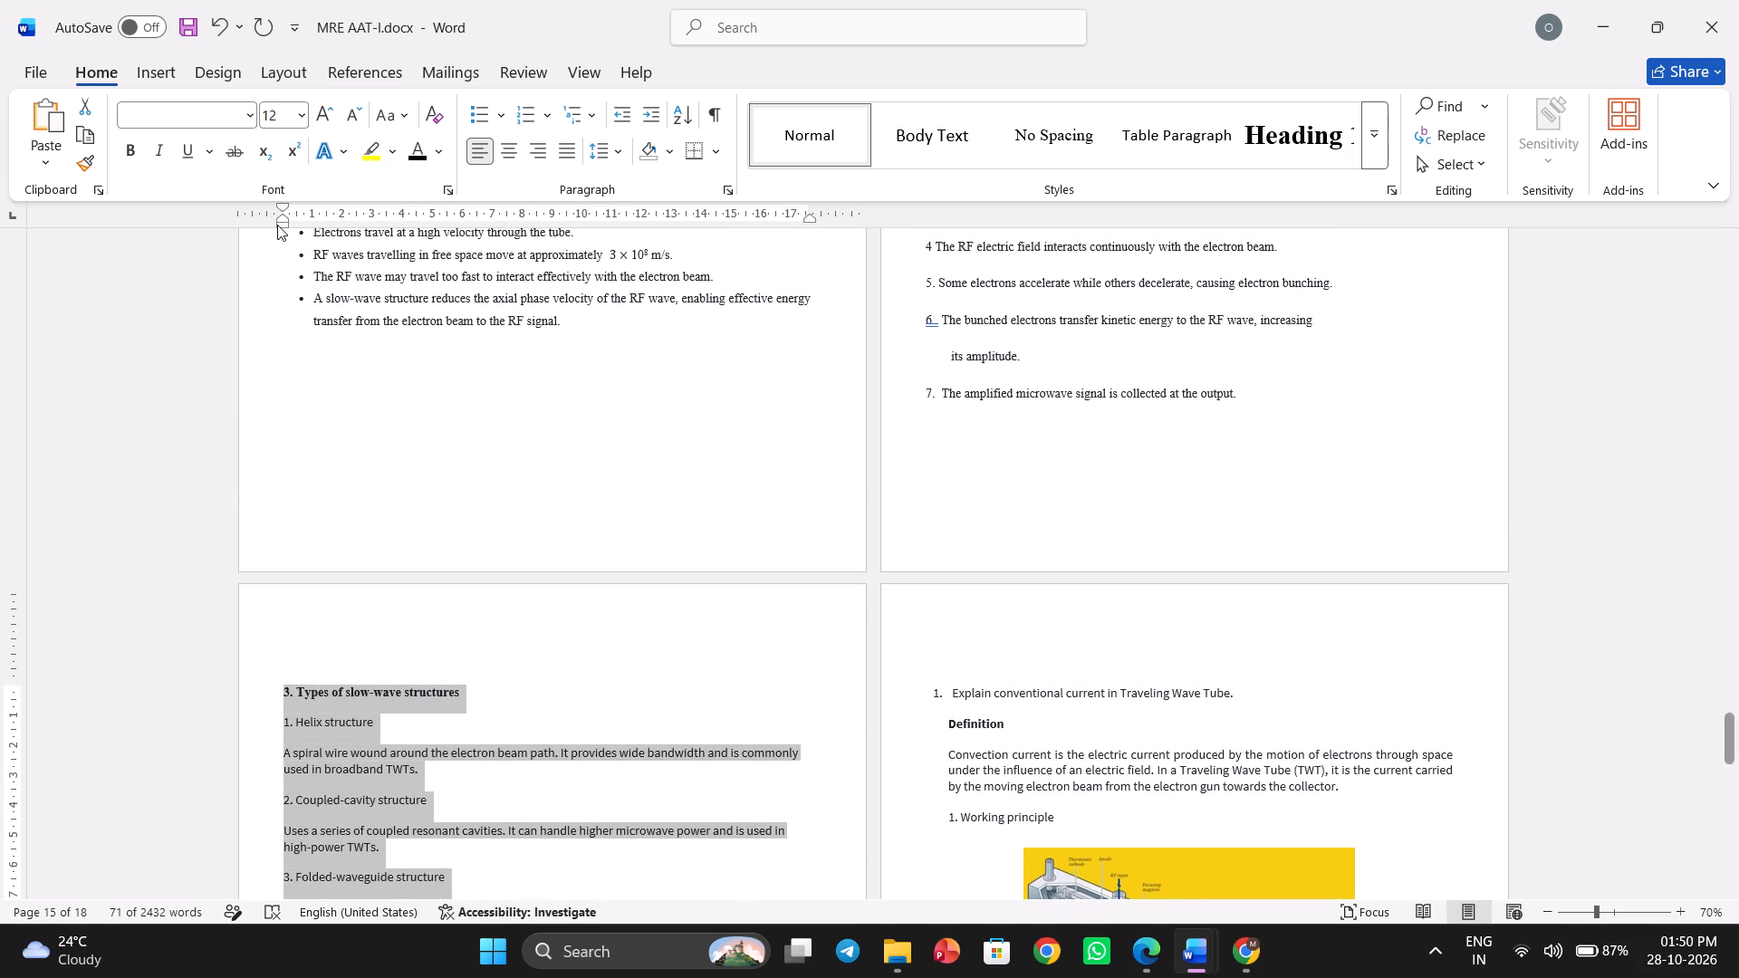
pyautogui.moveTo(281, 222); pyautogui.dragTo(294, 223)
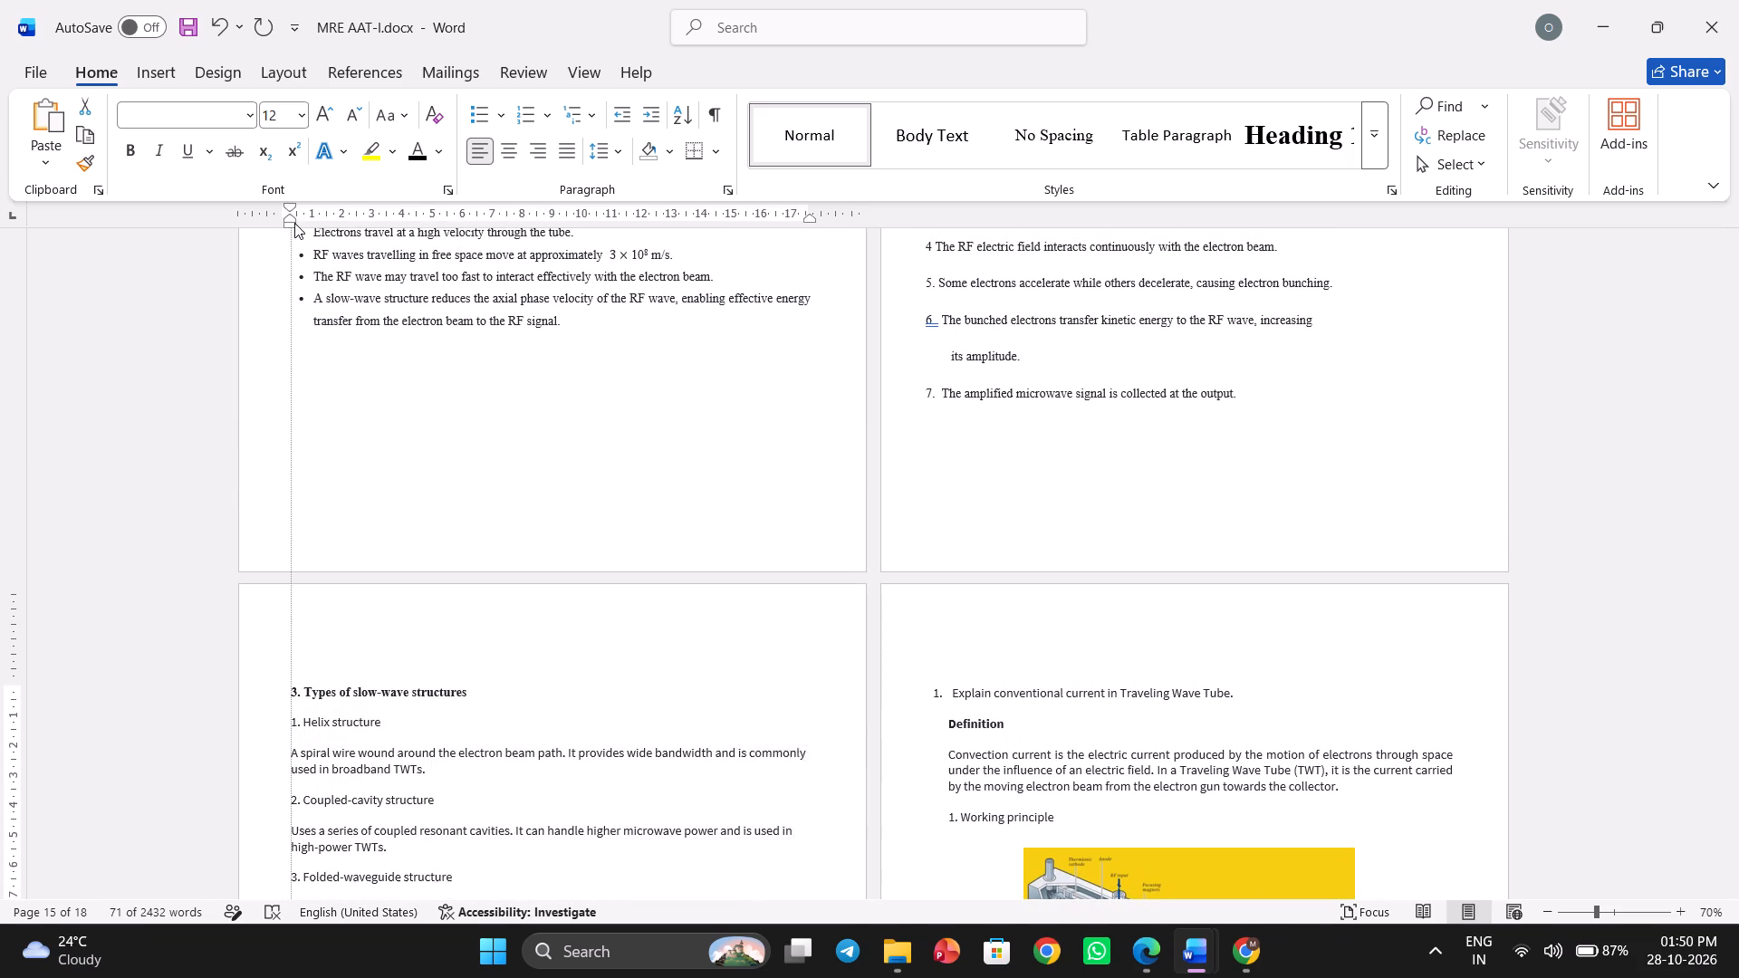
pyautogui.moveTo(294, 223); pyautogui.dragTo(302, 225)
pyautogui.scroll(-1, 375, 556)
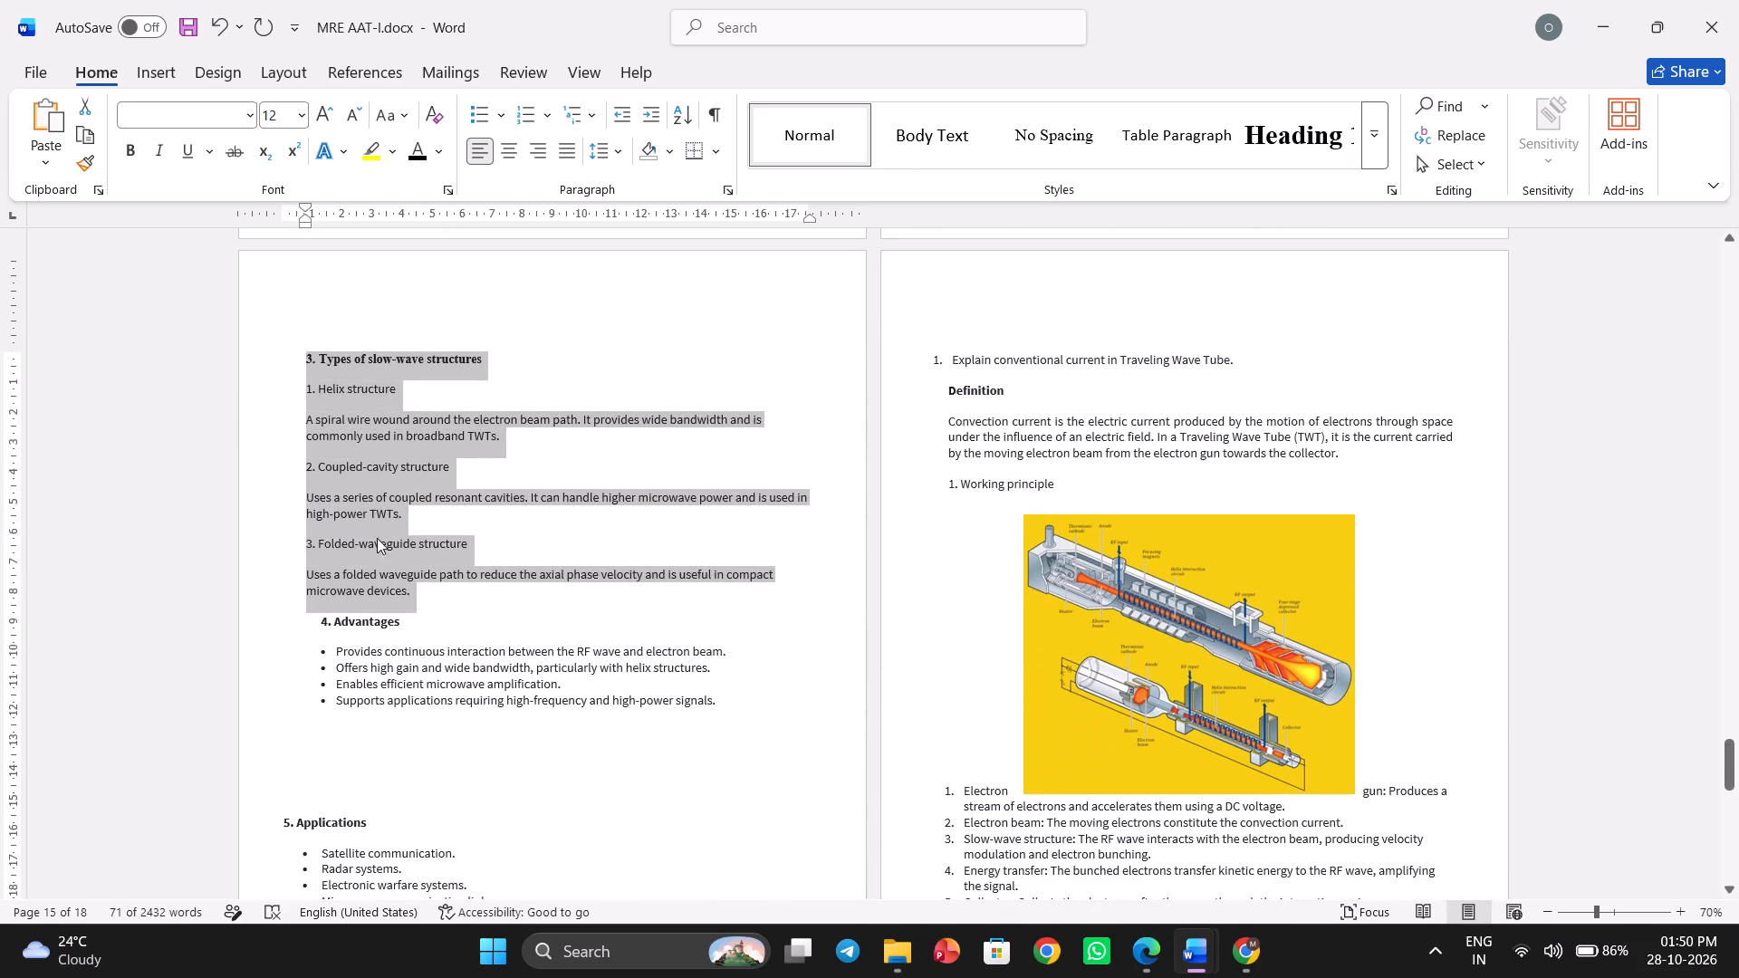
pyautogui.click(567, 151)
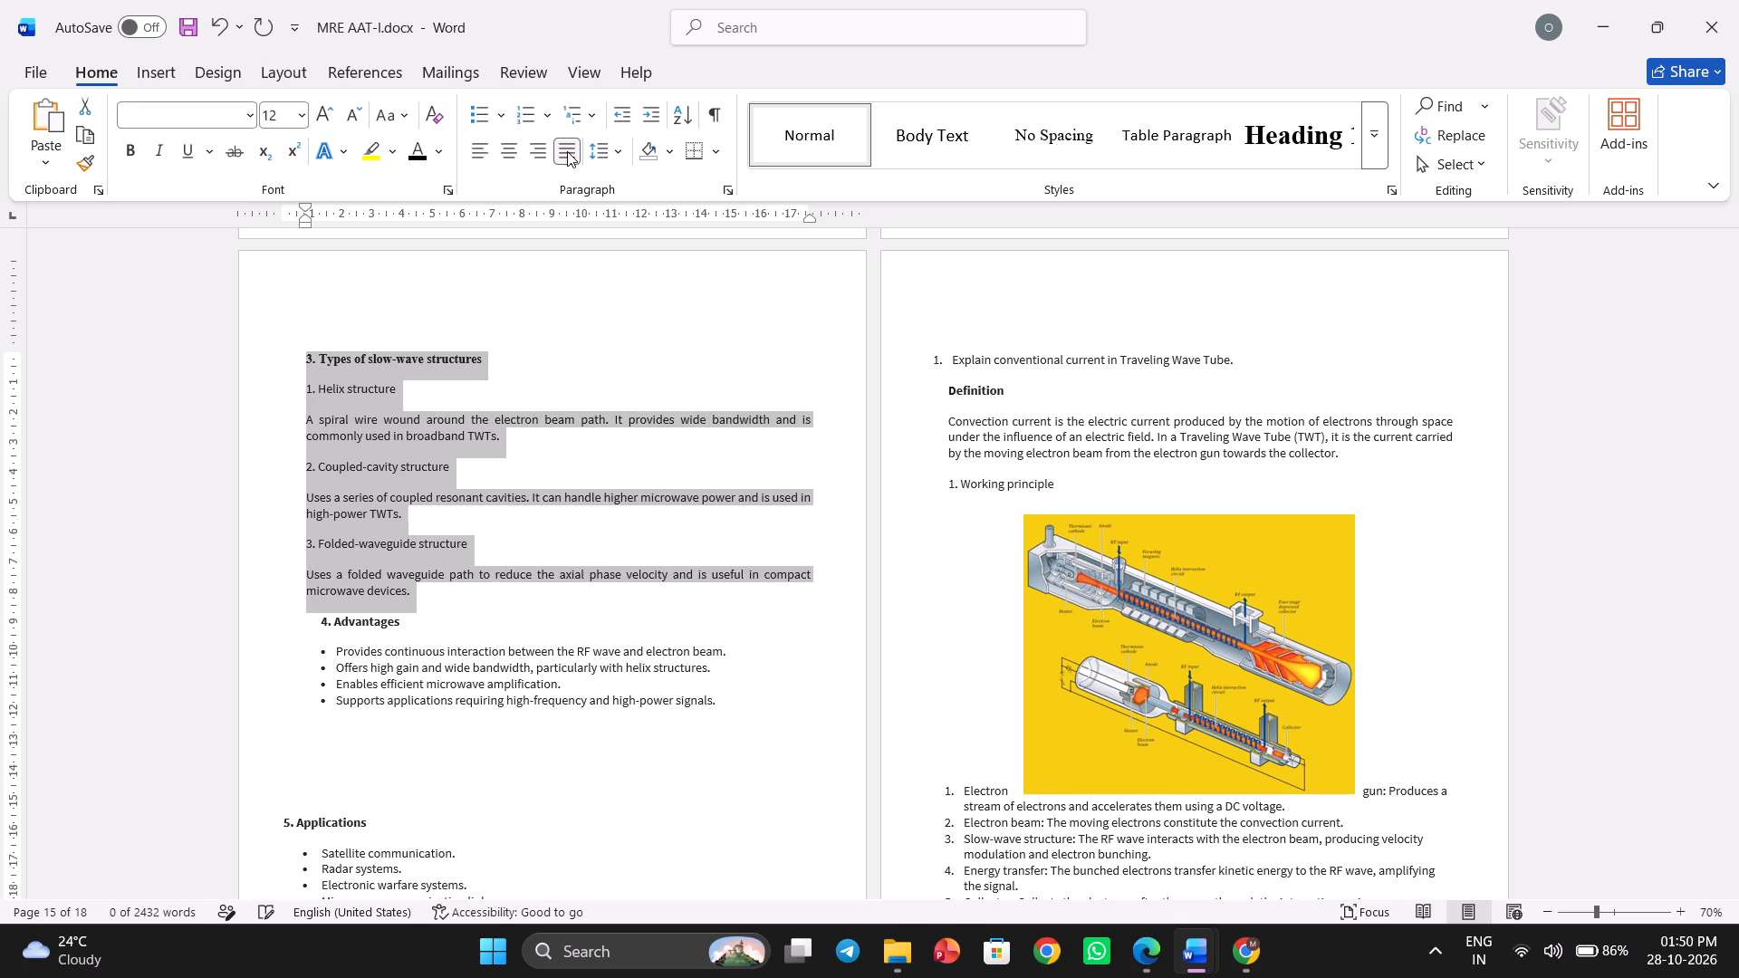
pyautogui.click(577, 430)
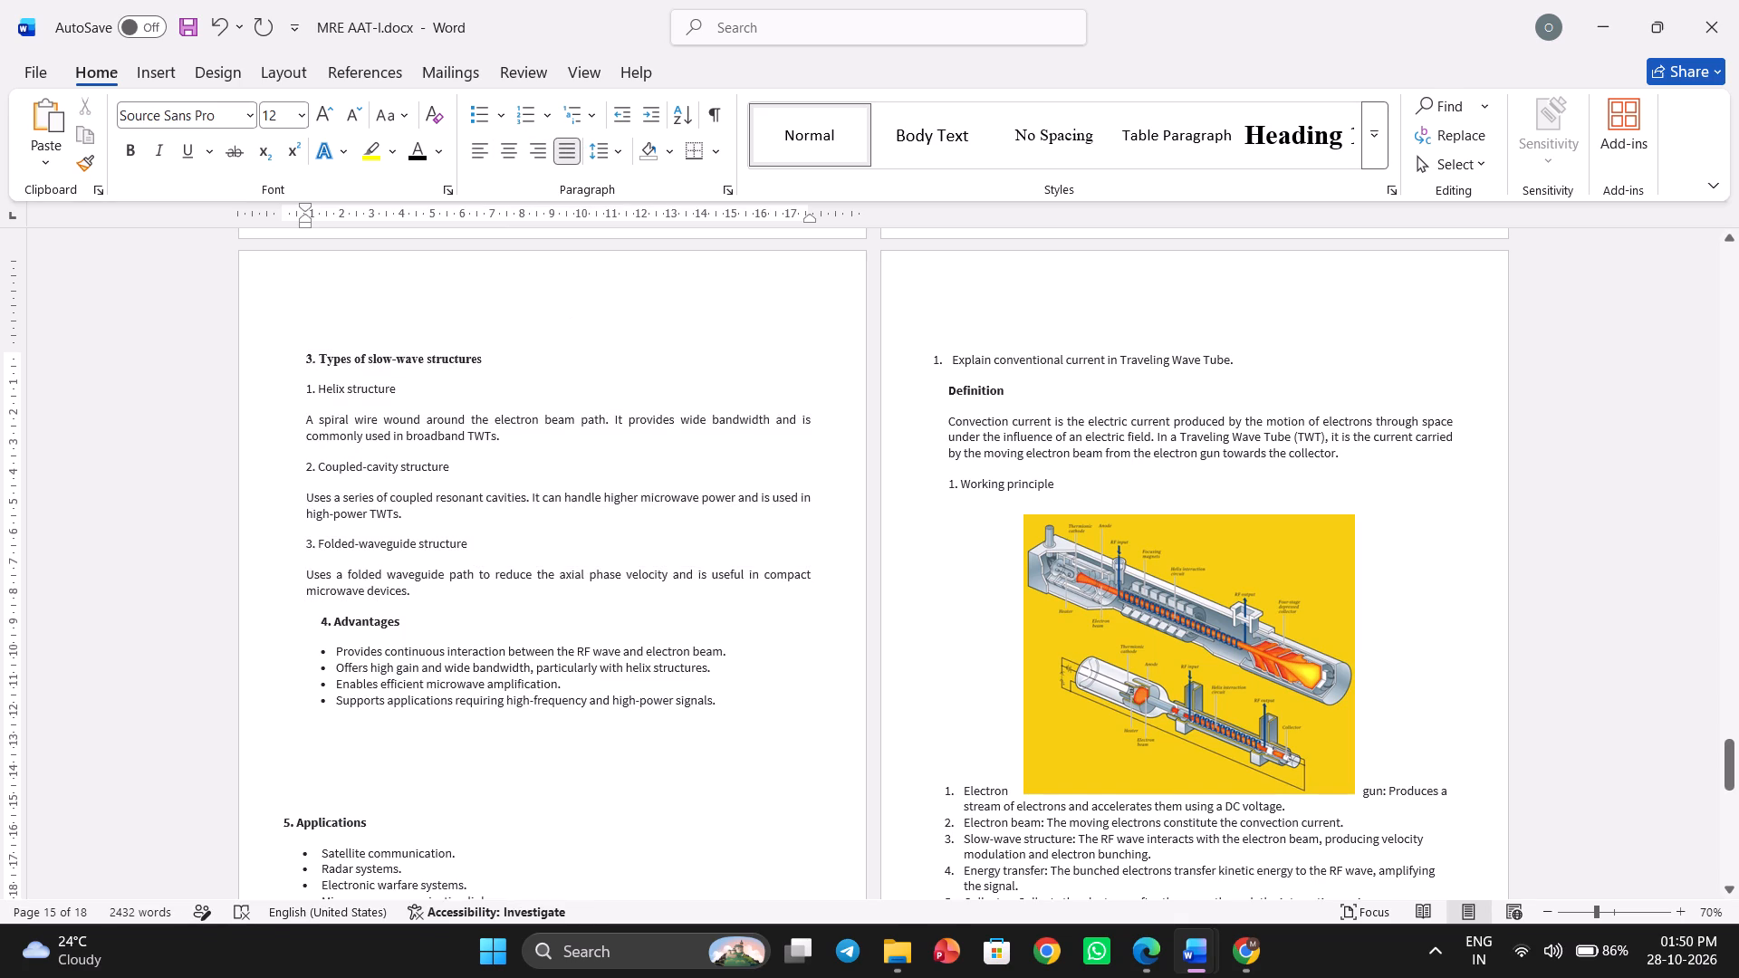
# Justify question 8's Advantages heading and bullets, set 1.5 line spacing, and align their indent with the Types of slow-wave structures section.
pyautogui.scroll(-1, 419, 709)
pyautogui.scroll(1, 419, 709)
pyautogui.moveTo(706, 718); pyautogui.dragTo(304, 633)
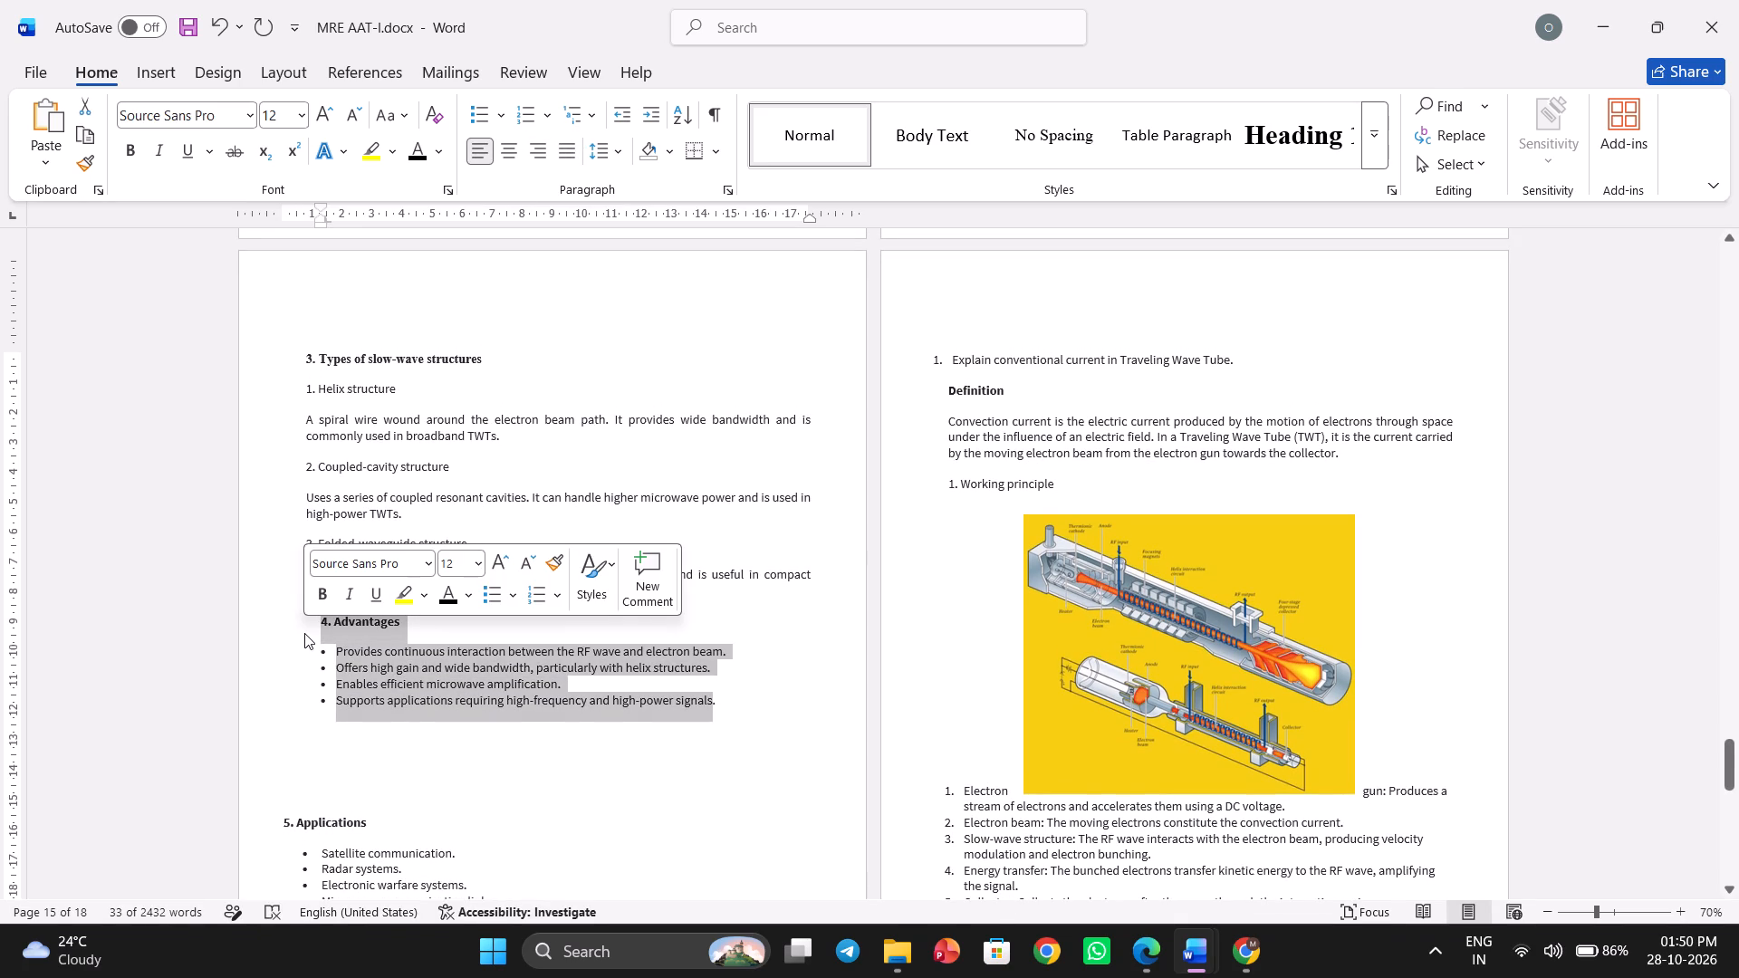
pyautogui.click(562, 149)
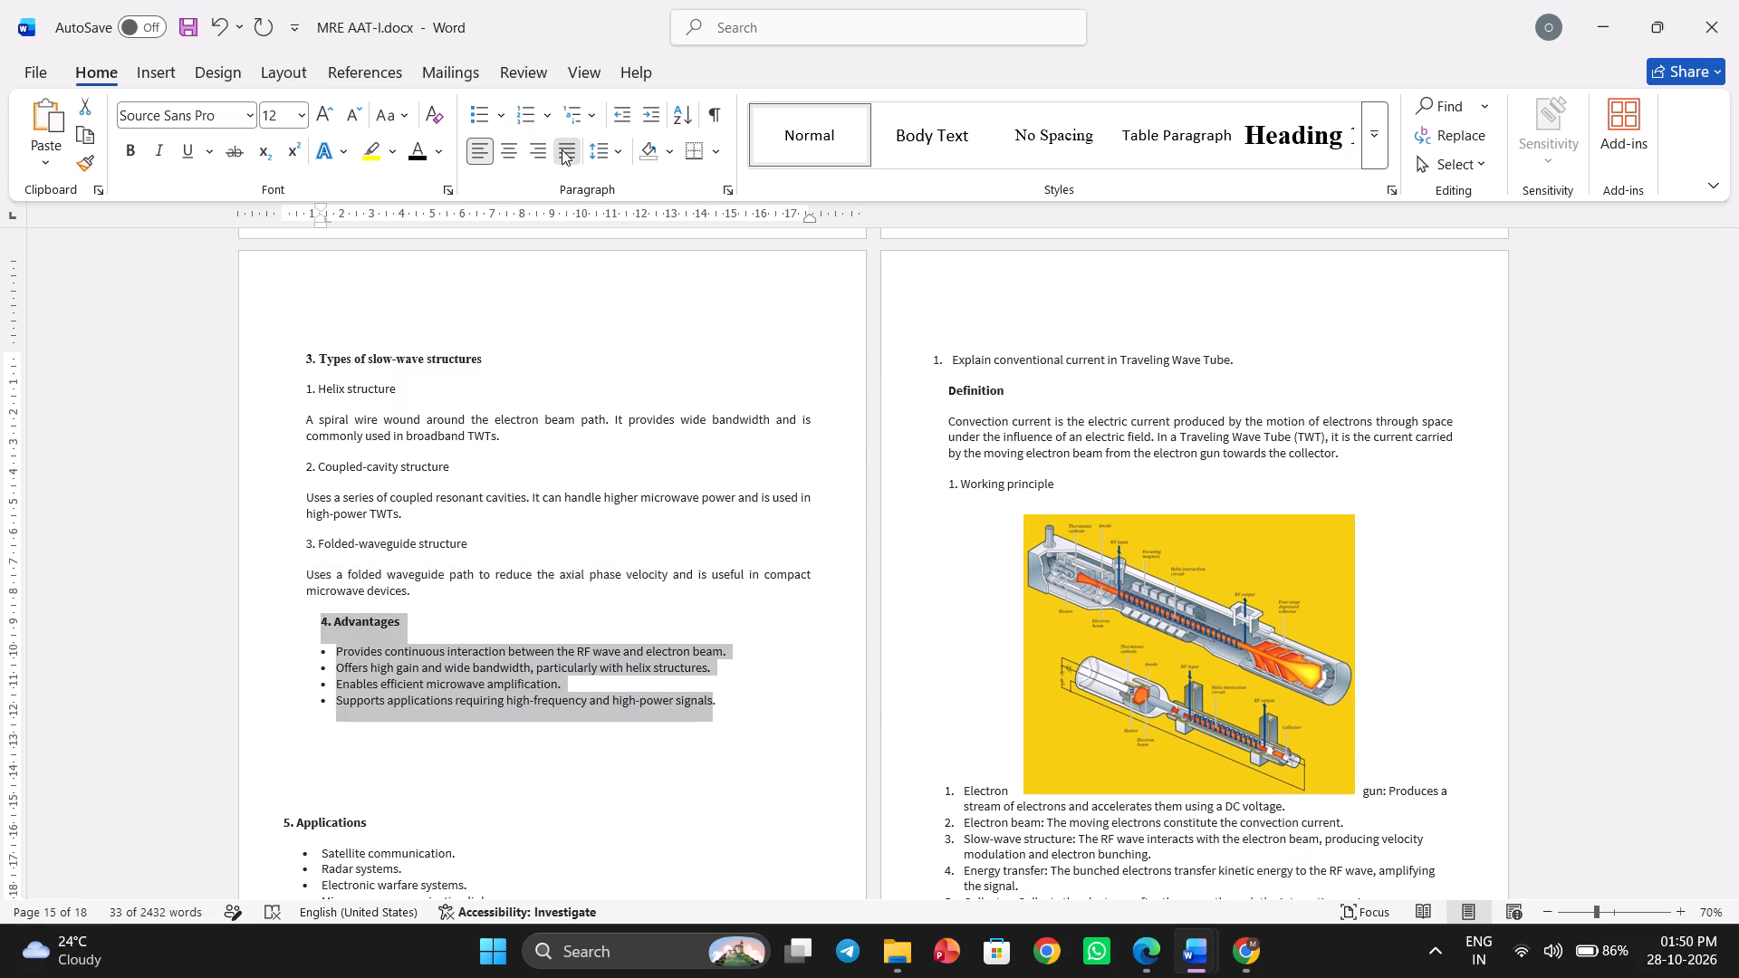
pyautogui.click(609, 155)
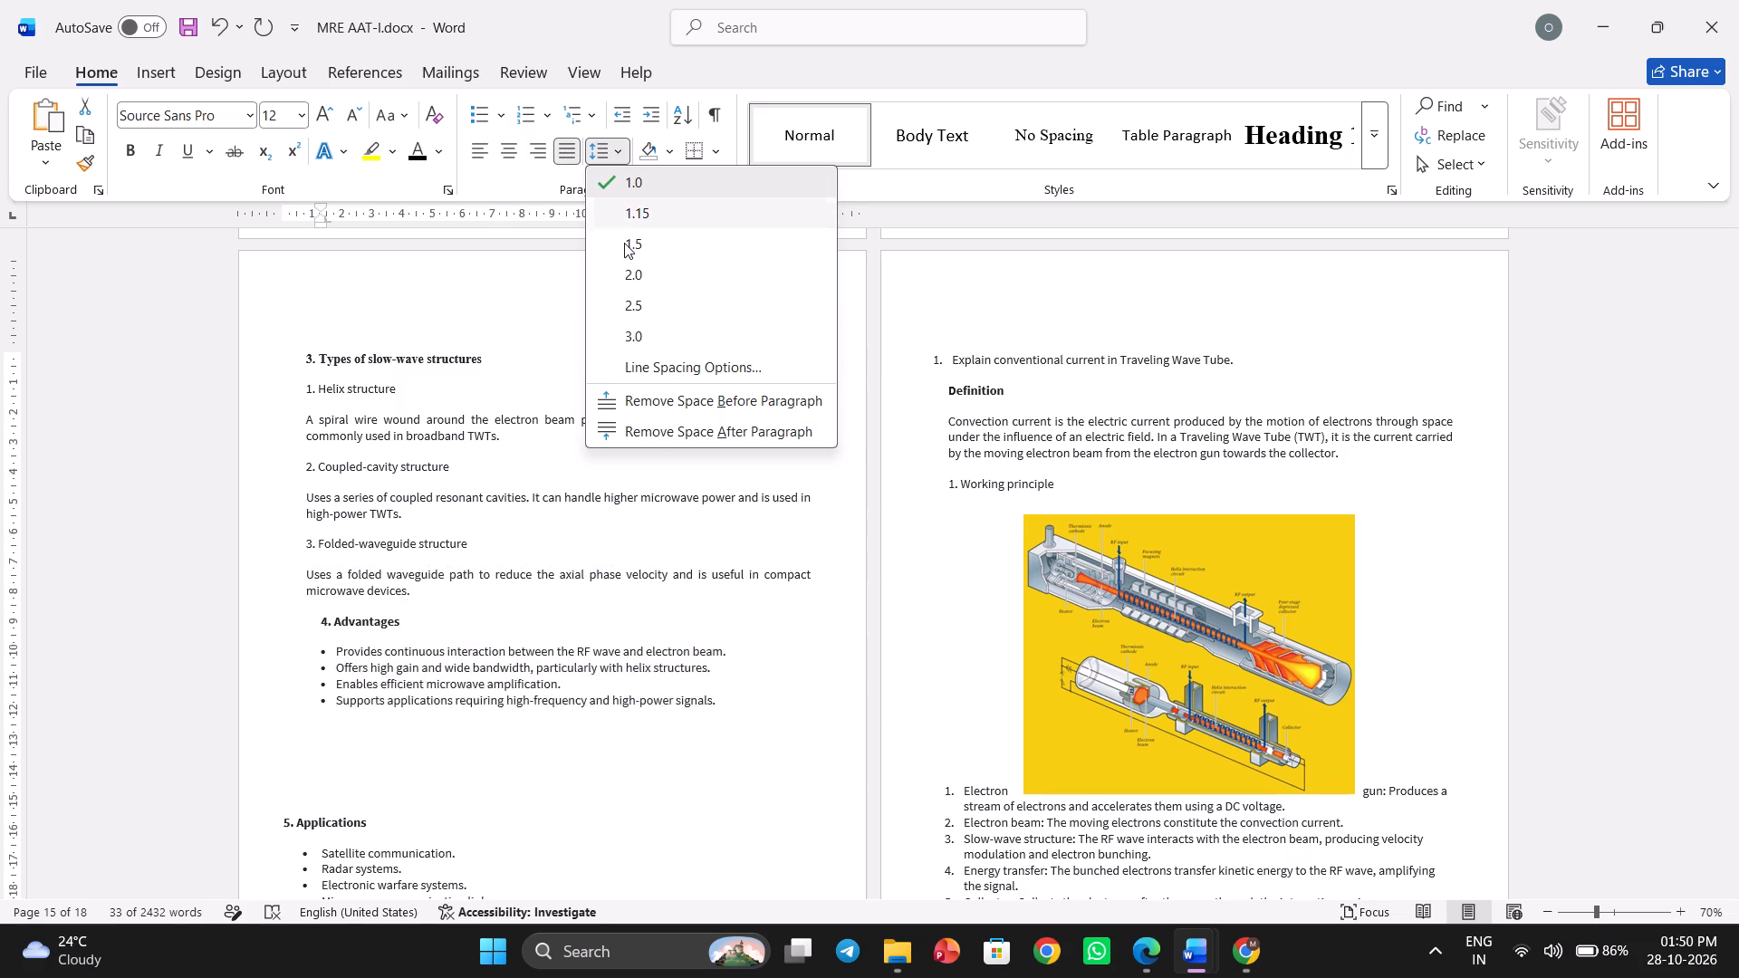
pyautogui.click(624, 243)
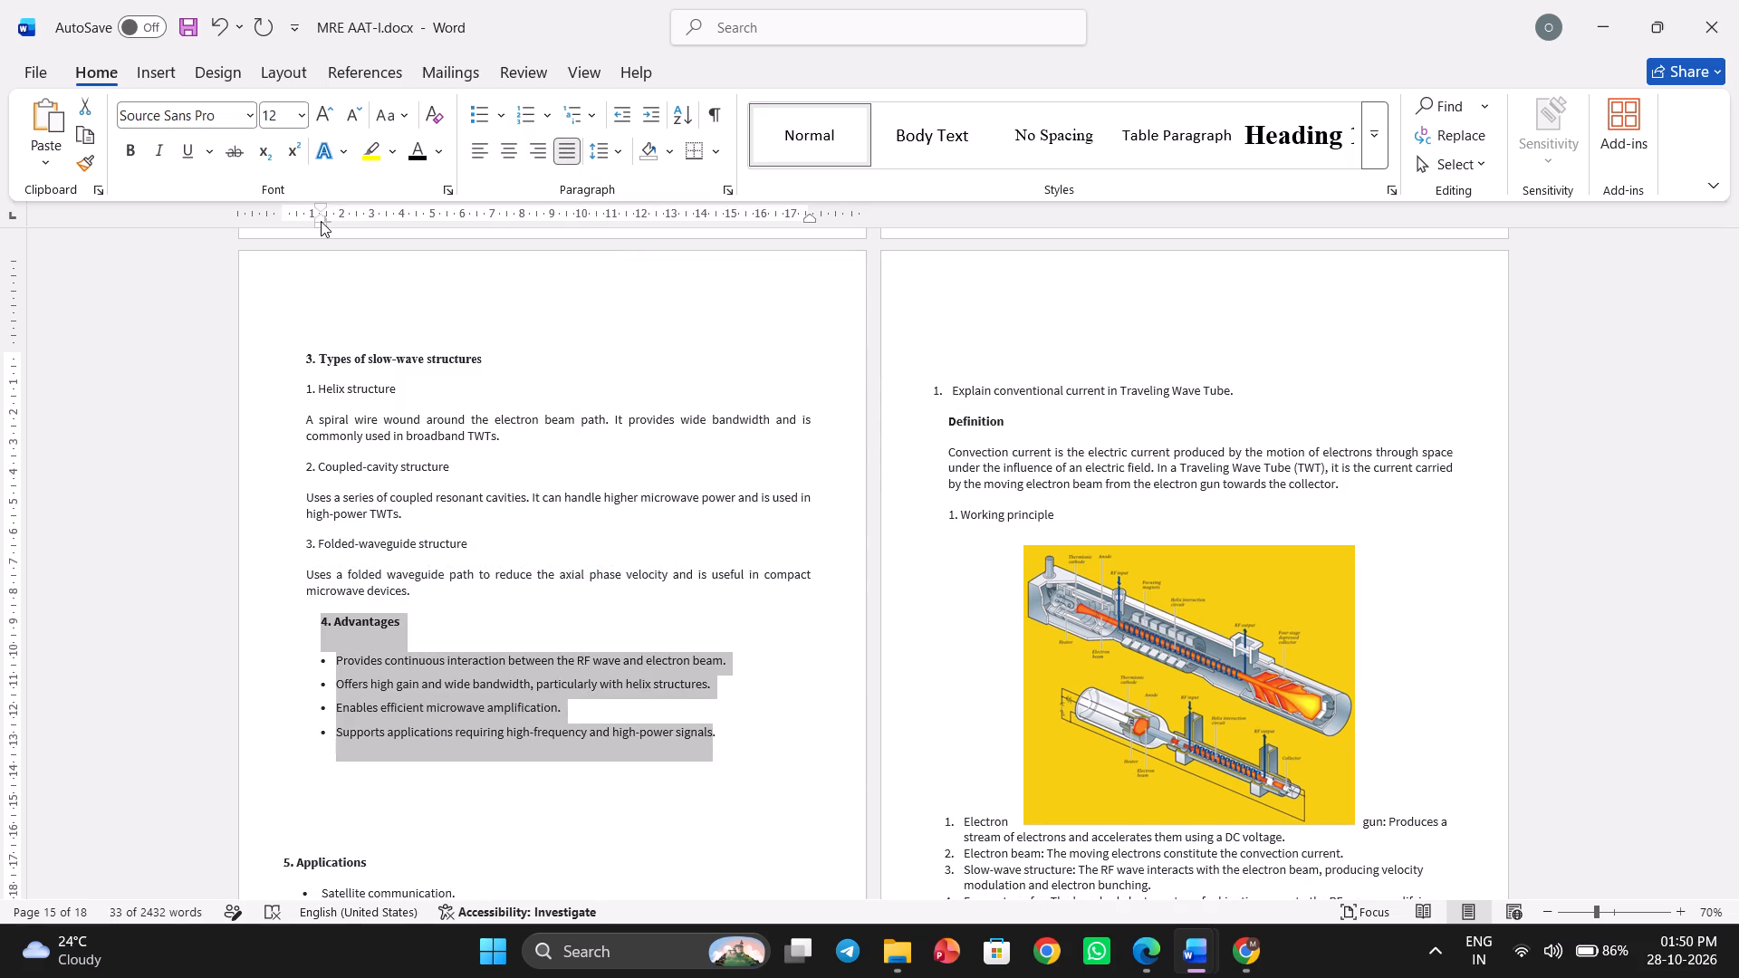
pyautogui.moveTo(321, 221); pyautogui.dragTo(312, 224)
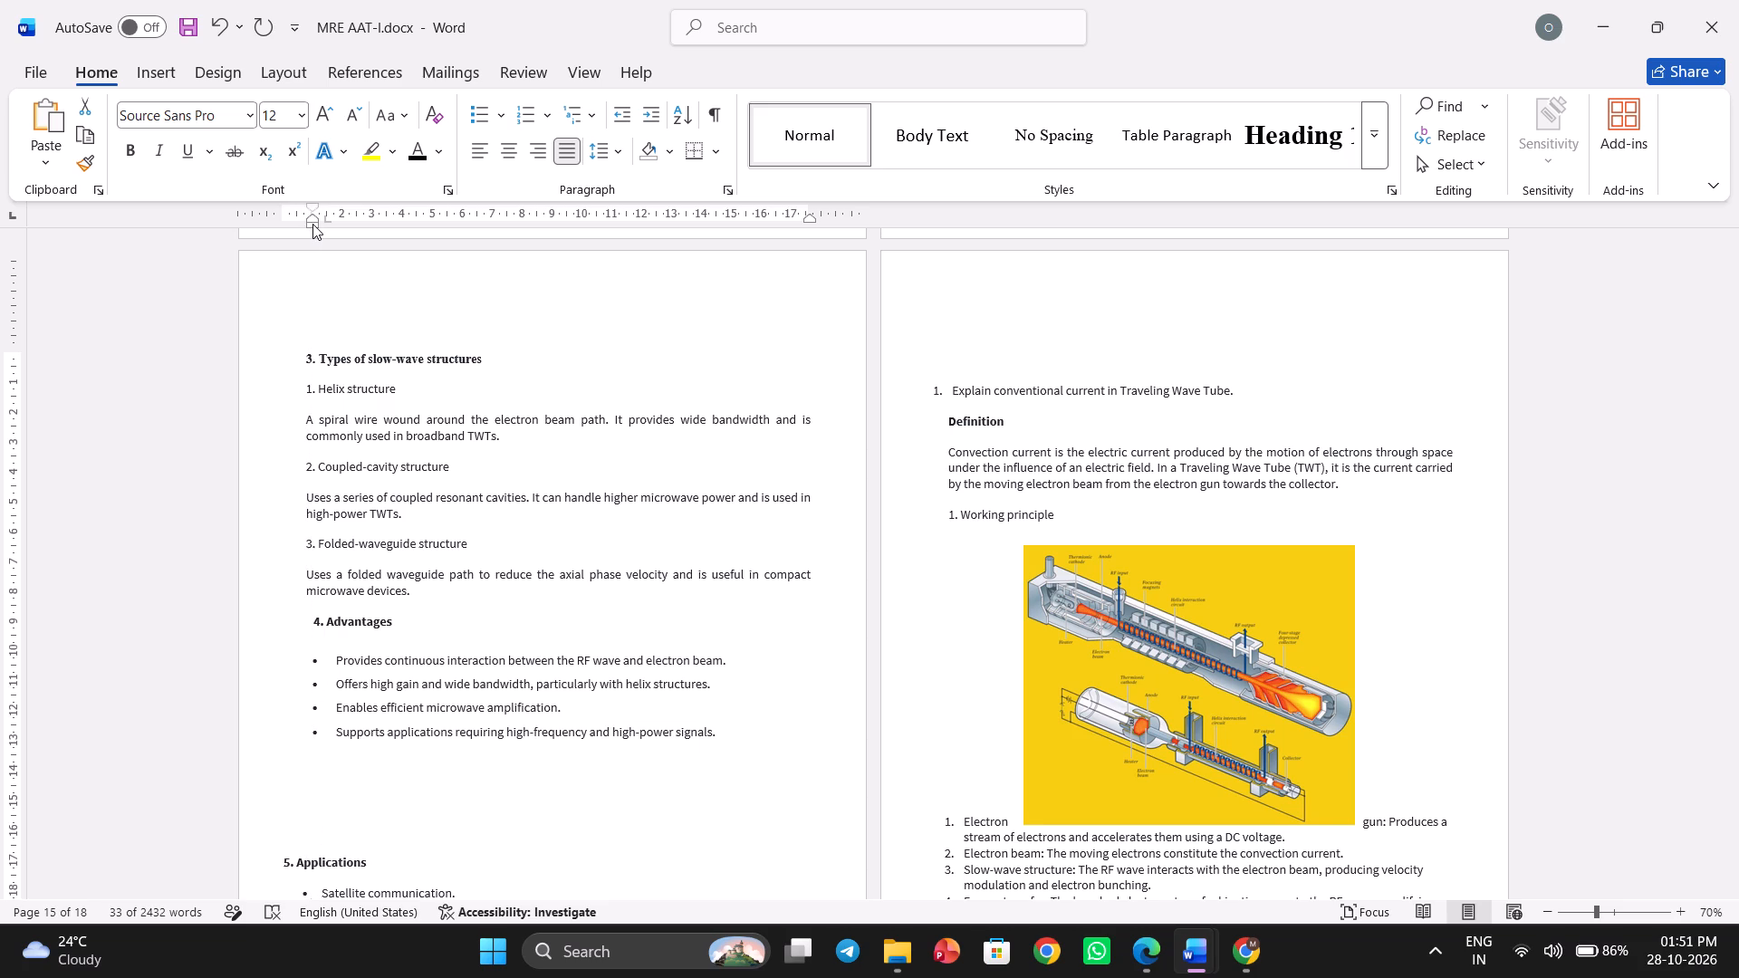
pyautogui.click(312, 207)
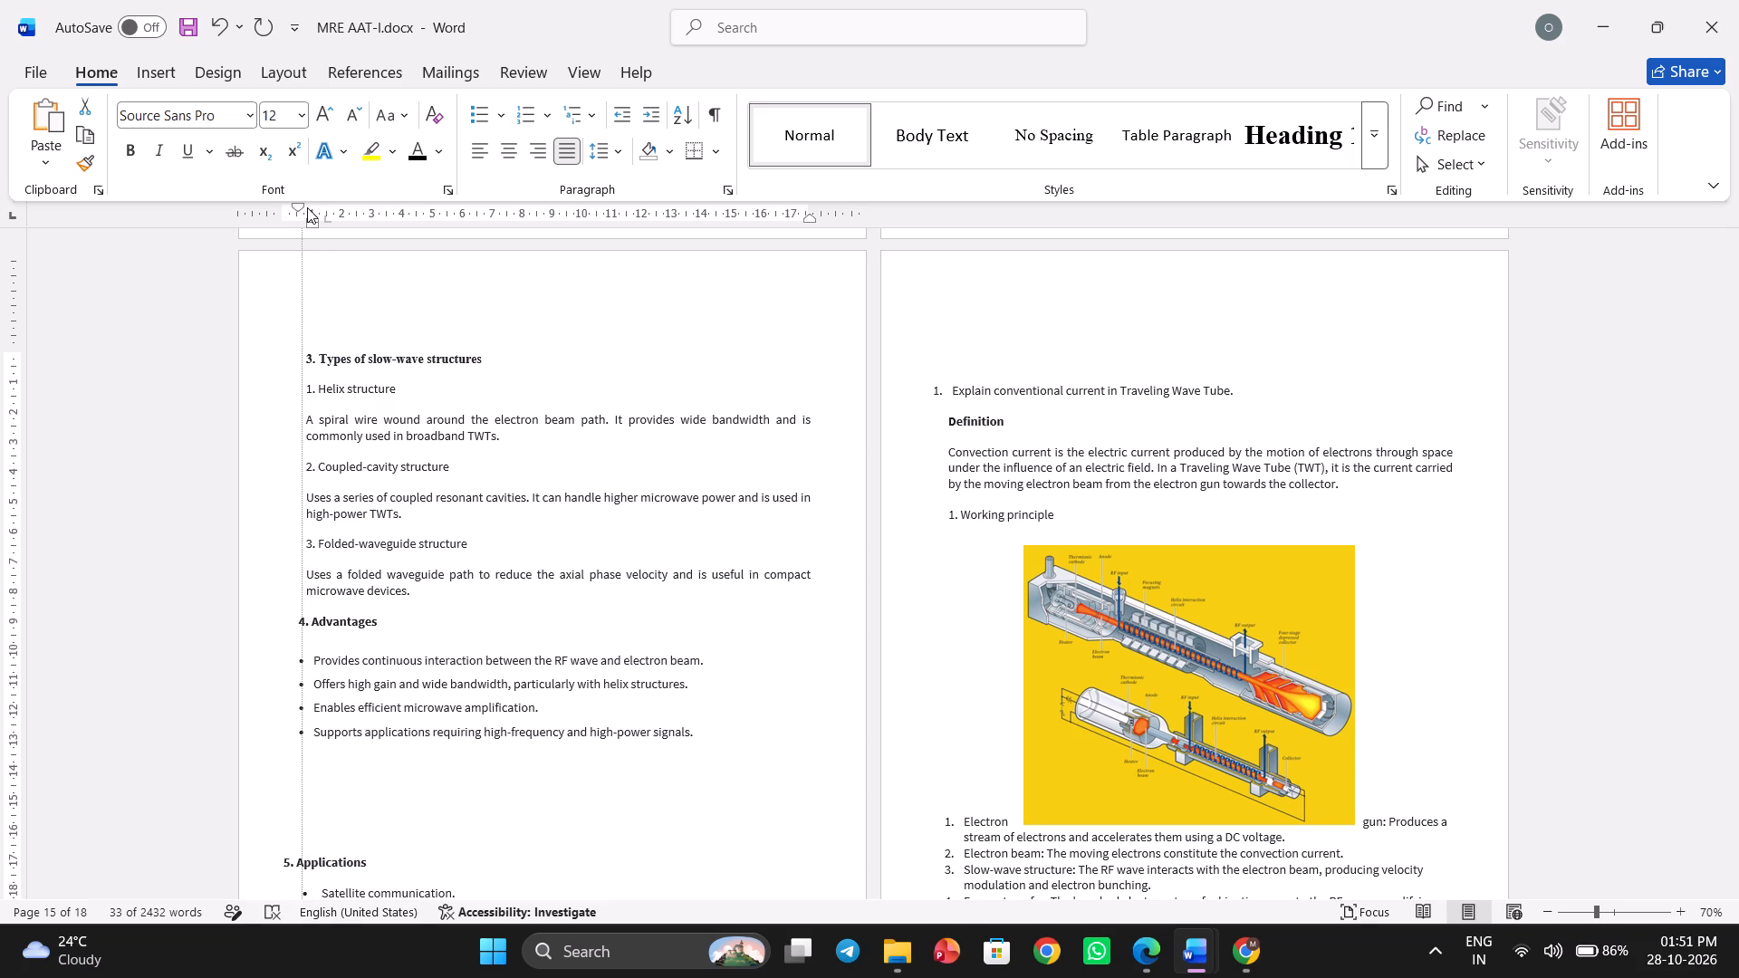
pyautogui.moveTo(311, 216); pyautogui.dragTo(319, 216)
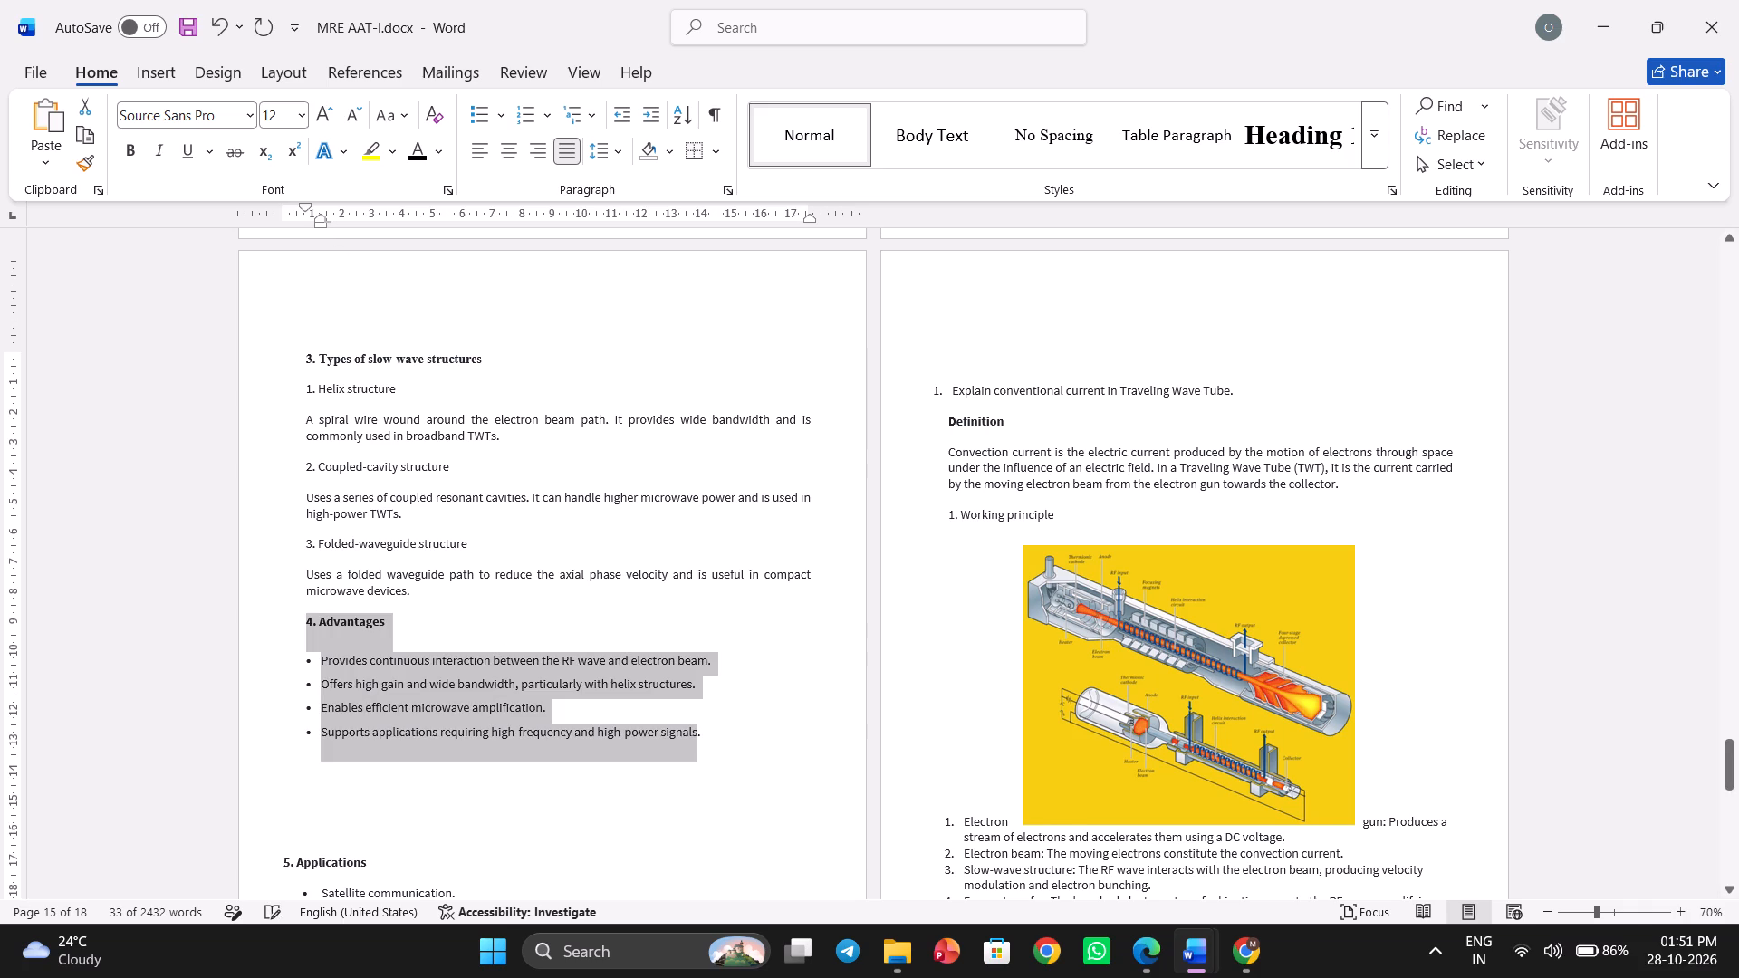
# Delete the three blank lines between the last Advantages bullet and the "5. Applications" heading.
pyautogui.scroll(-1, 405, 521)
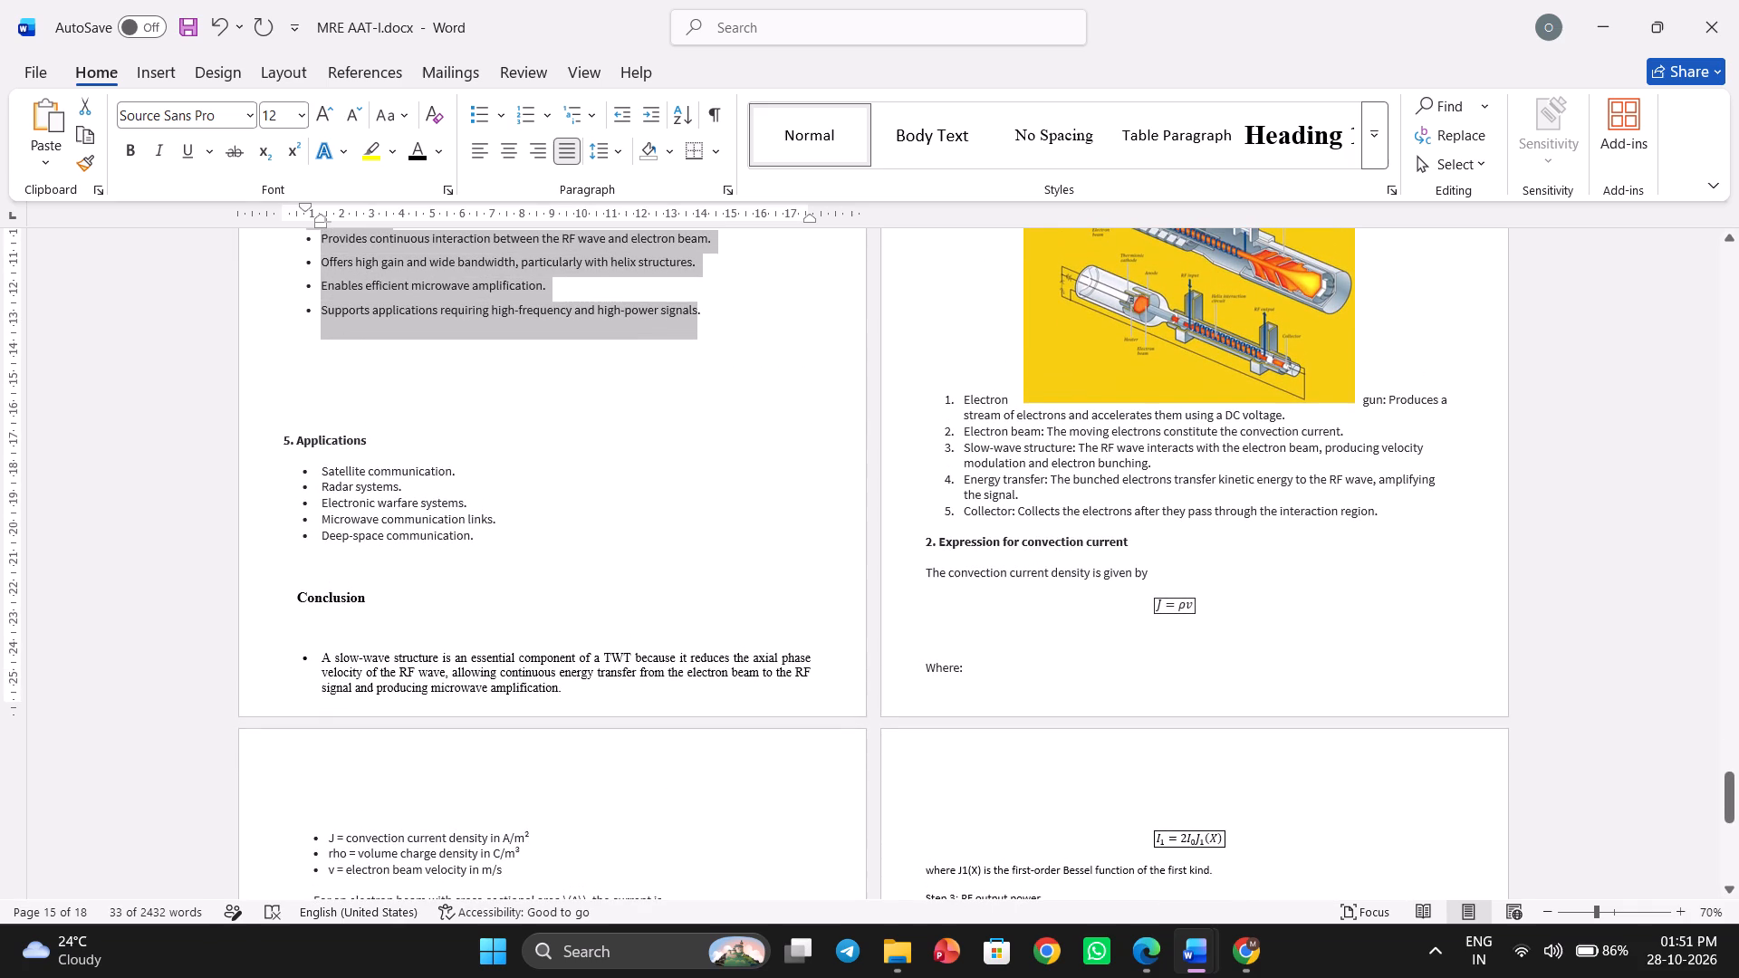
pyautogui.click(309, 436)
pyautogui.click(309, 424)
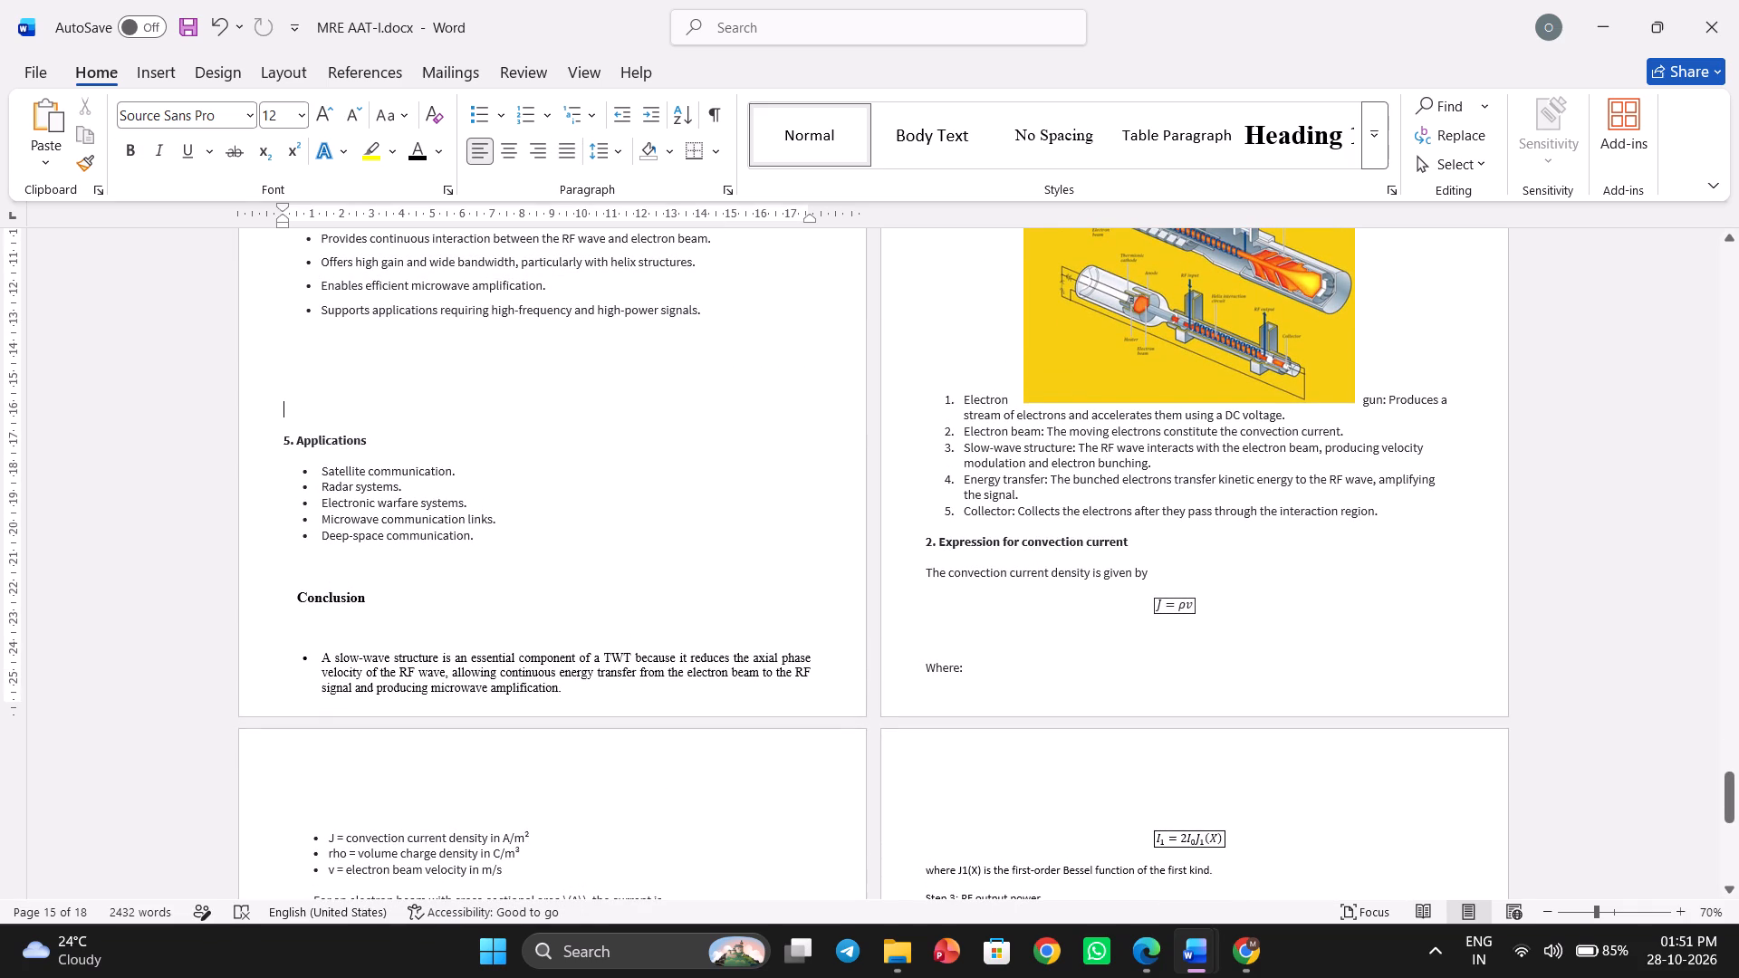
pyautogui.press('BackSpace')
pyautogui.press('BackSpace')
pyautogui.press('BackSpace')
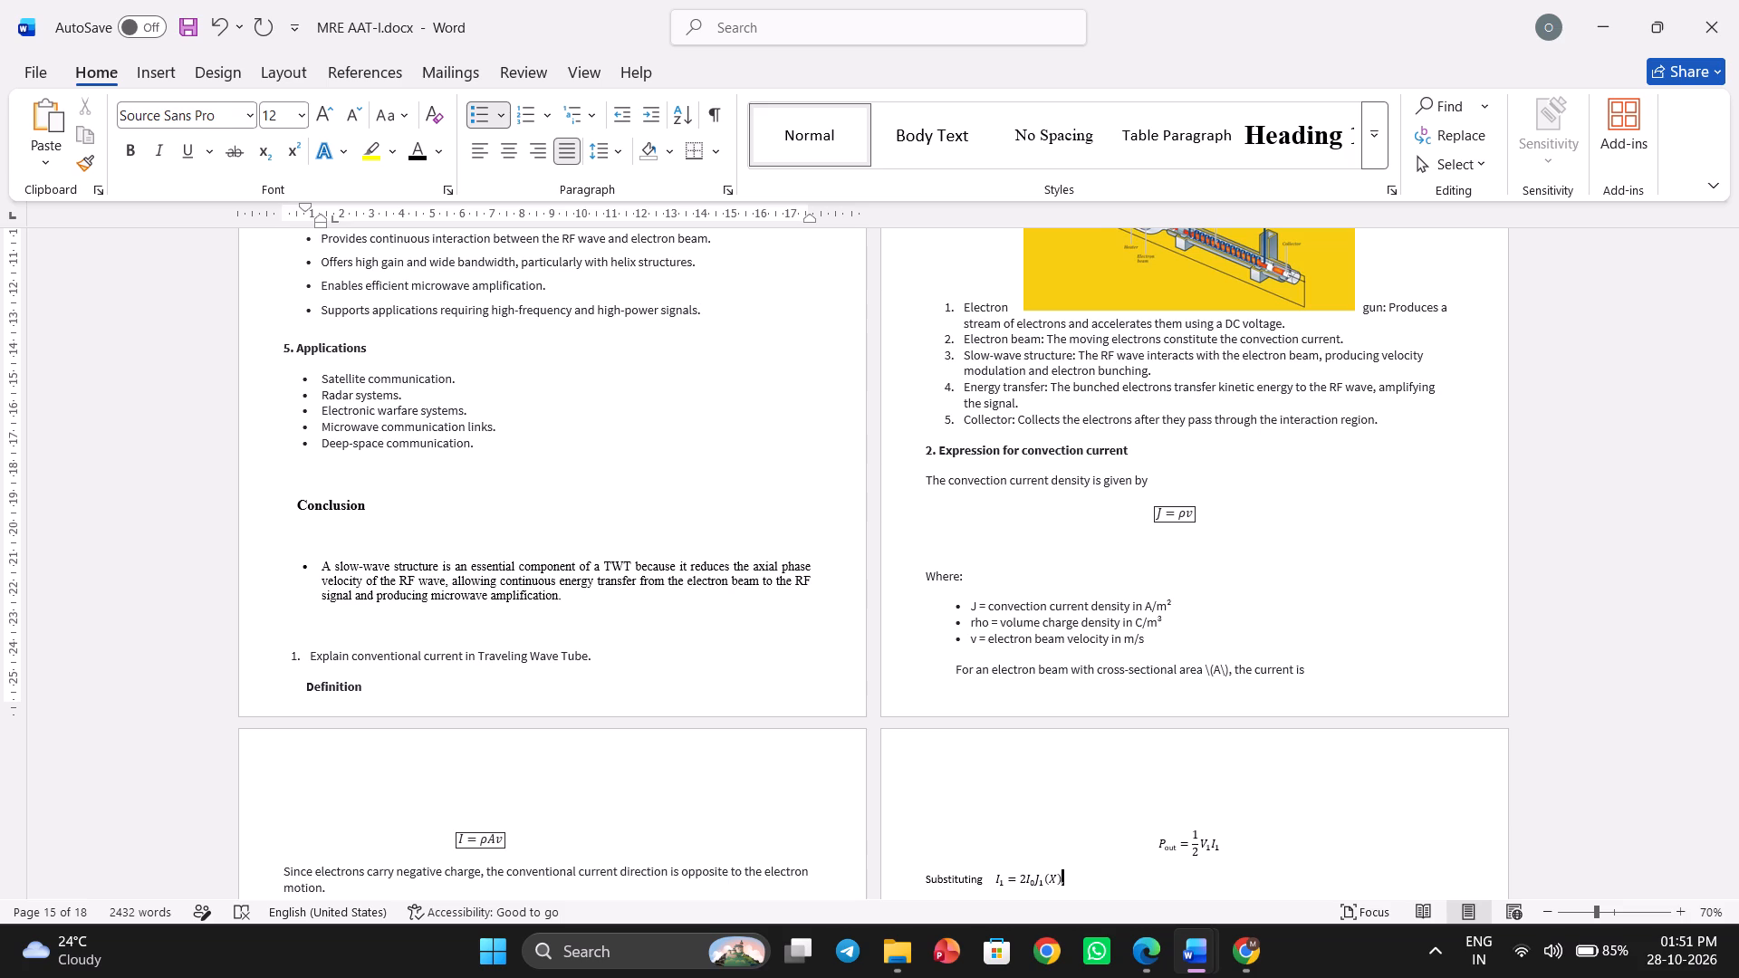
pyautogui.press('Down')
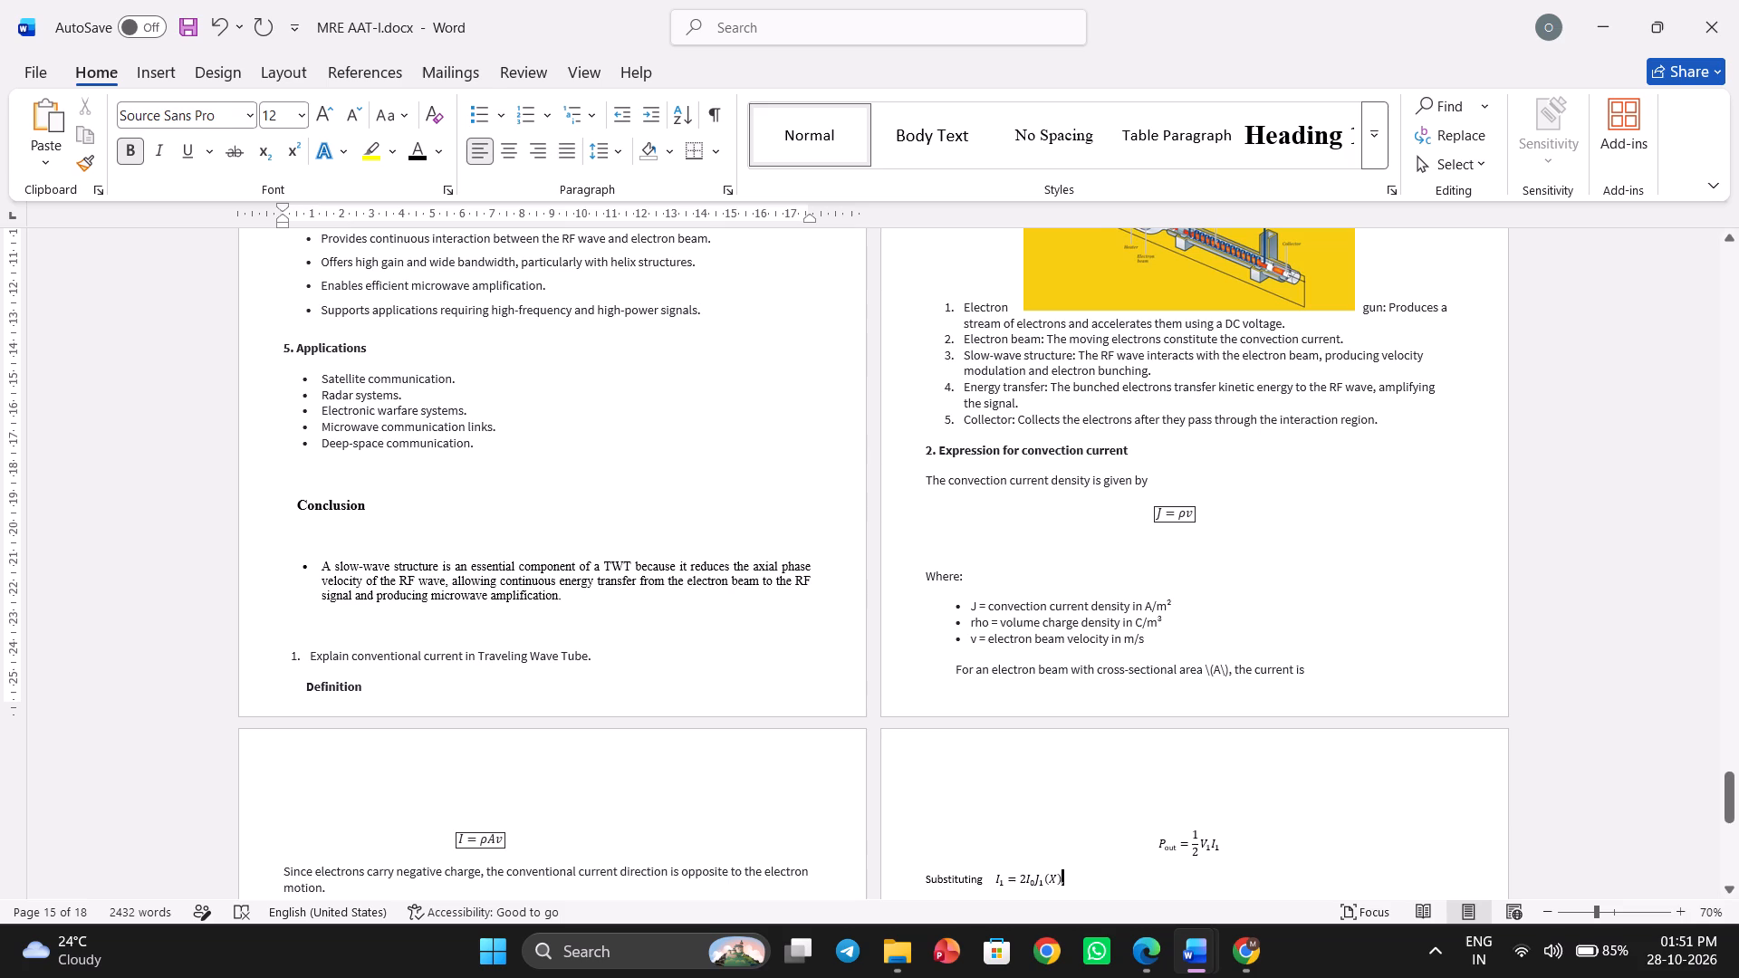
# Align the indents of question 8's Applications and Conclusion headings and bullets with the Advantages section above.
pyautogui.moveTo(275, 351); pyautogui.dragTo(562, 596)
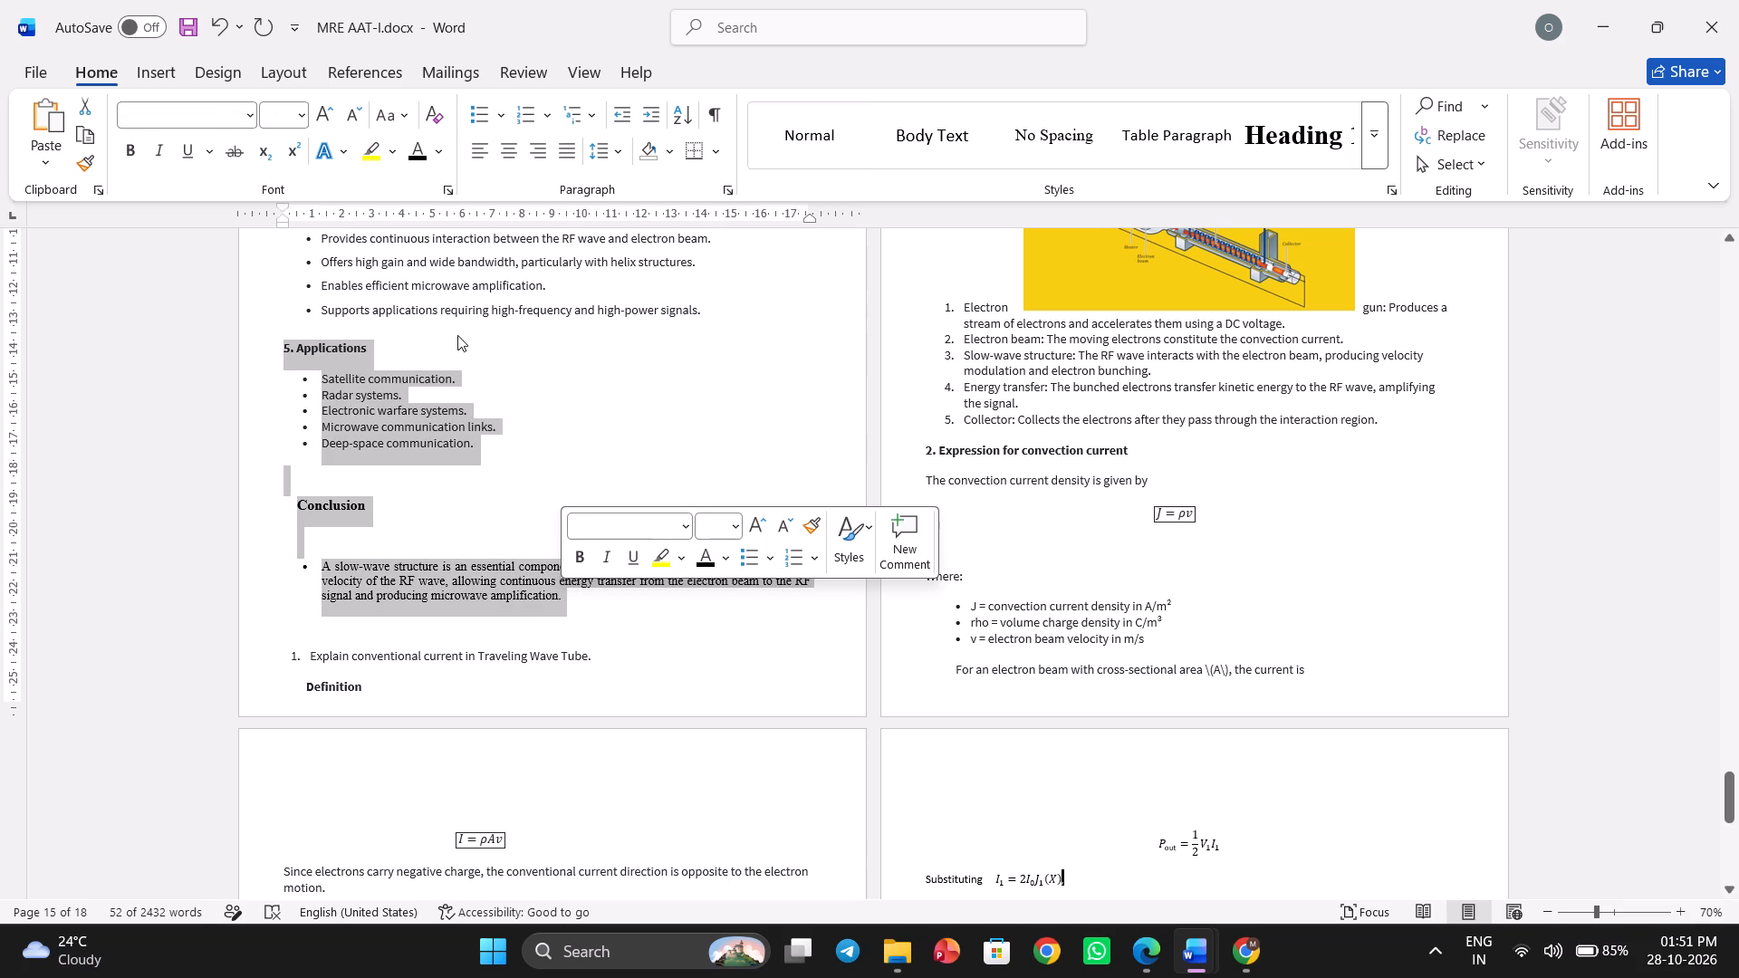
pyautogui.moveTo(281, 221); pyautogui.dragTo(310, 221)
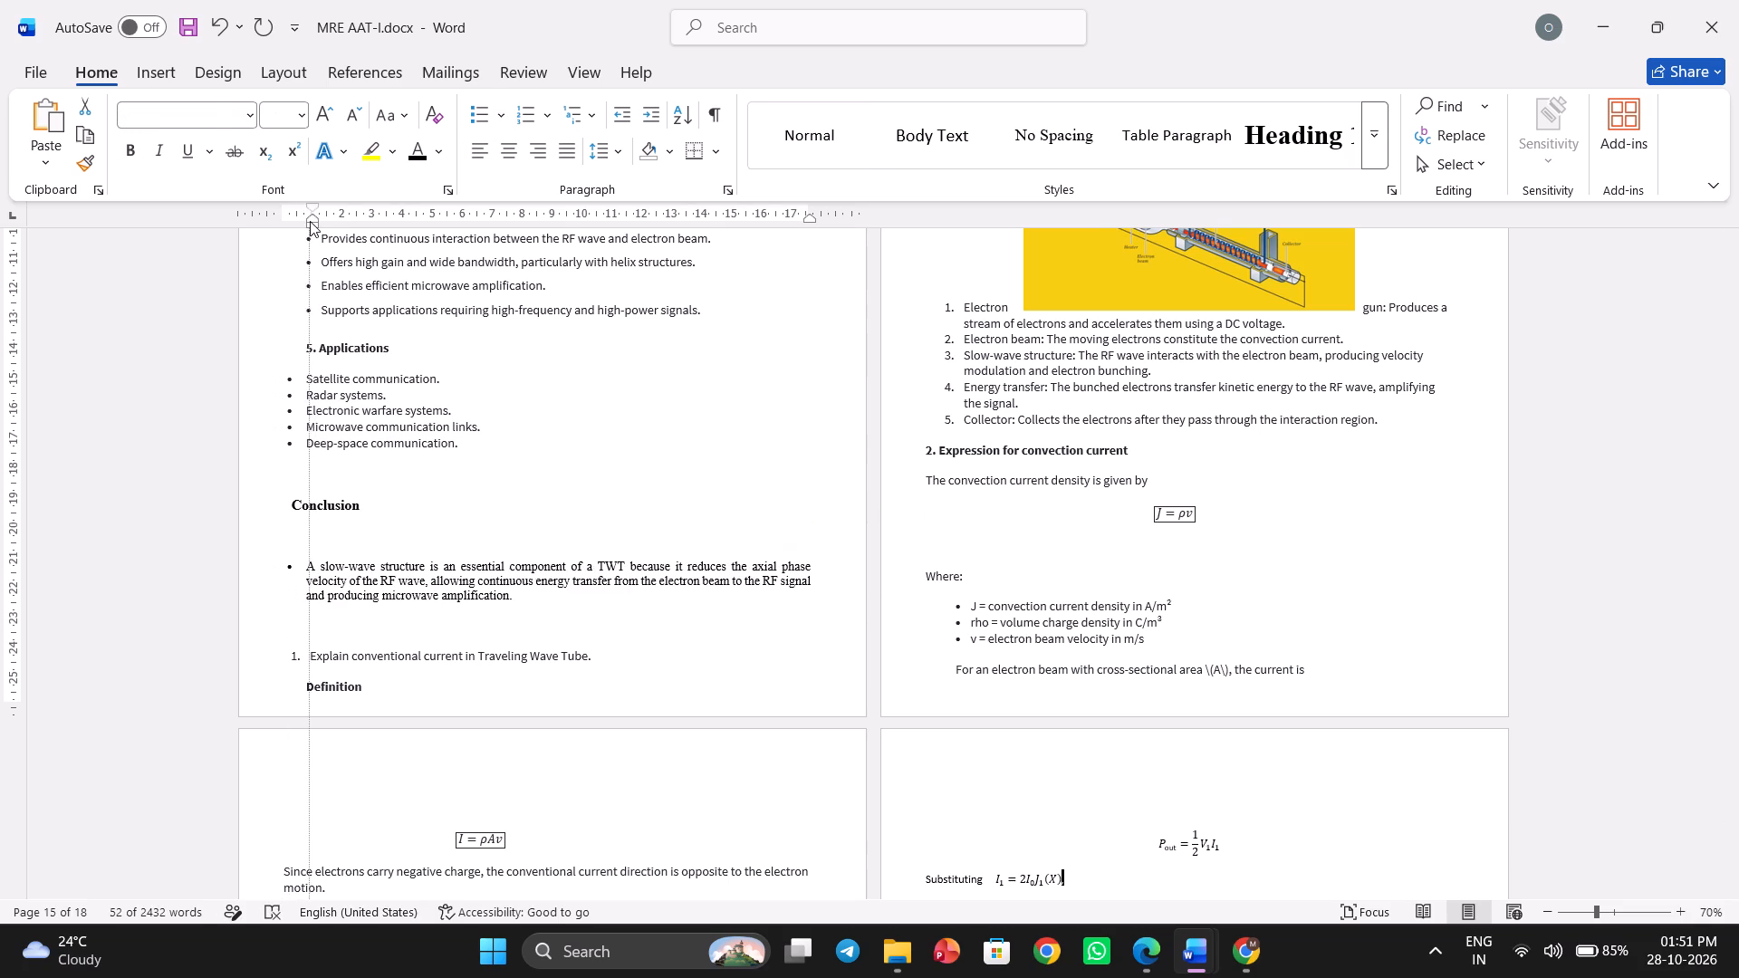
pyautogui.moveTo(310, 221); pyautogui.dragTo(318, 218)
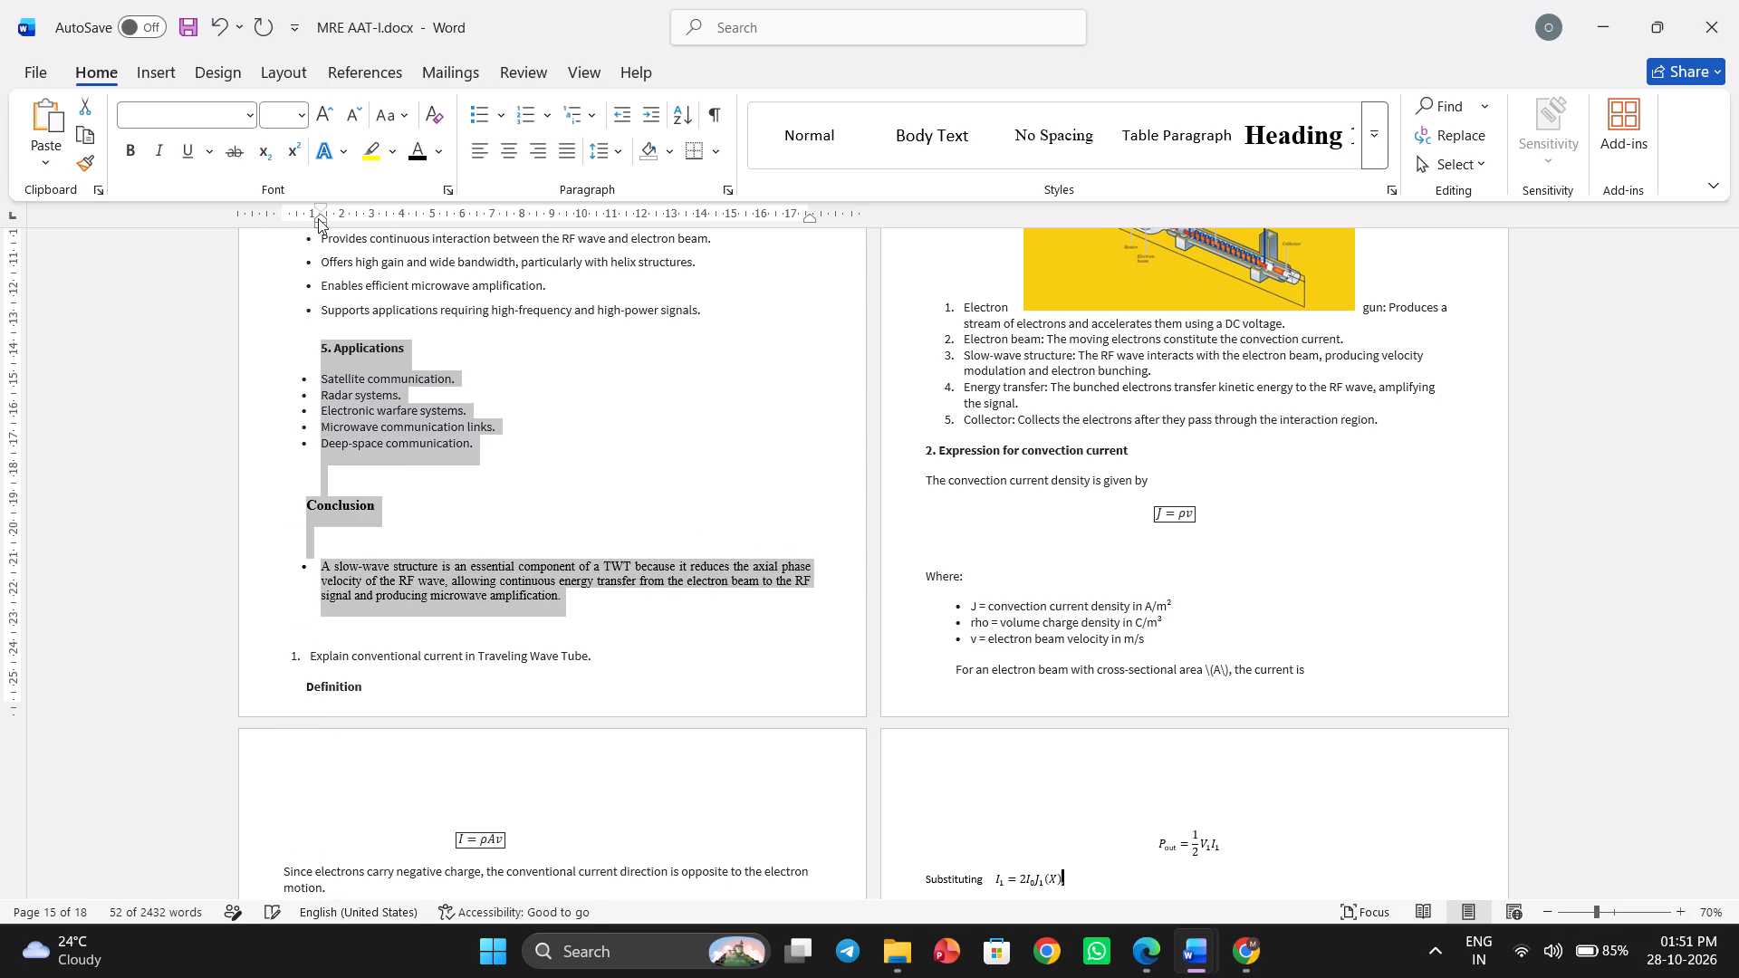
pyautogui.moveTo(320, 206); pyautogui.dragTo(341, 203)
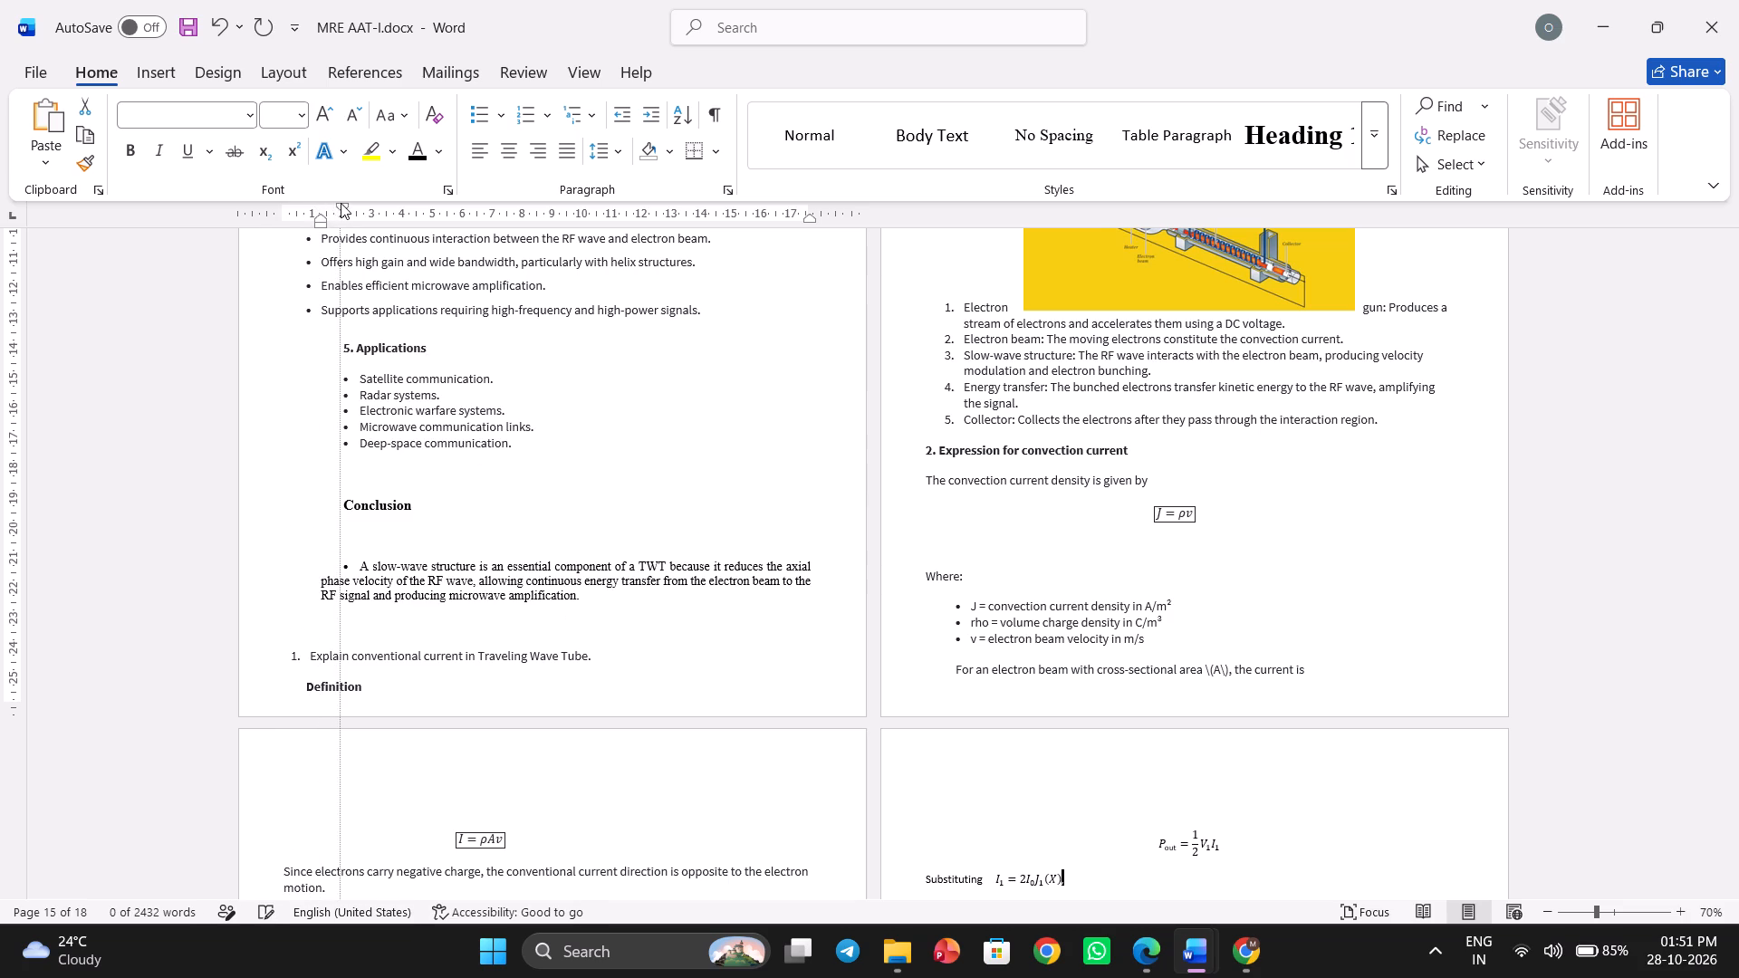
pyautogui.moveTo(341, 203); pyautogui.dragTo(307, 208)
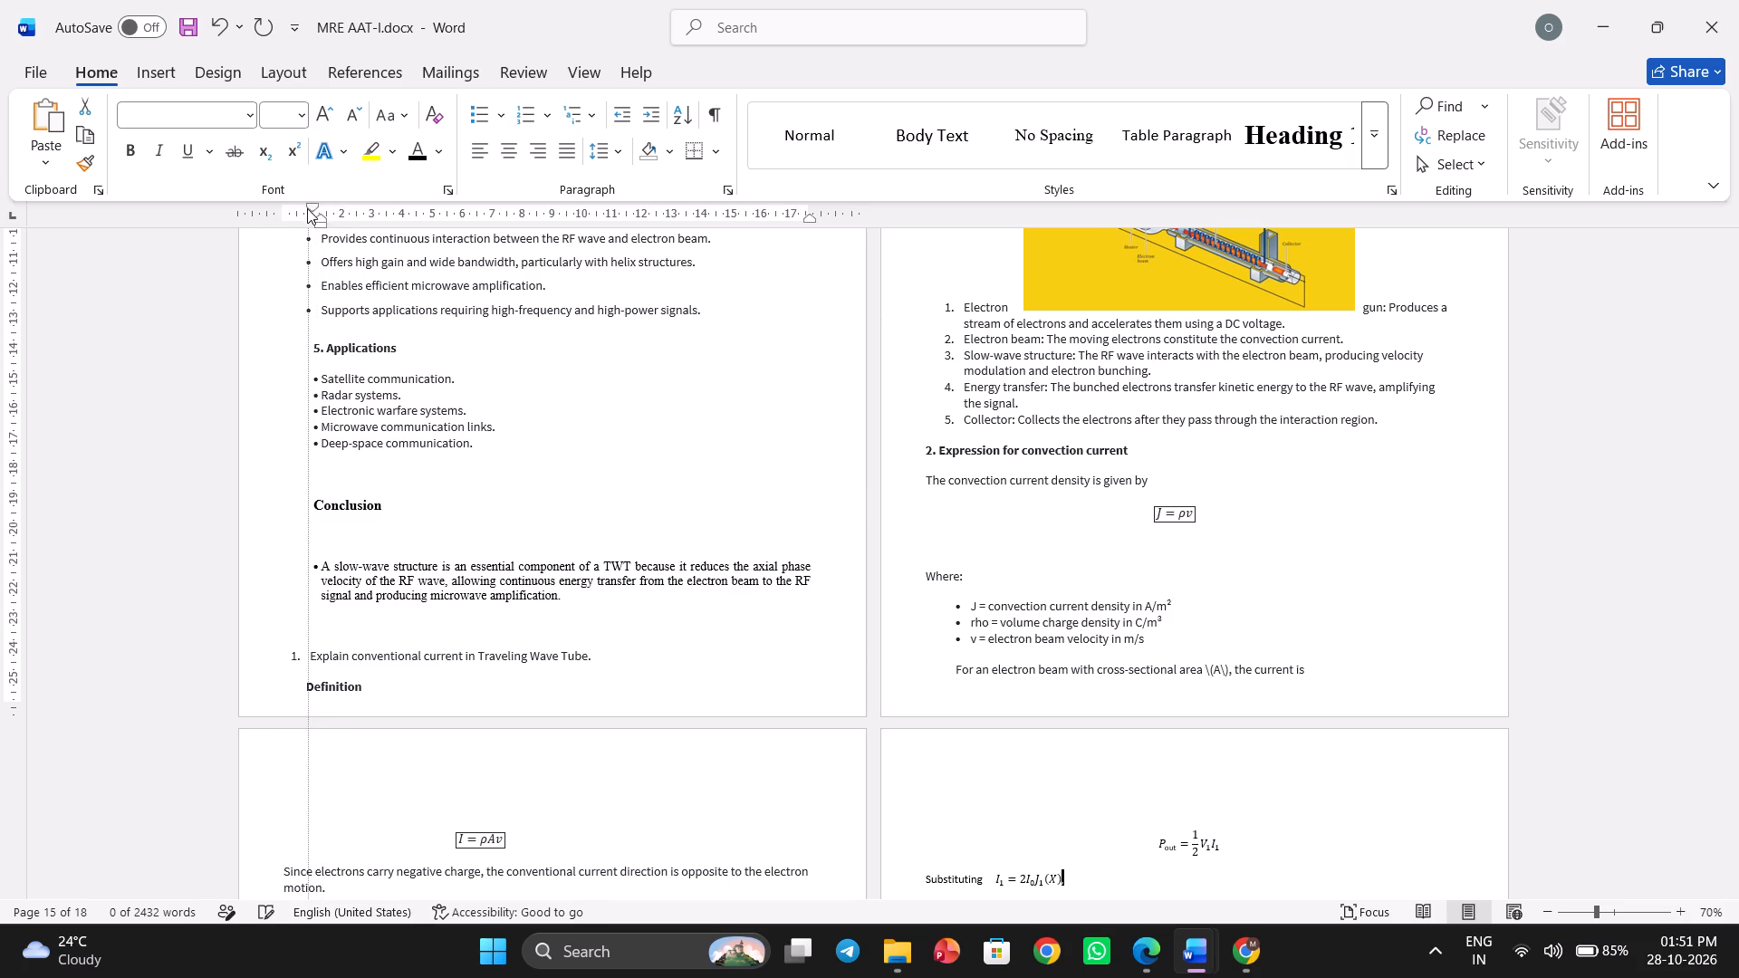
pyautogui.moveTo(307, 208); pyautogui.dragTo(305, 210)
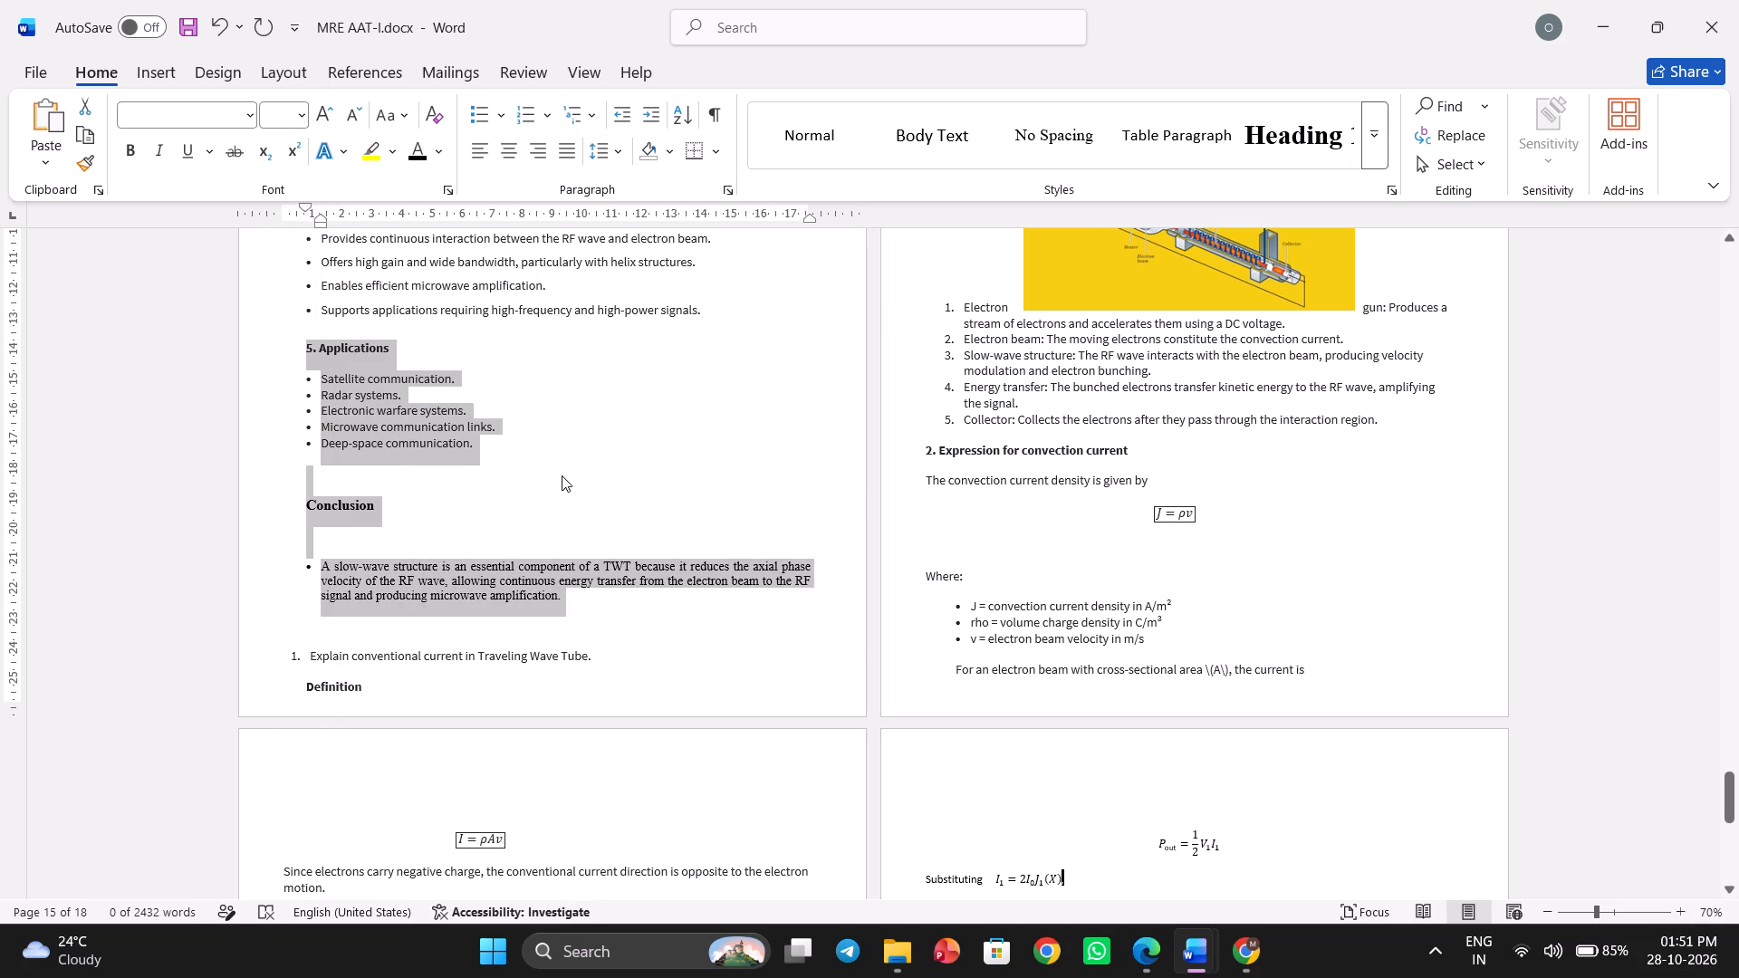
# Format question 8's Applications and Conclusion sections in Times New Roman 12, justified, with 1.5 line spacing.
pyautogui.click(251, 116)
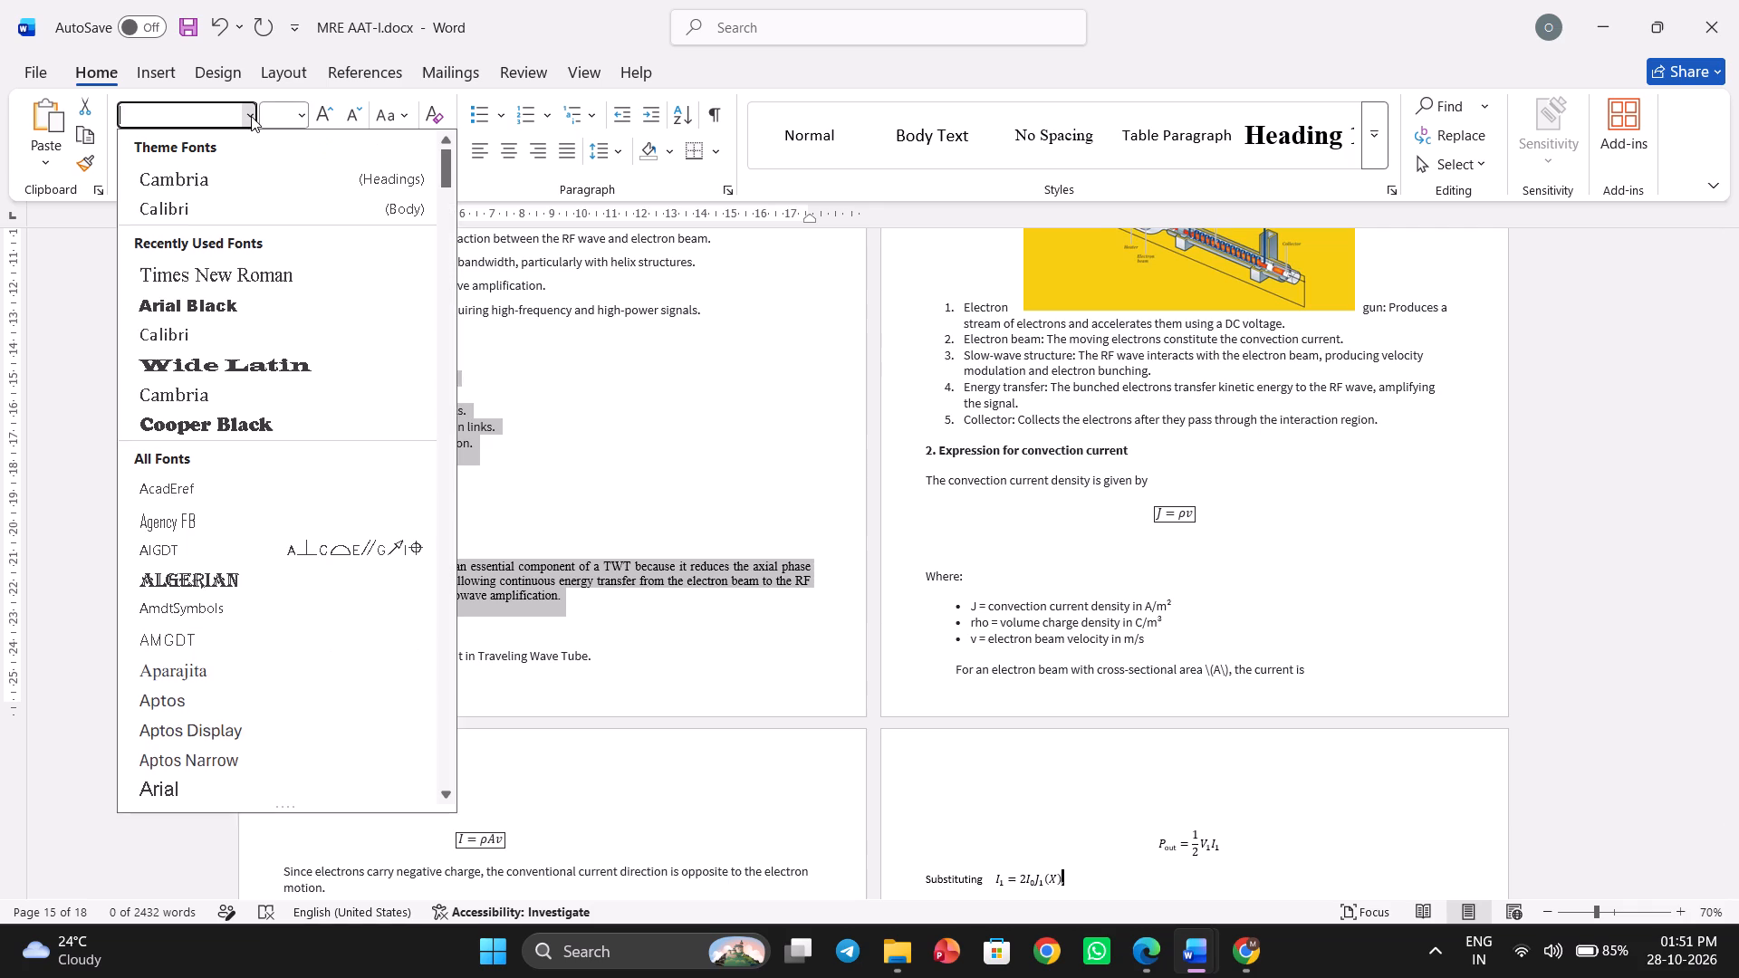
pyautogui.click(212, 282)
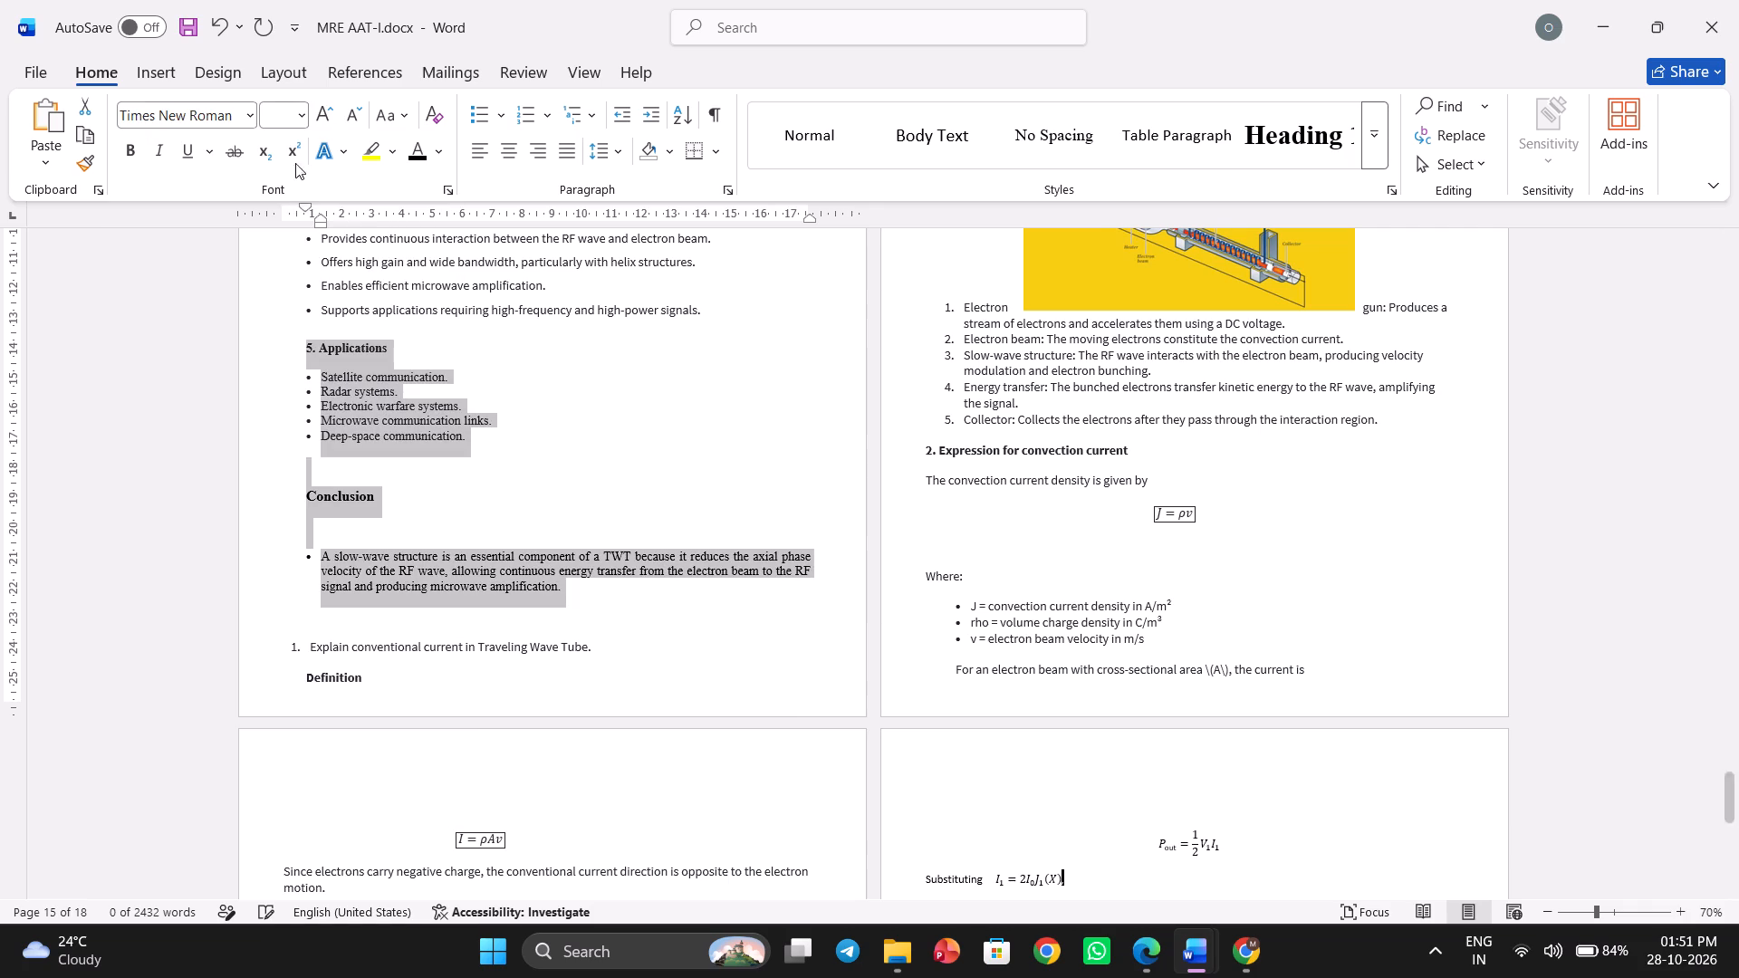
pyautogui.click(297, 120)
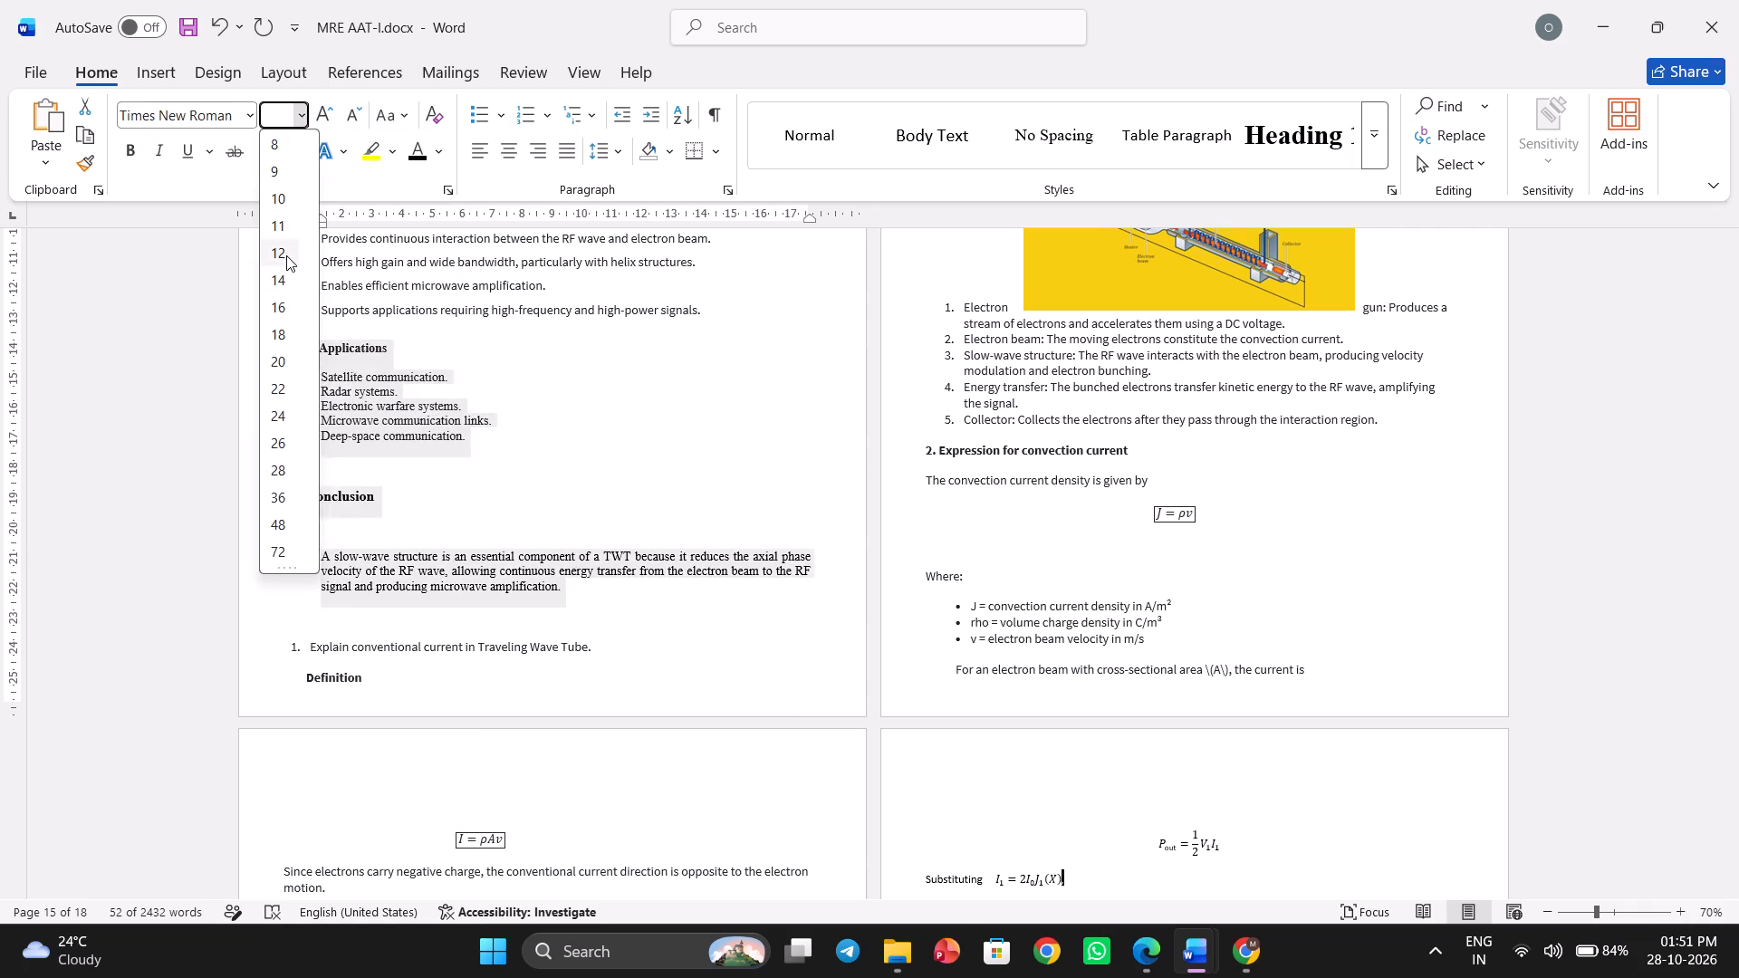
pyautogui.click(286, 255)
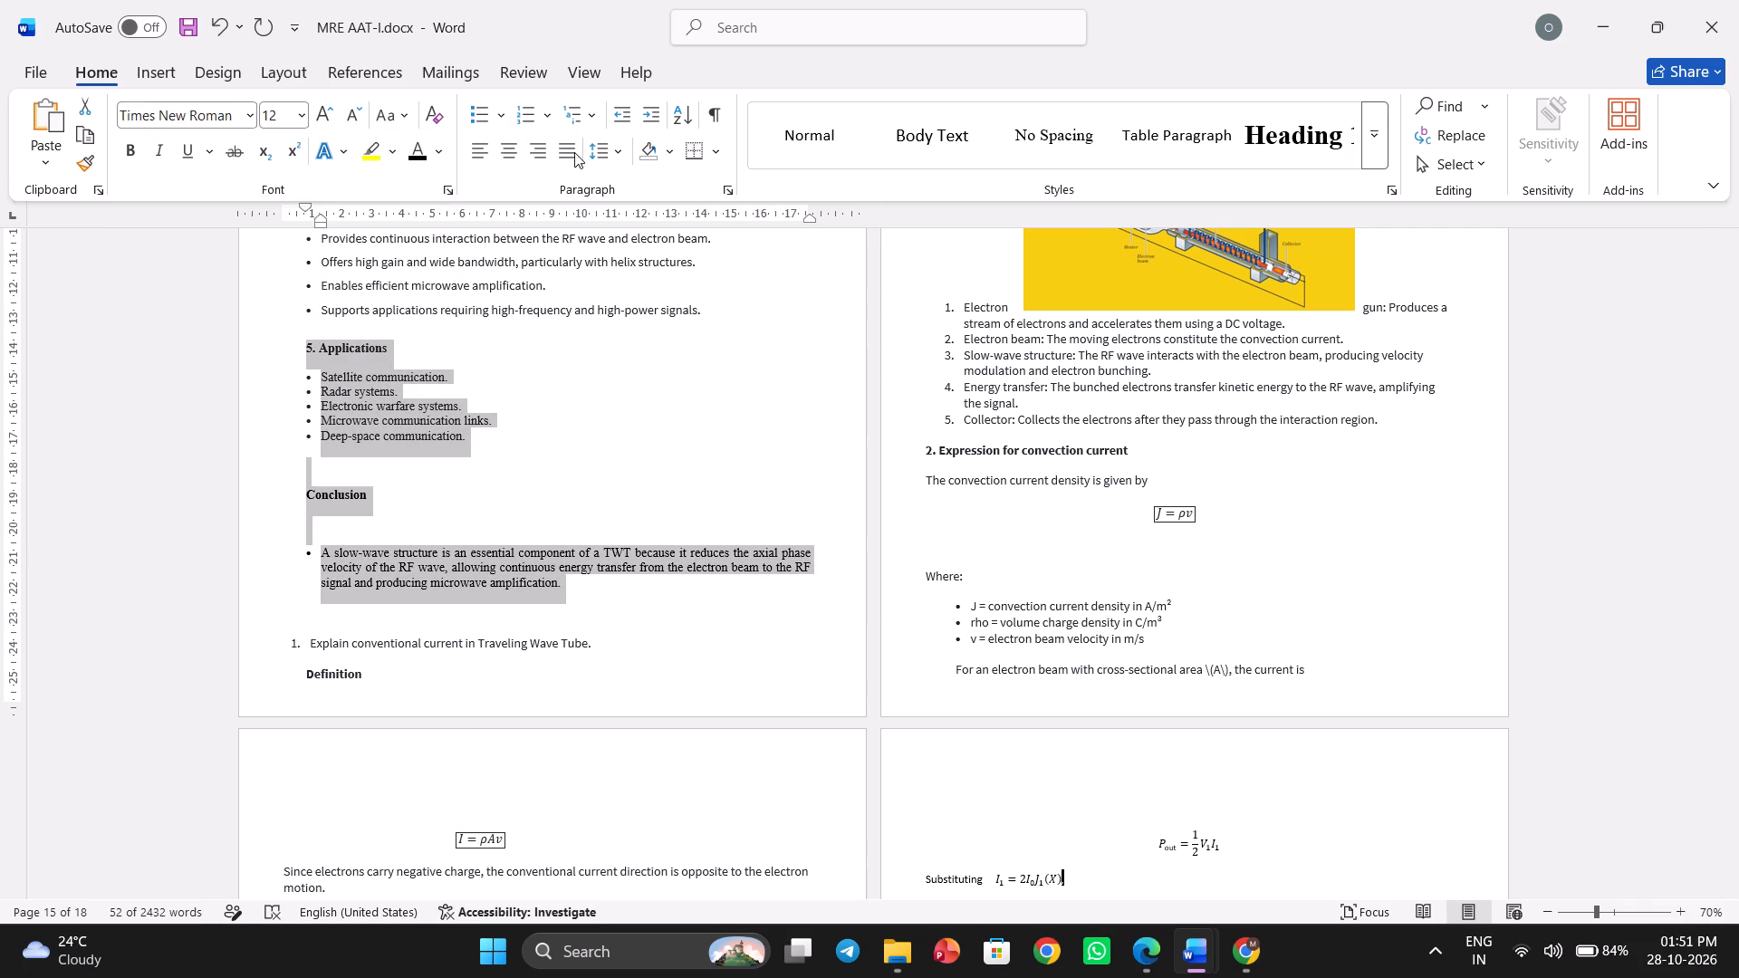
pyautogui.click(572, 152)
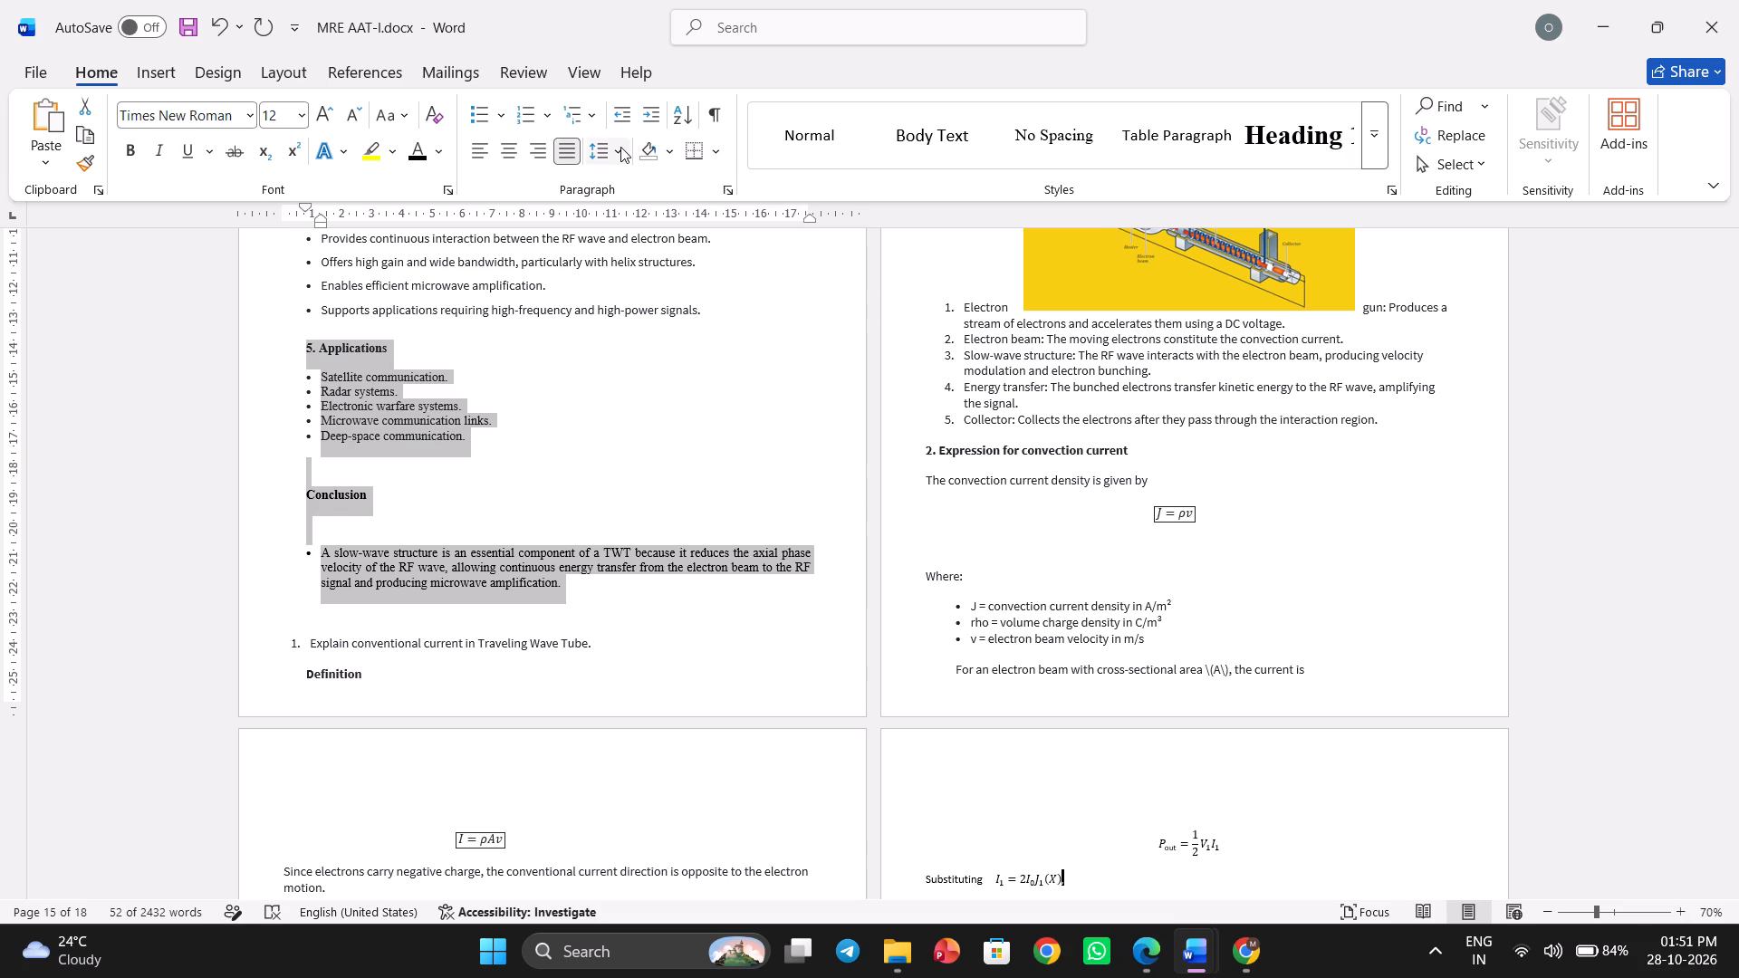
pyautogui.click(617, 146)
pyautogui.click(643, 242)
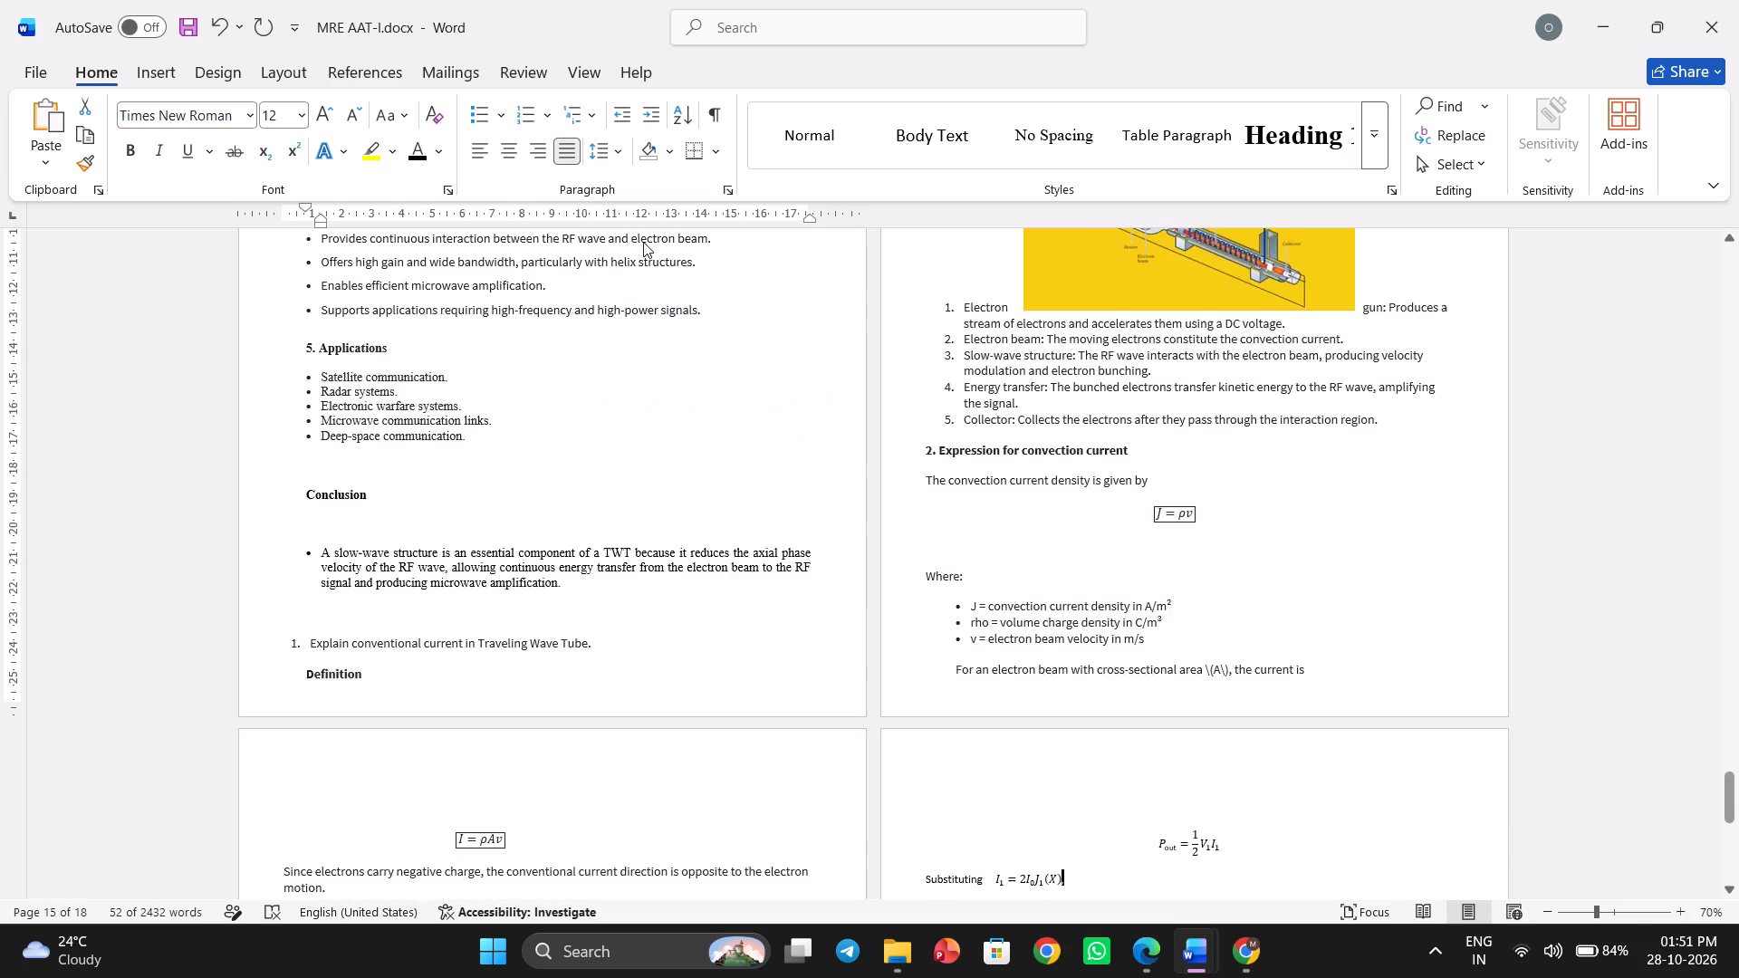
pyautogui.click(492, 457)
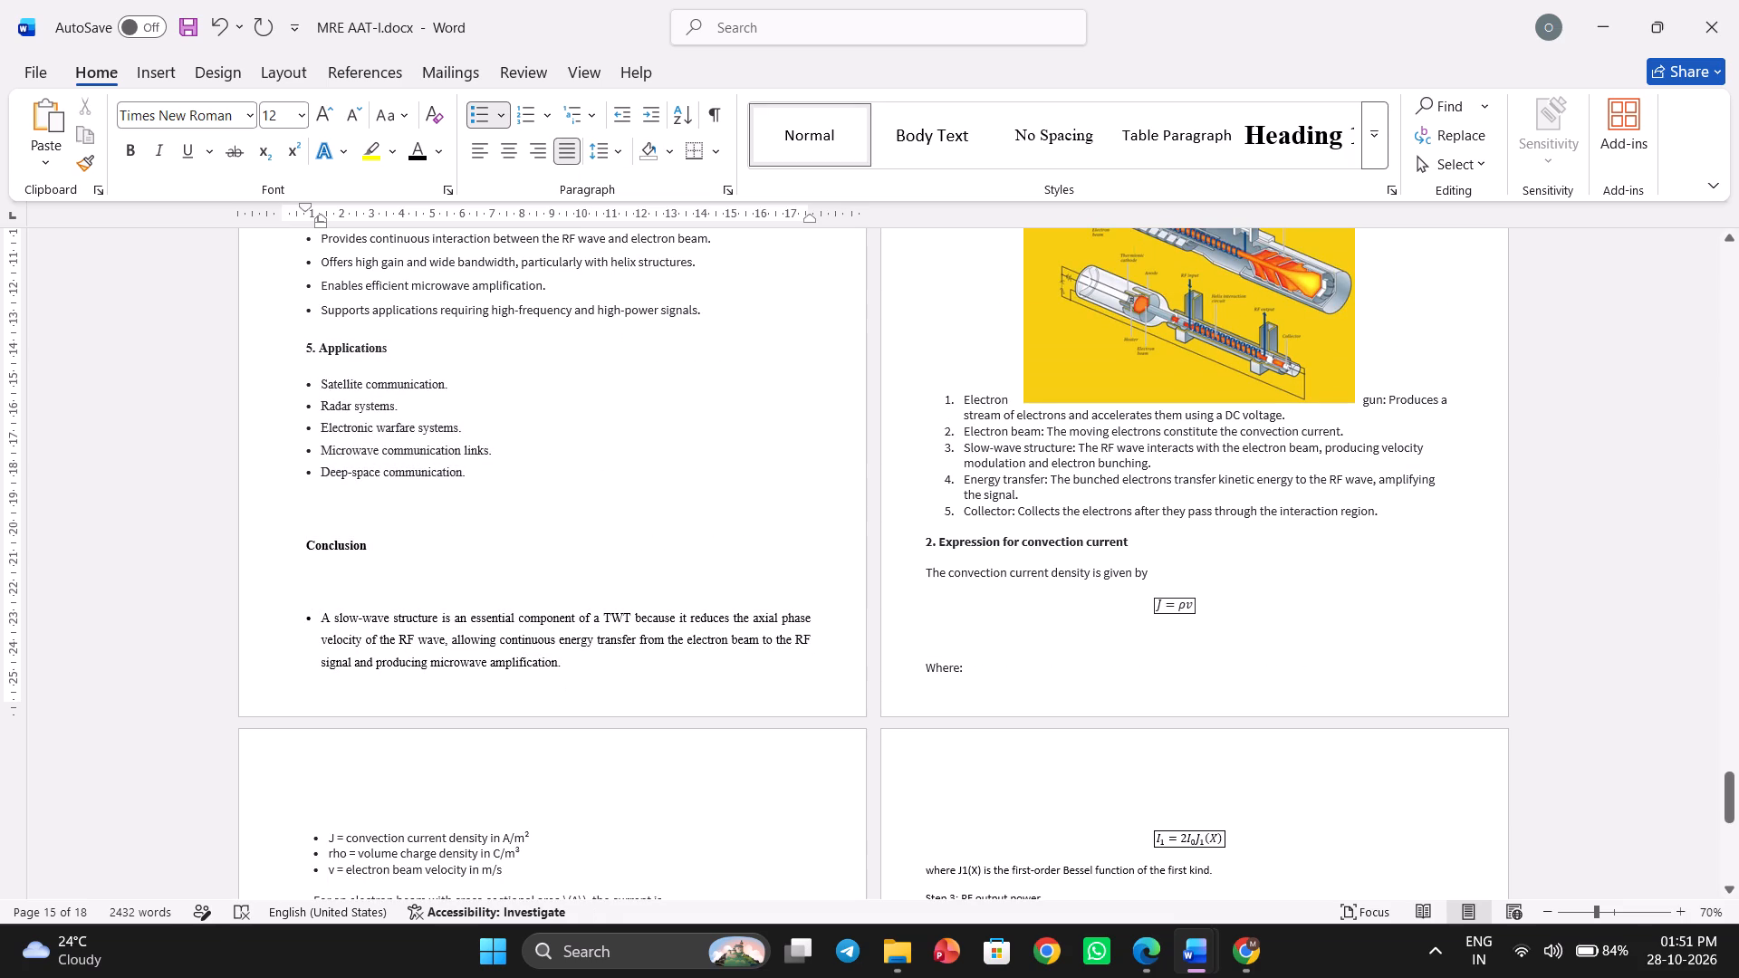
# Delete the blank line between the "Deep-space communication." bullet and question 8's Conclusion heading.
pyautogui.click(321, 516)
pyautogui.press('BackSpace')
pyautogui.press('BackSpace')
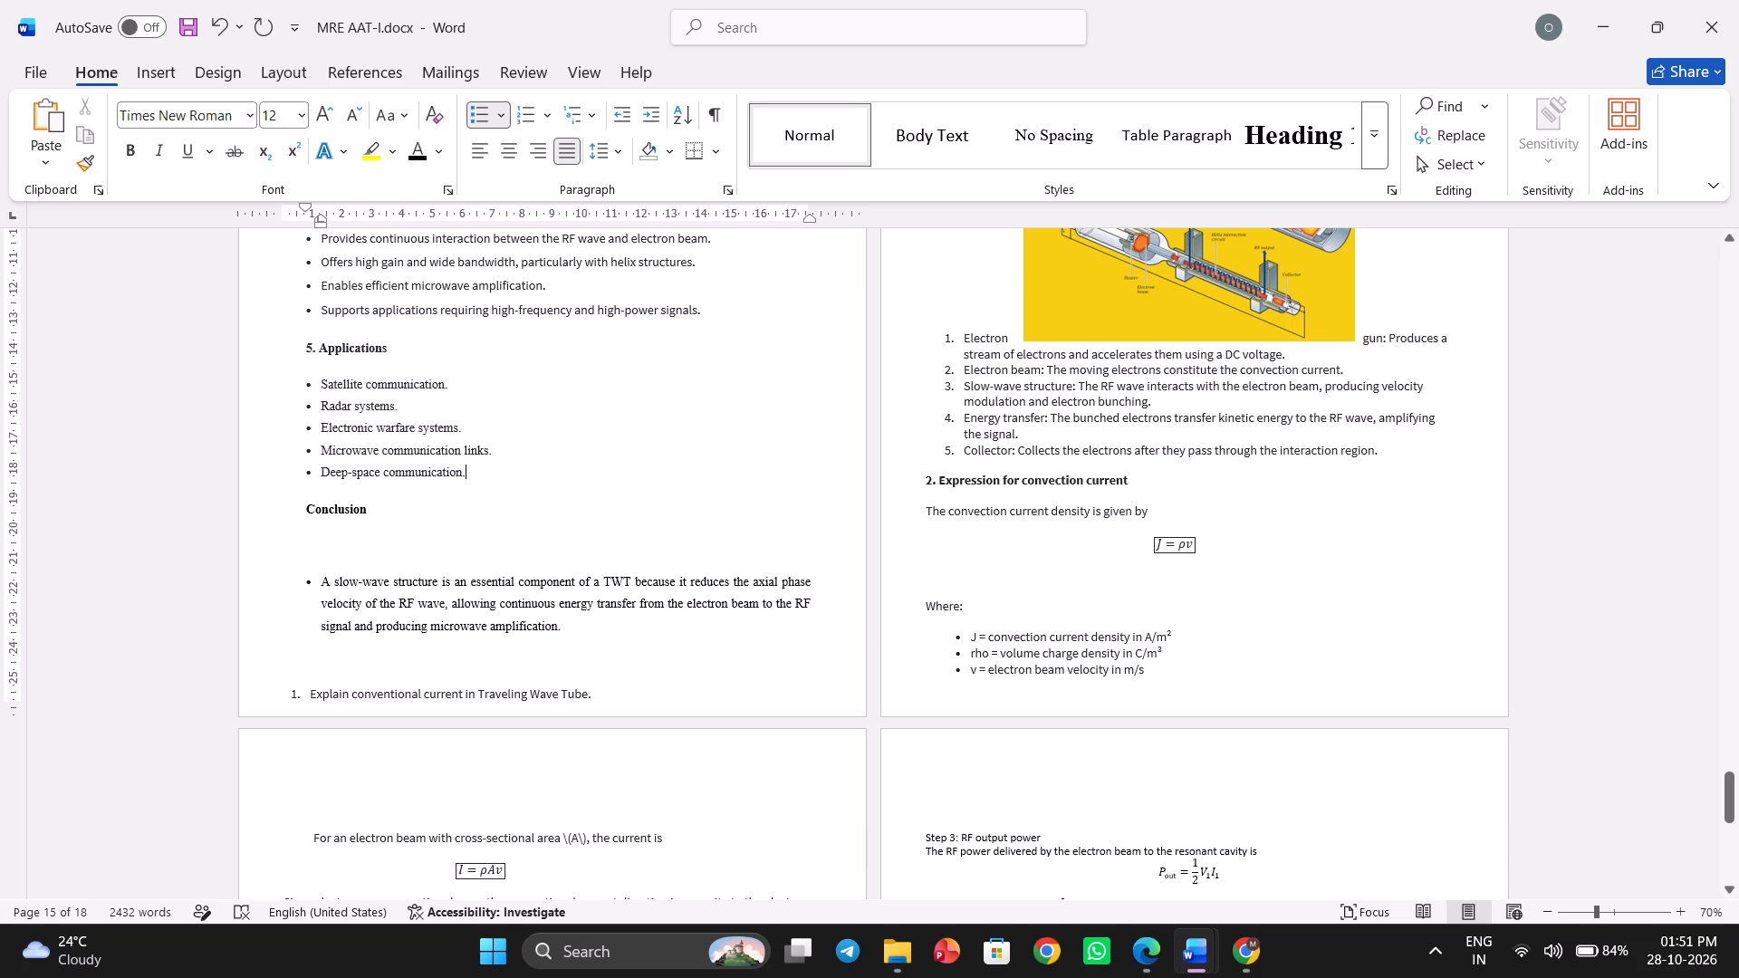
# Delete question 8's Conclusion heading together with its bullet about the slow-wave structure.
pyautogui.moveTo(584, 644); pyautogui.dragTo(302, 511)
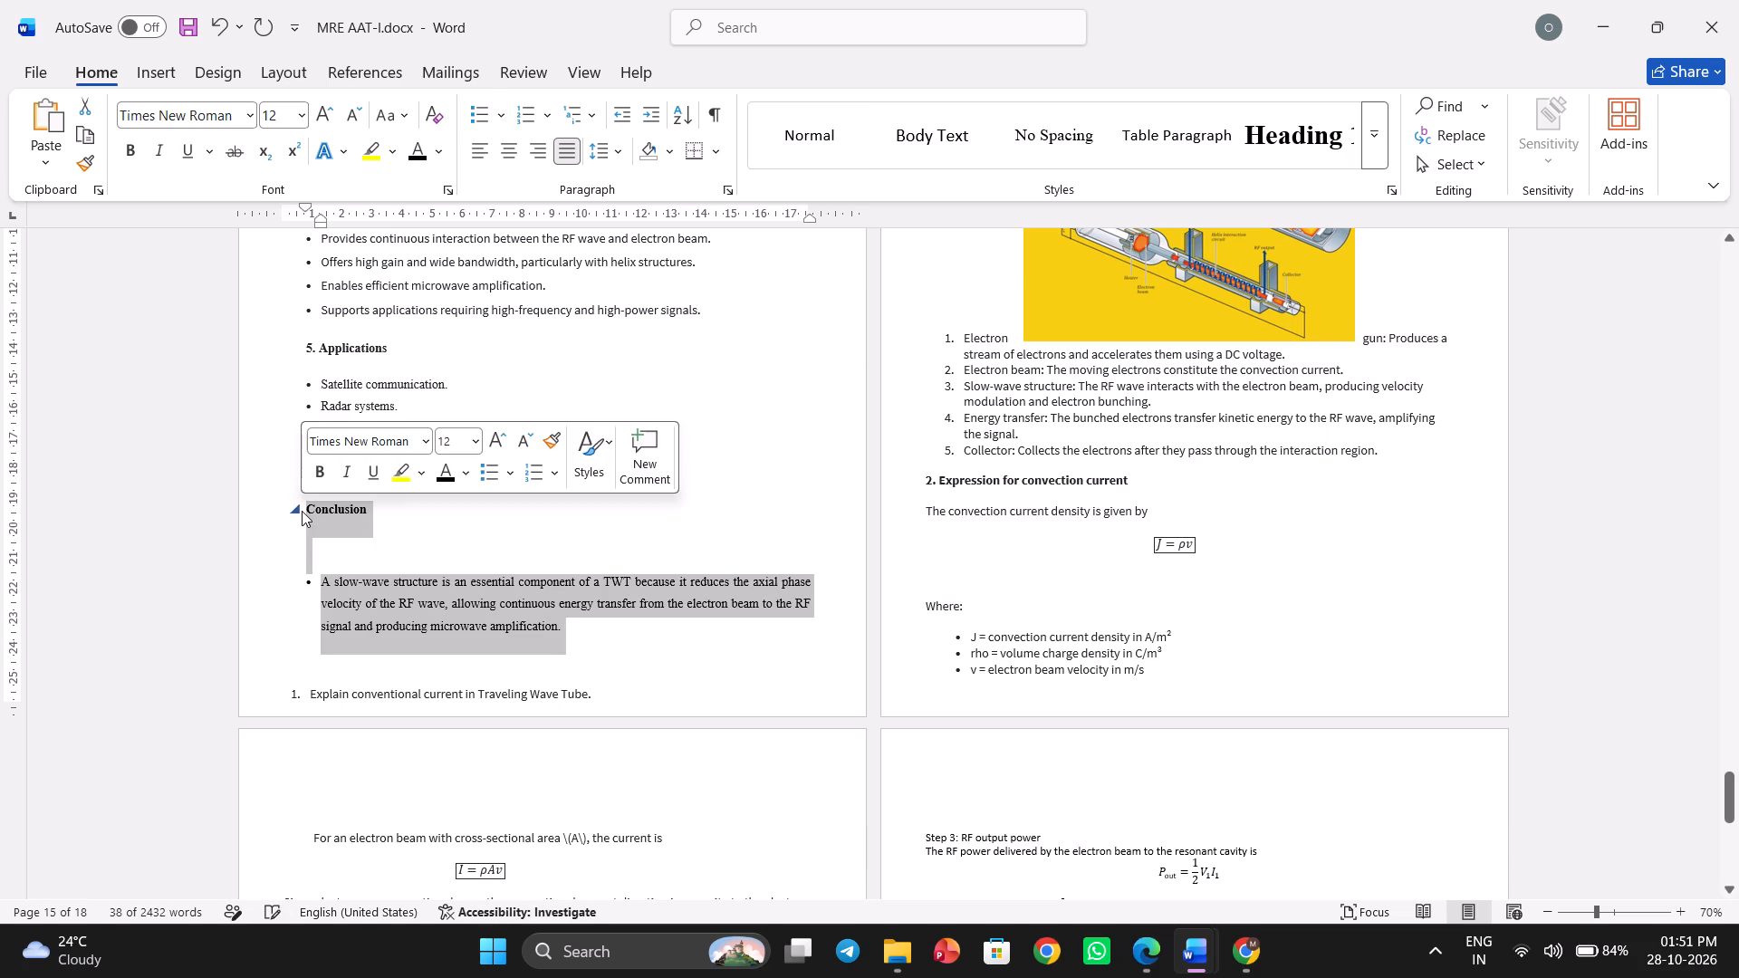
pyautogui.press('BackSpace')
# Insert six blank lines after question 8's Applications section to push the "Explain conventional current" question onto a new page.
pyautogui.press('Return')
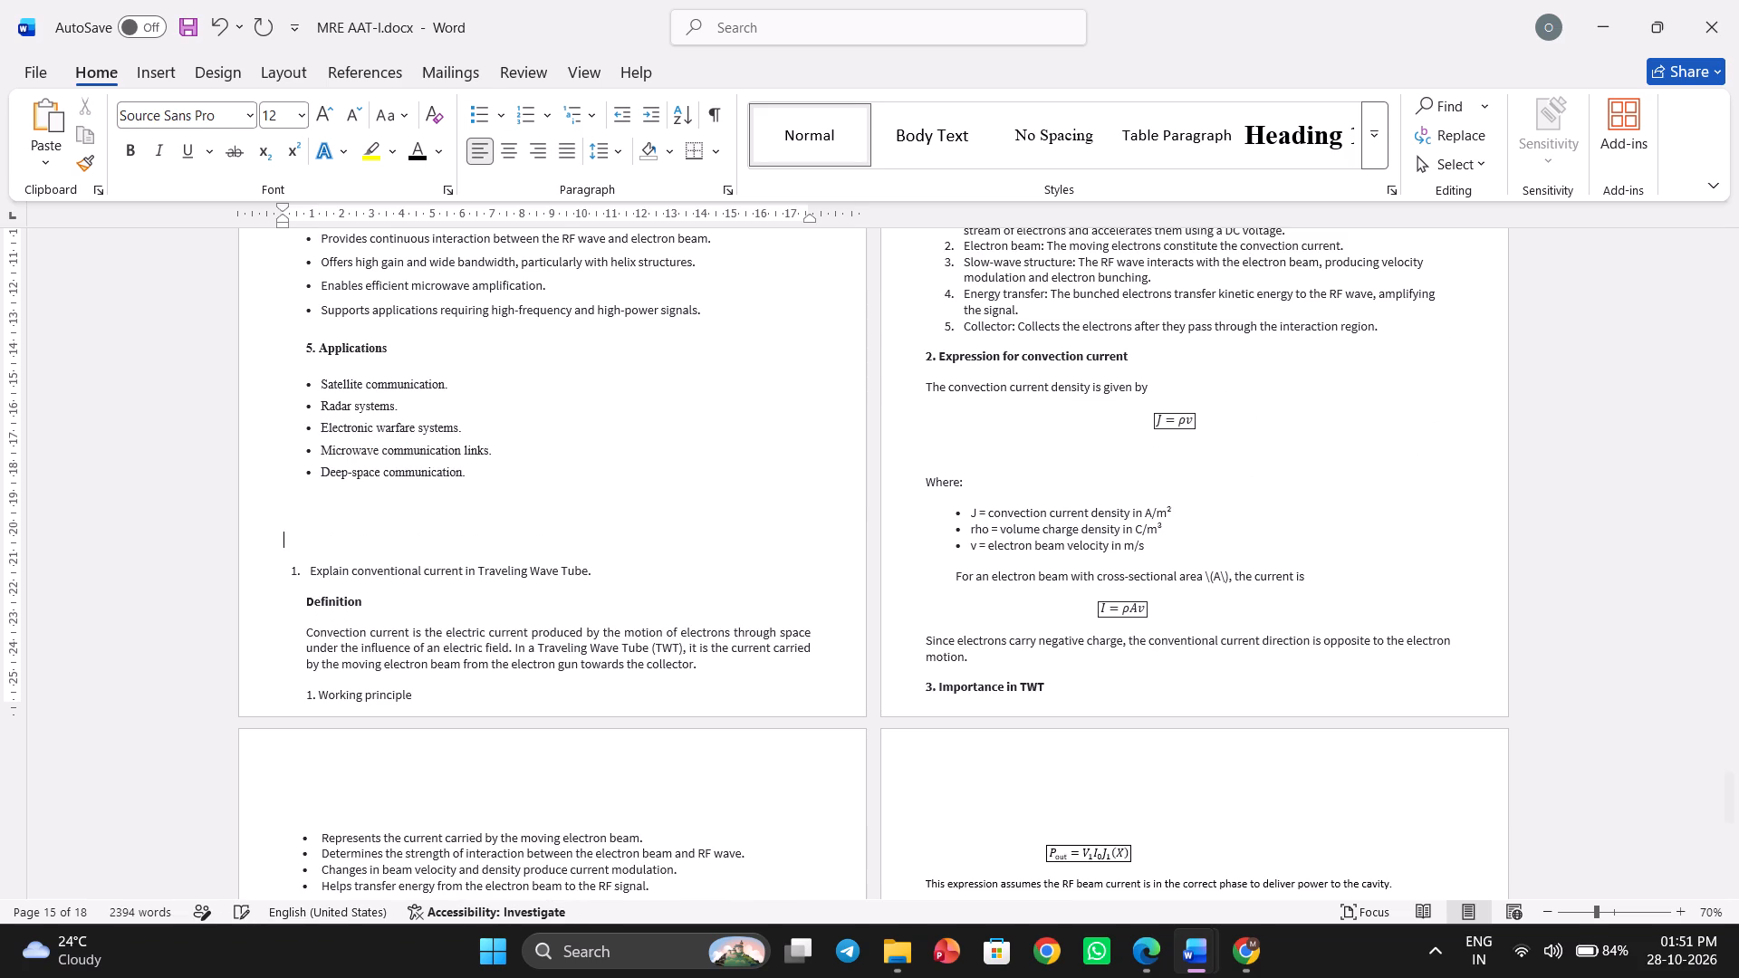
pyautogui.press('Return')
pyautogui.press('Return')
pyautogui.press('Return')
pyautogui.press('Return')
pyautogui.press('Return')
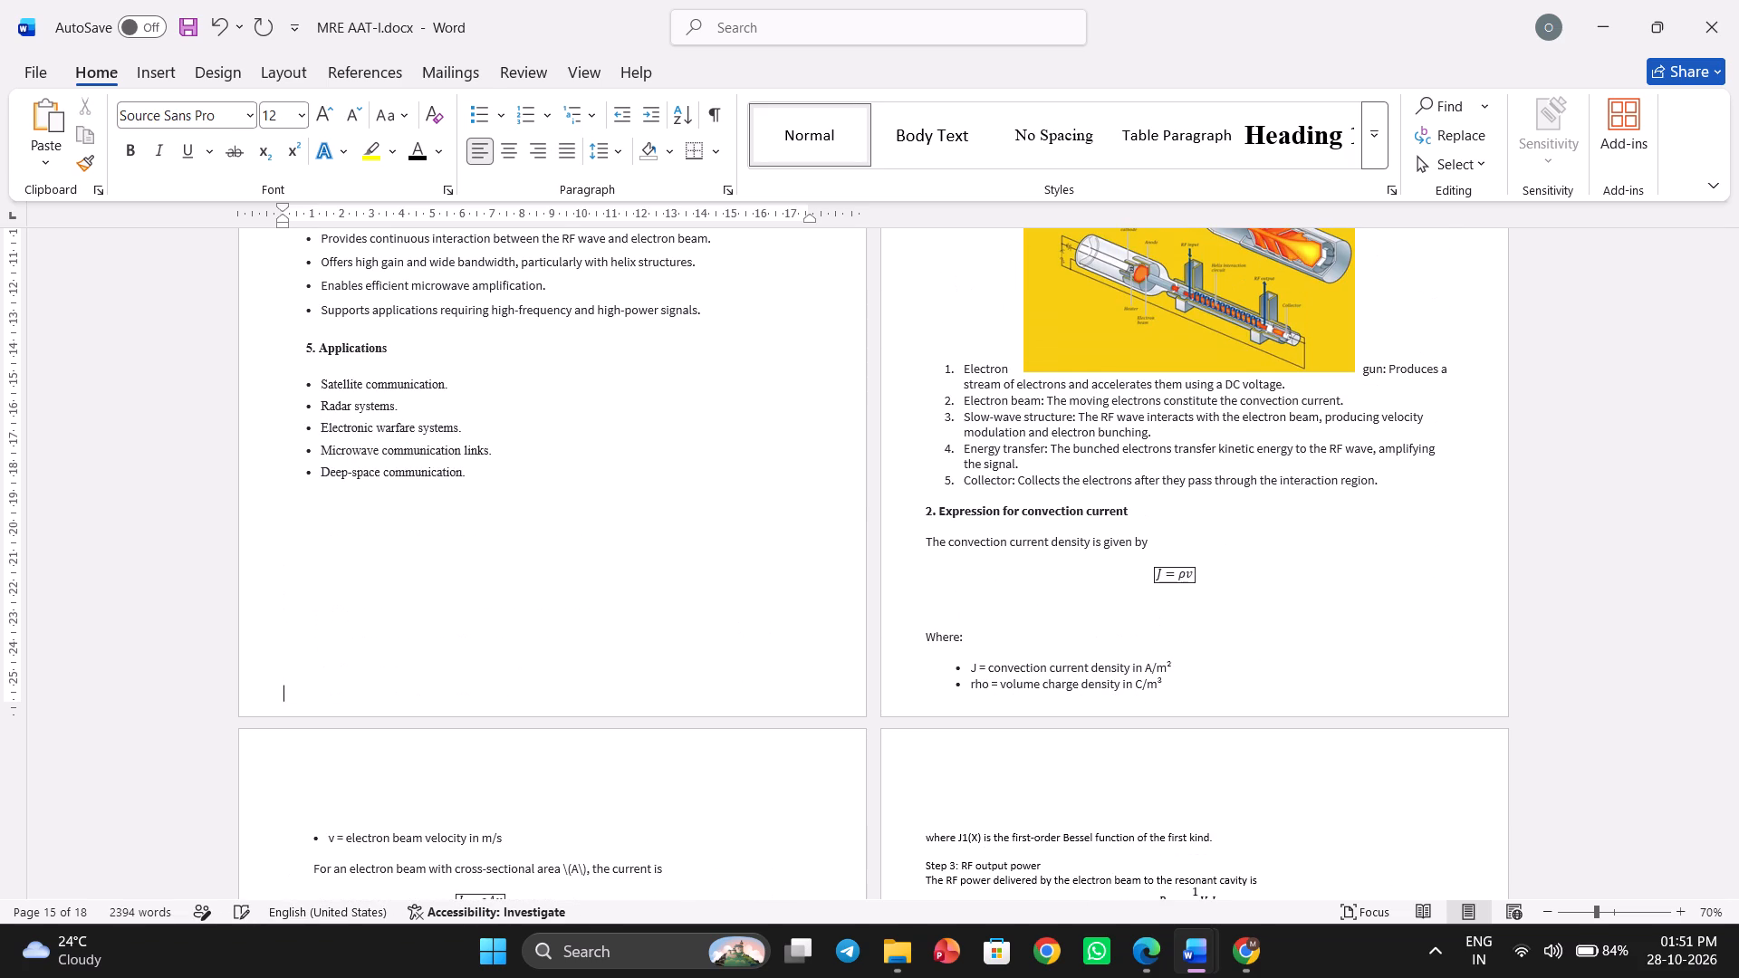
# Replace the automatic number of the "Explain conventional current in Traveling Wave Tube" question with "9 . ".
pyautogui.scroll(1, 302, 511)
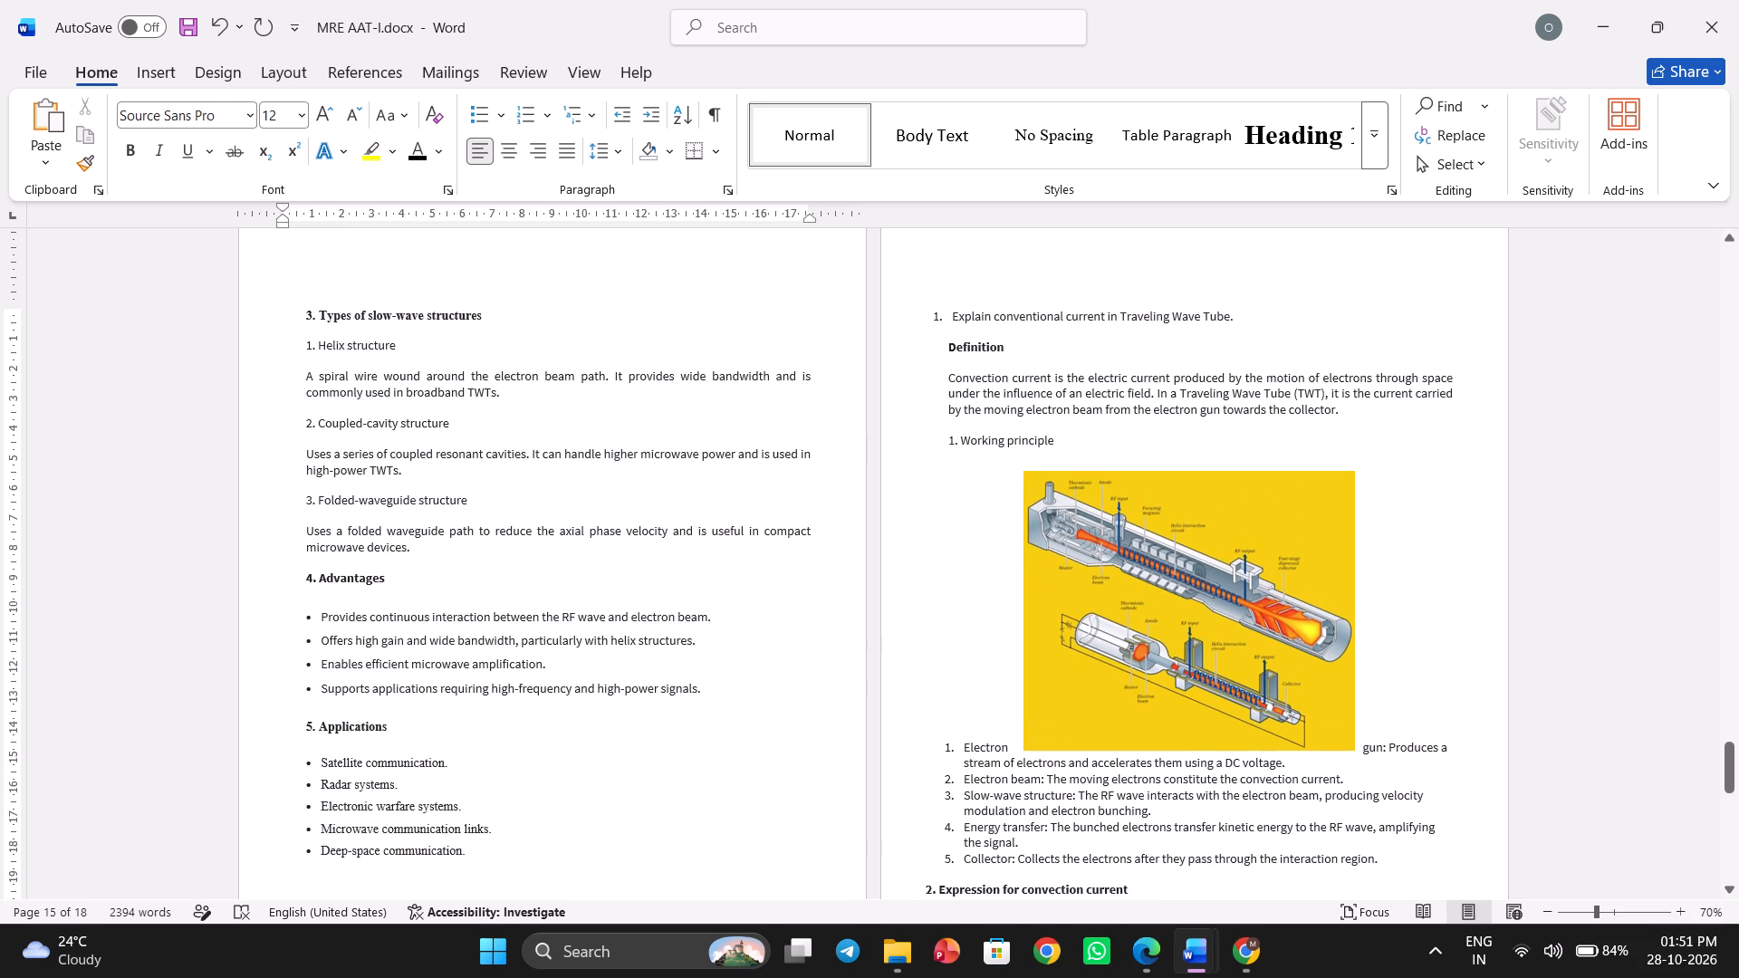
pyautogui.scroll(1, 600, 443)
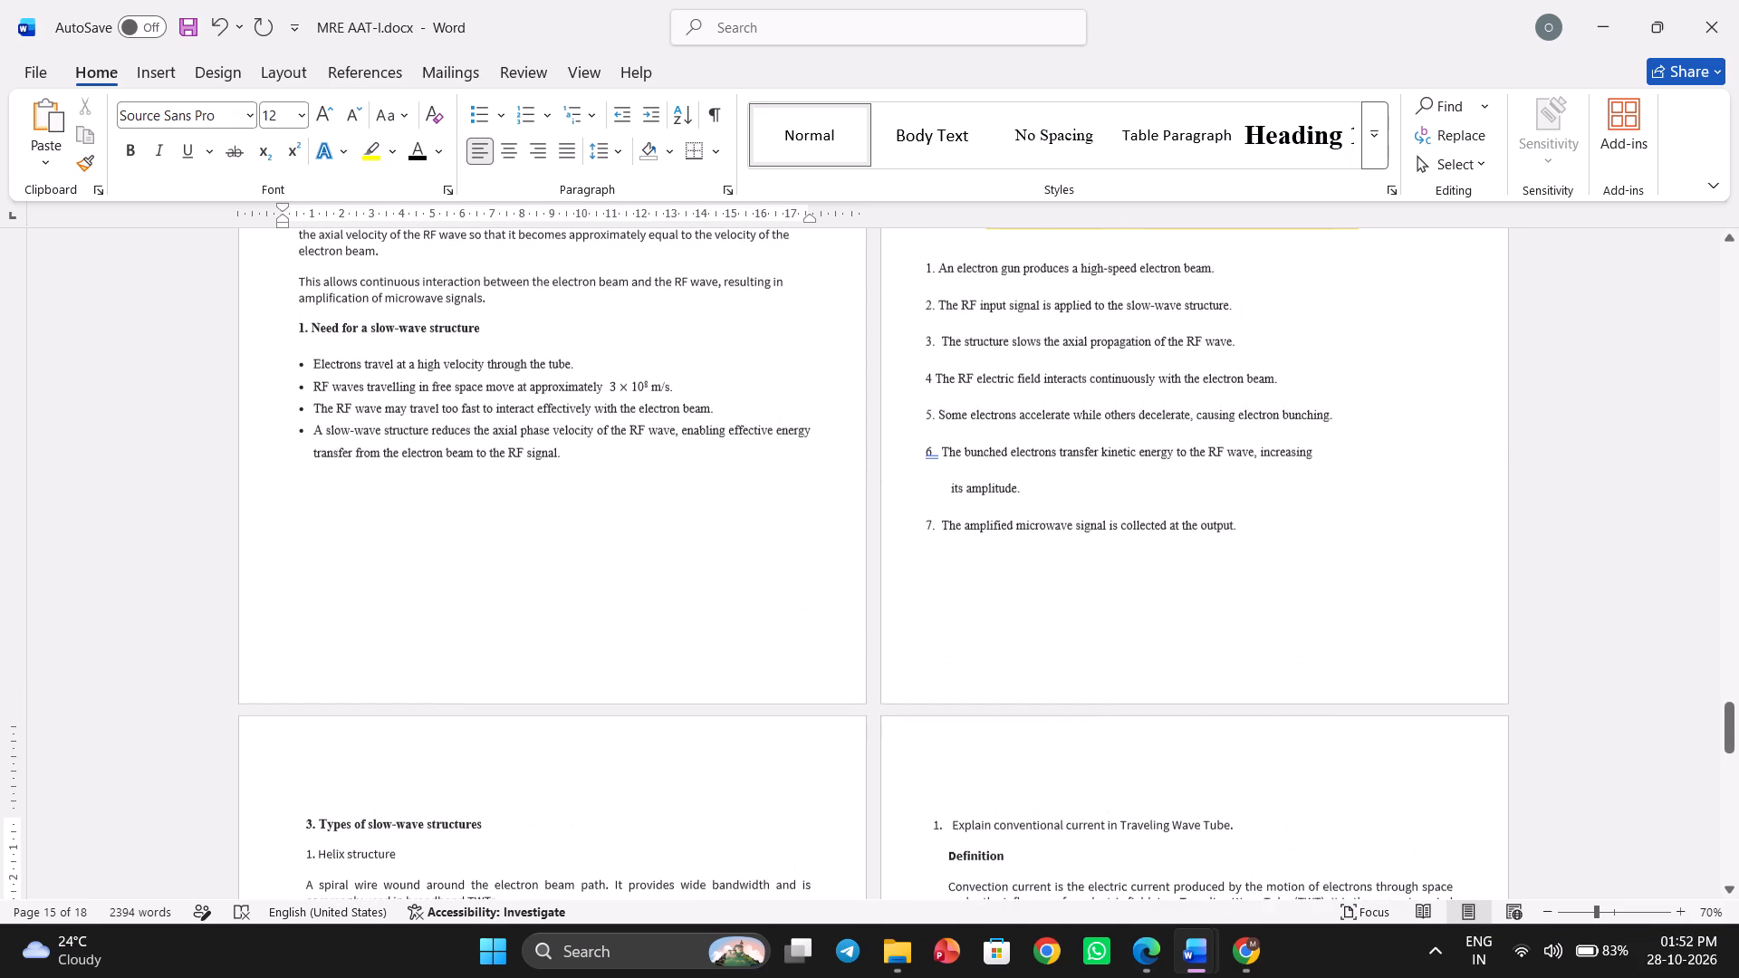
pyautogui.scroll(1, 600, 443)
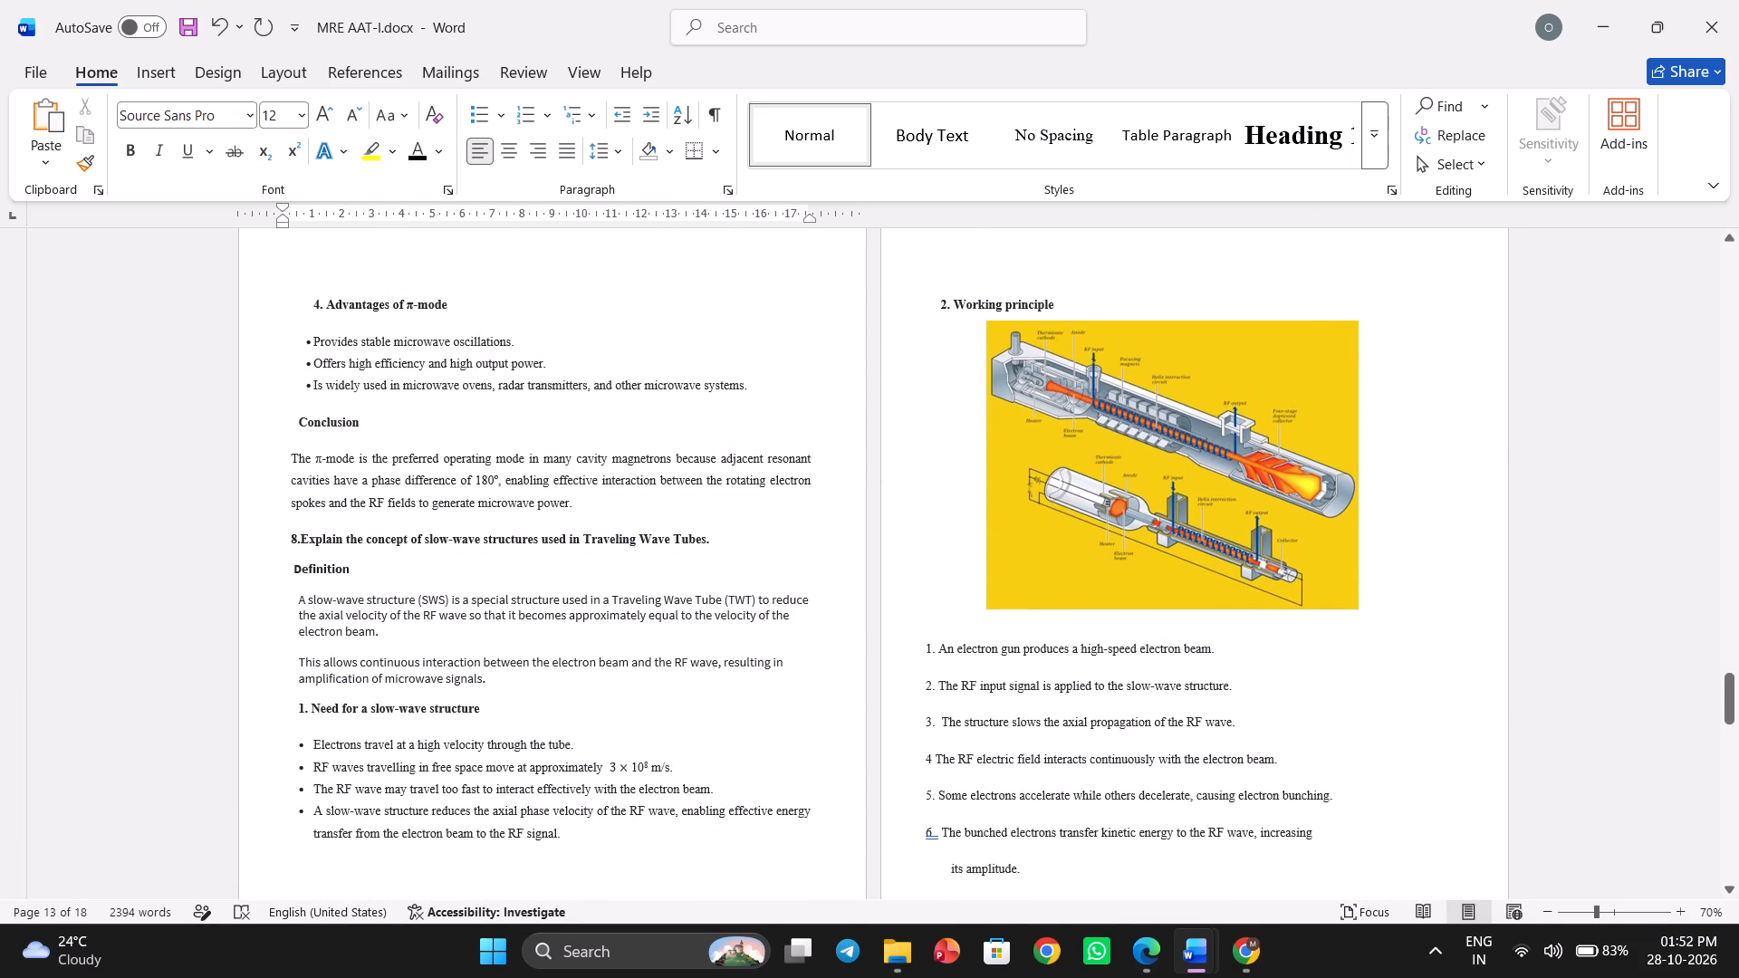
pyautogui.scroll(1, 600, 443)
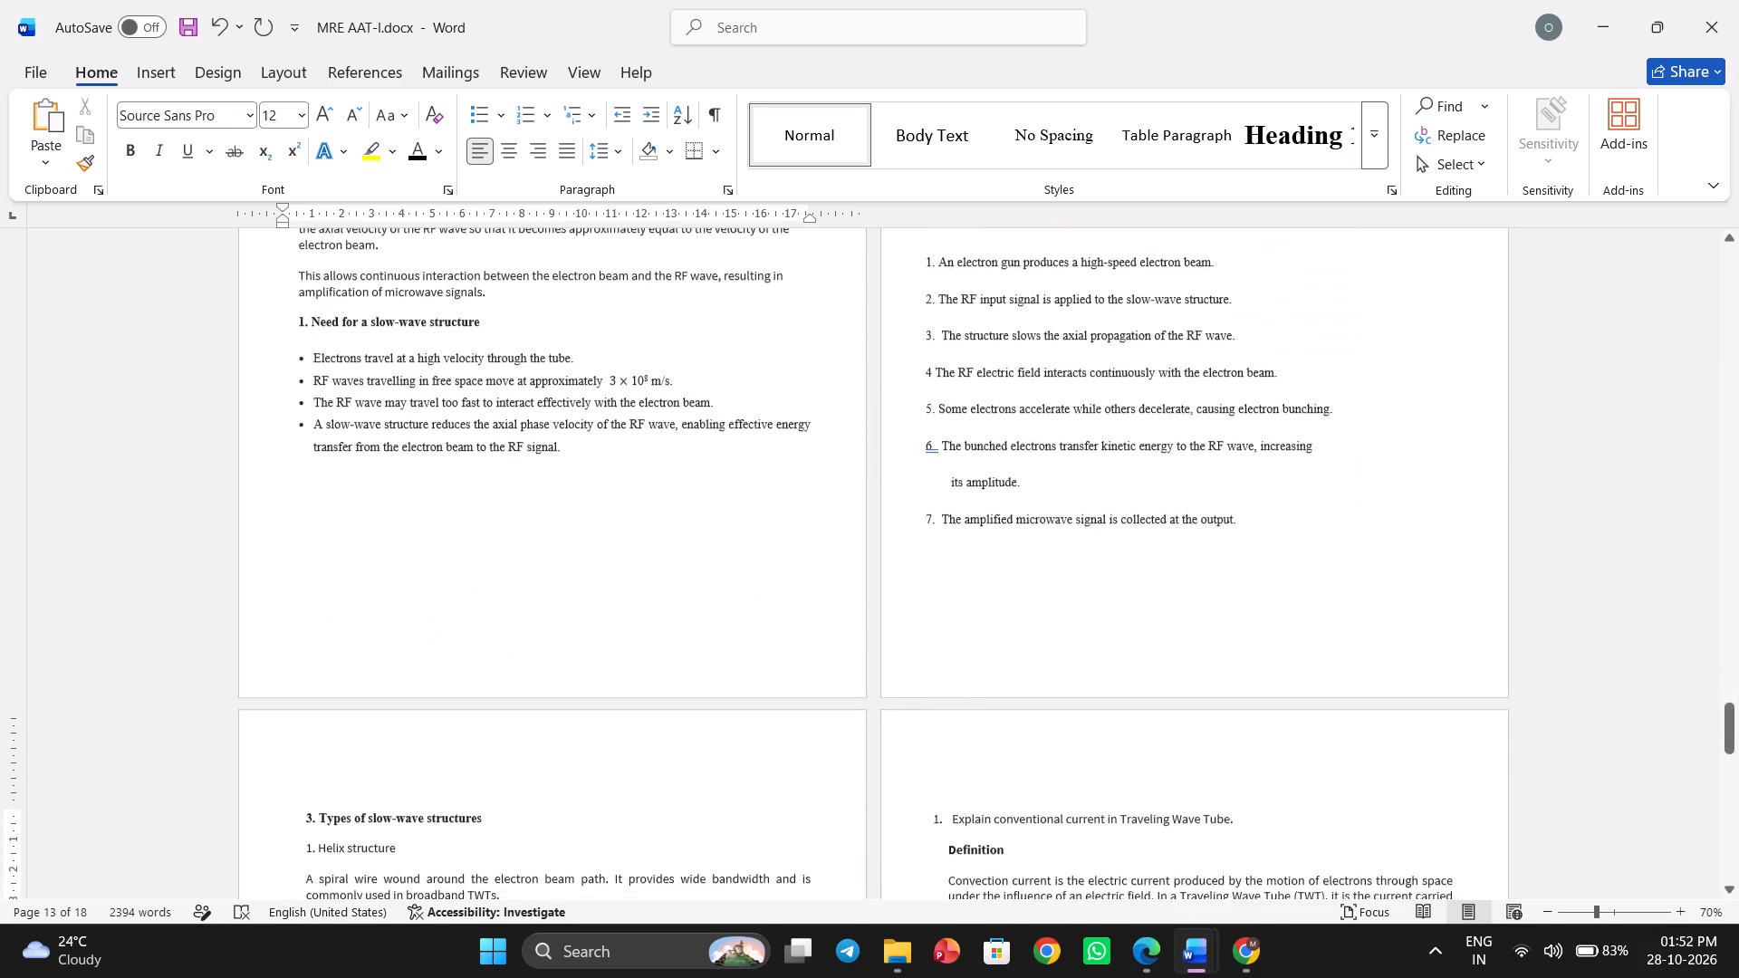
pyautogui.scroll(1, 600, 443)
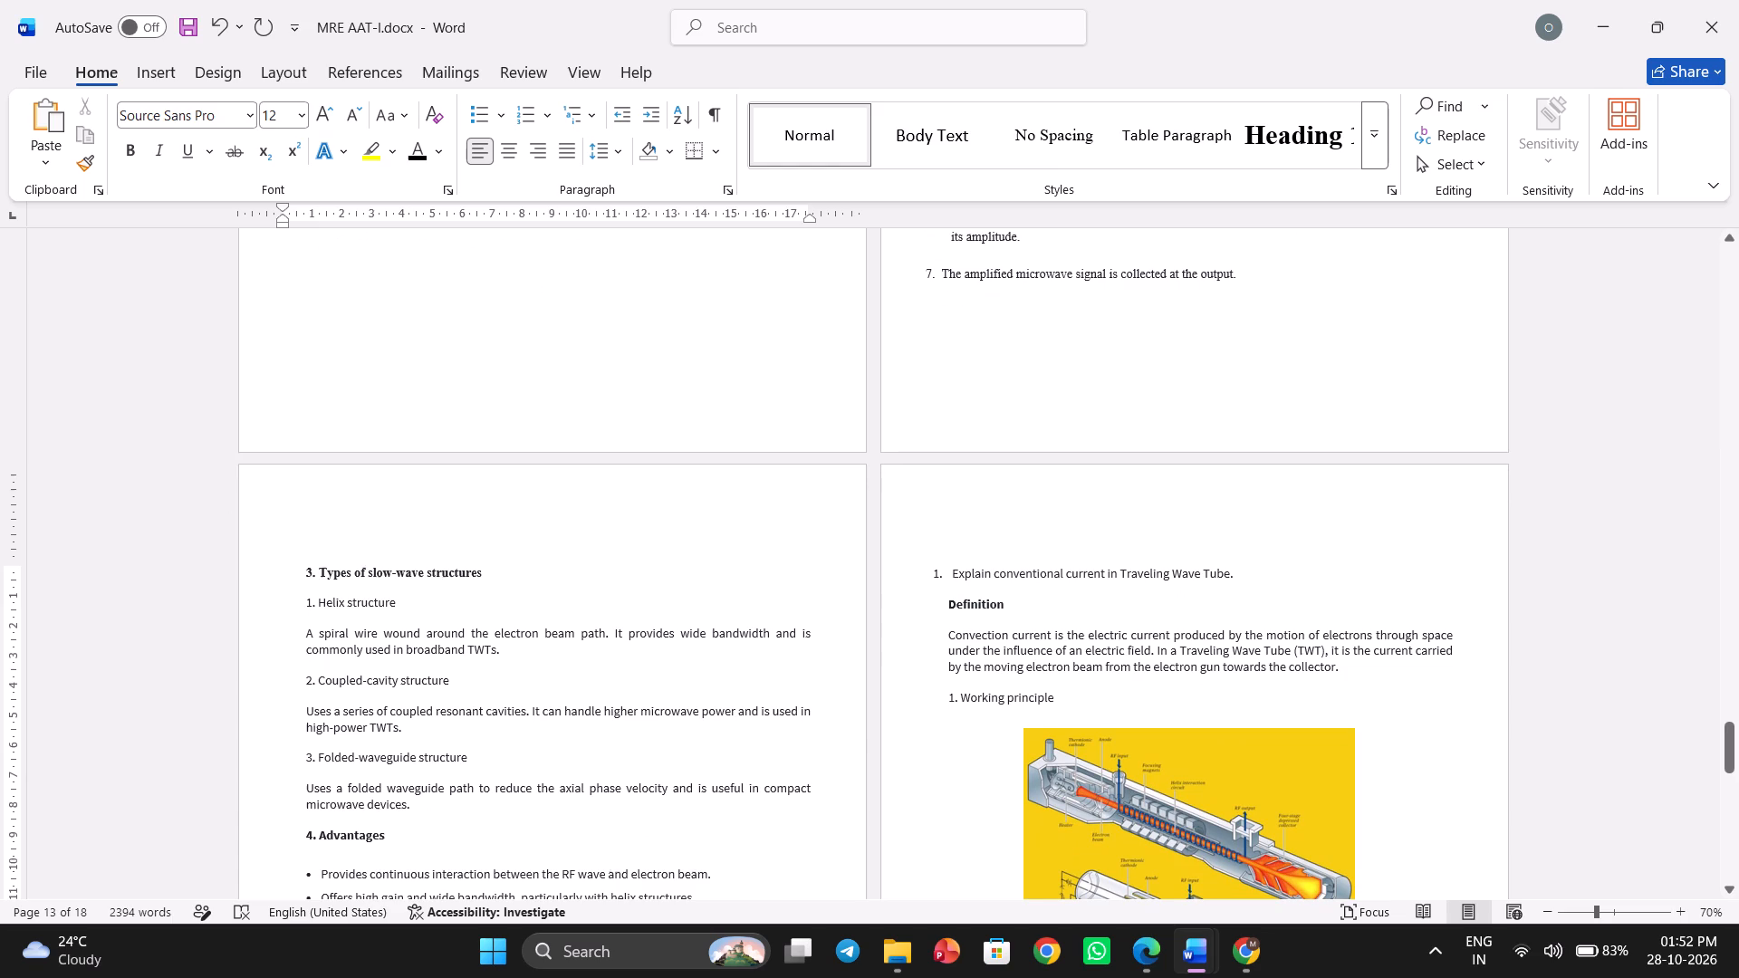
pyautogui.click(934, 574)
pyautogui.press('9')
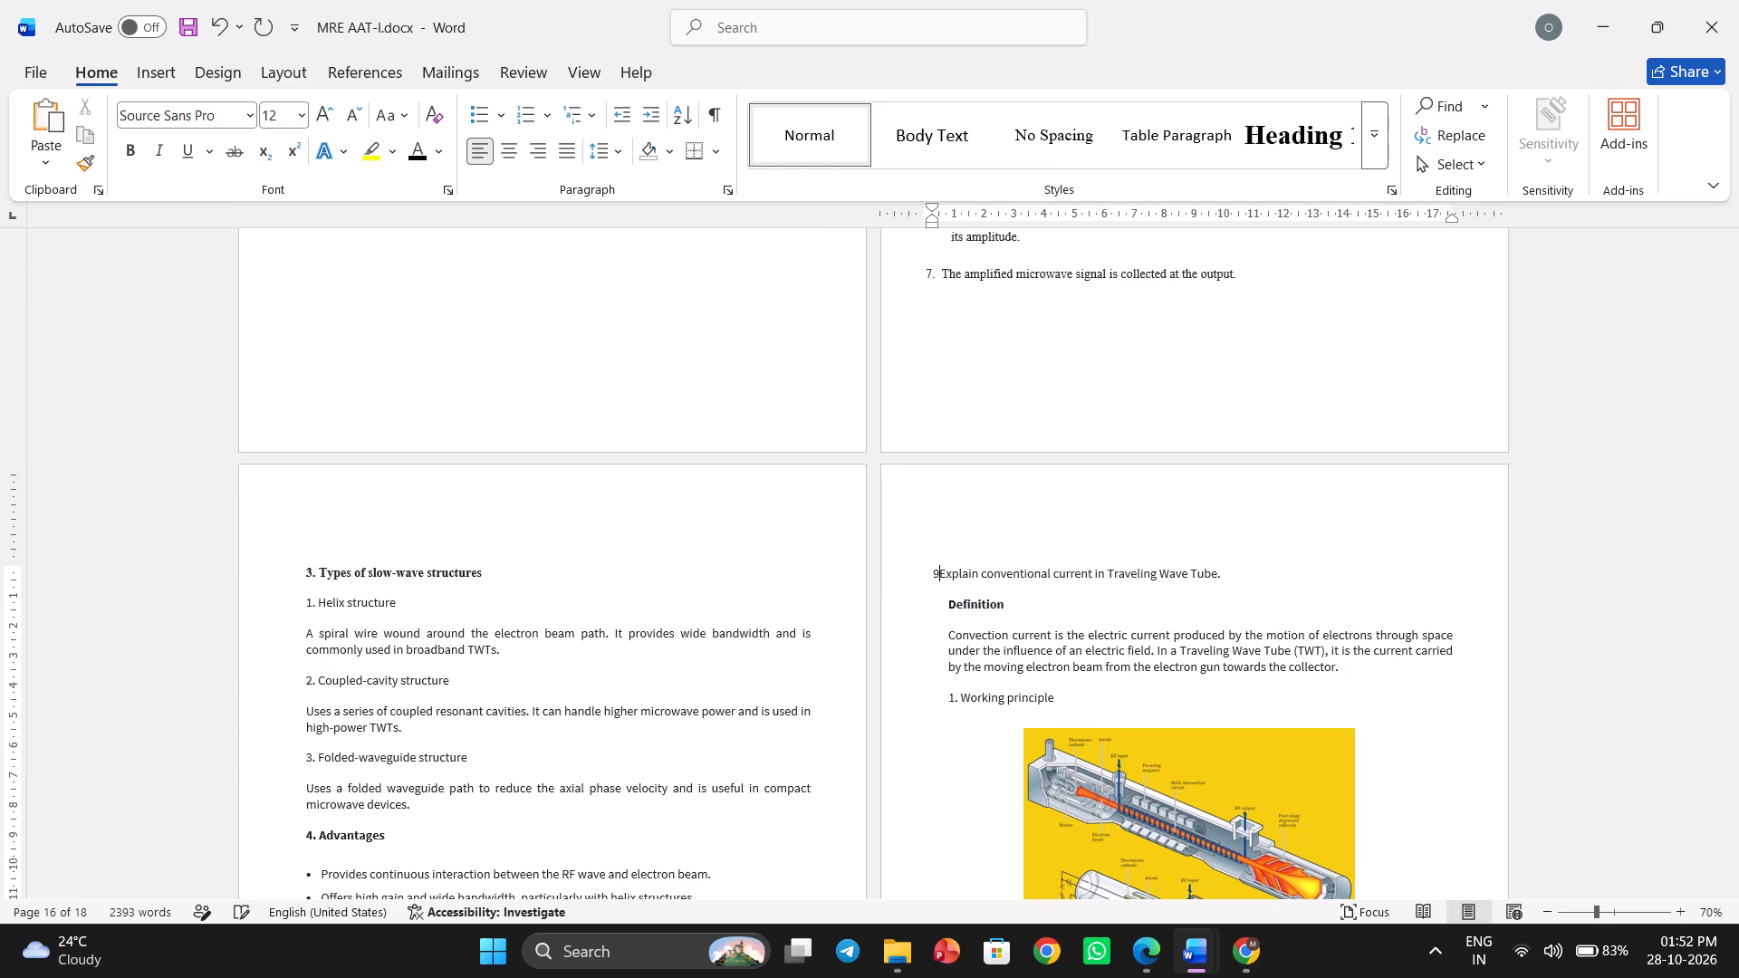
pyautogui.press('space')
pyautogui.write('.')
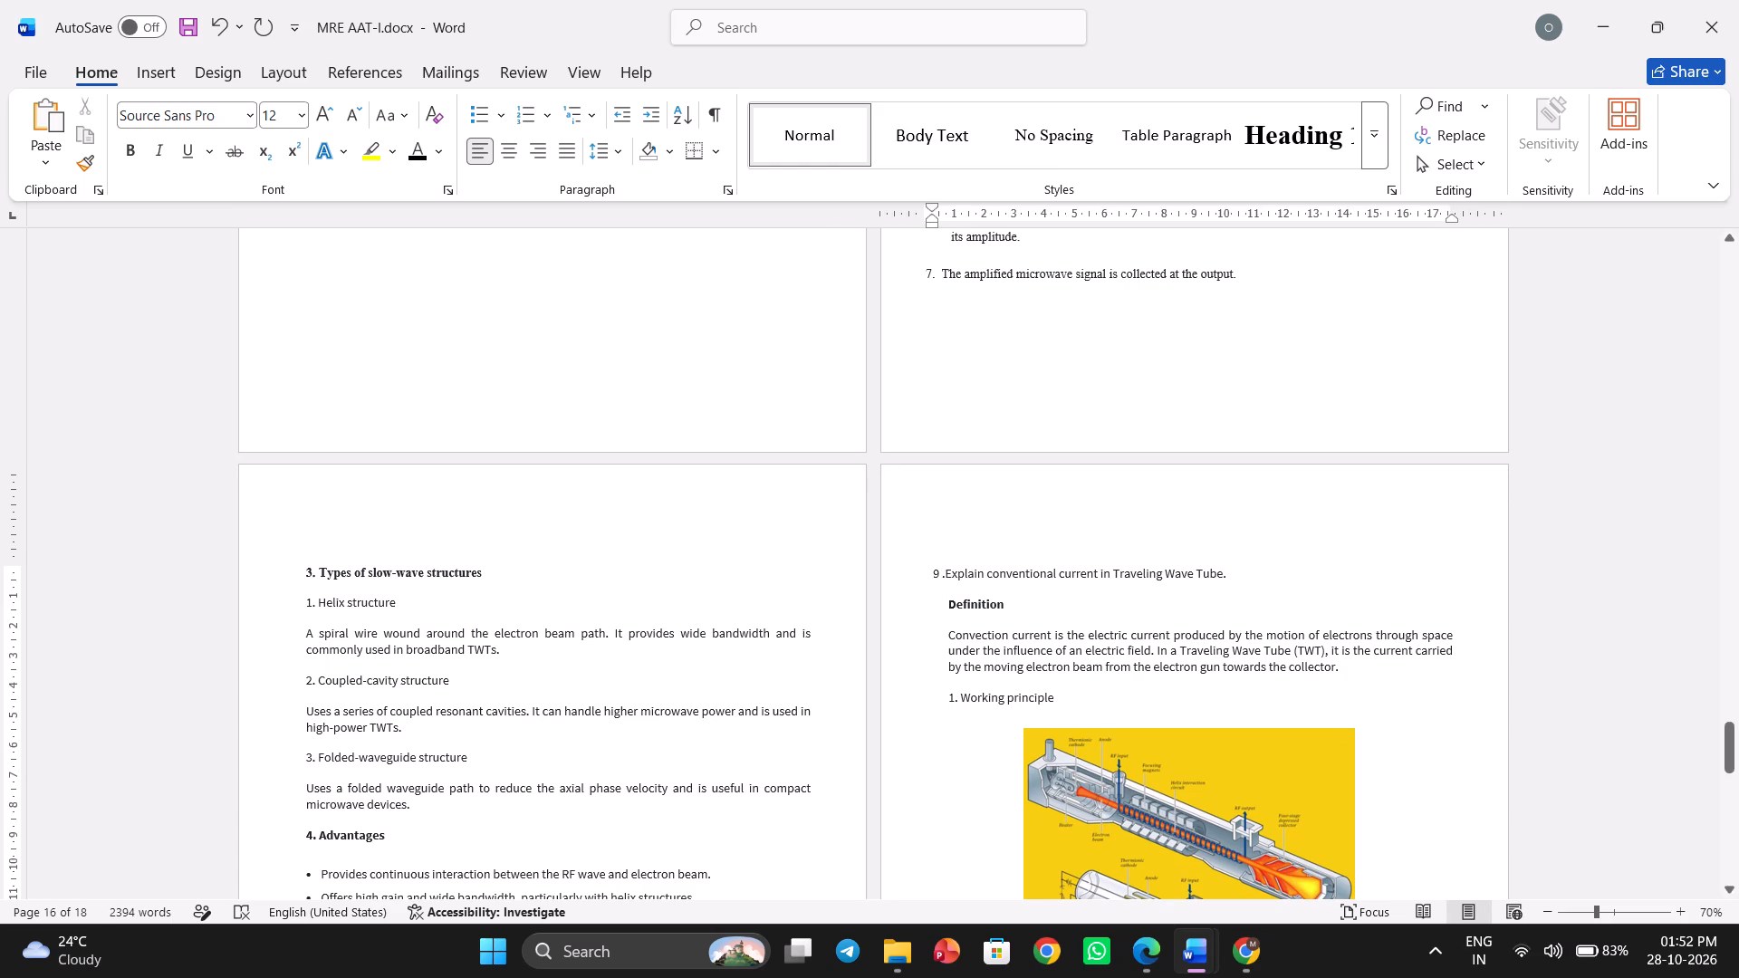
pyautogui.press('space')
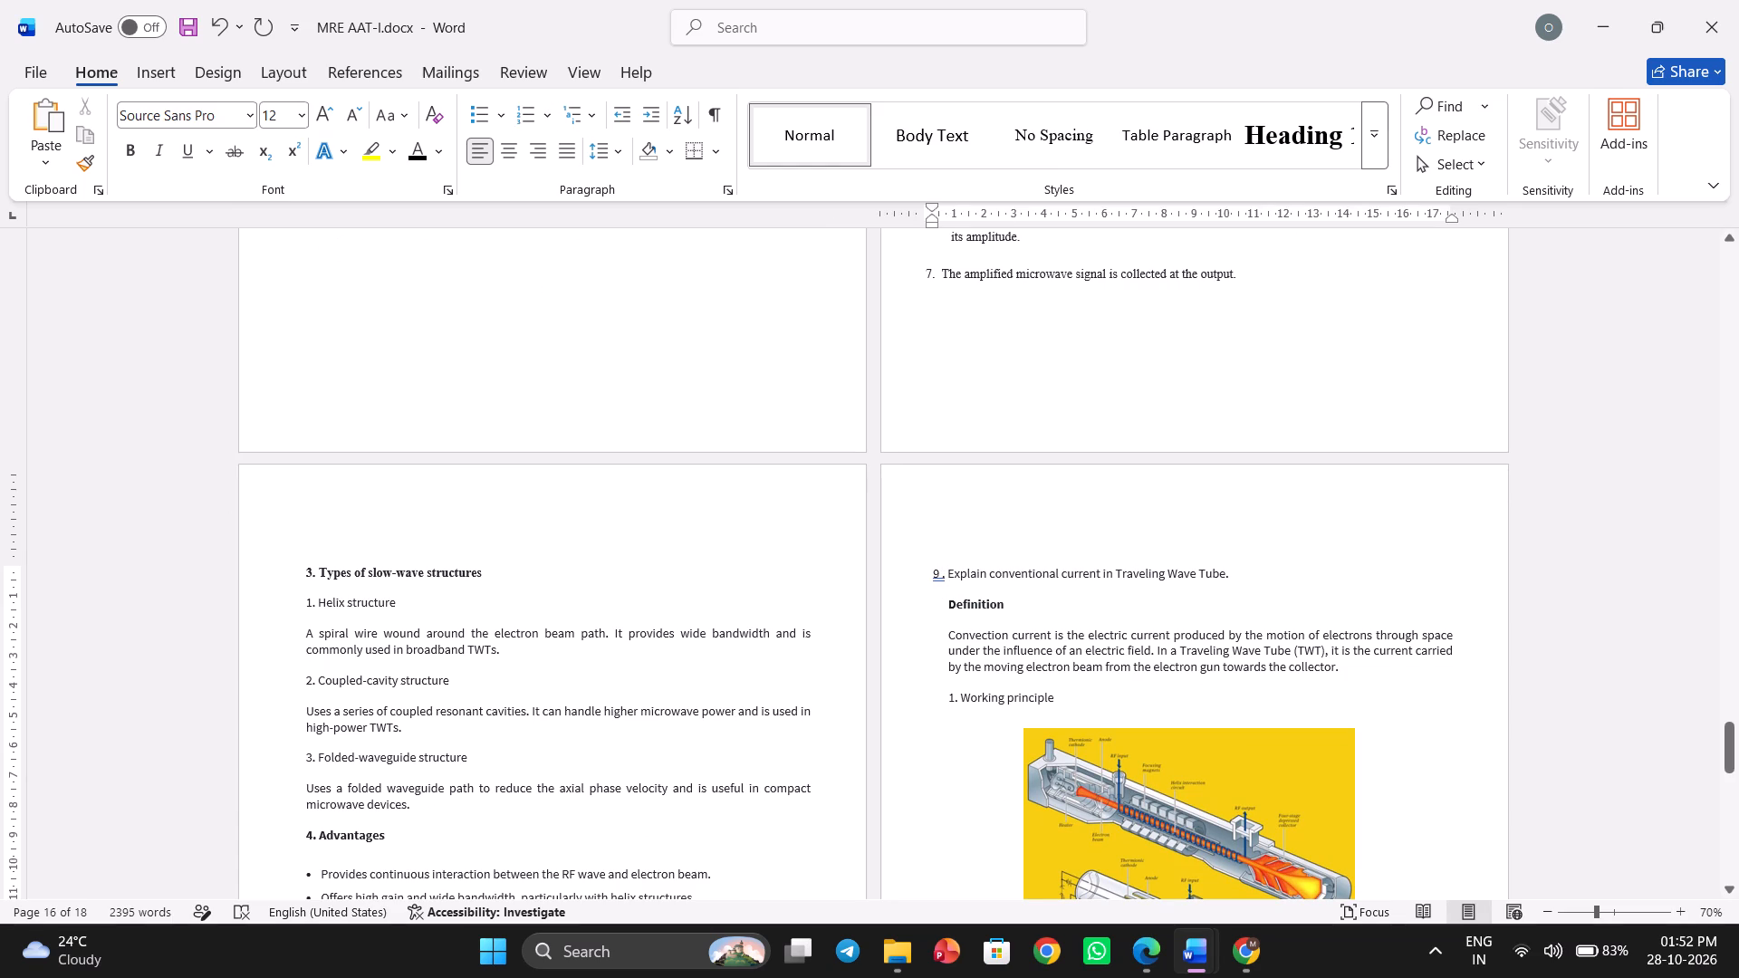
# Format the question 9 title line as bold Times New Roman, size 14.
pyautogui.moveTo(1265, 561); pyautogui.dragTo(1187, 574)
pyautogui.moveTo(1187, 574); pyautogui.dragTo(937, 570)
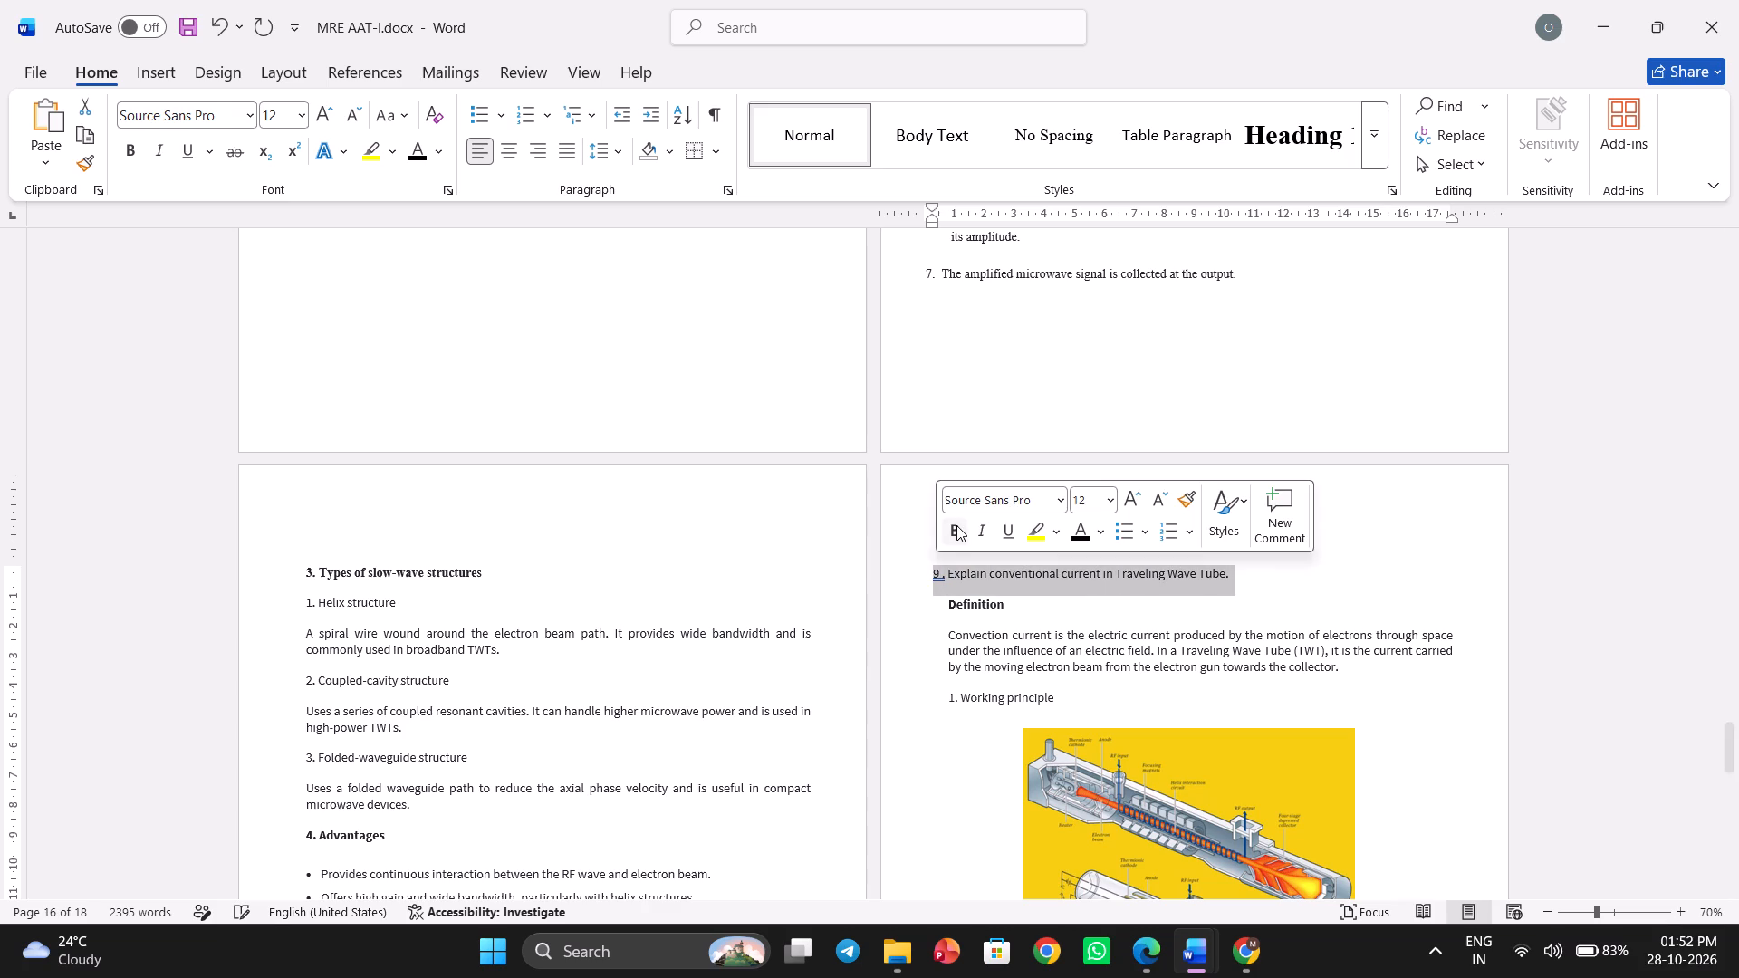
pyautogui.click(1062, 497)
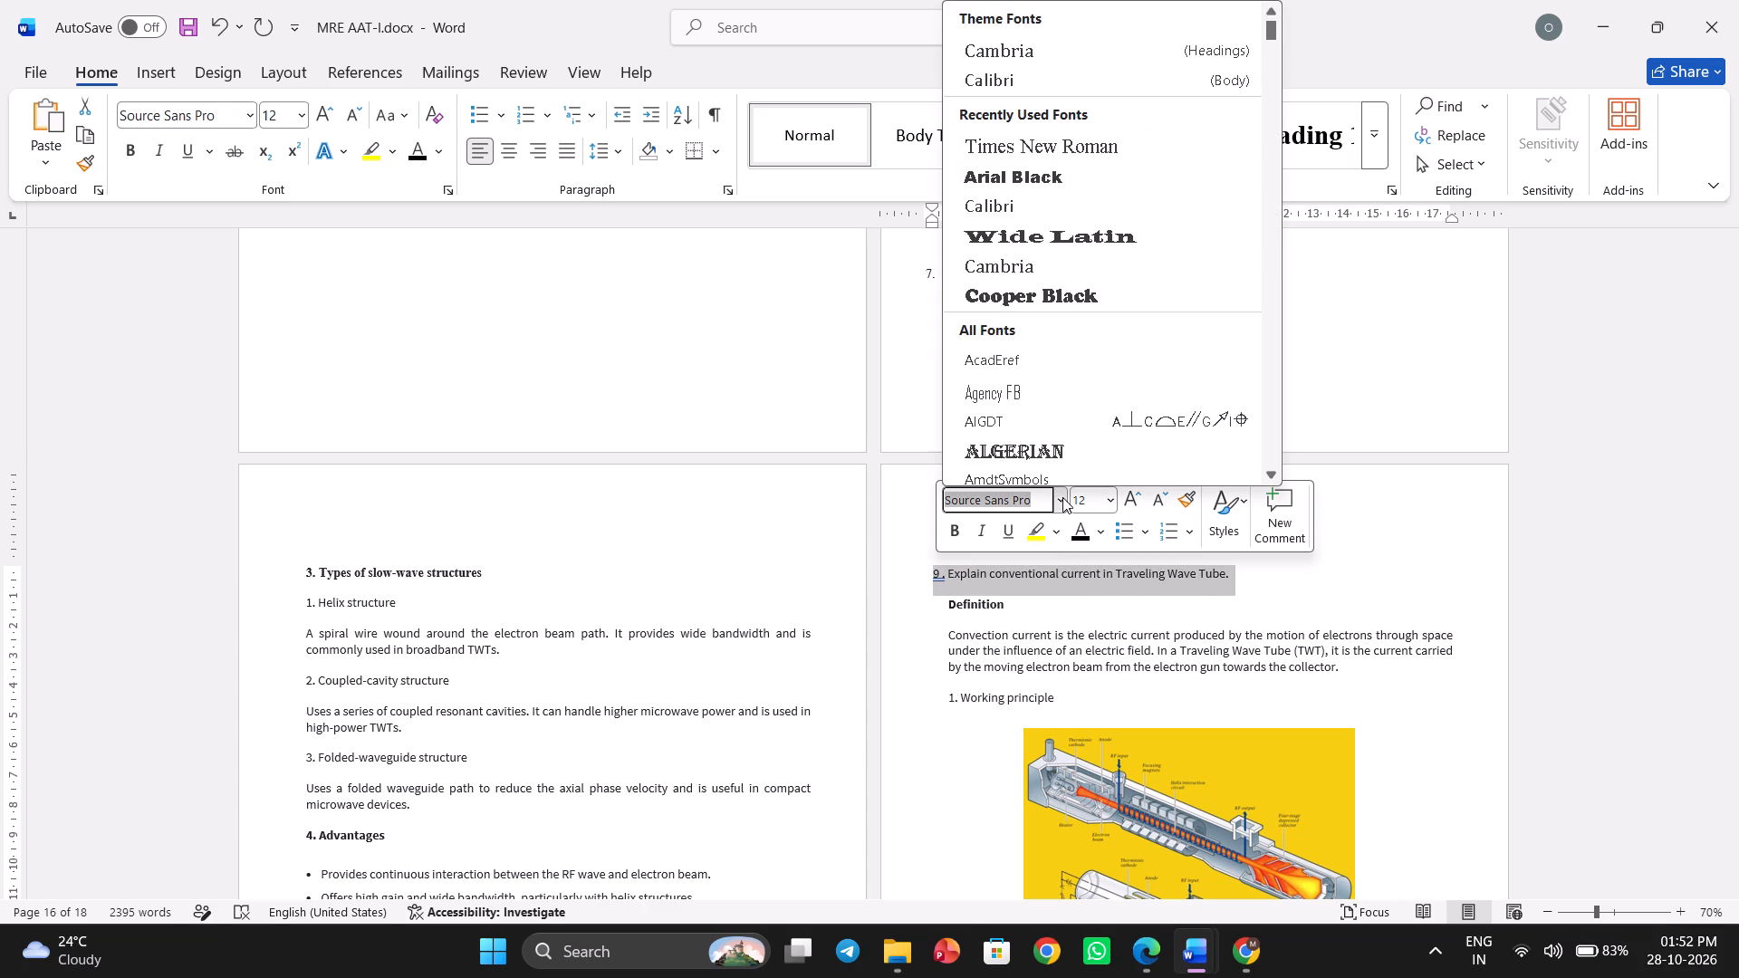
pyautogui.click(1009, 150)
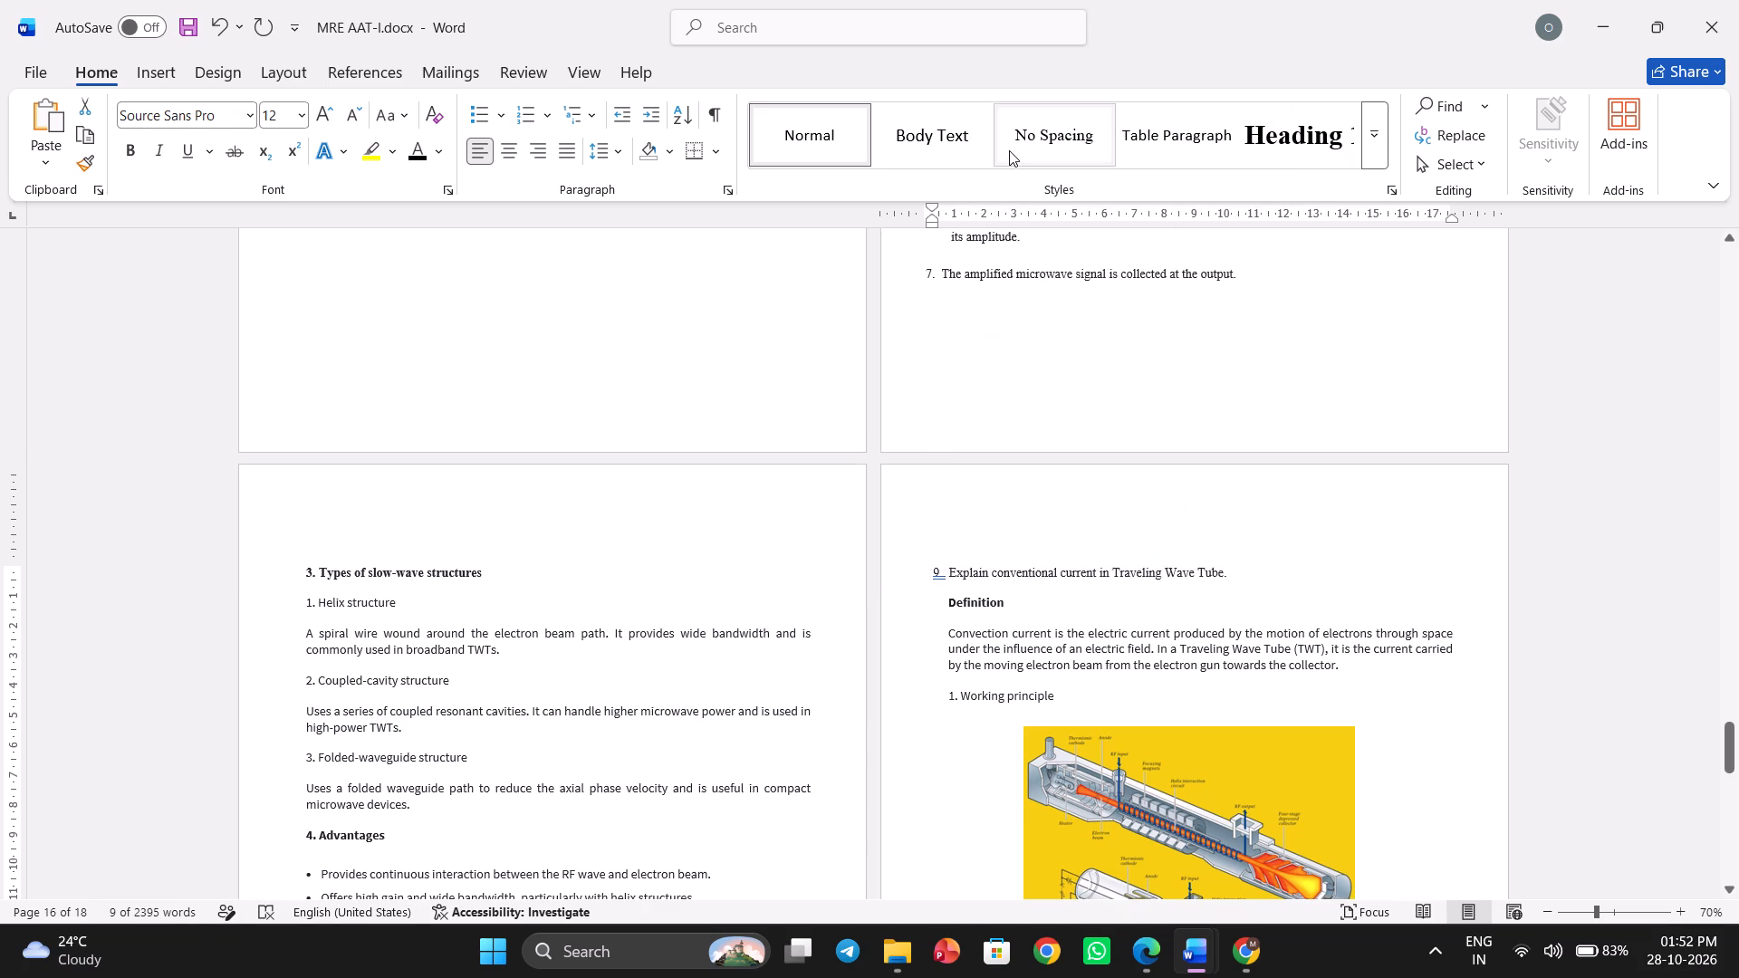
pyautogui.click(319, 110)
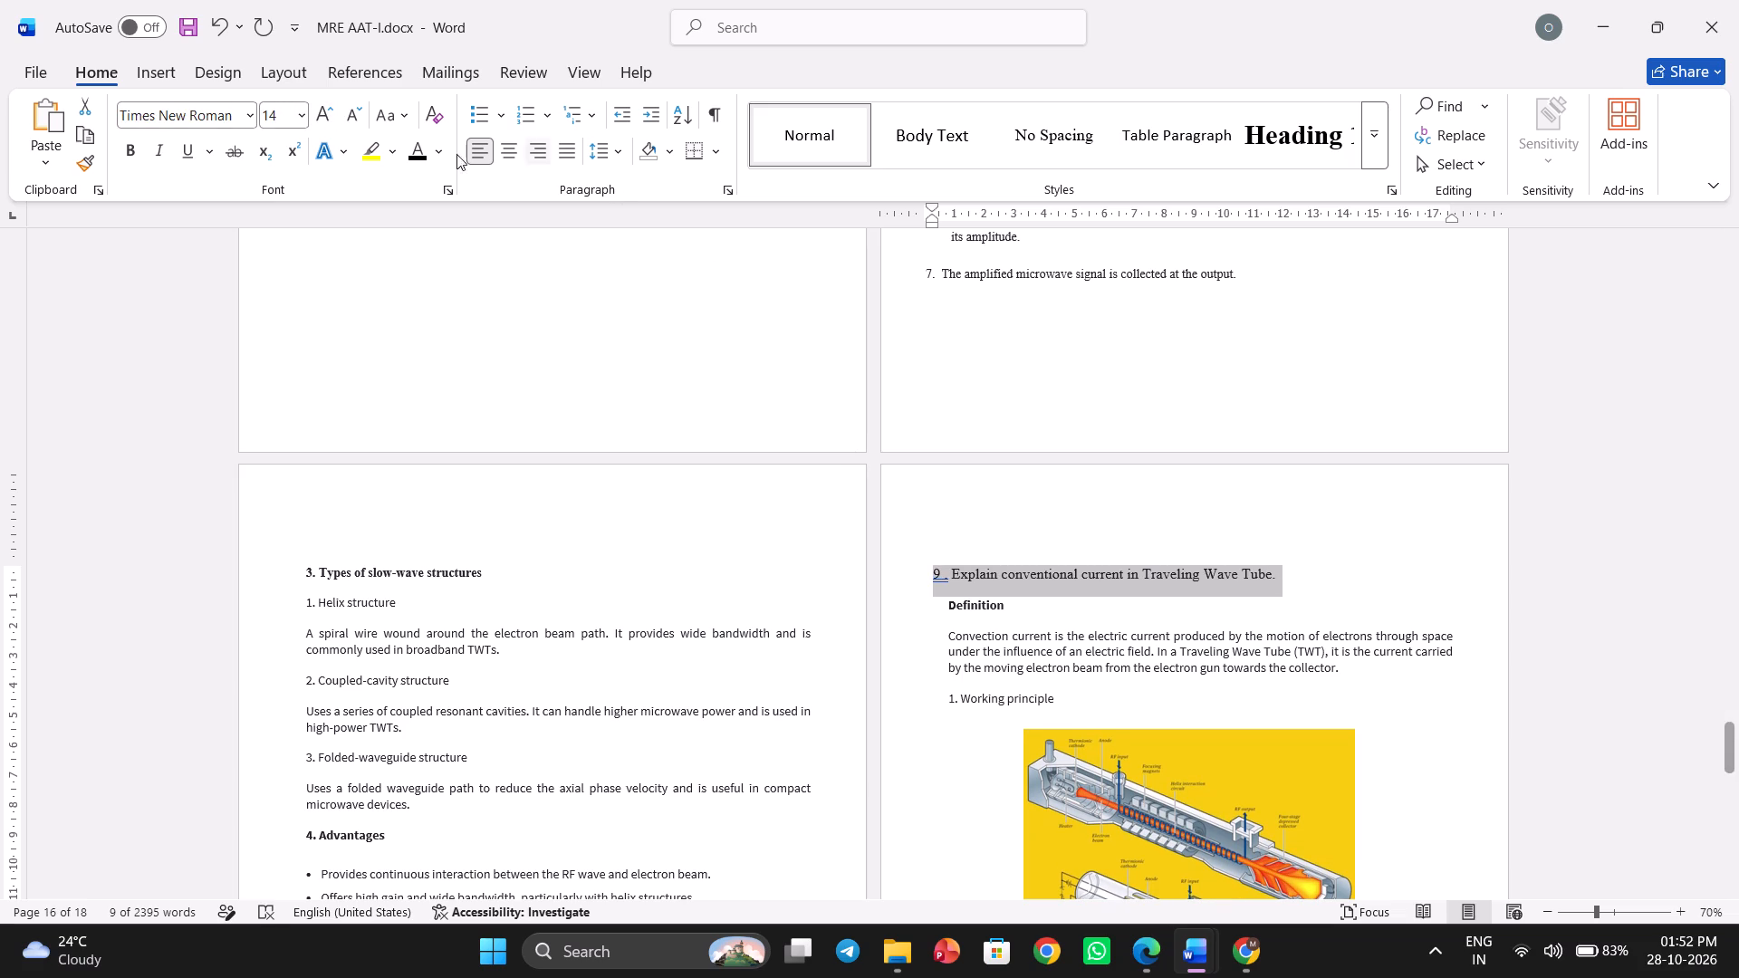
pyautogui.click(135, 161)
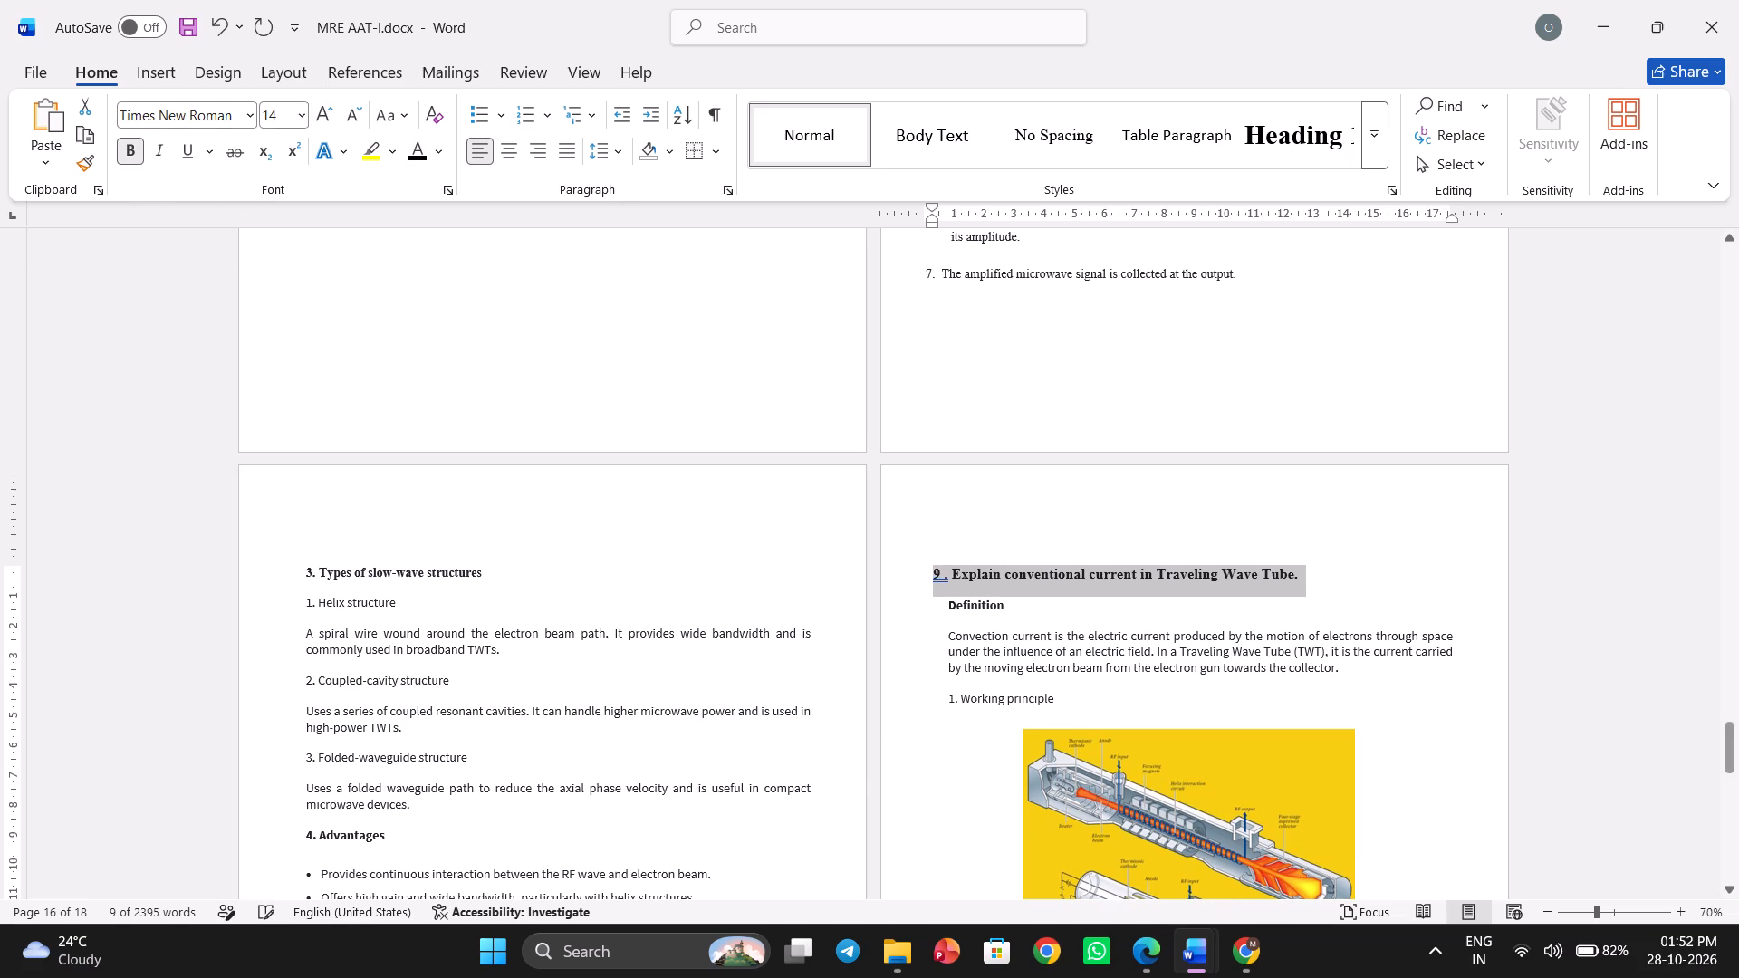
# Set question 9's definition paragraph and "1. Working principle" heading to Times New Roman with 1.5 line spacing.
pyautogui.click(974, 638)
pyautogui.scroll(-1, 974, 638)
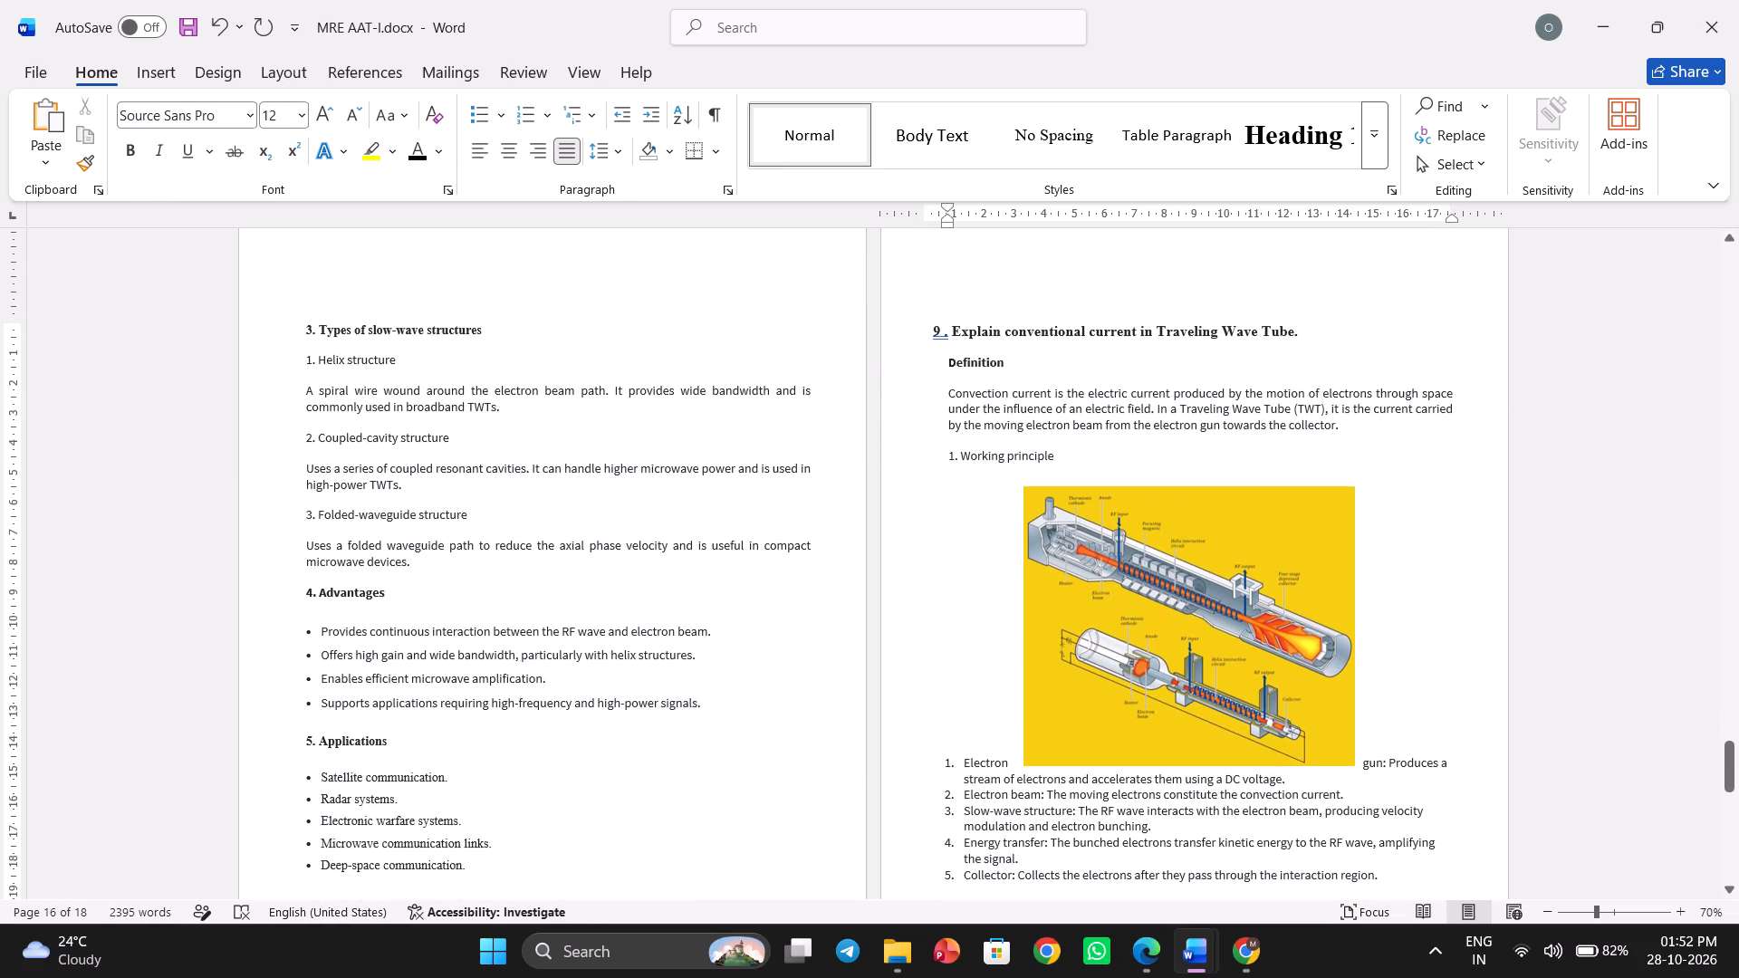
pyautogui.moveTo(1057, 464); pyautogui.dragTo(946, 391)
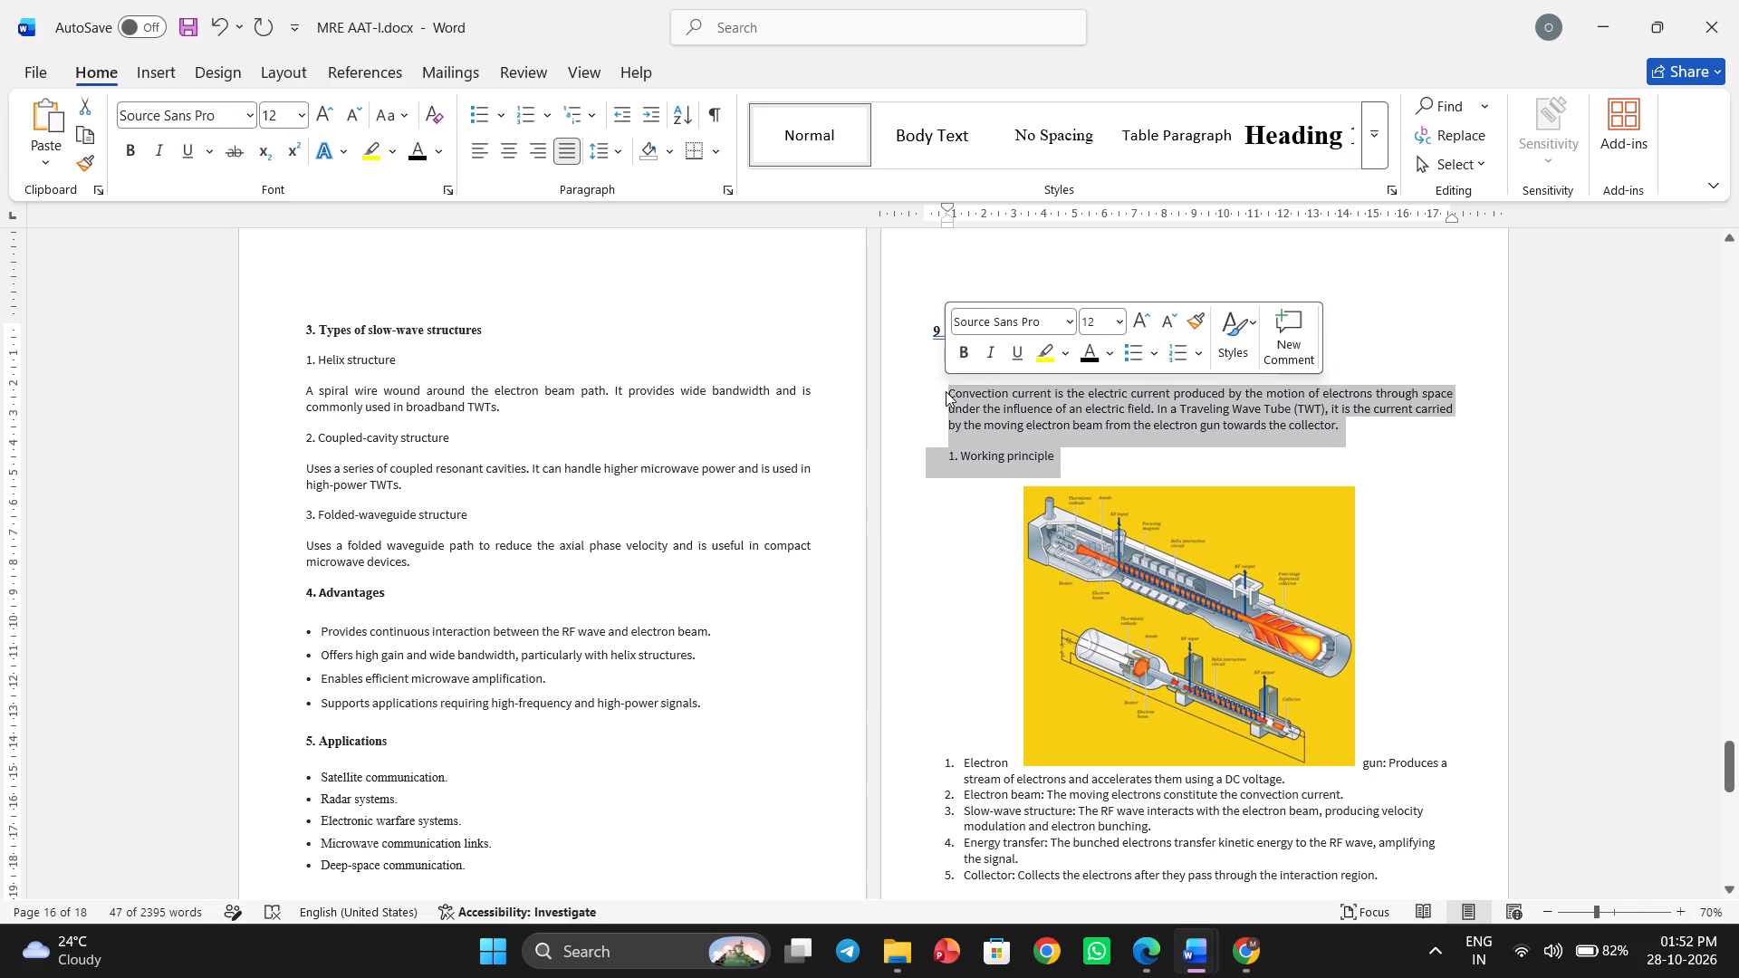
pyautogui.click(1071, 320)
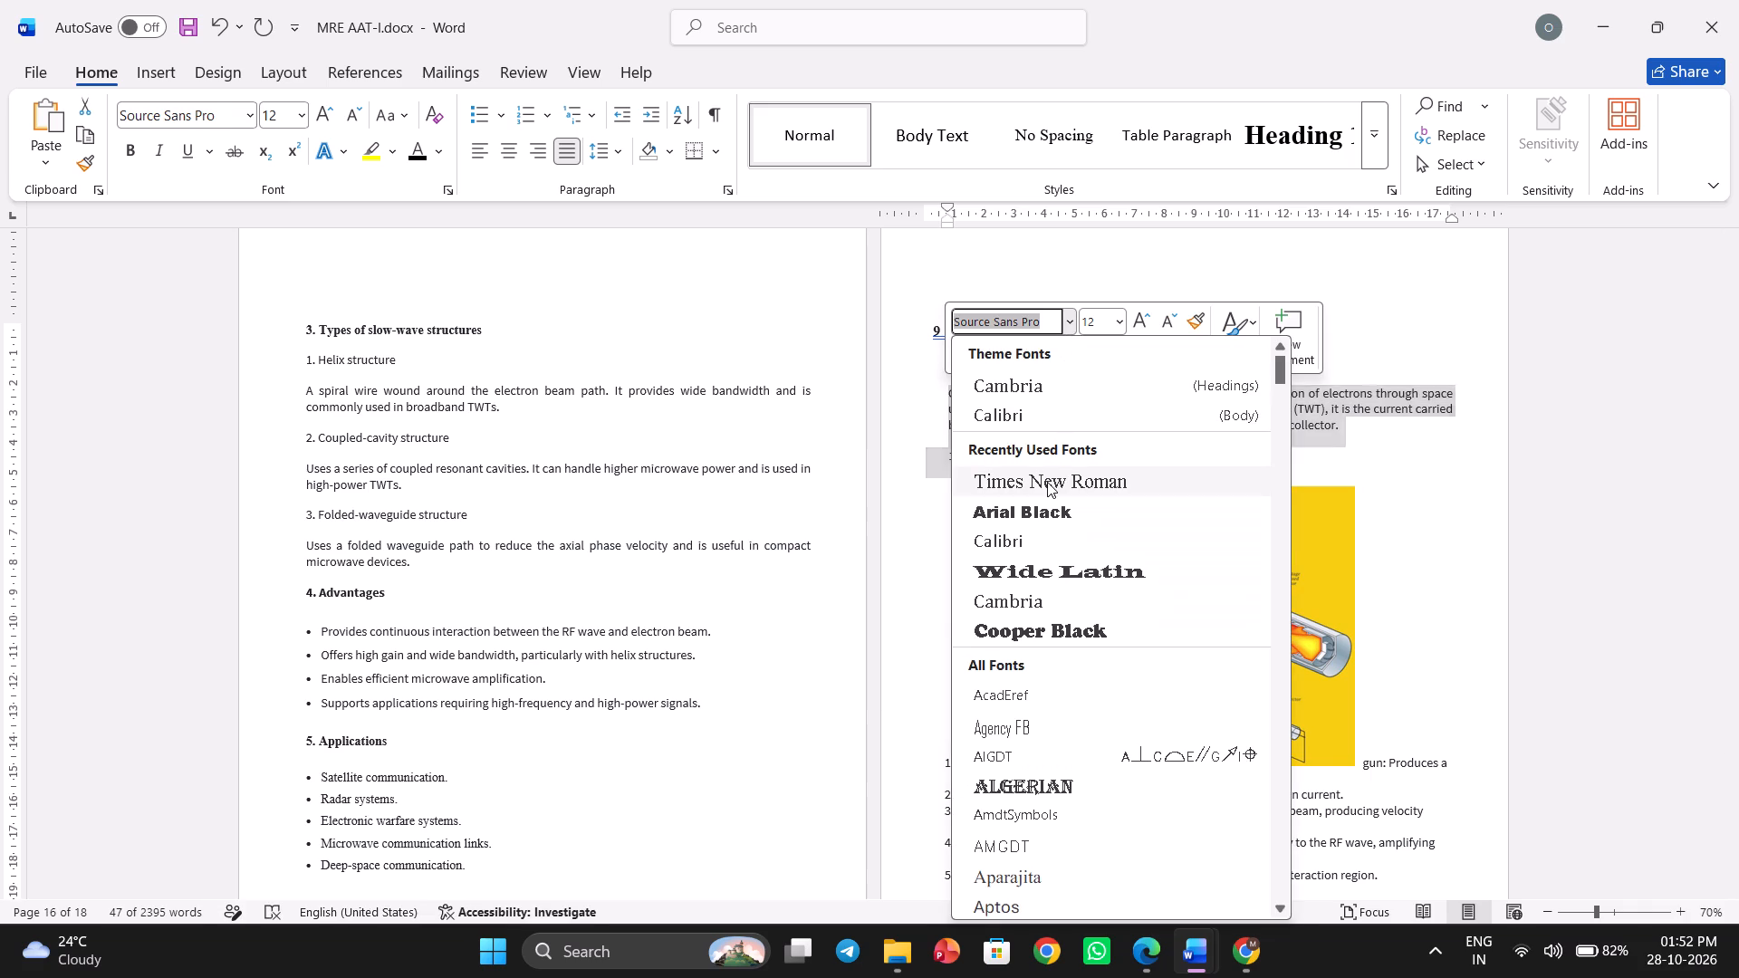
pyautogui.click(1058, 475)
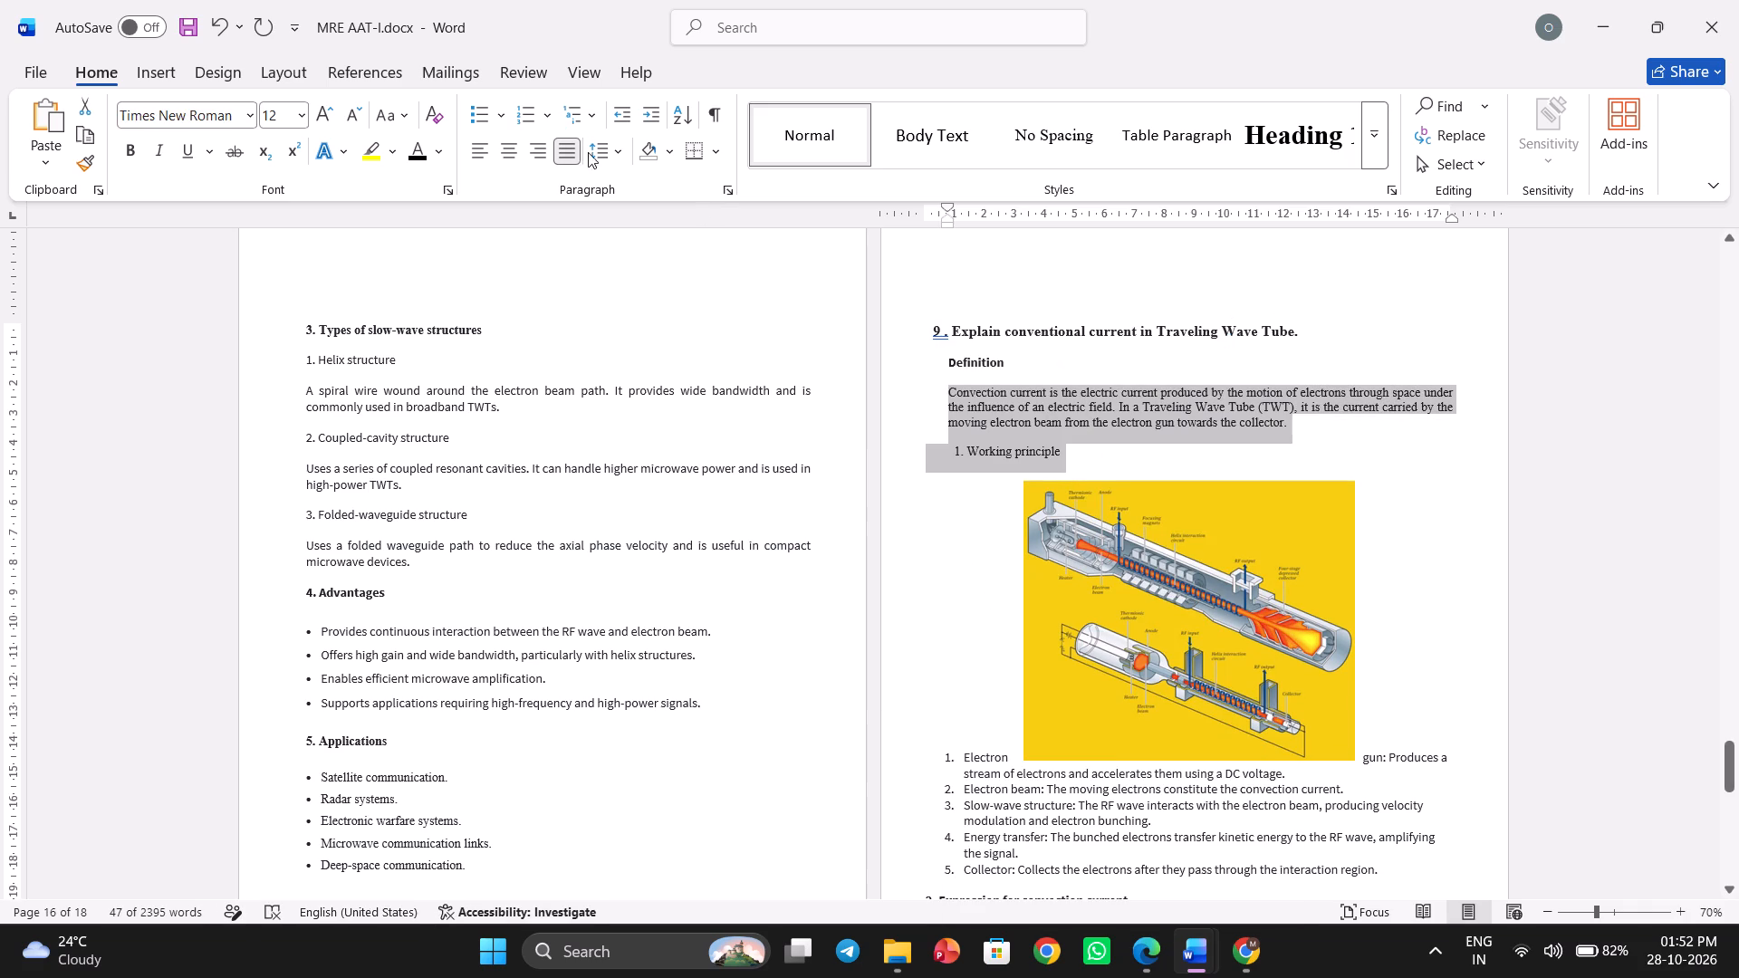
pyautogui.click(612, 146)
pyautogui.click(633, 244)
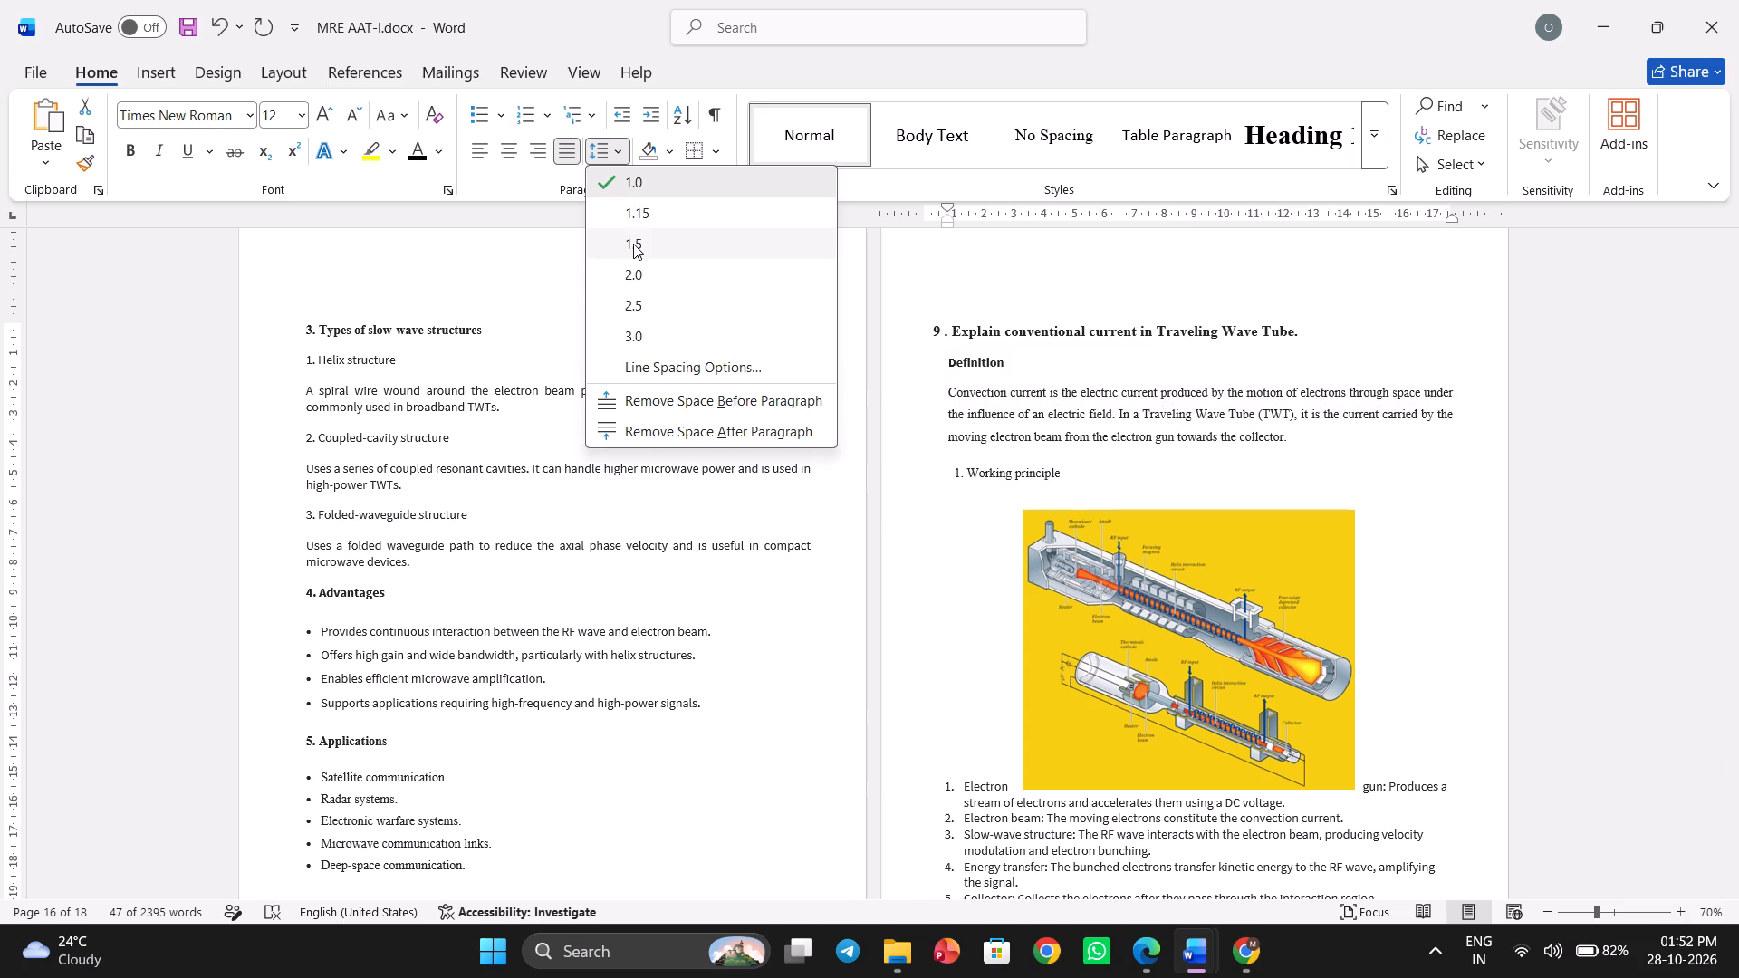
# Shift question 9's "1. Working principle" heading by one space and make it bold.
pyautogui.click(951, 471)
pyautogui.press('space')
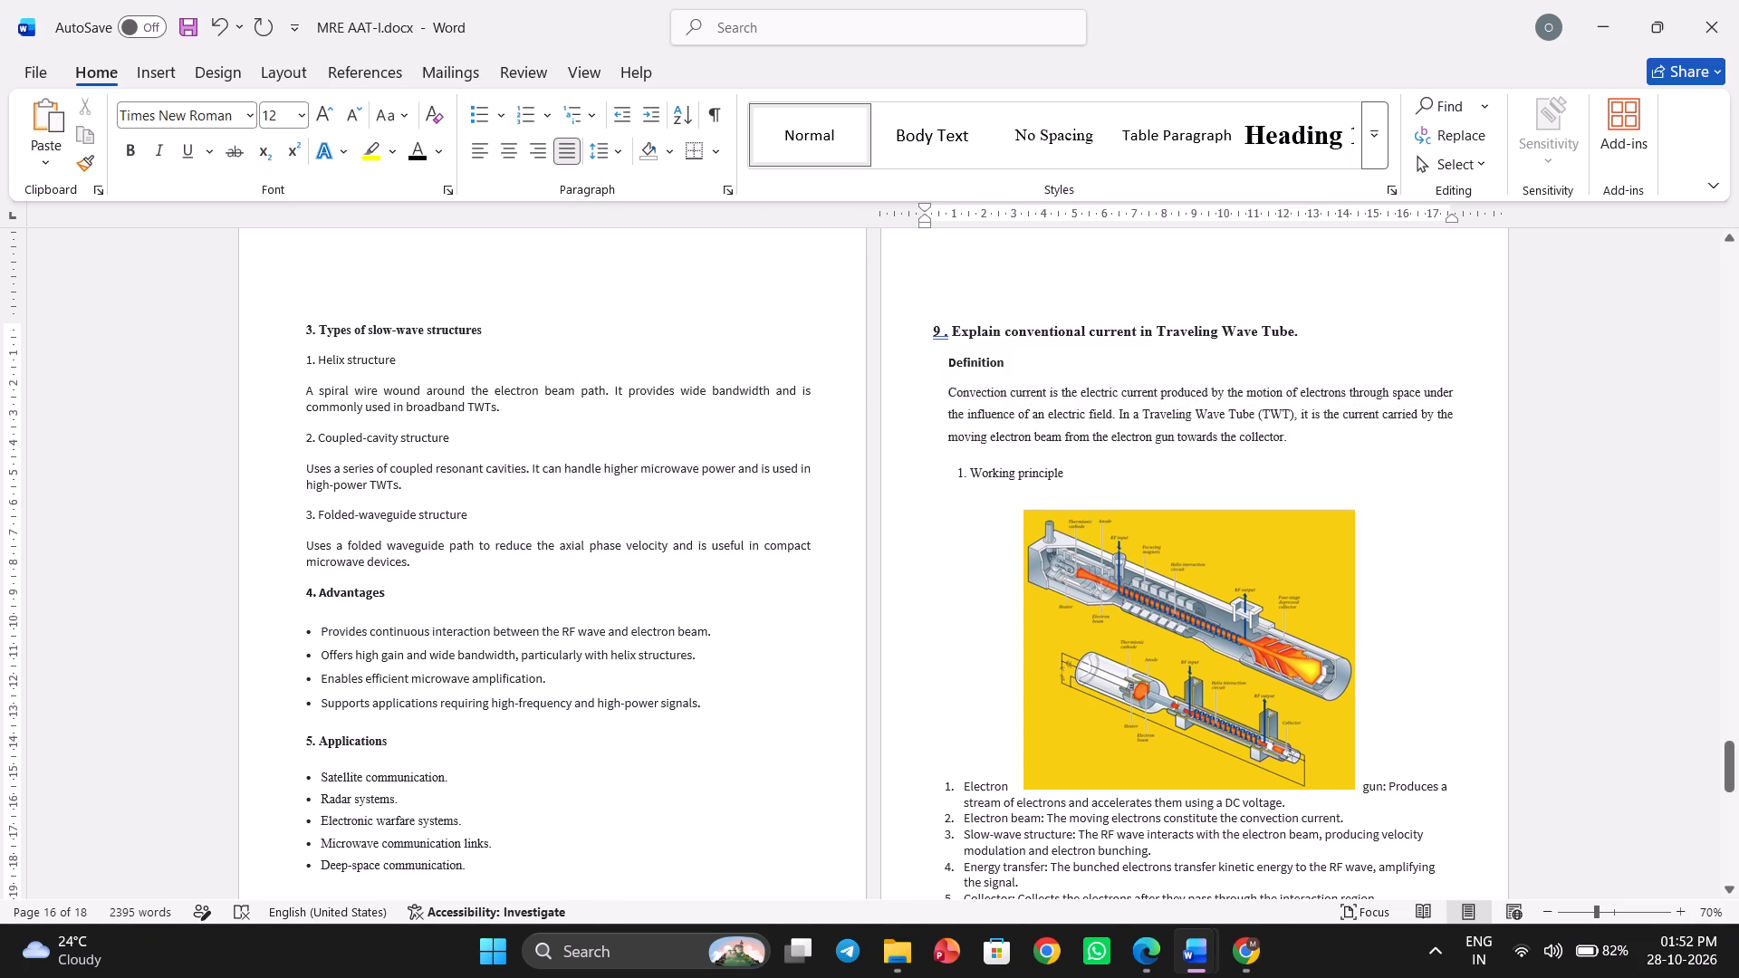
pyautogui.moveTo(1082, 475); pyautogui.dragTo(952, 481)
pyautogui.click(965, 452)
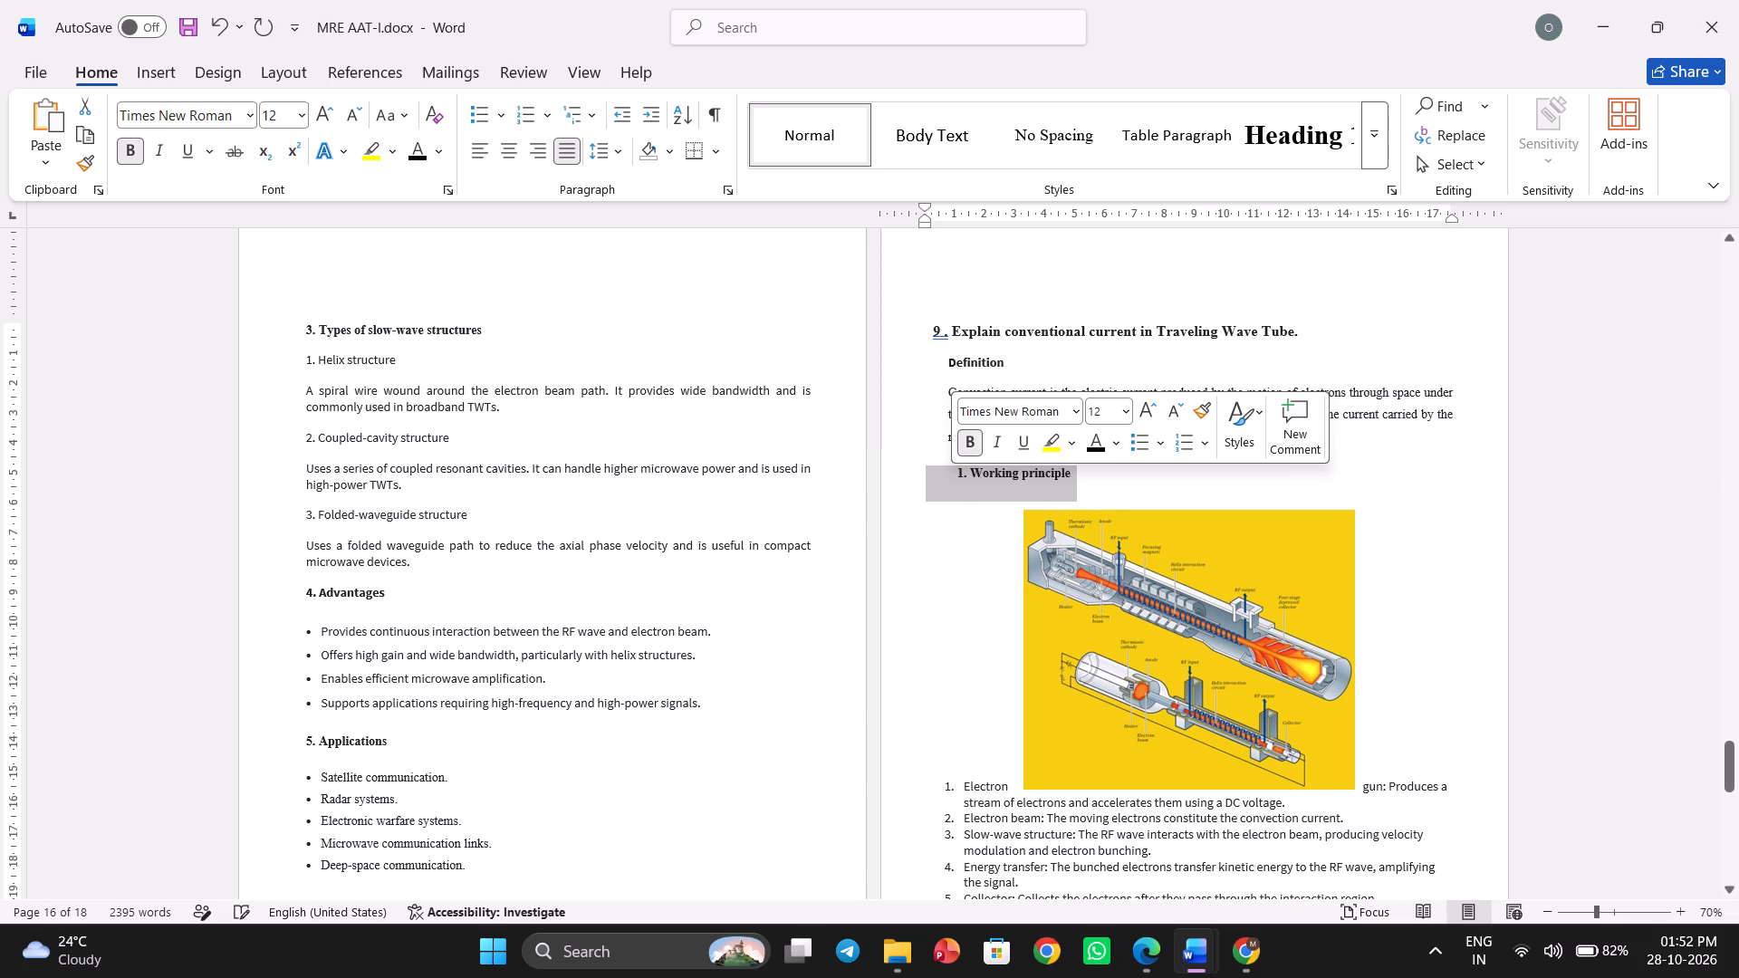
pyautogui.click(958, 527)
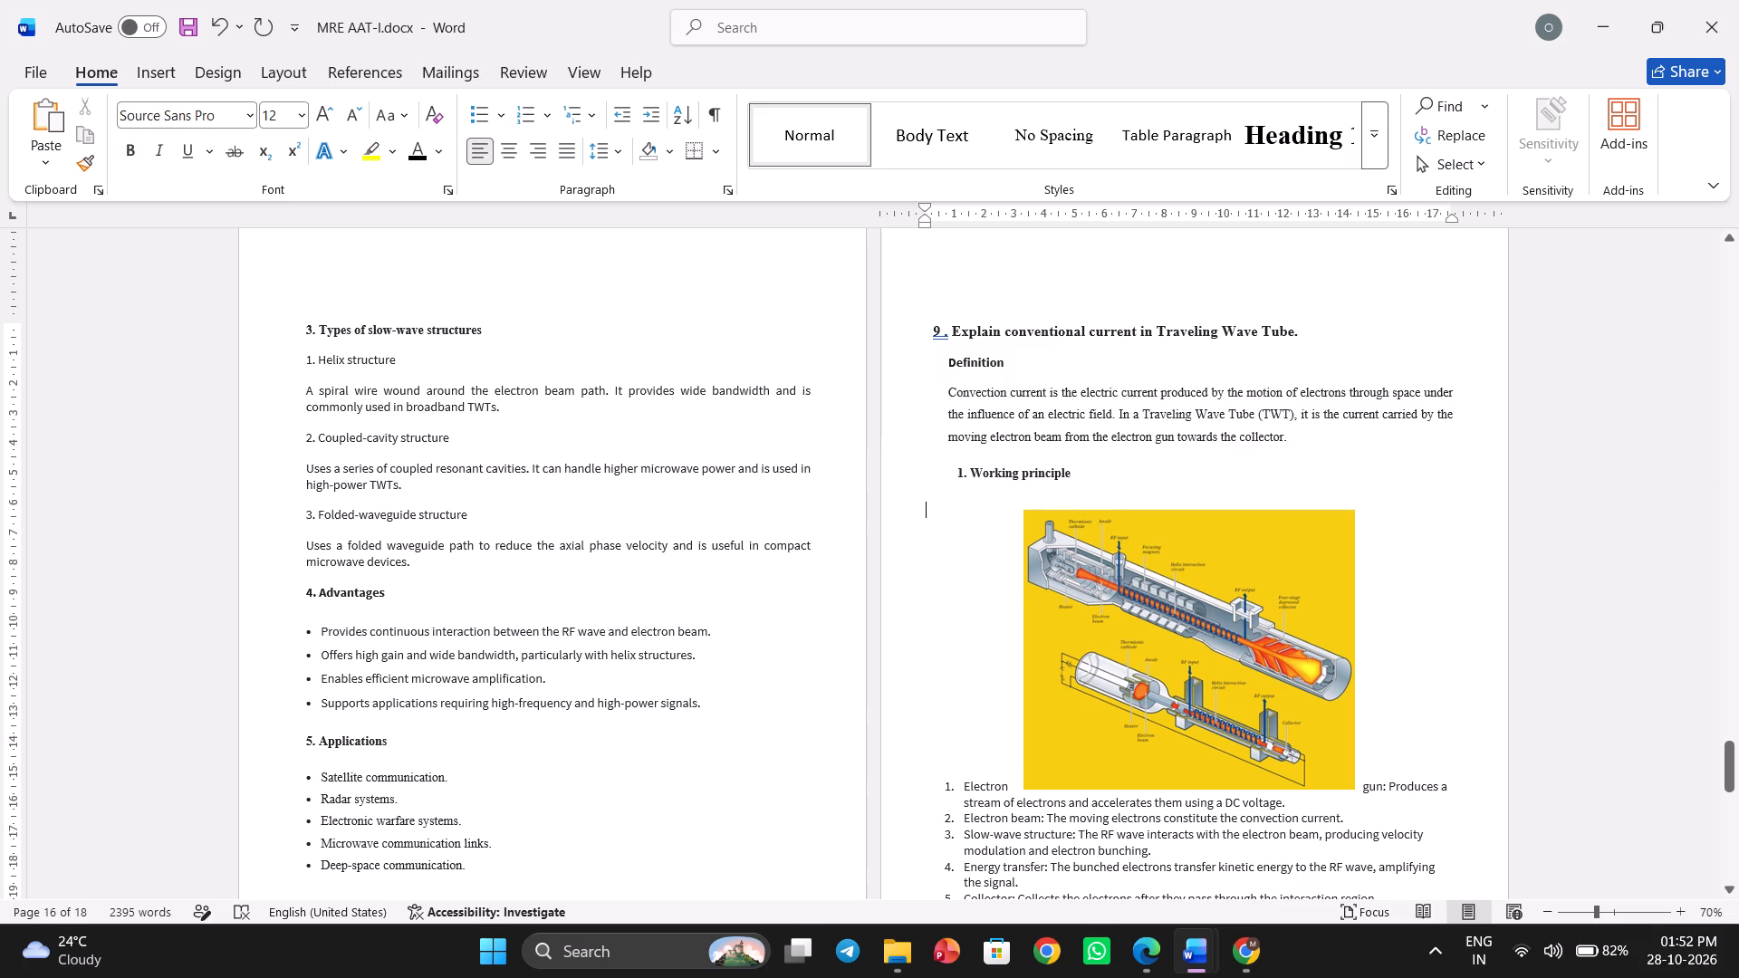
# Insert a line break before question 9's "Electron gun" item to start the numbered list below the picture.
pyautogui.click(964, 775)
pyautogui.click(964, 775)
pyautogui.press('Return')
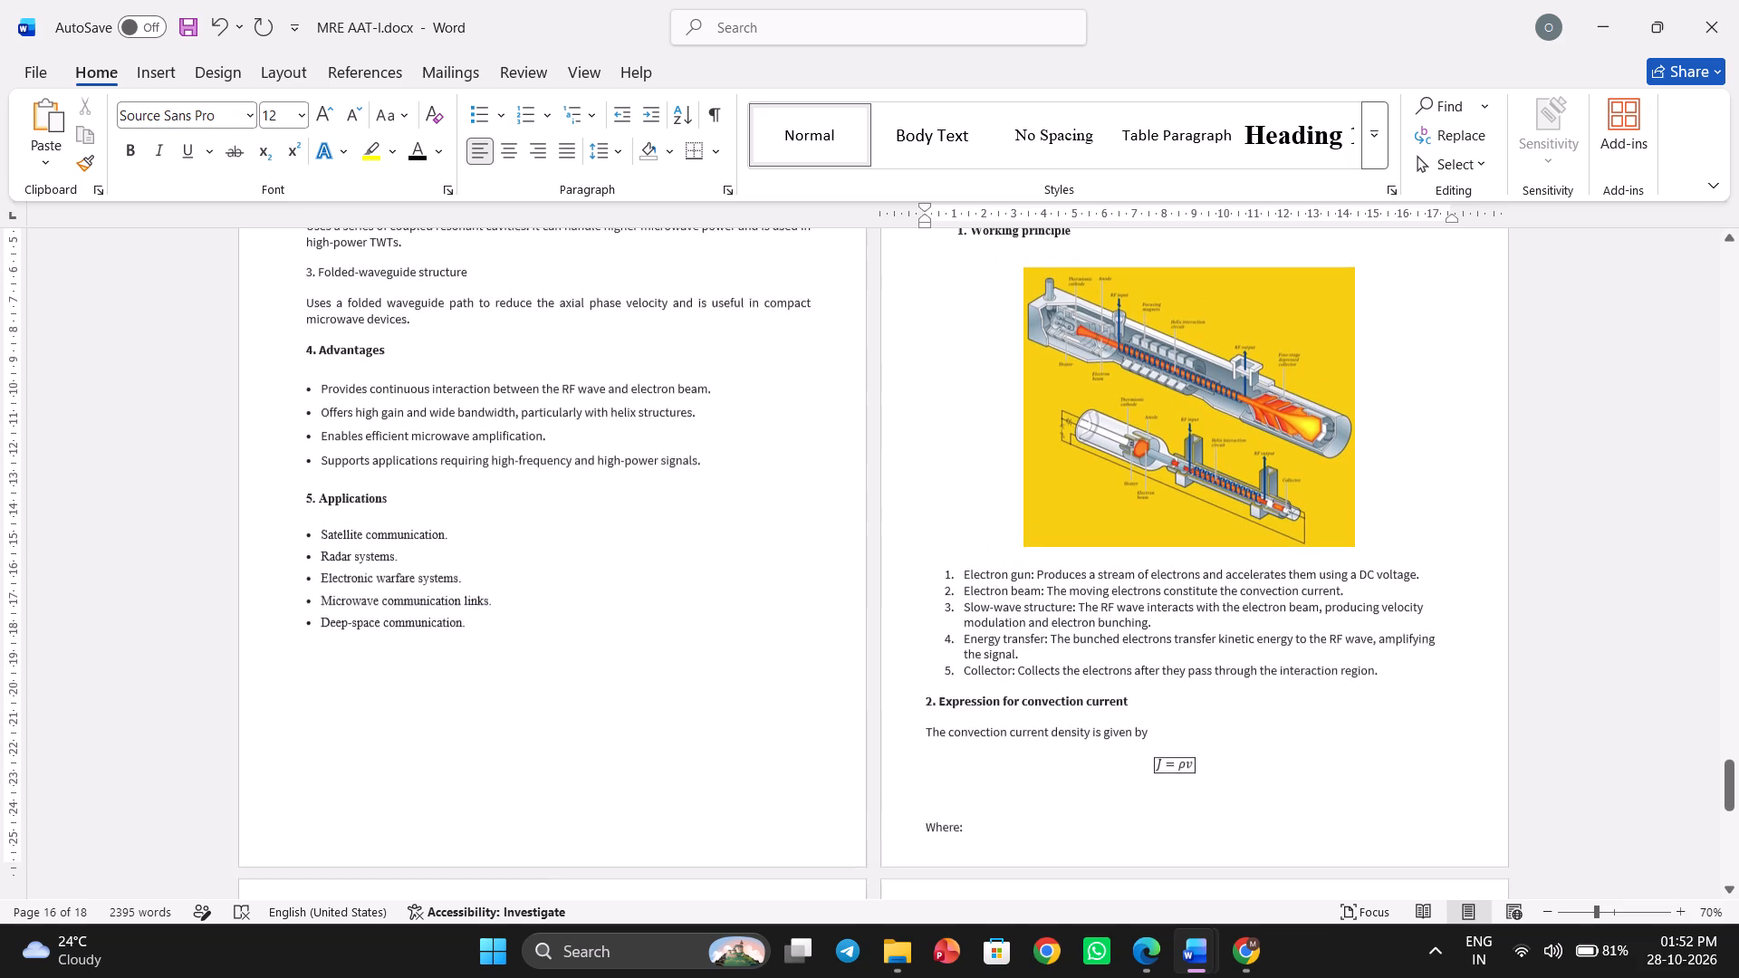
# Format the five-item working principle list in question 9 as Times New Roman, justified, with 1.5 line spacing.
pyautogui.click(1094, 545)
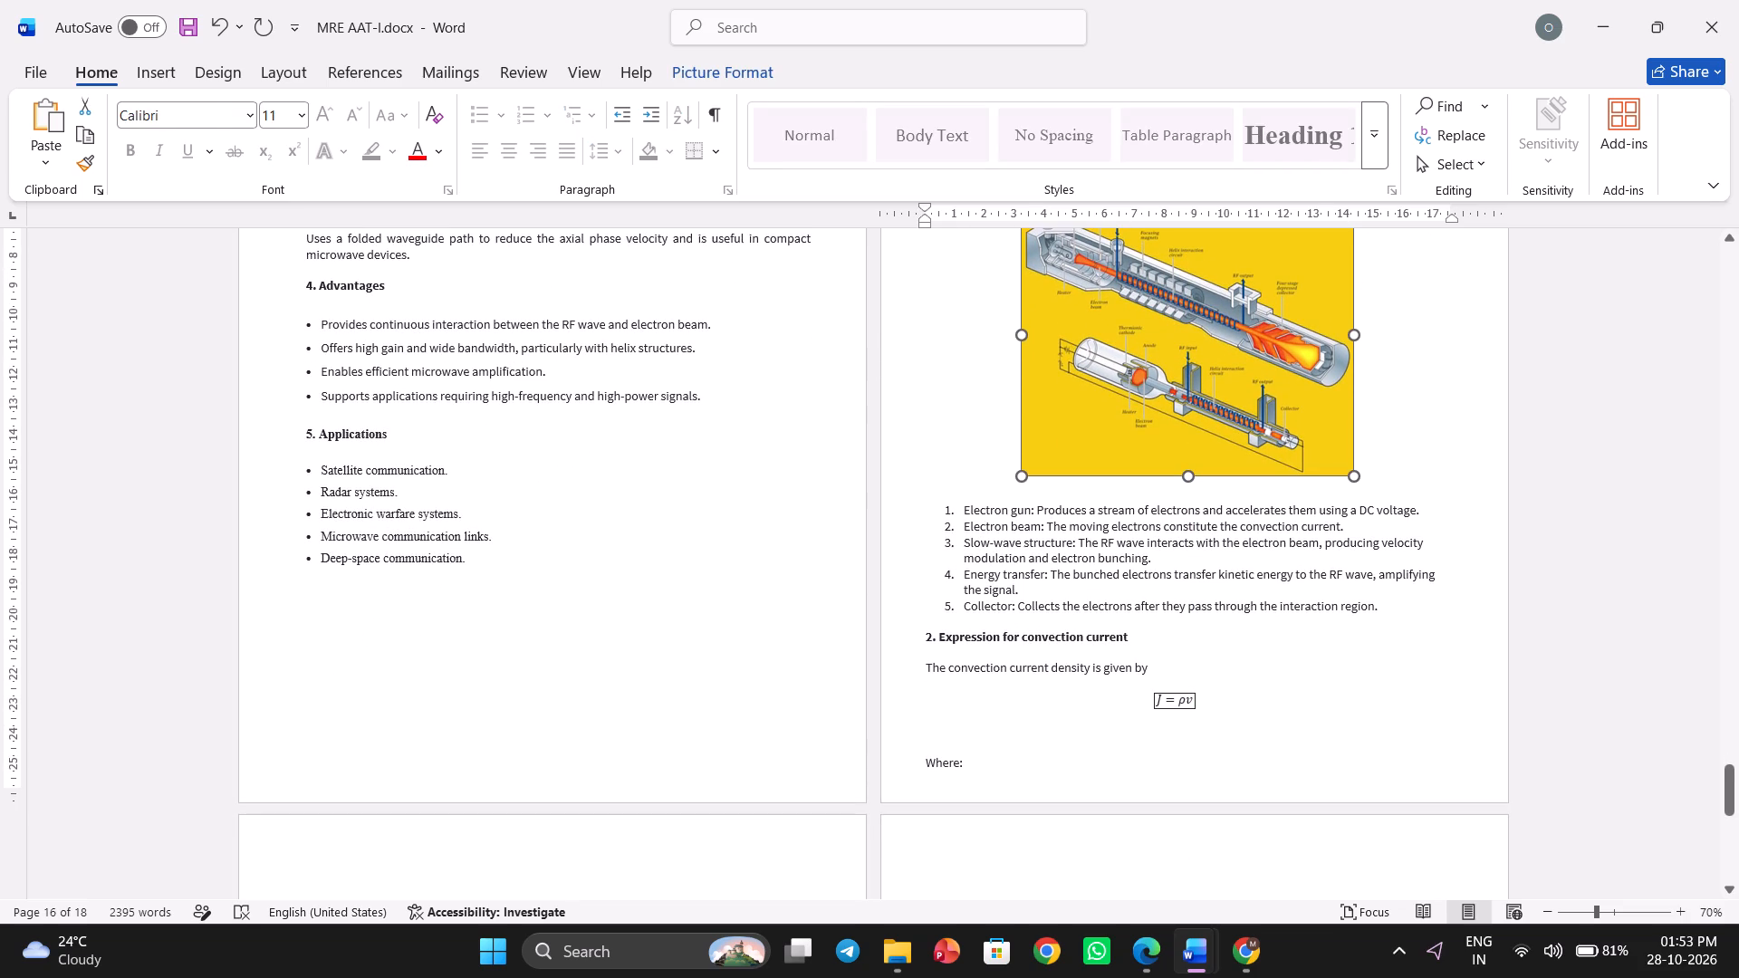
pyautogui.moveTo(1398, 611); pyautogui.dragTo(947, 505)
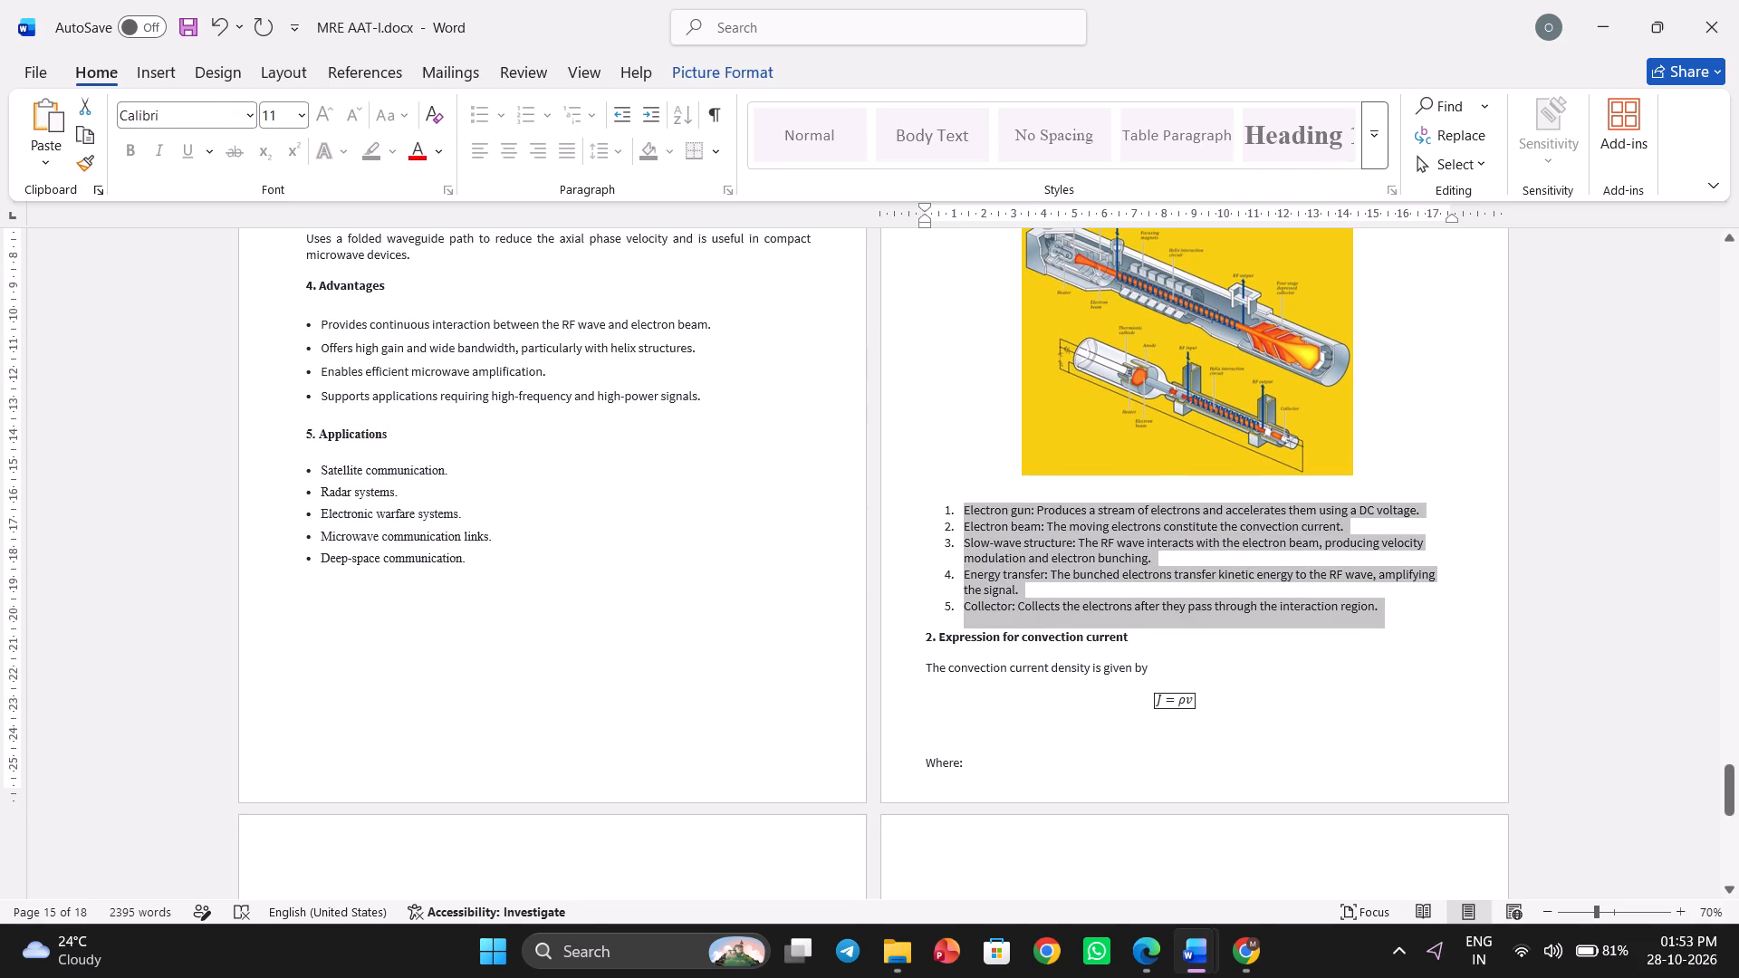
pyautogui.moveTo(947, 505); pyautogui.dragTo(947, 504)
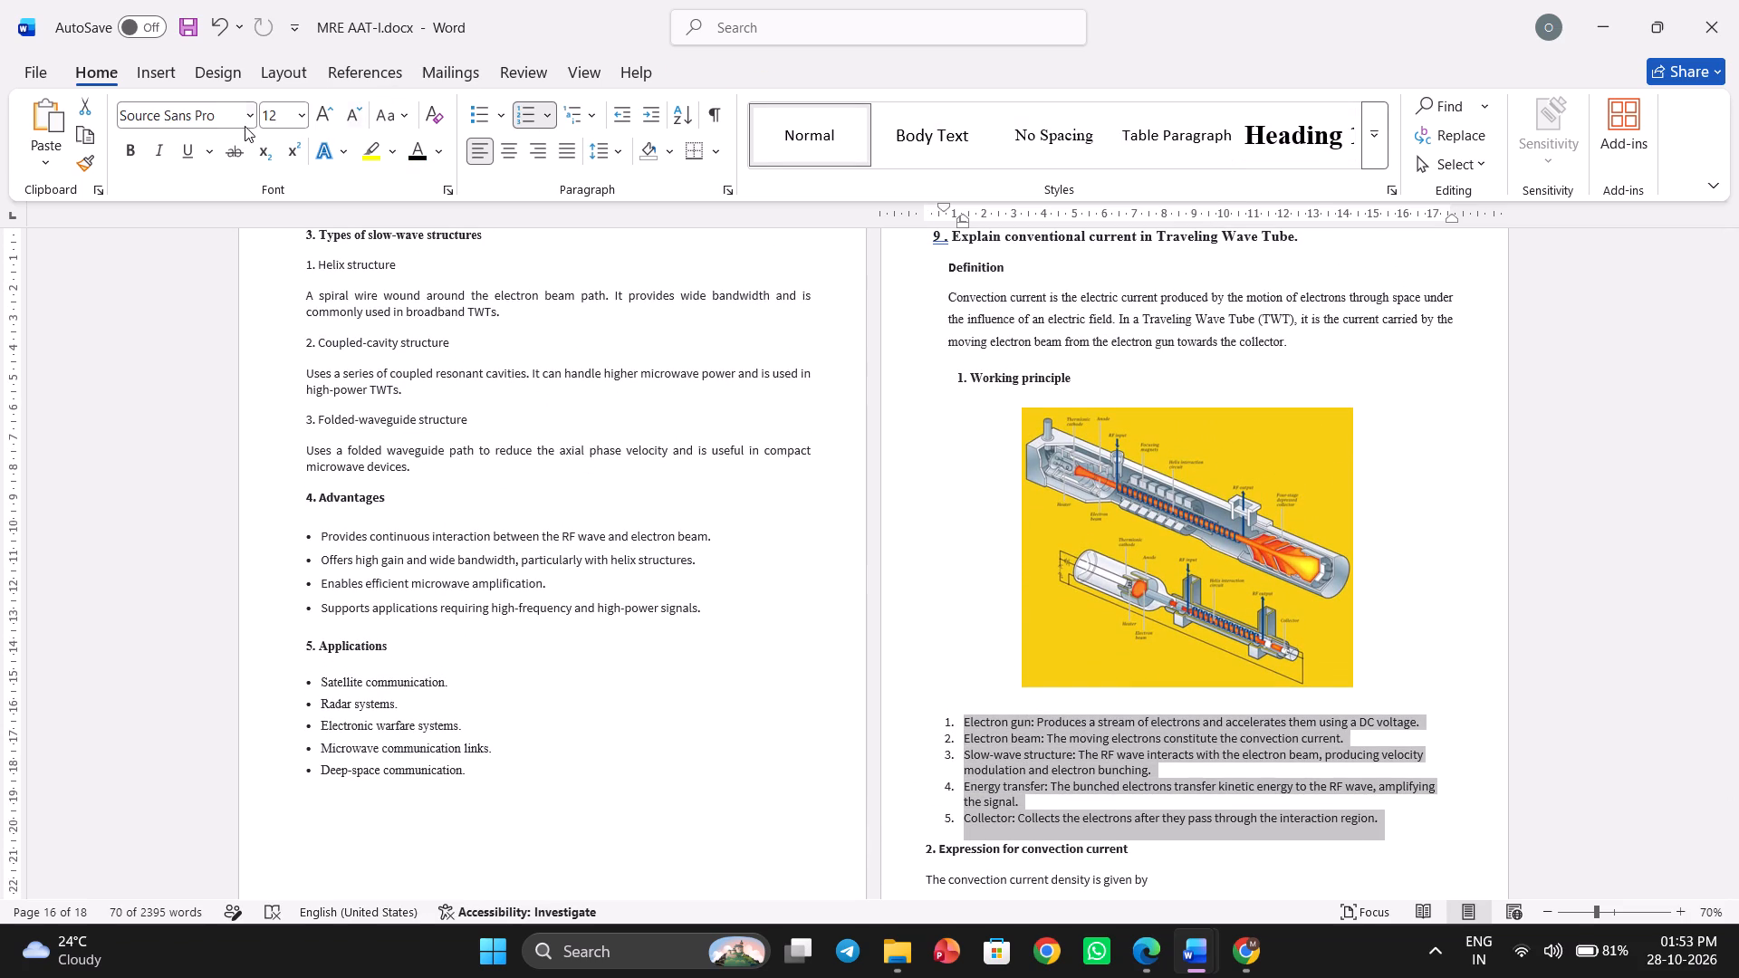
pyautogui.click(248, 120)
pyautogui.click(216, 279)
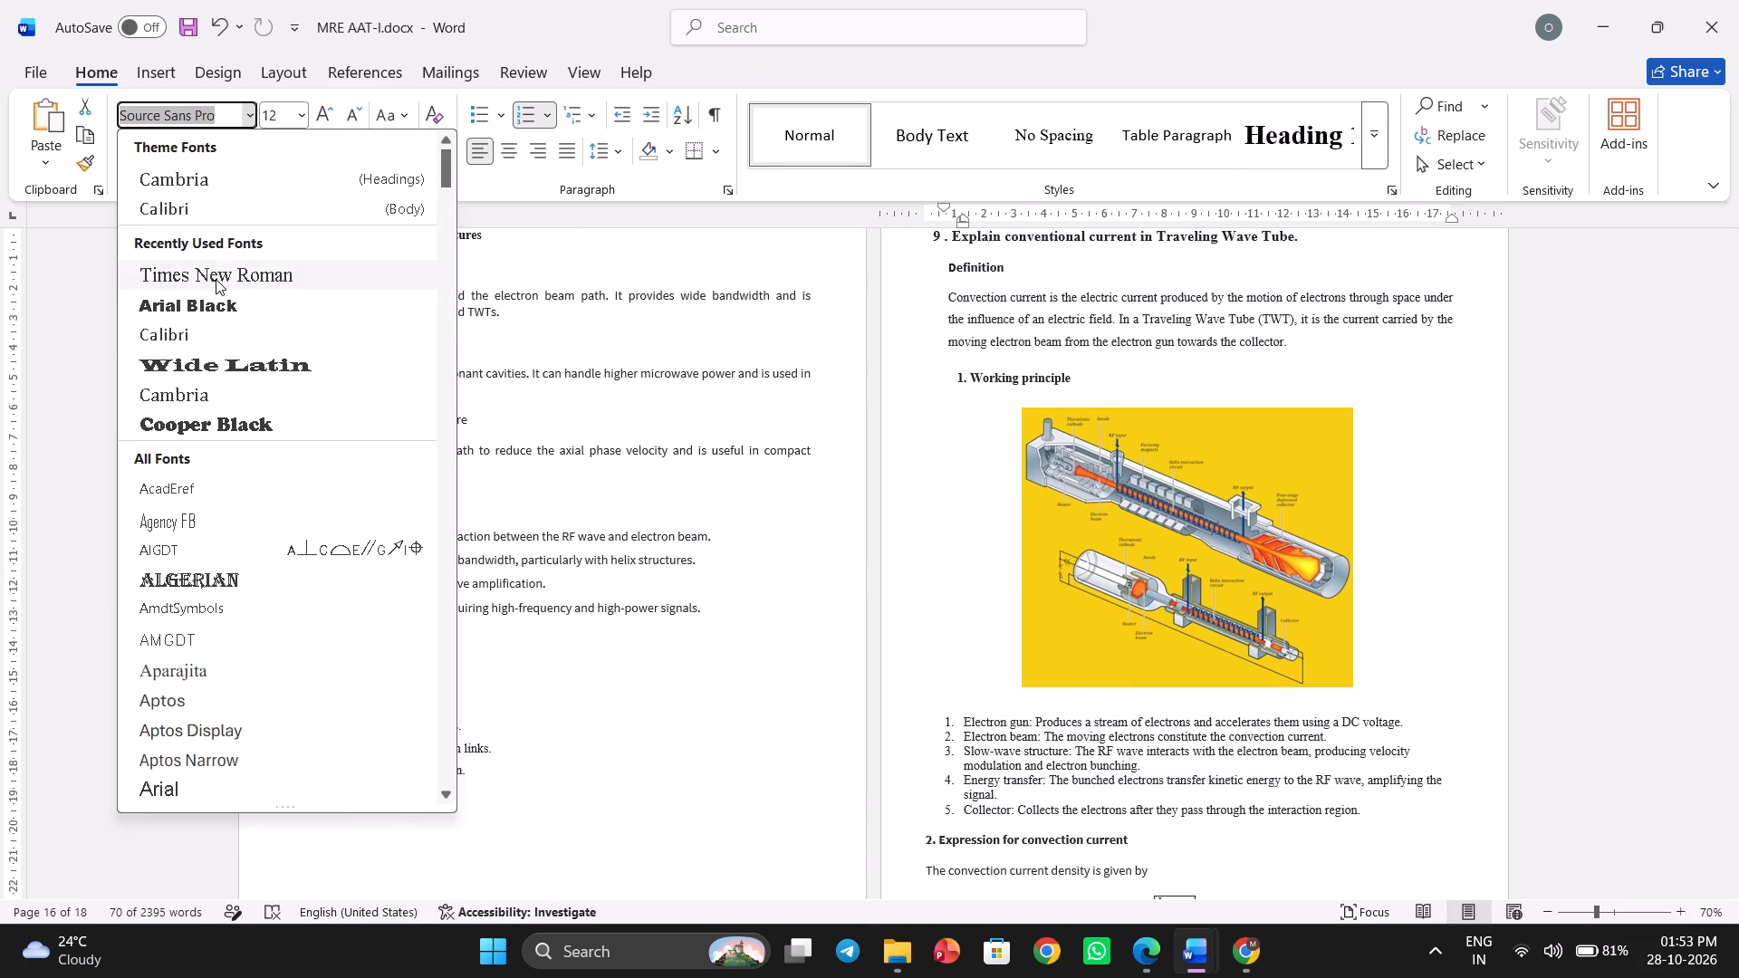
pyautogui.click(561, 156)
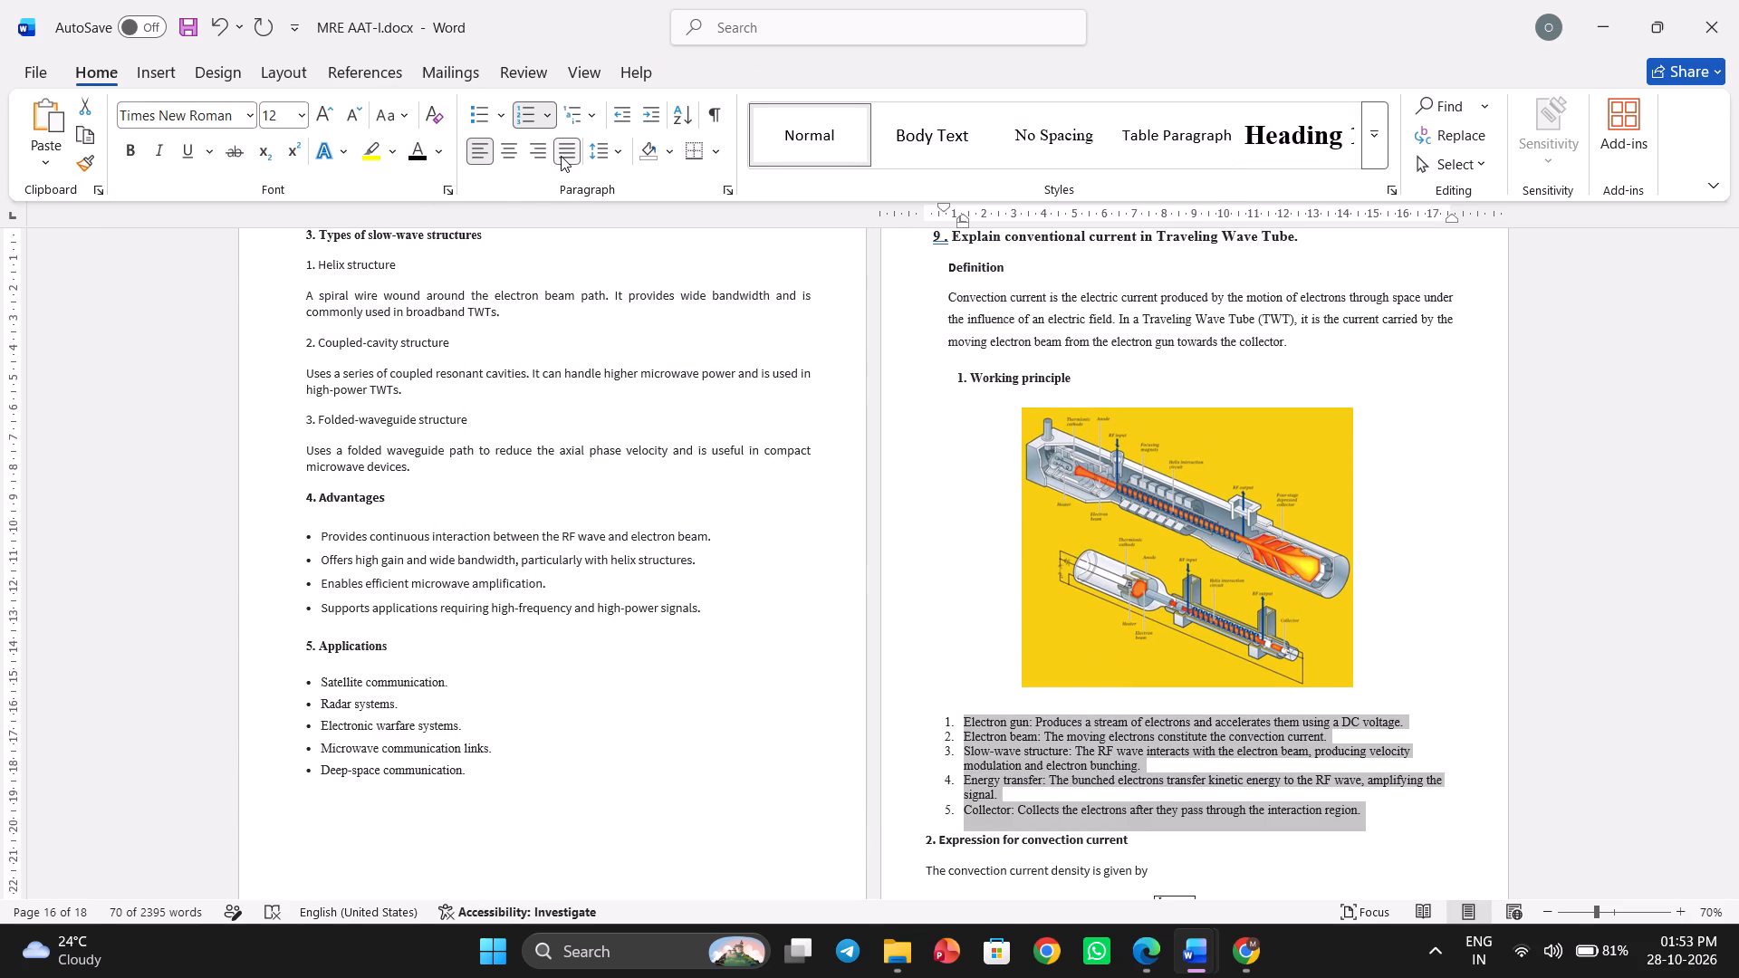
pyautogui.click(621, 149)
pyautogui.click(650, 243)
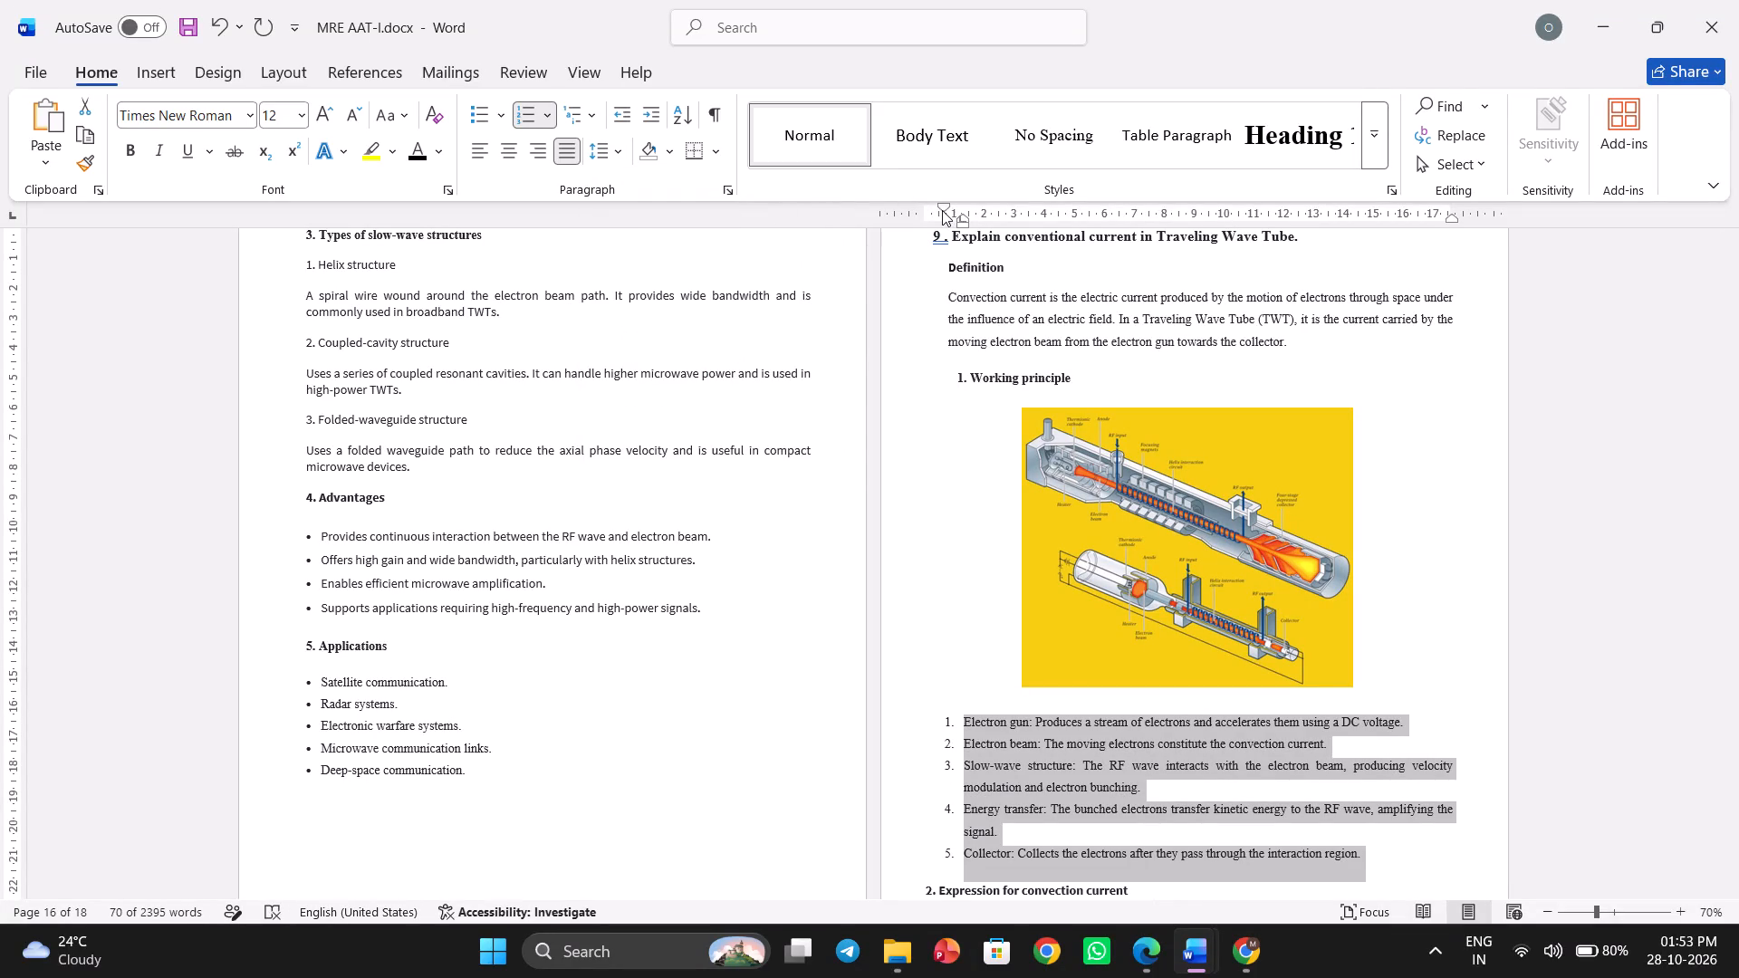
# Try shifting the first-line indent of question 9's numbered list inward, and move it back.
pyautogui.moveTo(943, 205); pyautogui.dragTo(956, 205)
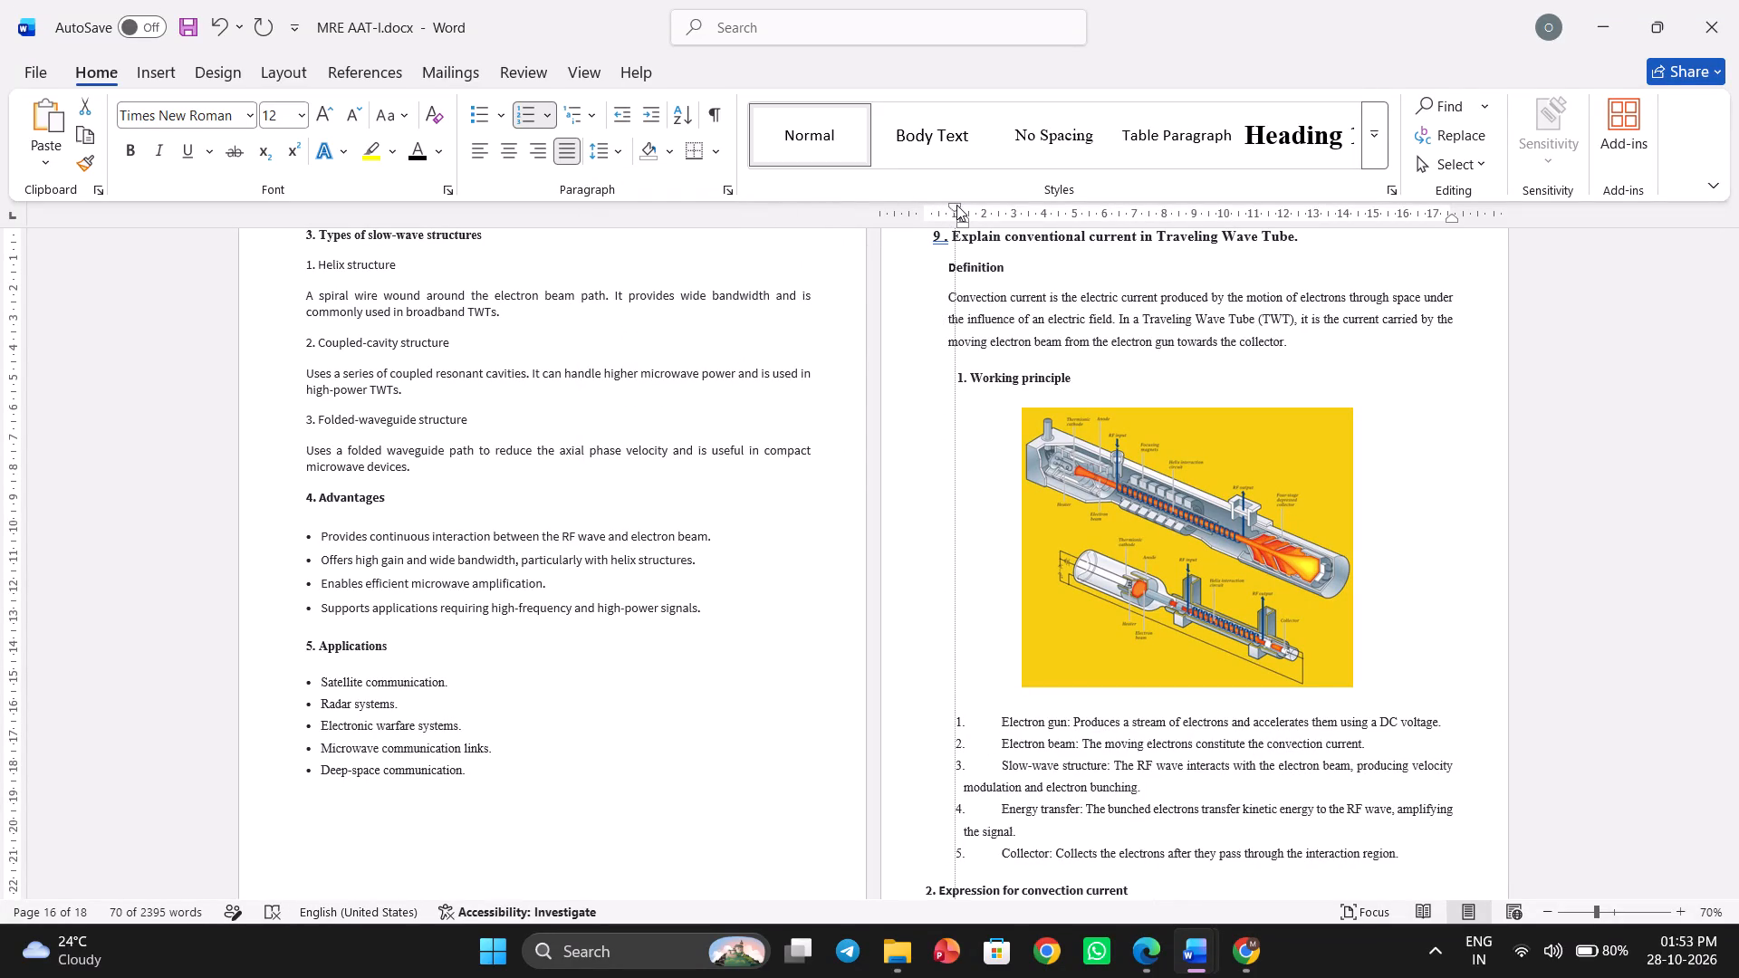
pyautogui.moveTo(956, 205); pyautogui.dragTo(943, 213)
# Insert blank lines after the "Collector" item to push "2. Expression for convection current" onto a new page.
pyautogui.scroll(-1, 1004, 494)
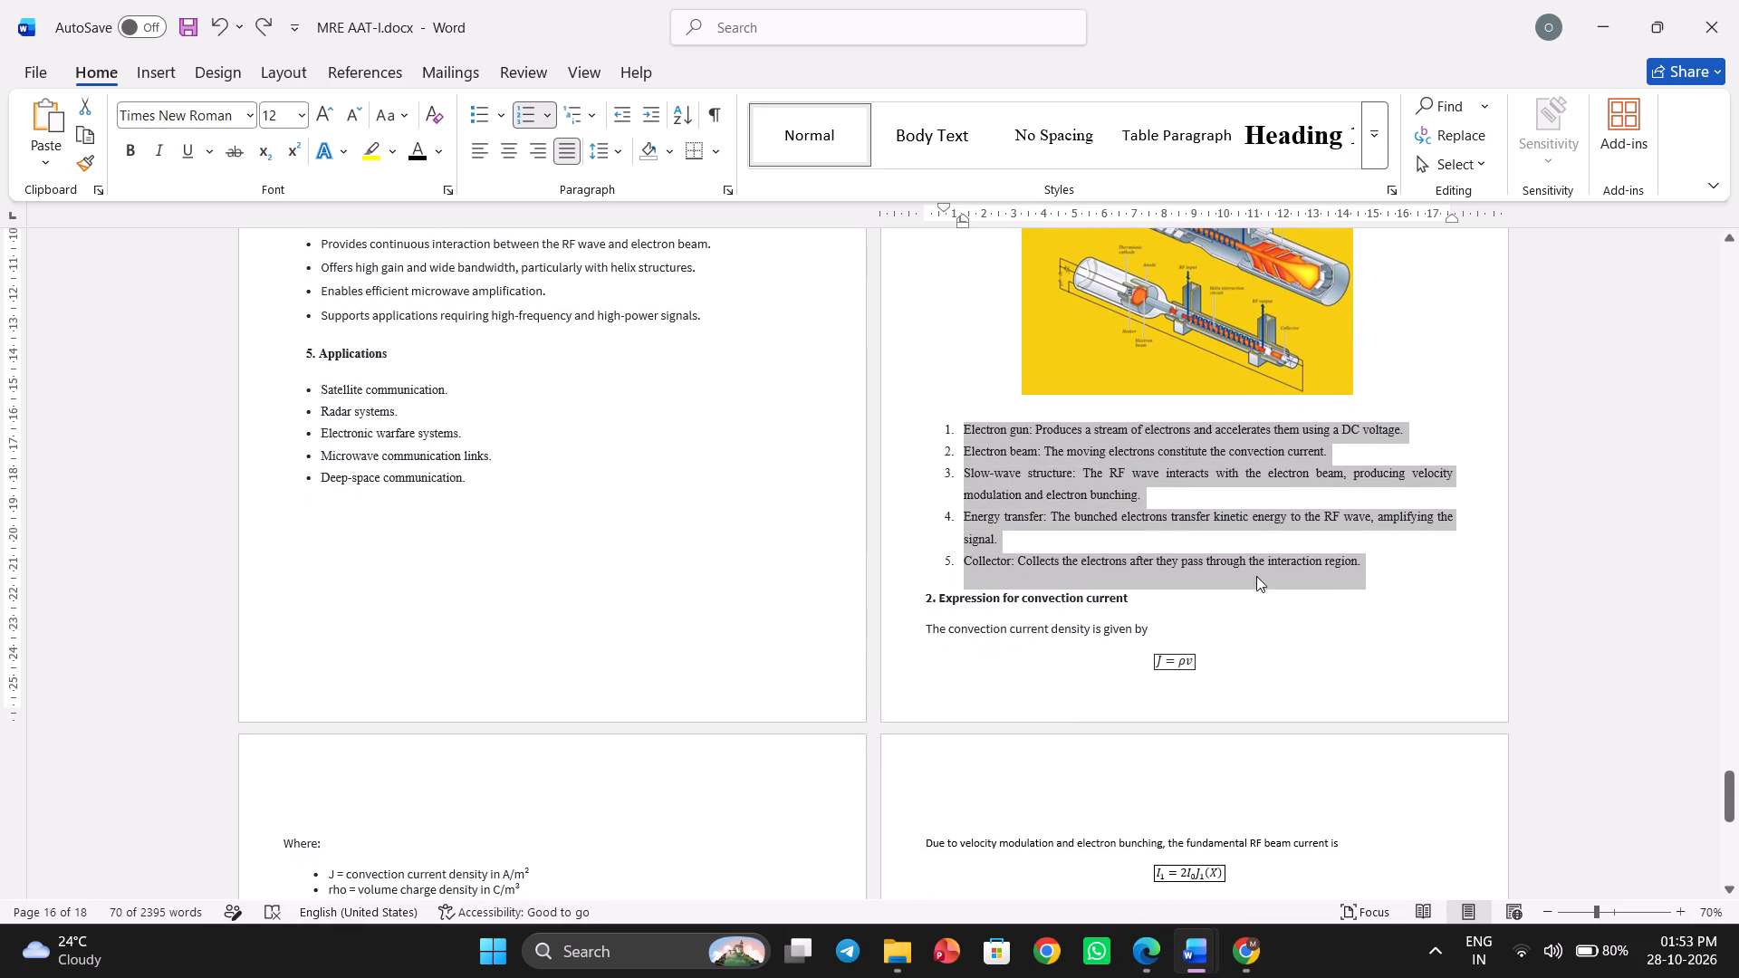
pyautogui.click(1384, 581)
pyautogui.press('Return')
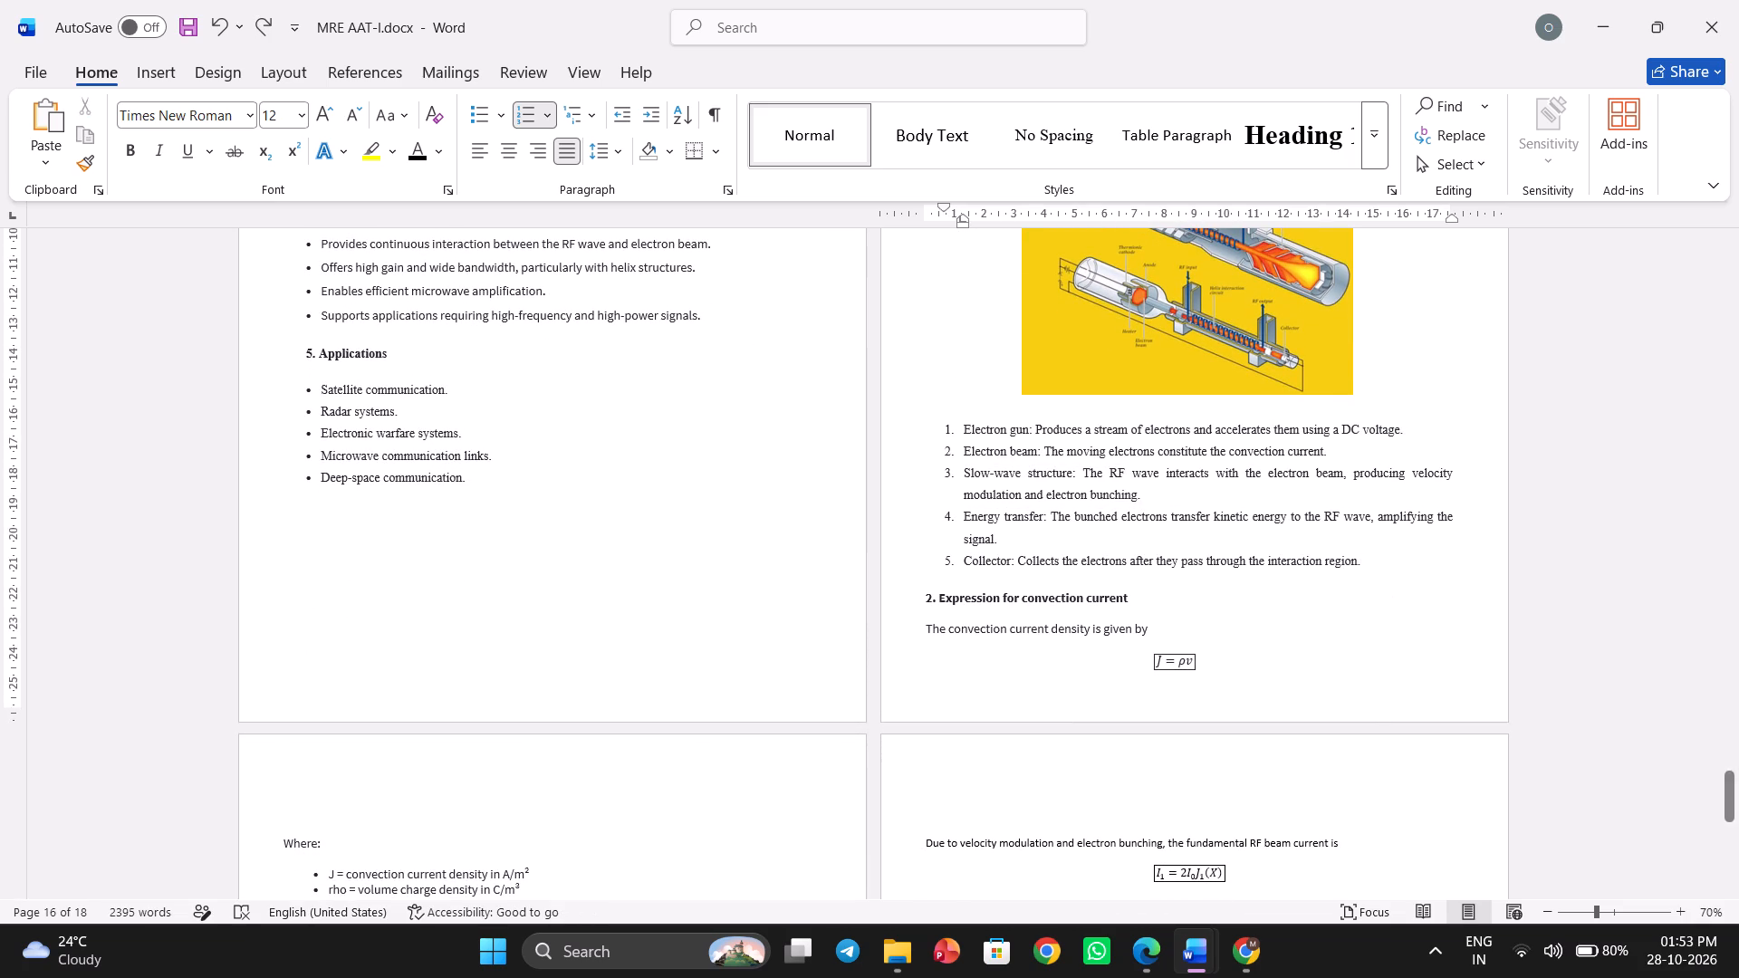
pyautogui.press('Return')
pyautogui.press('Return')
pyautogui.press('Return')
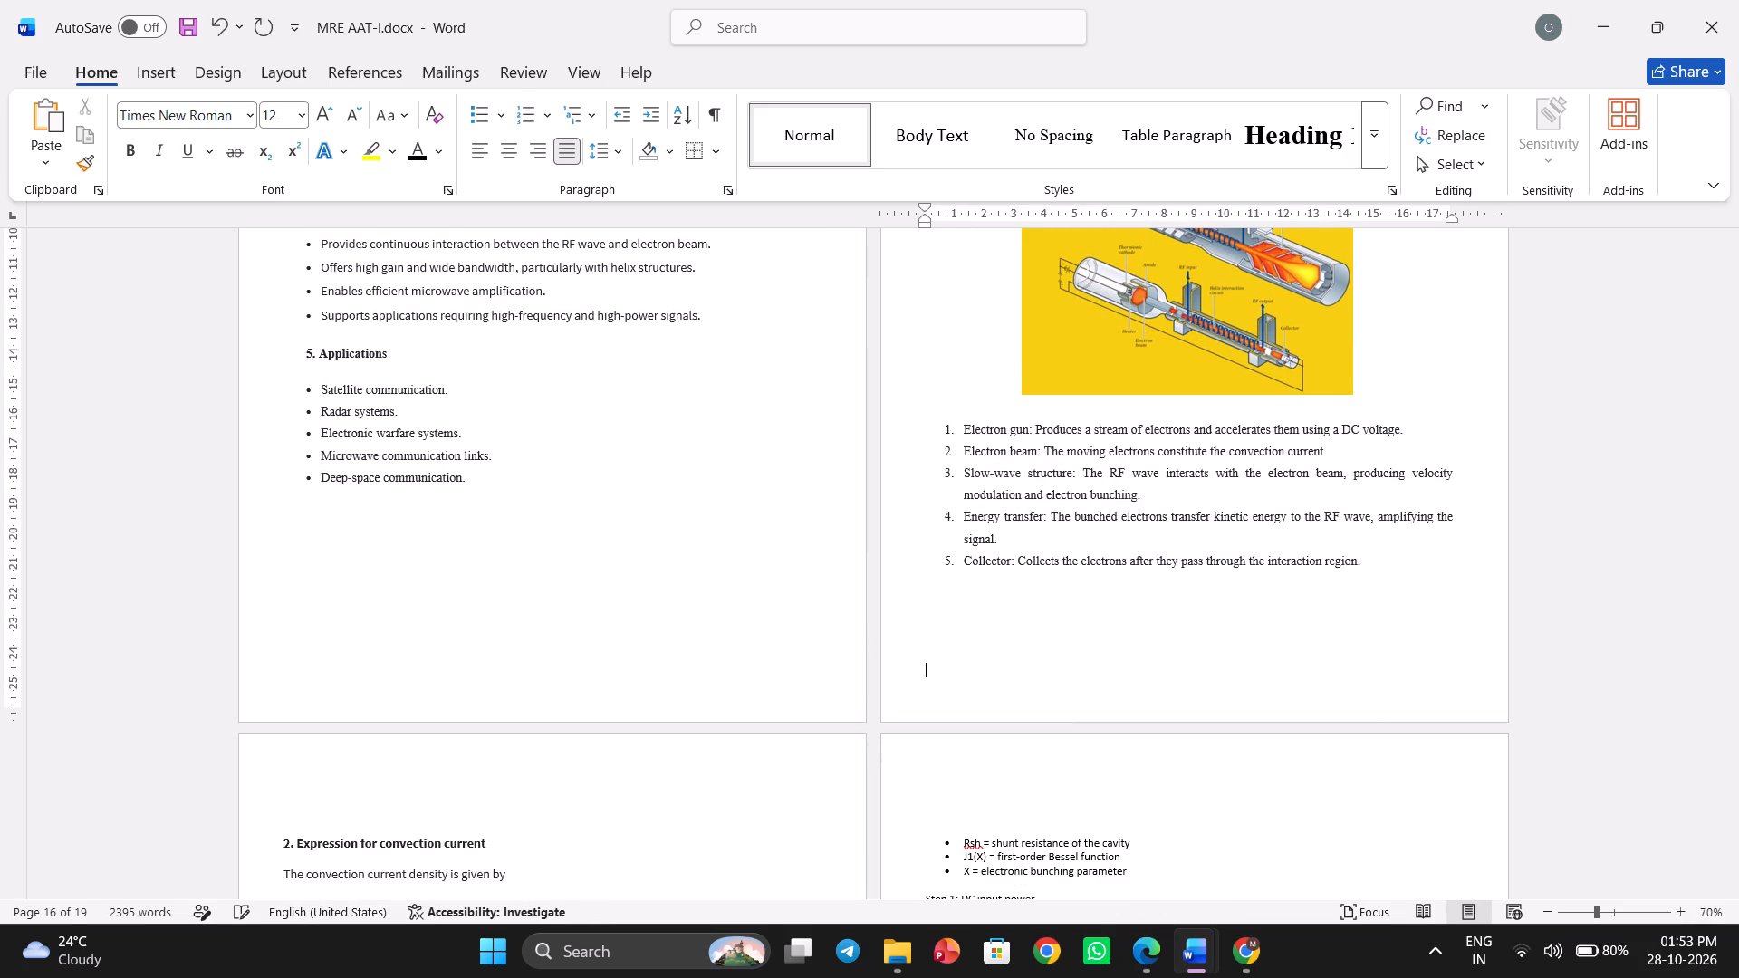
# Indent question 9's text from "2. Expression for convection current" through the Conclusion paragraph to about 1 cm.
pyautogui.scroll(-1, 1376, 573)
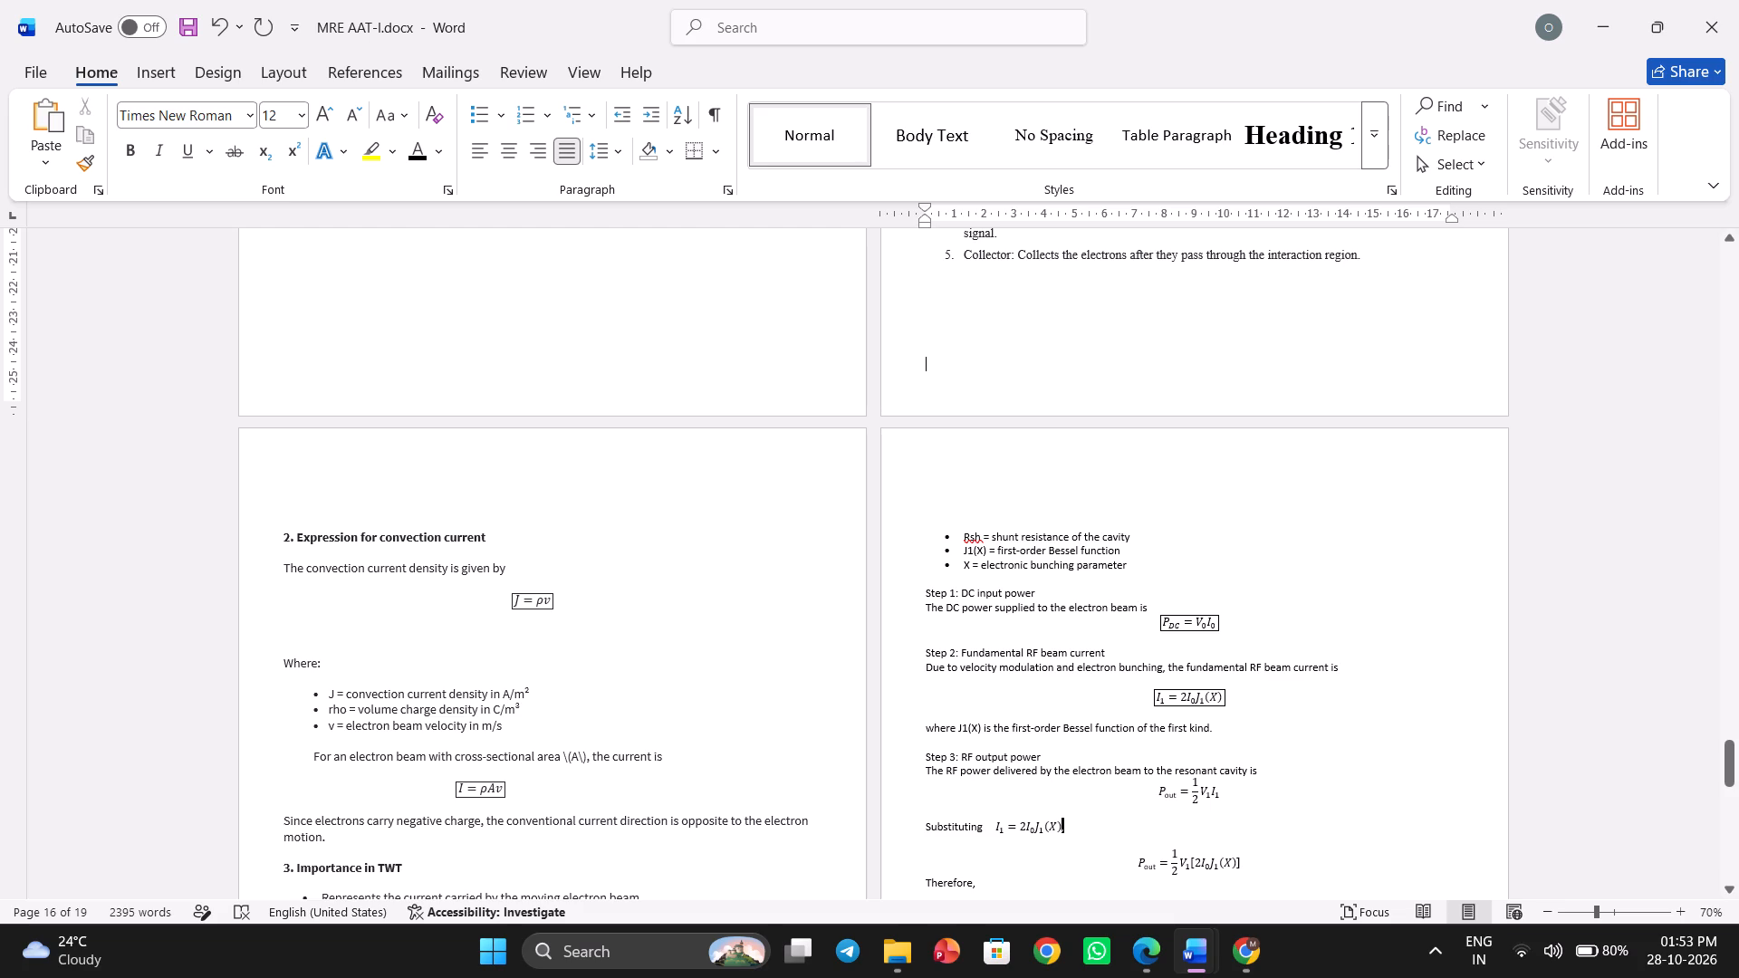
pyautogui.scroll(-1, 778, 540)
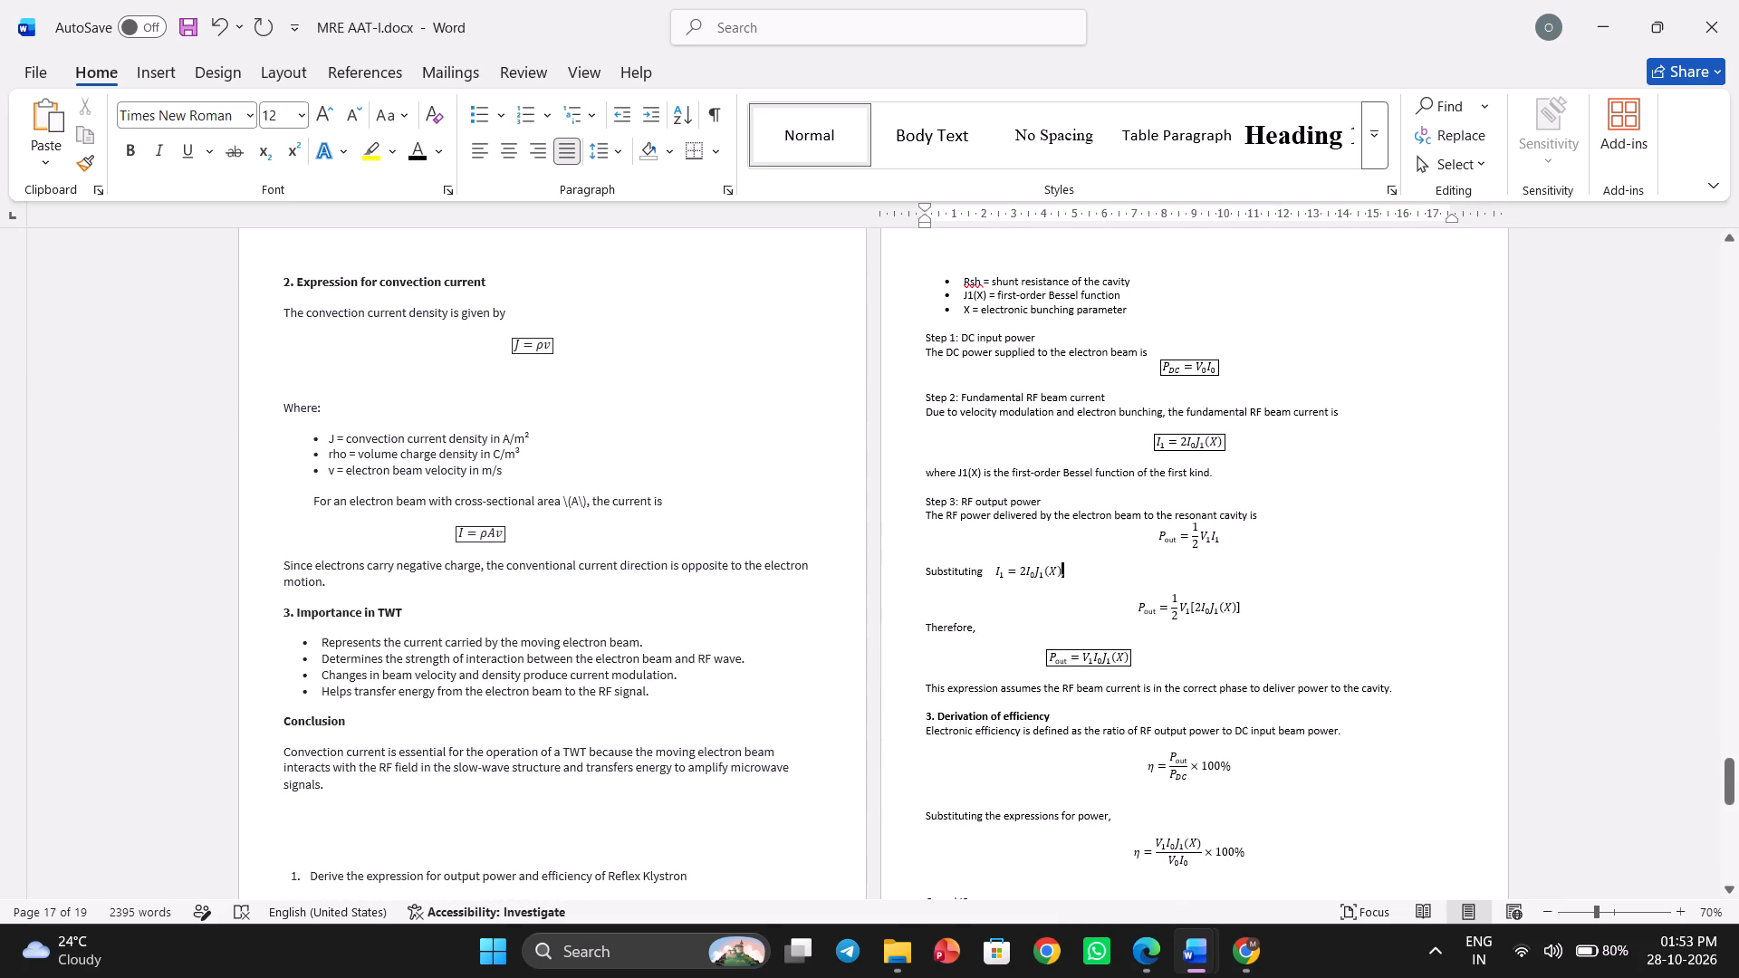
pyautogui.moveTo(489, 850); pyautogui.dragTo(370, 316)
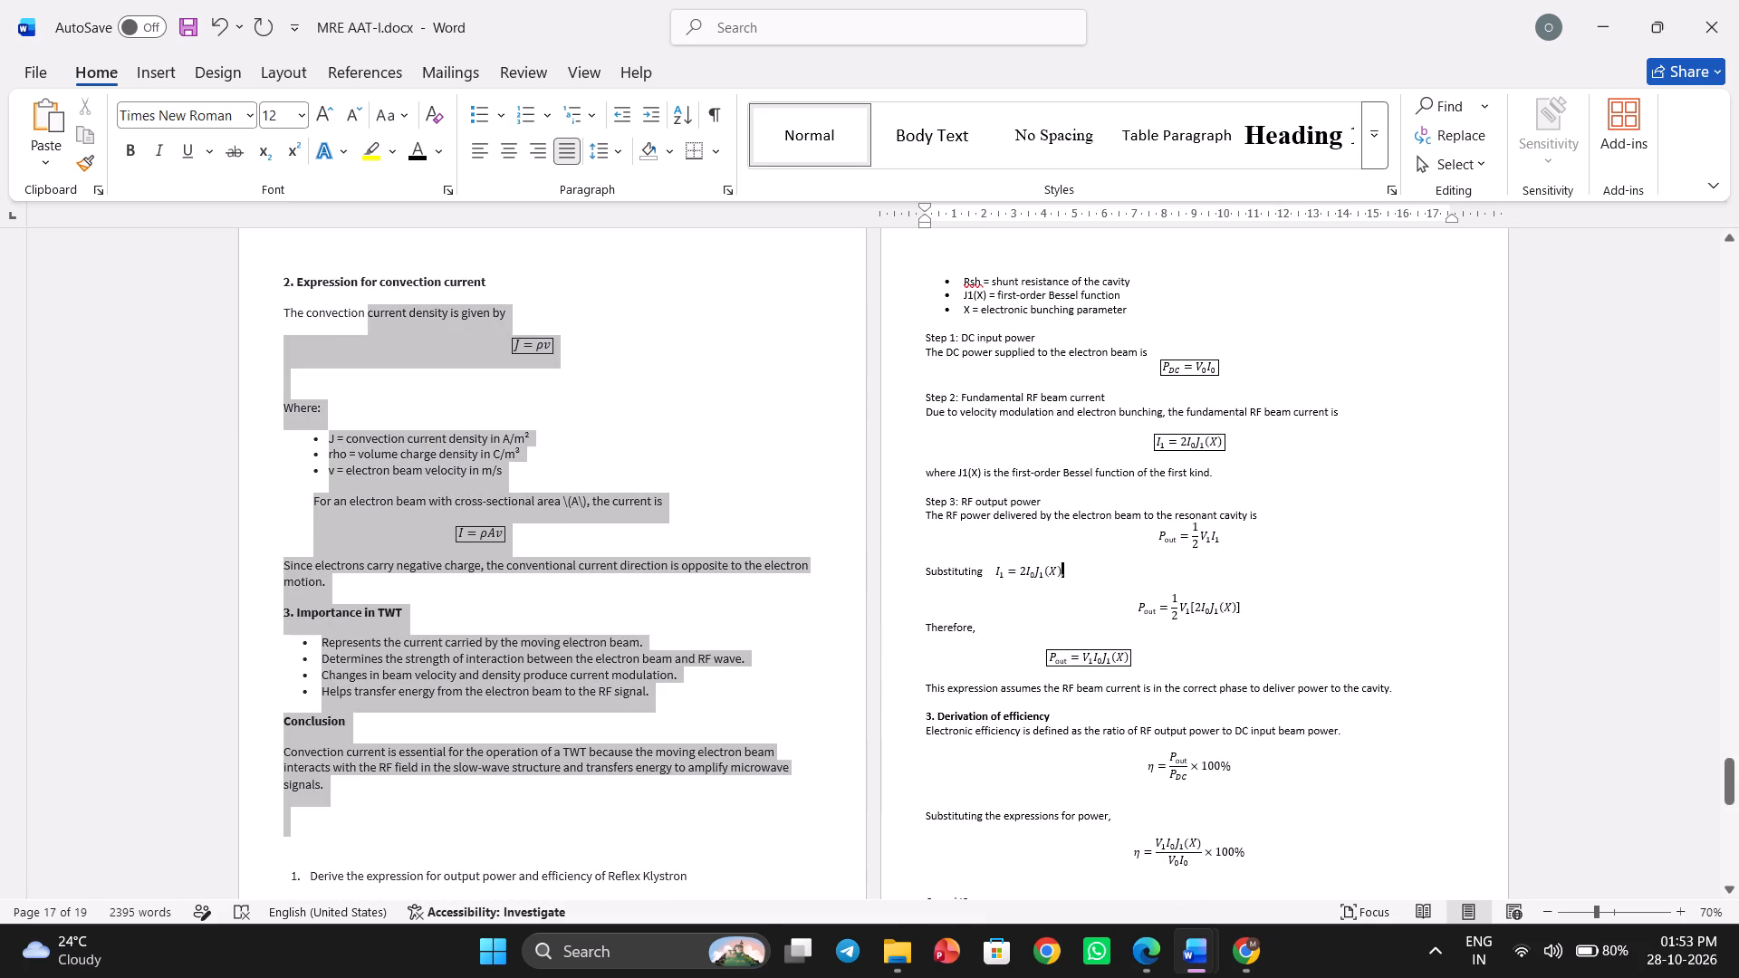
pyautogui.moveTo(370, 316); pyautogui.dragTo(282, 282)
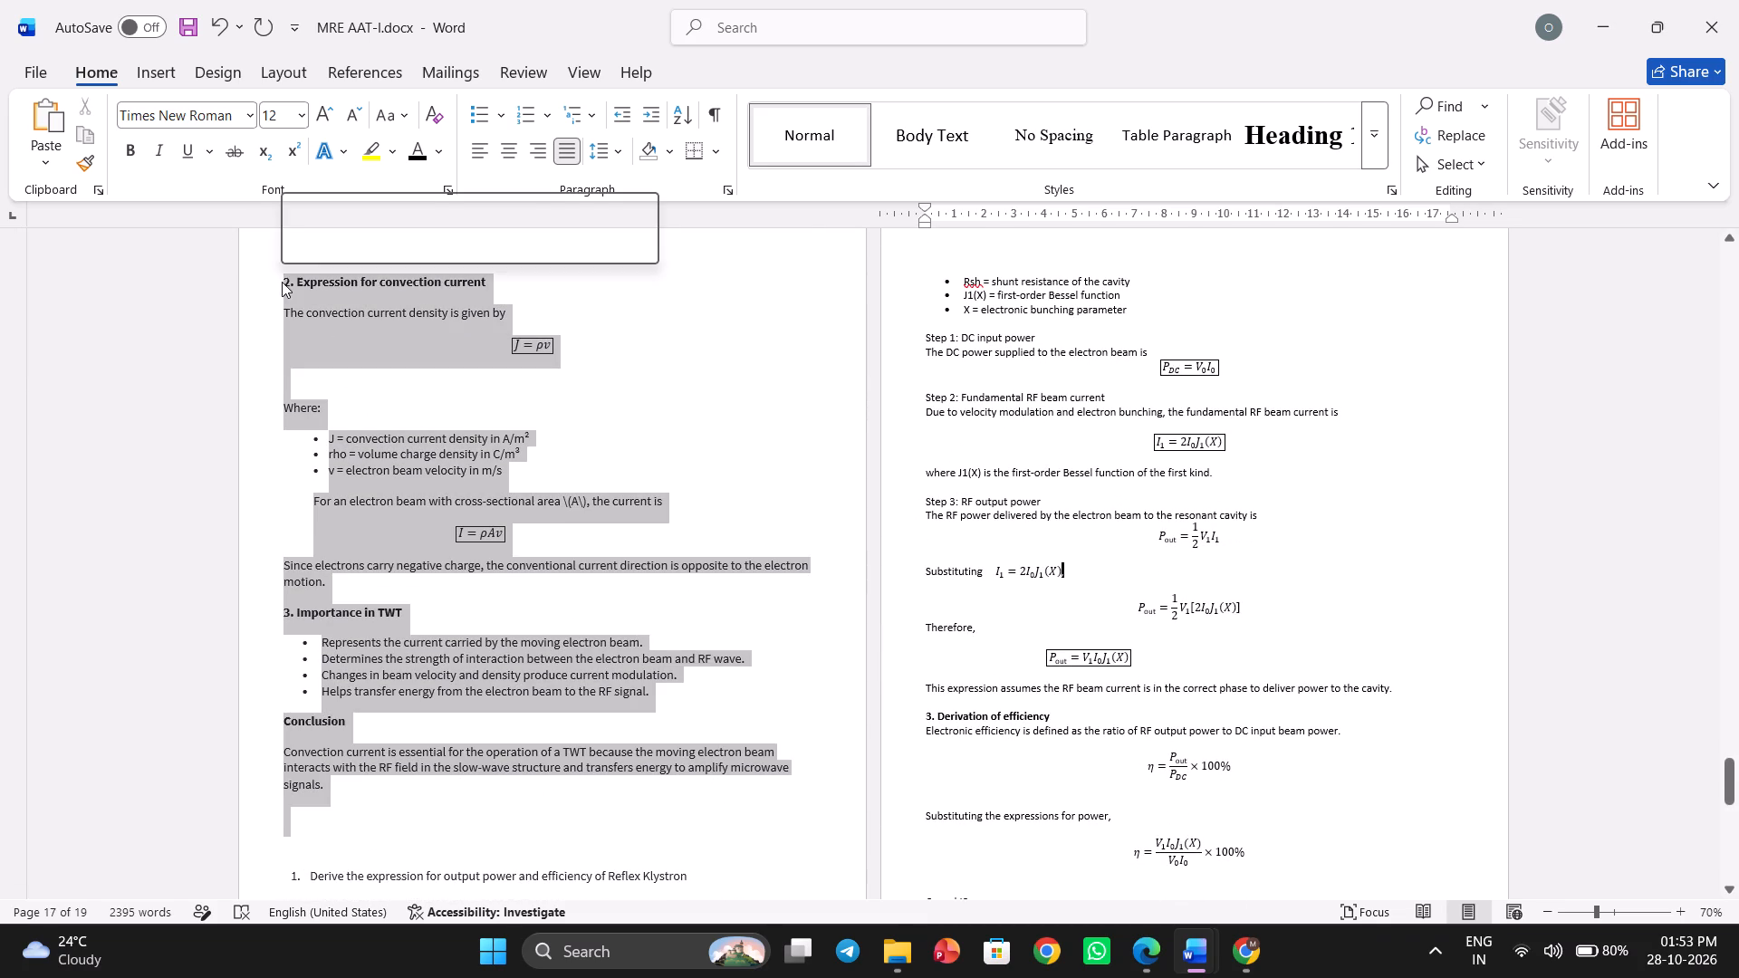
pyautogui.scroll(1, 282, 282)
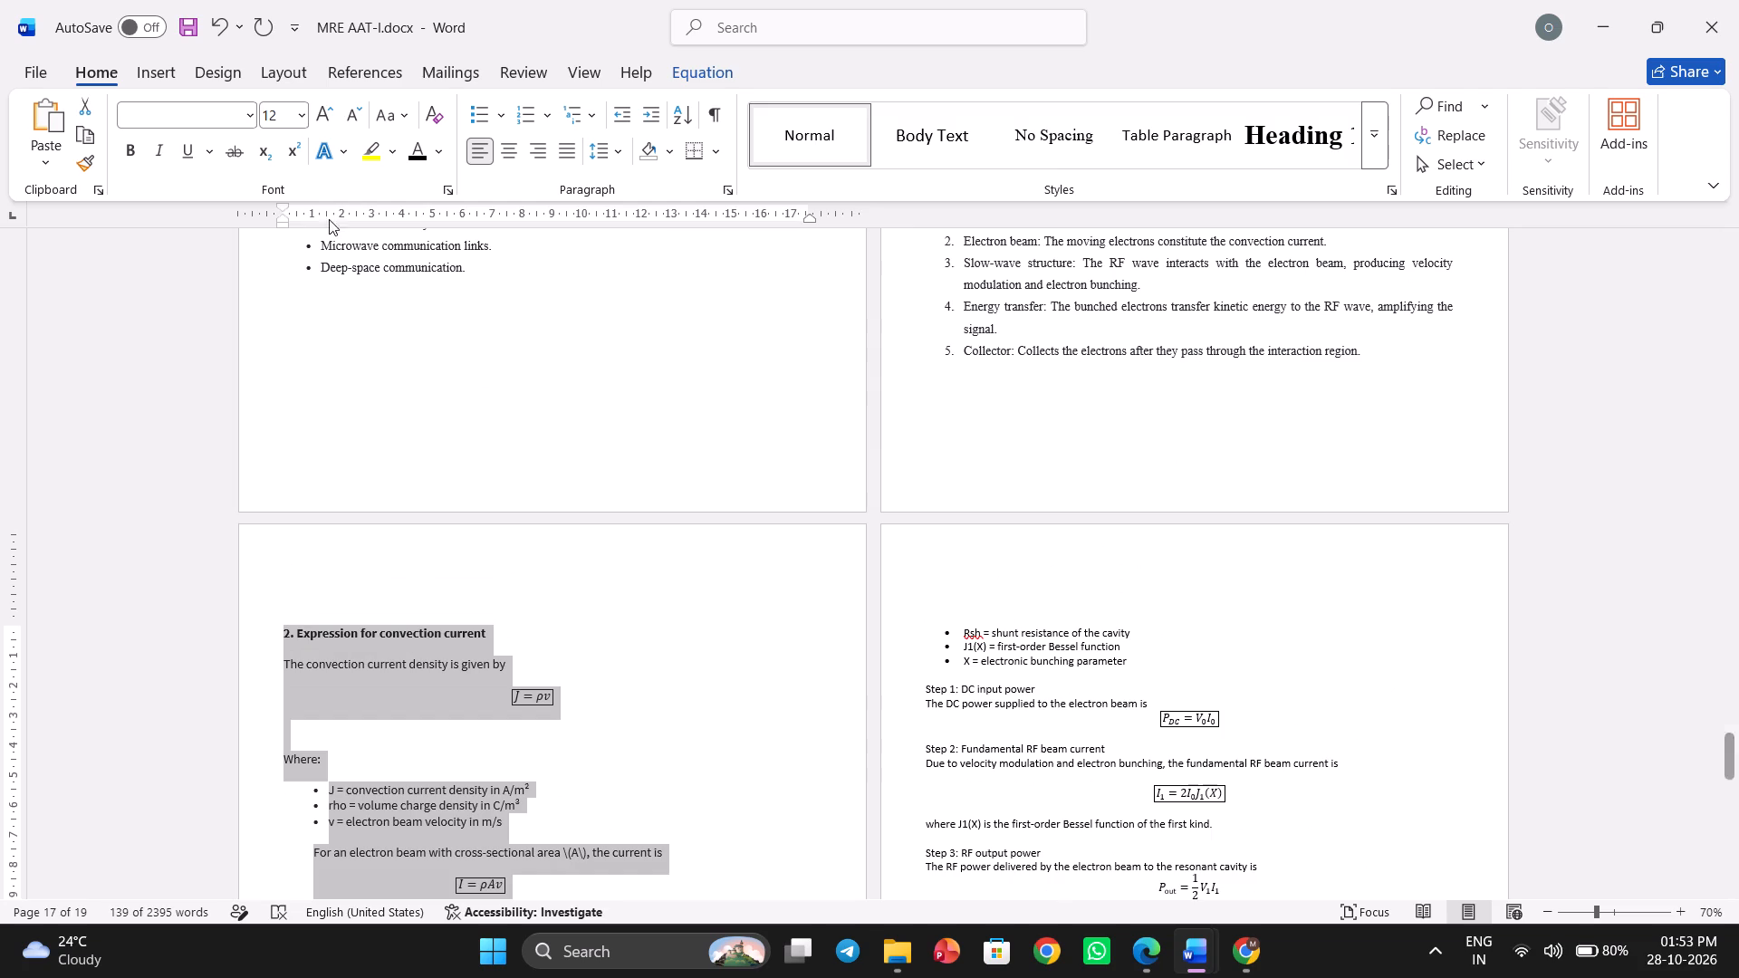
pyautogui.moveTo(283, 219); pyautogui.dragTo(292, 219)
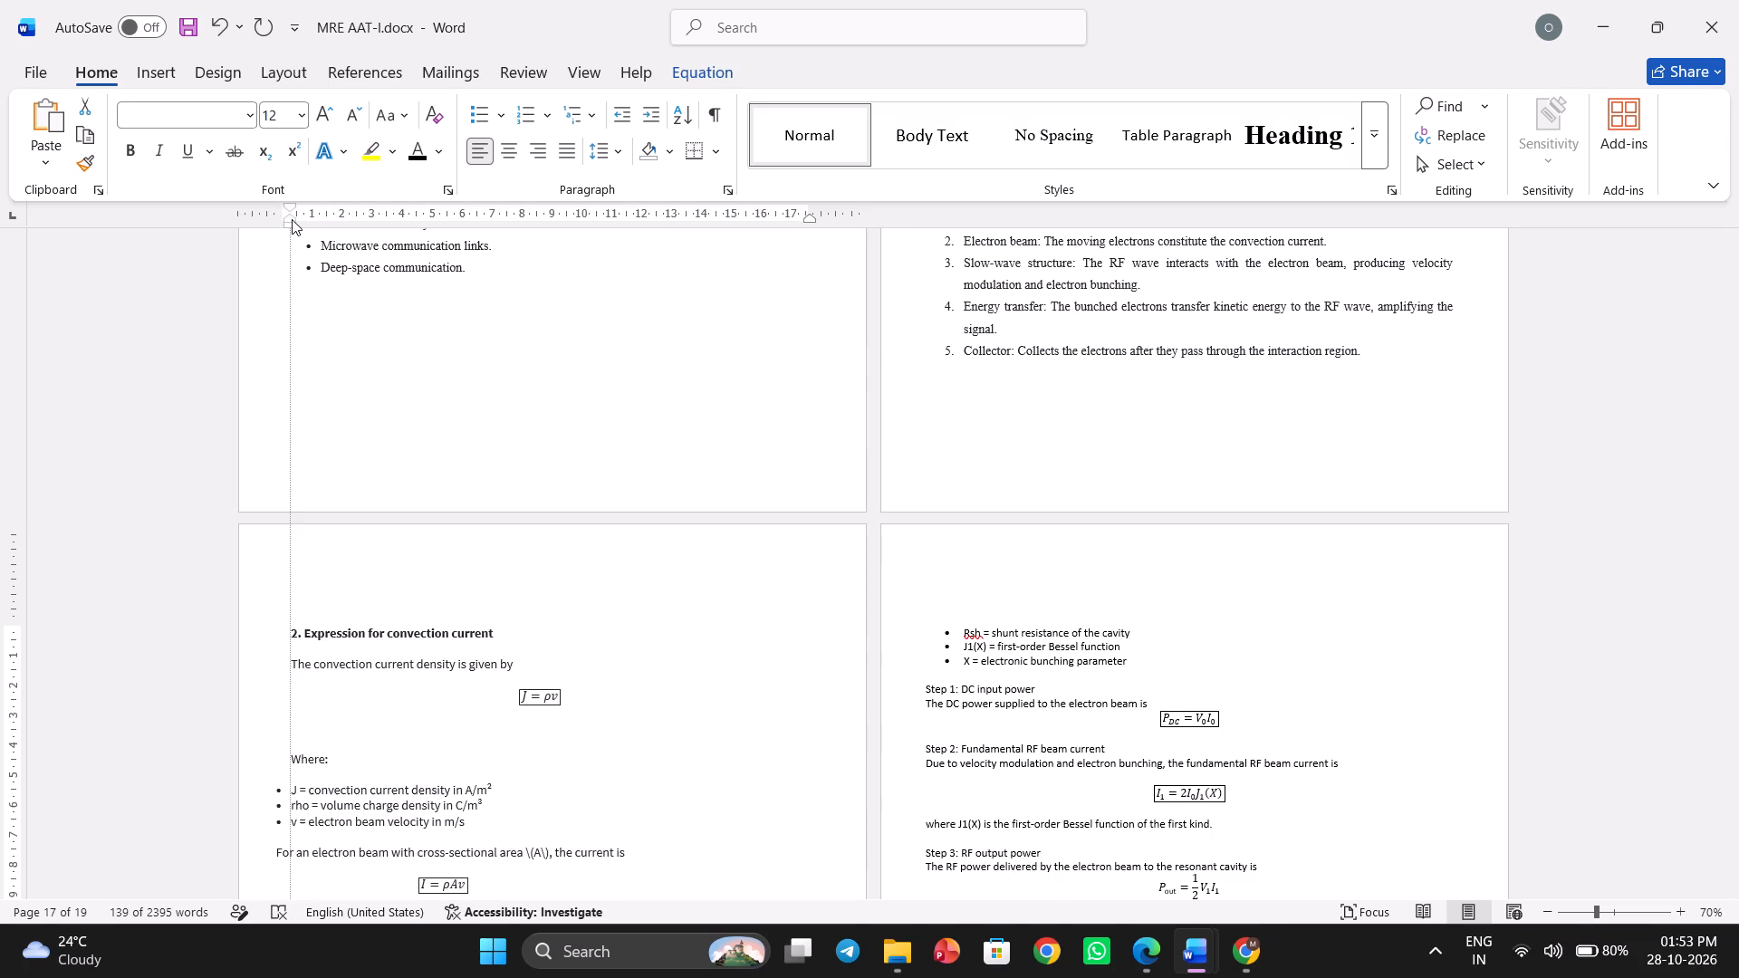
pyautogui.moveTo(292, 219); pyautogui.dragTo(310, 217)
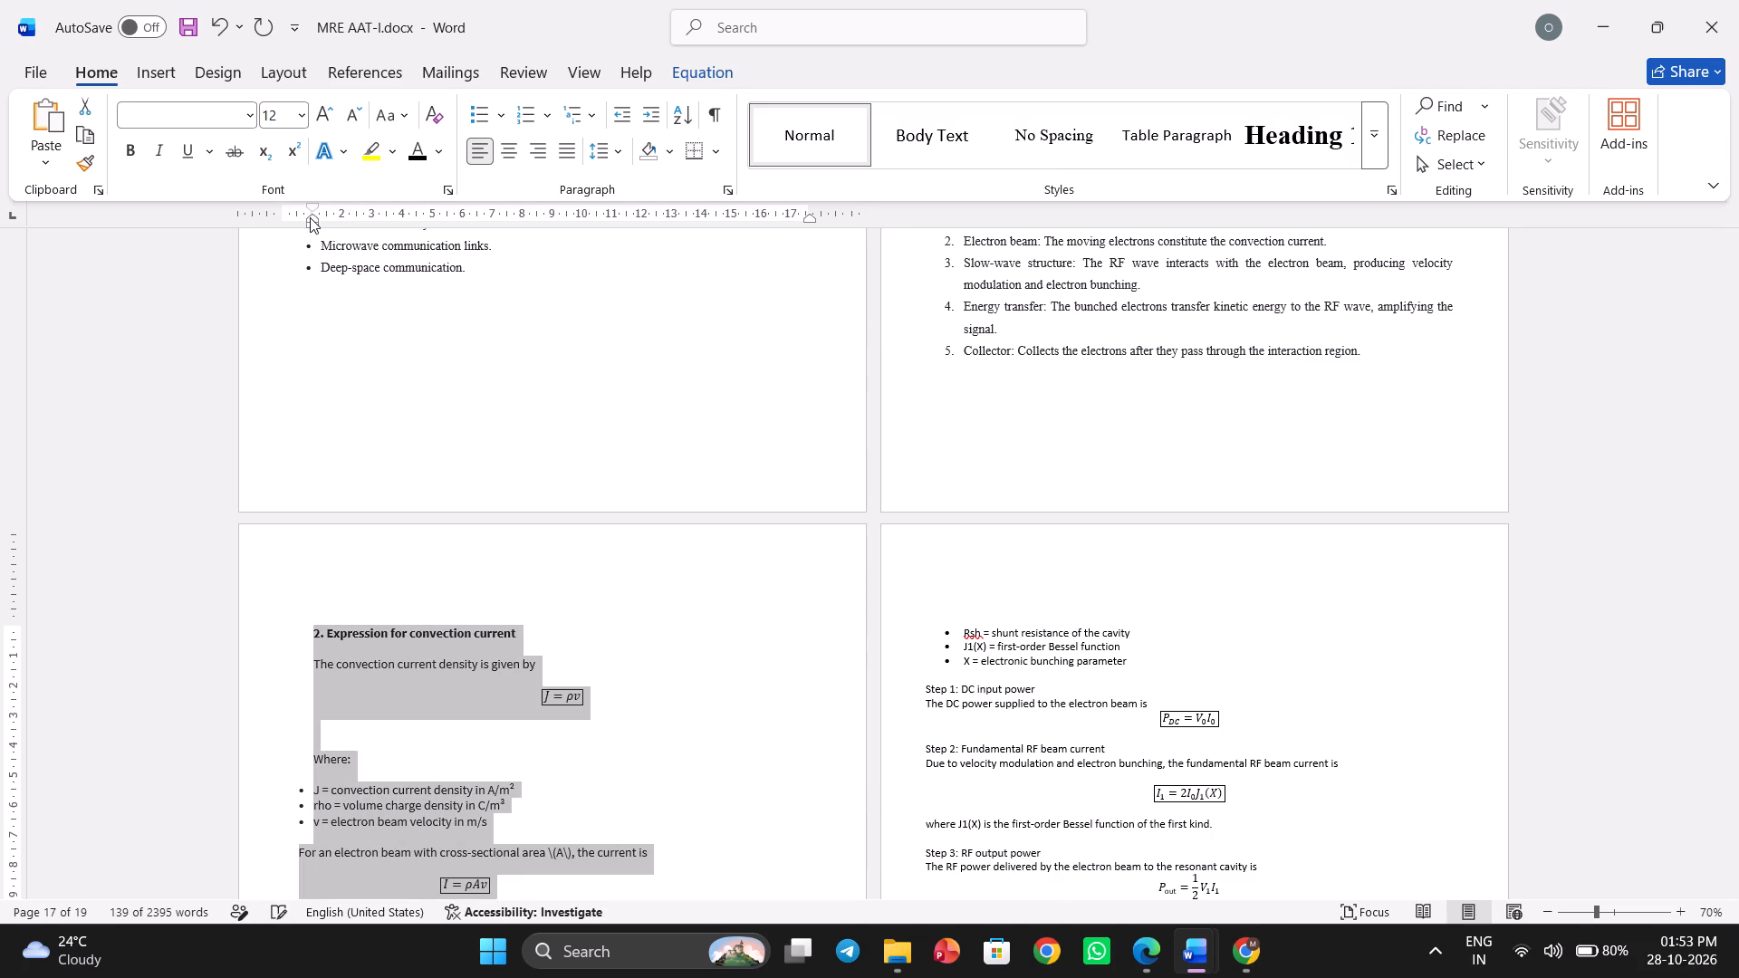
# Format question 9's text from the convection current expression through the Conclusion as Times New Roman, justified, with 1.5 line spacing.
pyautogui.click(245, 113)
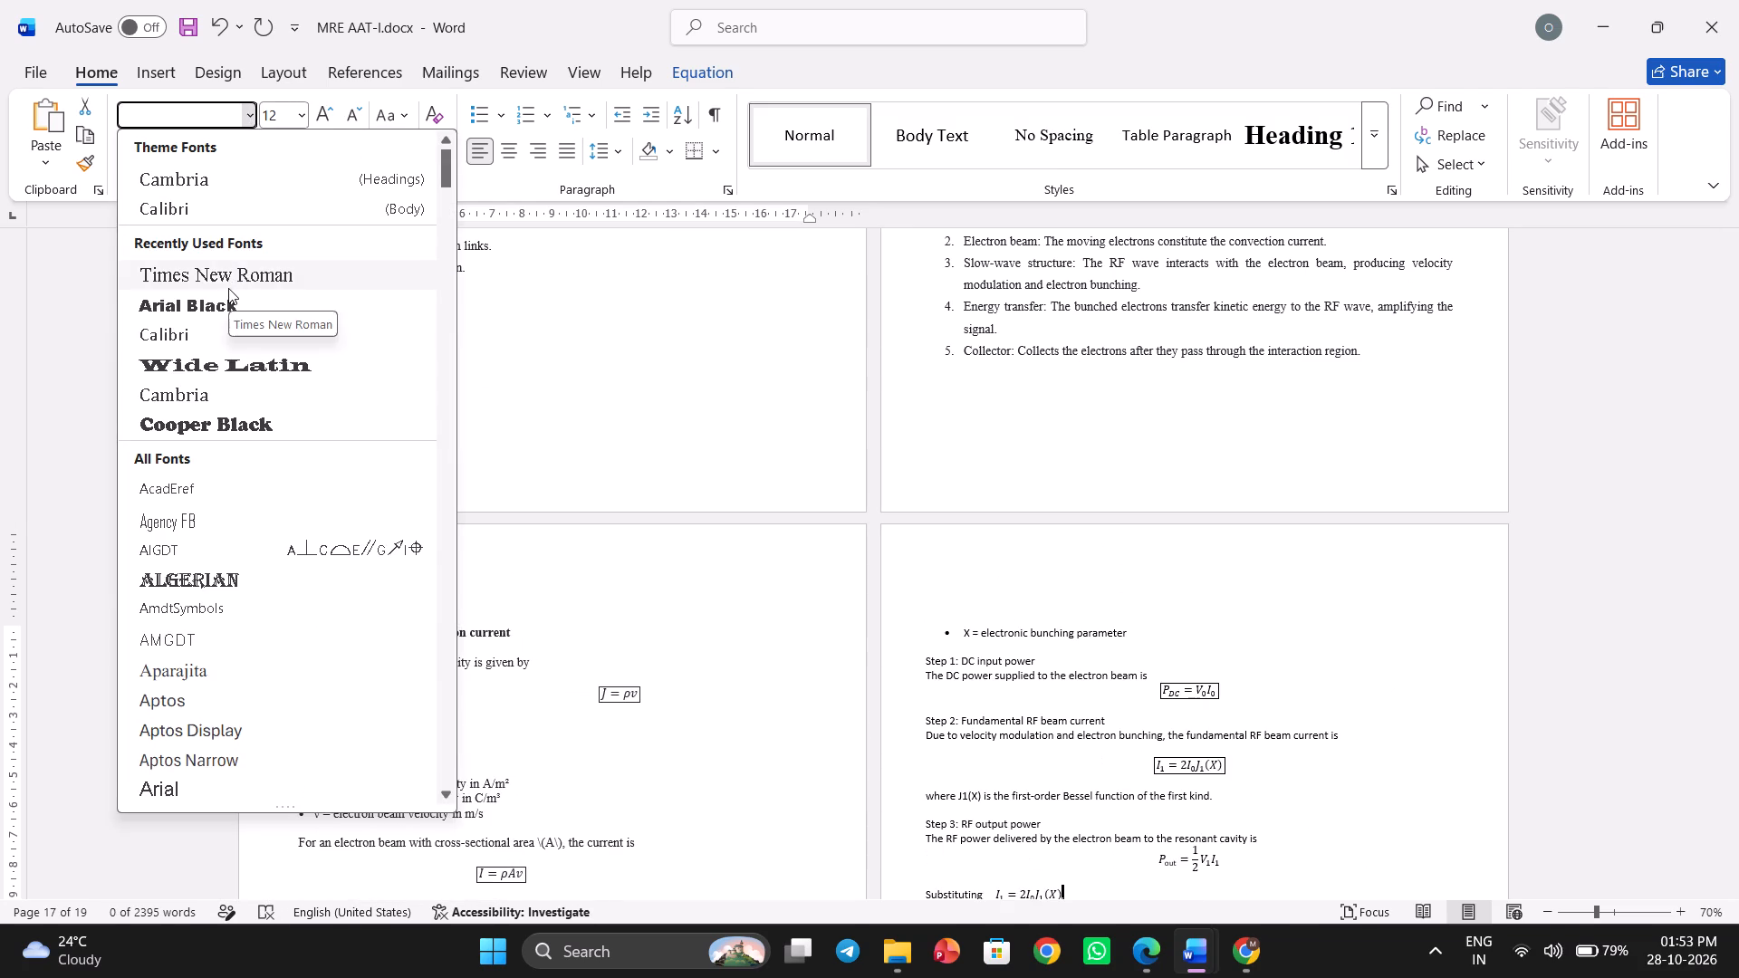
pyautogui.click(228, 288)
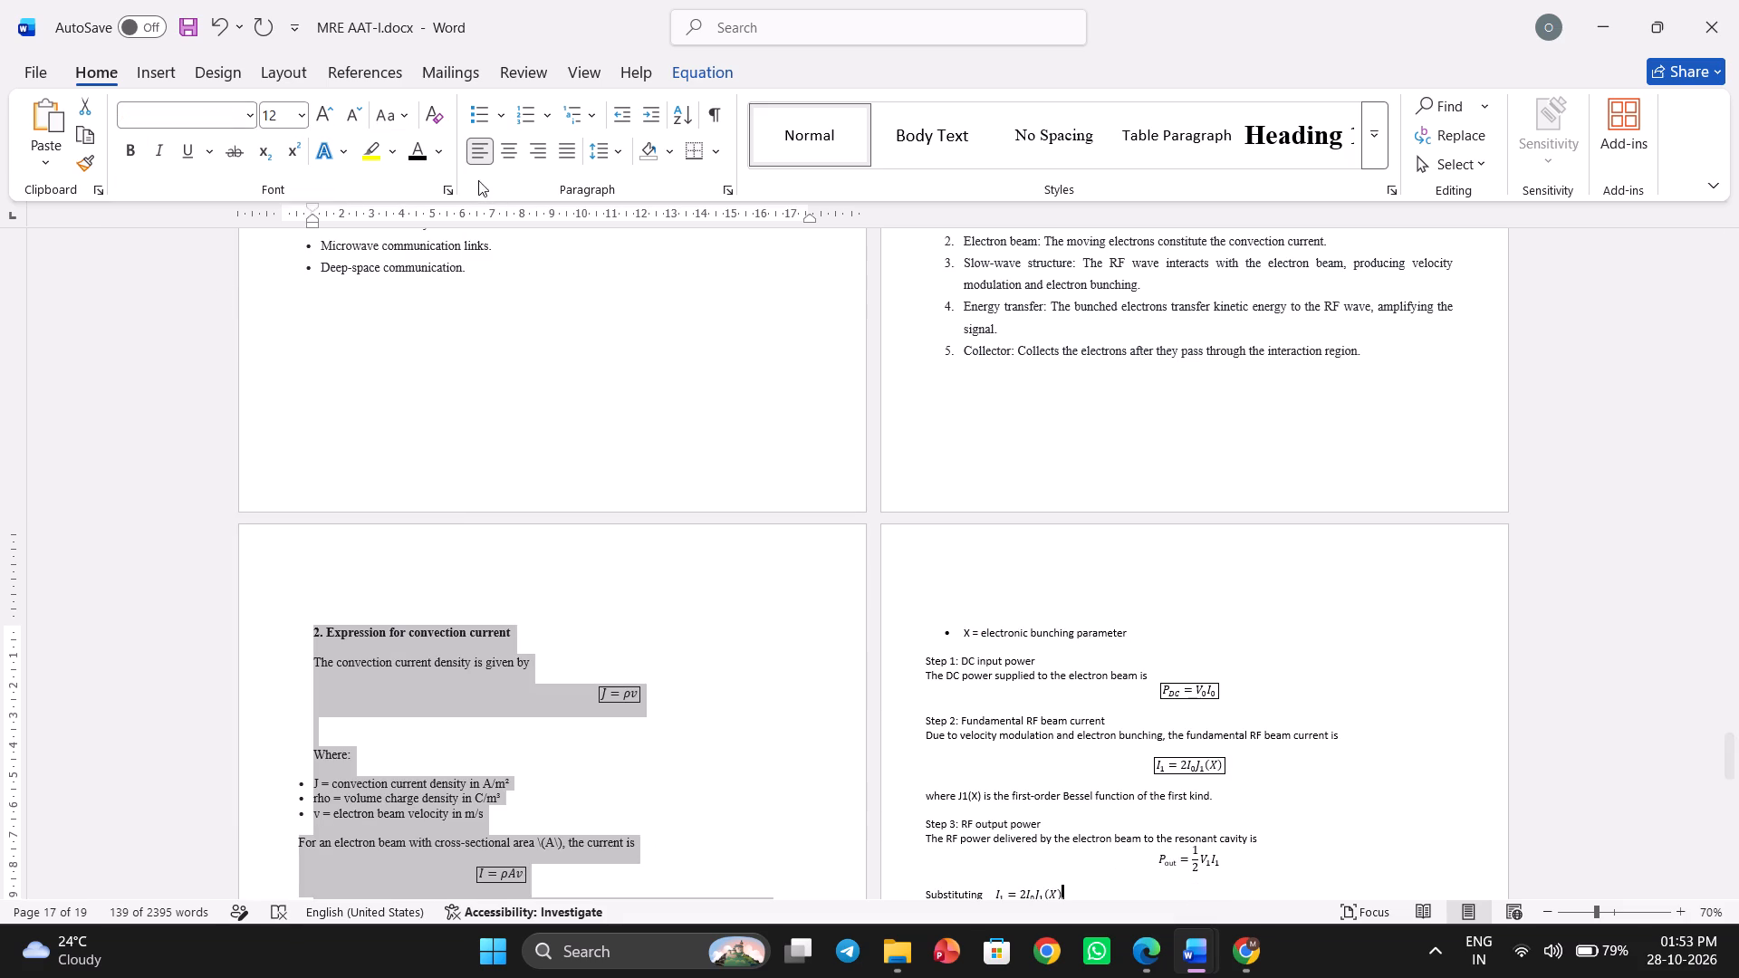
pyautogui.click(559, 158)
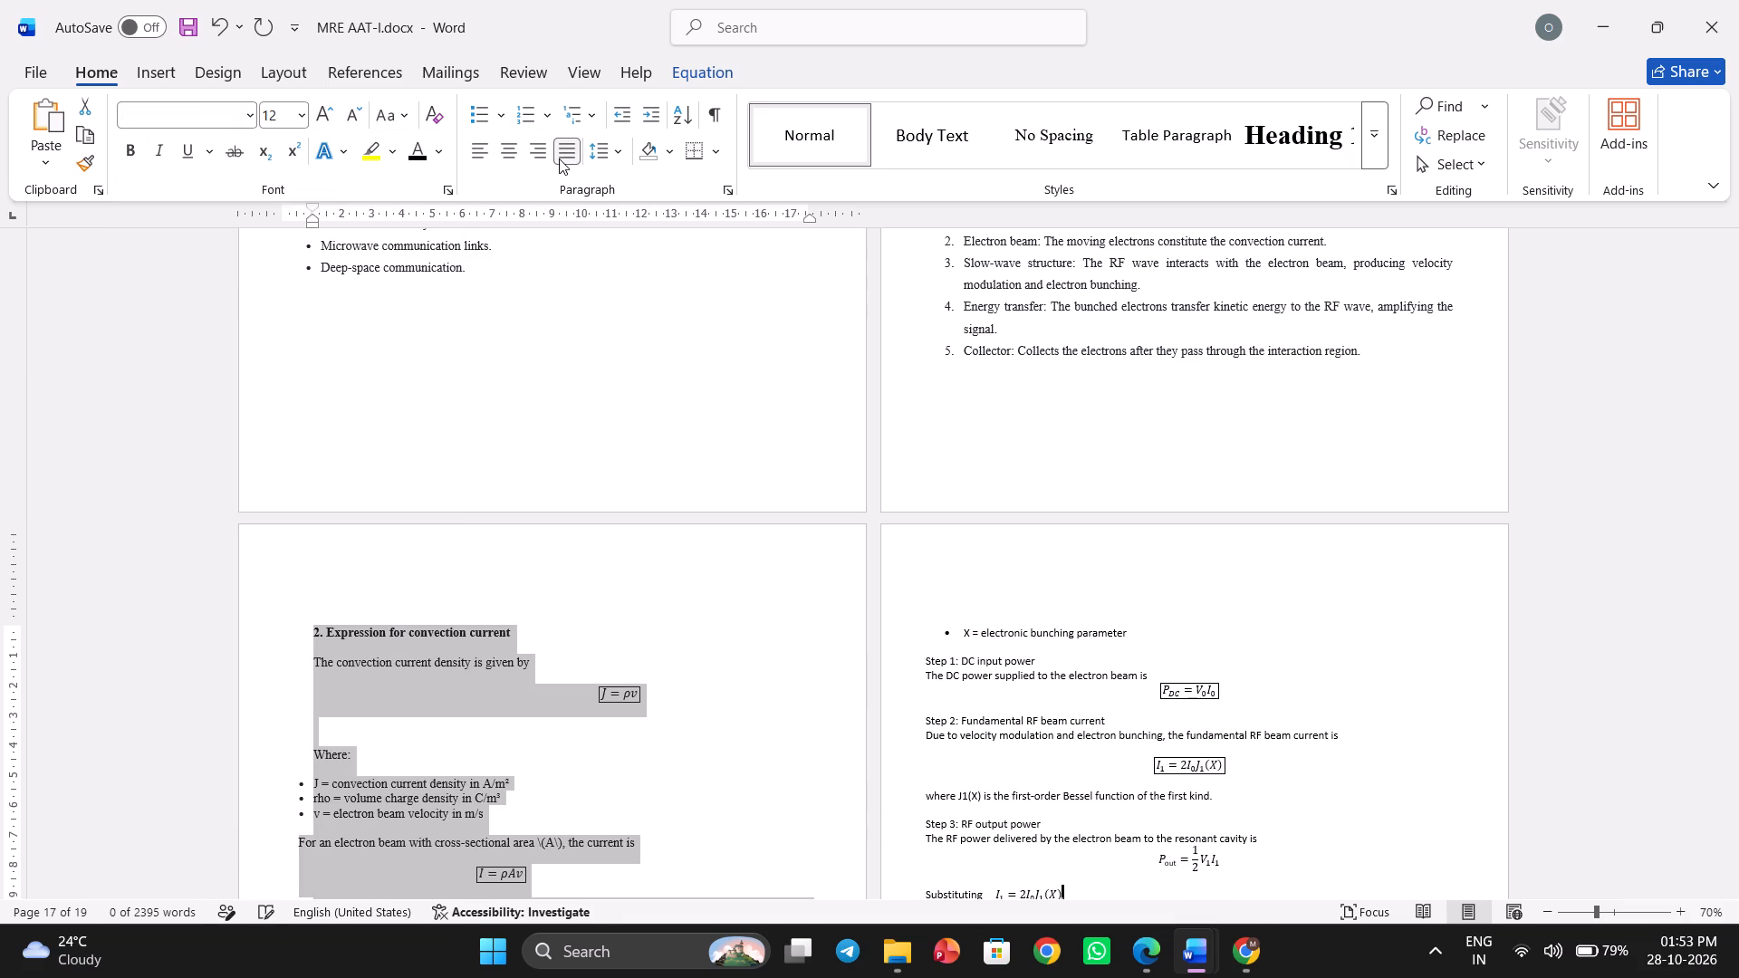
pyautogui.click(611, 153)
pyautogui.click(640, 244)
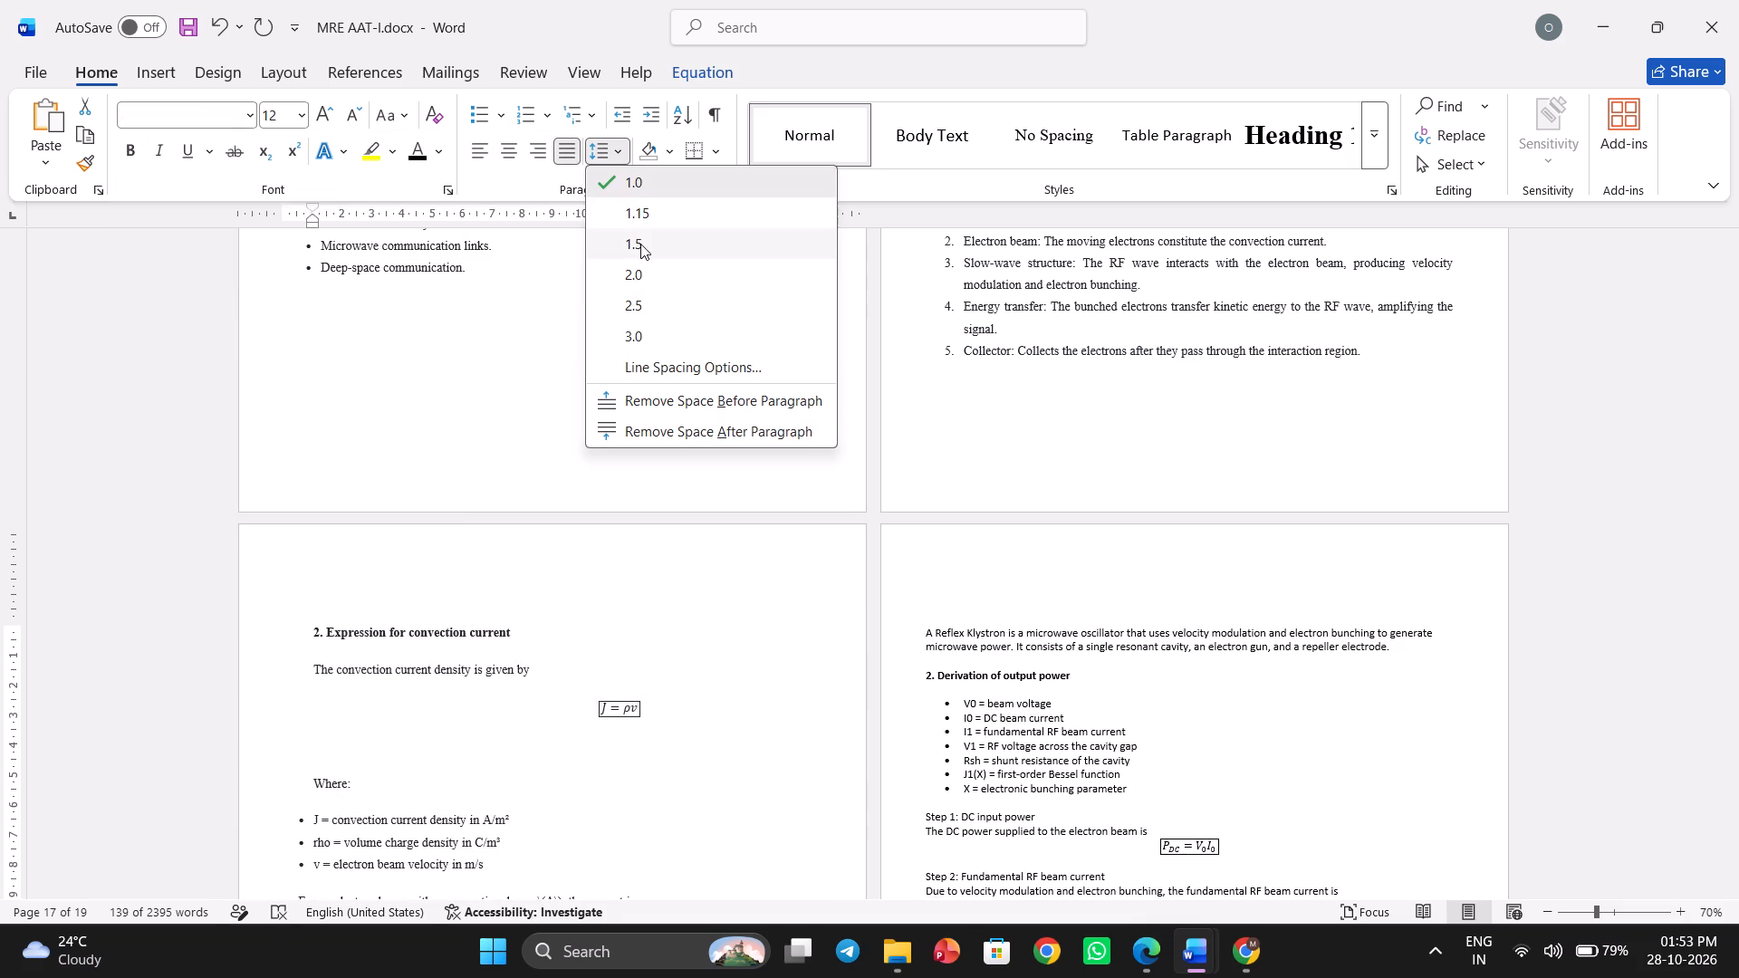
# Remove the blank line between the J = ρv equation and "Where:" in question 9.
pyautogui.click(469, 699)
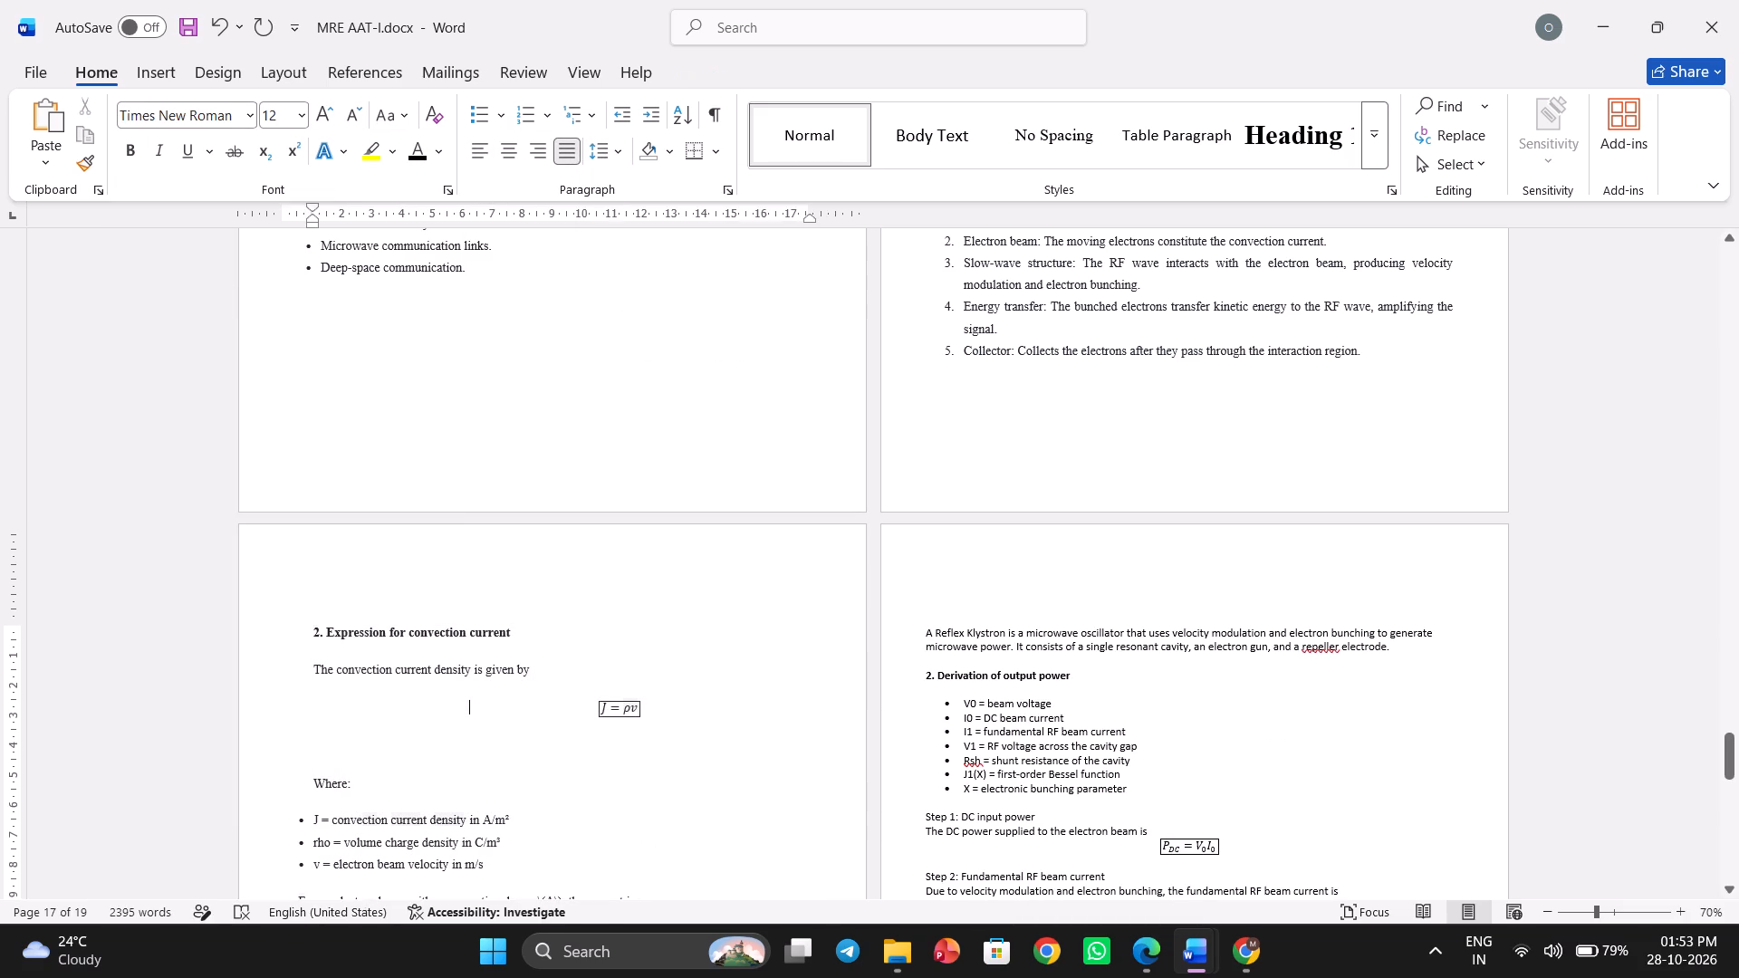
pyautogui.click(340, 760)
pyautogui.press('BackSpace')
pyautogui.press('BackSpace')
# Delete the run of leading spaces before the J = ρv equation in question 9.
pyautogui.scroll(-1, 340, 760)
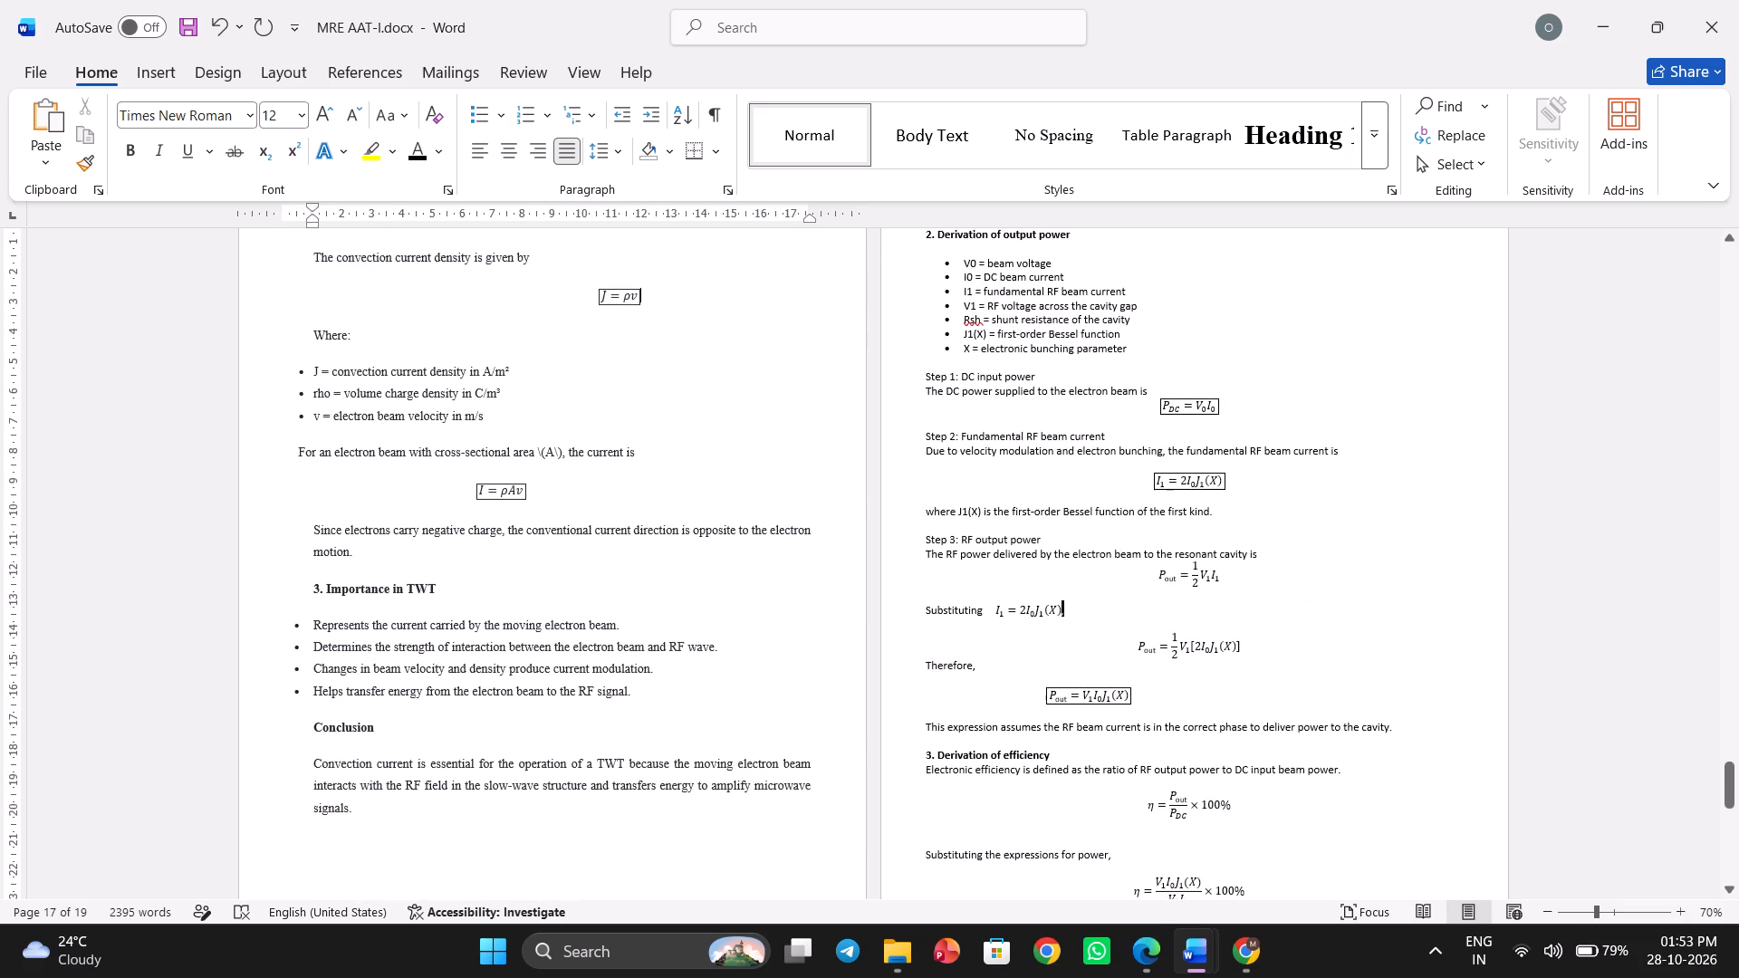
pyautogui.scroll(-1, 340, 760)
pyautogui.click(569, 286)
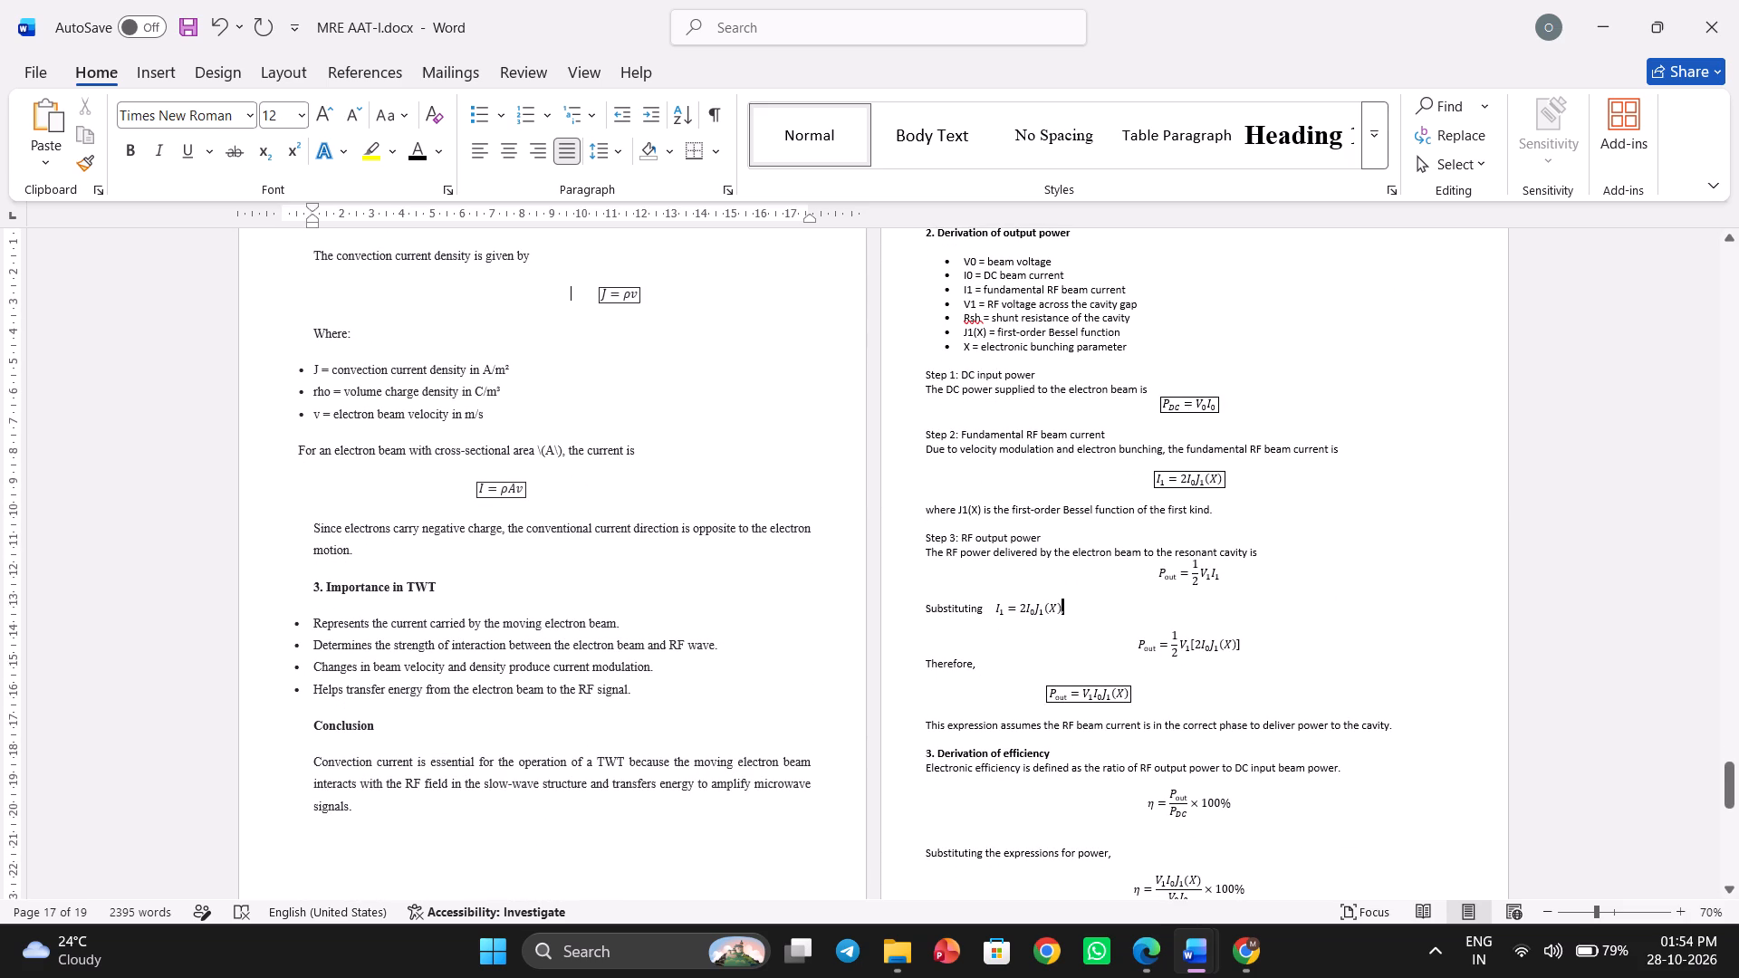
pyautogui.press('BackSpace')
pyautogui.press('BackSpace')
pyautogui.press('BackSpace')
pyautogui.press('BackSpace')
pyautogui.press('BackSpace')
pyautogui.press('BackSpace')
pyautogui.press('BackSpace')
pyautogui.press('BackSpace')
pyautogui.press('BackSpace')
pyautogui.press('BackSpace')
pyautogui.press('BackSpace')
pyautogui.press('BackSpace')
pyautogui.press('BackSpace')
pyautogui.press('BackSpace')
pyautogui.press('BackSpace')
pyautogui.press('BackSpace')
pyautogui.press('BackSpace')
pyautogui.press('BackSpace')
pyautogui.press('BackSpace')
pyautogui.press('BackSpace')
pyautogui.press('BackSpace')
pyautogui.press('BackSpace')
pyautogui.press('BackSpace')
pyautogui.press('BackSpace')
pyautogui.press('BackSpace')
pyautogui.press('BackSpace')
pyautogui.press('BackSpace')
pyautogui.press('BackSpace')
pyautogui.press('BackSpace')
pyautogui.press('BackSpace')
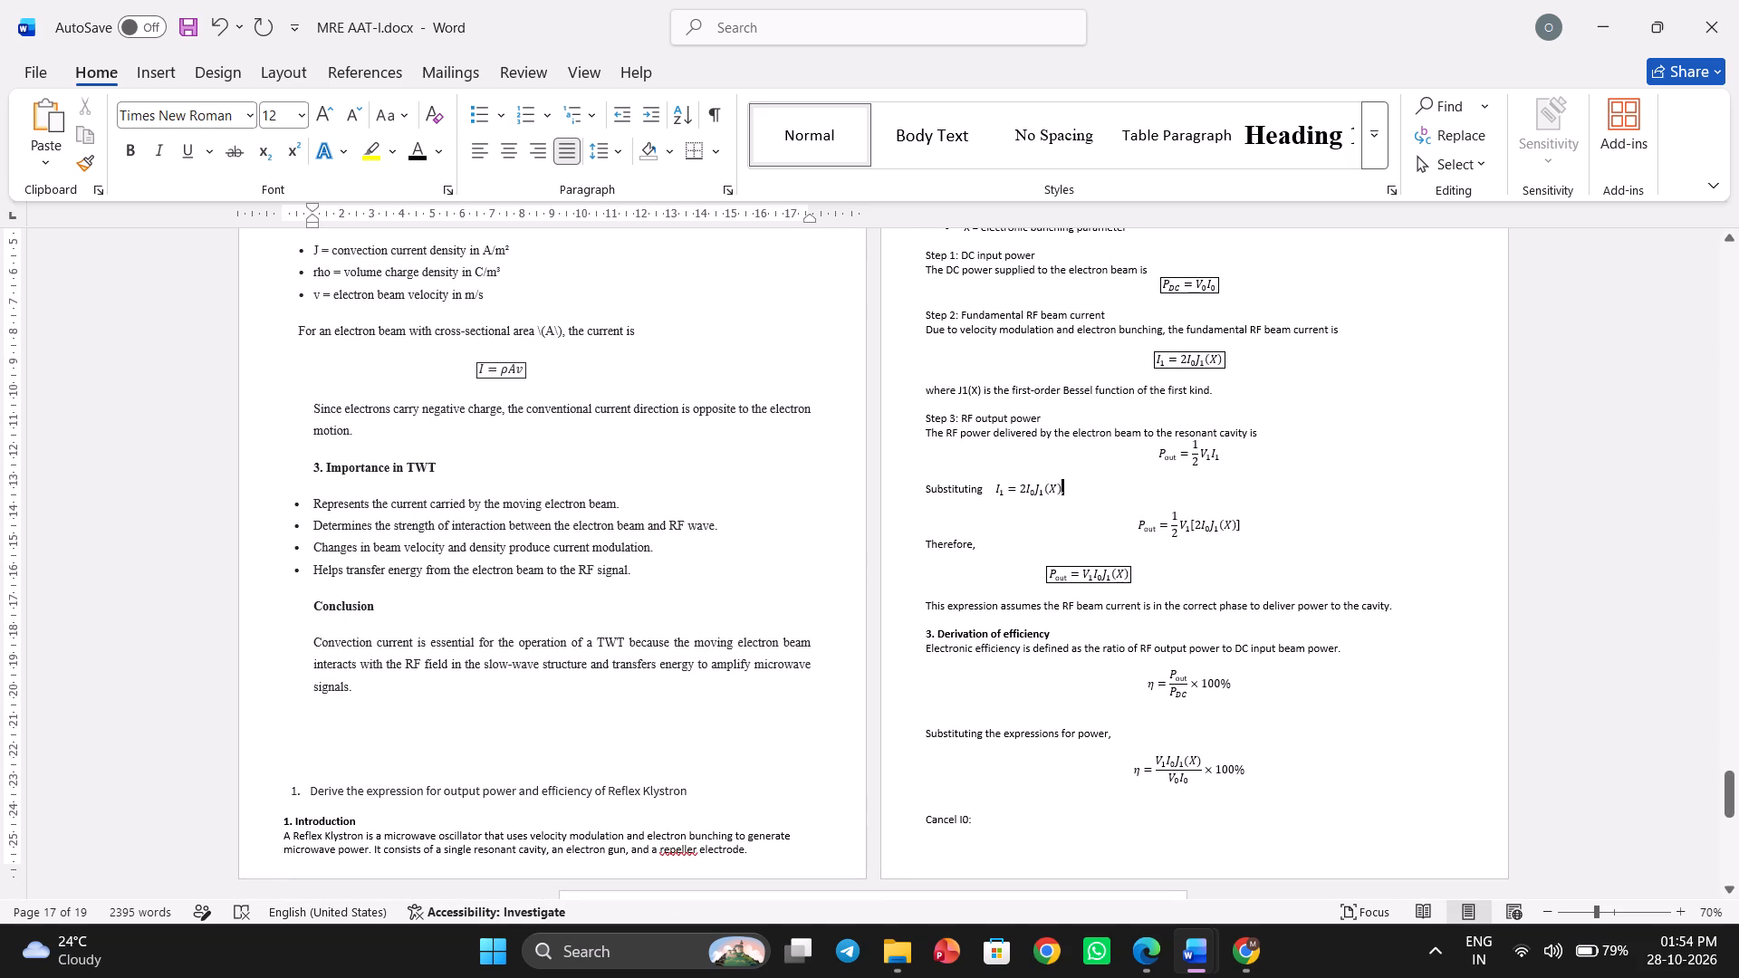
# Delete question 9's Conclusion heading and paragraph, along with the empty lines before the Reflex Klystron question.
pyautogui.click(398, 738)
pyautogui.click(398, 738)
pyautogui.scroll(-1, 398, 738)
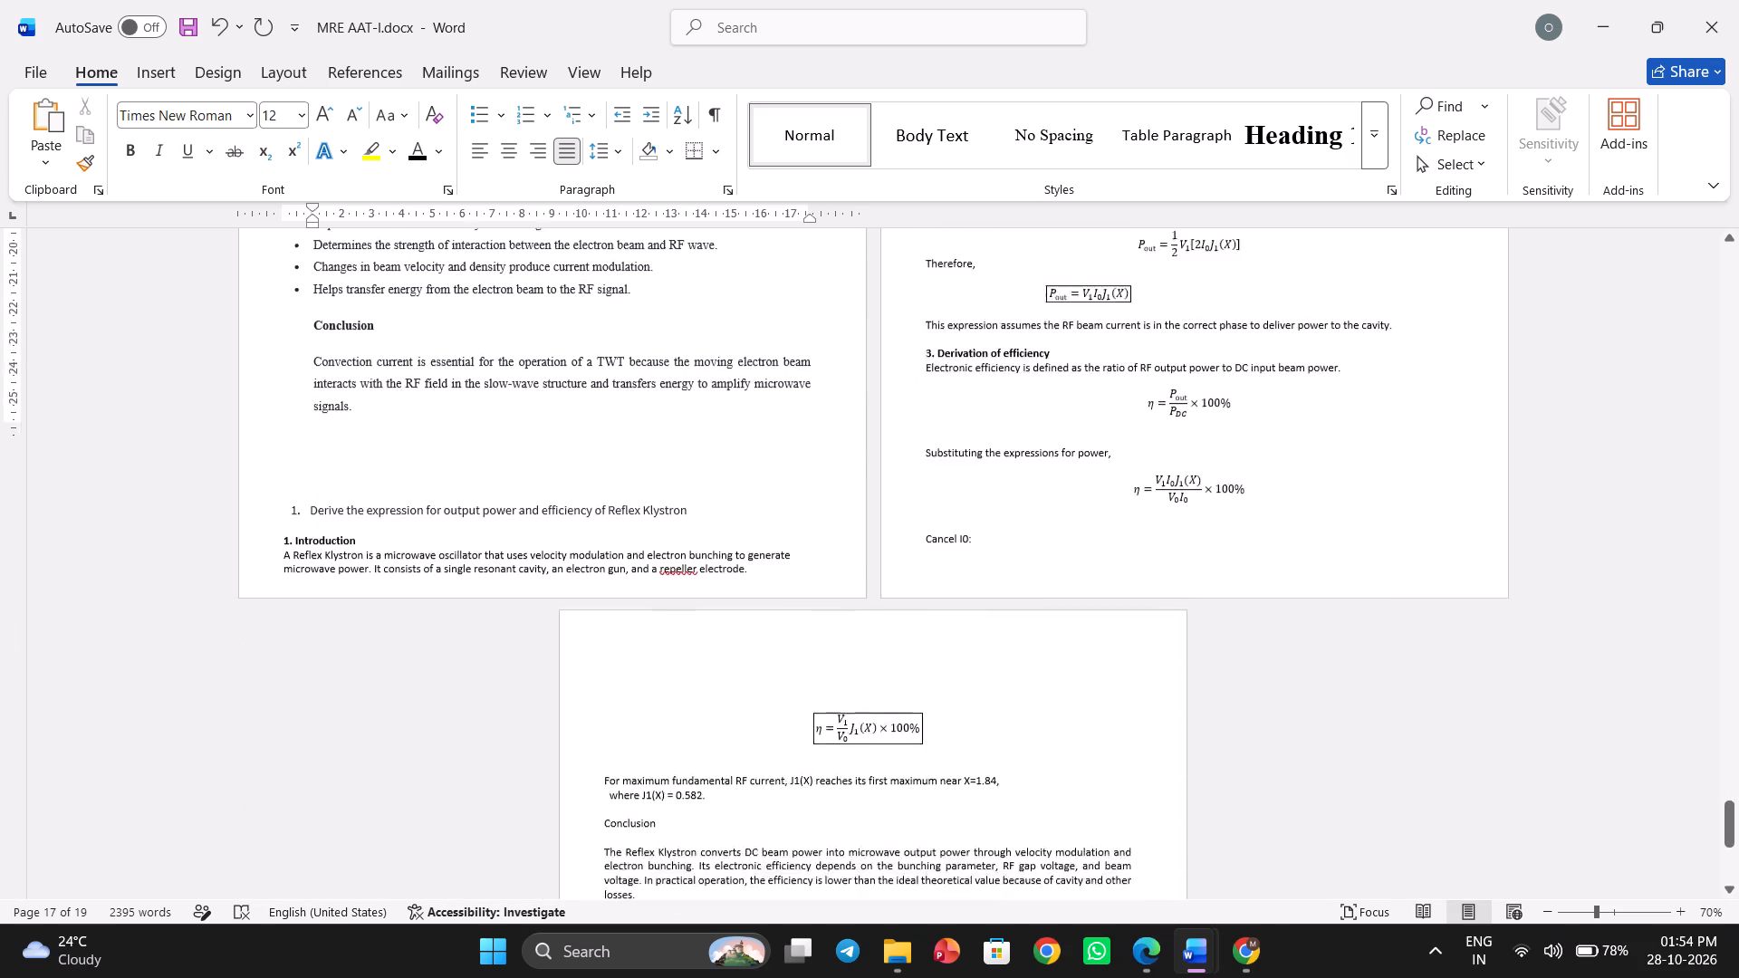
pyautogui.scroll(-2, 398, 738)
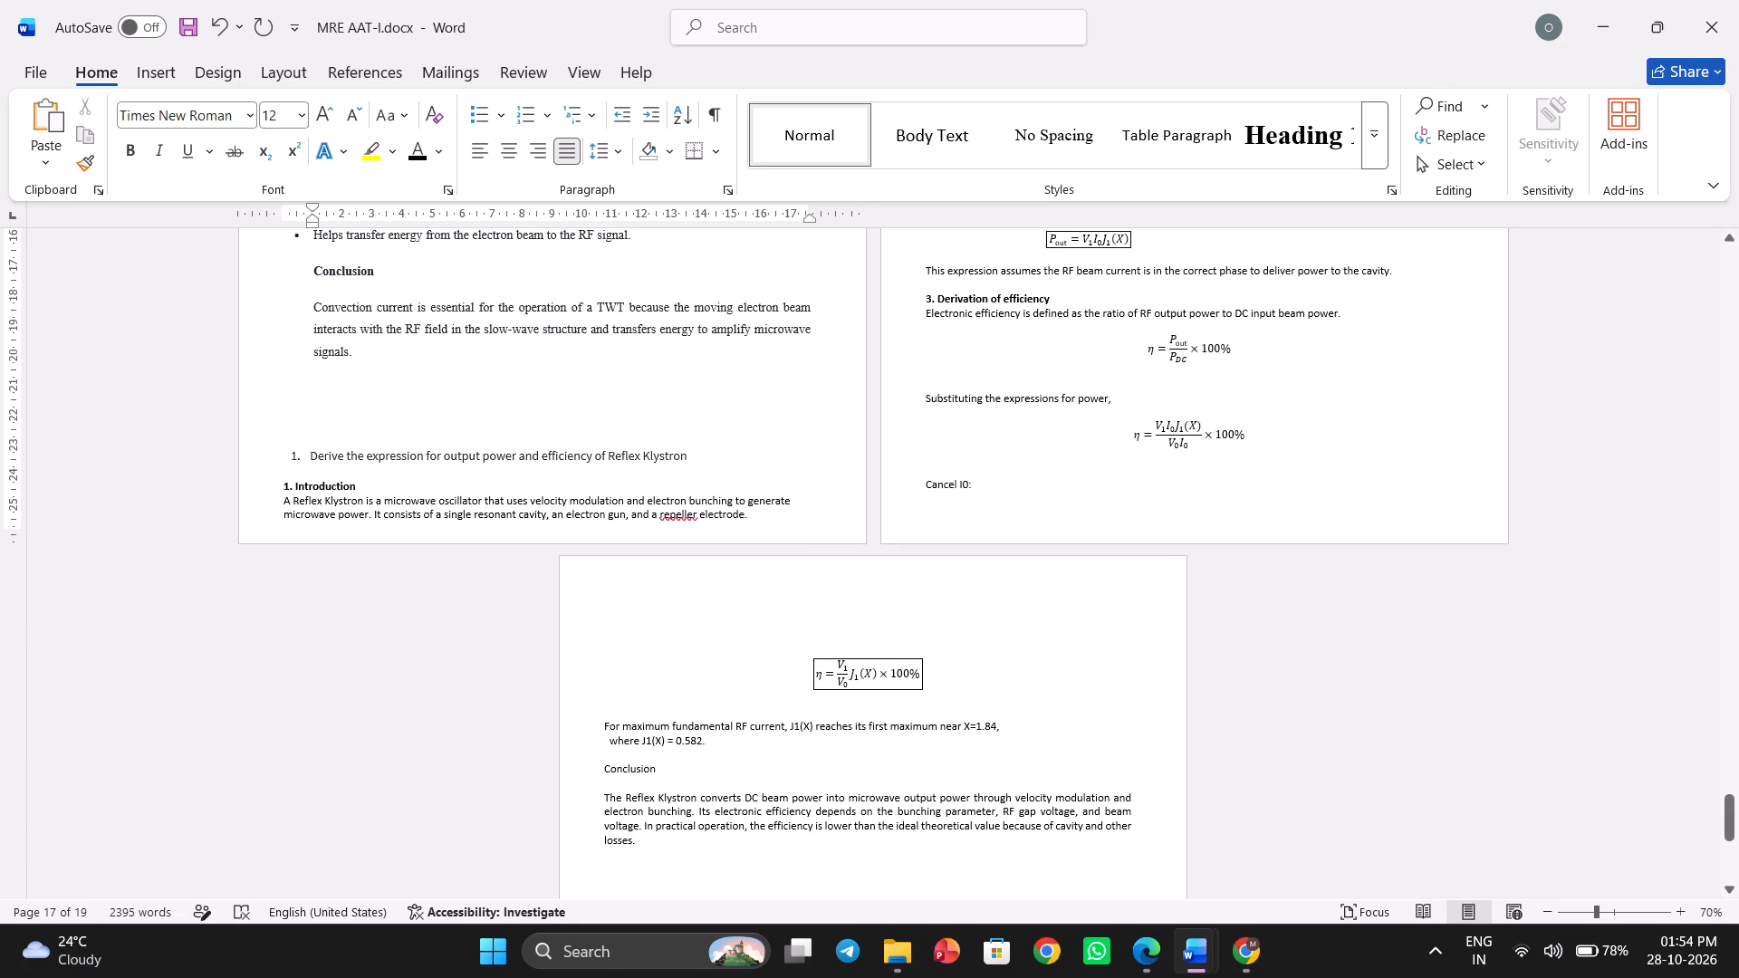
pyautogui.moveTo(362, 427); pyautogui.dragTo(306, 276)
pyautogui.press('BackSpace')
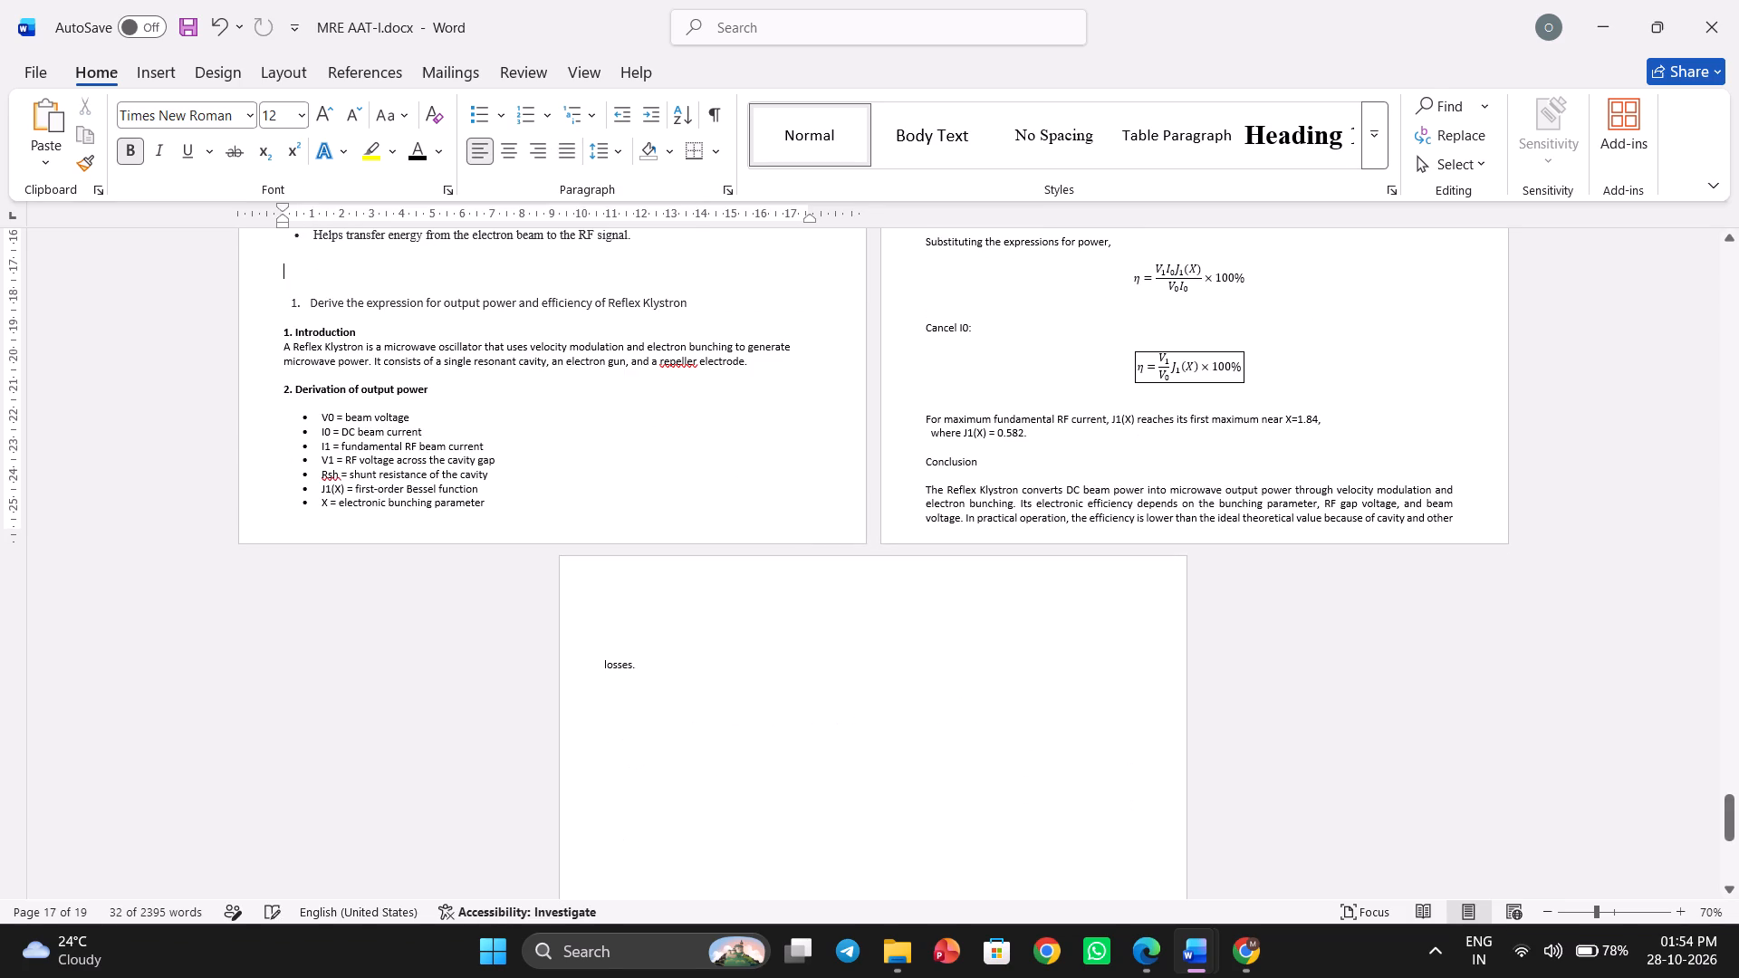
pyautogui.press('BackSpace')
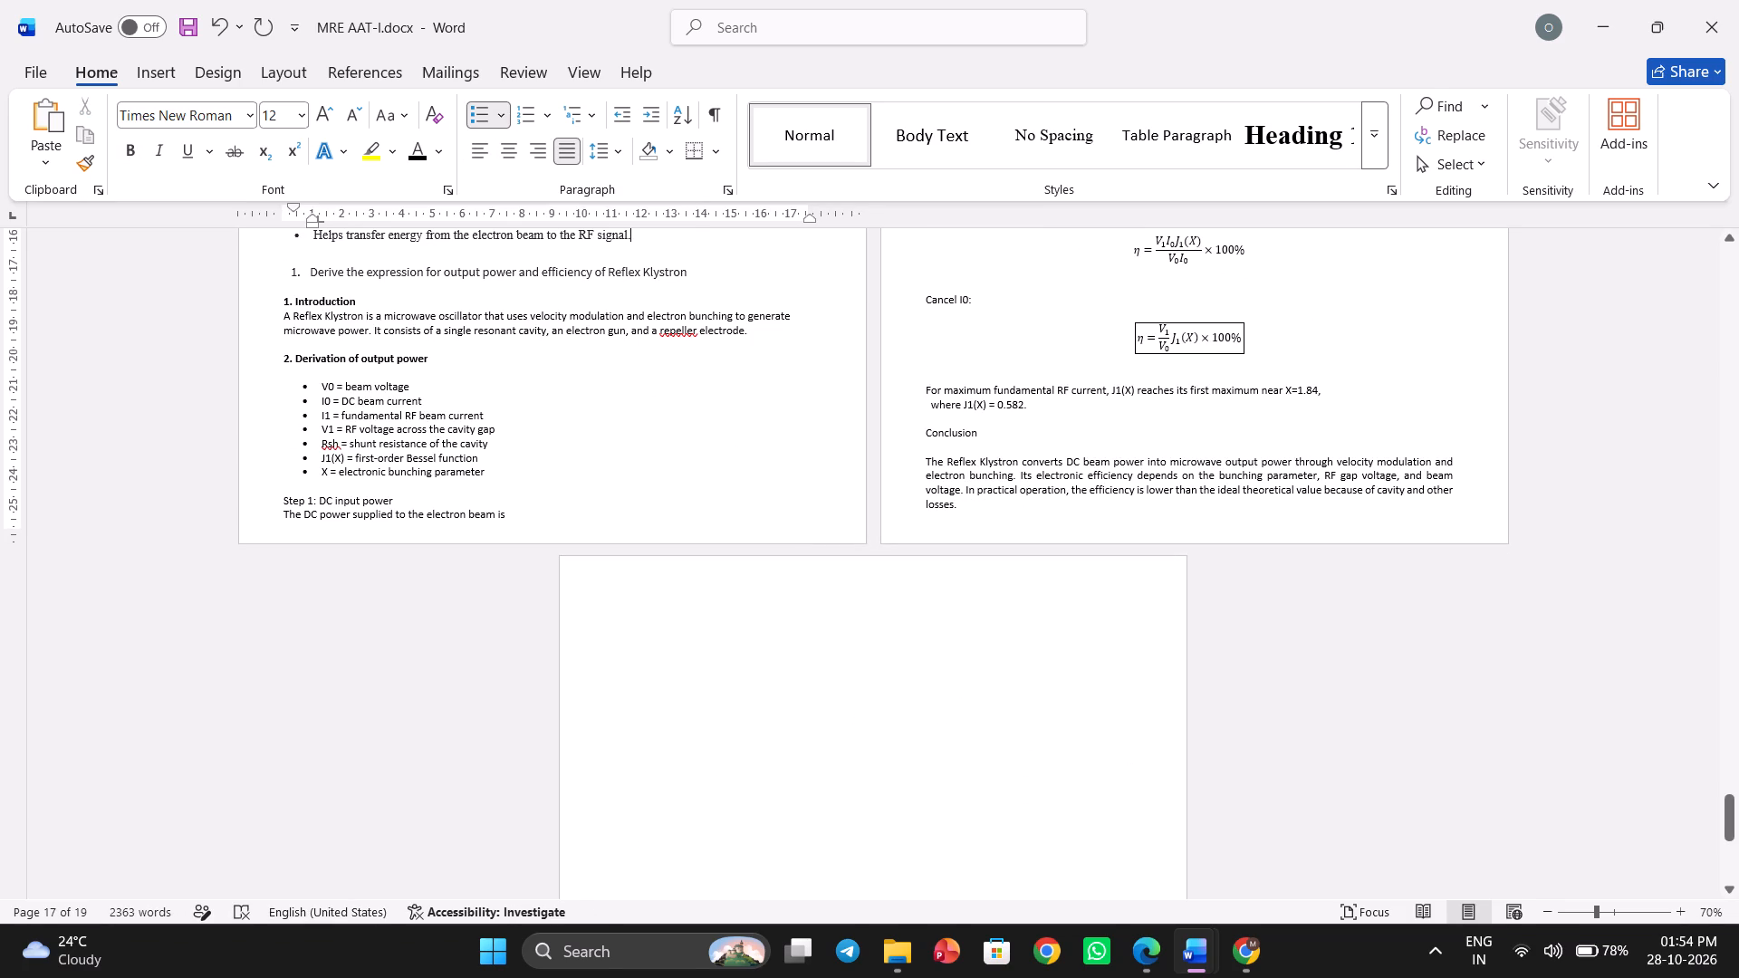
# Replace the automatic number of the "Derive the expression for output power and efficiency of Reflex Klystron" question with "10. ".
pyautogui.click(292, 273)
pyautogui.write('10')
pyautogui.write('.')
pyautogui.press('space')
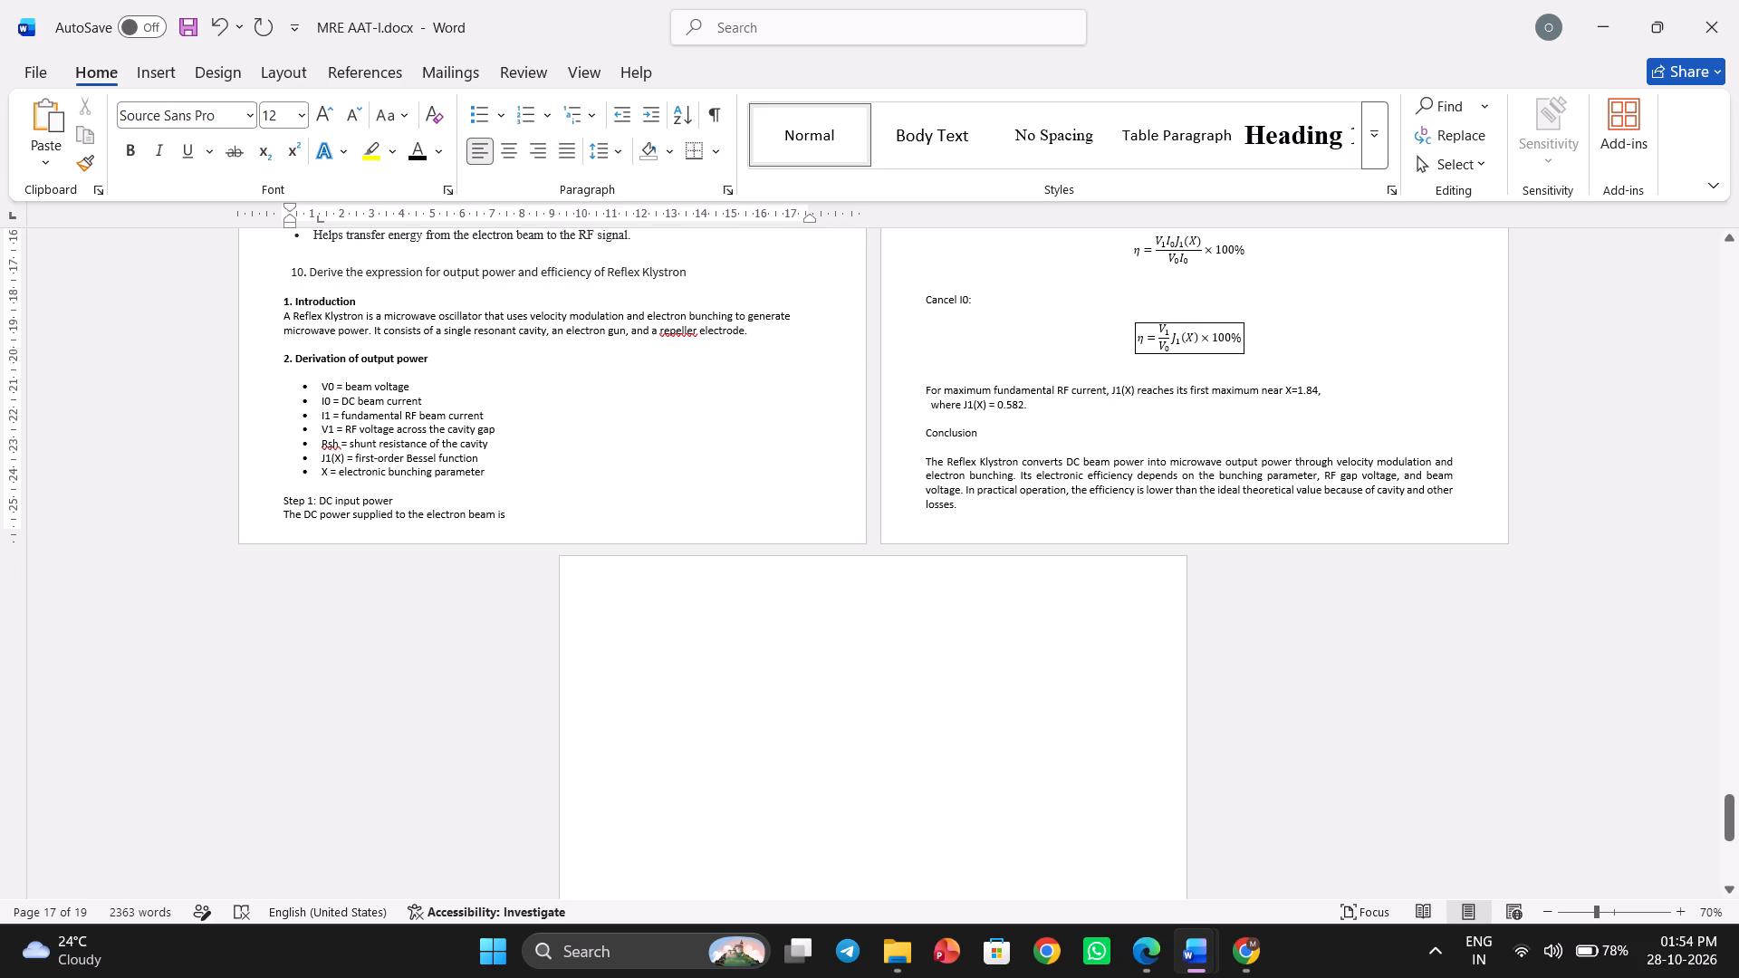
# Format the question 10 heading about the Reflex Klystron in bold Times New Roman, 14 pt.
pyautogui.moveTo(720, 282); pyautogui.dragTo(267, 268)
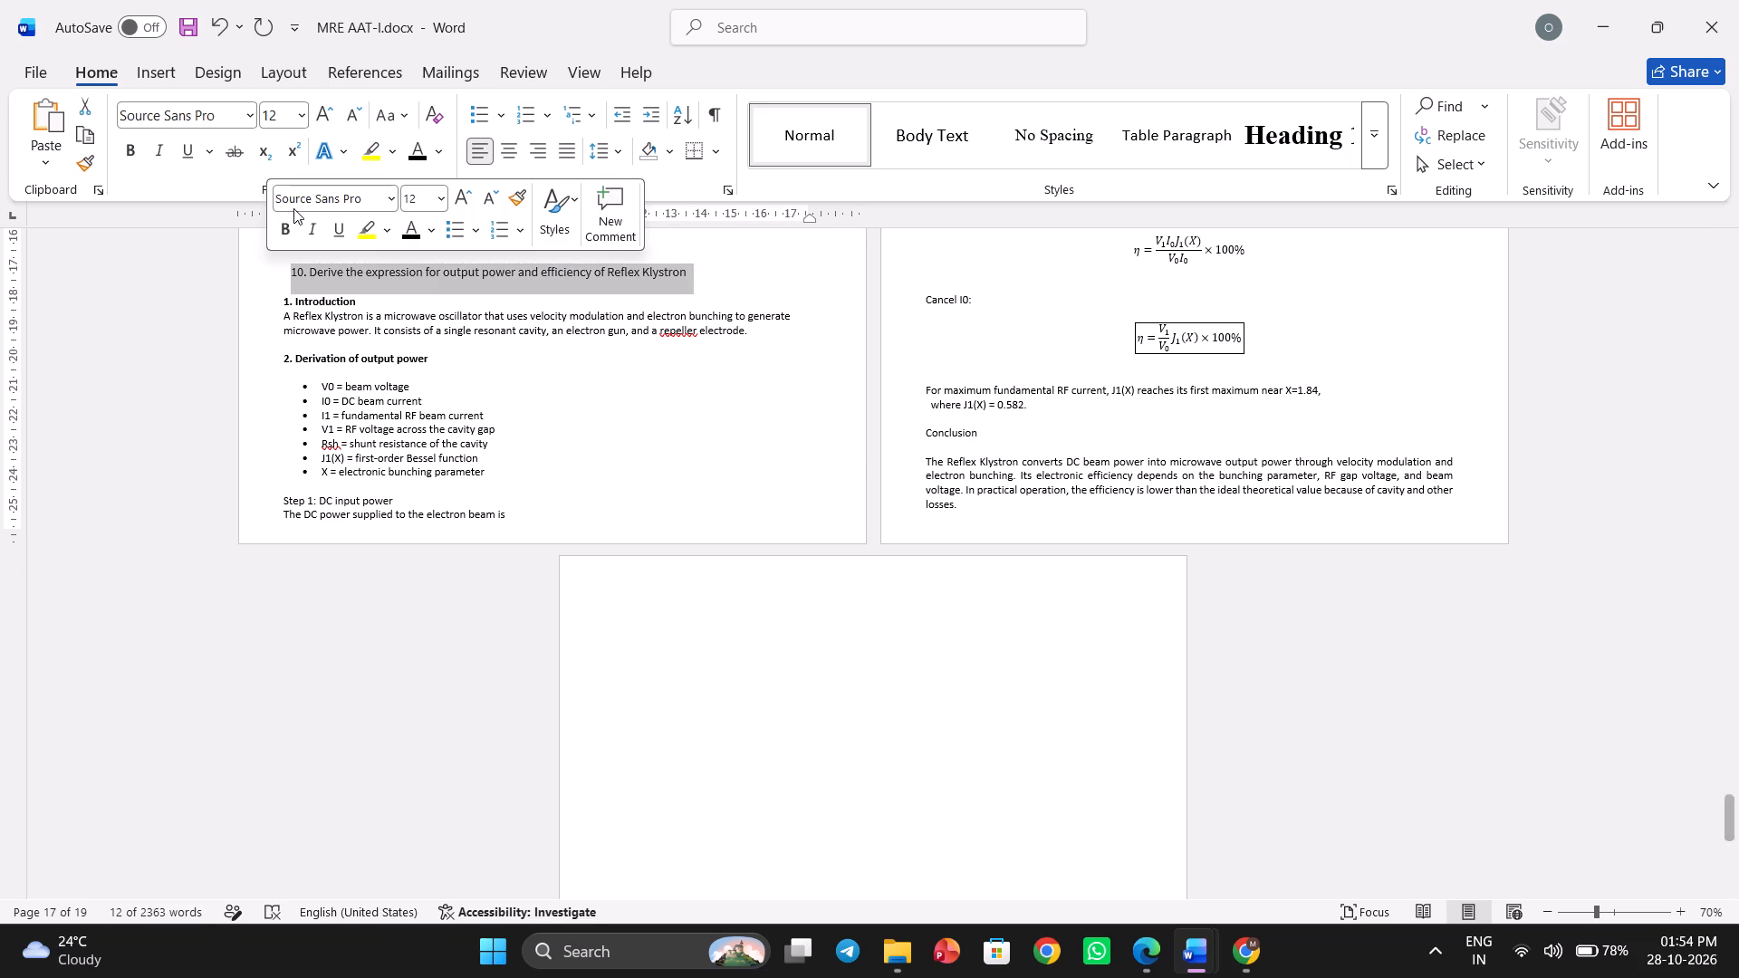
pyautogui.click(283, 226)
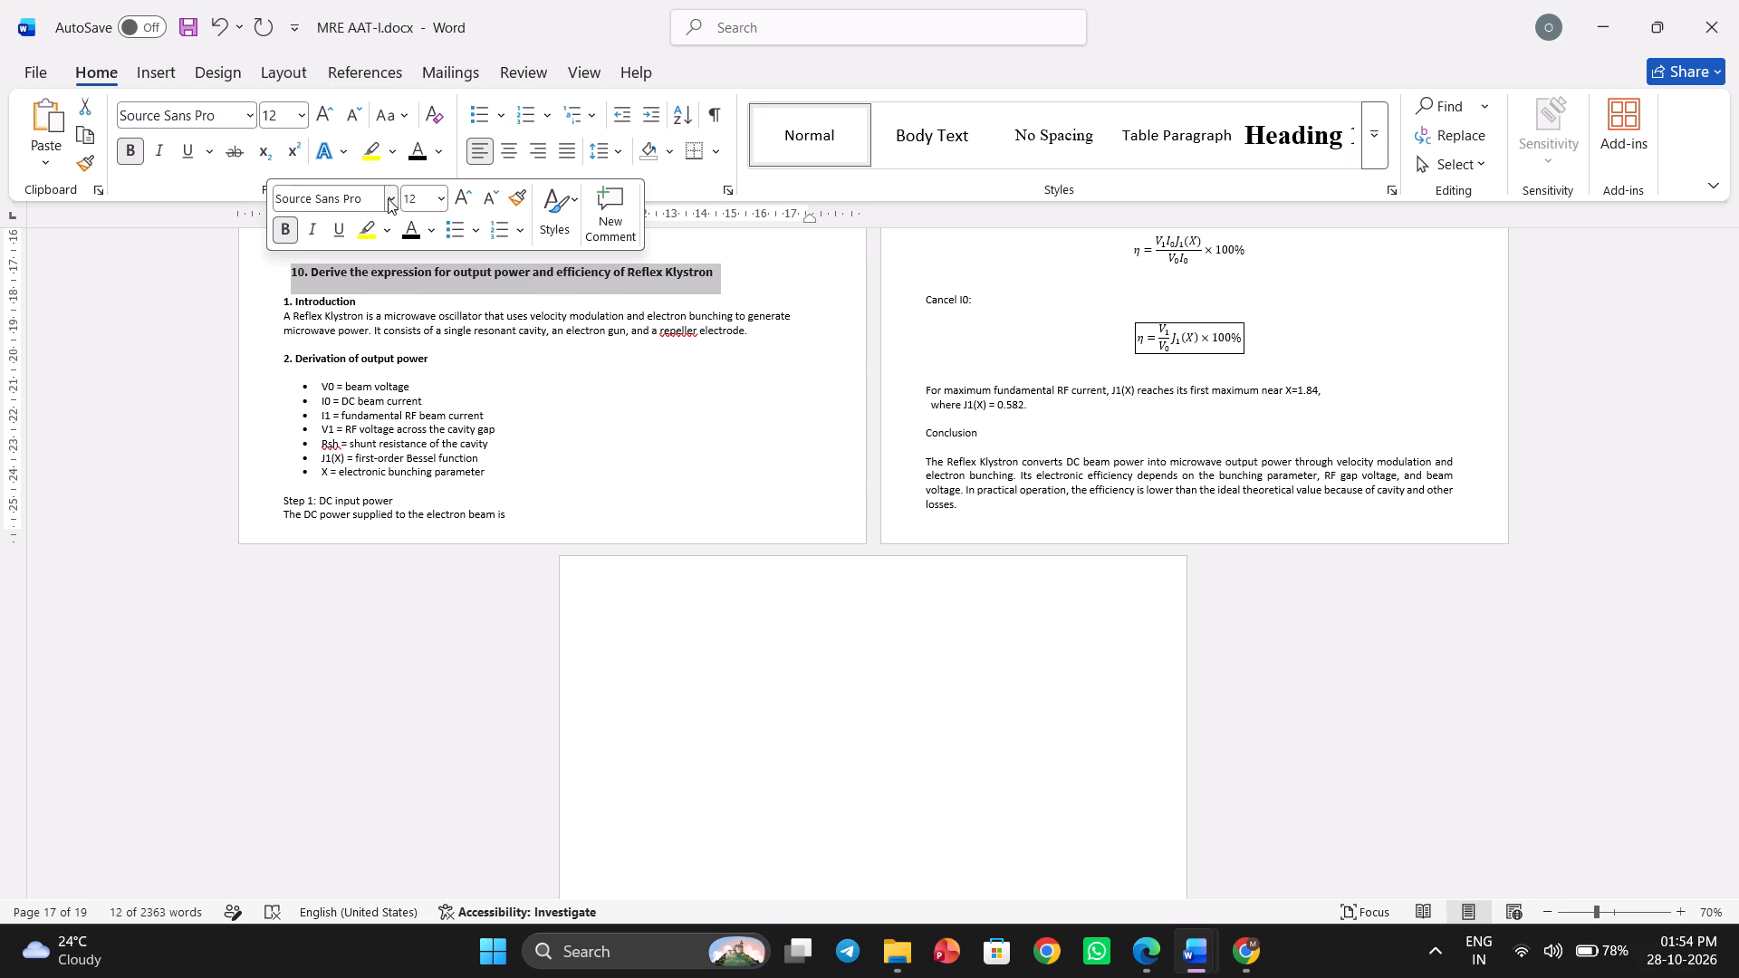
pyautogui.click(391, 198)
pyautogui.click(357, 350)
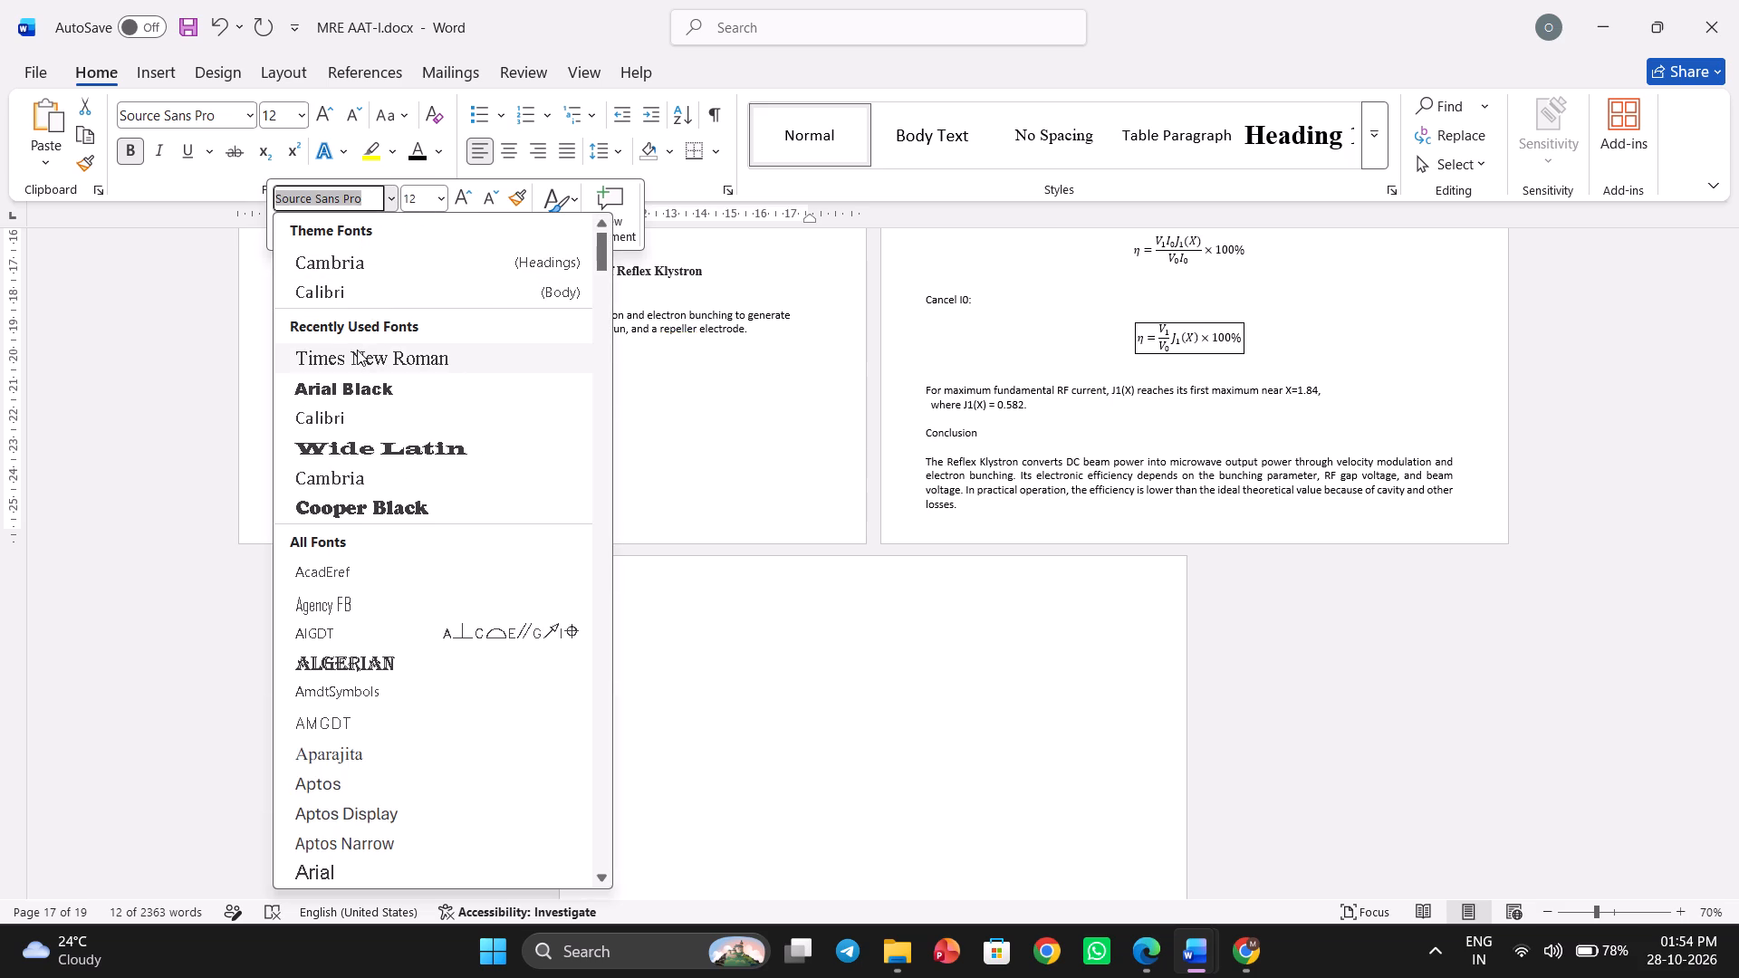
pyautogui.click(461, 188)
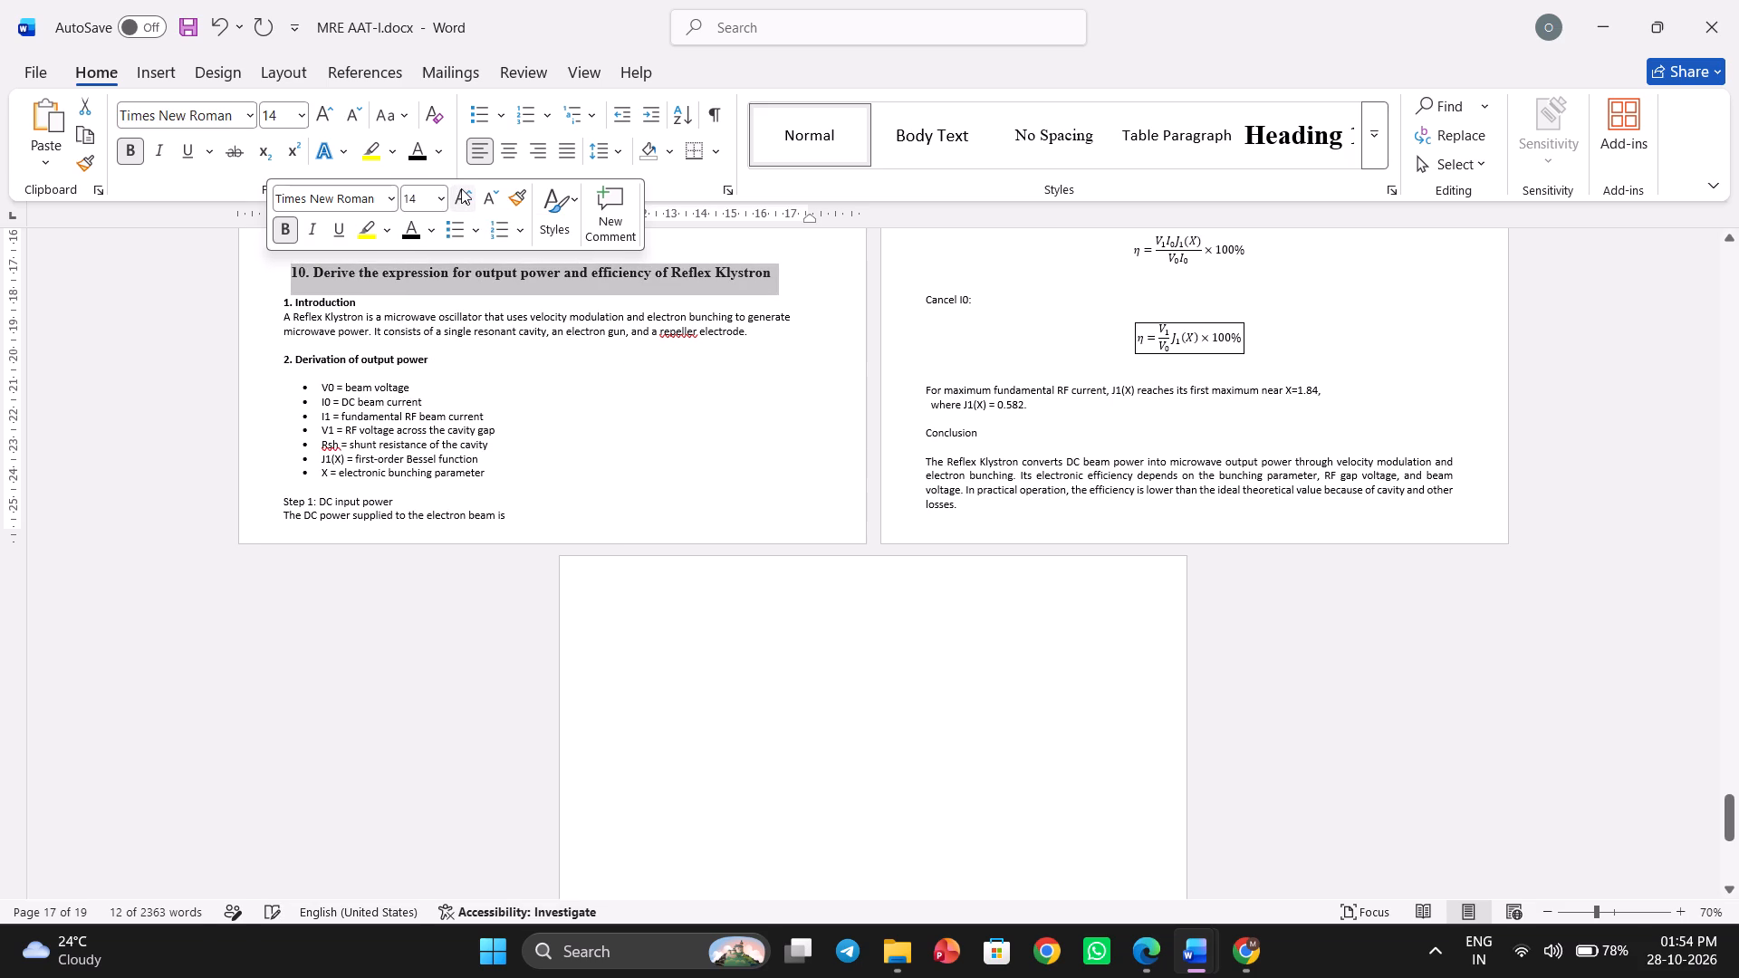
pyautogui.click(447, 312)
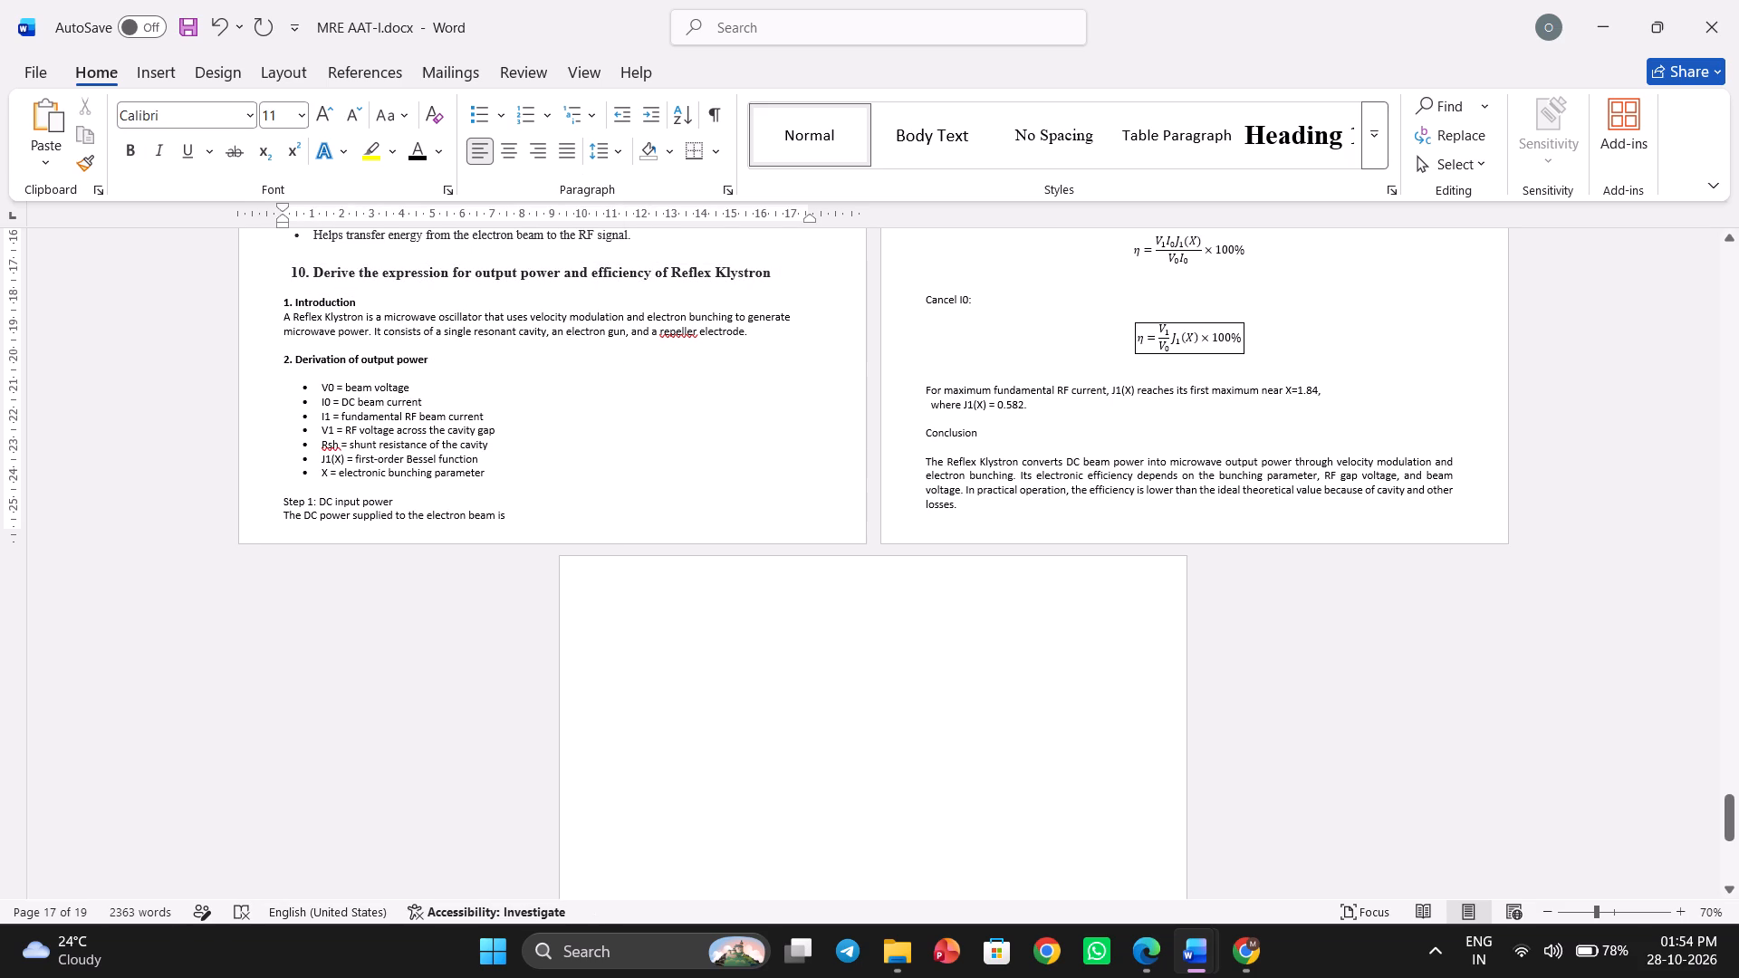
# Set question 10's text, from its heading through the first lines of Step 1: DC input power, to Times New Roman, 12 pt.
pyautogui.doubleClick(265, 300)
pyautogui.click(267, 300)
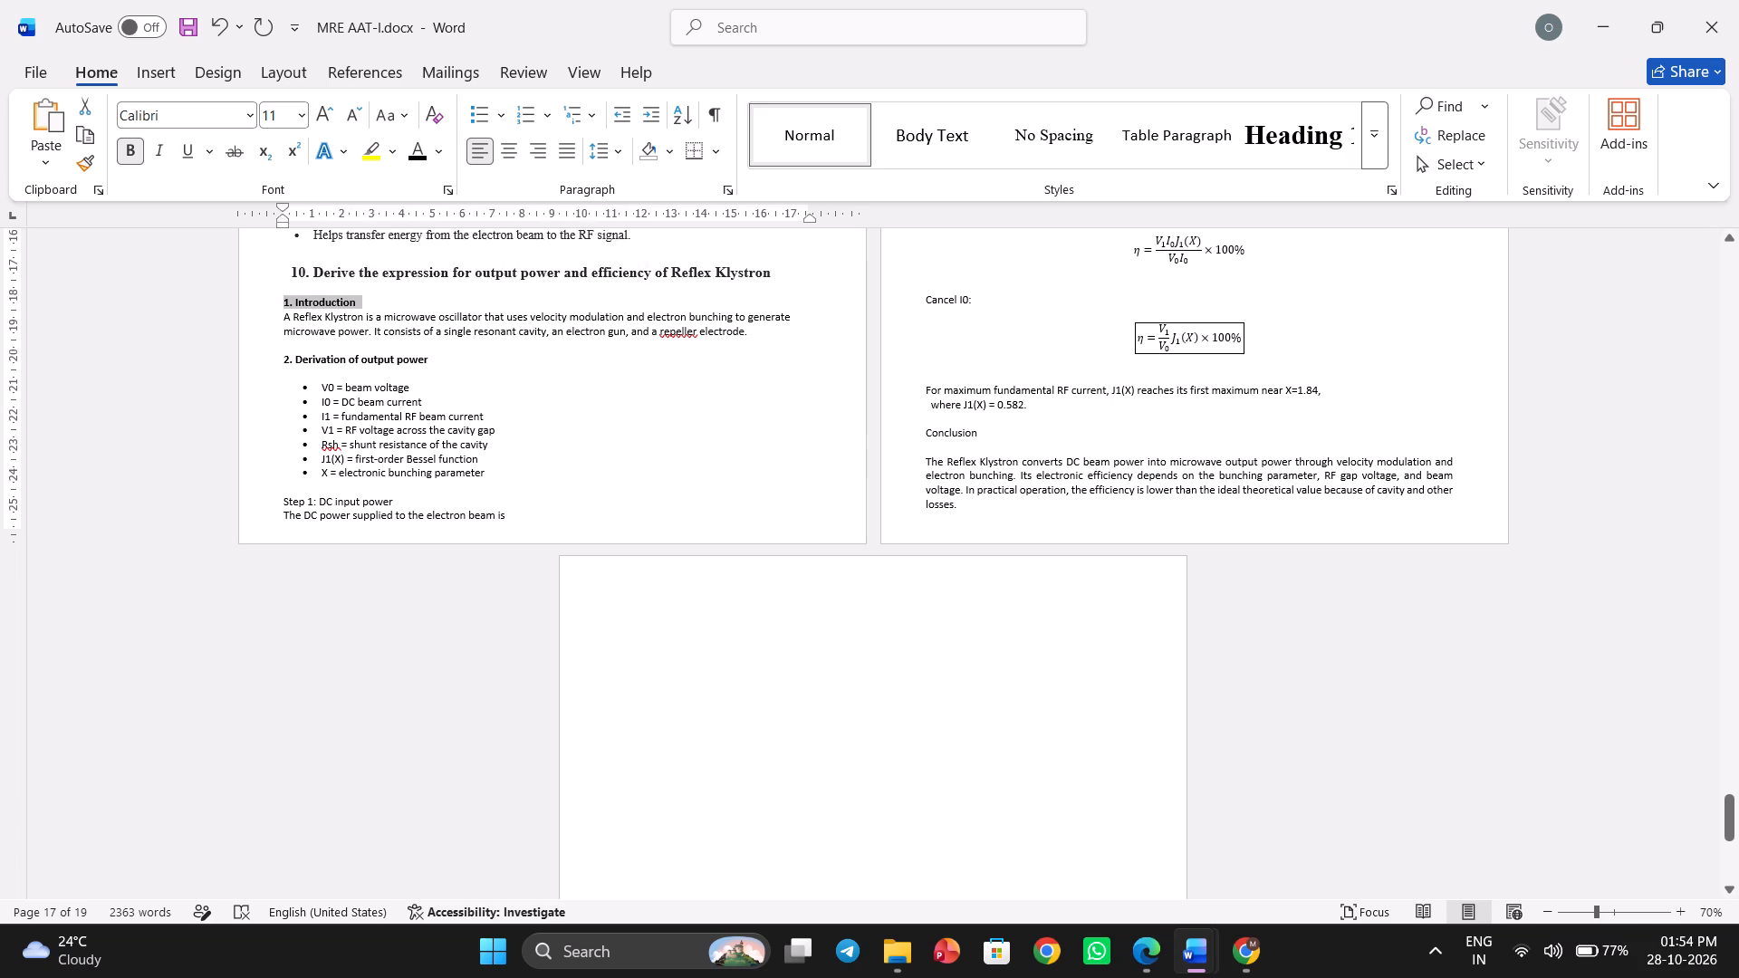
pyautogui.click(255, 283)
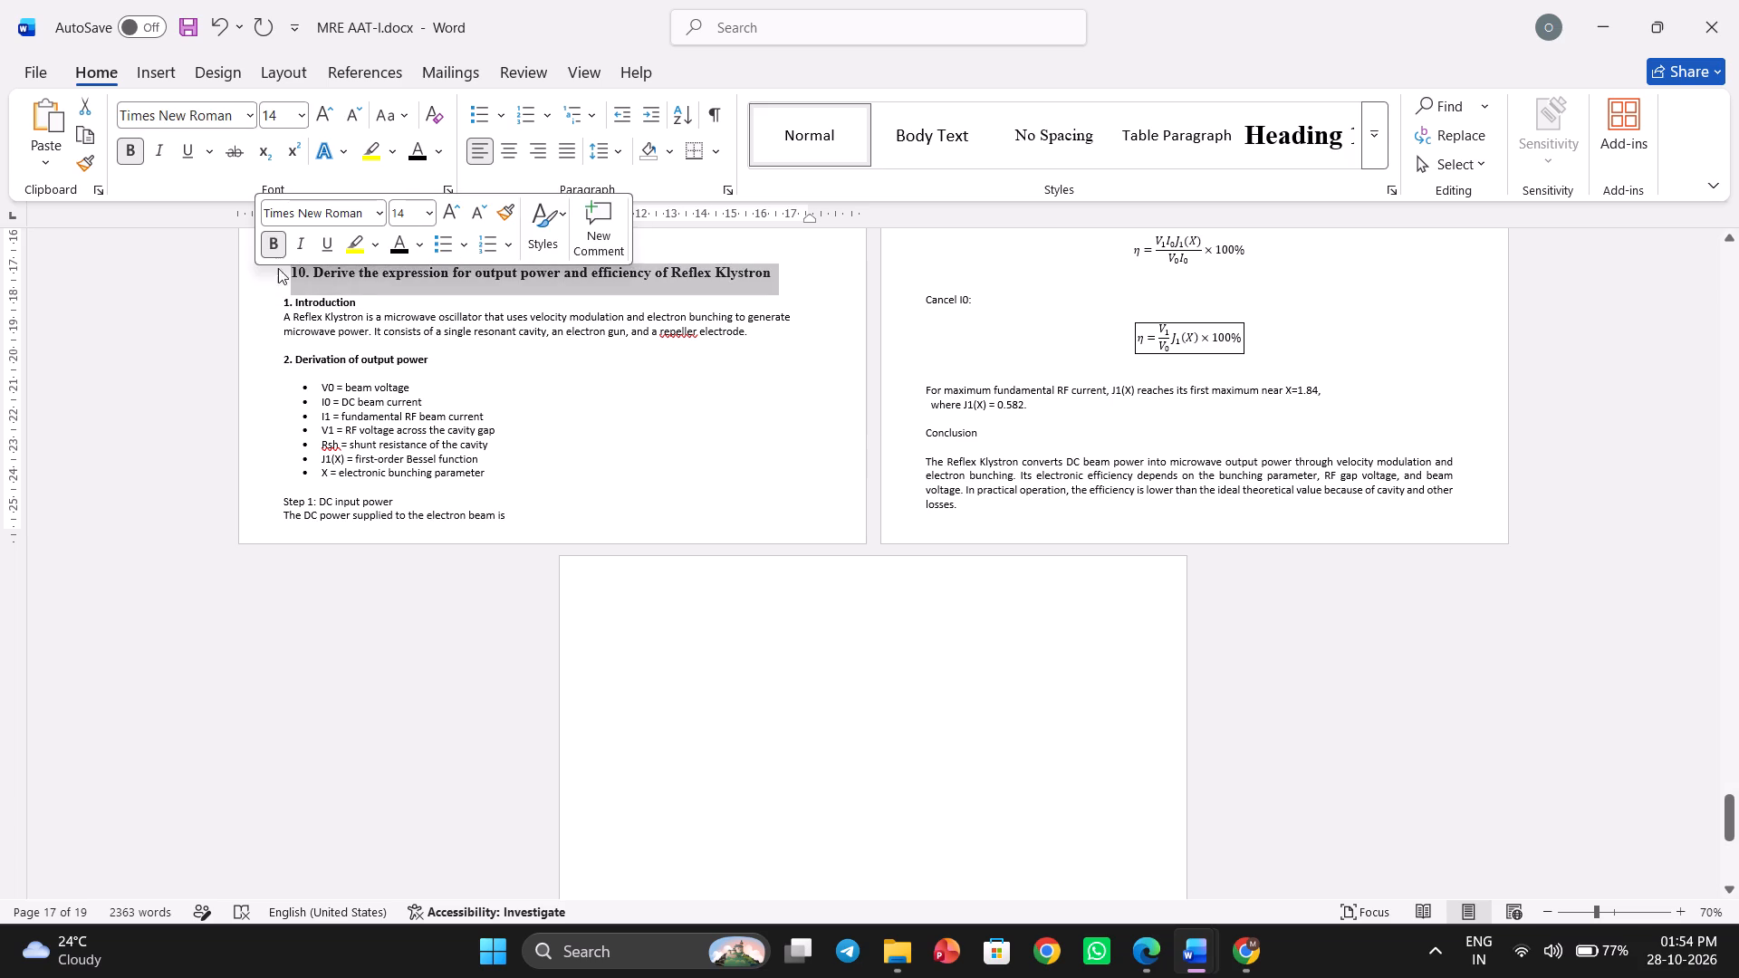
pyautogui.click(291, 274)
pyautogui.click(291, 274)
pyautogui.moveTo(291, 274); pyautogui.dragTo(356, 309)
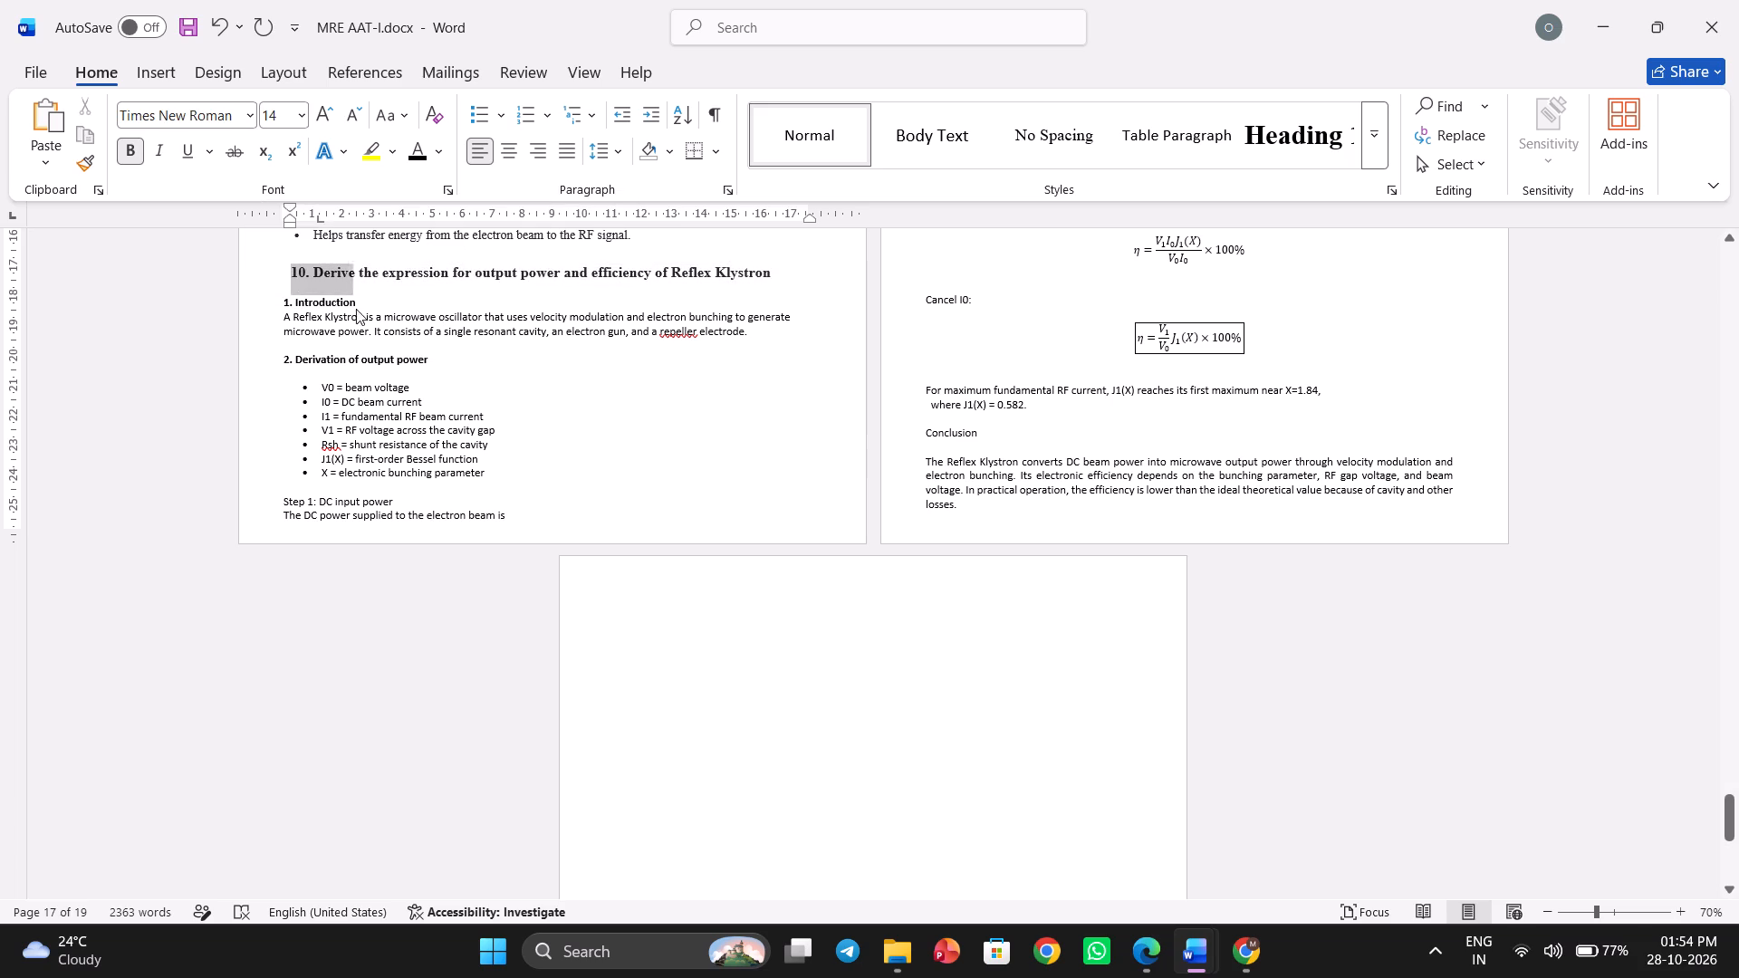
pyautogui.moveTo(356, 309); pyautogui.dragTo(523, 510)
pyautogui.click(252, 126)
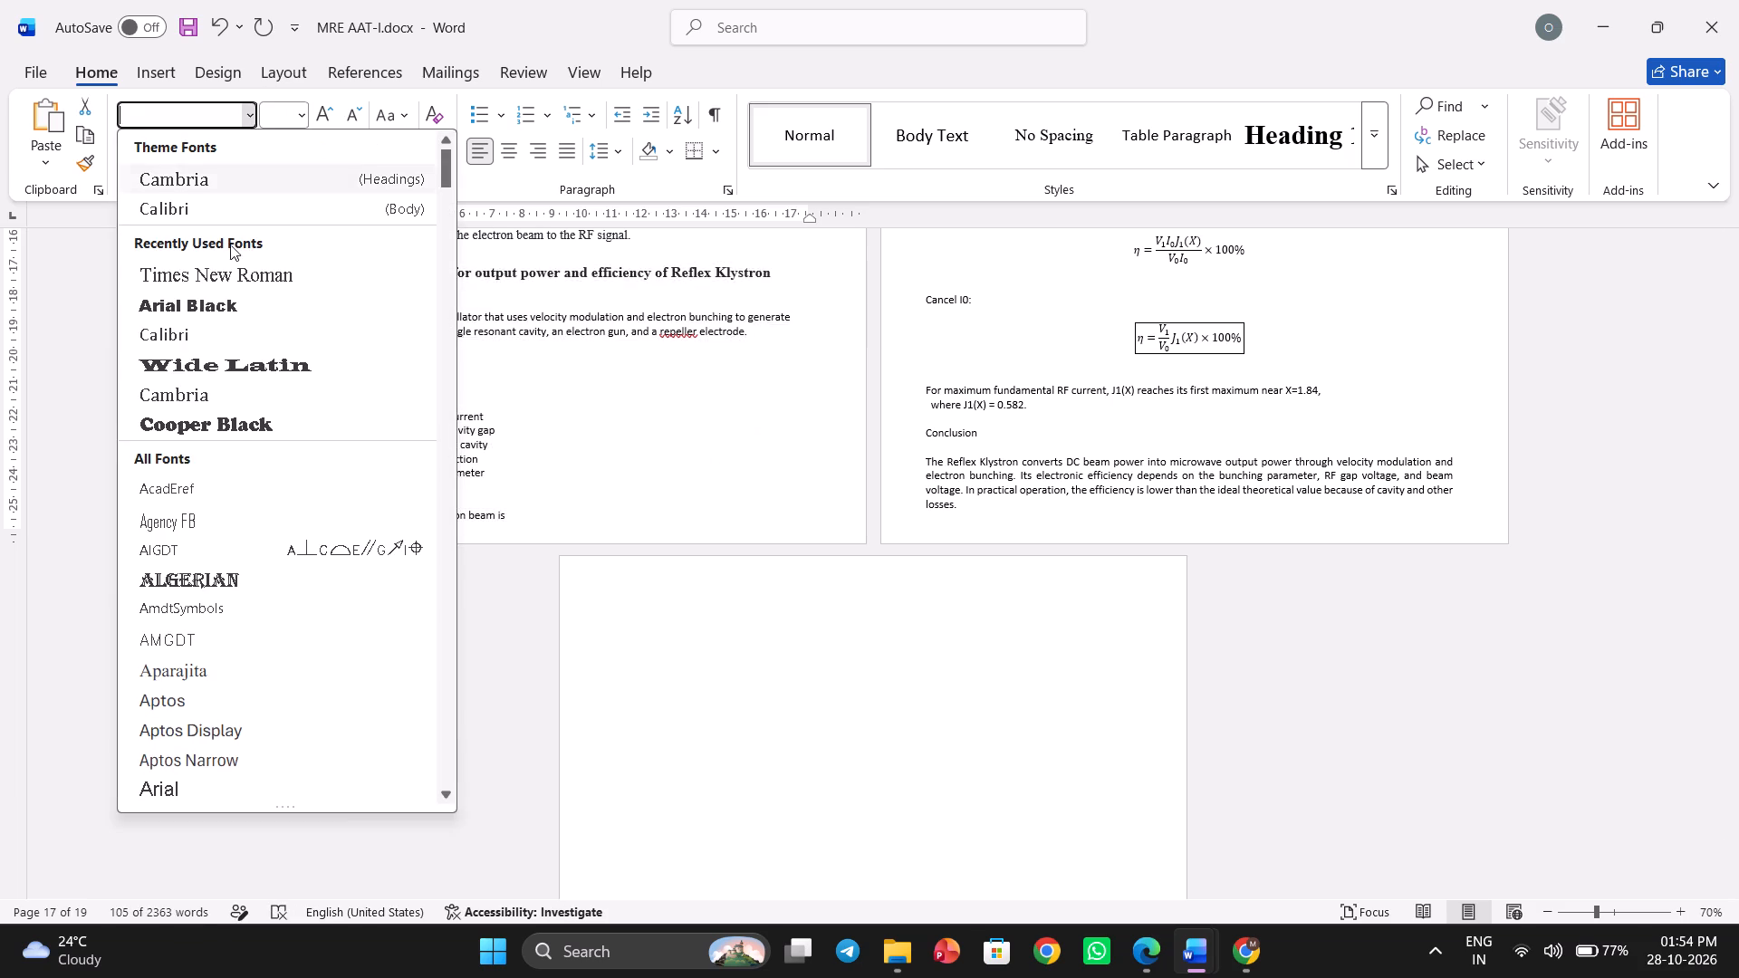
pyautogui.click(220, 280)
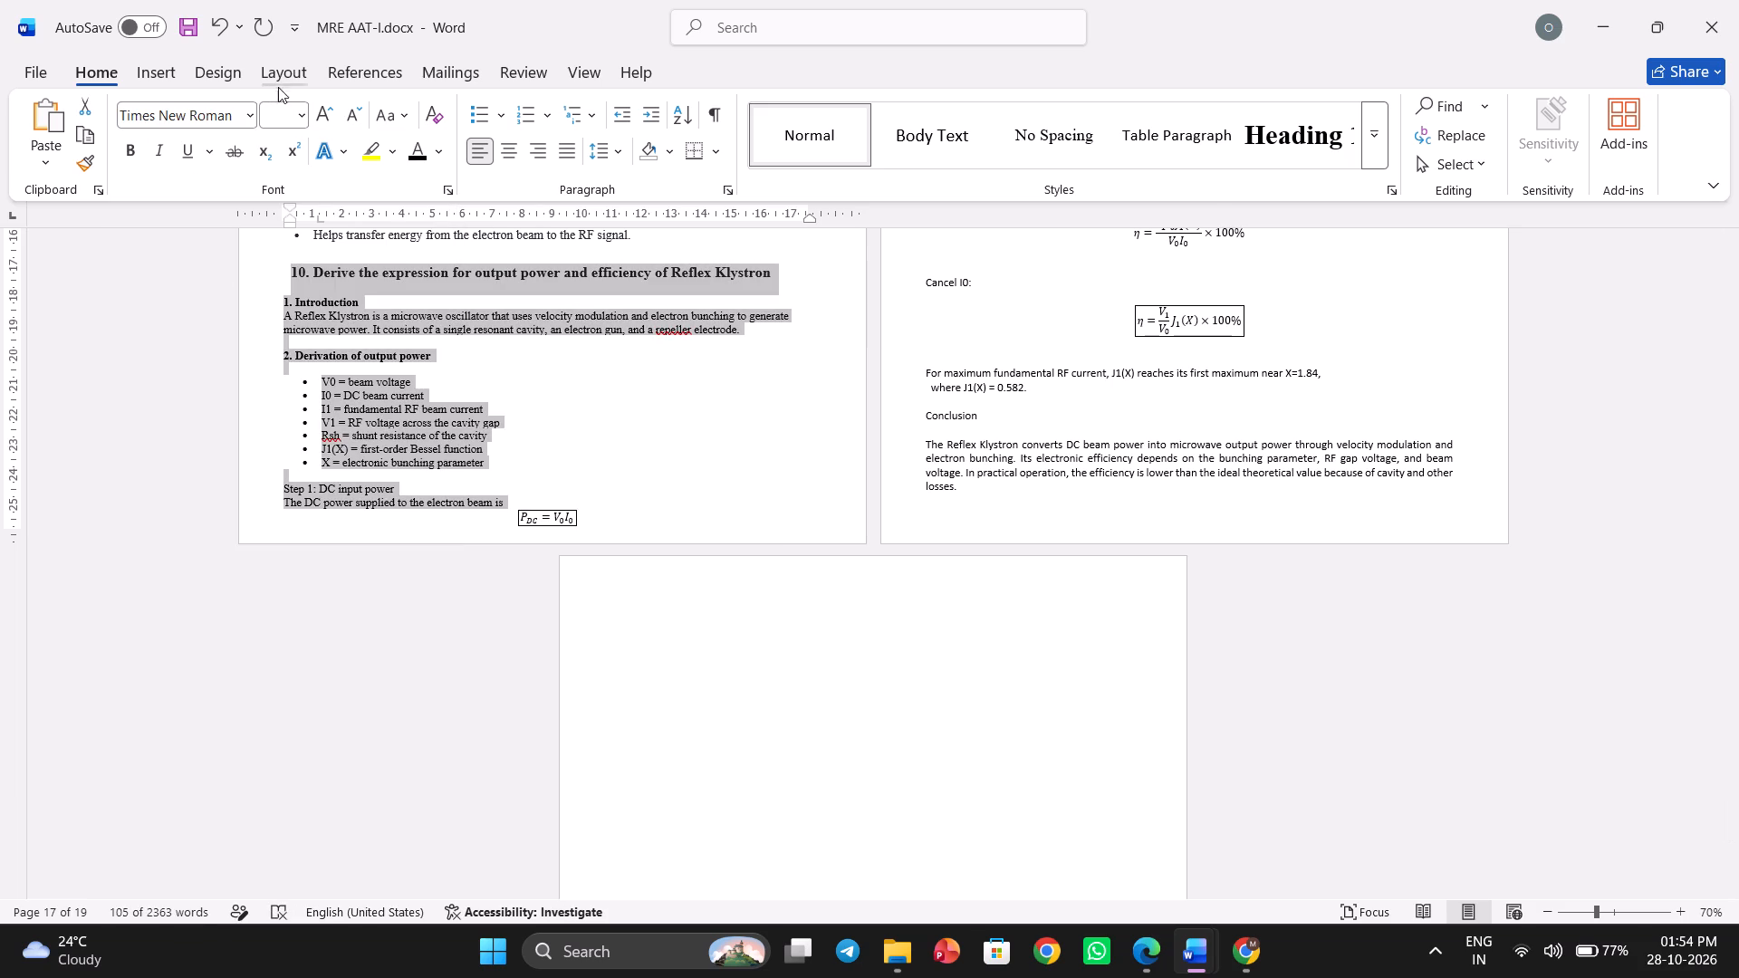
pyautogui.click(294, 120)
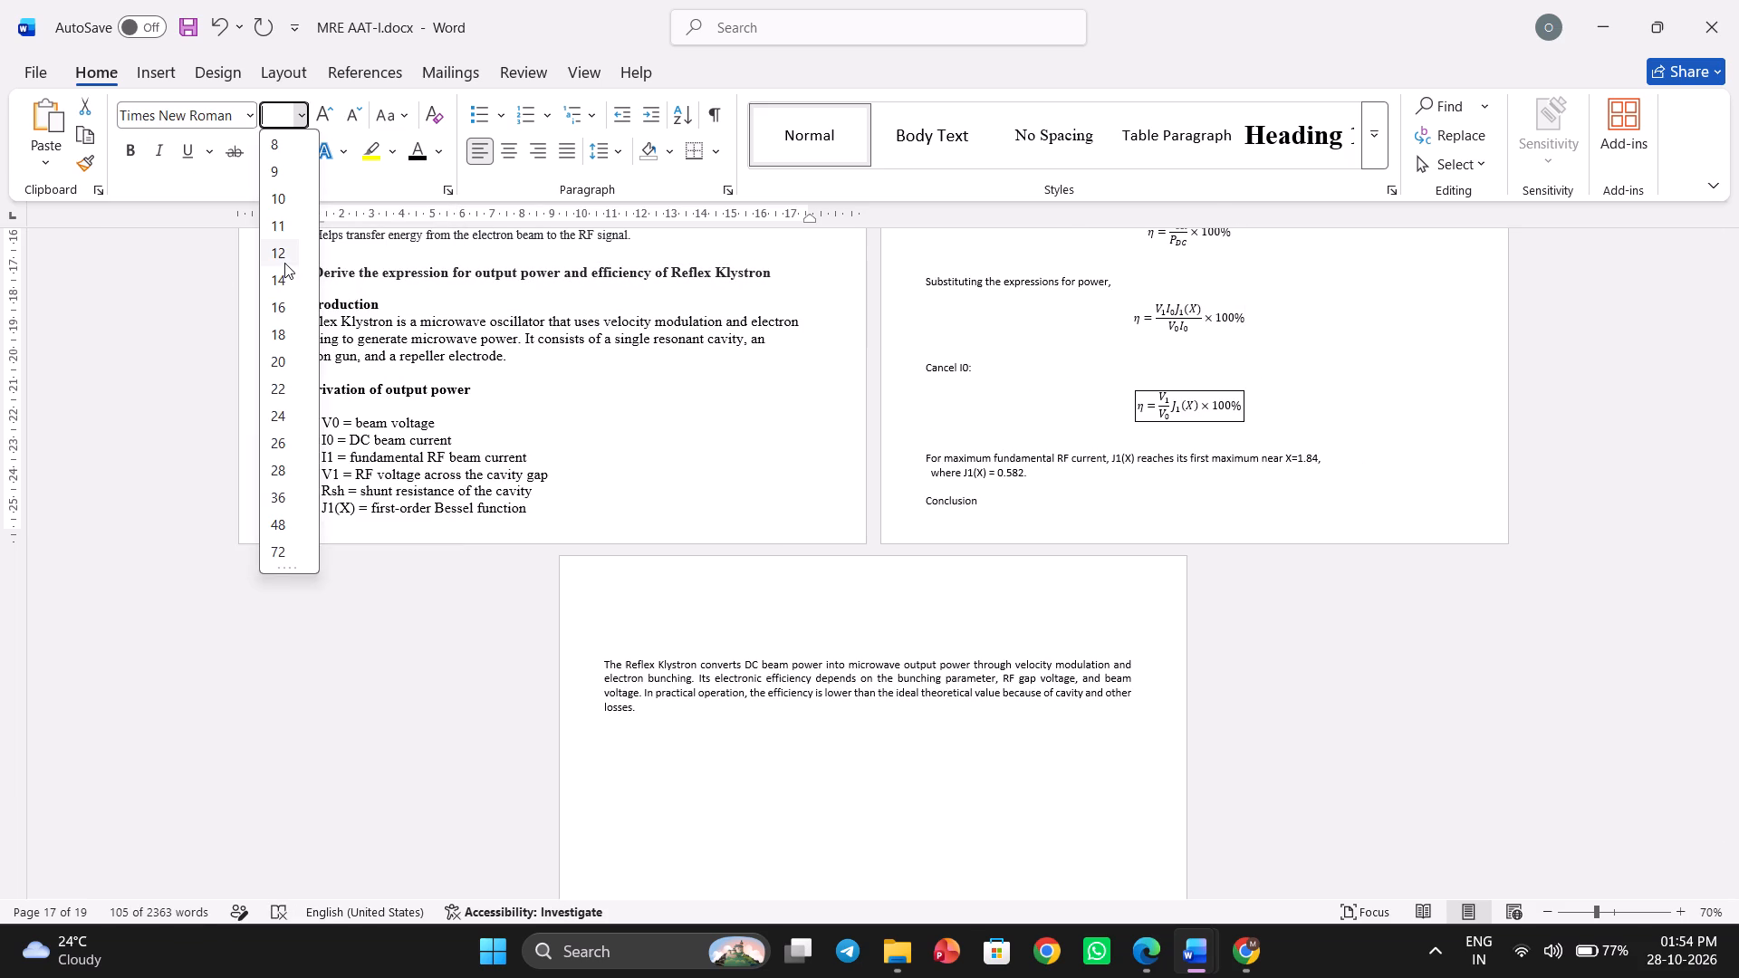
pyautogui.click(284, 262)
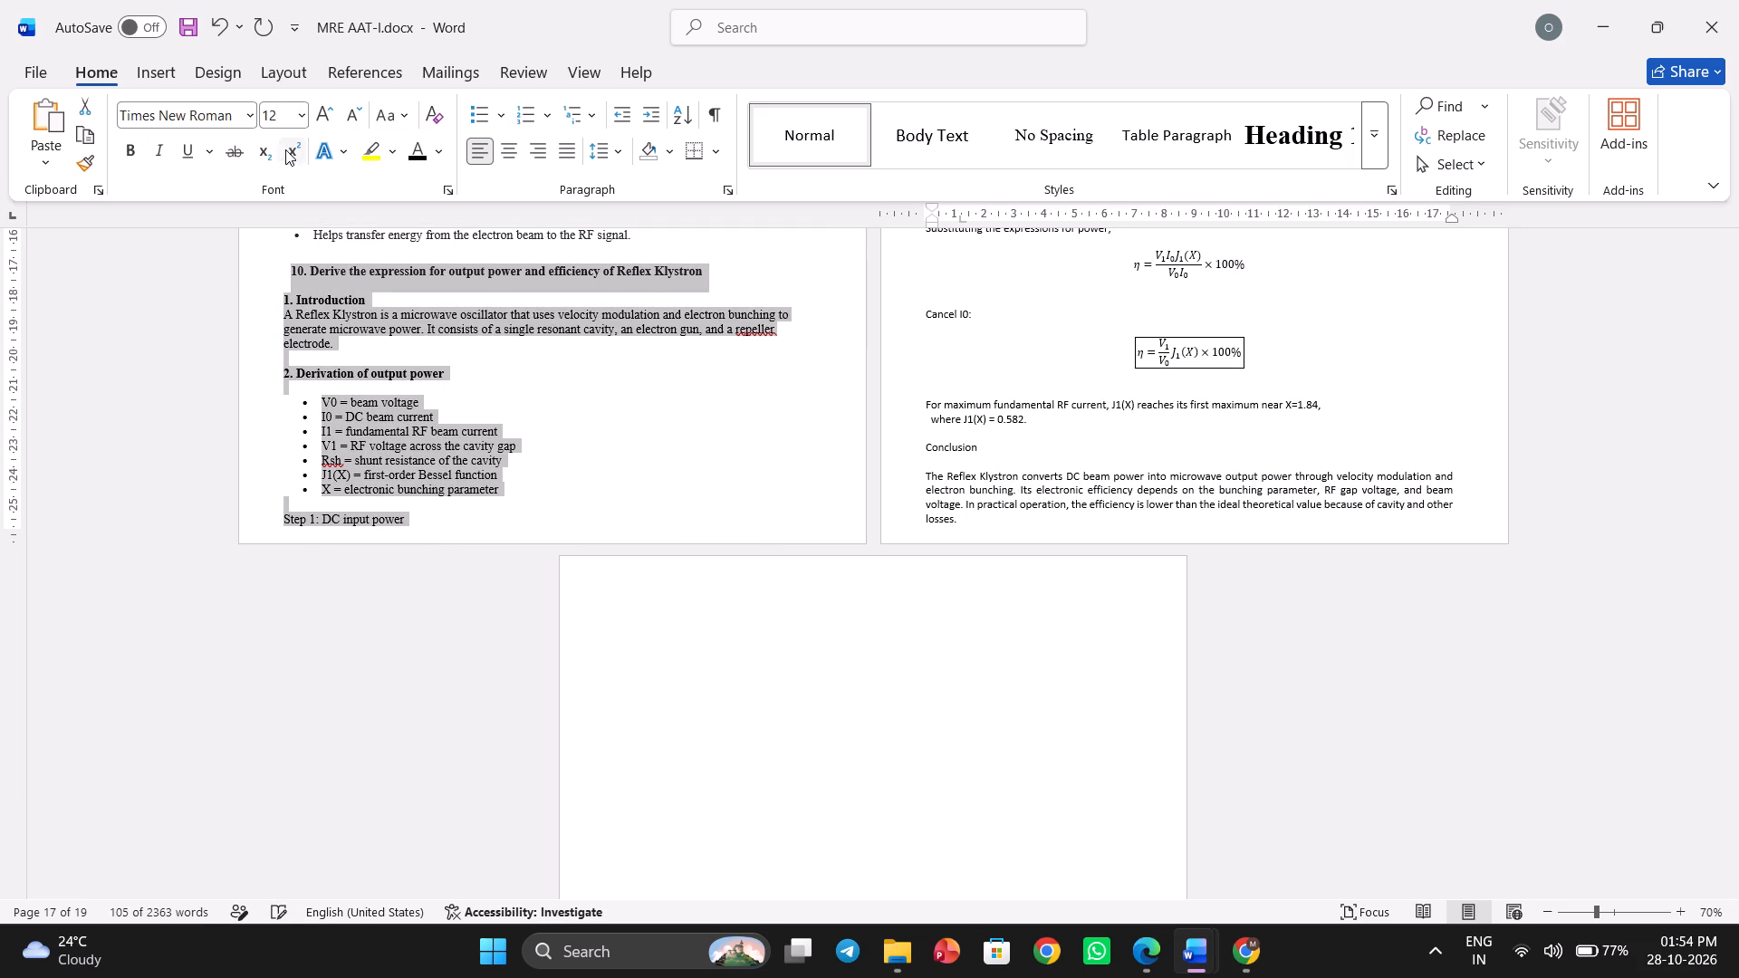
pyautogui.click(402, 369)
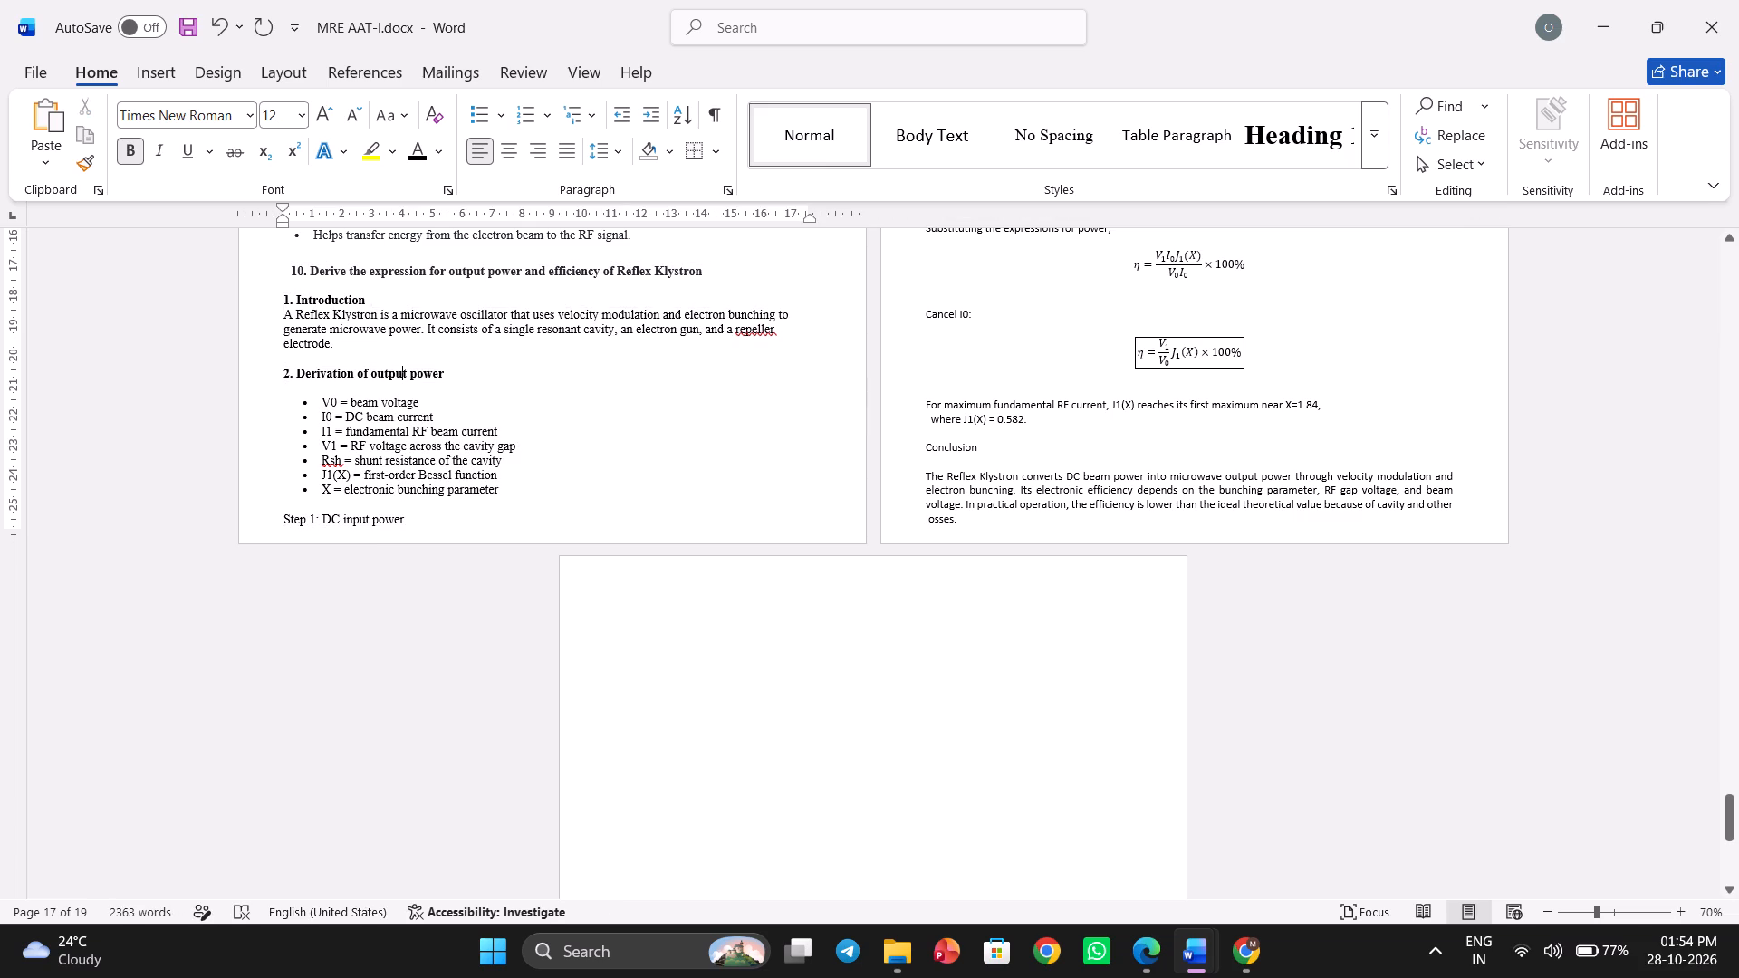
# Set the question 10 heading's font size to 14 pt.
pyautogui.moveTo(712, 271); pyautogui.dragTo(284, 263)
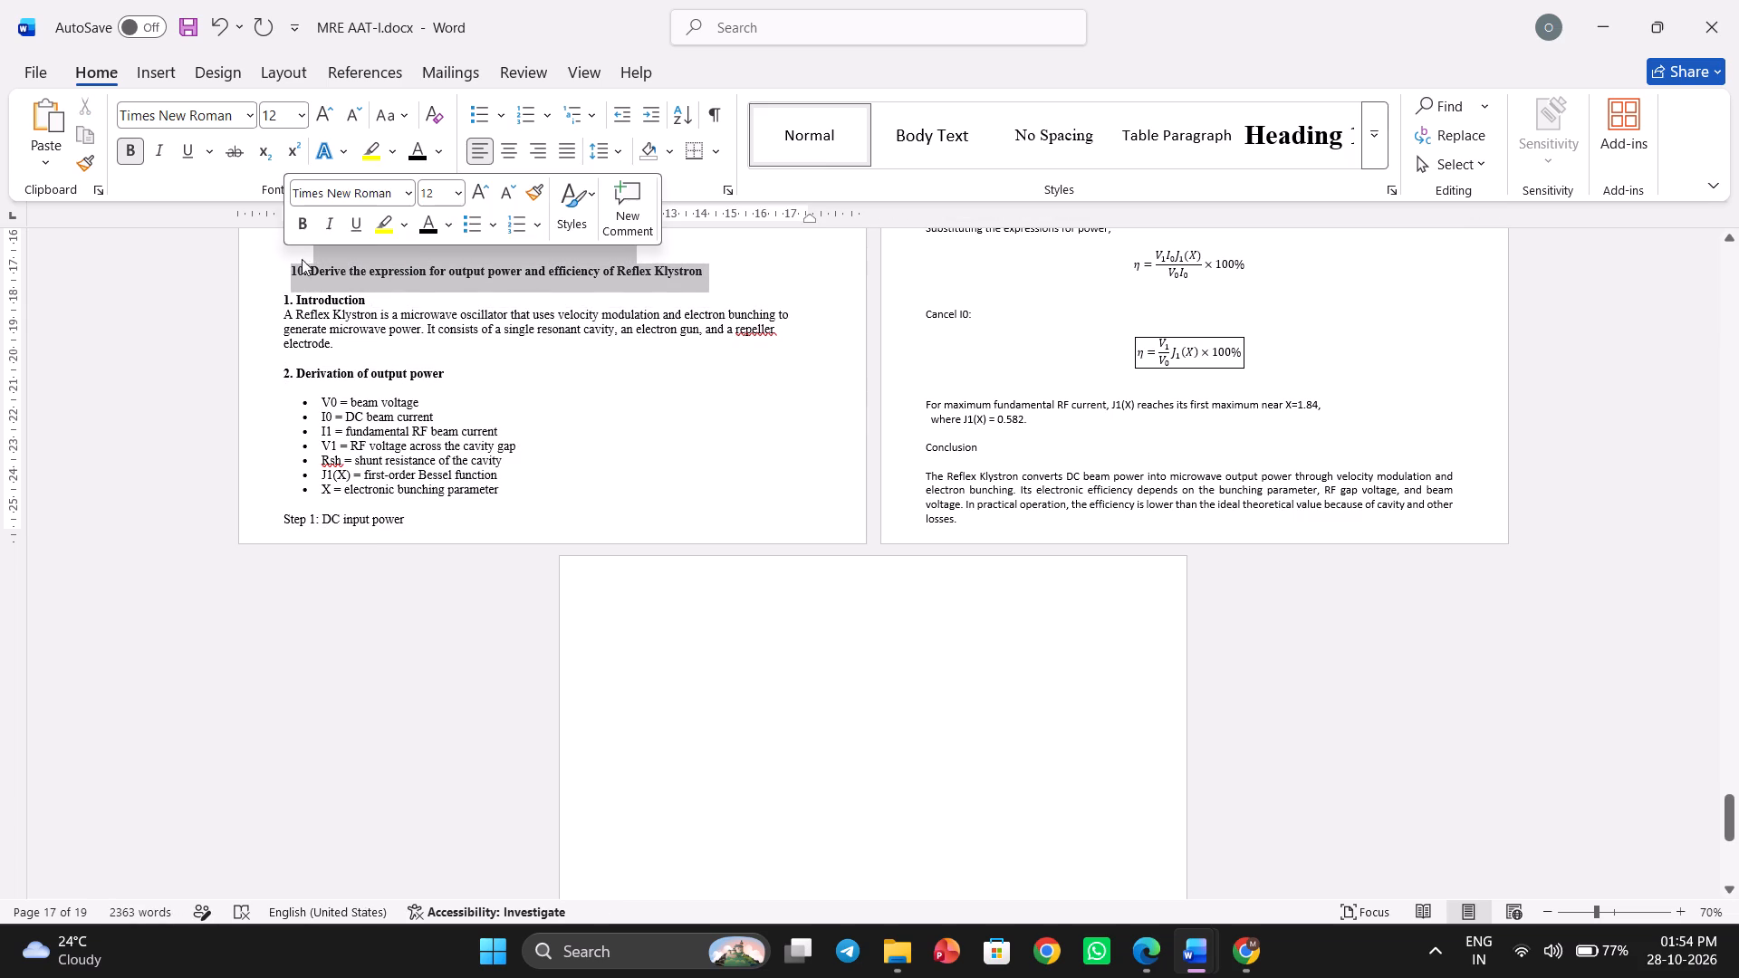
pyautogui.click(677, 280)
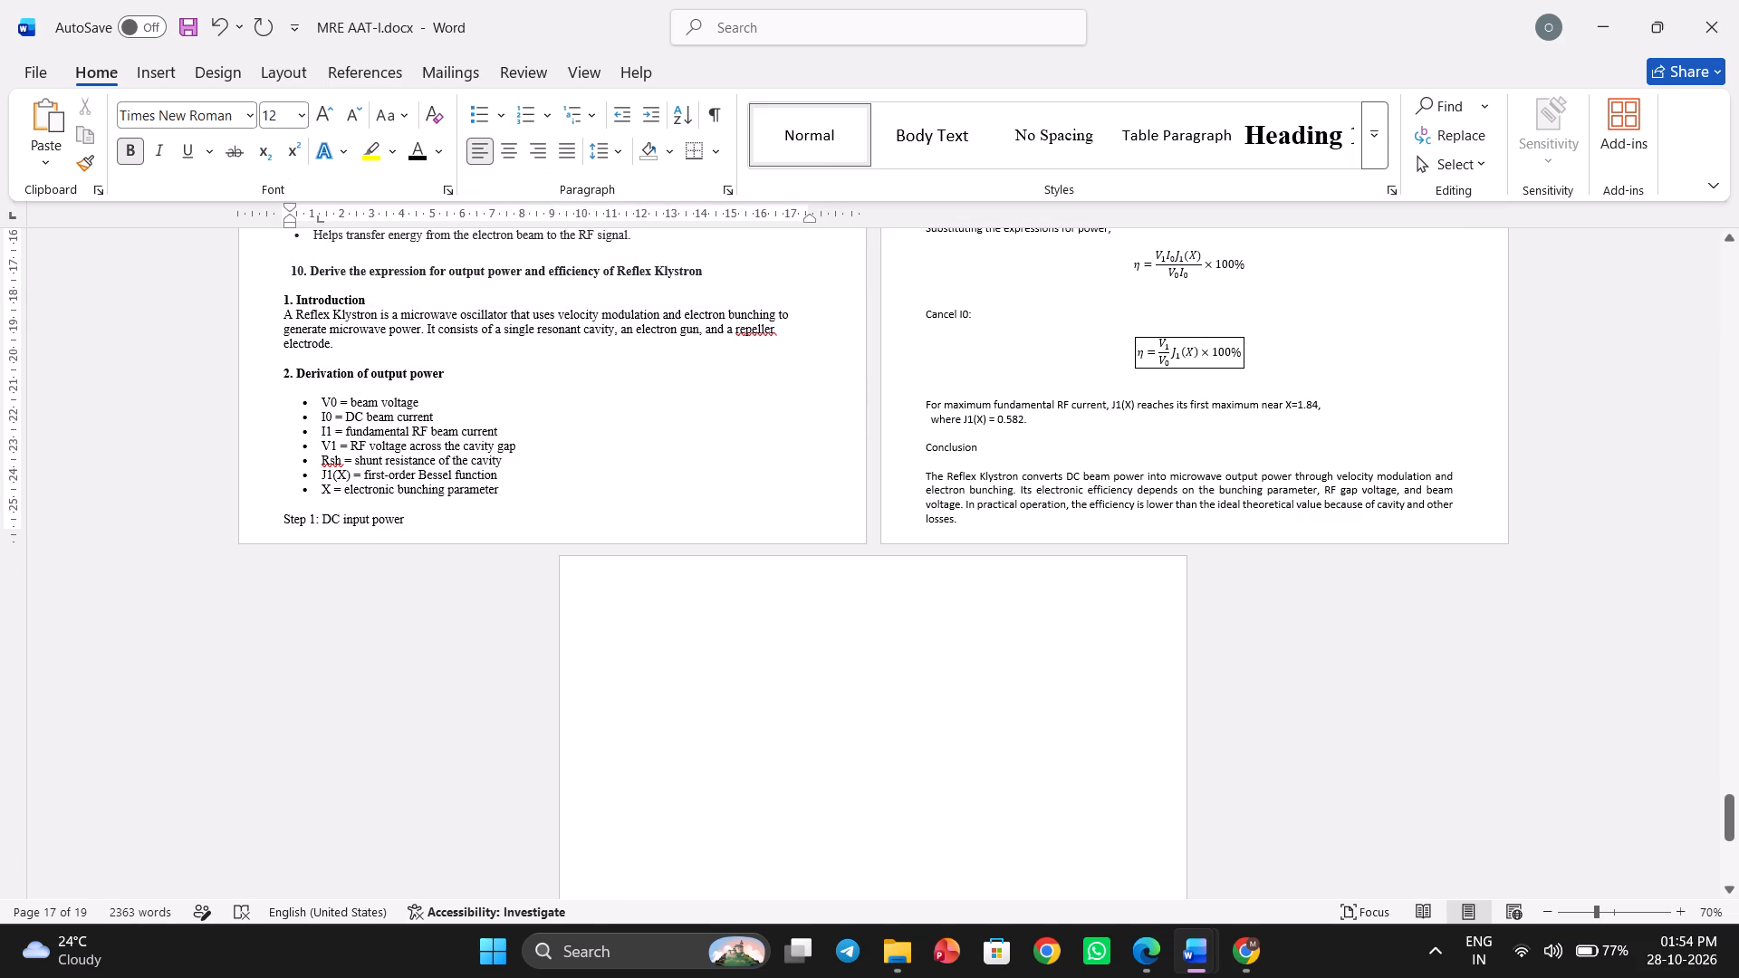
pyautogui.moveTo(734, 266); pyautogui.dragTo(291, 277)
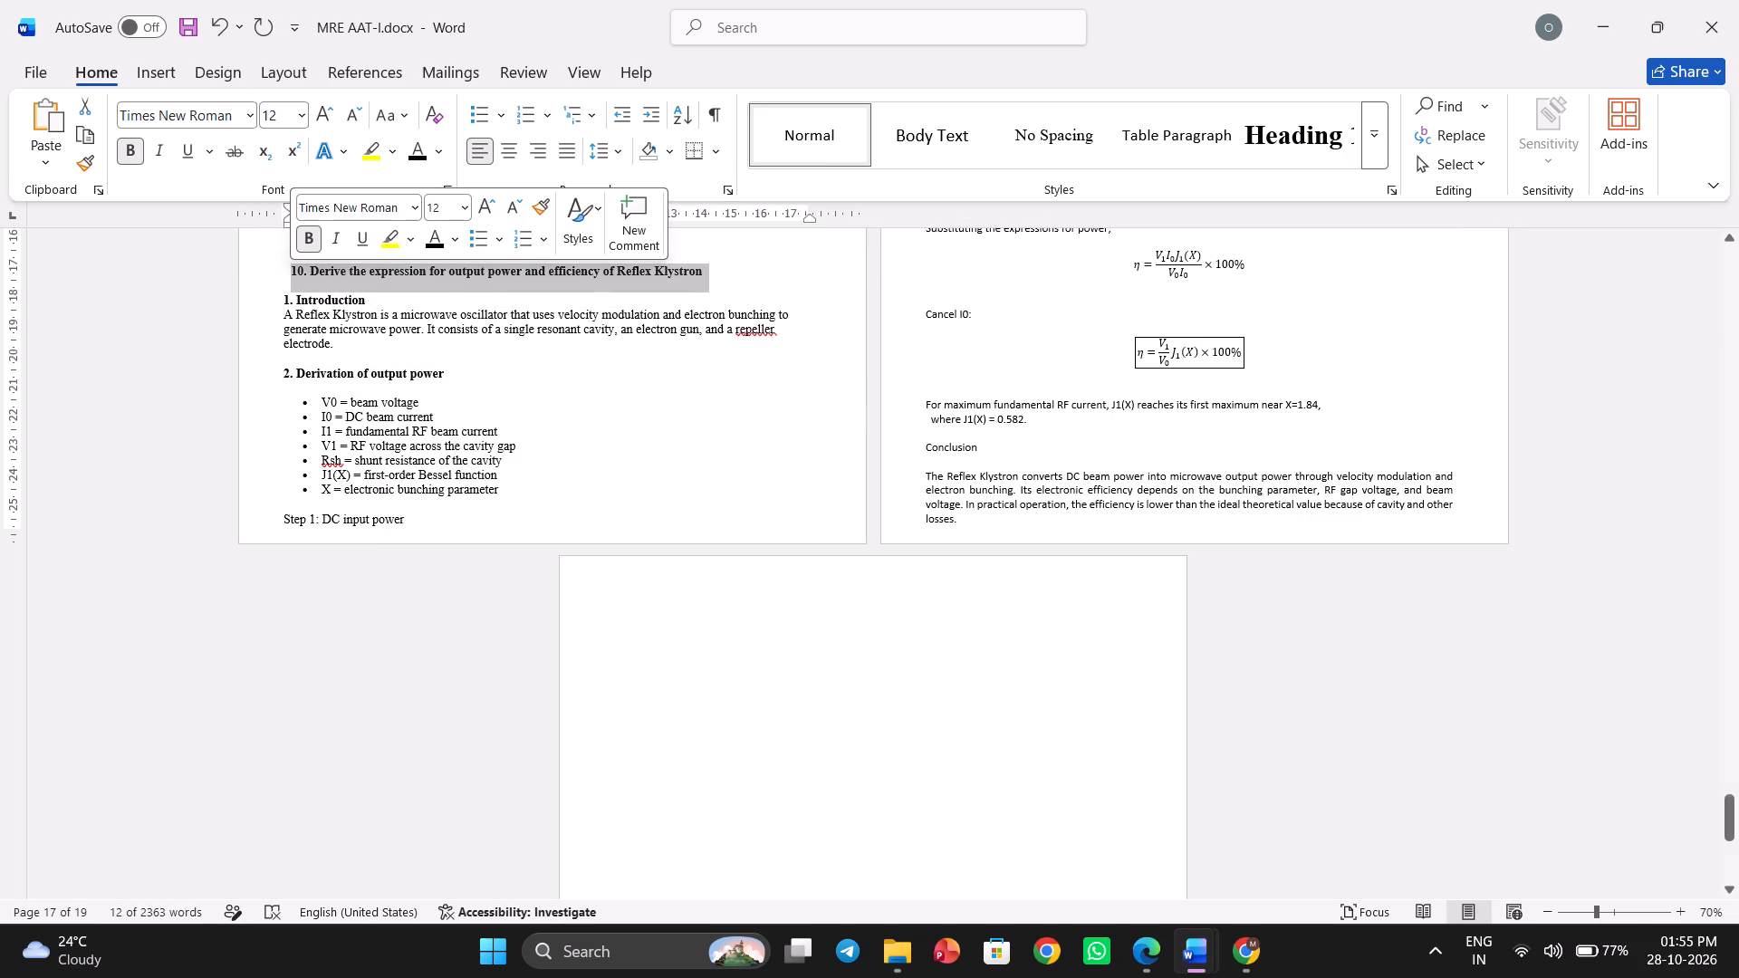
pyautogui.click(320, 105)
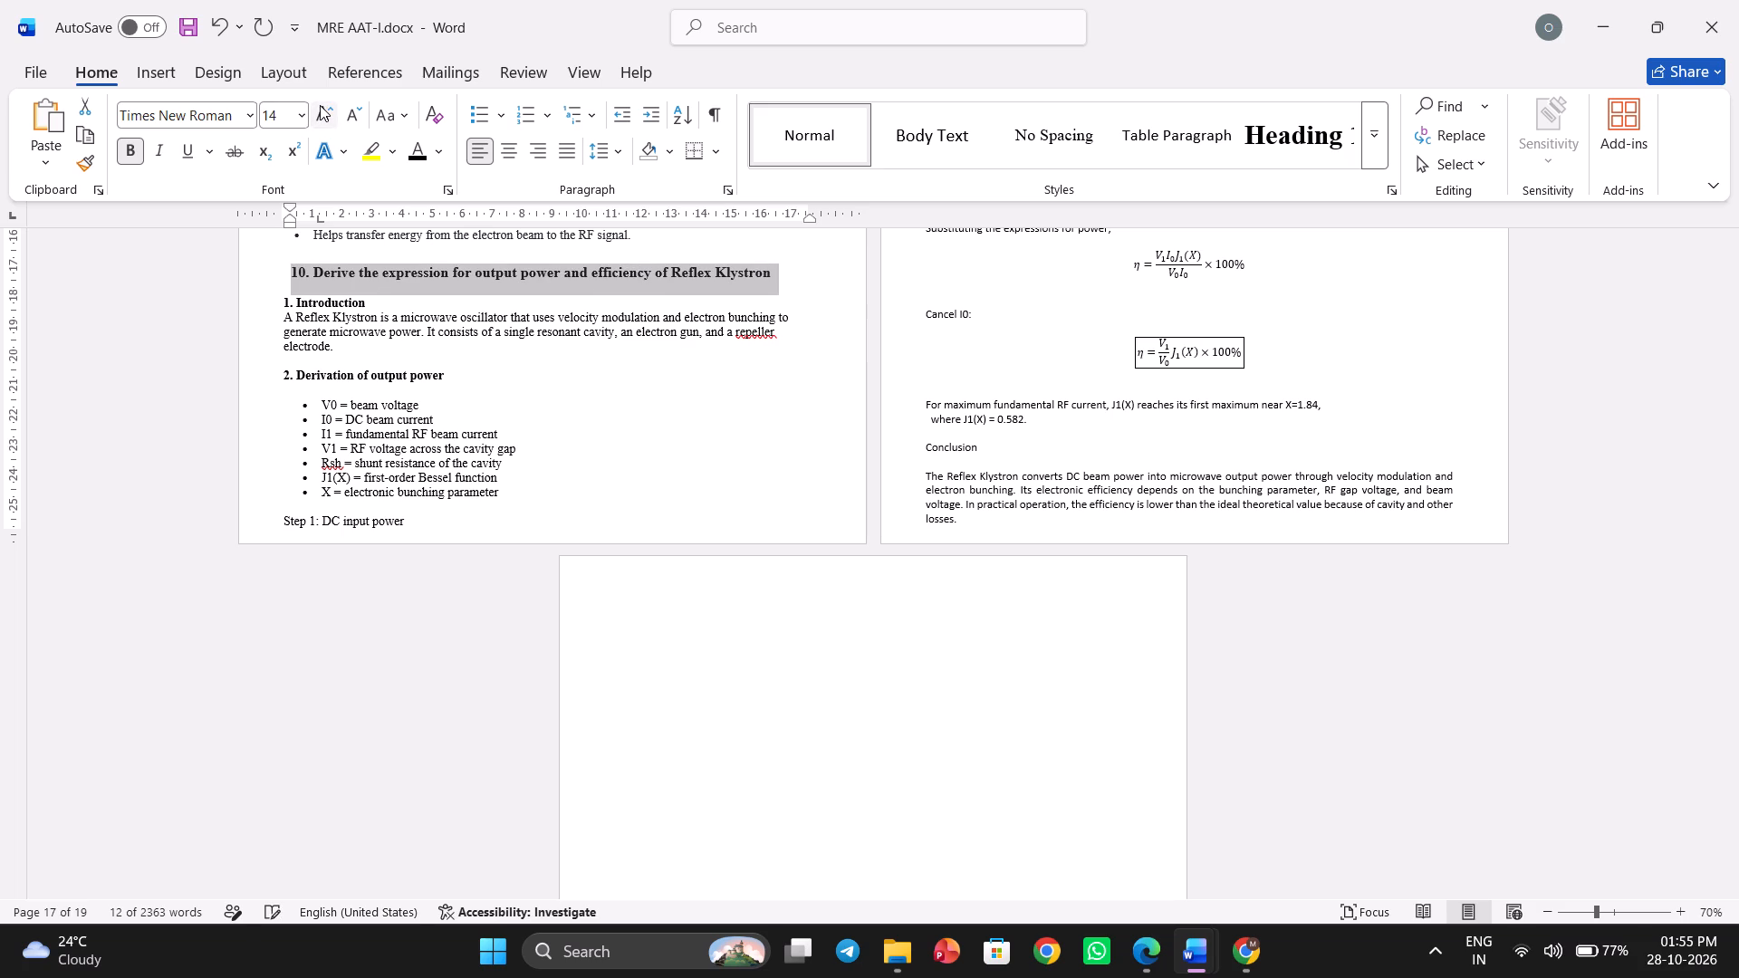
pyautogui.click(419, 361)
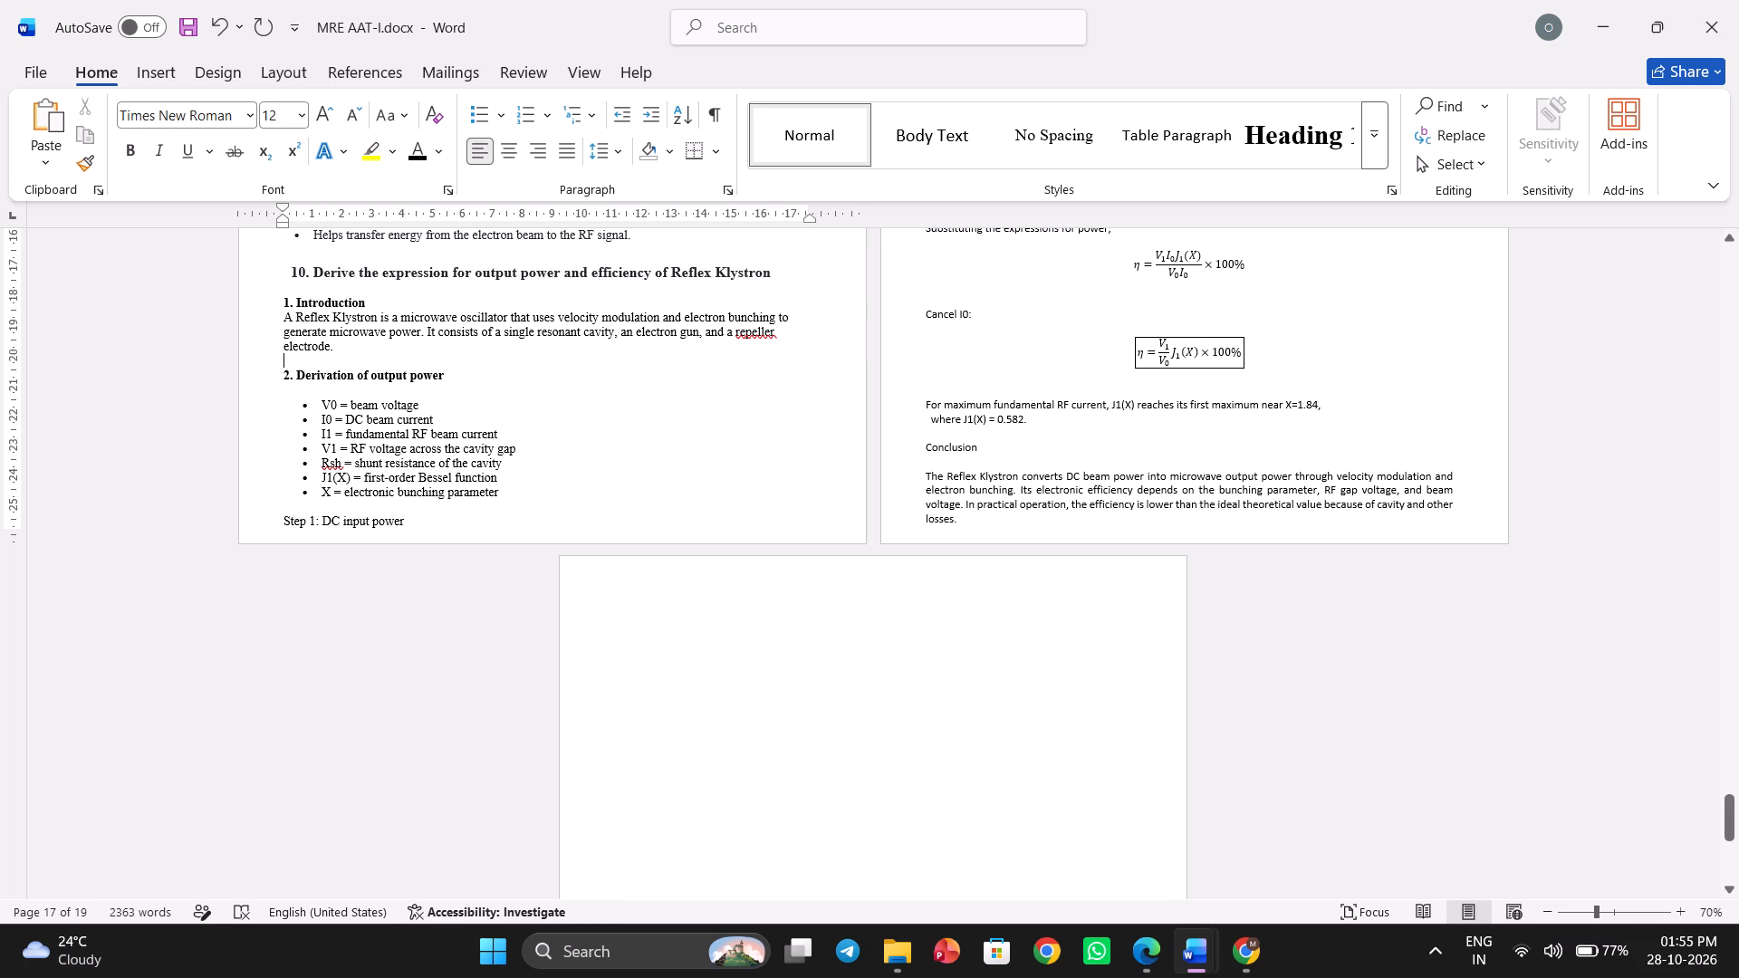
# Justify question 10's text from "1. Introduction" through "Step 1: DC input power" and widen its line spacing.
pyautogui.moveTo(277, 305); pyautogui.dragTo(497, 529)
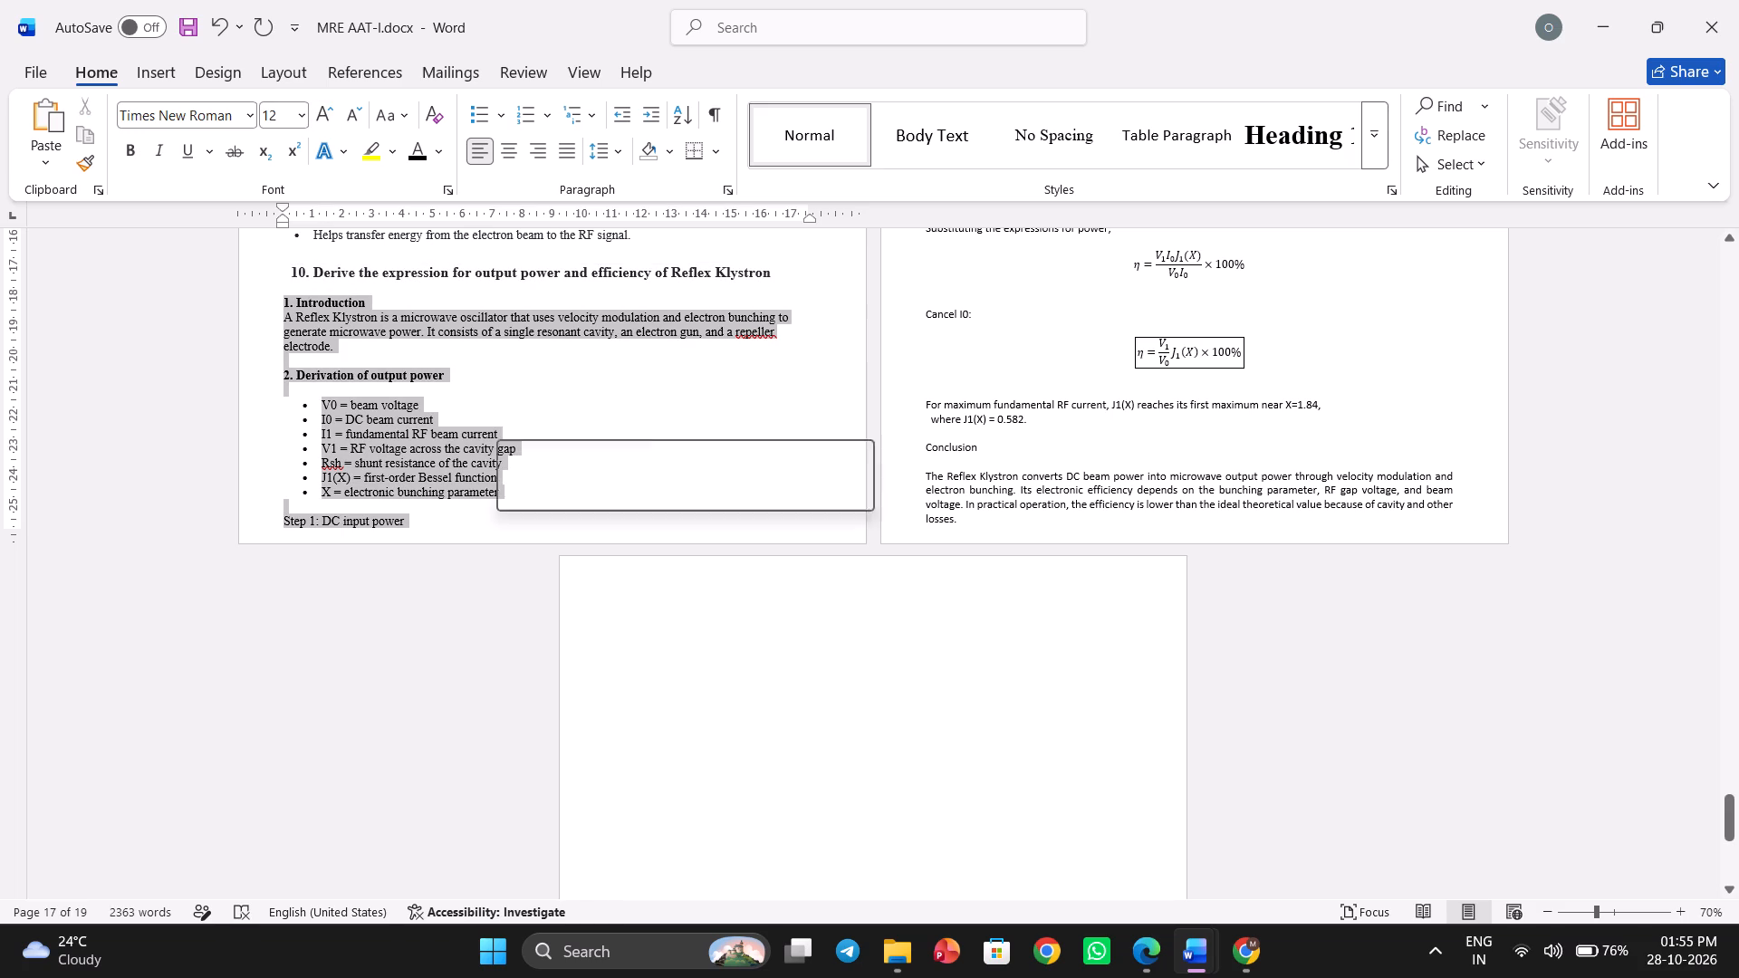
pyautogui.click(564, 158)
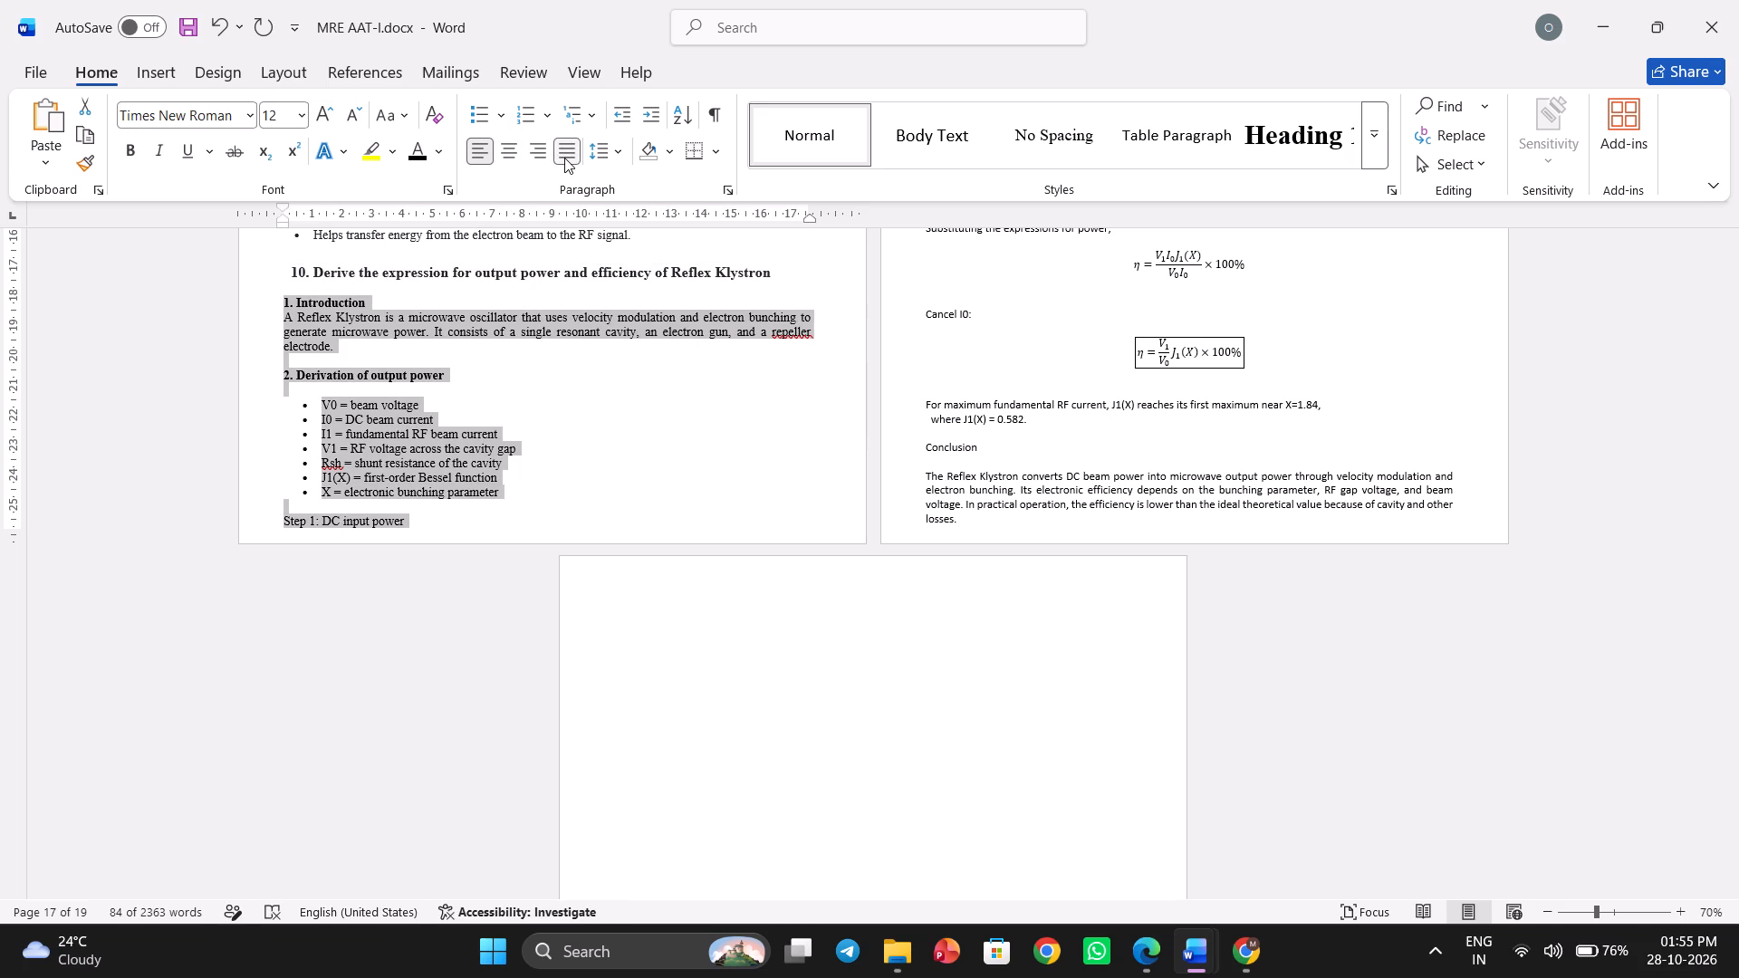
pyautogui.moveTo(609, 150); pyautogui.dragTo(637, 247)
pyautogui.click(637, 247)
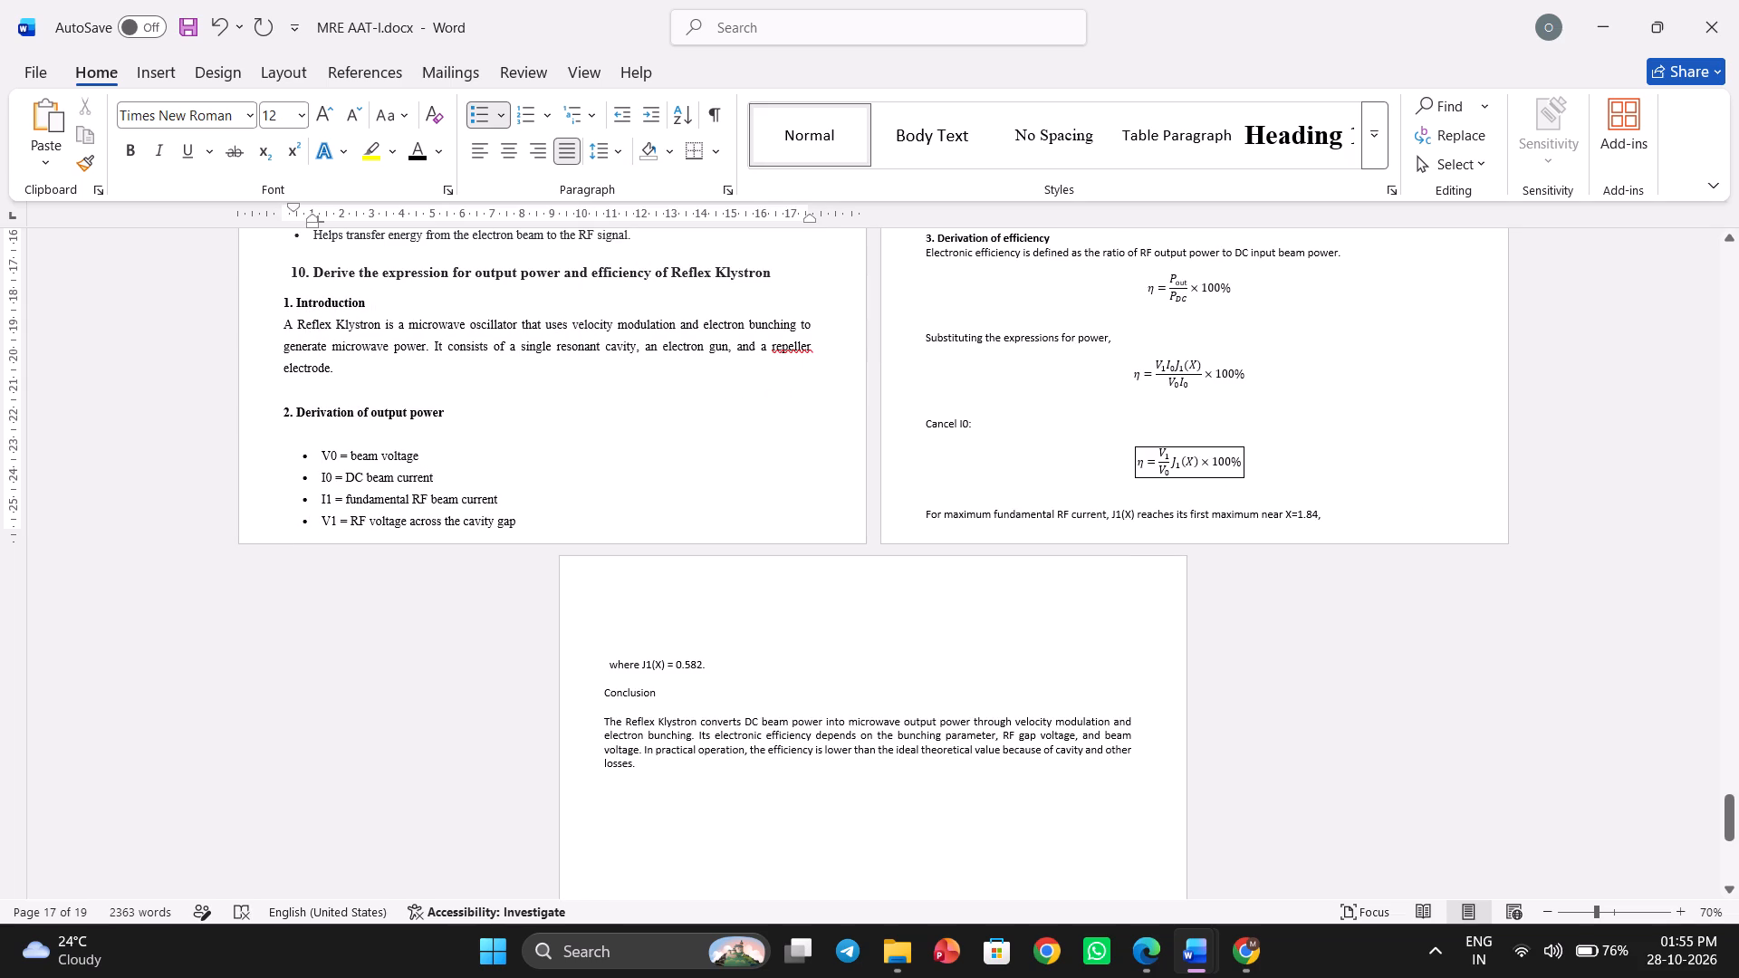
# Add blank lines above question 10's "2. Derivation of output power" heading to push it onto the next page.
pyautogui.click(305, 398)
pyautogui.press('Return')
pyautogui.press('Return')
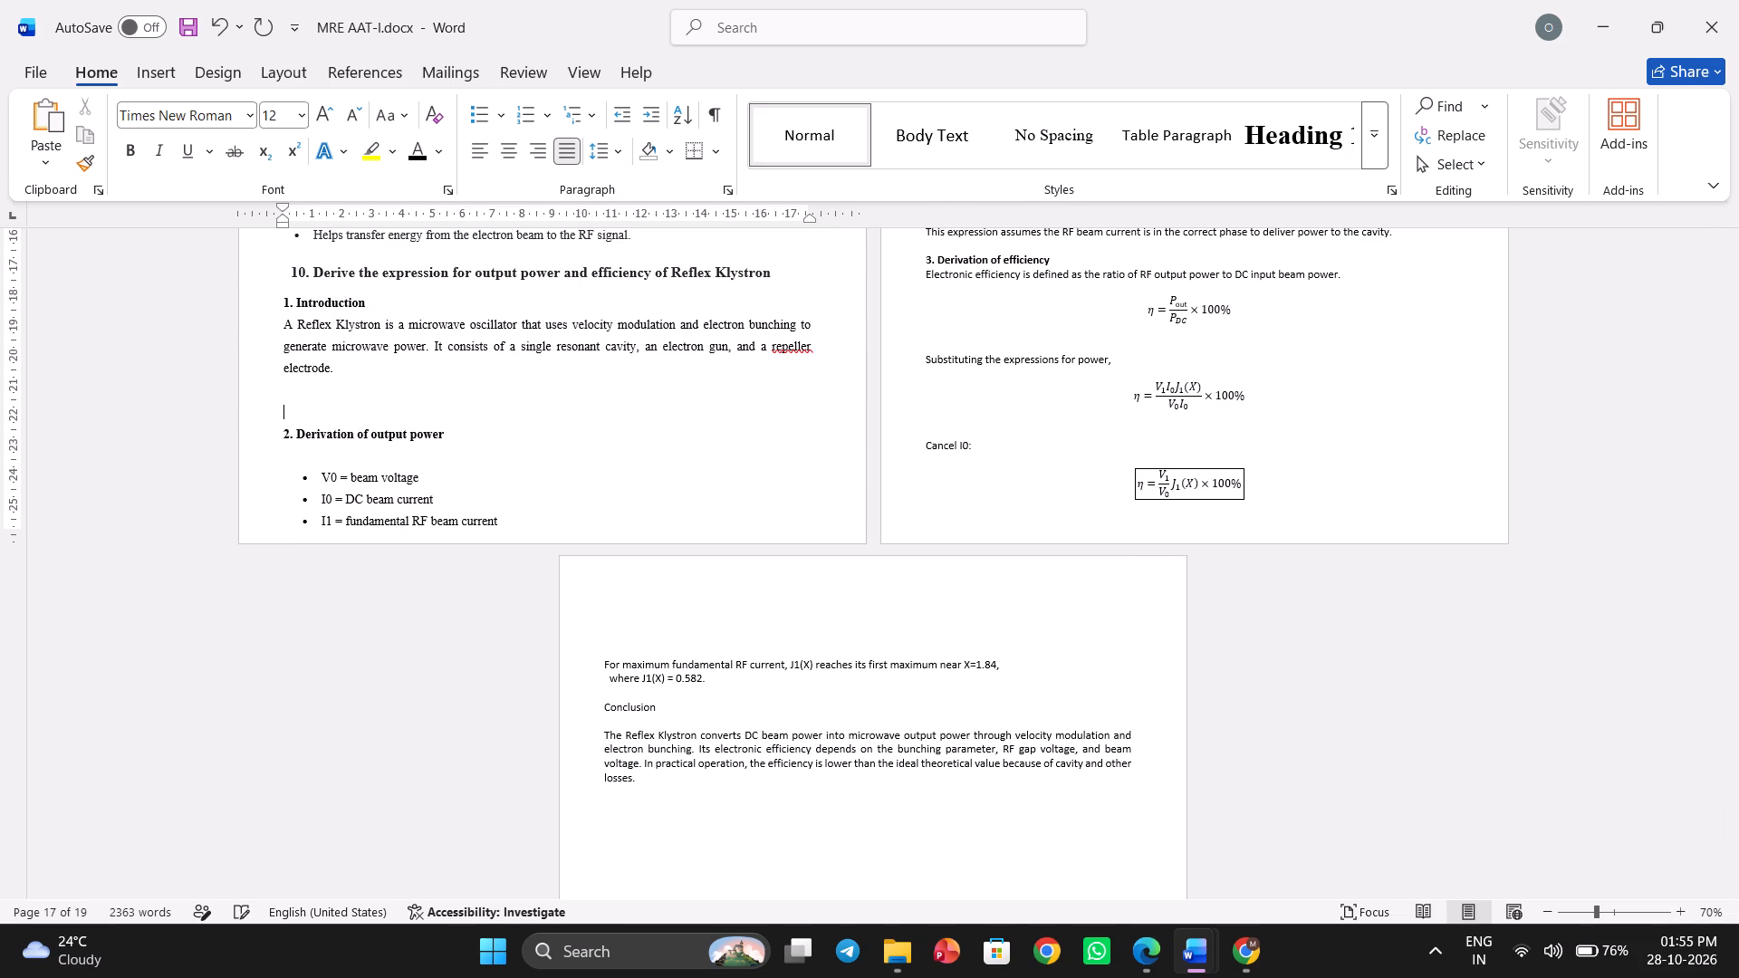
pyautogui.press('Return')
pyautogui.press('Return')
pyautogui.press('Return')
pyautogui.press('Return')
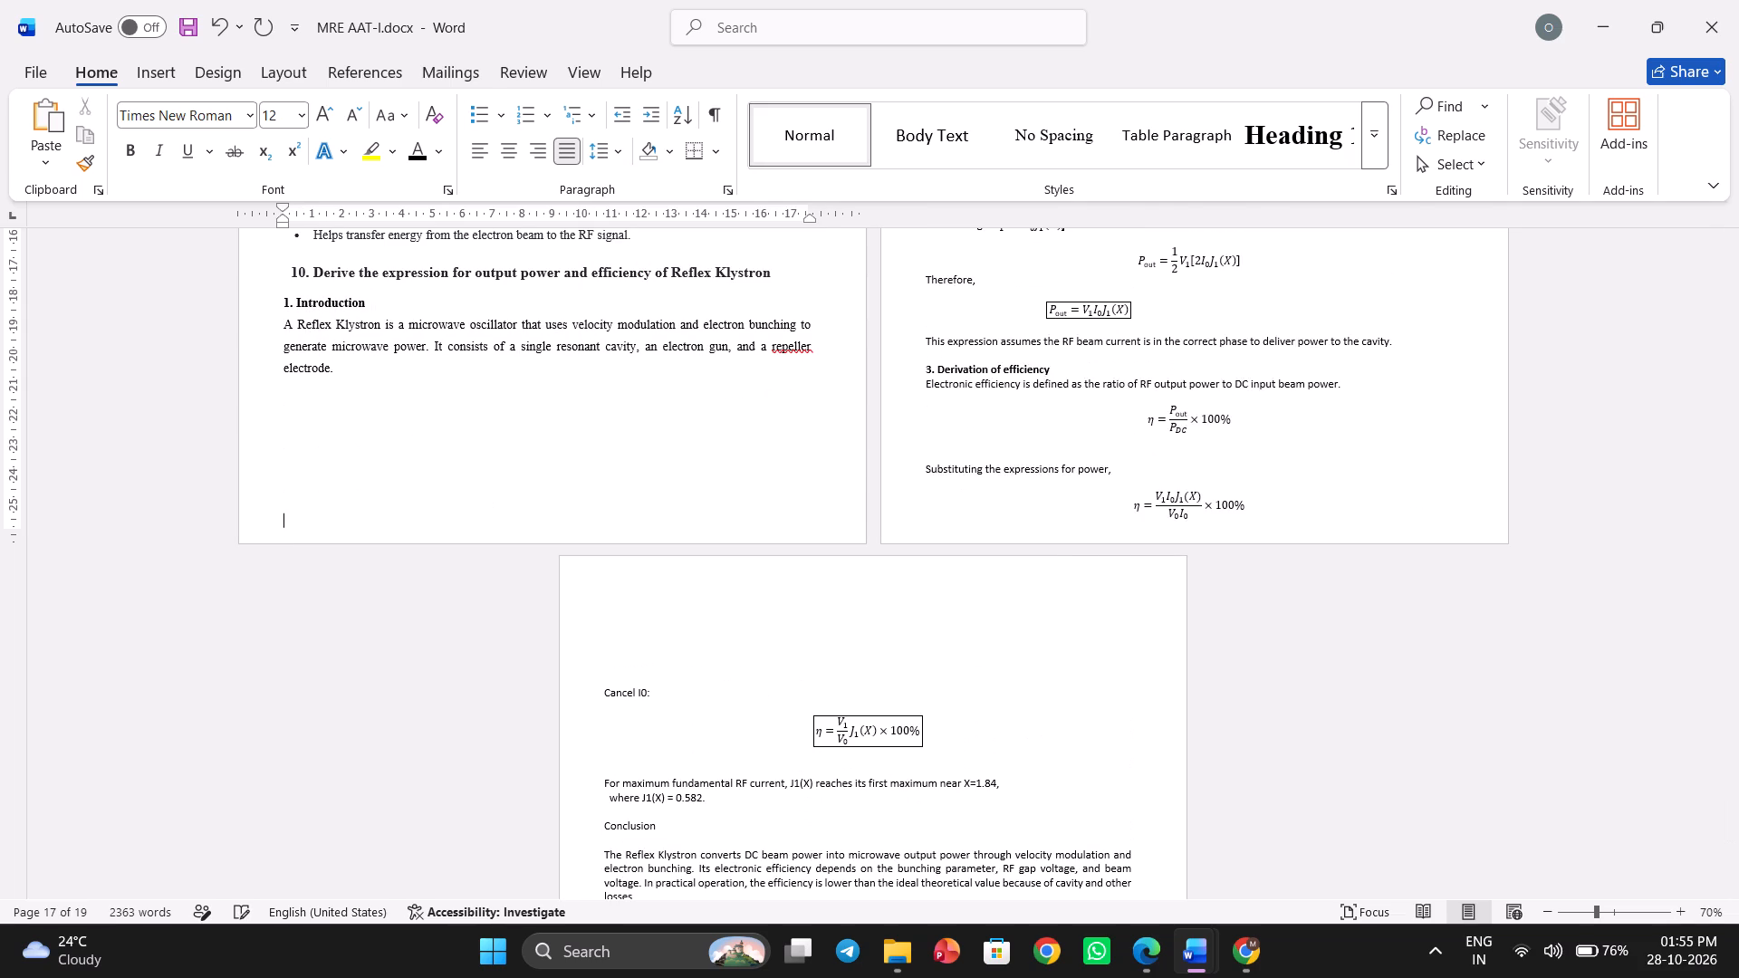
pyautogui.press('Return')
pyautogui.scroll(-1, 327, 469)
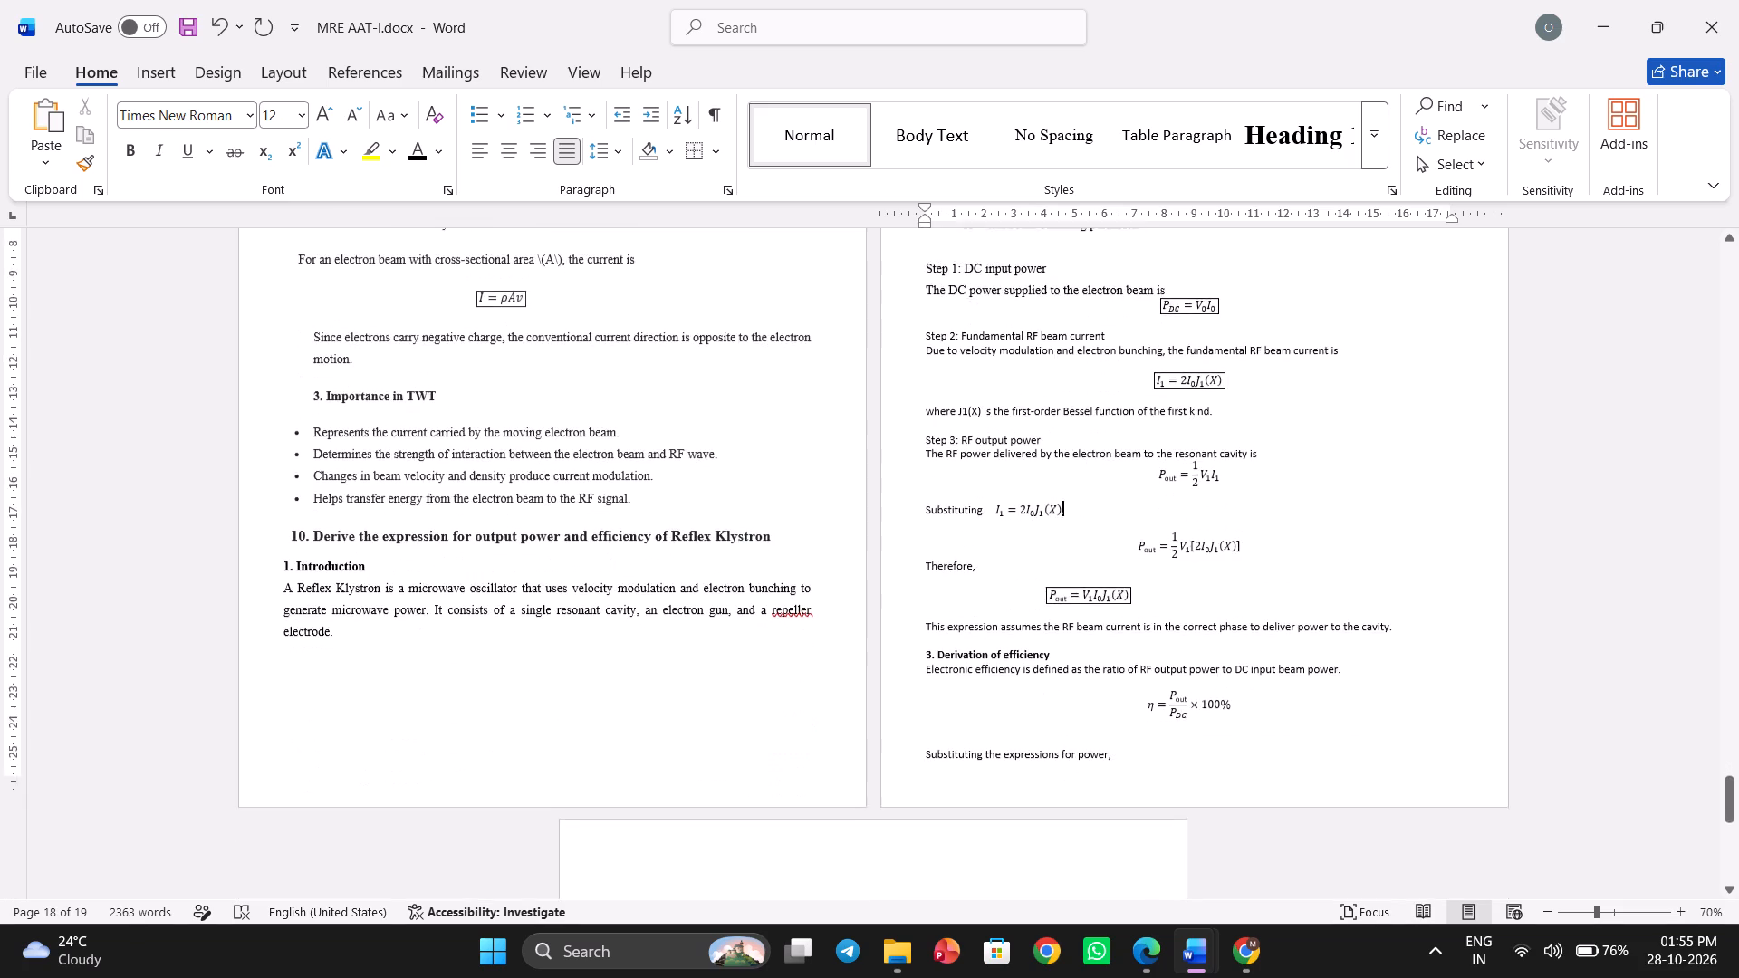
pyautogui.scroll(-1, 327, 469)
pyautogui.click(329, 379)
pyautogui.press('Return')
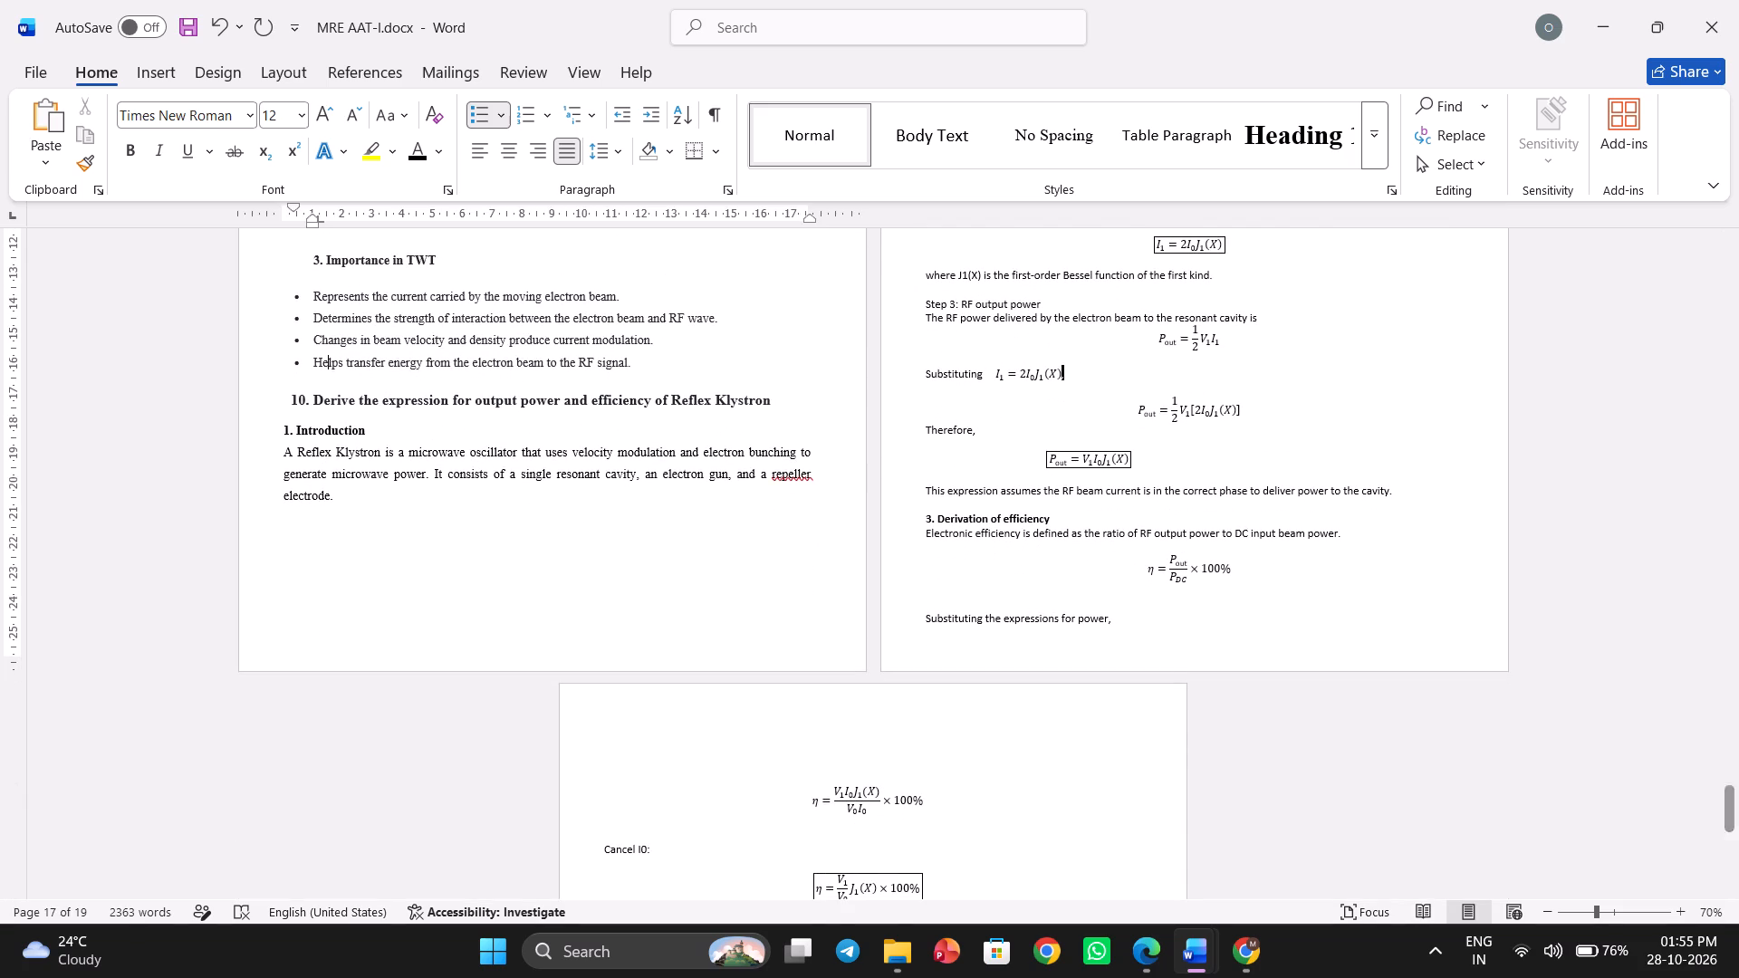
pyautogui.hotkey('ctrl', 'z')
# Insert an unbulleted blank line after question 9's last "Importance in TWT" bullet, separating it from question 10.
pyautogui.click(645, 362)
pyautogui.press('Return')
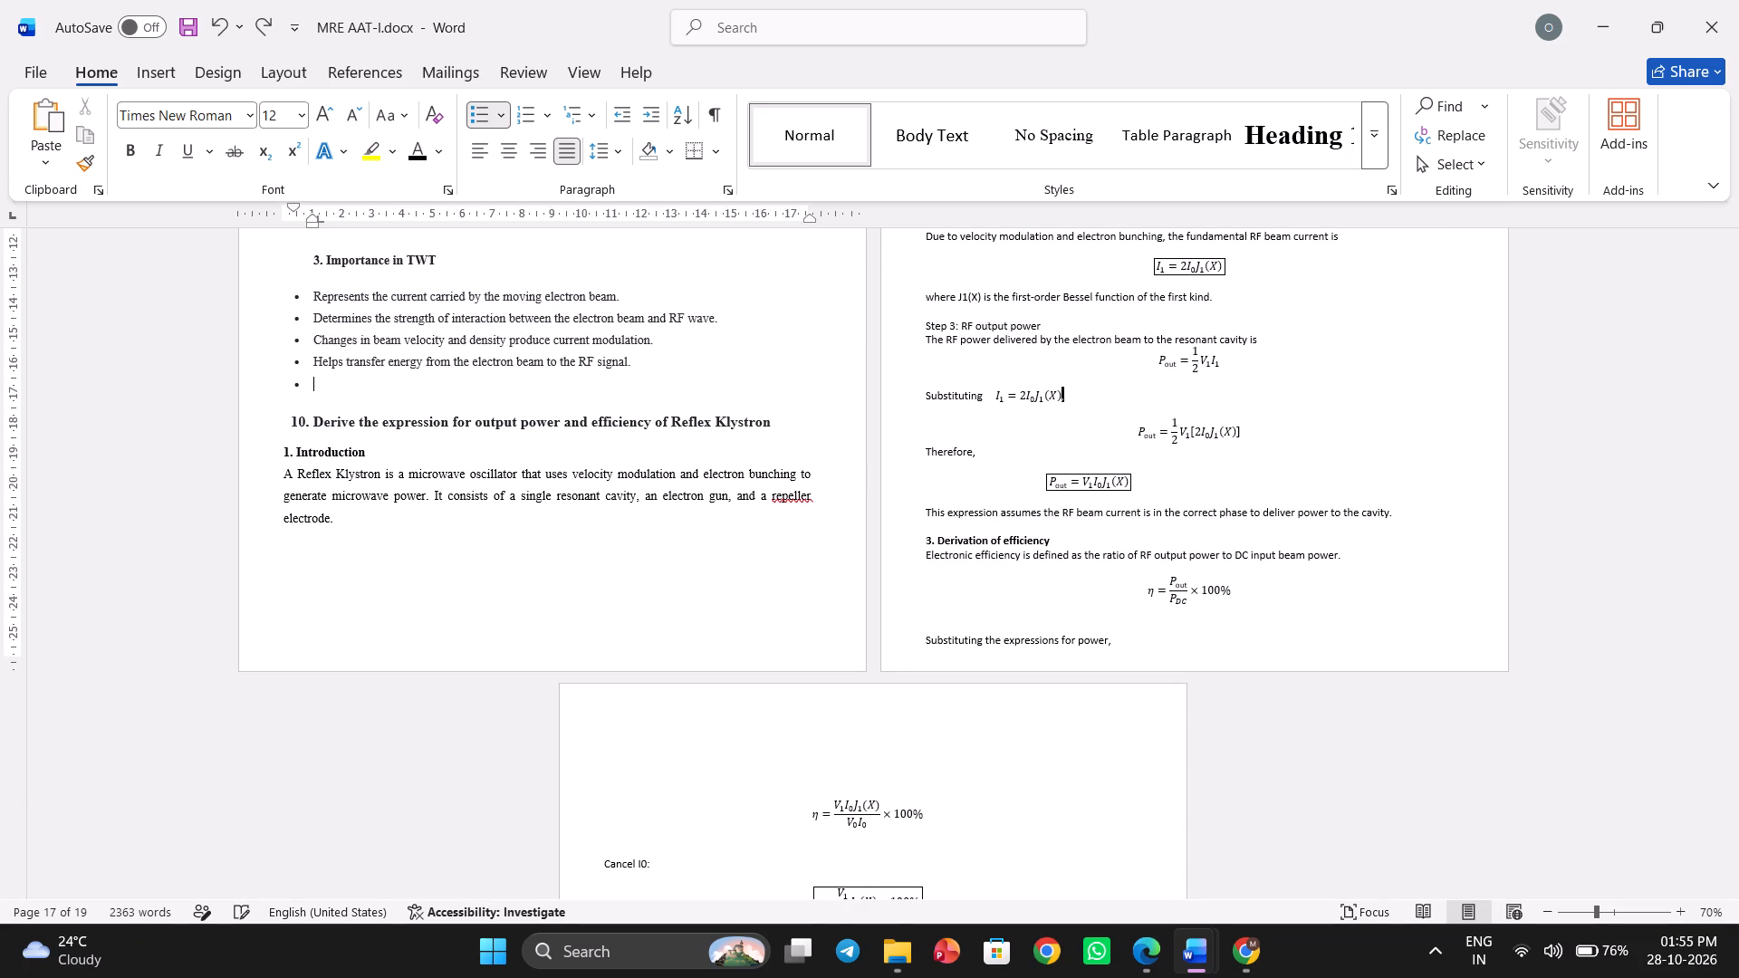
pyautogui.press('BackSpace')
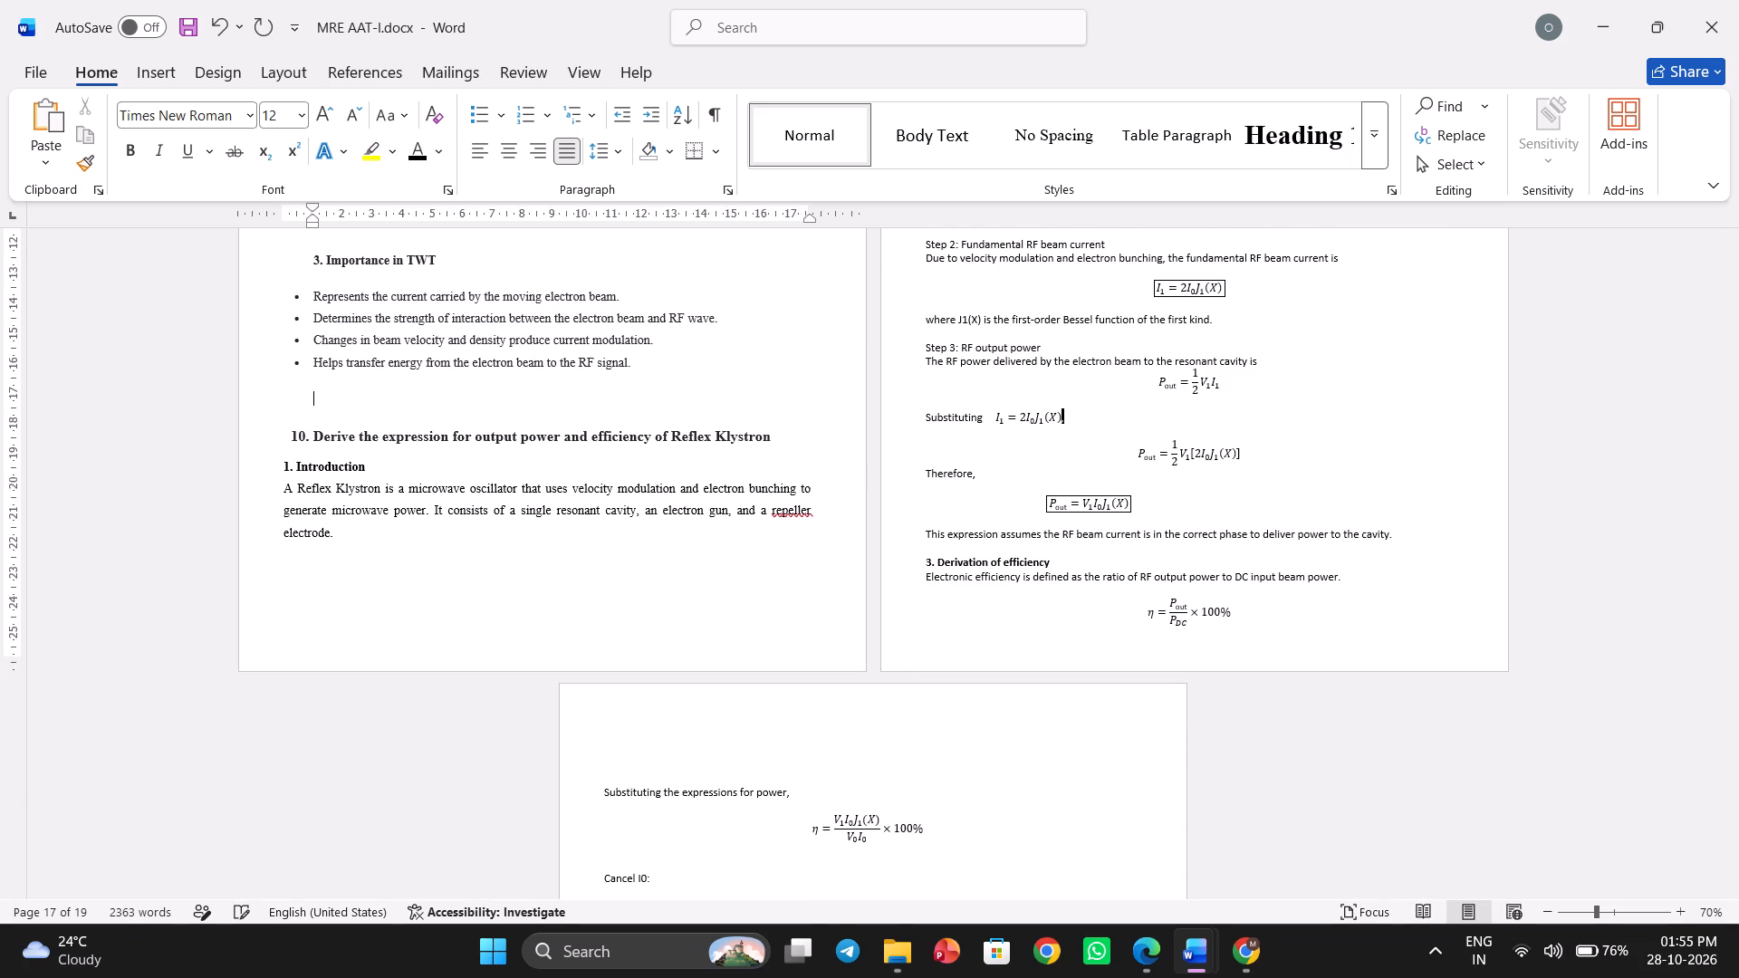
# Review the layout and formatting of the preceding Traveling Wave Tube answers and the start of the output power derivation.
pyautogui.scroll(1, 885, 538)
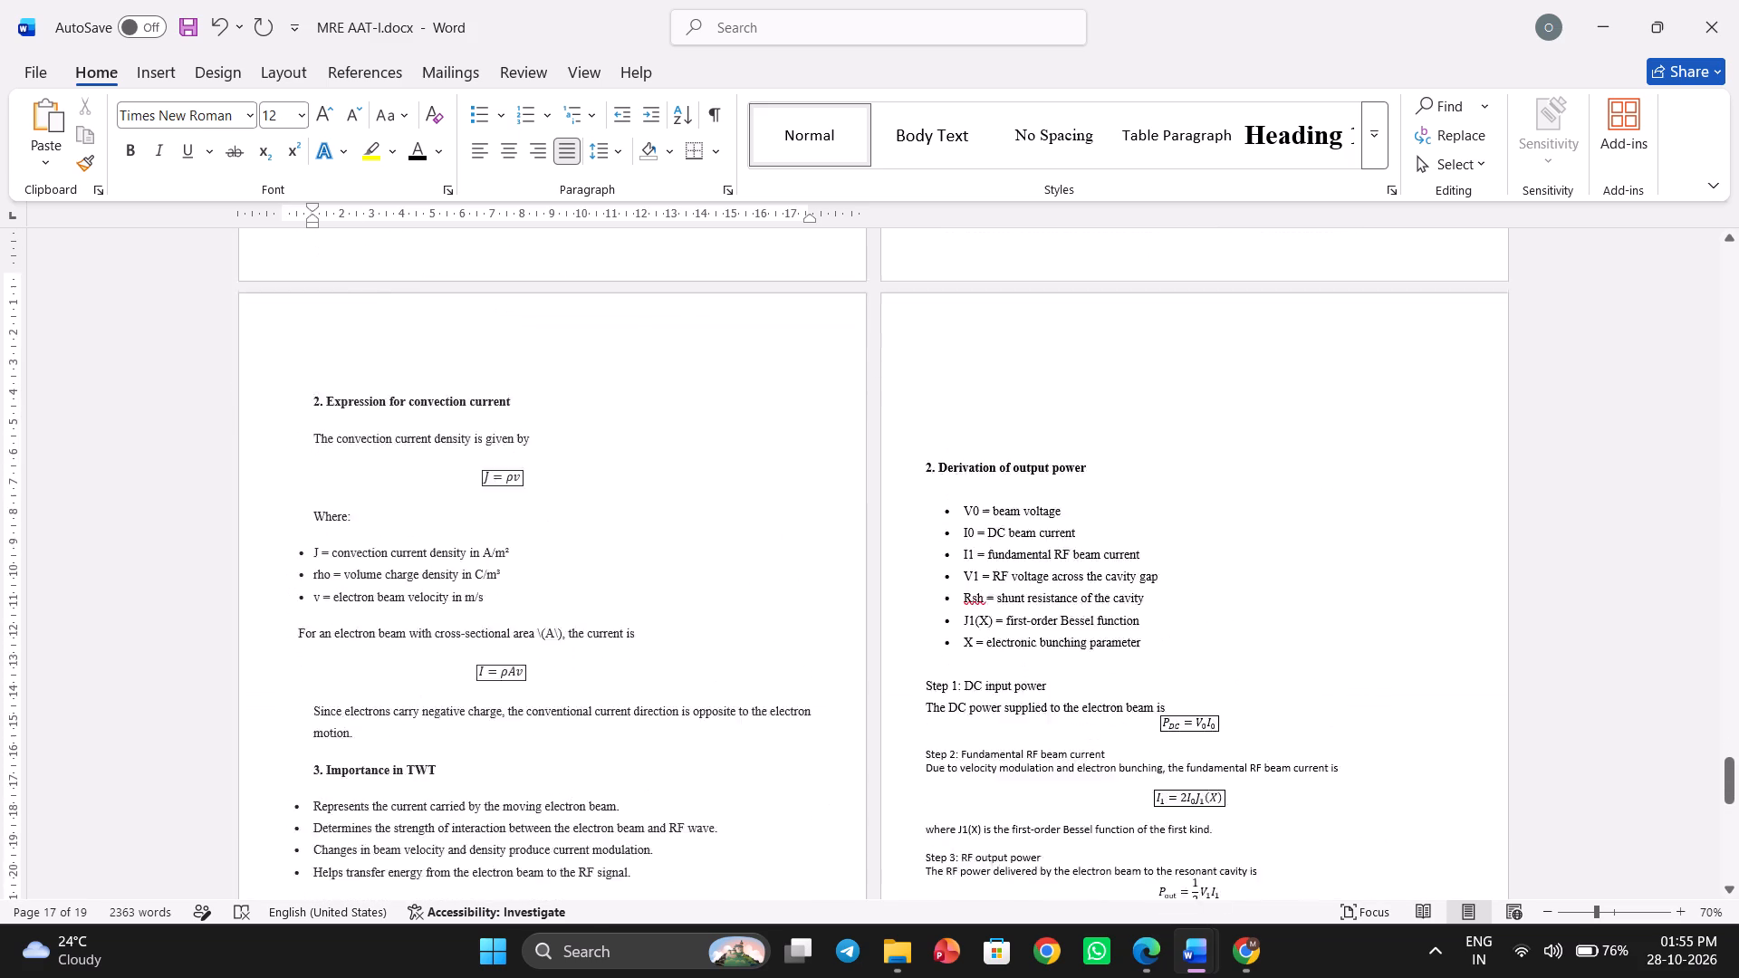
pyautogui.scroll(1, 885, 538)
pyautogui.scroll(1, 976, 241)
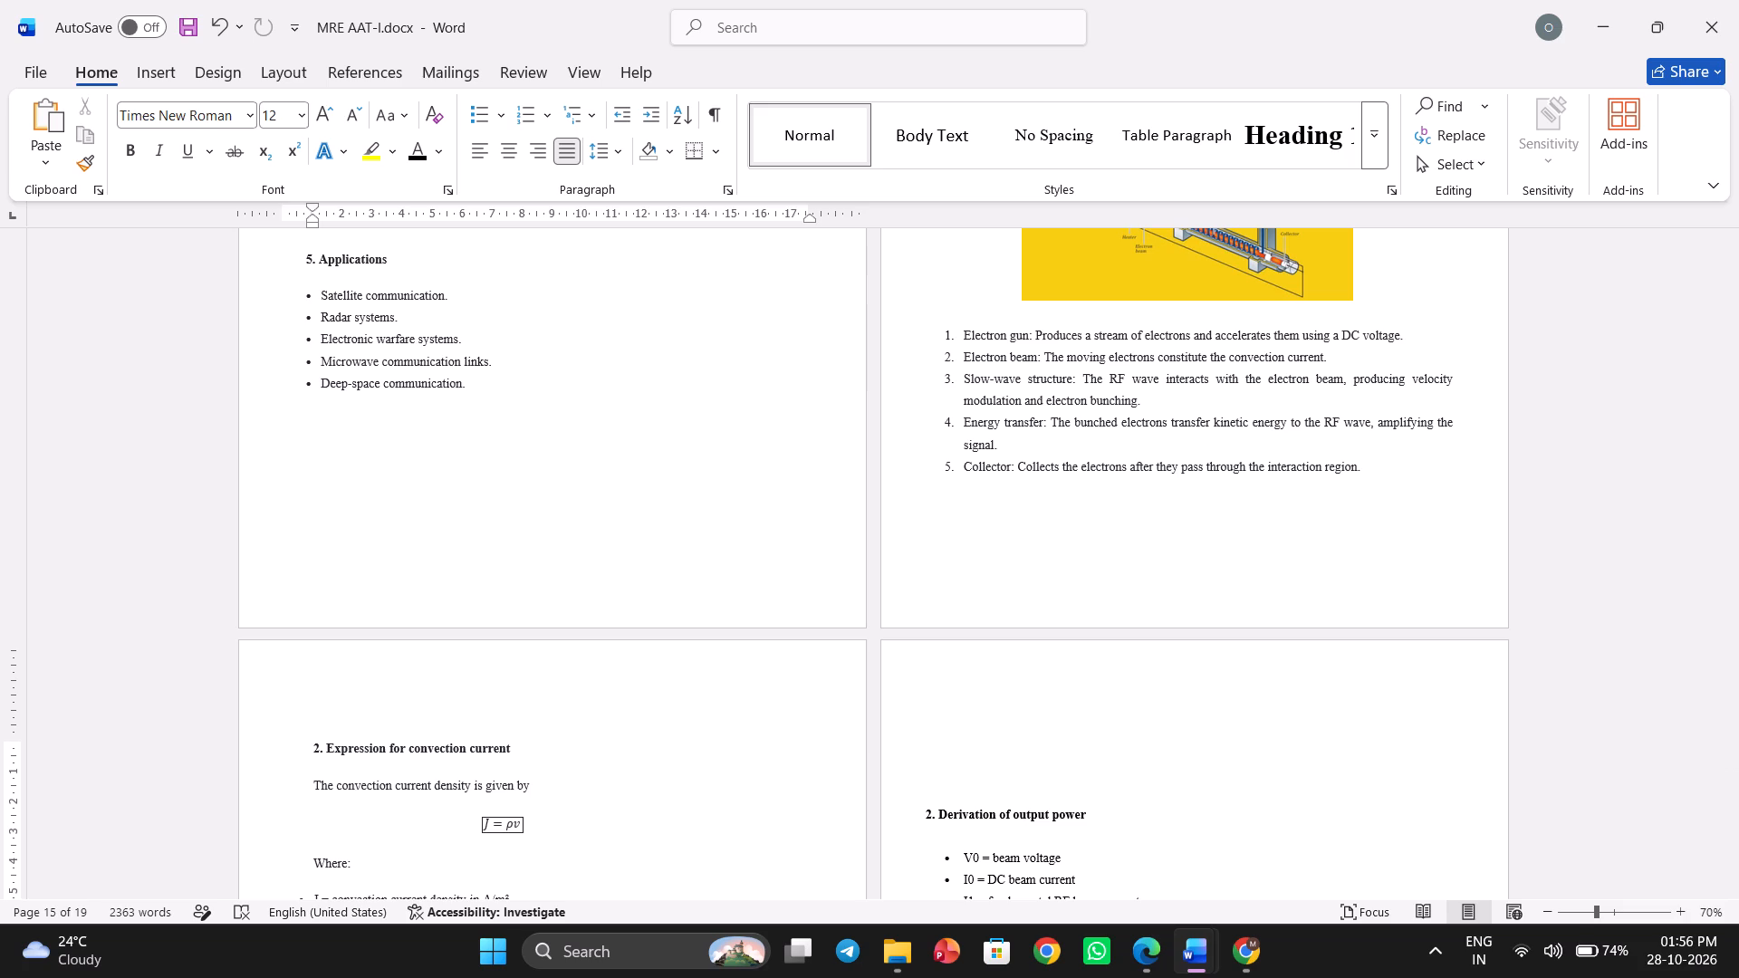
pyautogui.scroll(1, 1101, 580)
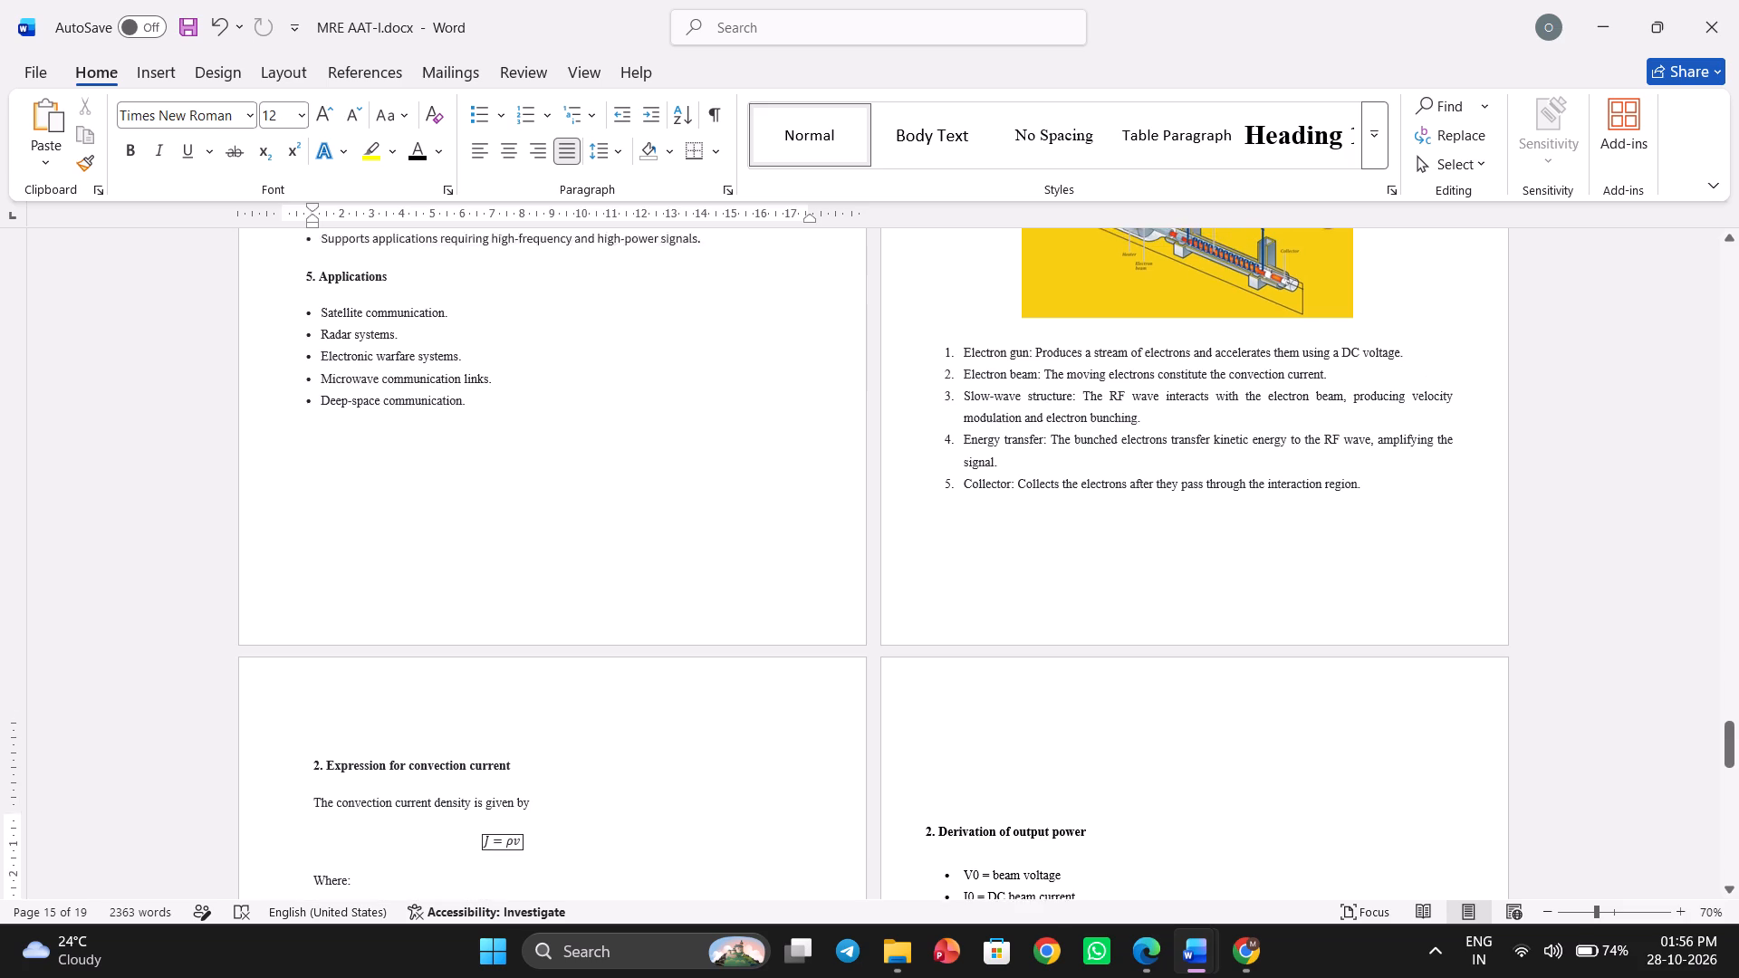
pyautogui.scroll(2, 1101, 580)
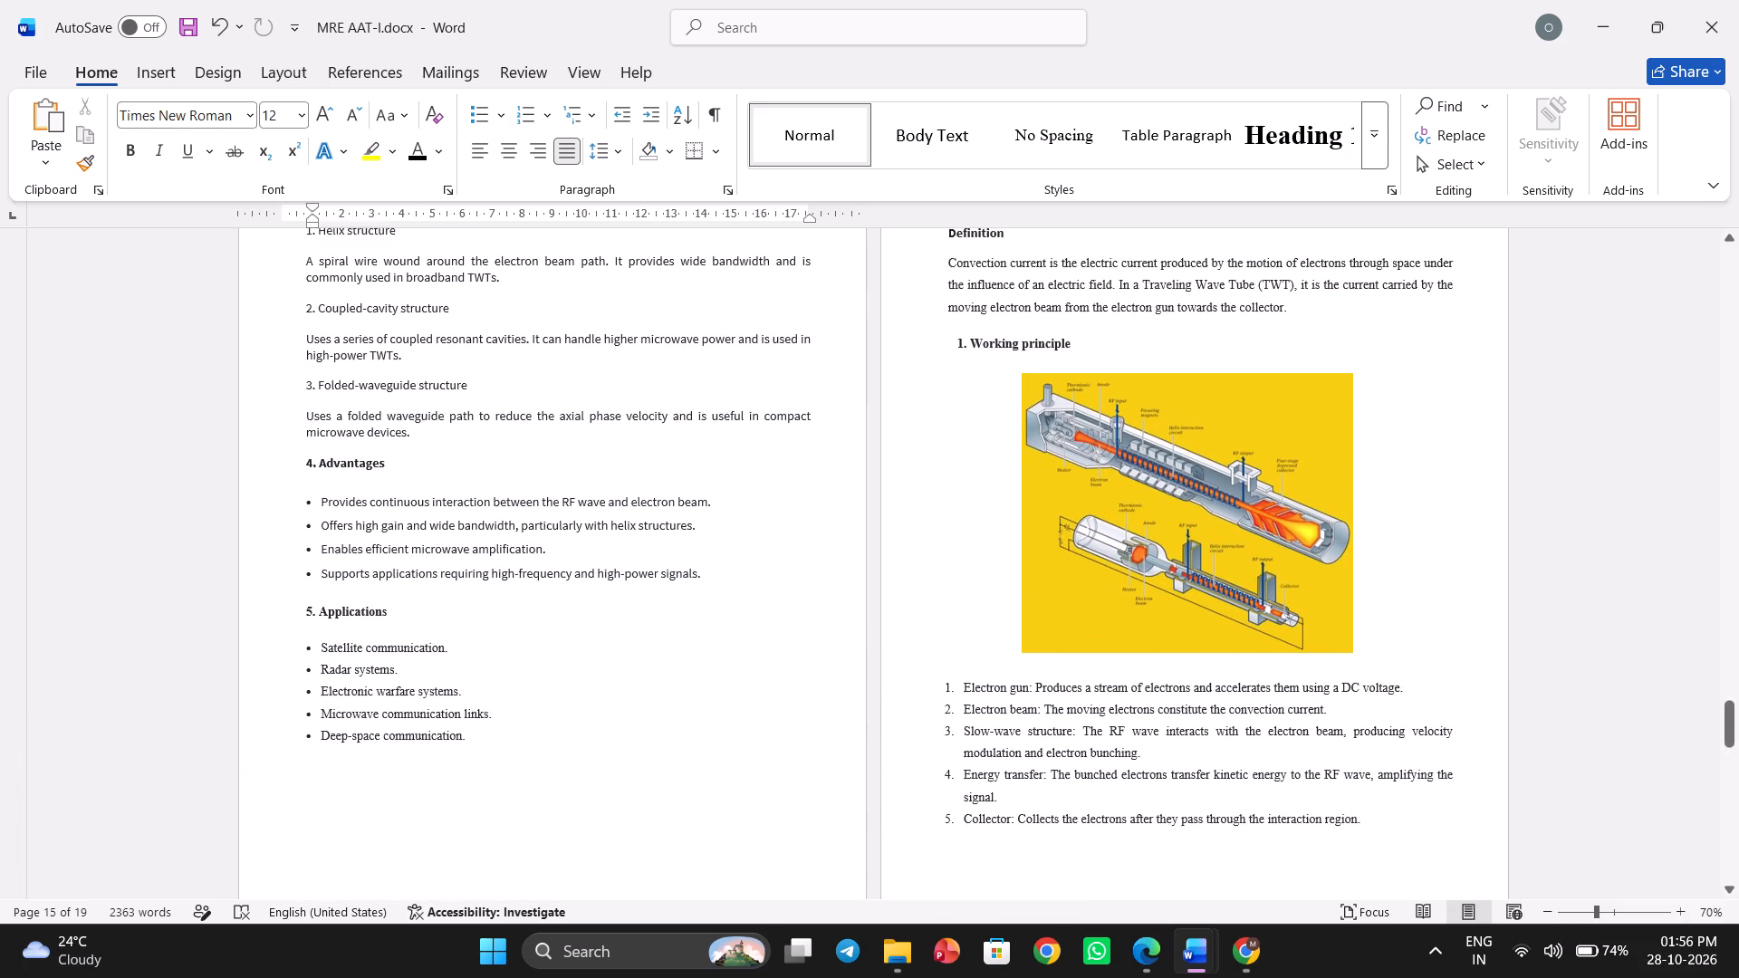
pyautogui.scroll(1, 1101, 580)
pyautogui.scroll(-1, 1101, 580)
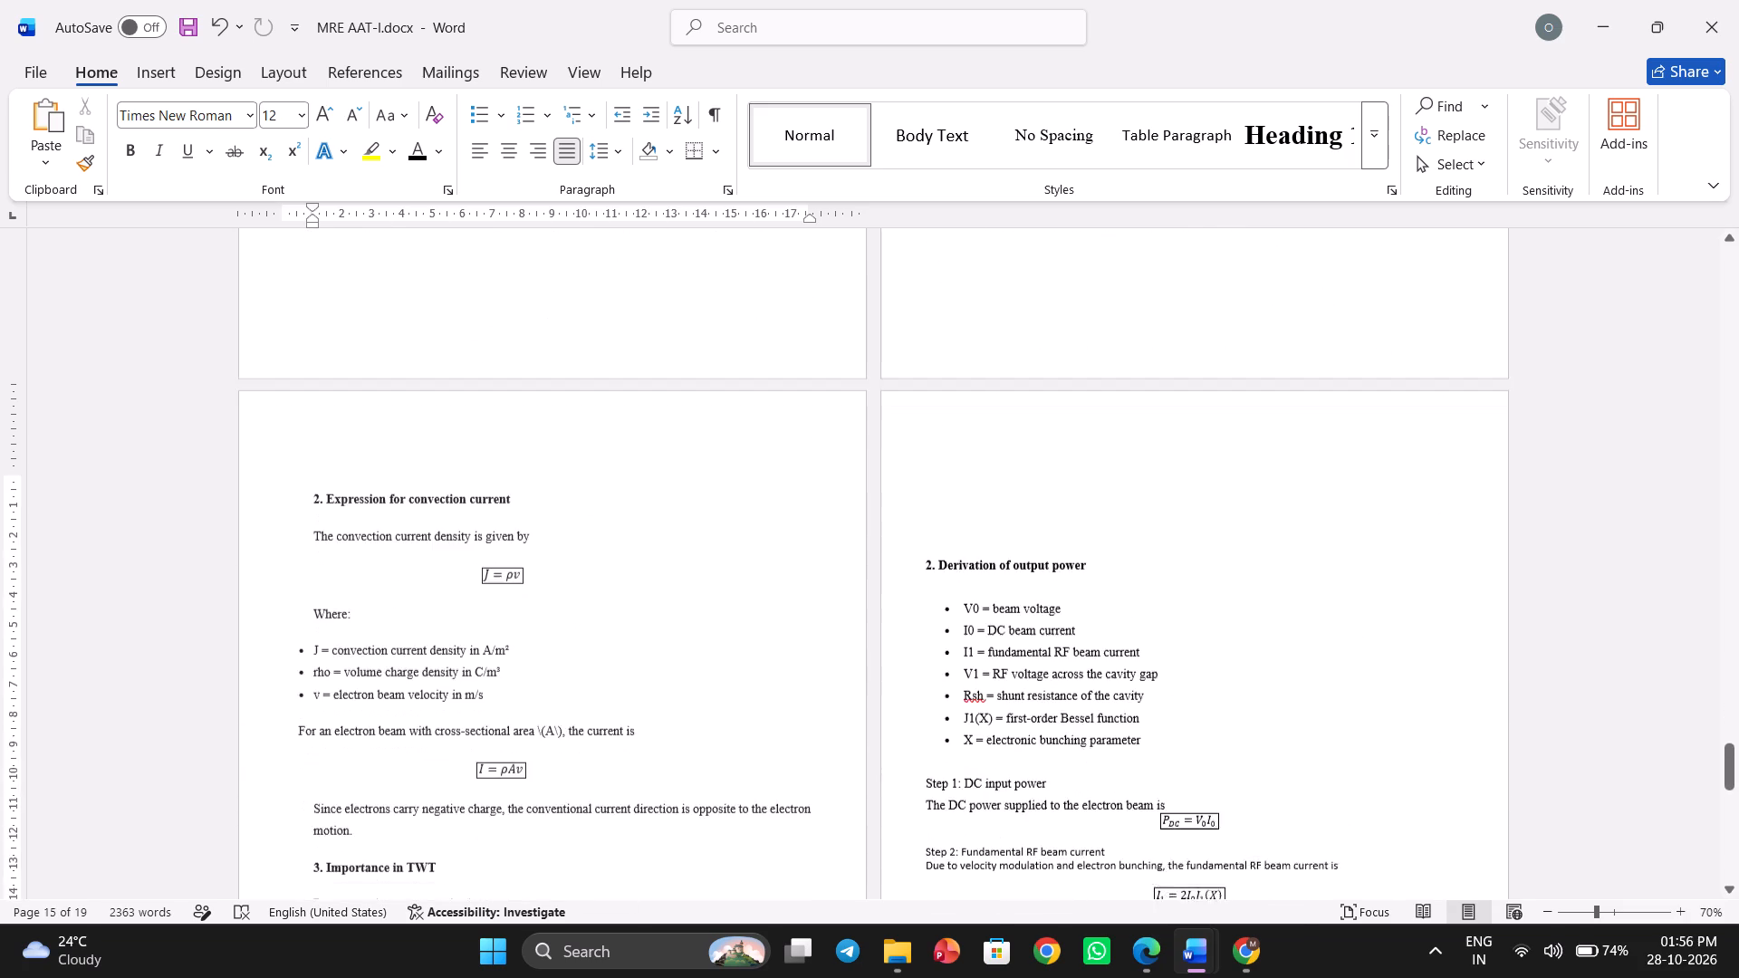
pyautogui.scroll(-1, 1101, 580)
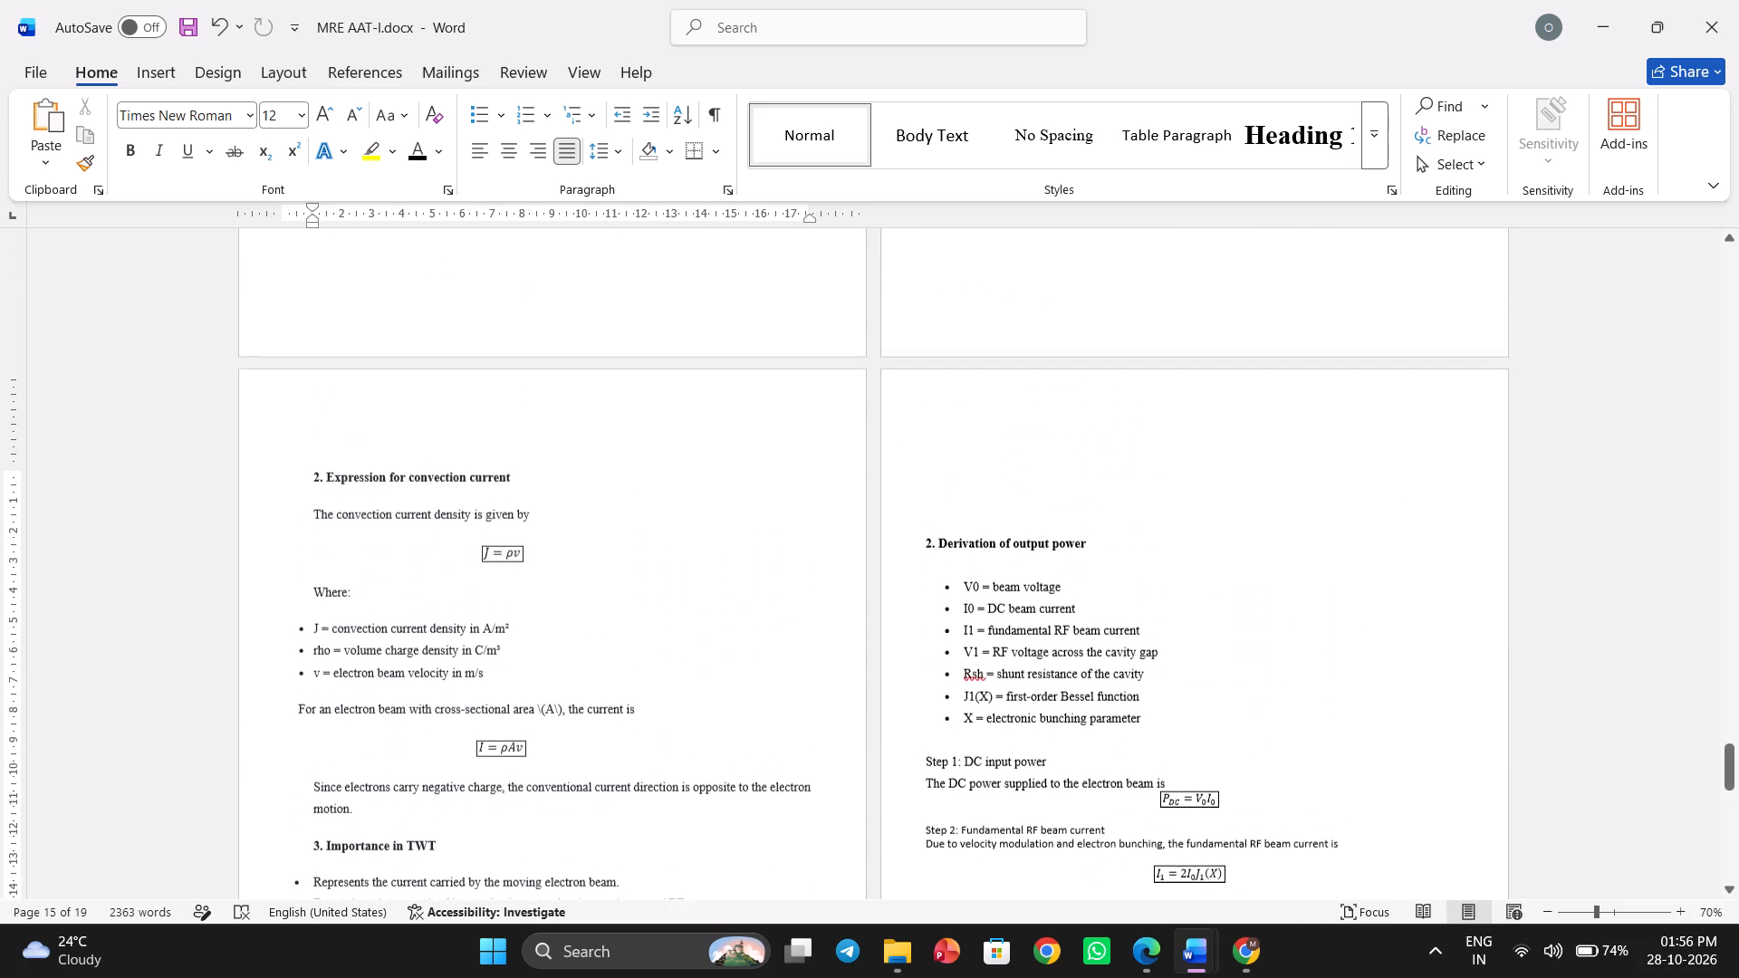
# Remove one blank line above question 10's "2. Derivation of output power" heading.
pyautogui.moveTo(943, 488); pyautogui.dragTo(941, 442)
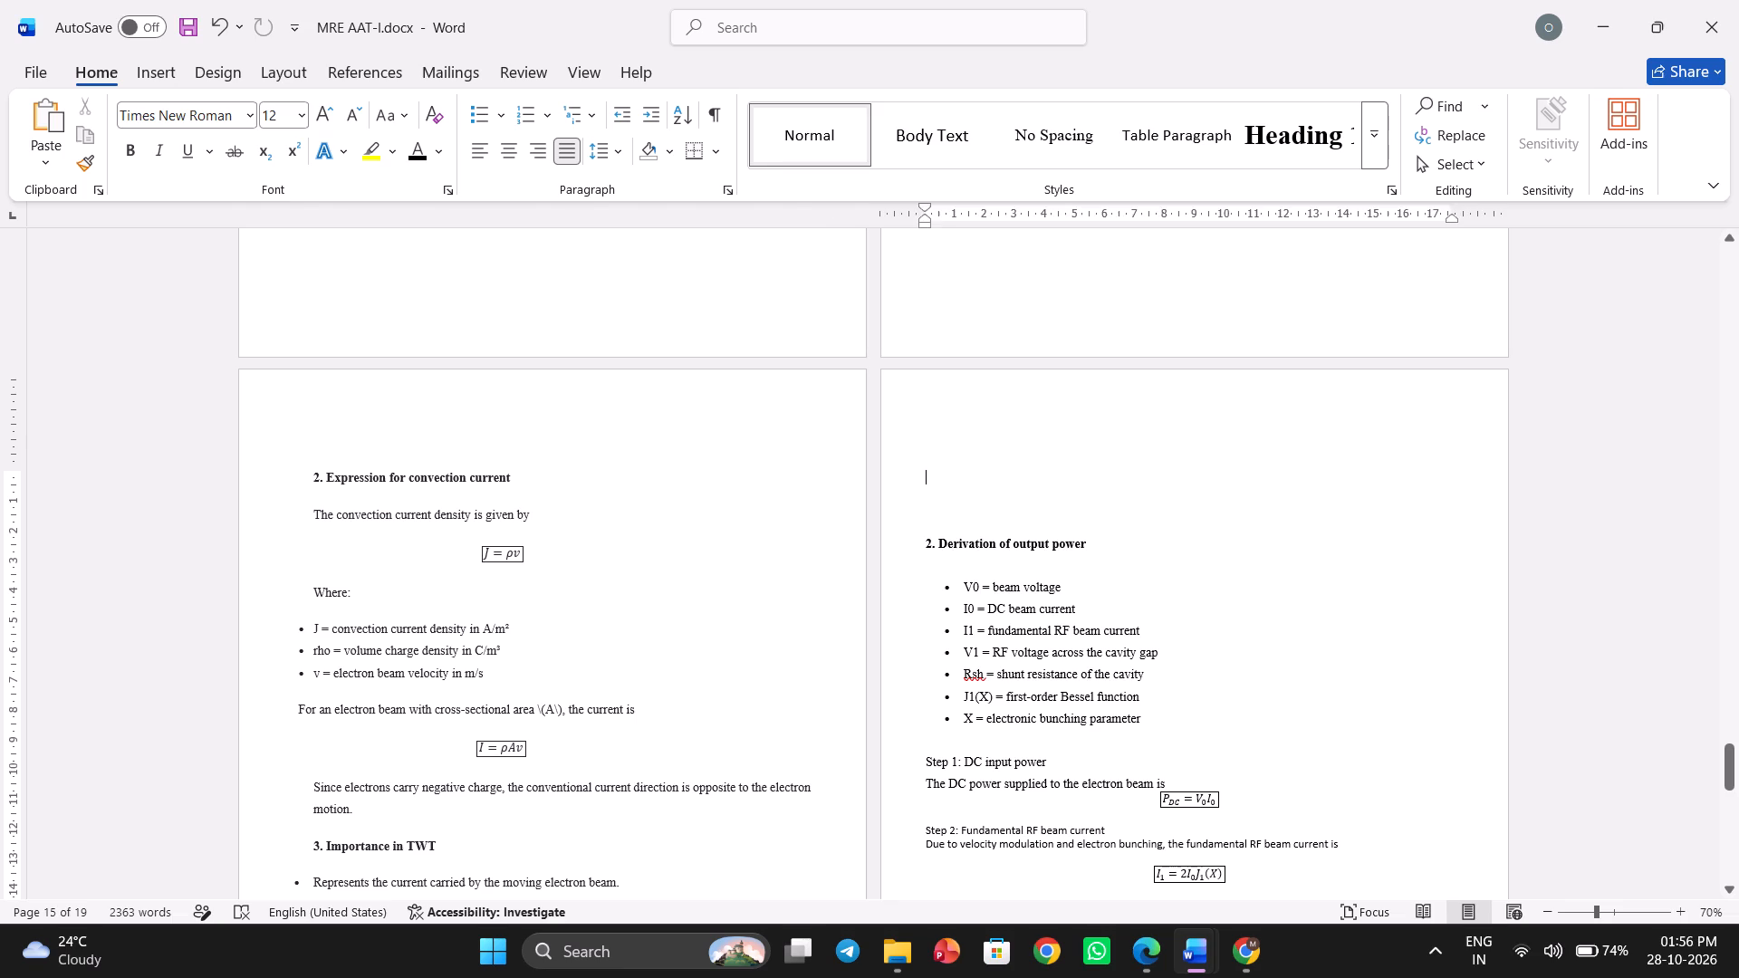
pyautogui.press('BackSpace')
# Set a left indent of about 0.5 cm from "2. Derivation of output power" through the efficiency ratio equation under "3. Derivation of efficiency".
pyautogui.scroll(1, 974, 516)
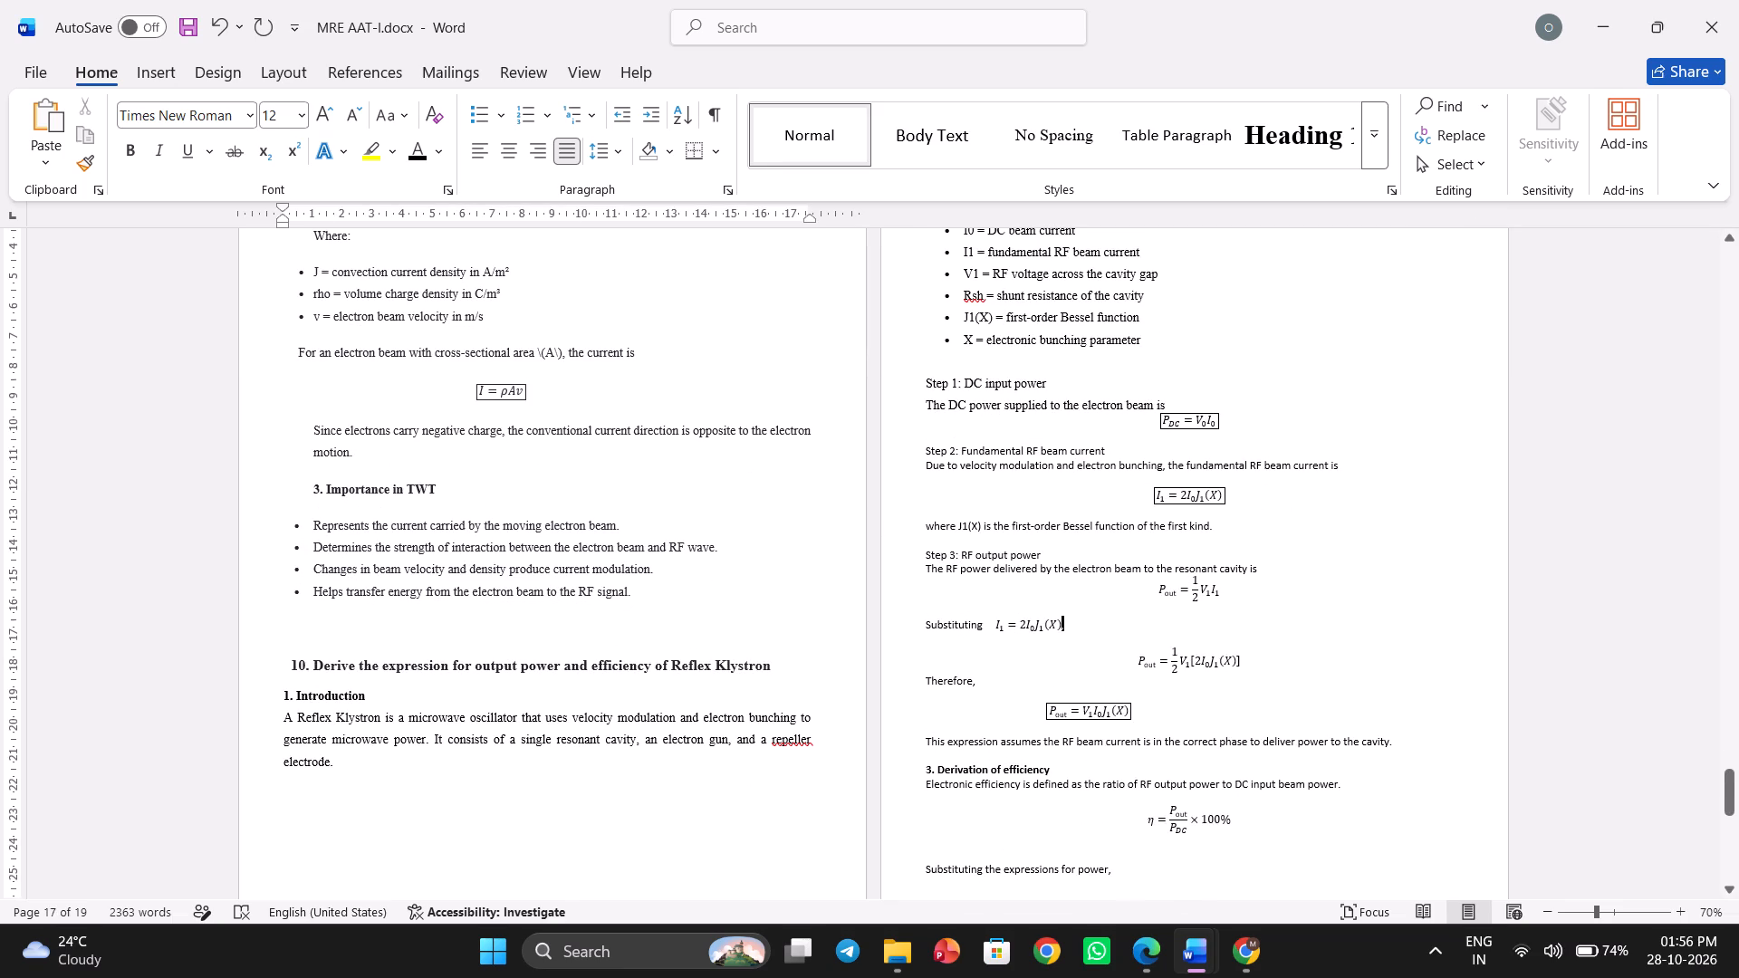
pyautogui.scroll(1, 974, 516)
pyautogui.moveTo(908, 542); pyautogui.dragTo(1079, 735)
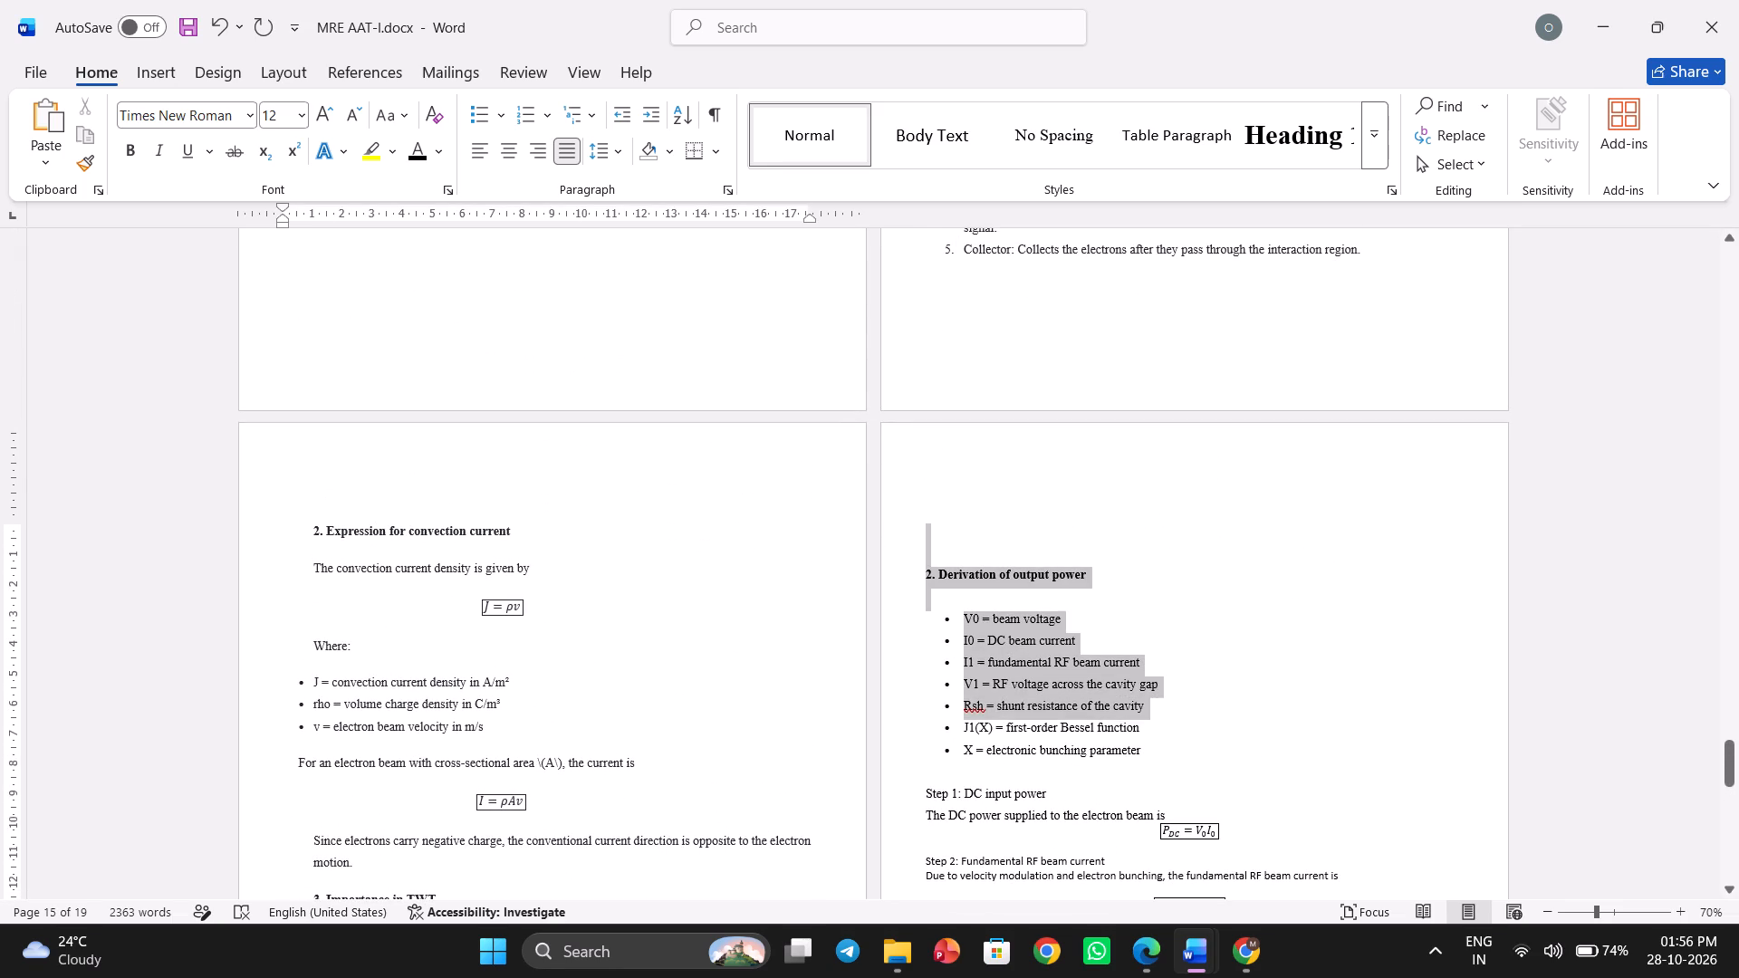
pyautogui.moveTo(1079, 735); pyautogui.dragTo(1192, 732)
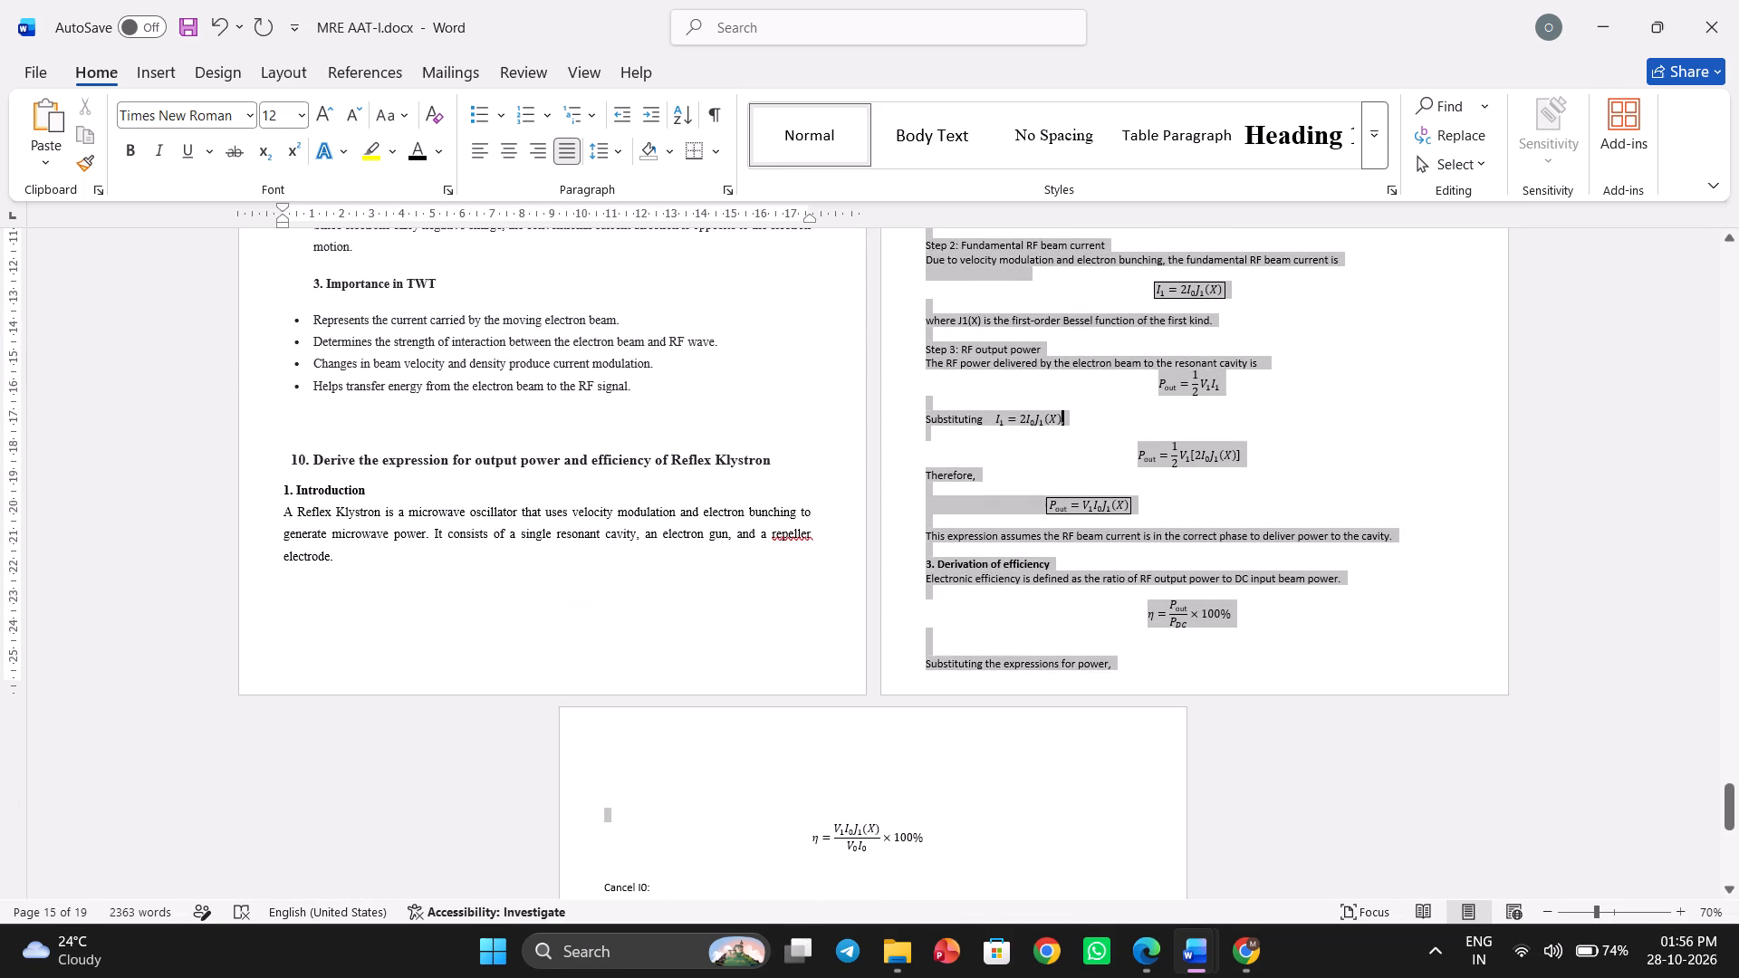
pyautogui.moveTo(1192, 732); pyautogui.dragTo(1262, 610)
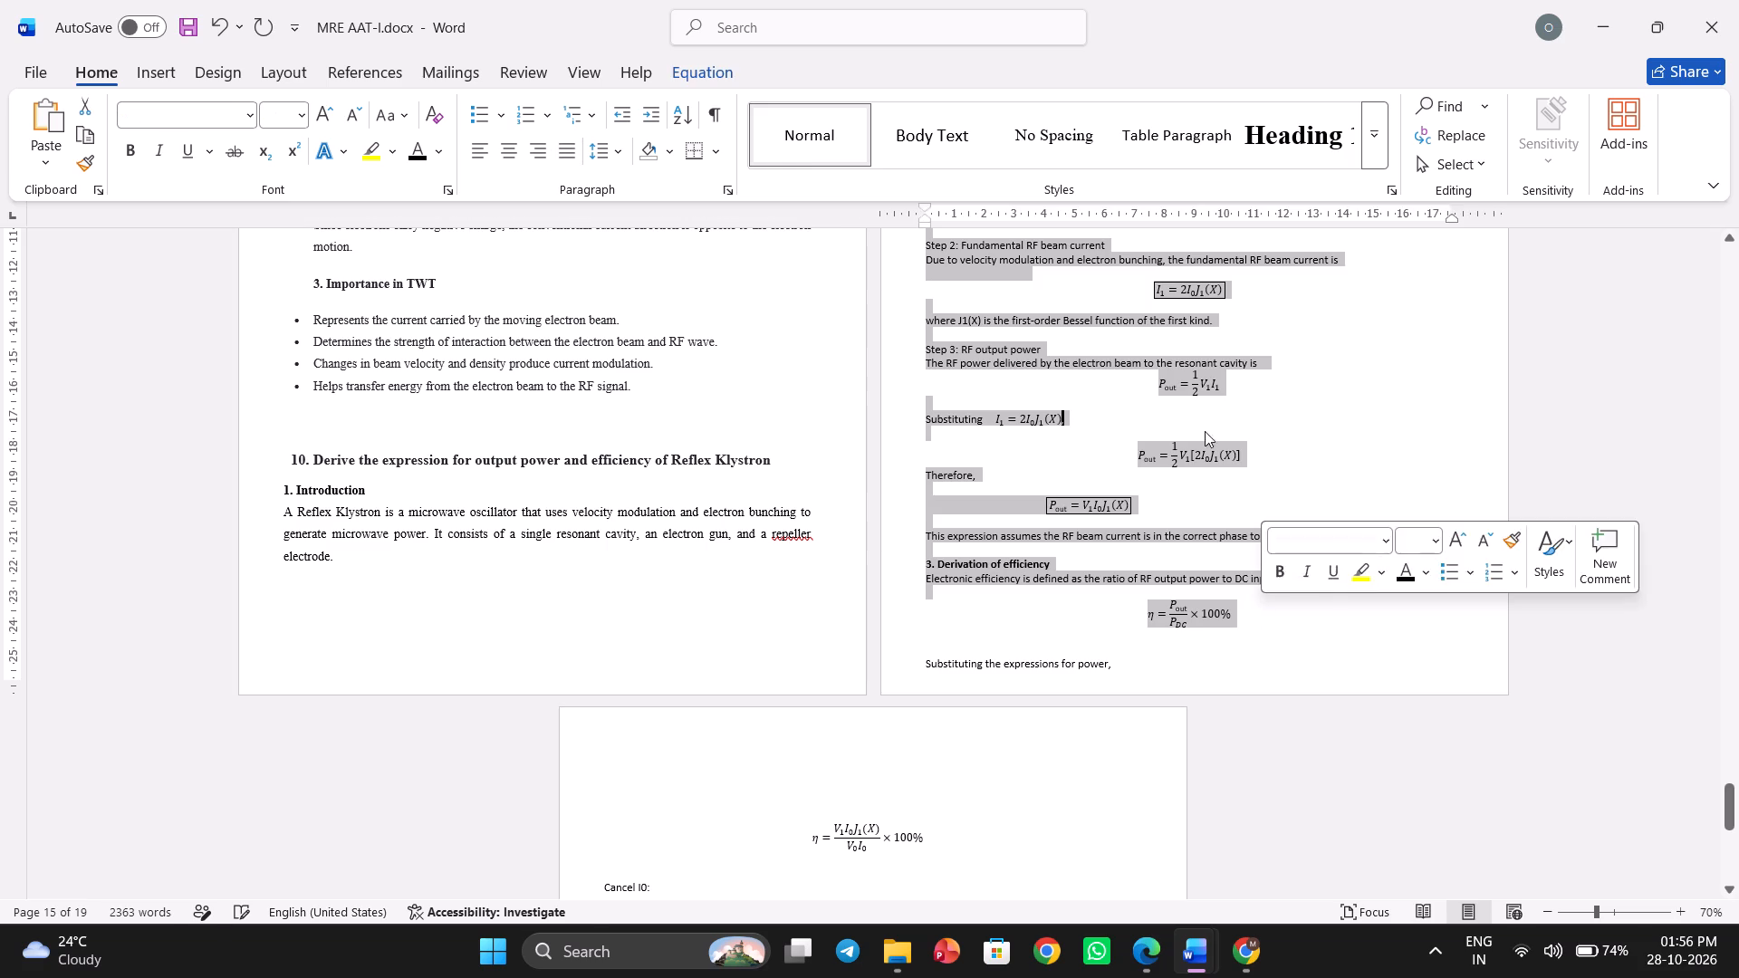
pyautogui.moveTo(924, 226); pyautogui.dragTo(947, 221)
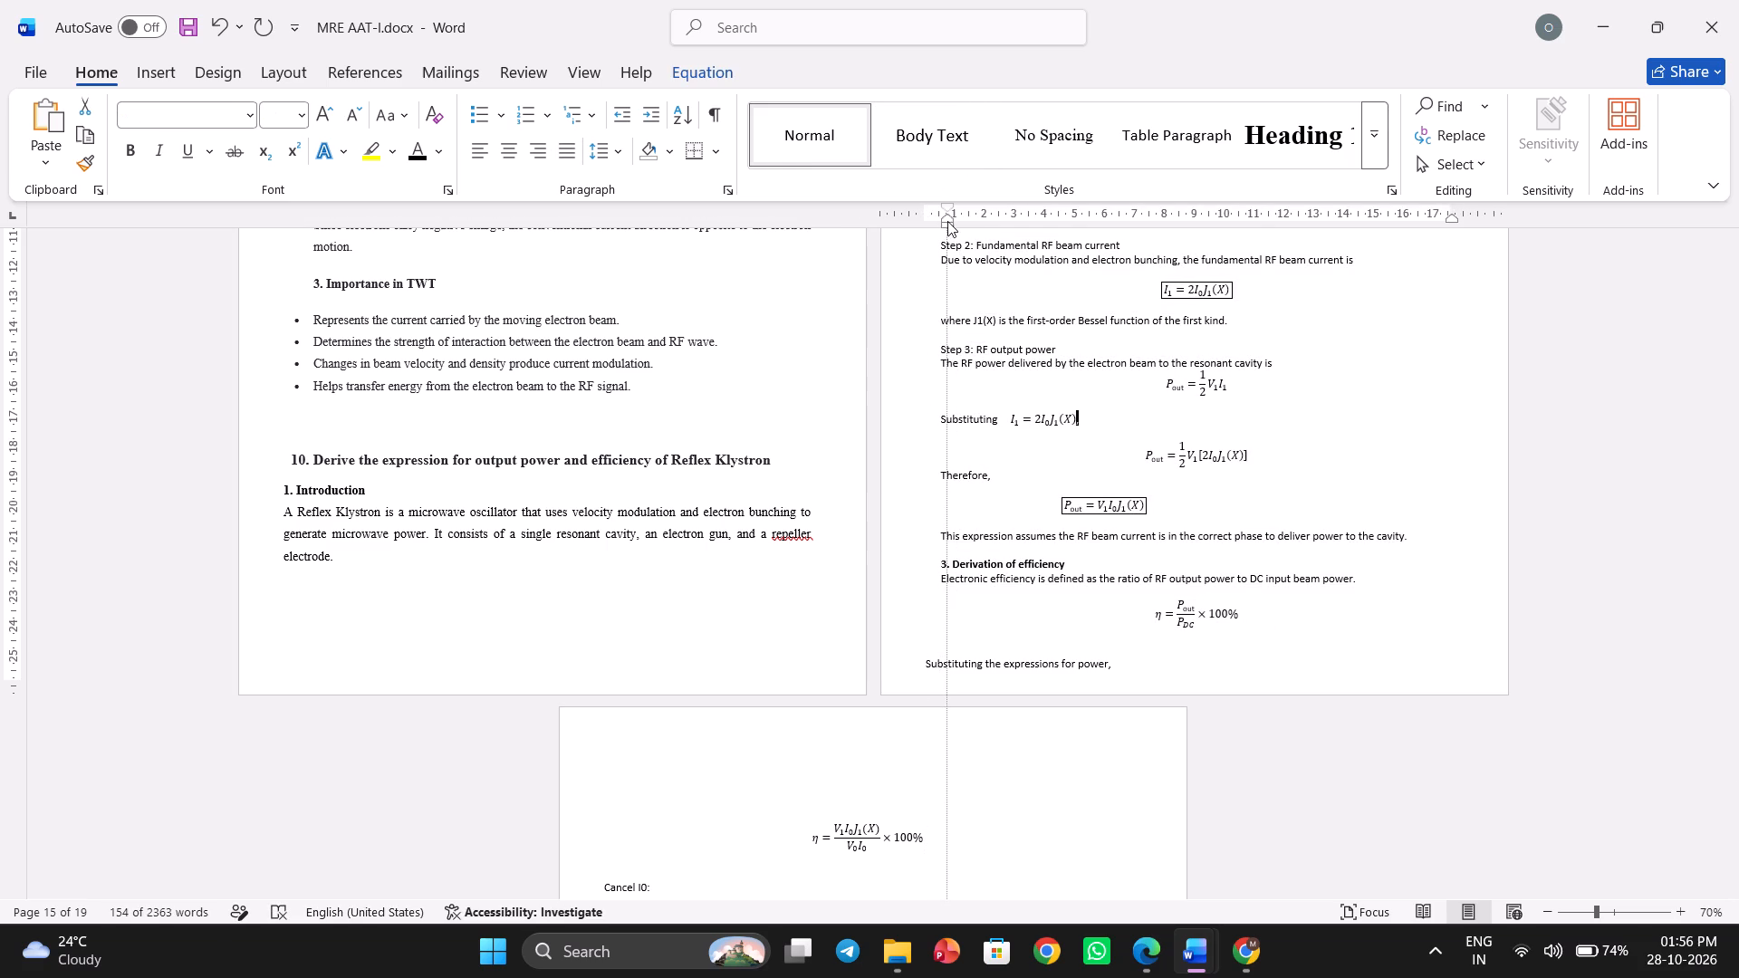
pyautogui.moveTo(947, 221); pyautogui.dragTo(940, 226)
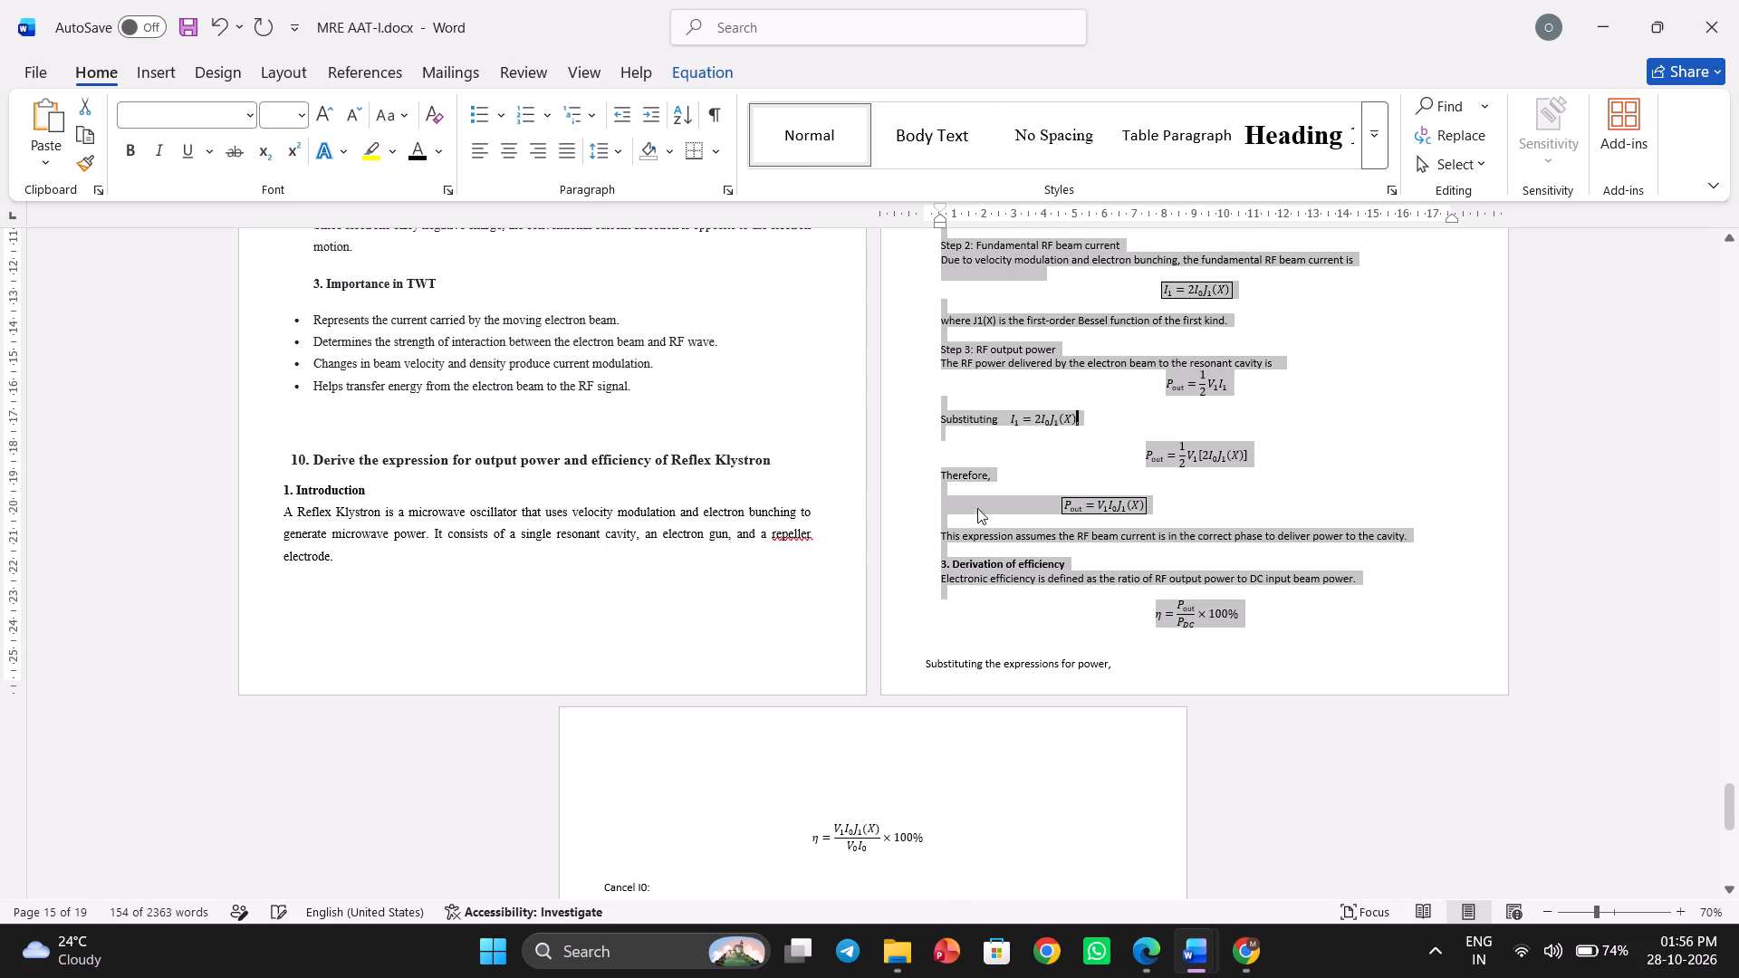
# Increase the left indent of question 10's bullets, from "V0 = beam voltage" to "X = electronic bunching parameter", to about 1 cm.
pyautogui.scroll(1, 987, 565)
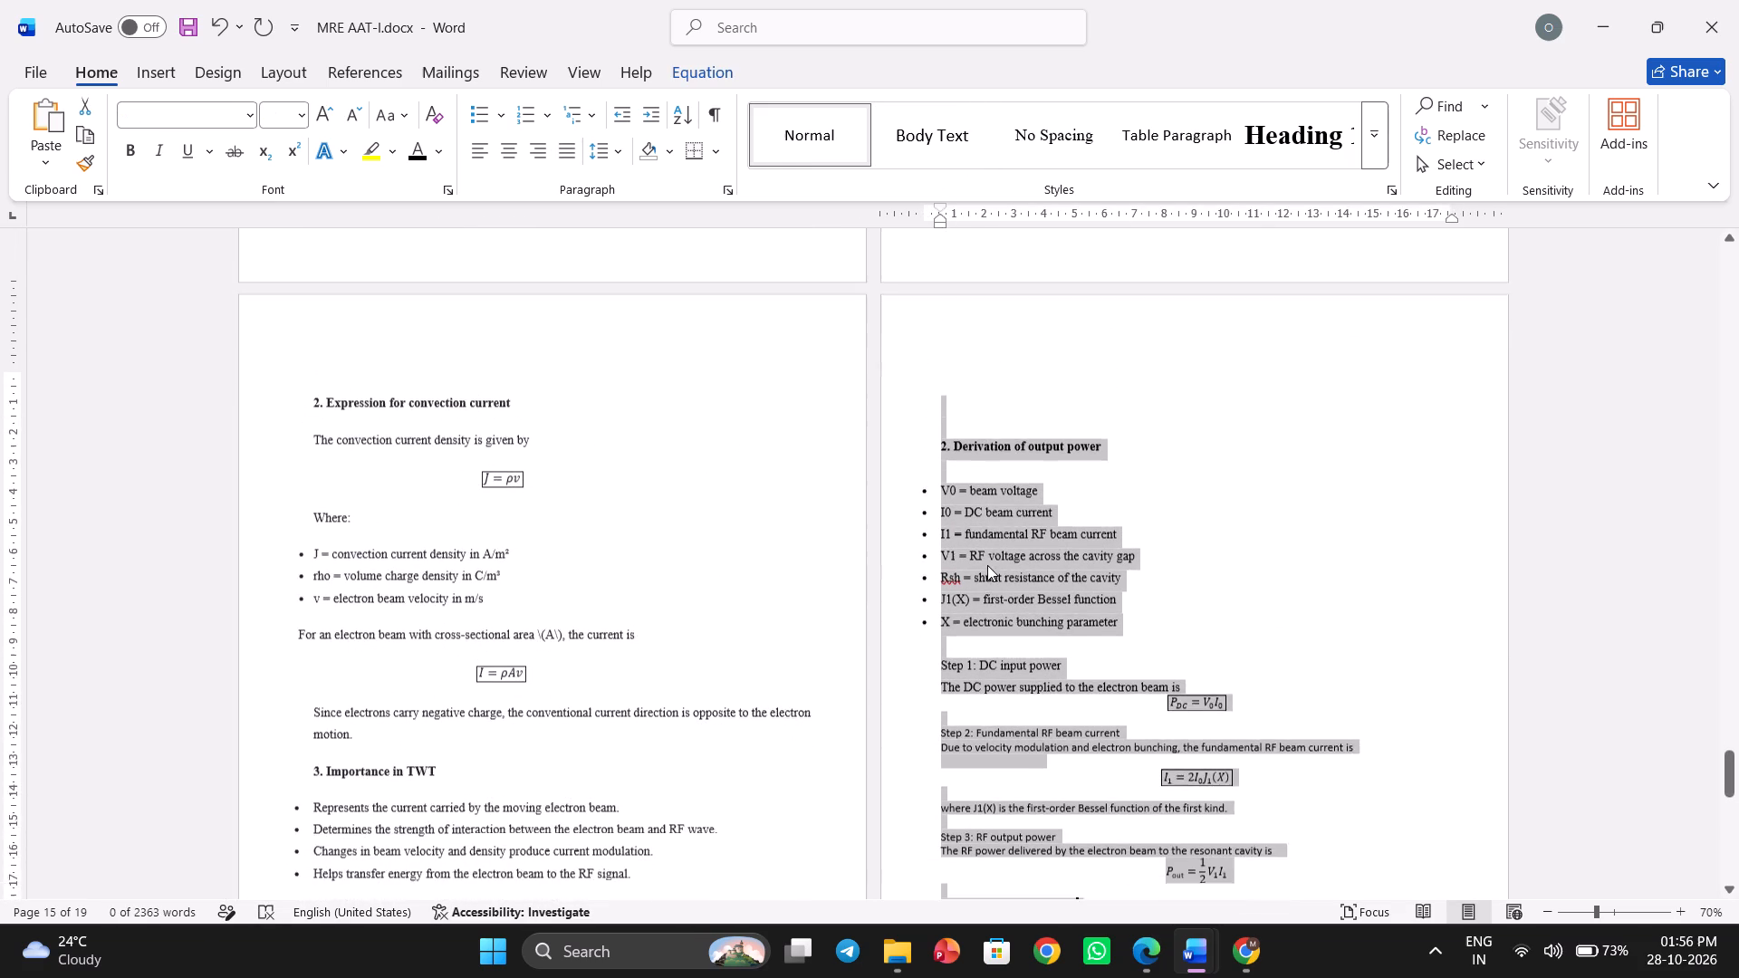
pyautogui.scroll(1, 987, 565)
pyautogui.click(945, 466)
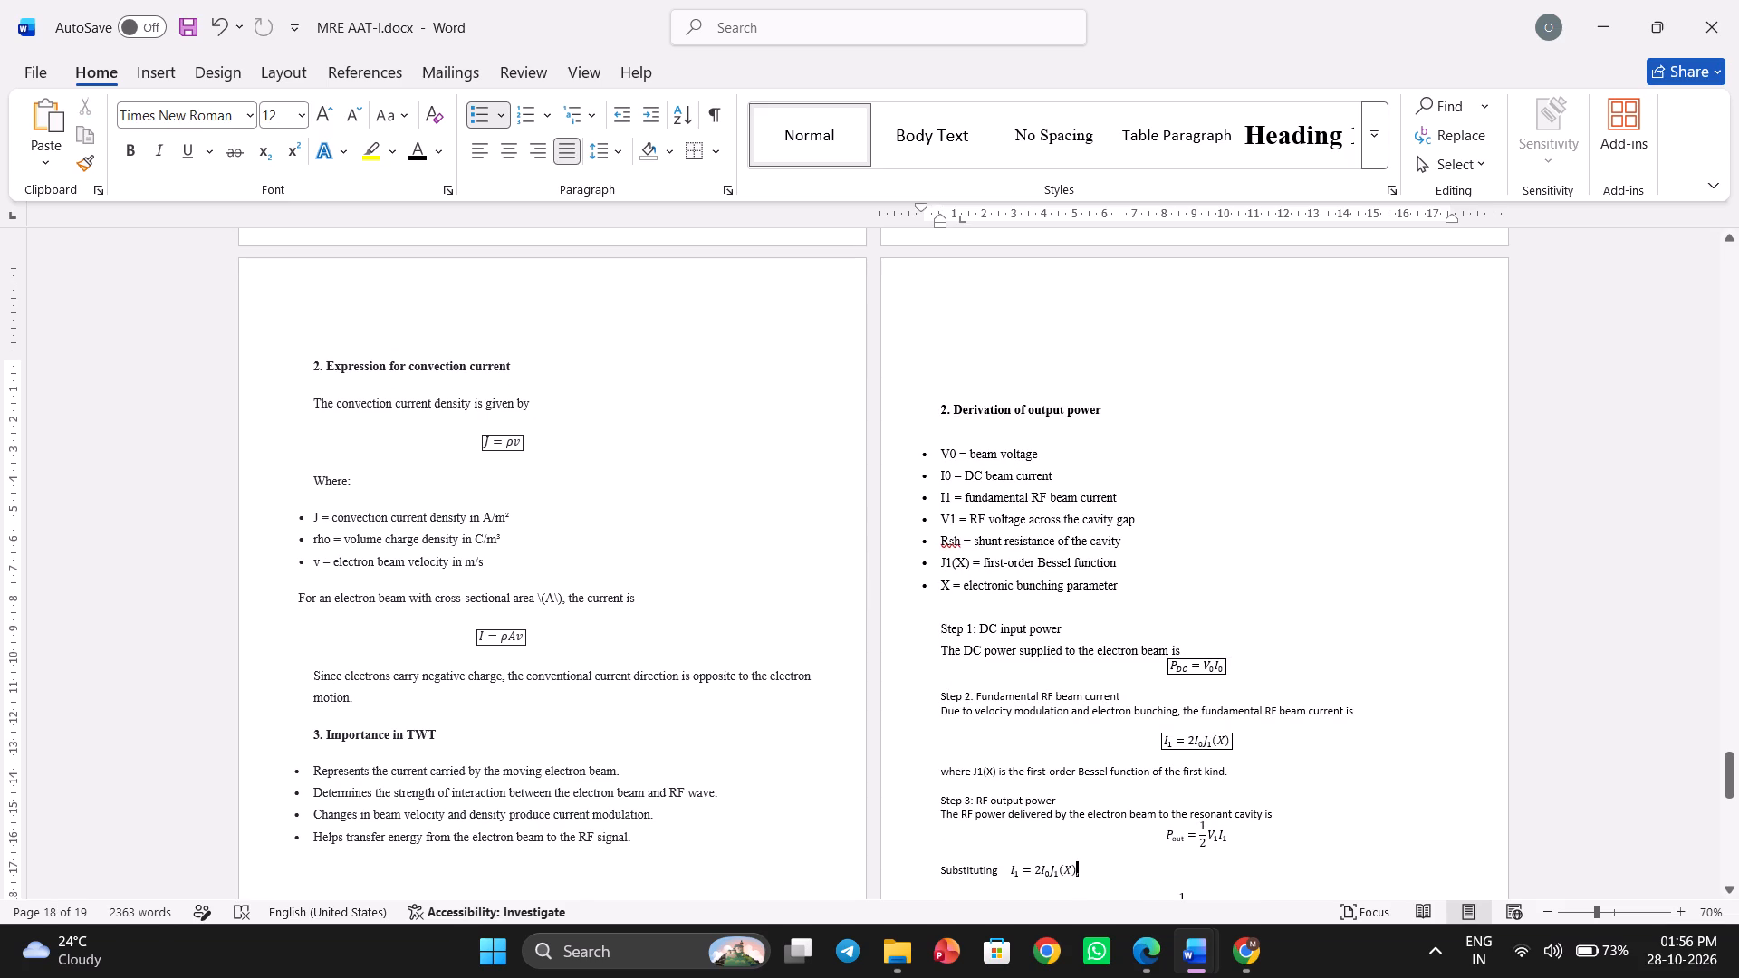
pyautogui.moveTo(1141, 598); pyautogui.dragTo(929, 475)
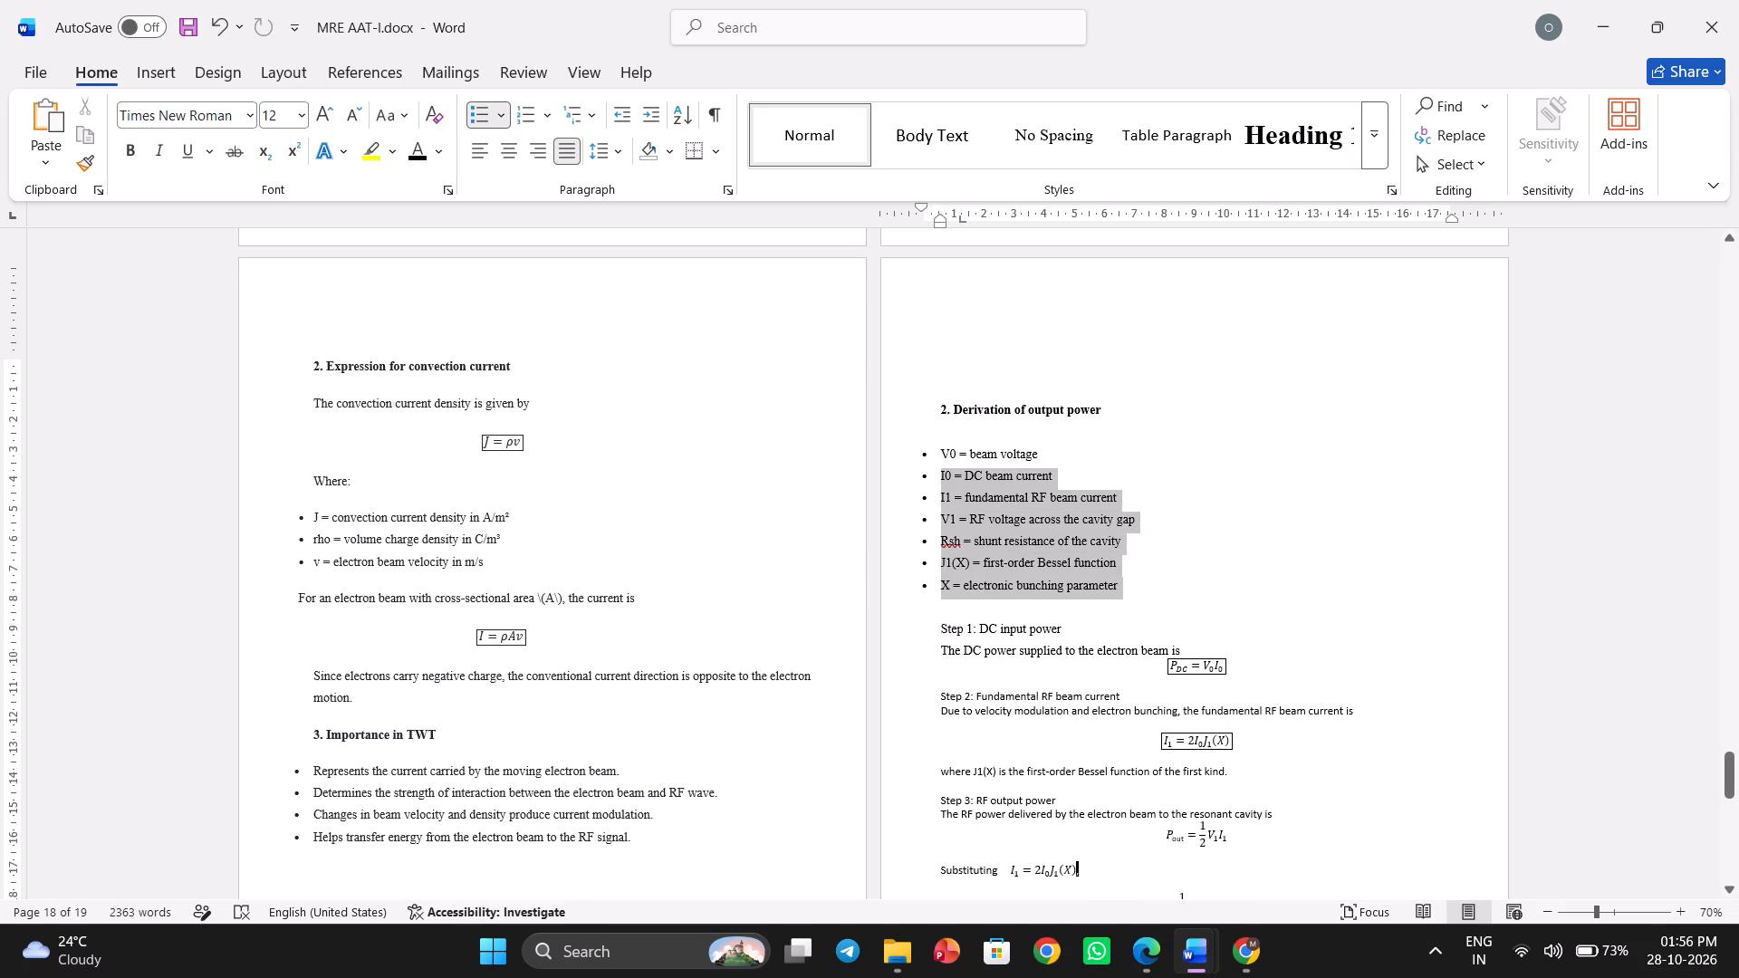
pyautogui.moveTo(929, 475); pyautogui.dragTo(932, 457)
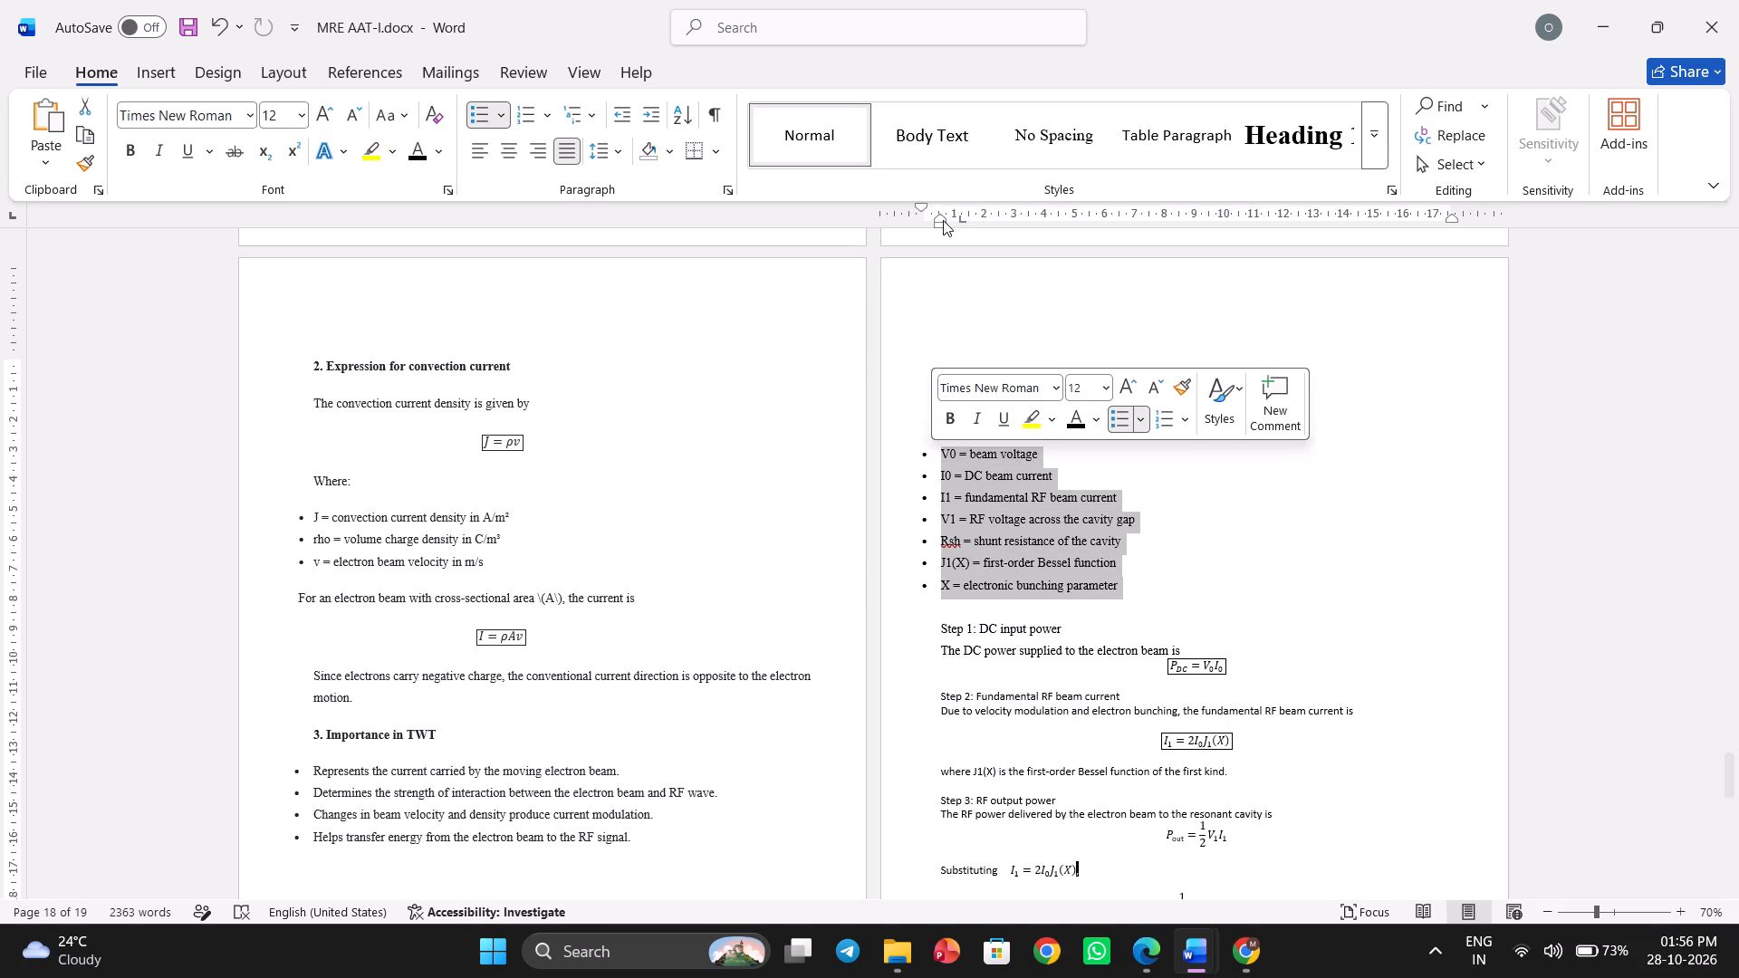
pyautogui.moveTo(943, 220); pyautogui.dragTo(955, 219)
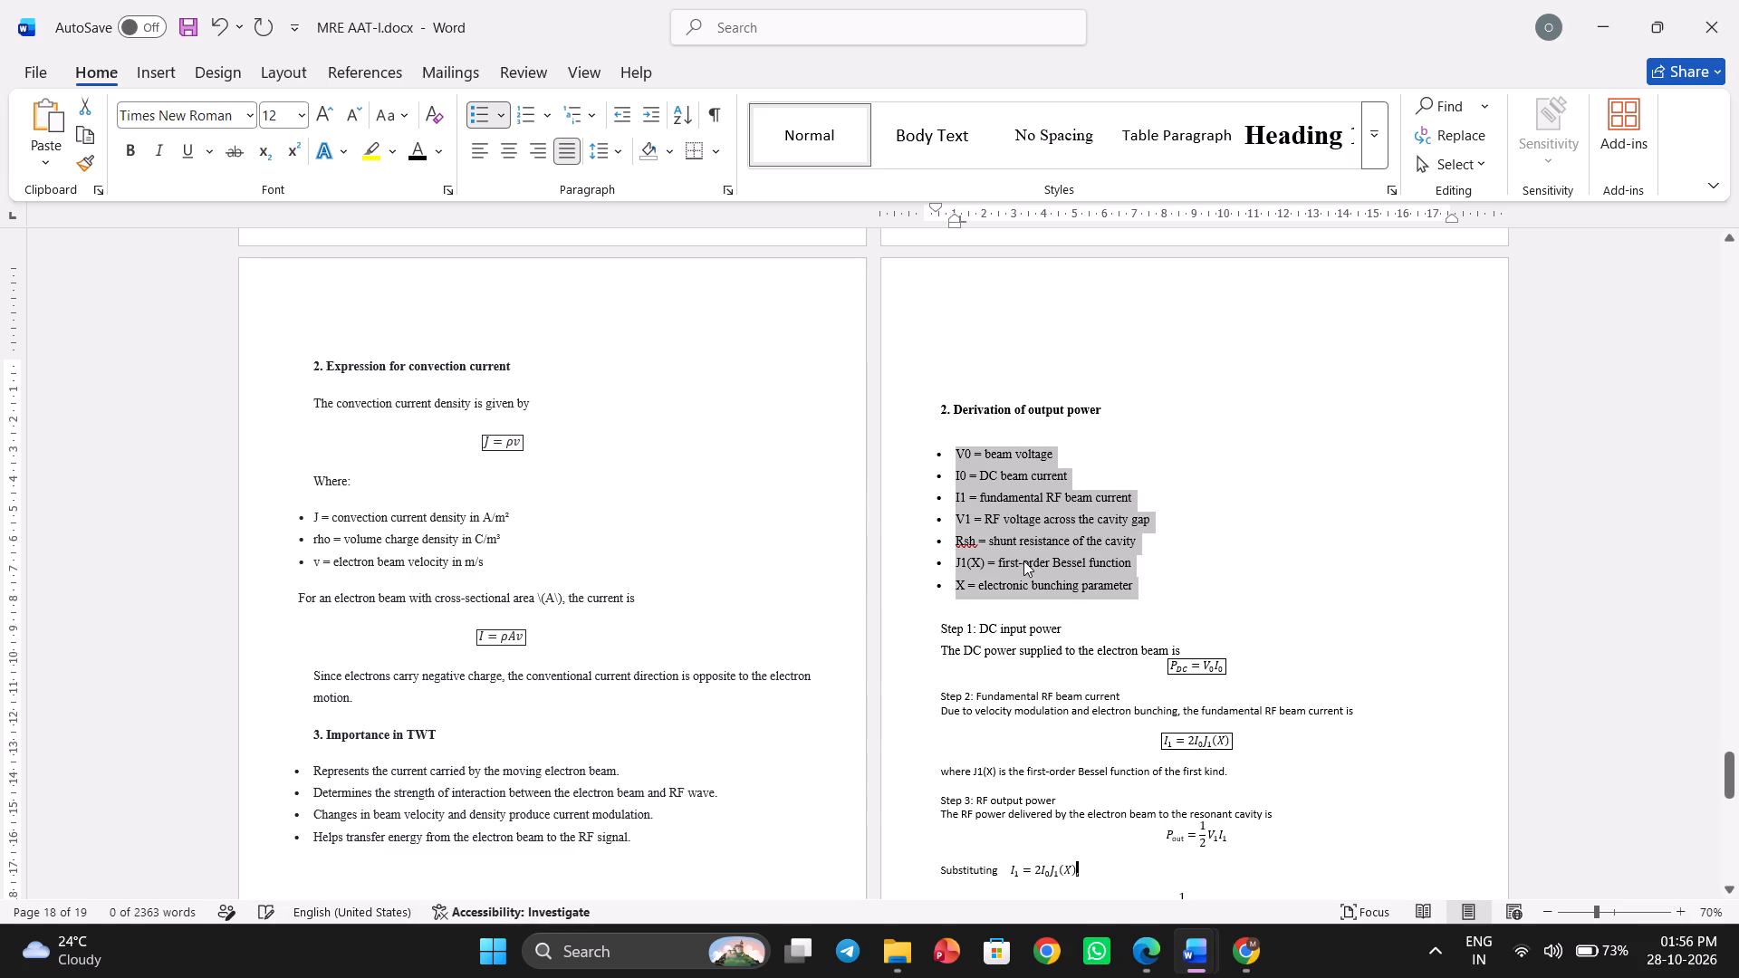
# Insert blank lines after question 10's efficiency ratio equation to move "Substituting the expressions for power," onto the last page.
pyautogui.scroll(-1, 1023, 561)
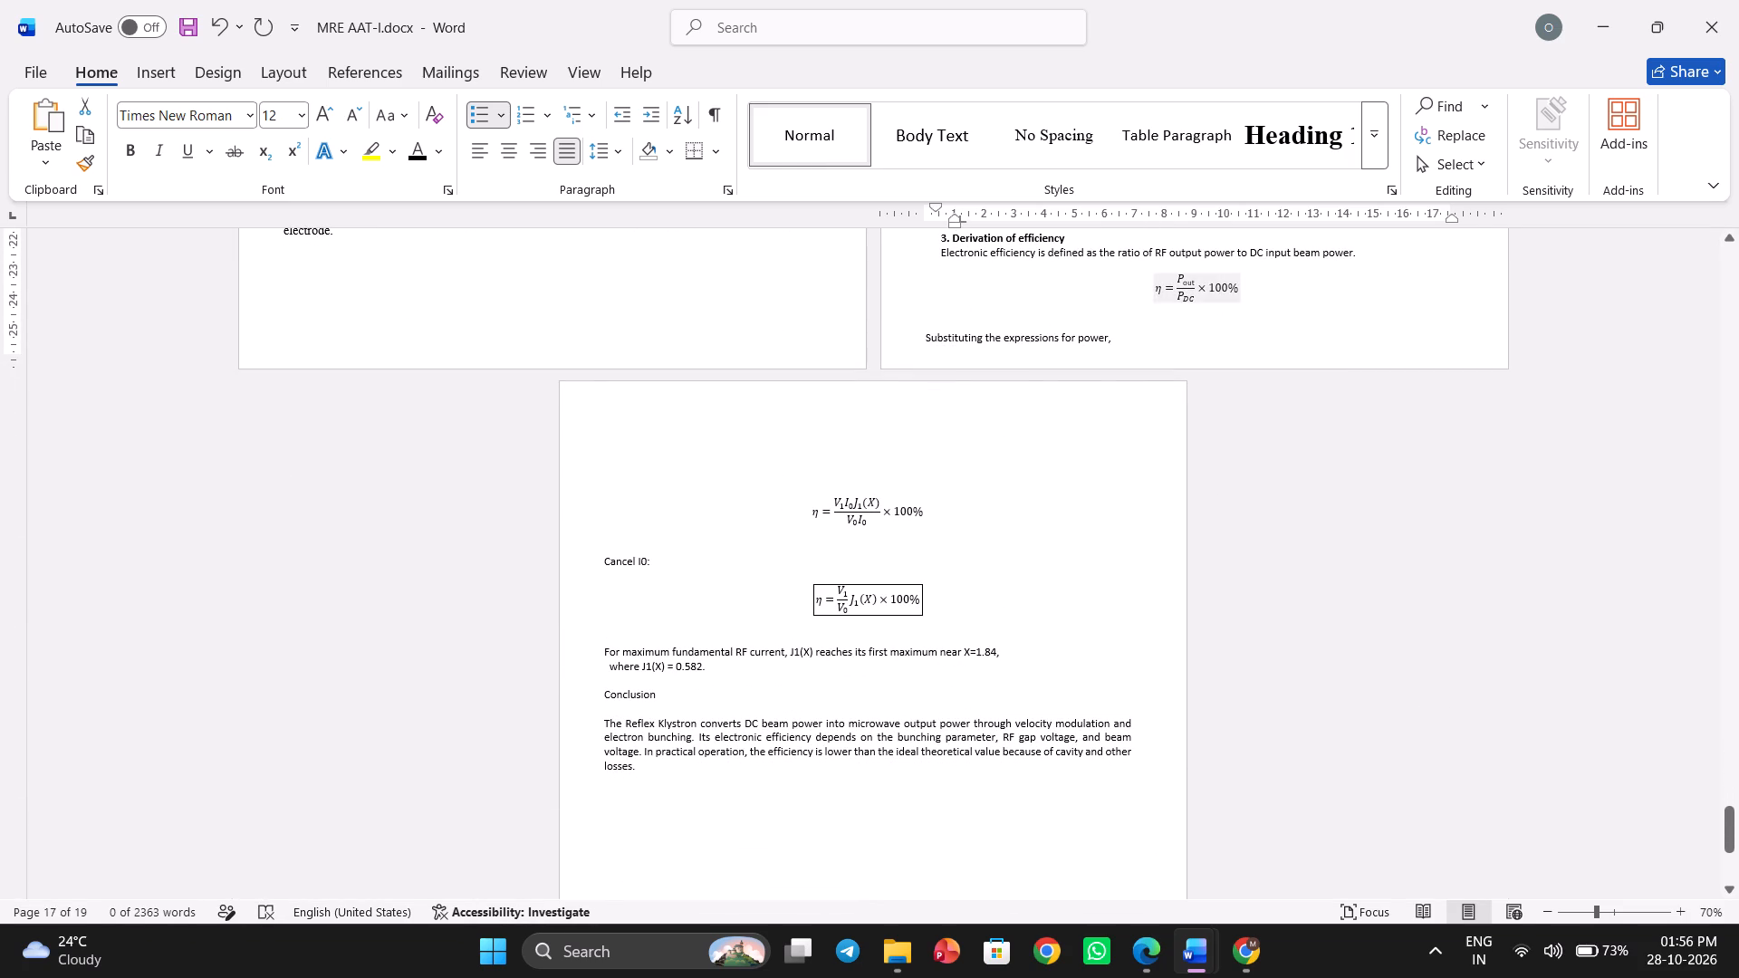
pyautogui.click(1254, 288)
pyautogui.press('Return')
pyautogui.press('Return')
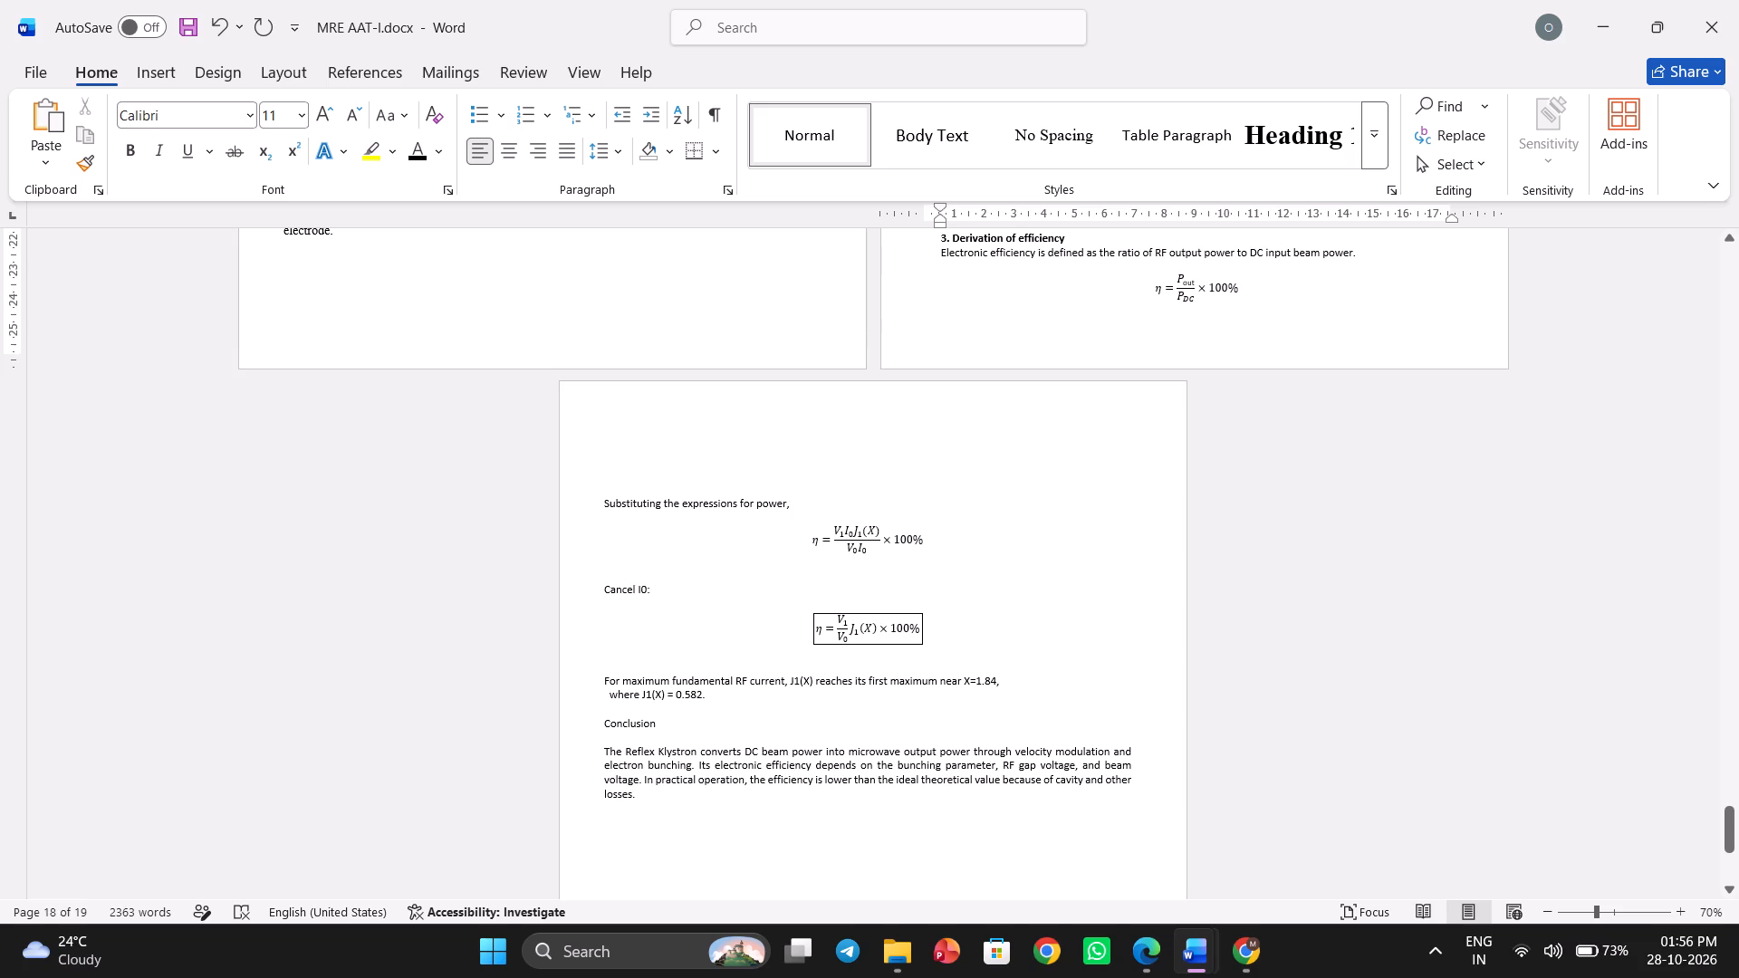
# Reduce the first-line indent of question 5's Problem 3 solution (cut-off frequency of TM₂₁) to about 0.75 cm.
pyautogui.scroll(2, 764, 768)
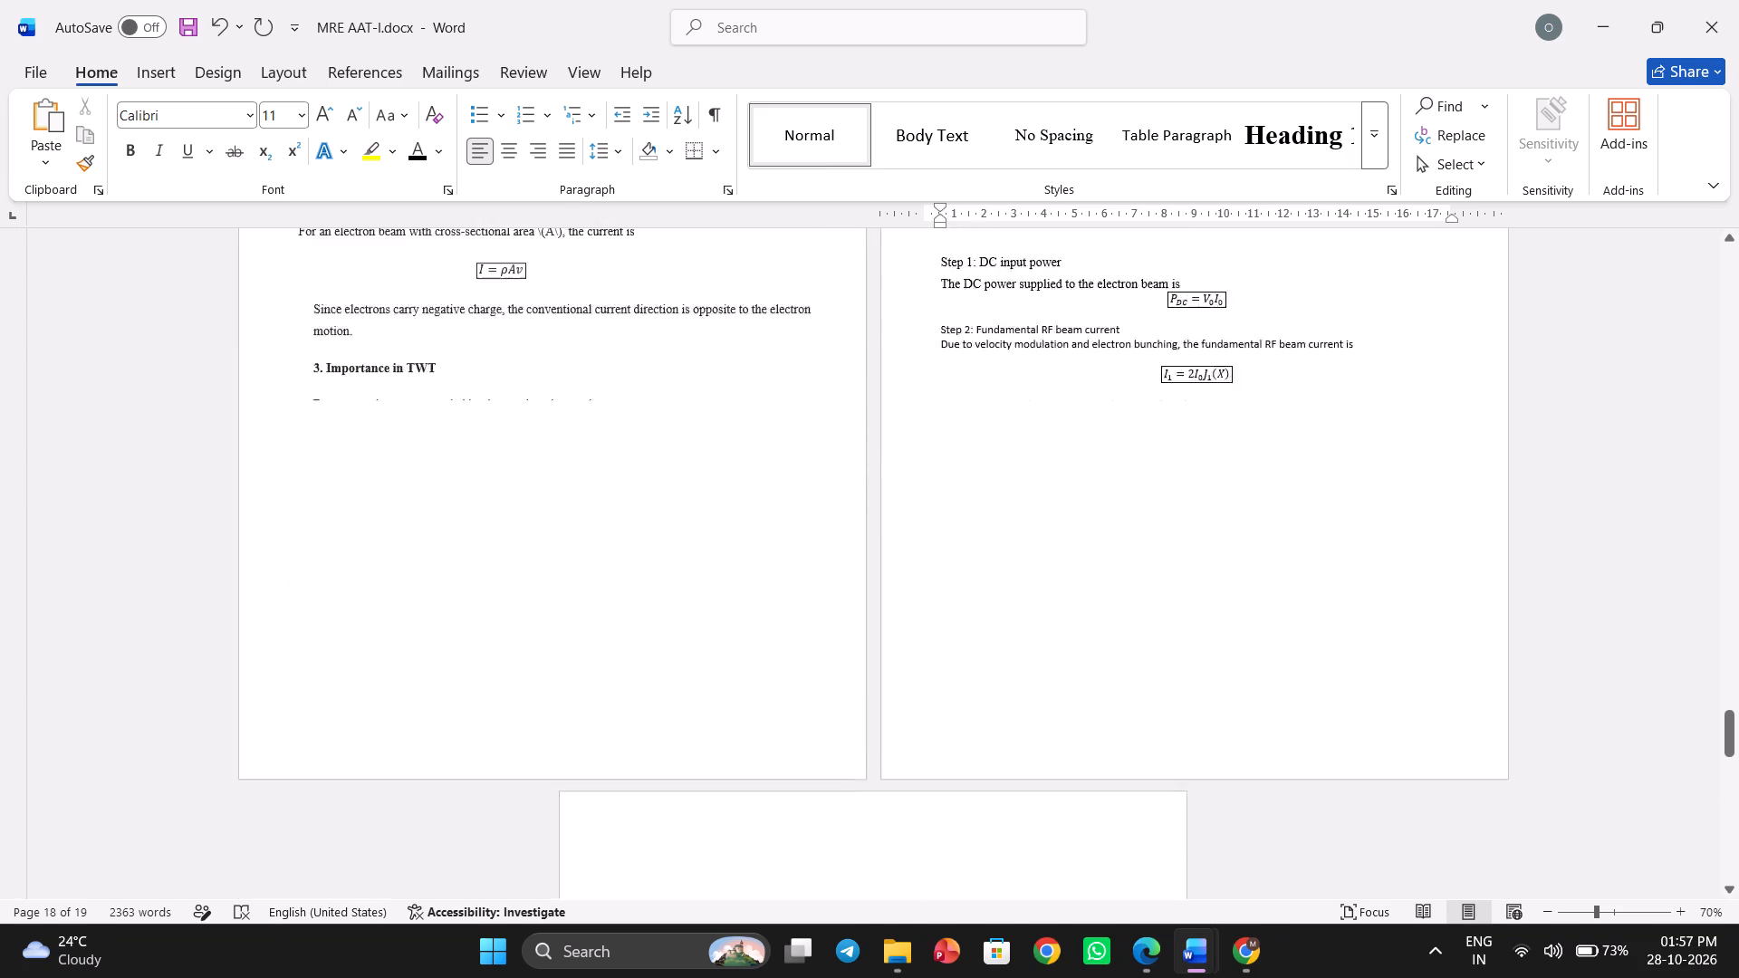
pyautogui.scroll(1, 764, 768)
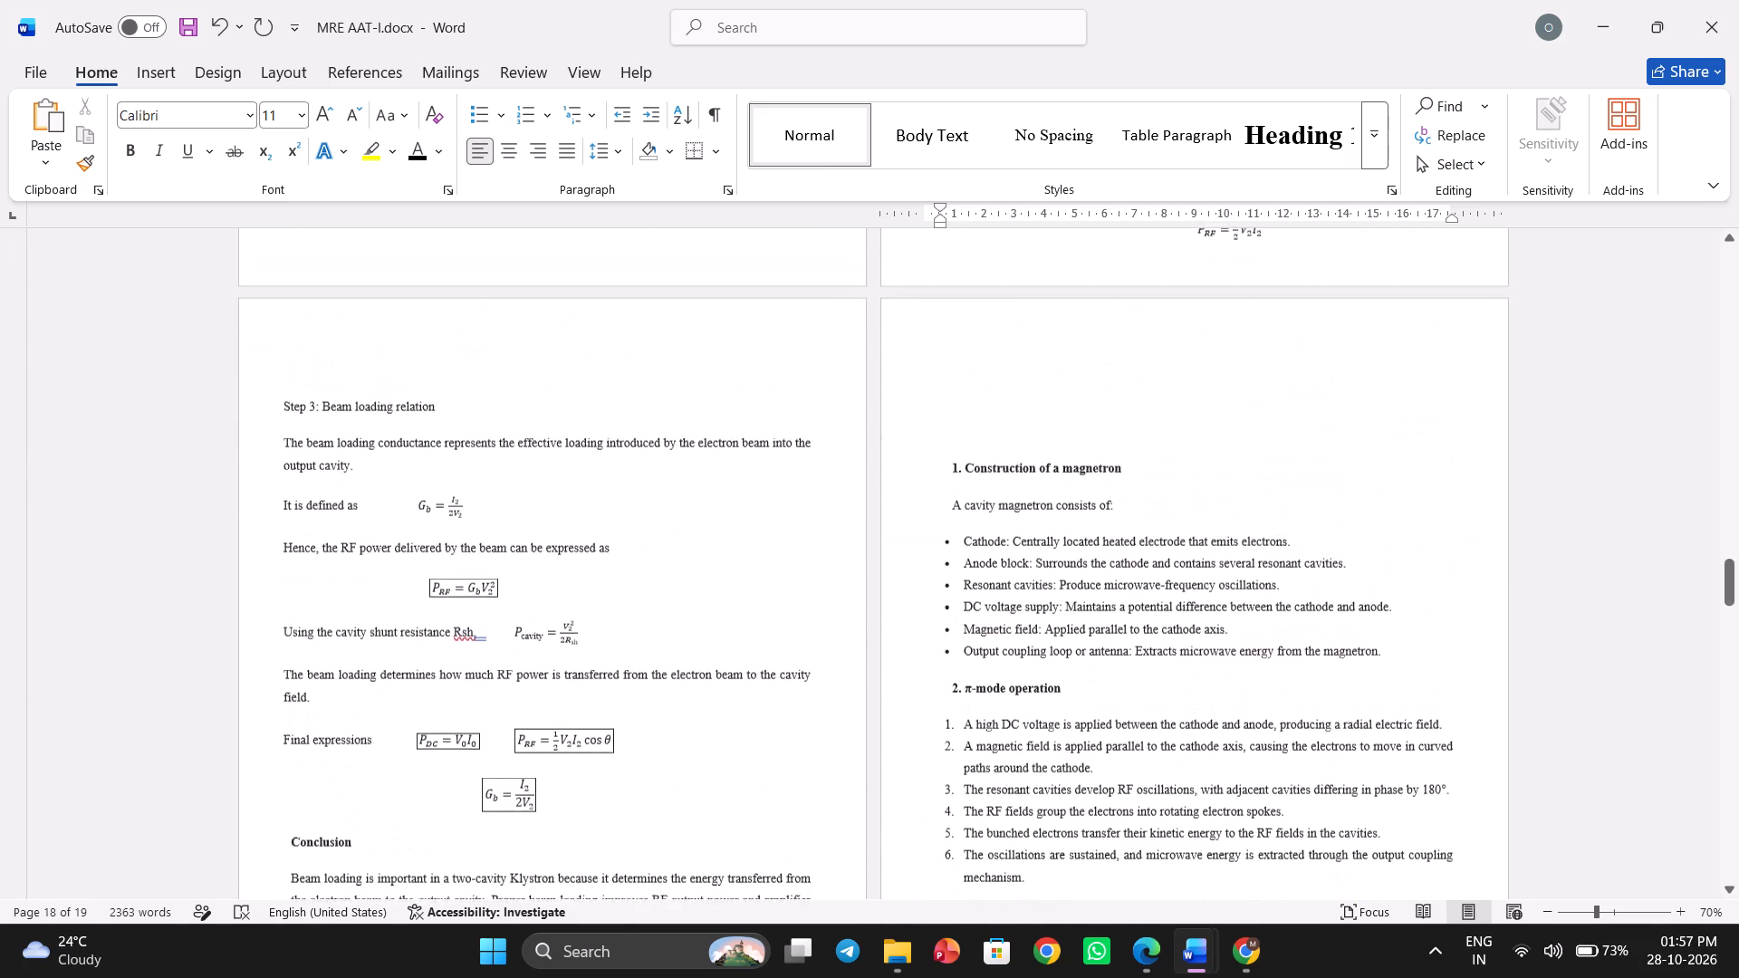
pyautogui.scroll(3, 764, 768)
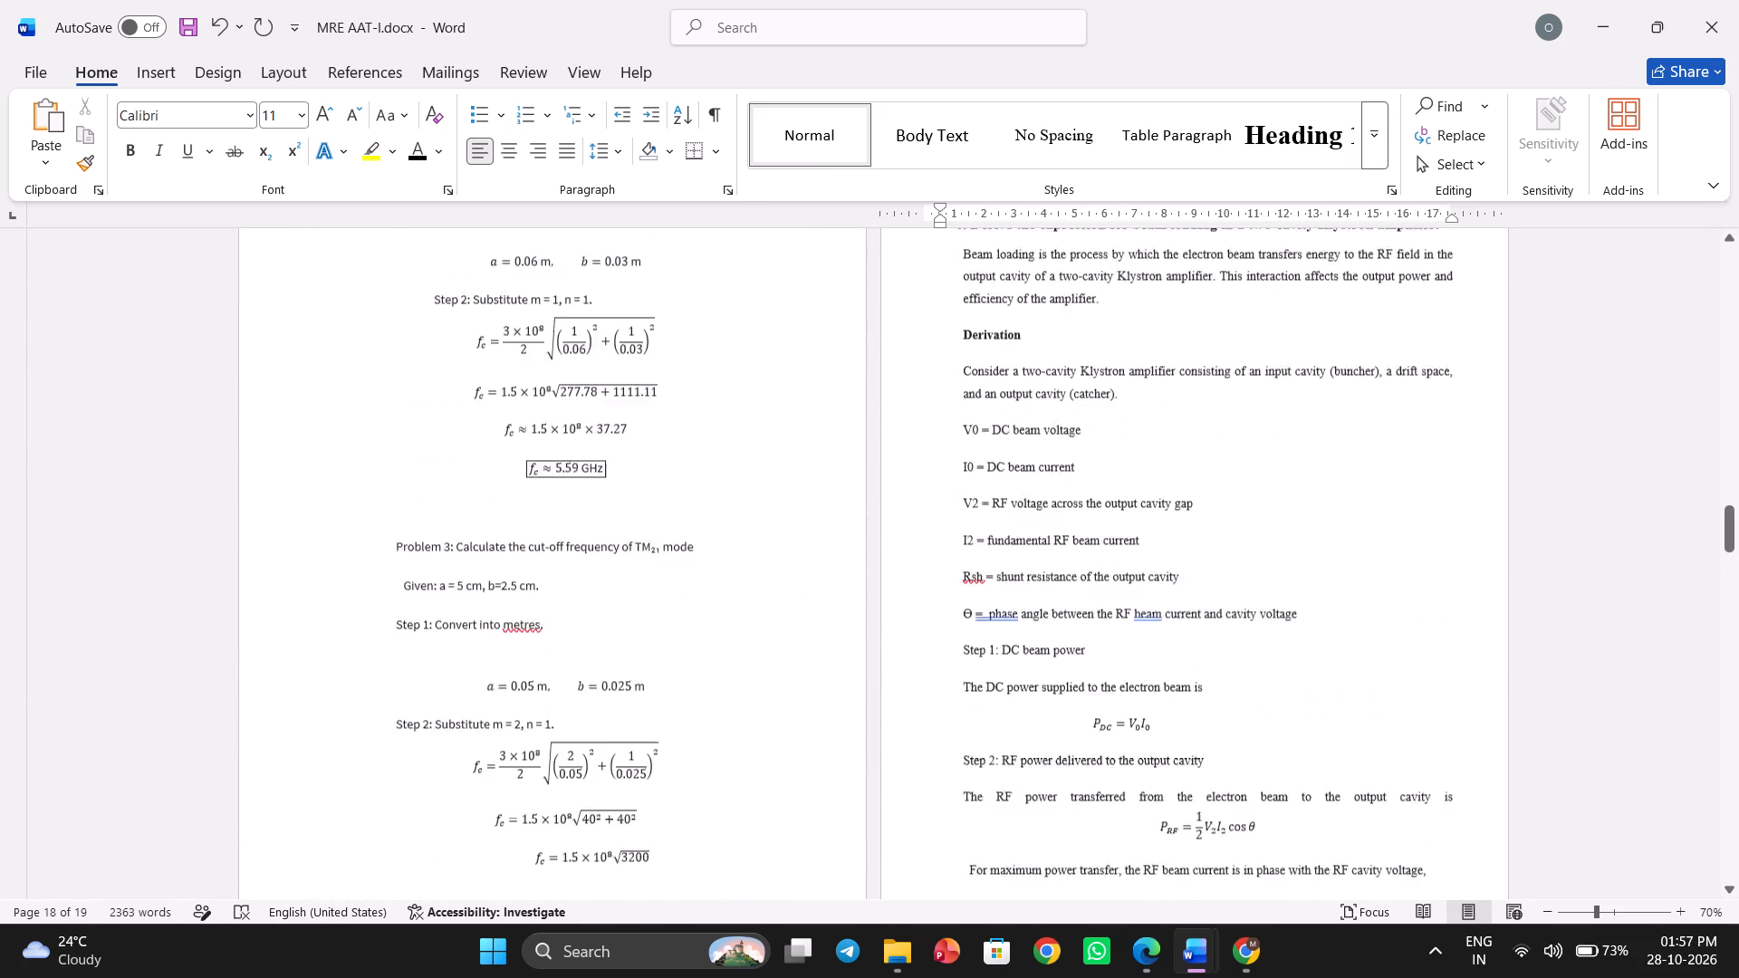
pyautogui.scroll(2, 764, 768)
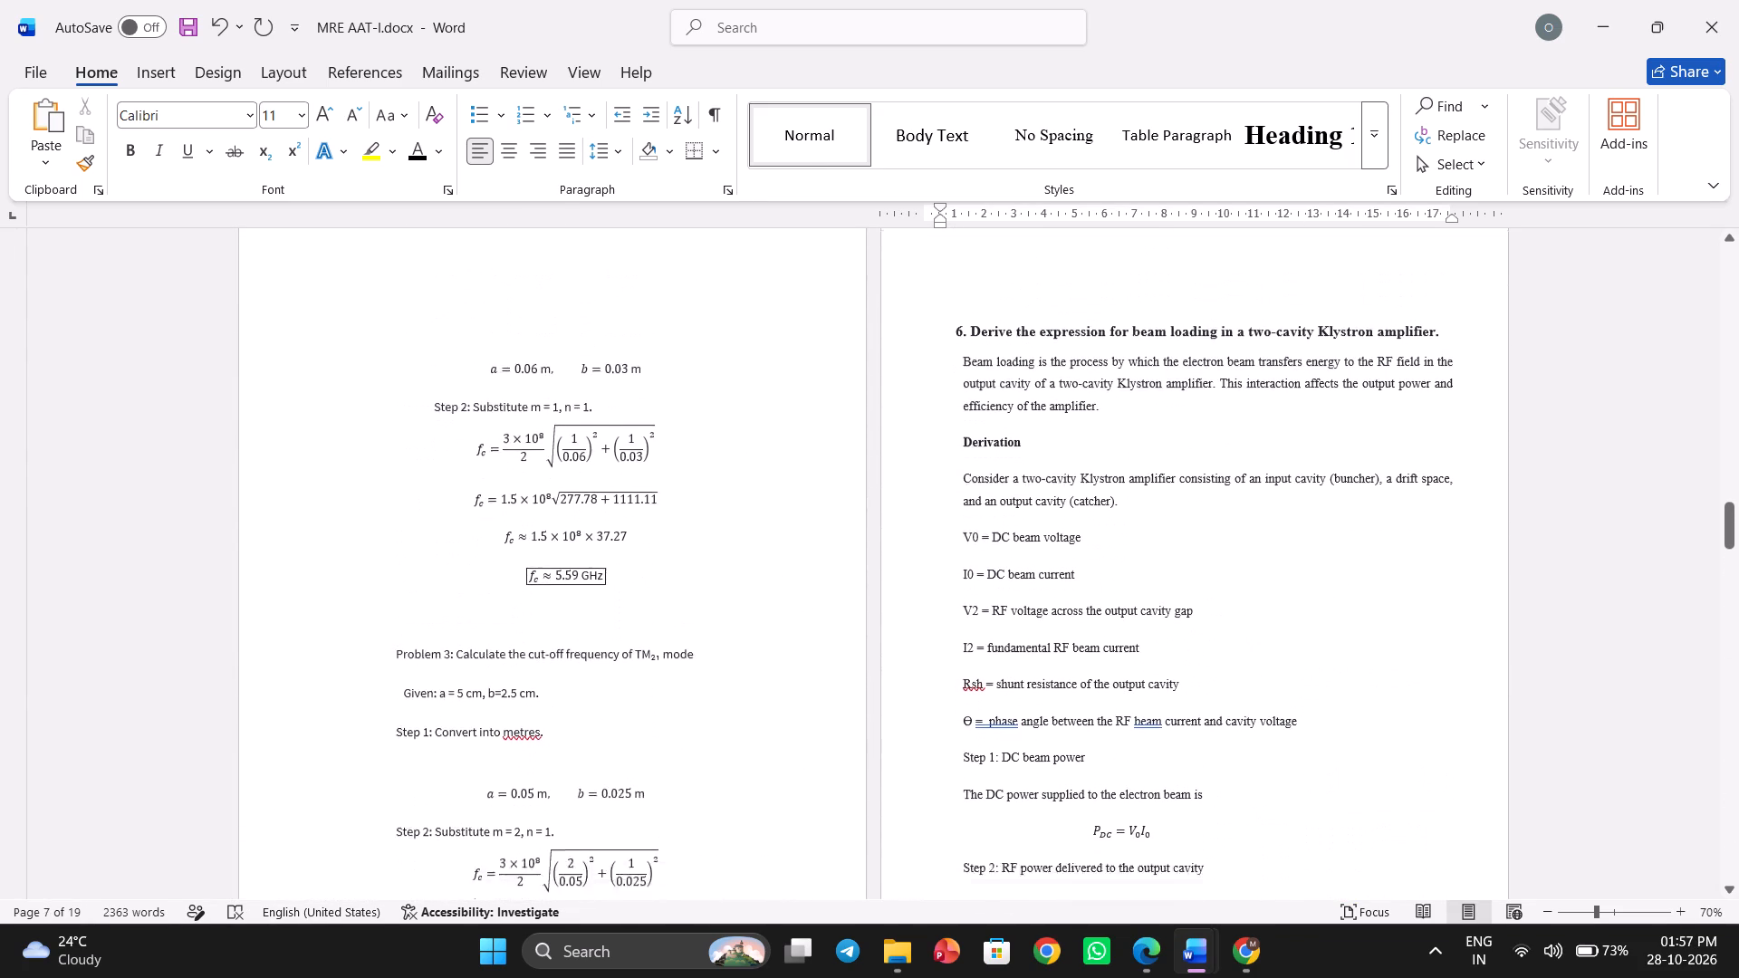
pyautogui.scroll(2, 764, 768)
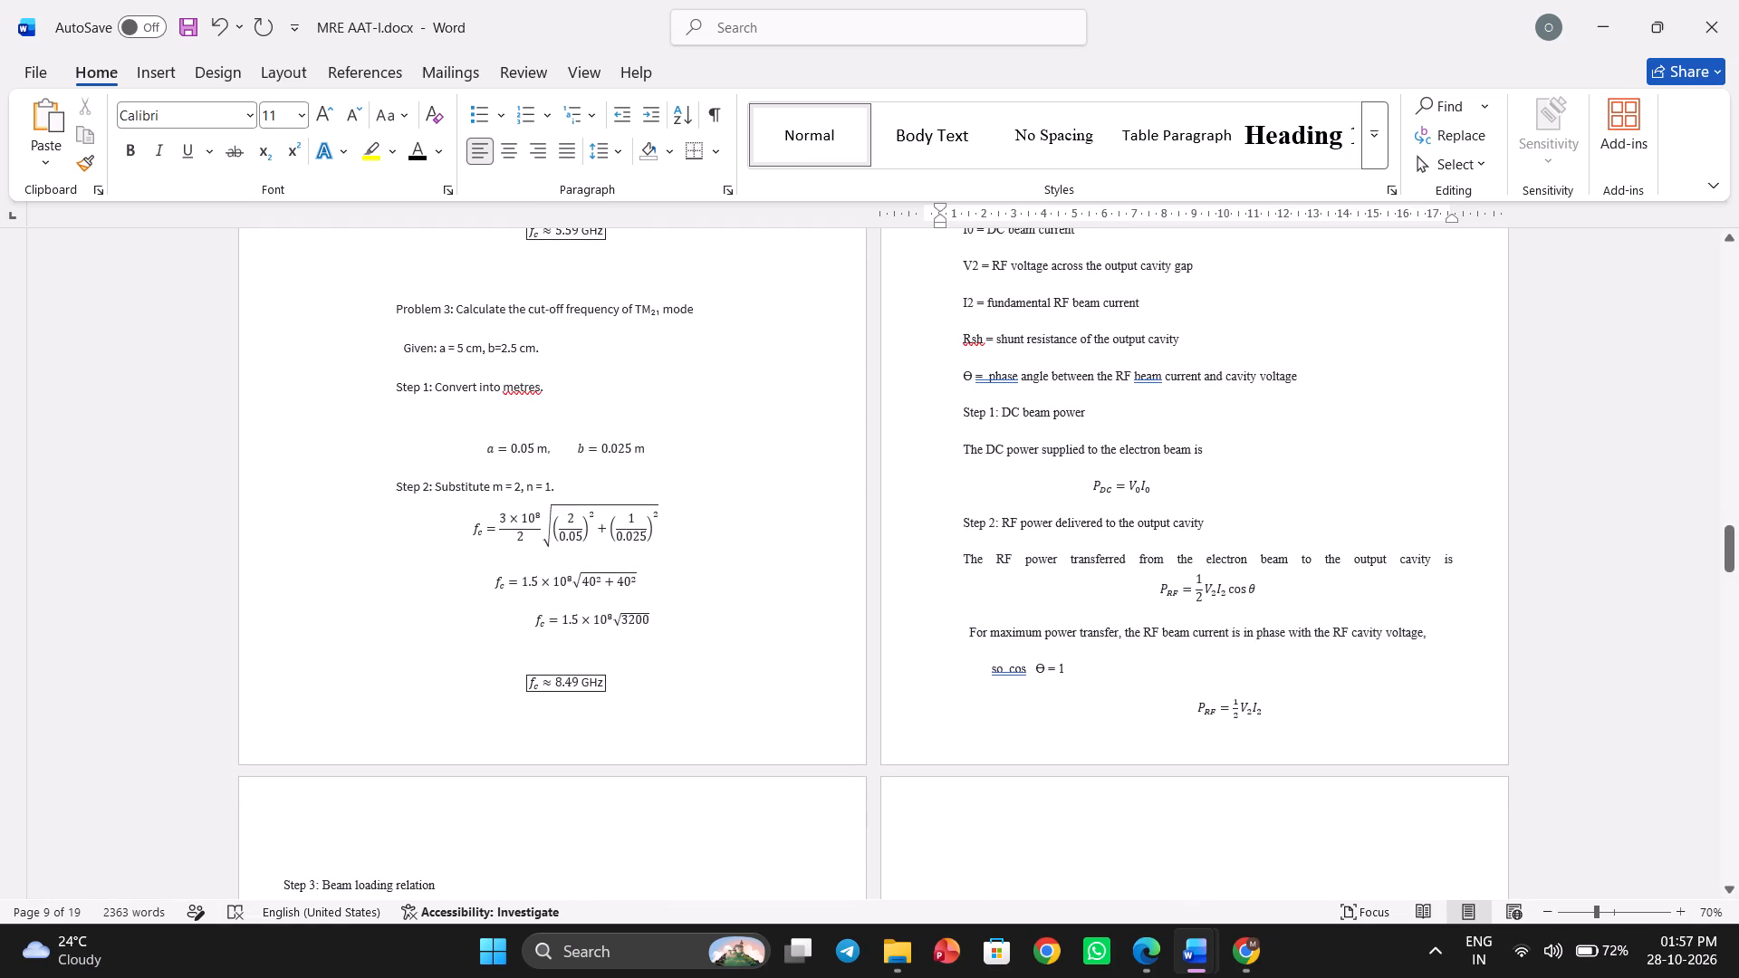
pyautogui.moveTo(619, 699); pyautogui.dragTo(365, 294)
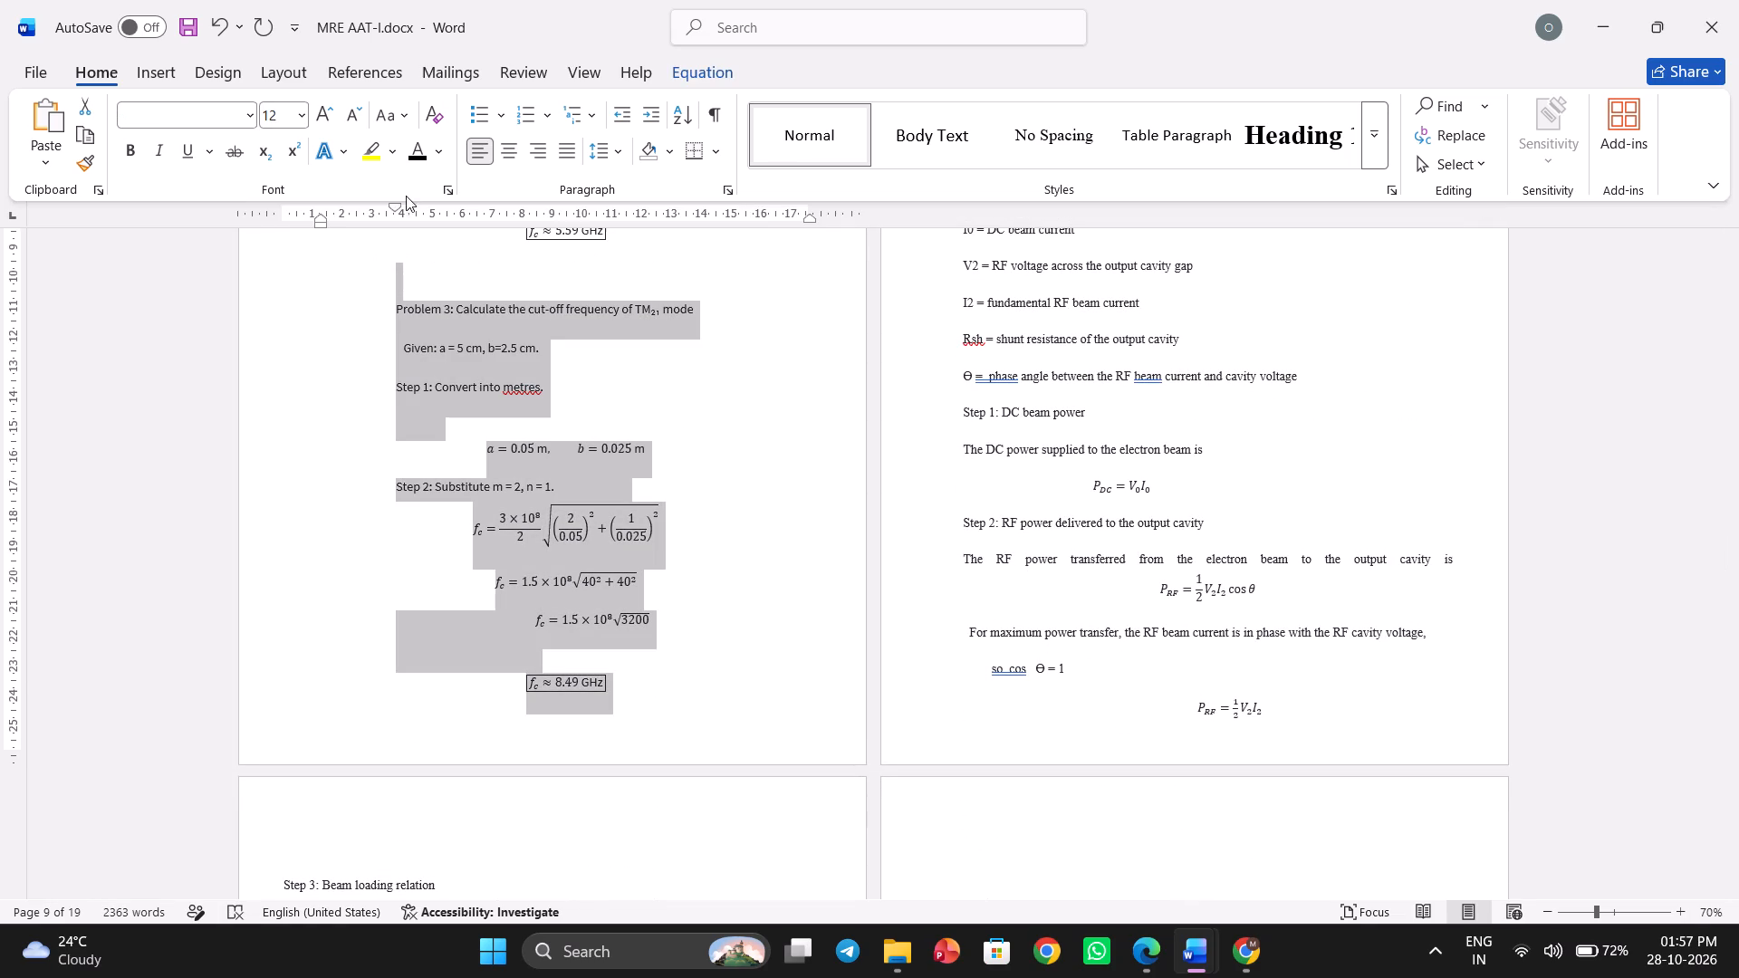
pyautogui.moveTo(396, 206); pyautogui.dragTo(321, 216)
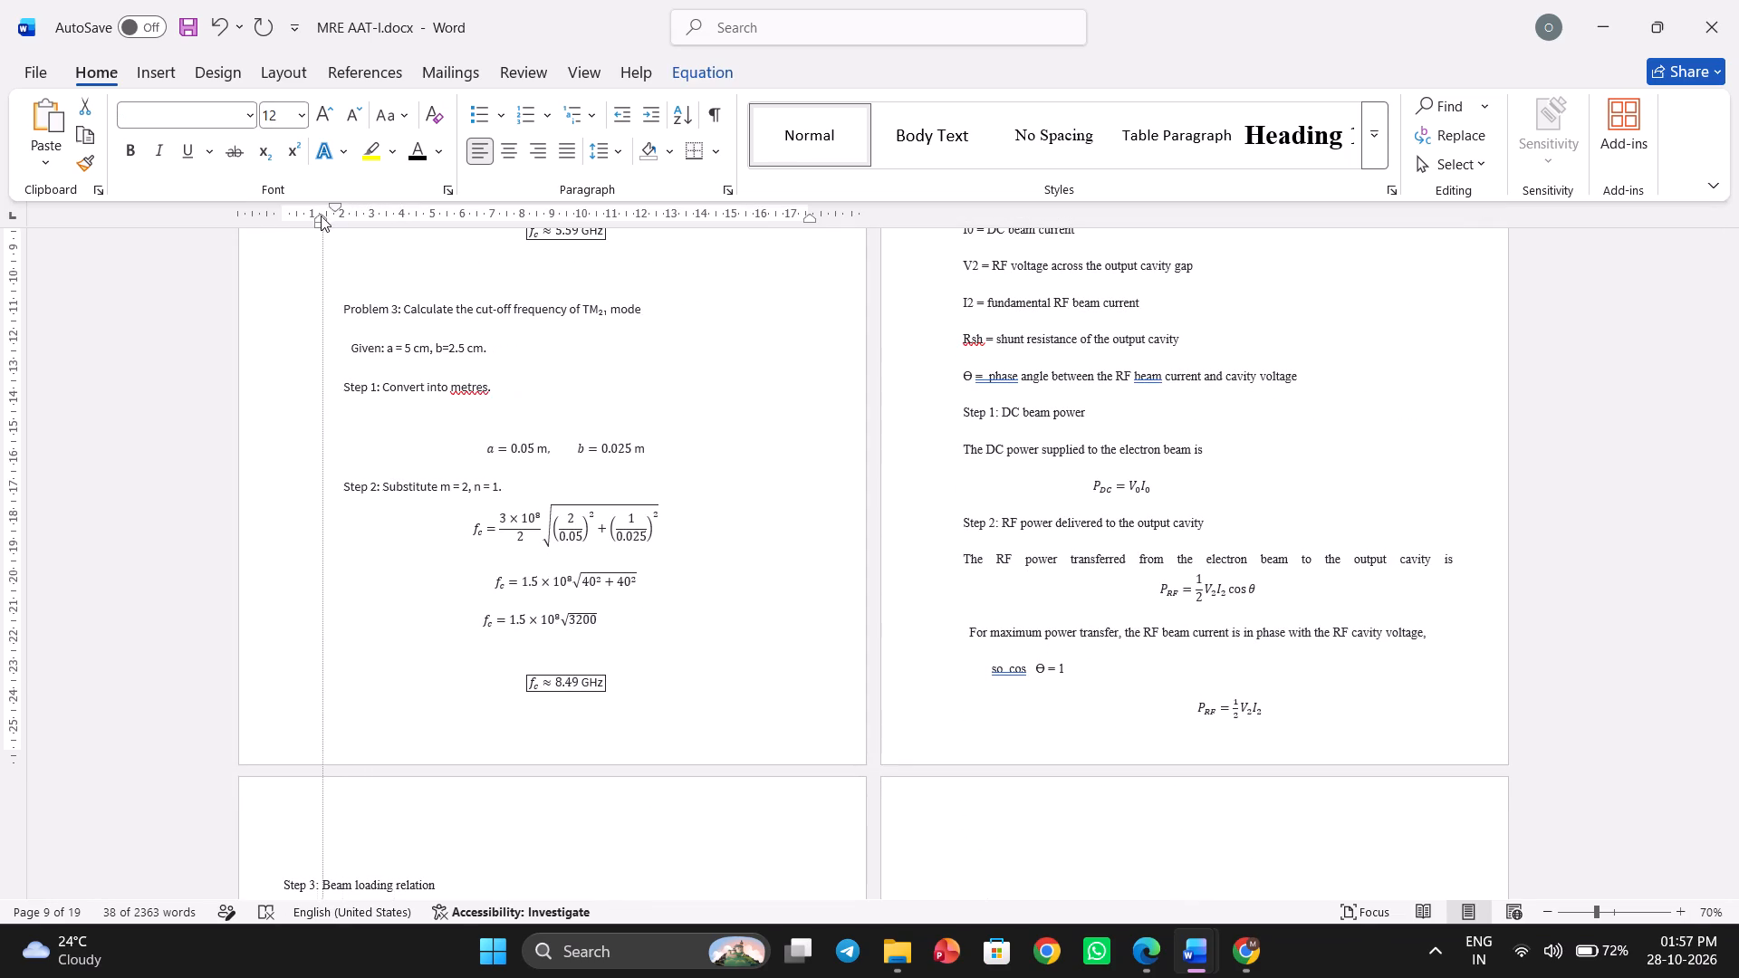
pyautogui.moveTo(321, 216); pyautogui.dragTo(307, 217)
# Review the indentation of the preceding cut-off frequency problems and the following beam loading and magnetron answers.
pyautogui.scroll(1, 478, 440)
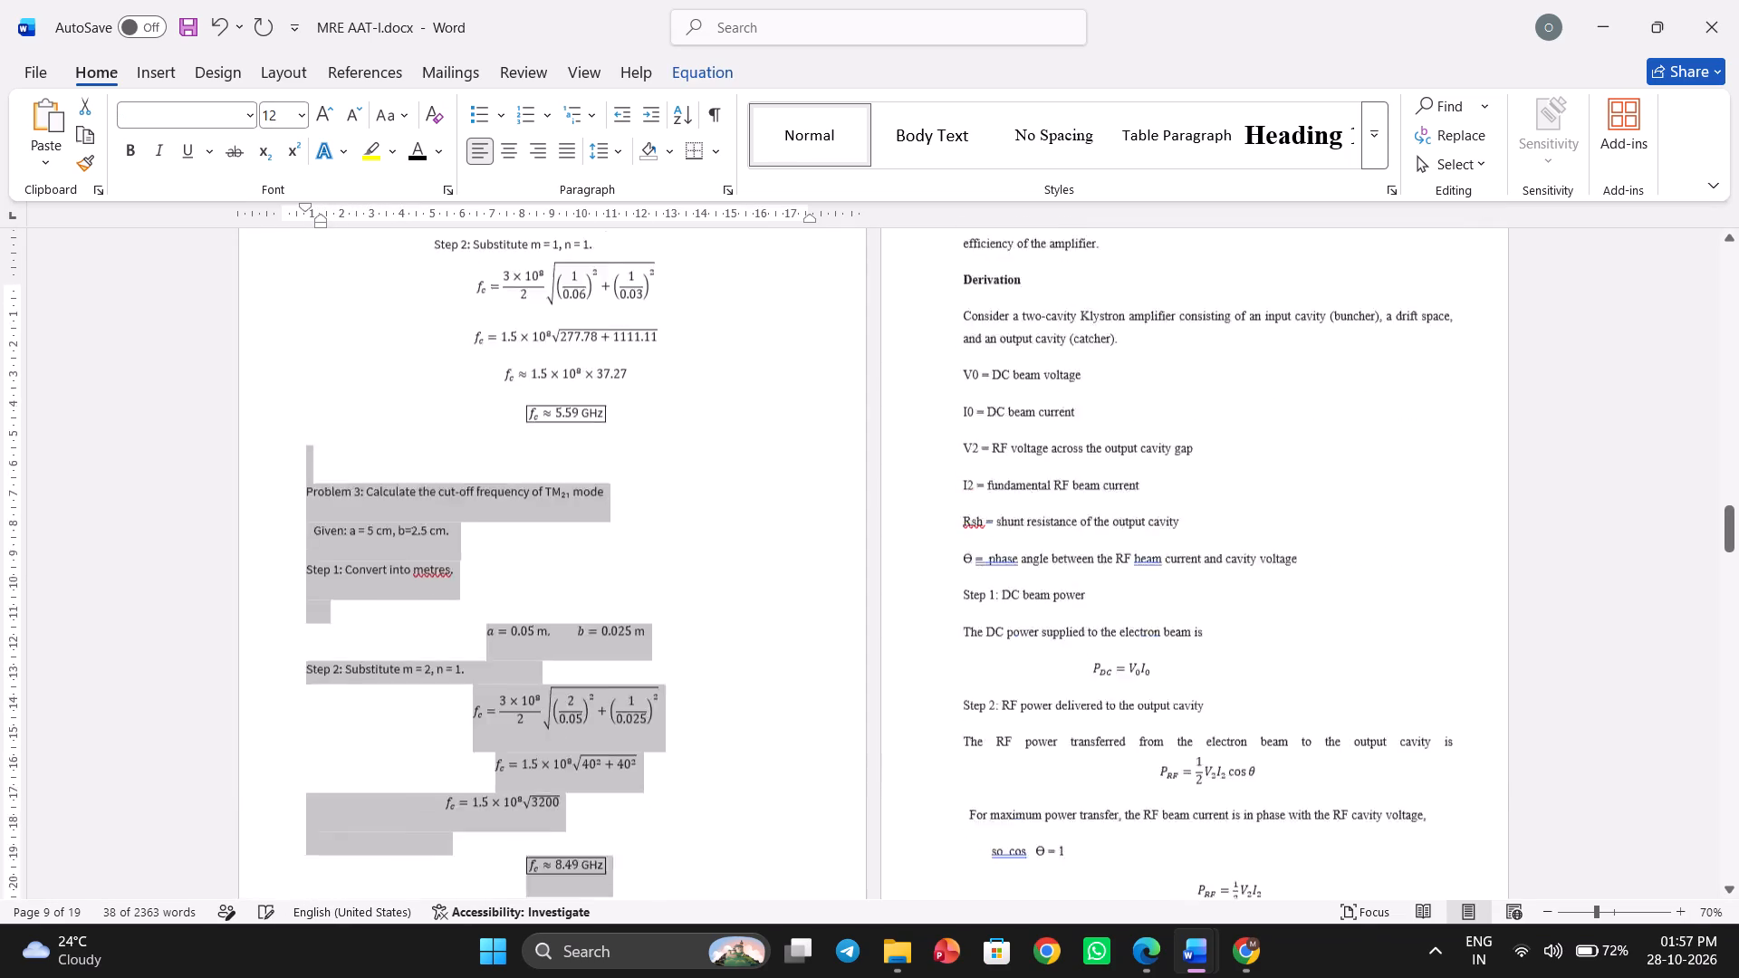
pyautogui.scroll(1, 478, 440)
pyautogui.scroll(1, 656, 639)
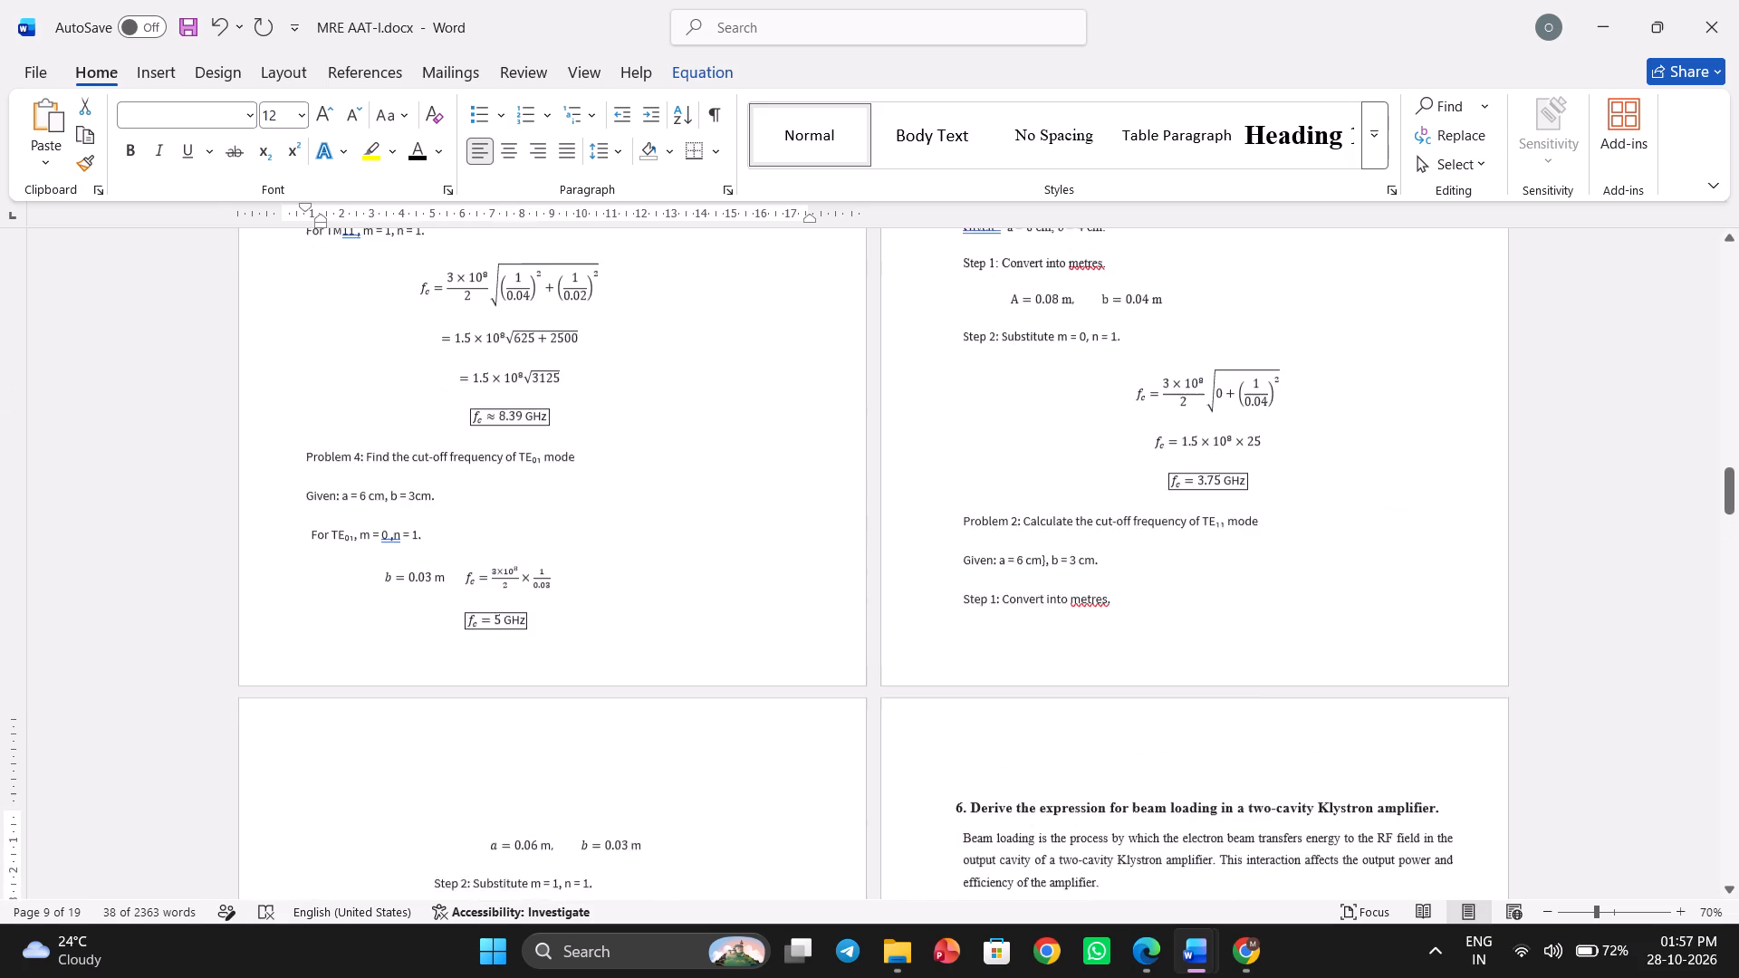
pyautogui.scroll(1, 656, 639)
pyautogui.scroll(-1, 656, 639)
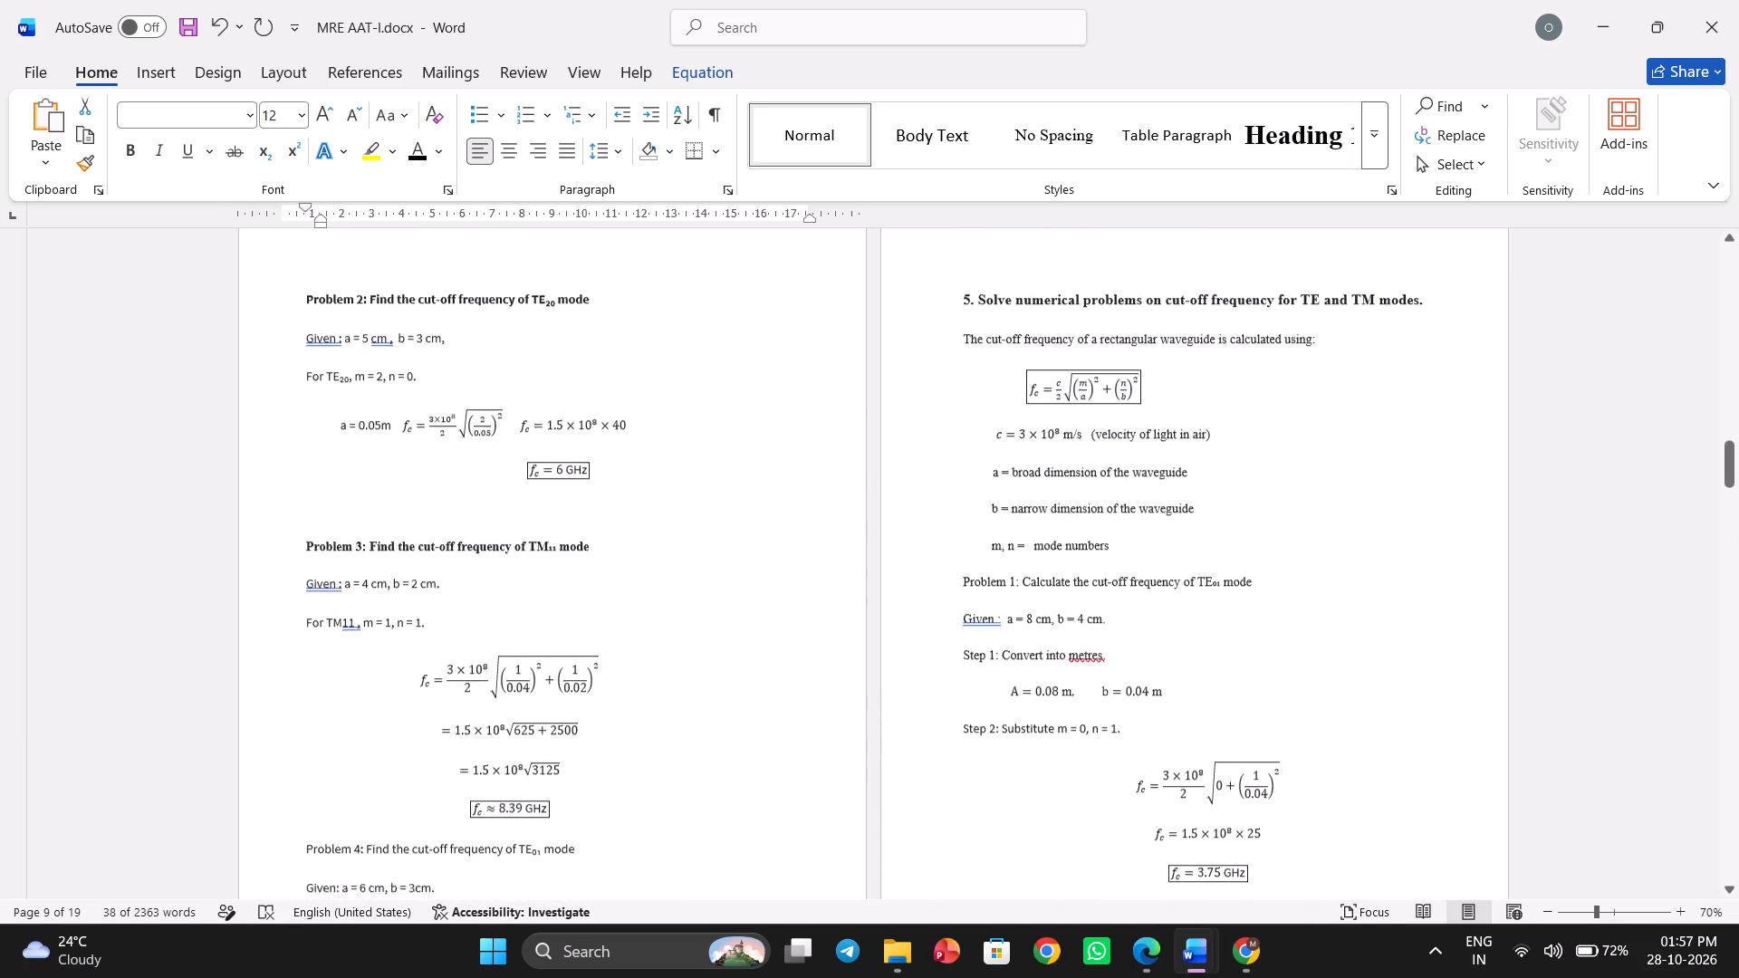
pyautogui.scroll(-3, 656, 639)
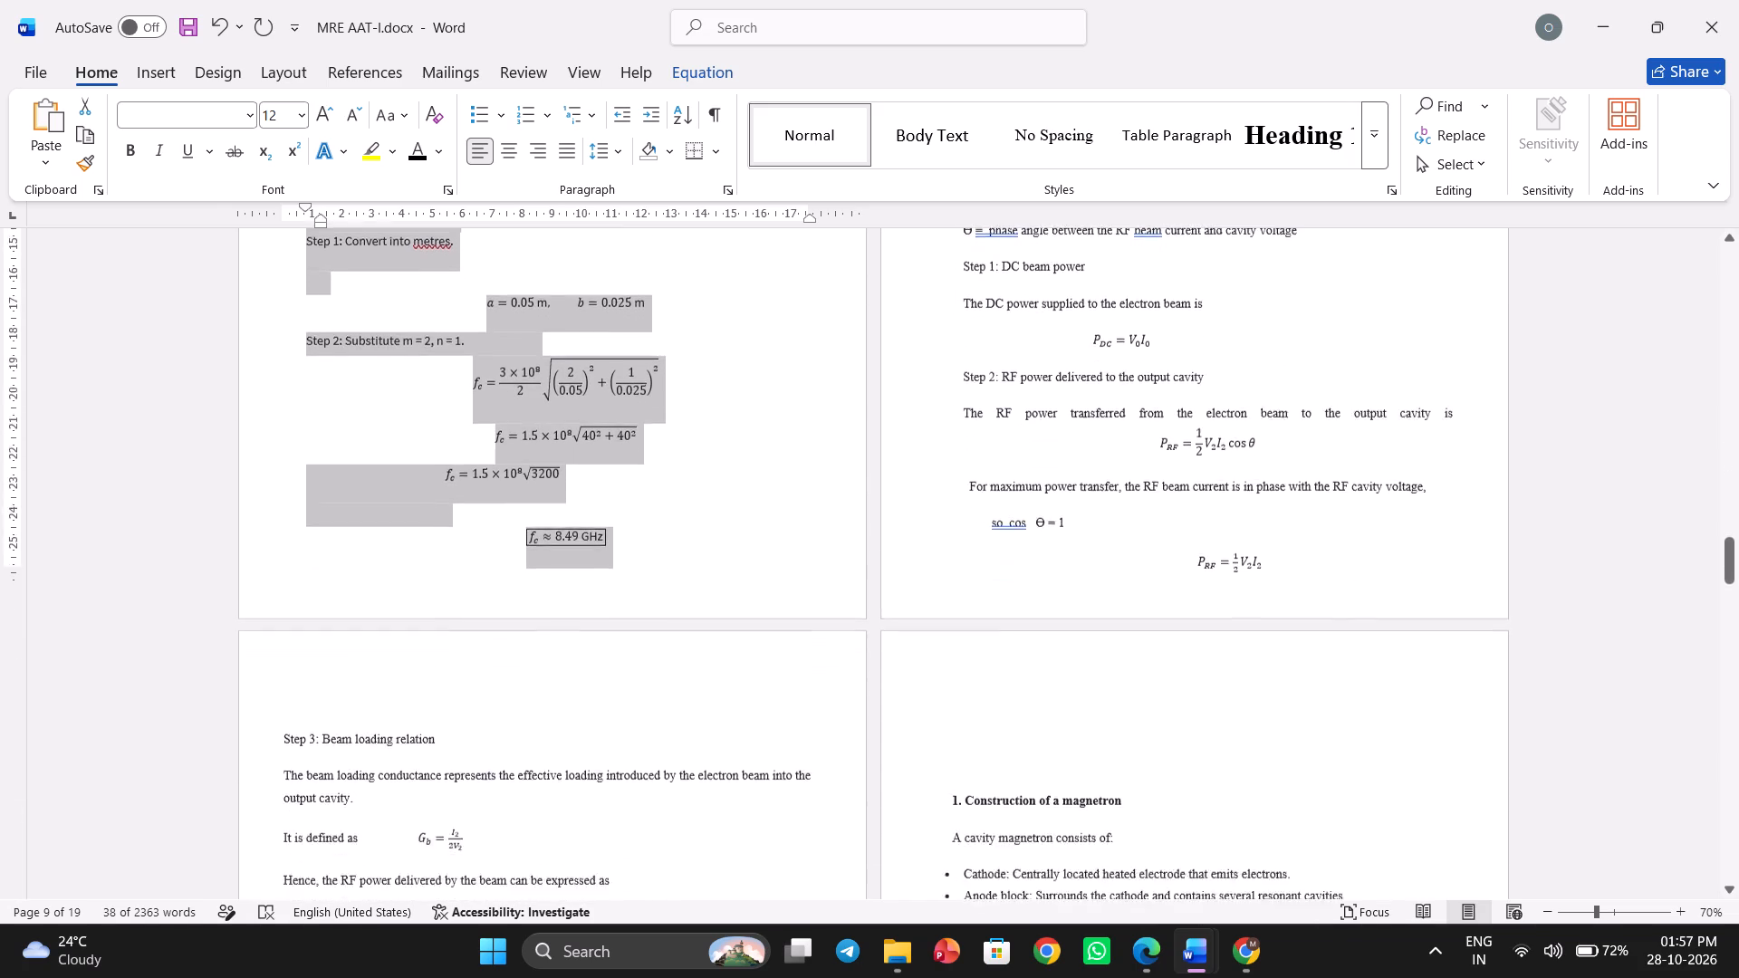
pyautogui.scroll(-1, 656, 639)
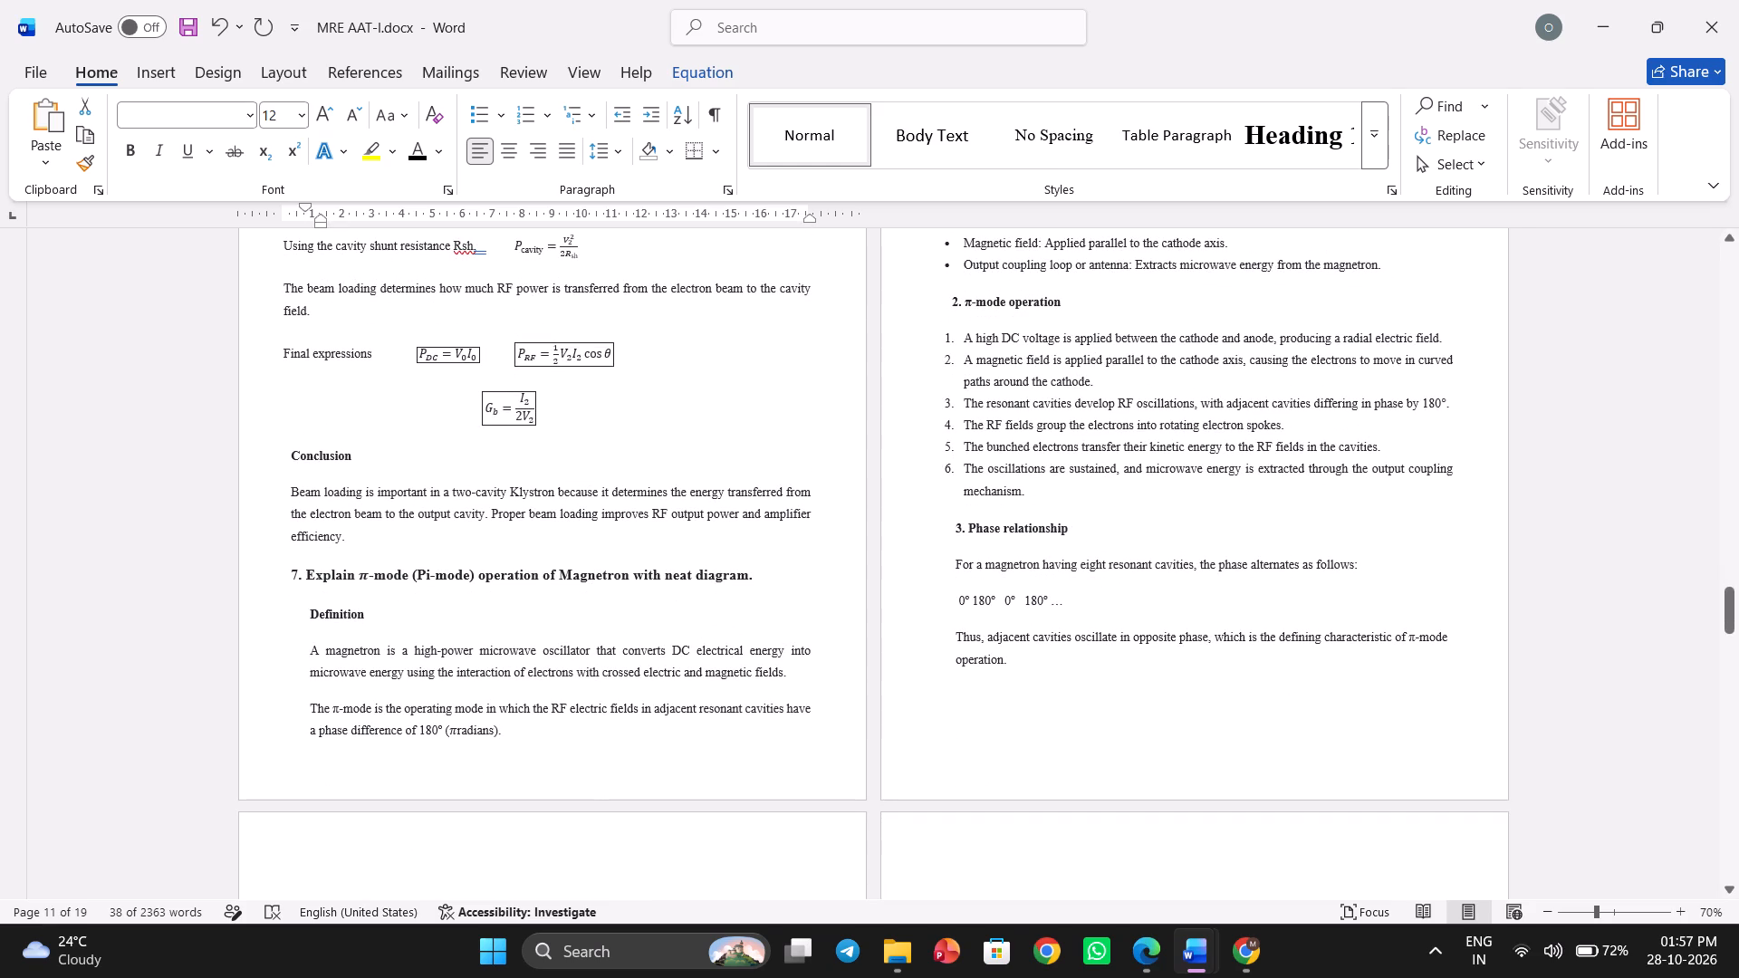
# Set a left indent of about 0.25 cm from question 6's beam loading heading through question 7's magnetron Definition text.
pyautogui.moveTo(504, 733); pyautogui.dragTo(351, 206)
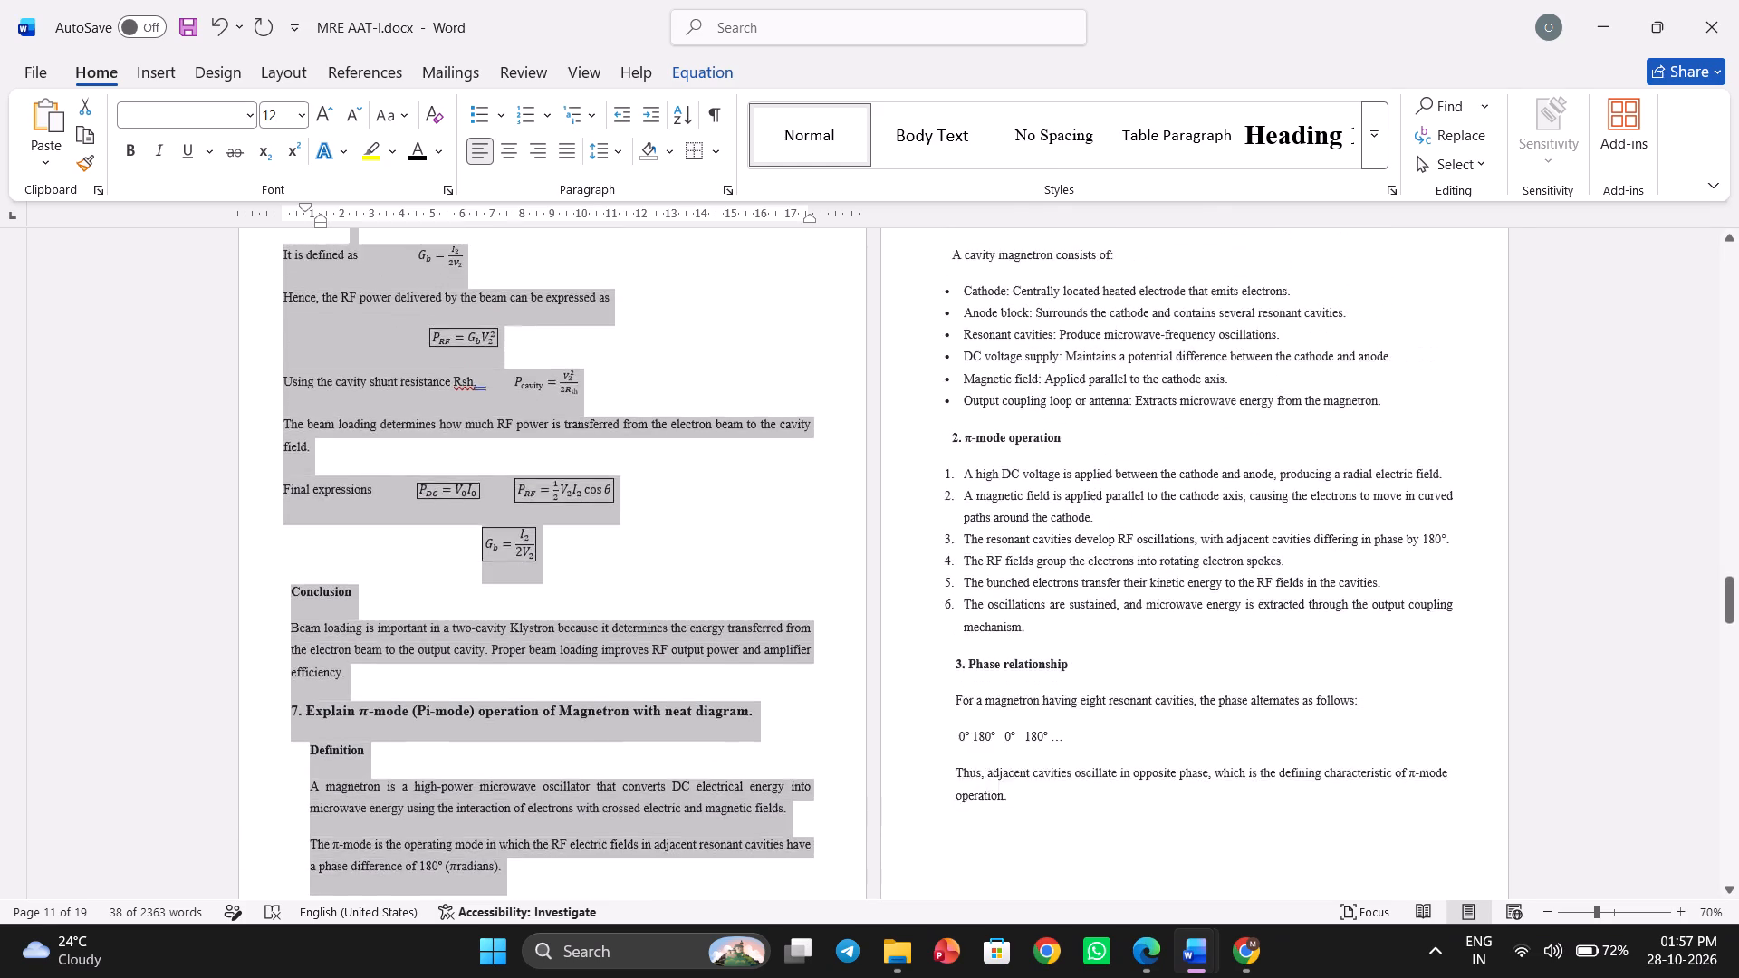
pyautogui.moveTo(351, 206); pyautogui.dragTo(271, 253)
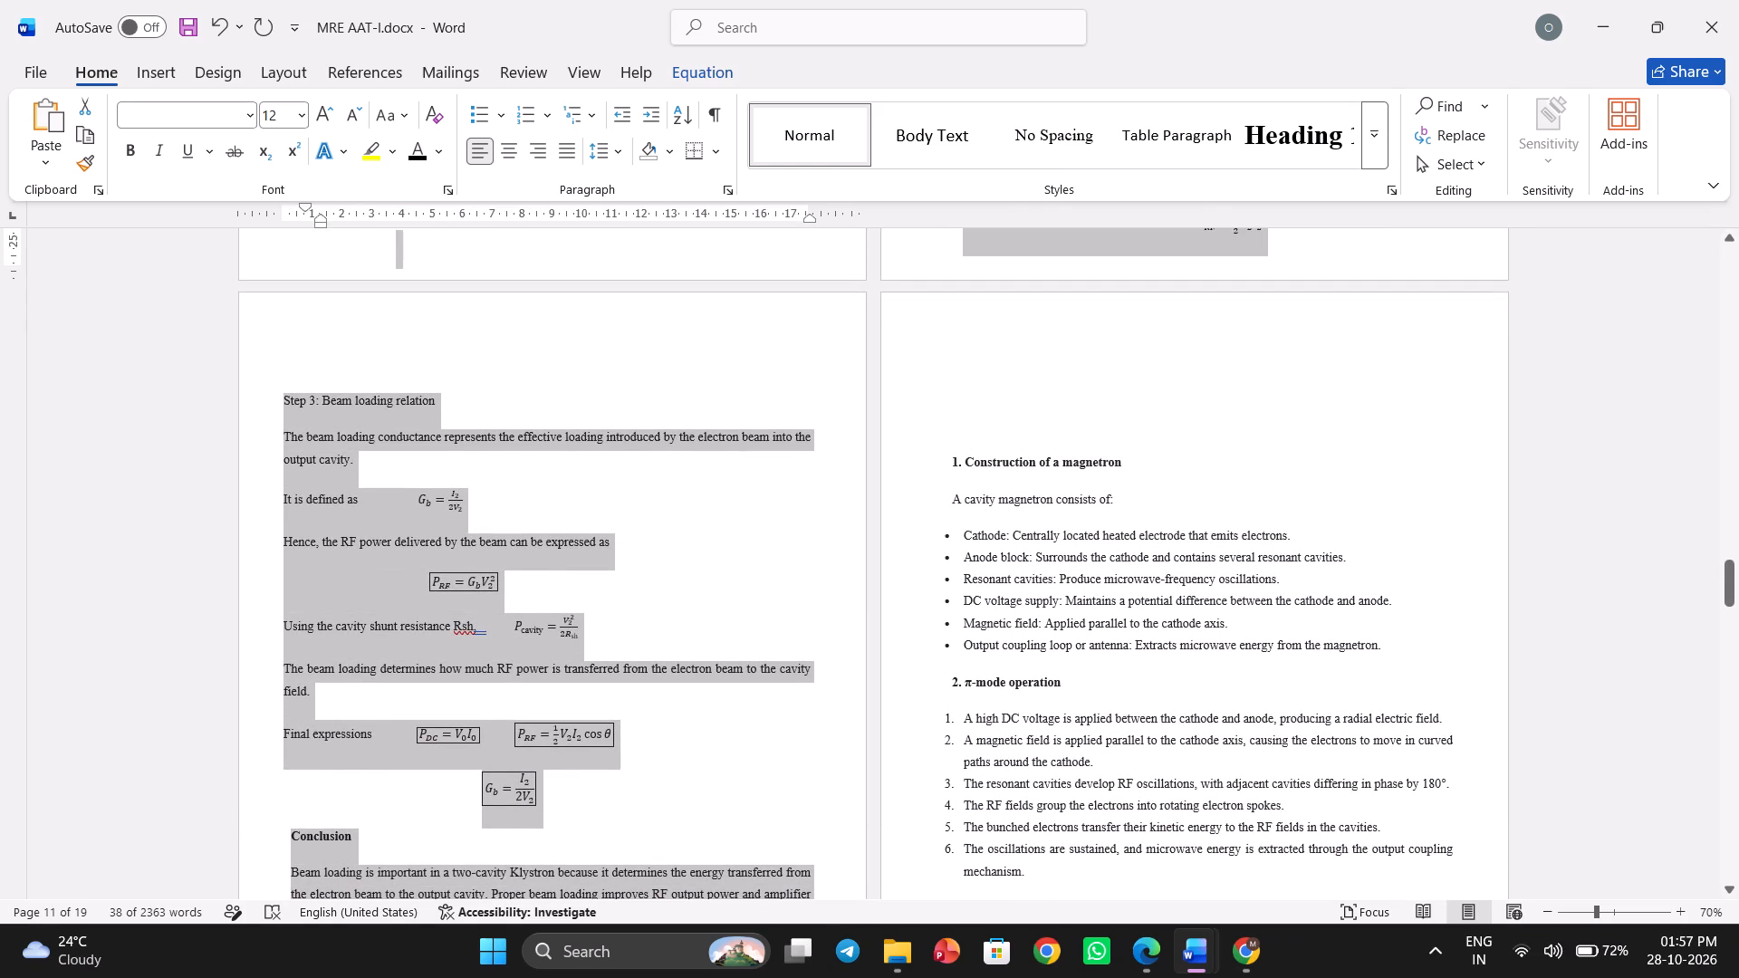
pyautogui.moveTo(271, 253); pyautogui.dragTo(288, 200)
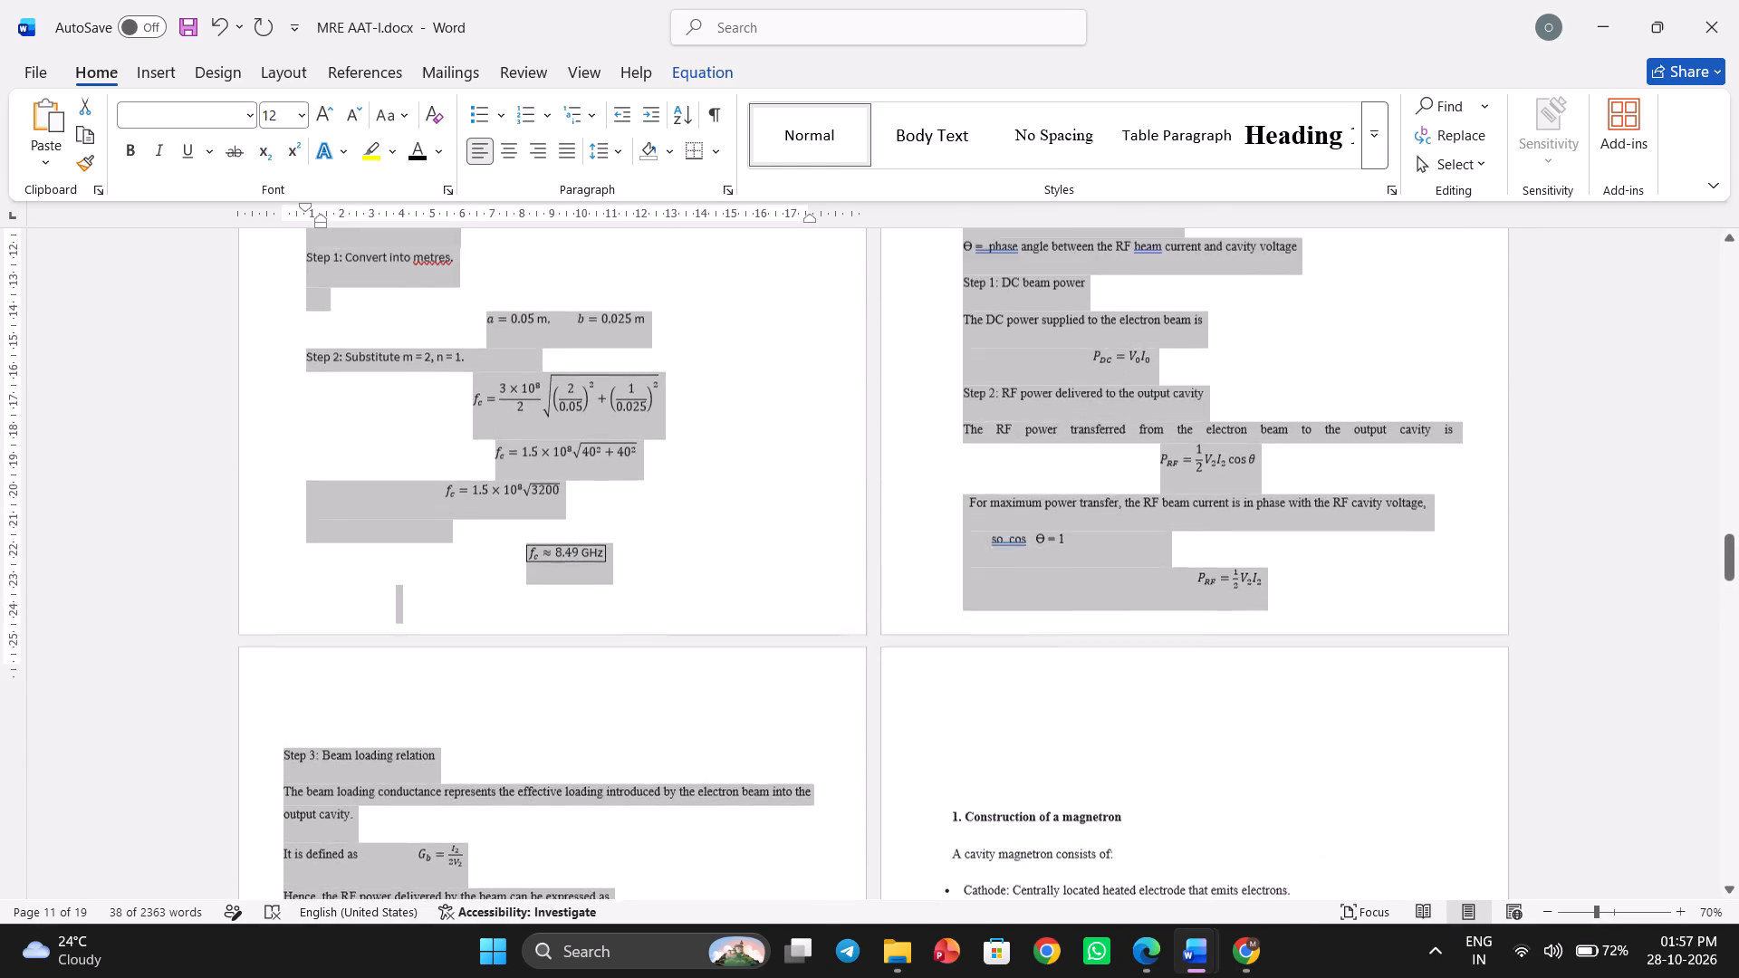
pyautogui.moveTo(288, 200); pyautogui.dragTo(292, 239)
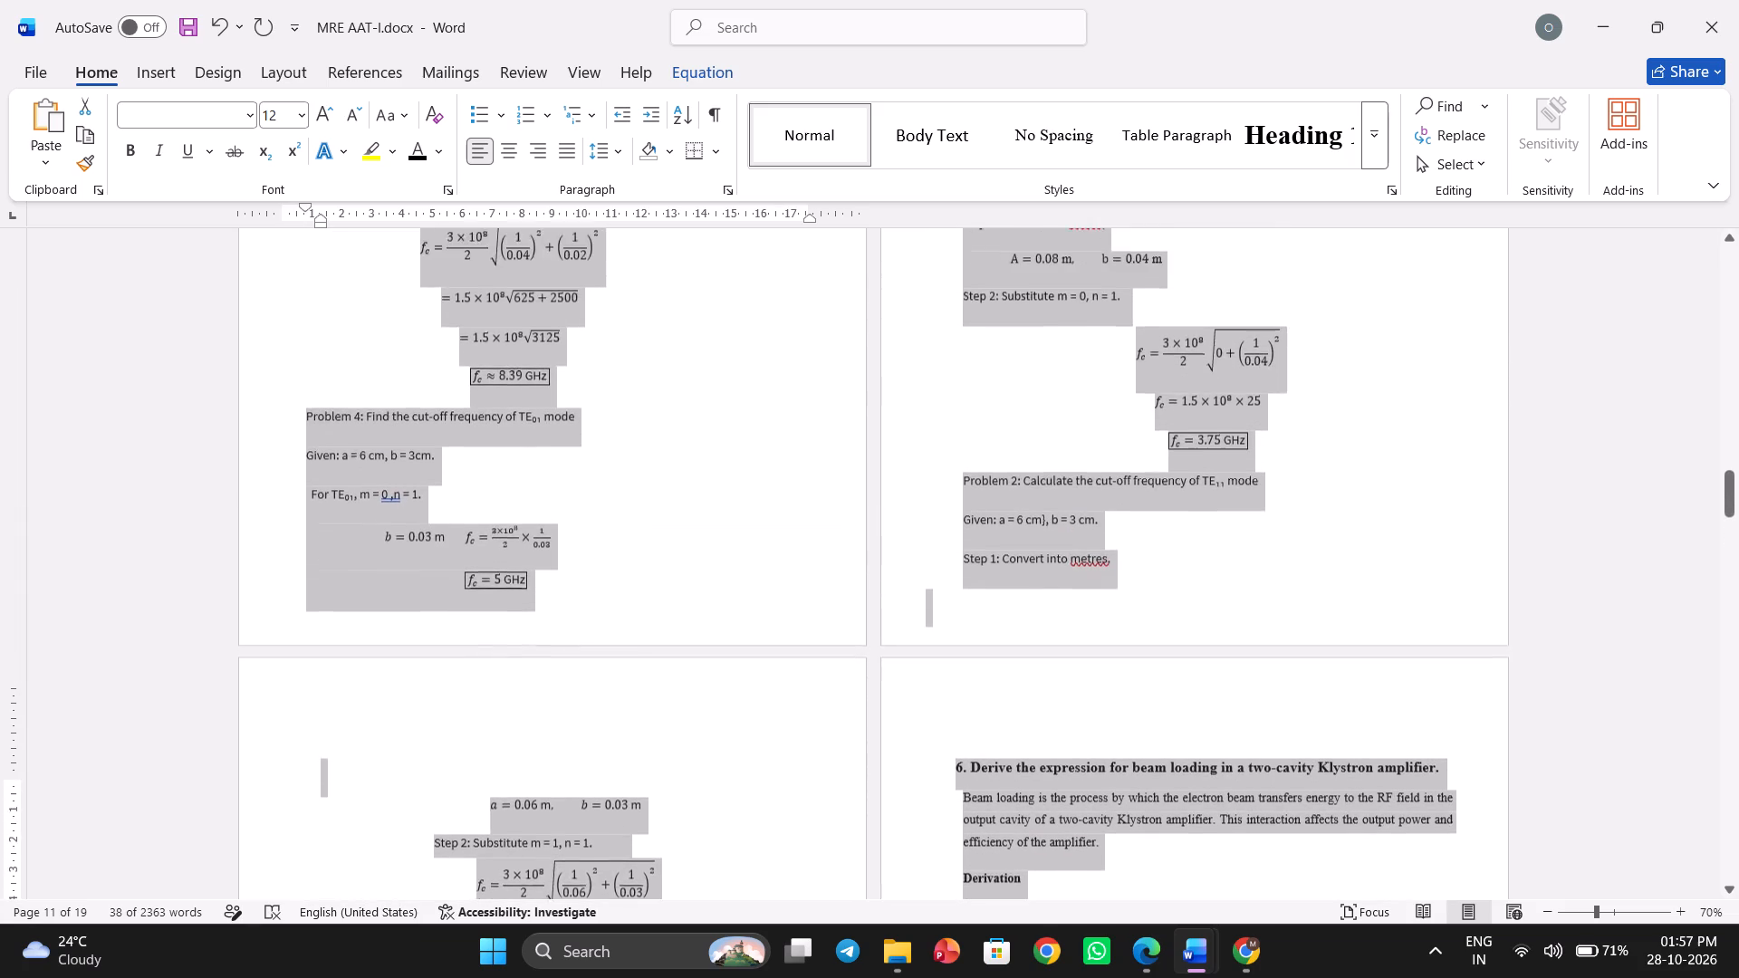
pyautogui.moveTo(292, 239); pyautogui.dragTo(942, 784)
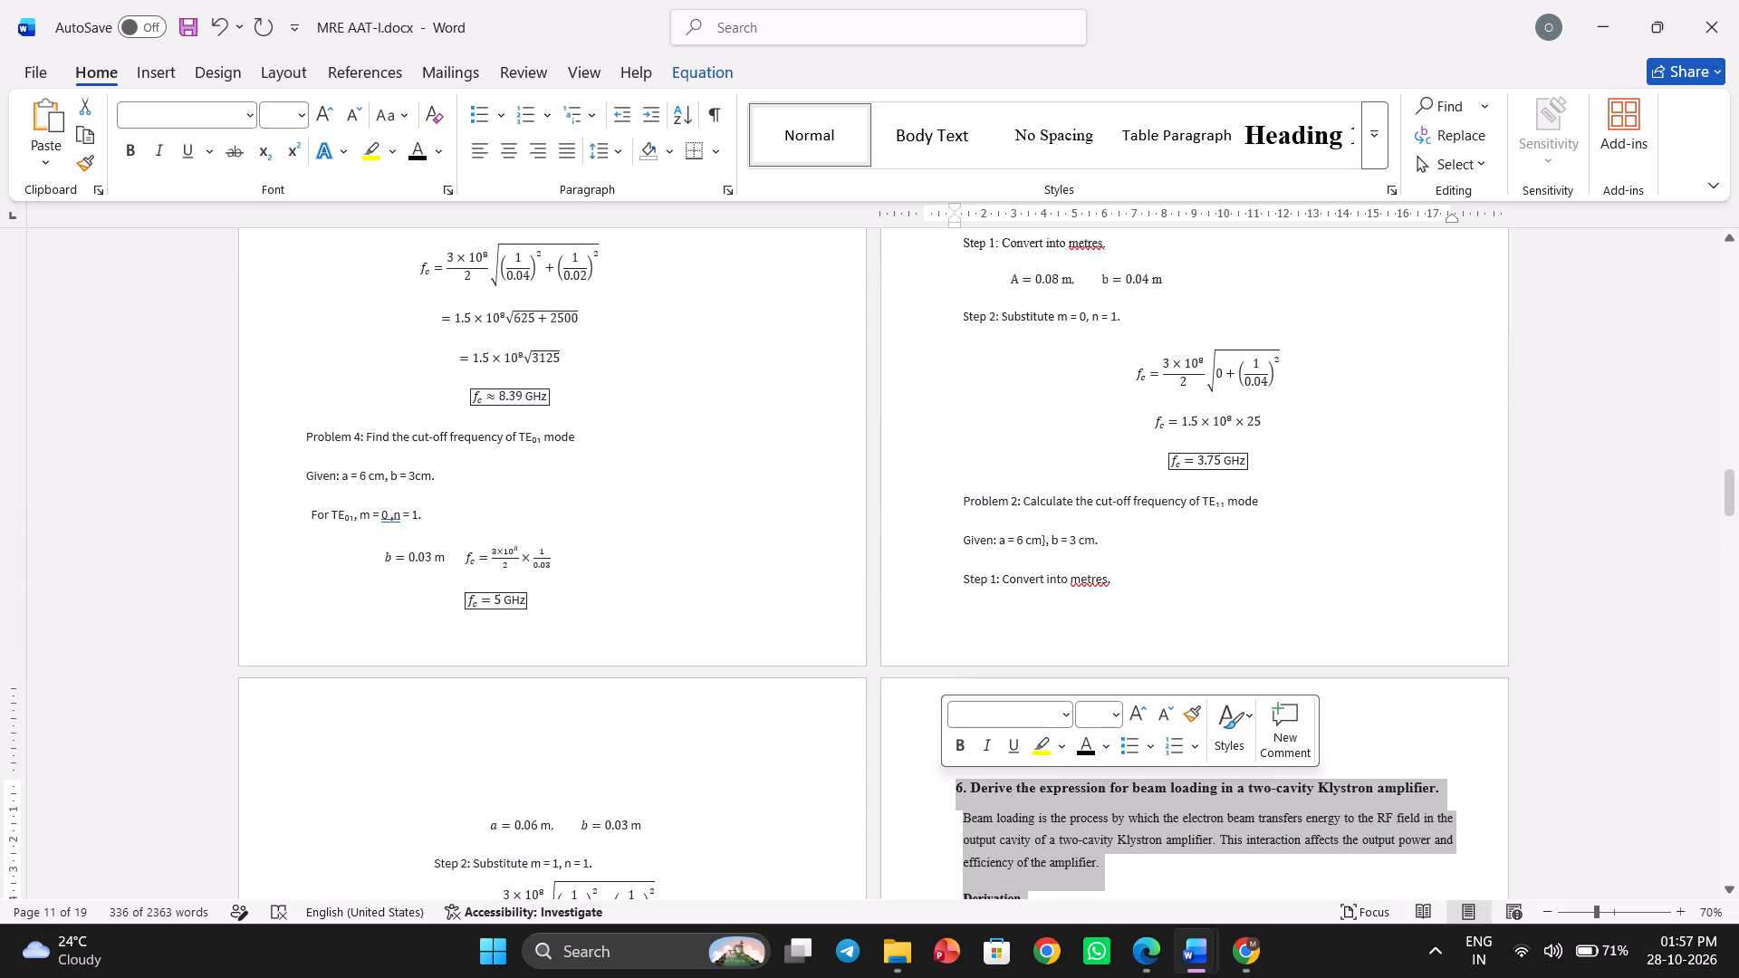
pyautogui.moveTo(954, 220); pyautogui.dragTo(933, 220)
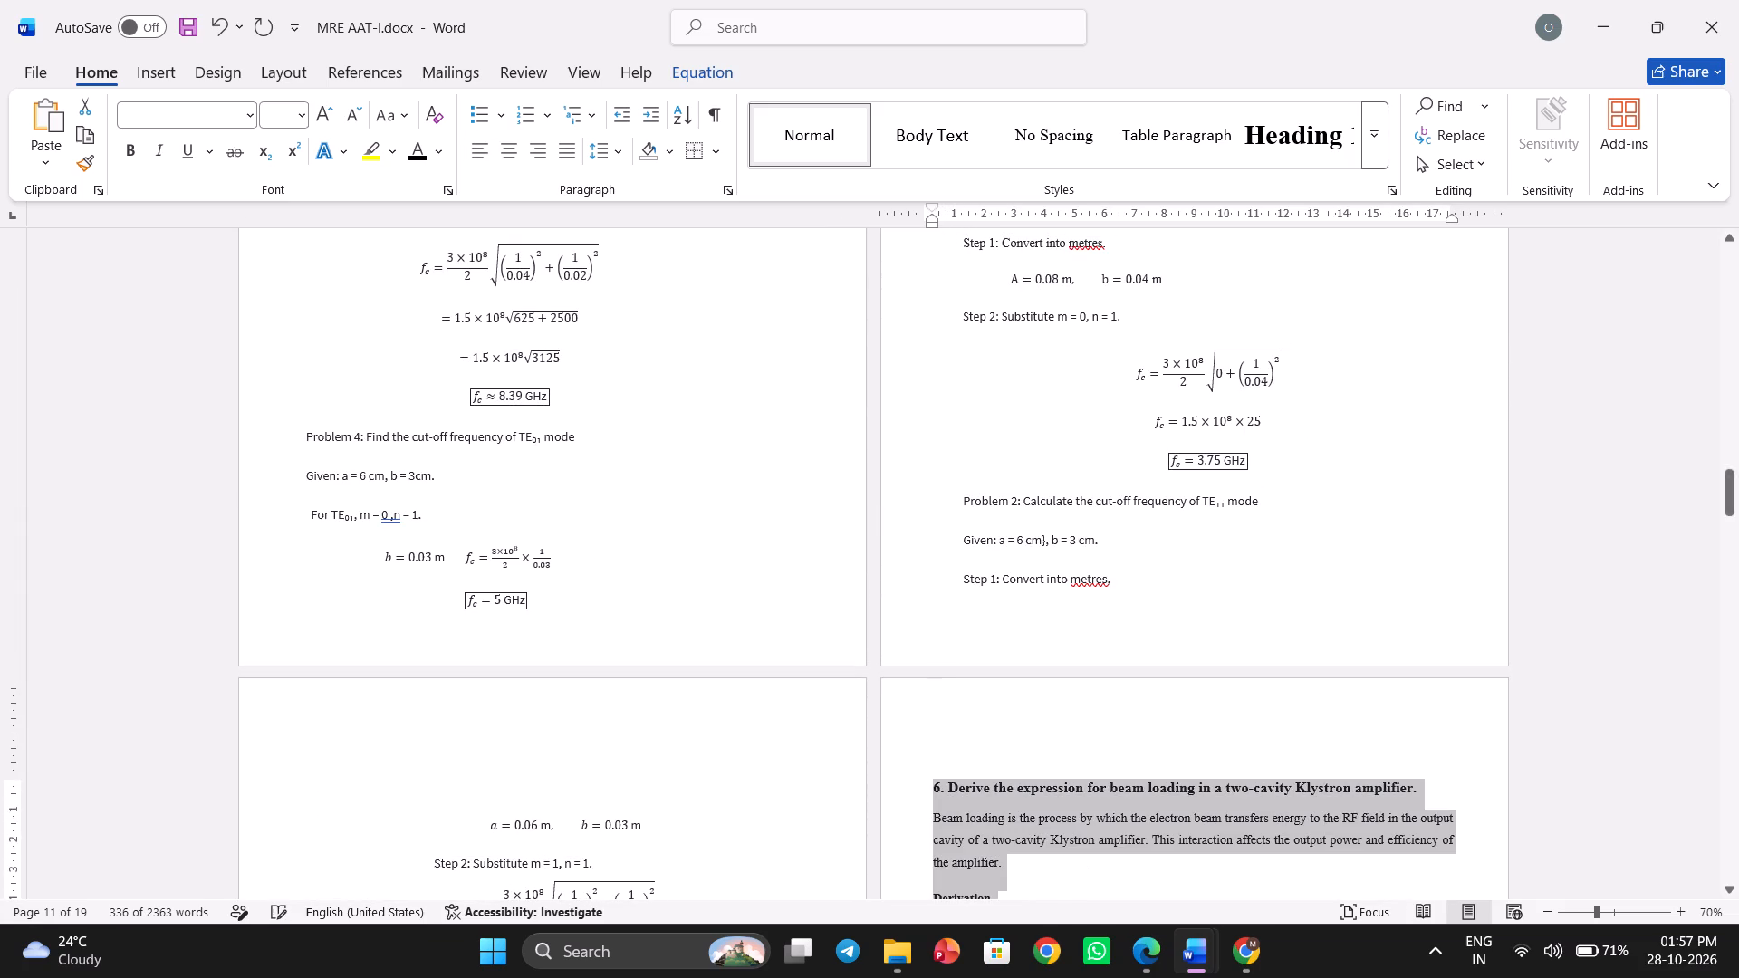
# Set the first-line indent to 0 cm for everything from question 1's heading to the end of the document.
pyautogui.scroll(-2, 965, 667)
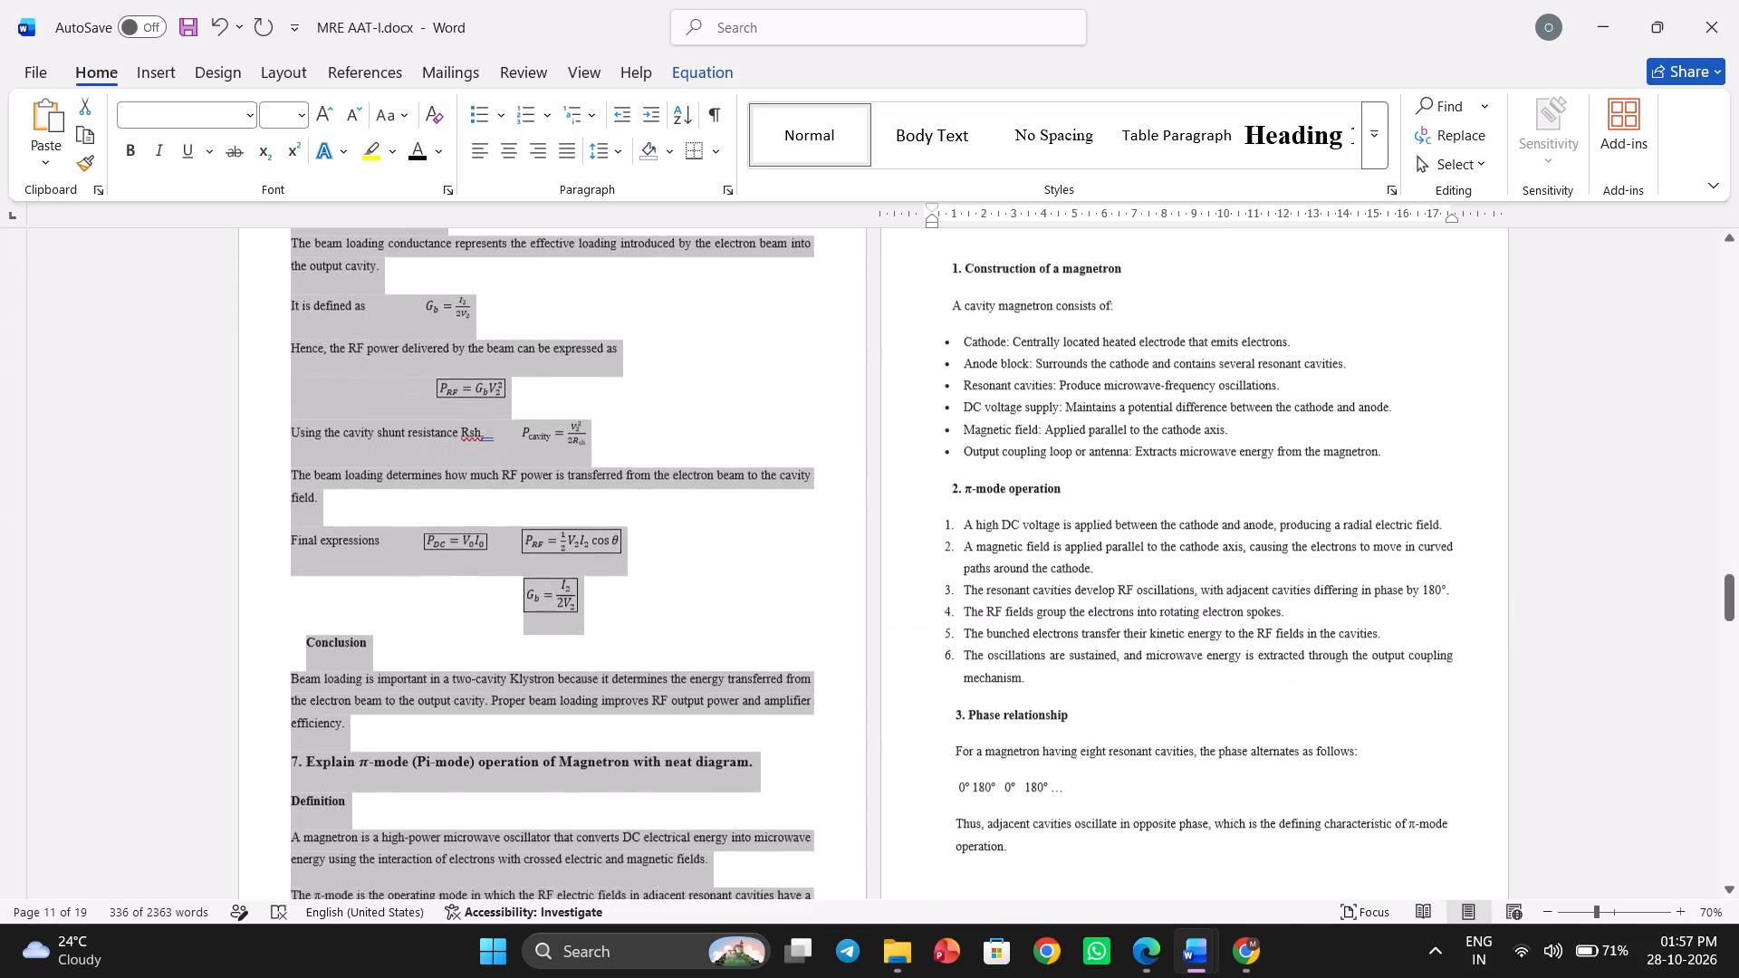
pyautogui.scroll(-2, 965, 667)
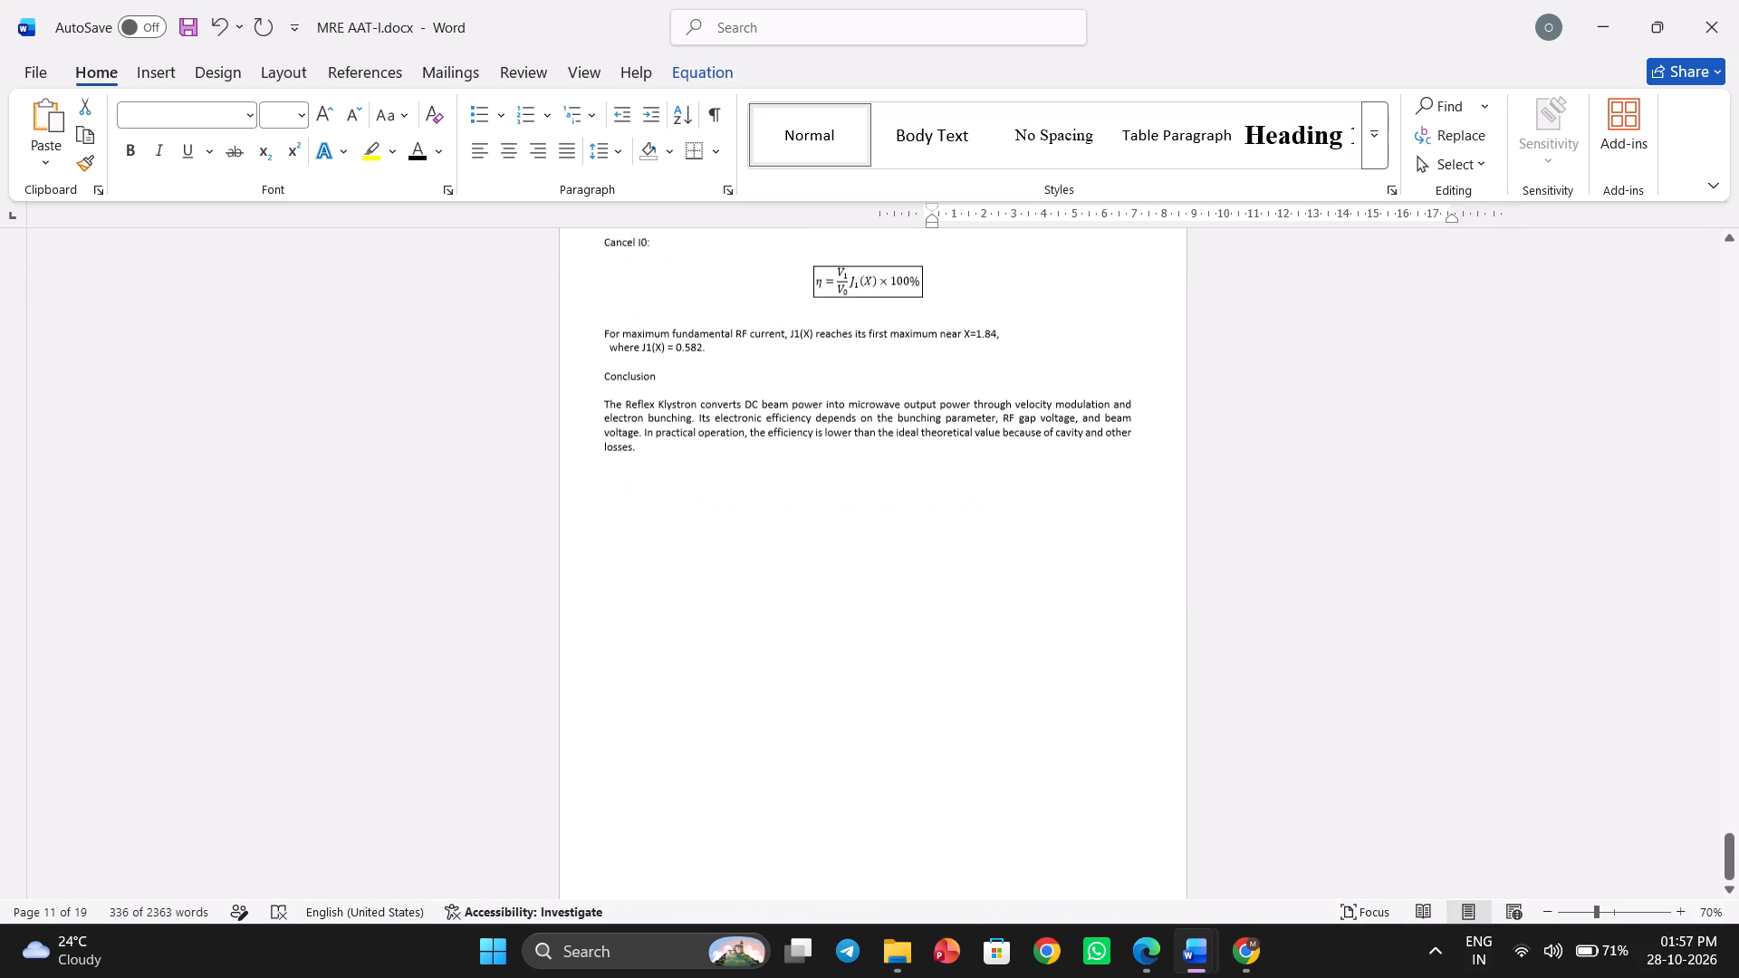
pyautogui.moveTo(909, 682); pyautogui.dragTo(821, 4)
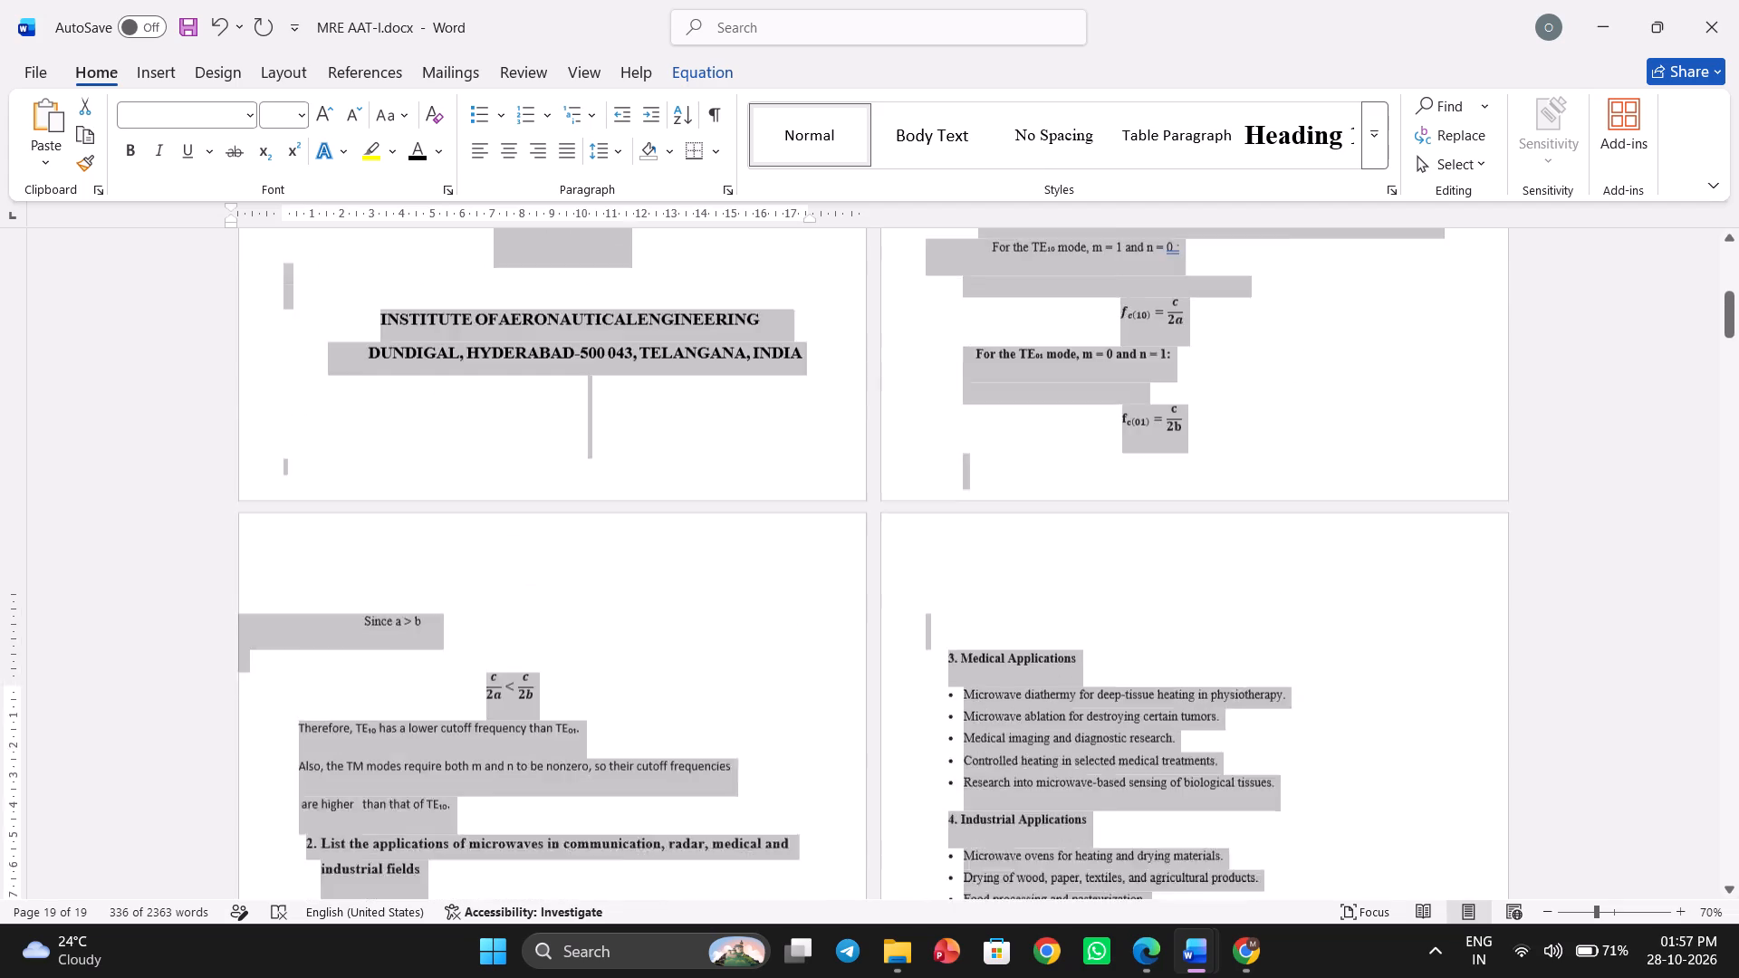
pyautogui.moveTo(821, 4); pyautogui.dragTo(925, 421)
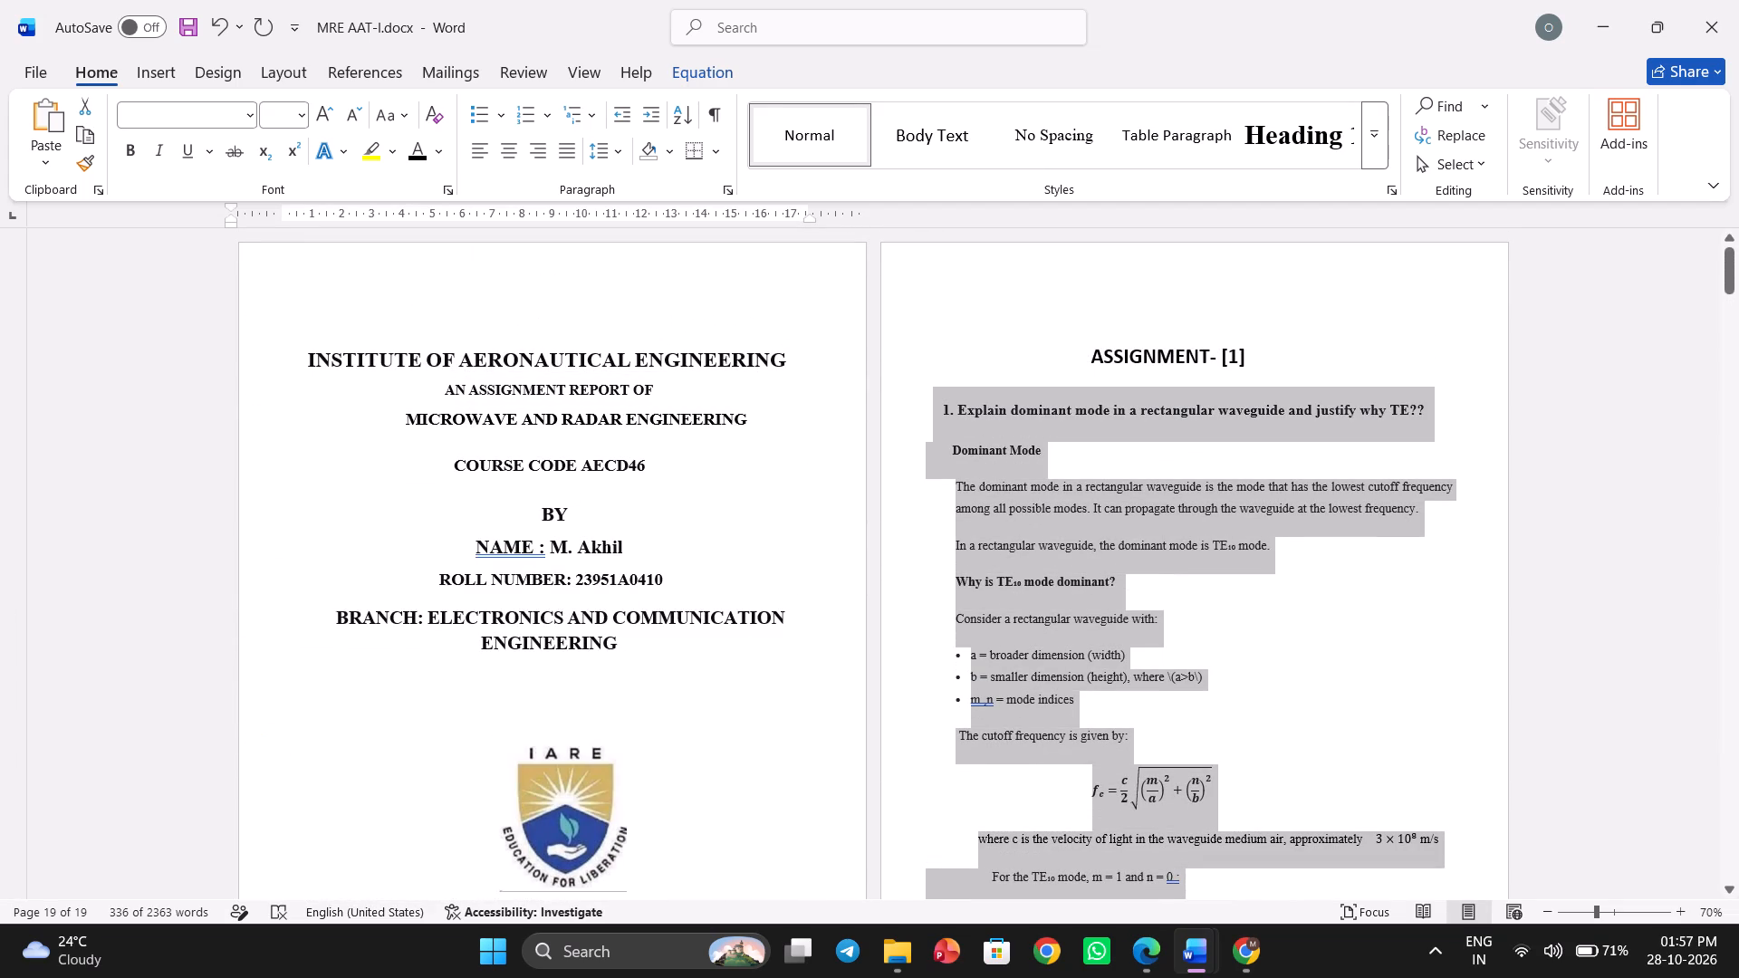
pyautogui.moveTo(925, 421); pyautogui.dragTo(946, 407)
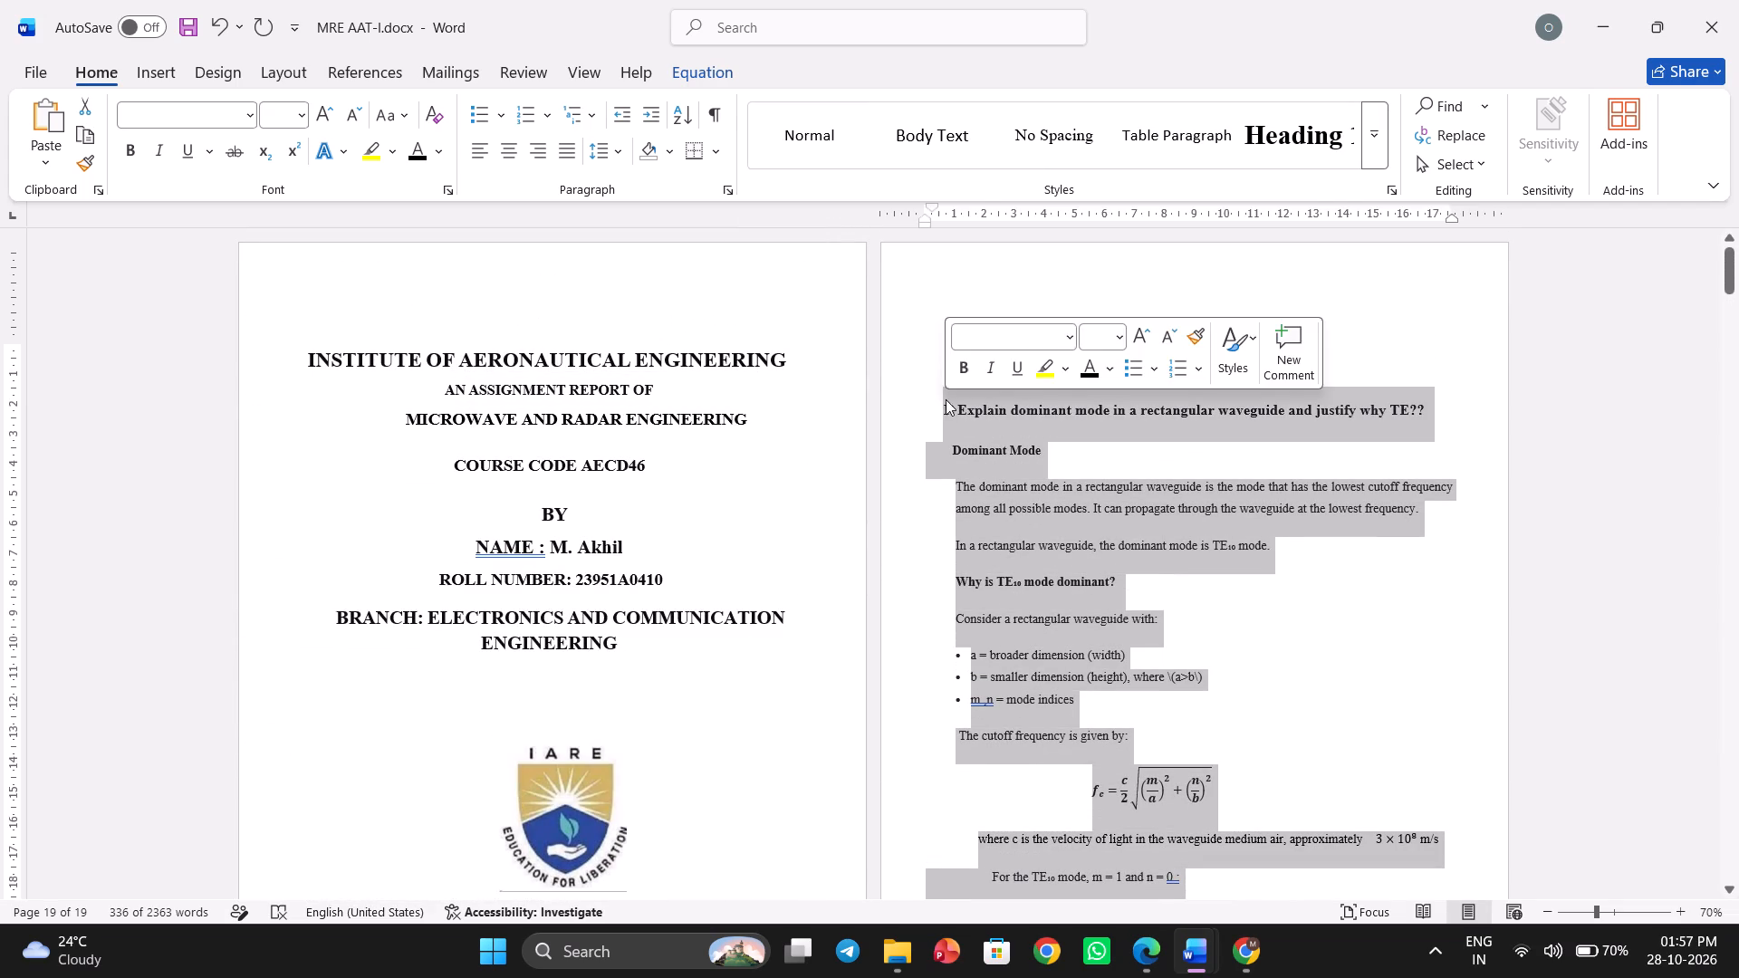
pyautogui.click(929, 203)
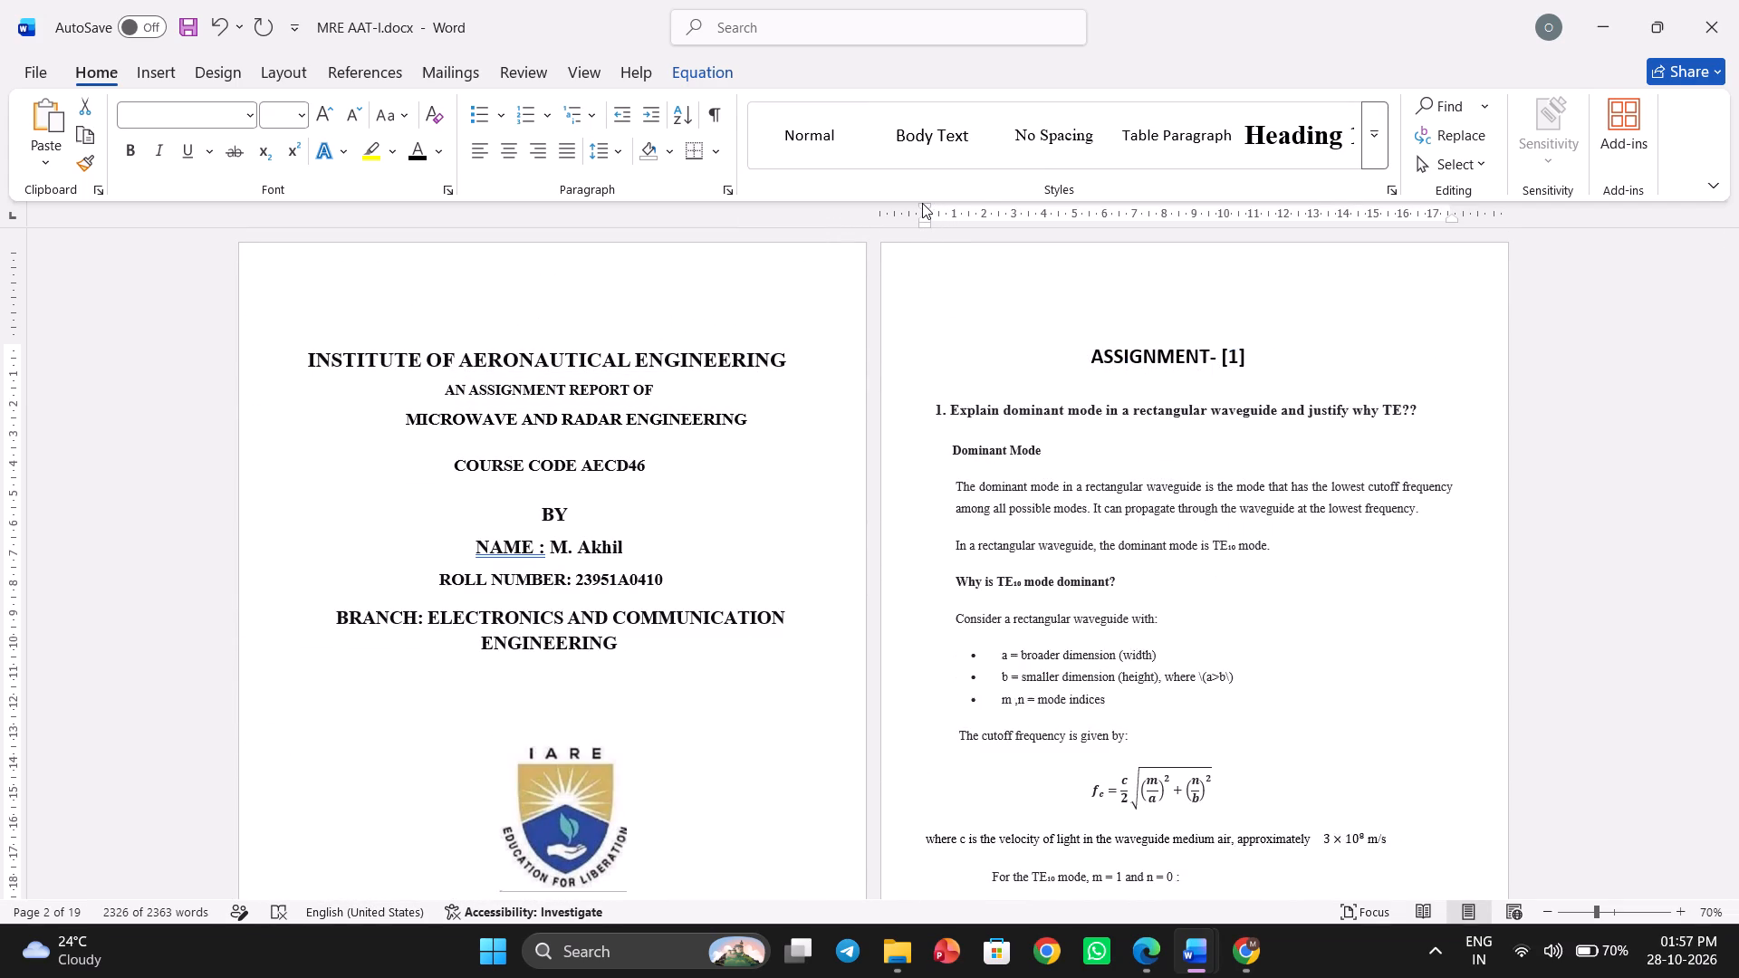
# Examine the indentation and list layout from question 1 through question 10's efficiency derivation.
pyautogui.scroll(-1, 925, 225)
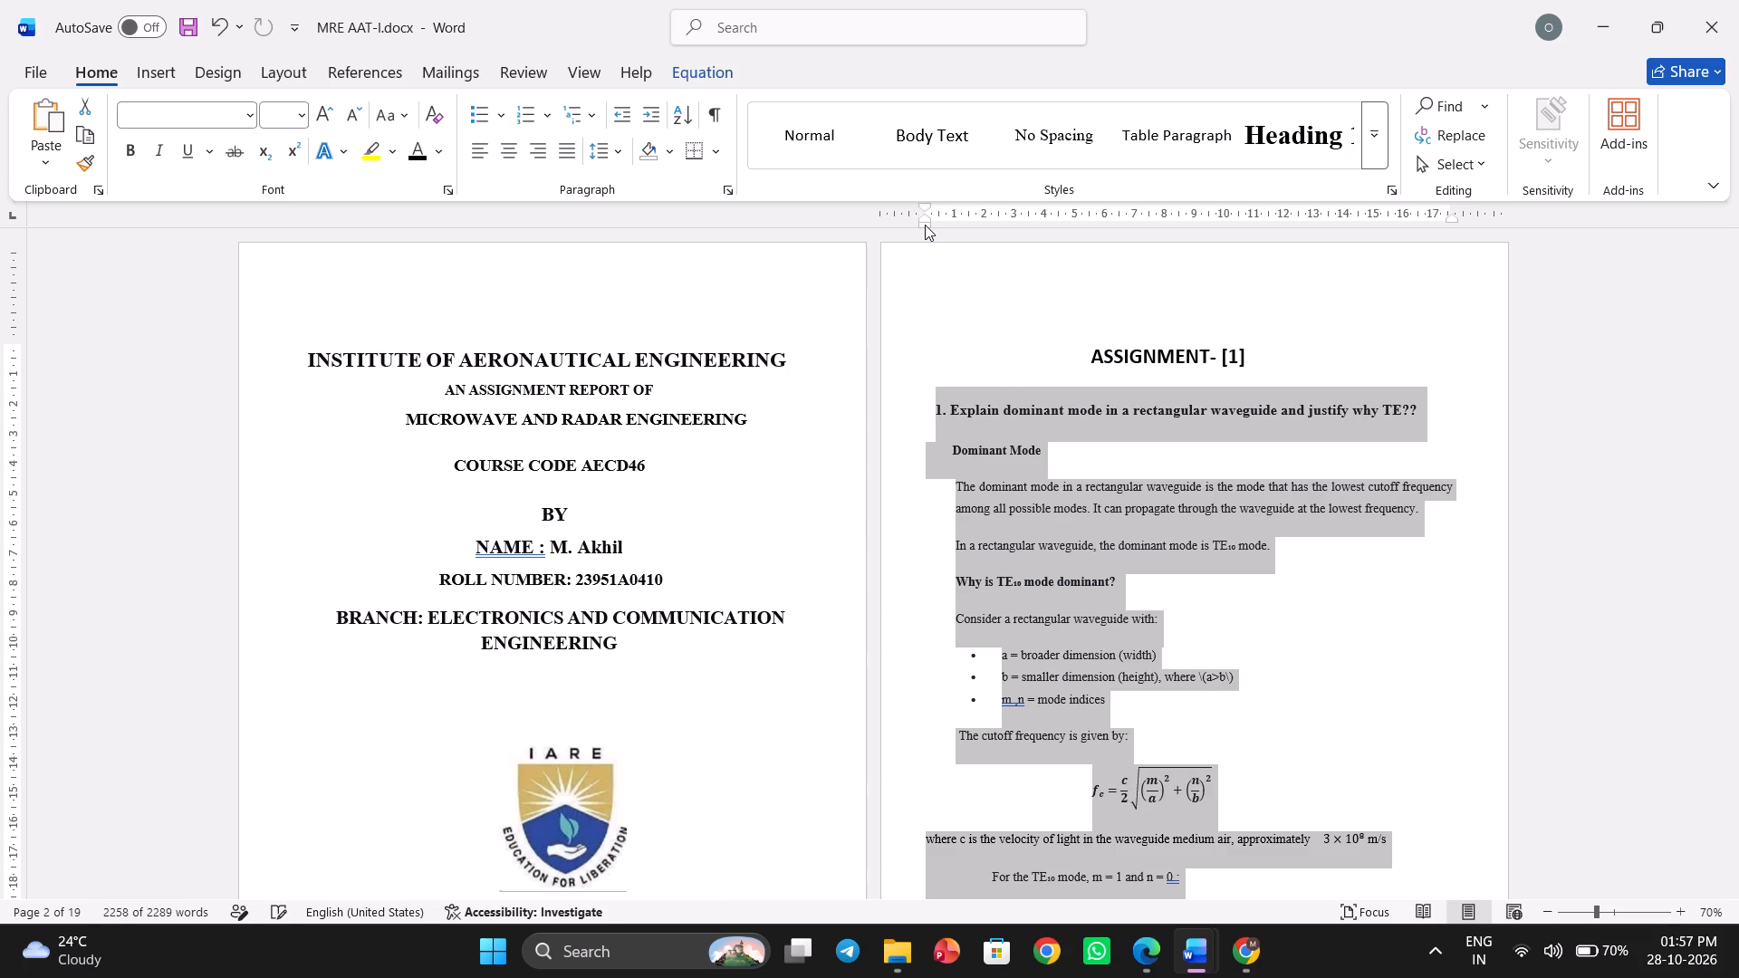
pyautogui.scroll(-1, 925, 225)
pyautogui.scroll(-1, 961, 332)
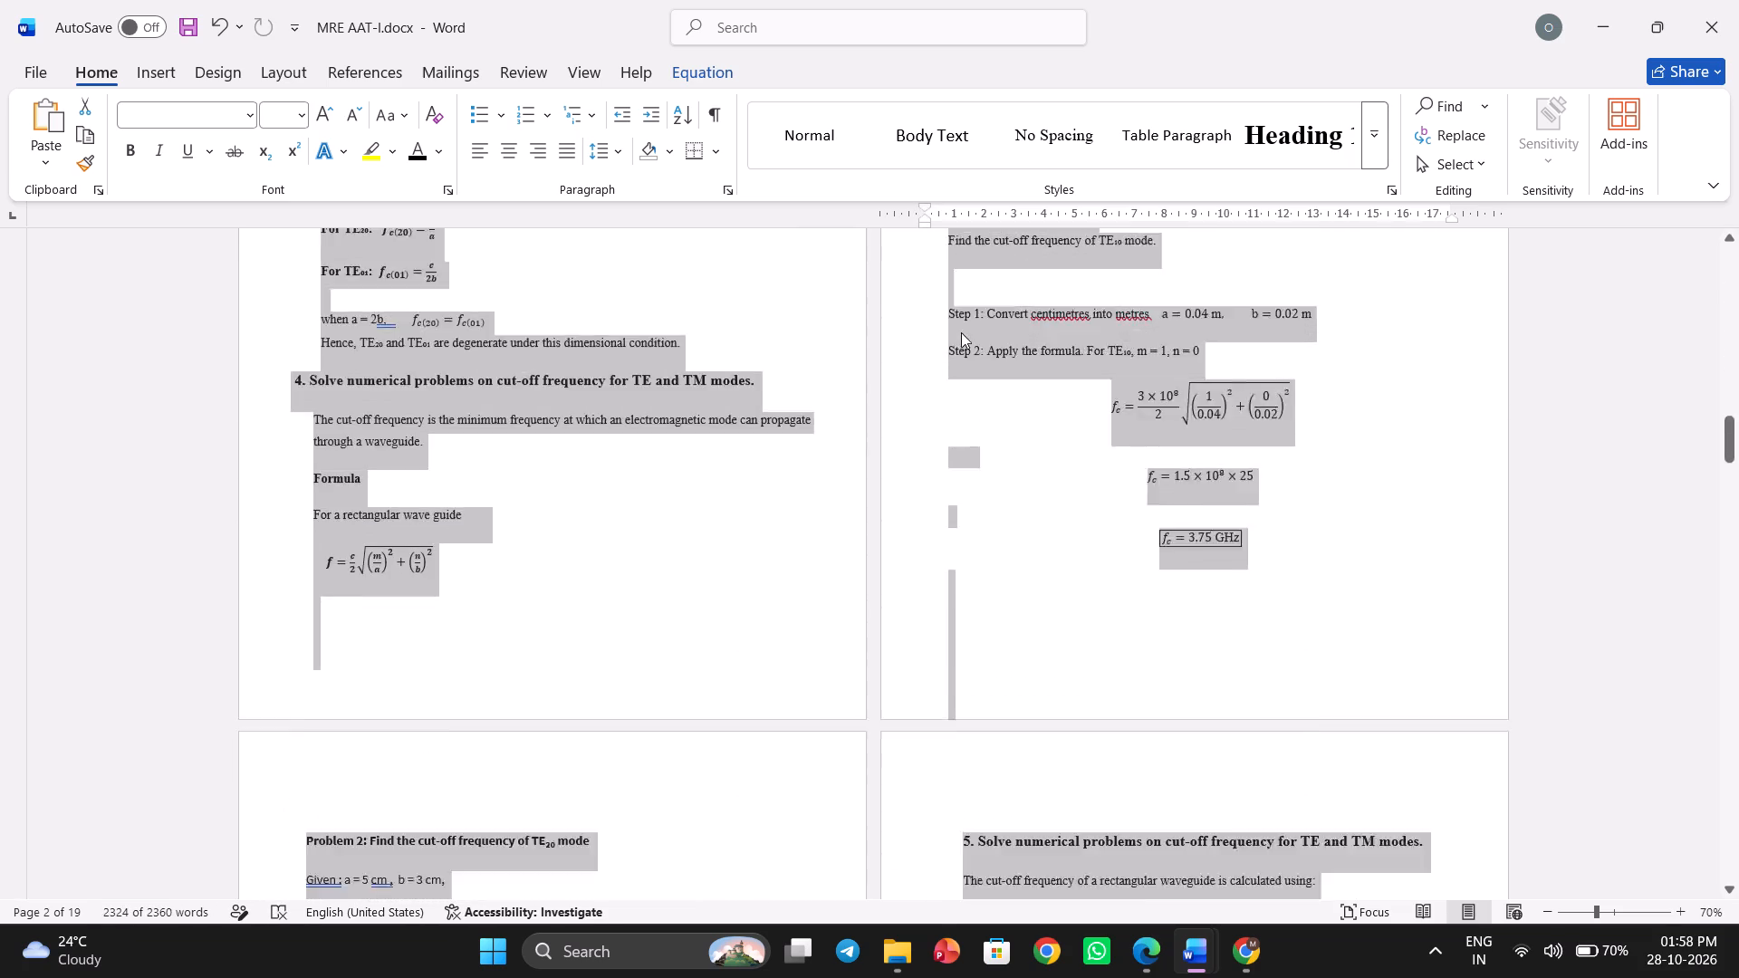
pyautogui.scroll(-2, 961, 332)
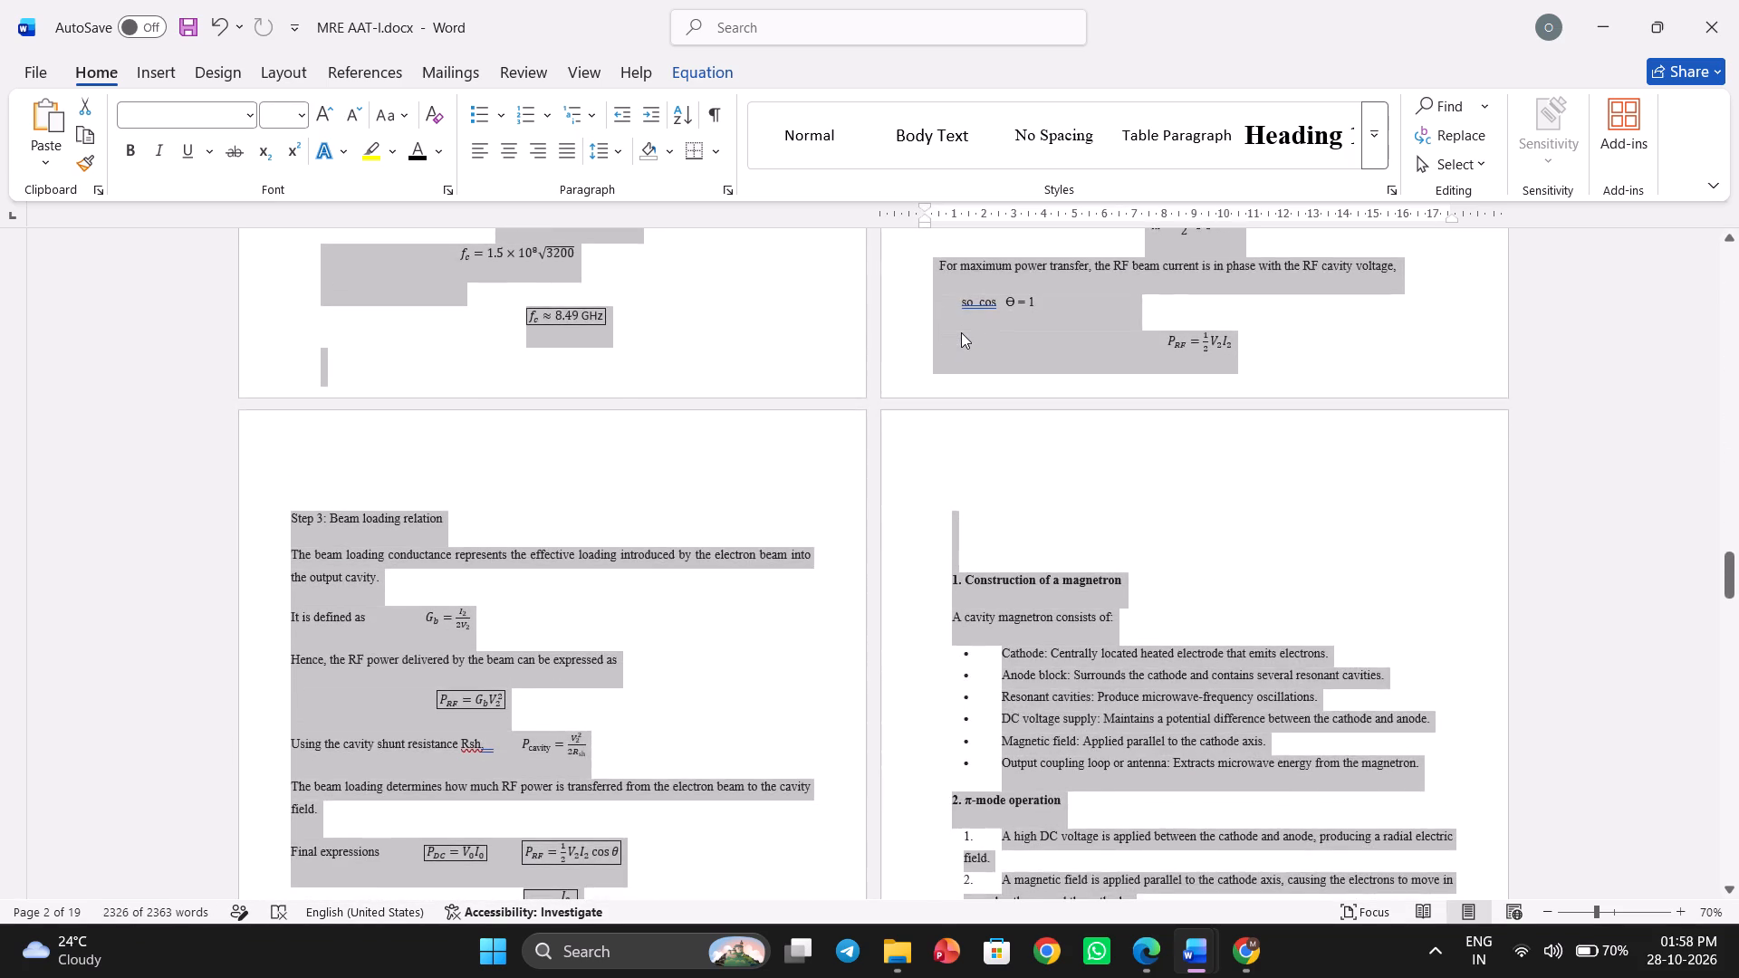
pyautogui.scroll(-1, 961, 332)
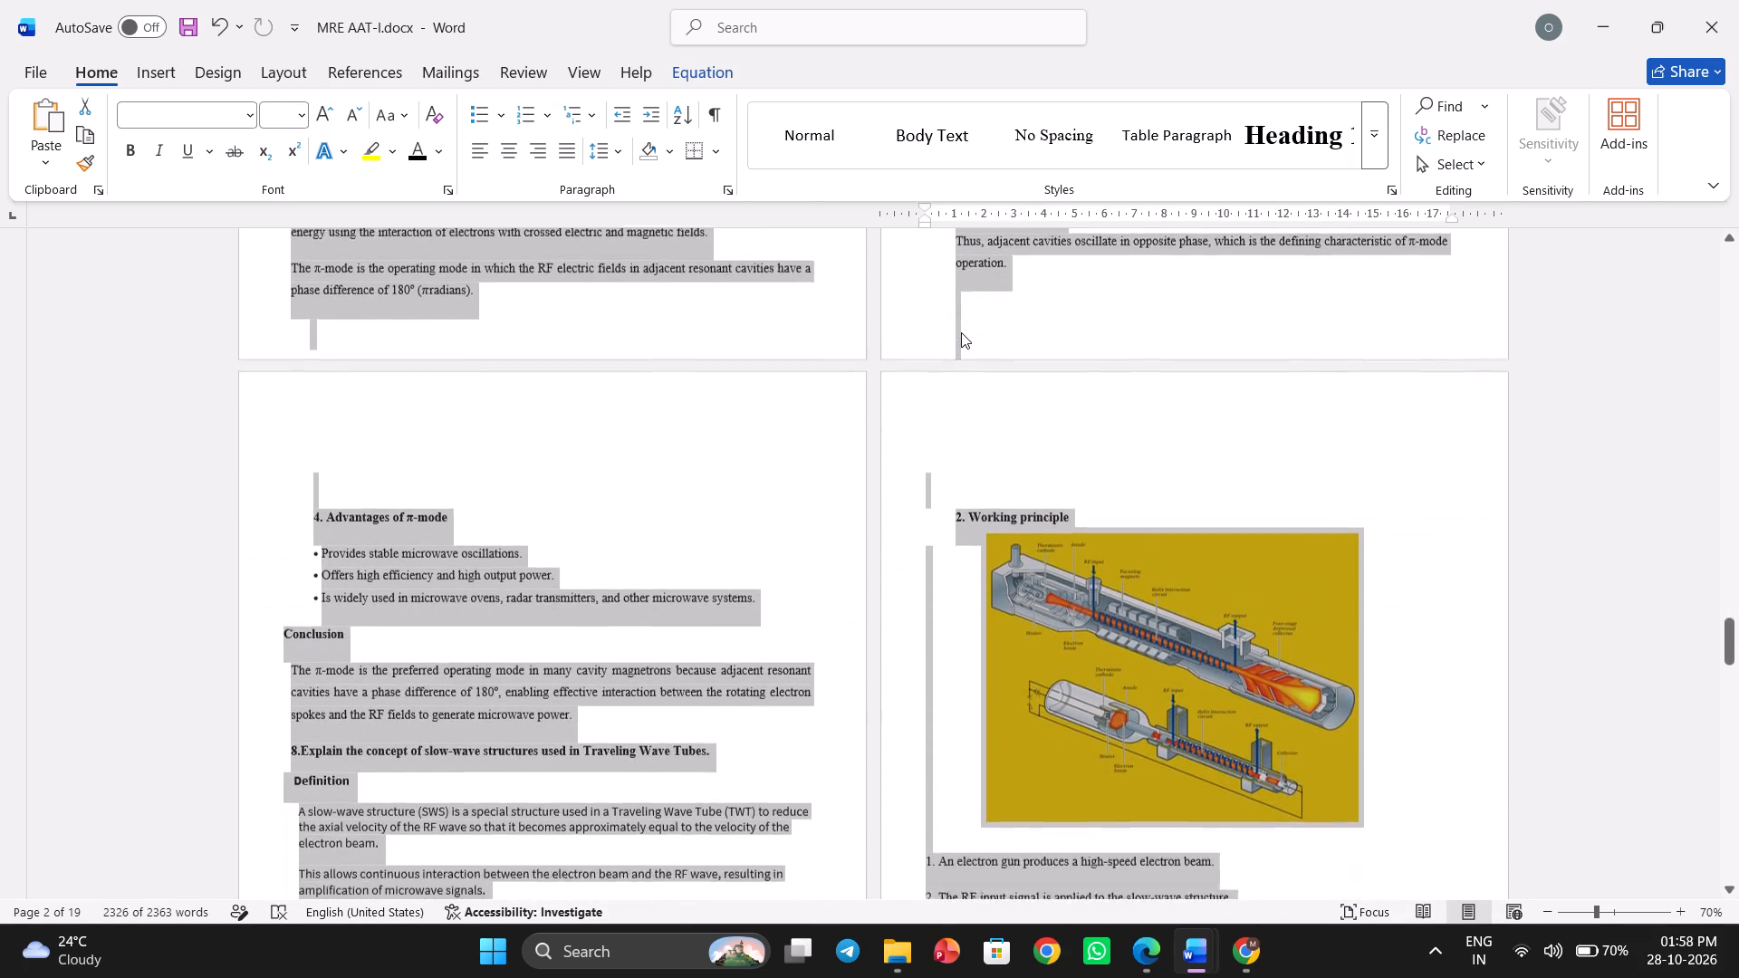
pyautogui.scroll(-1, 961, 332)
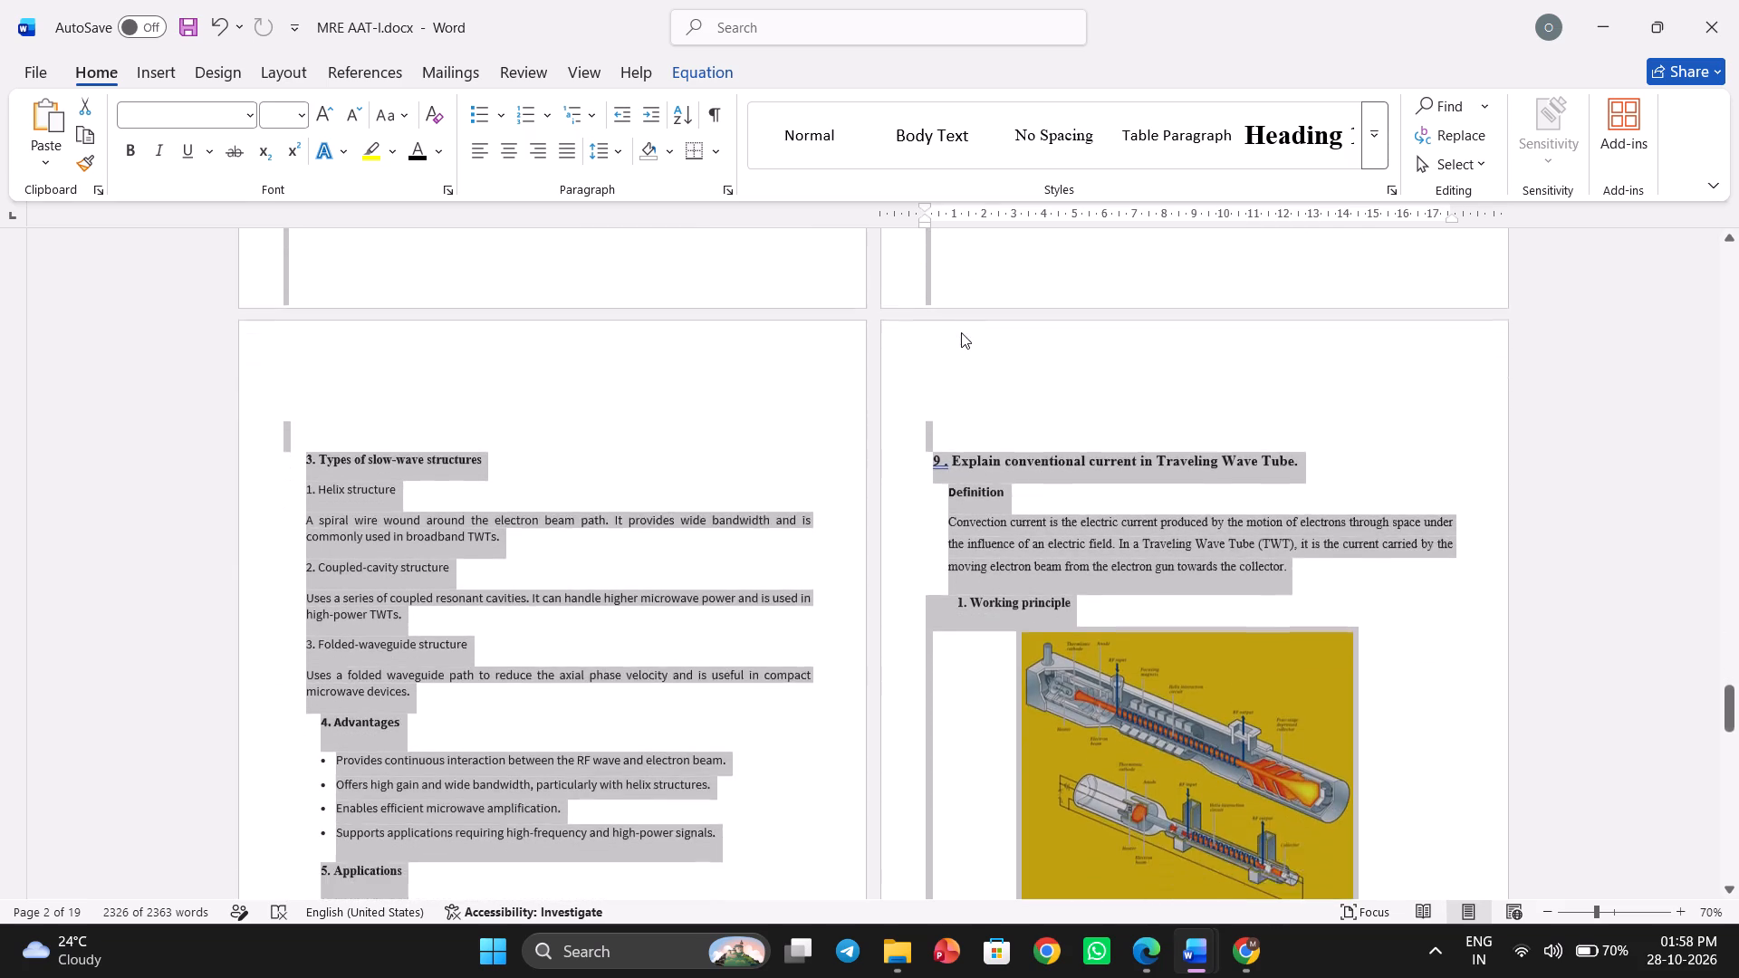
pyautogui.scroll(-2, 961, 332)
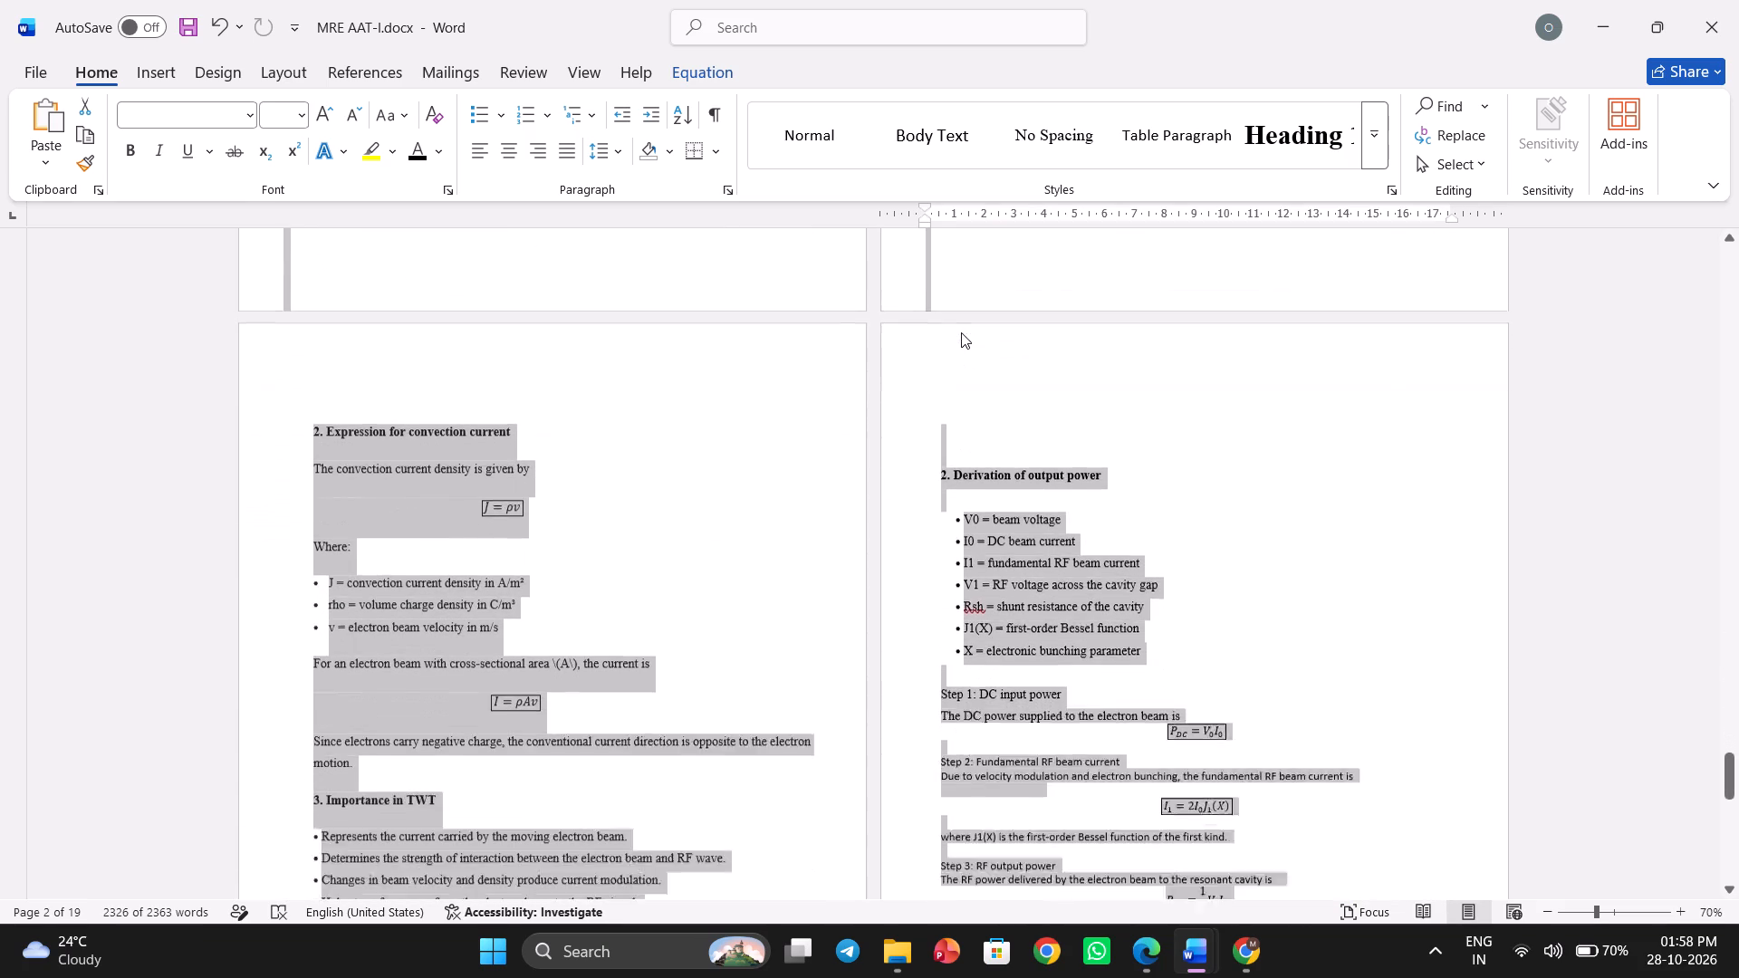
pyautogui.scroll(-1, 961, 332)
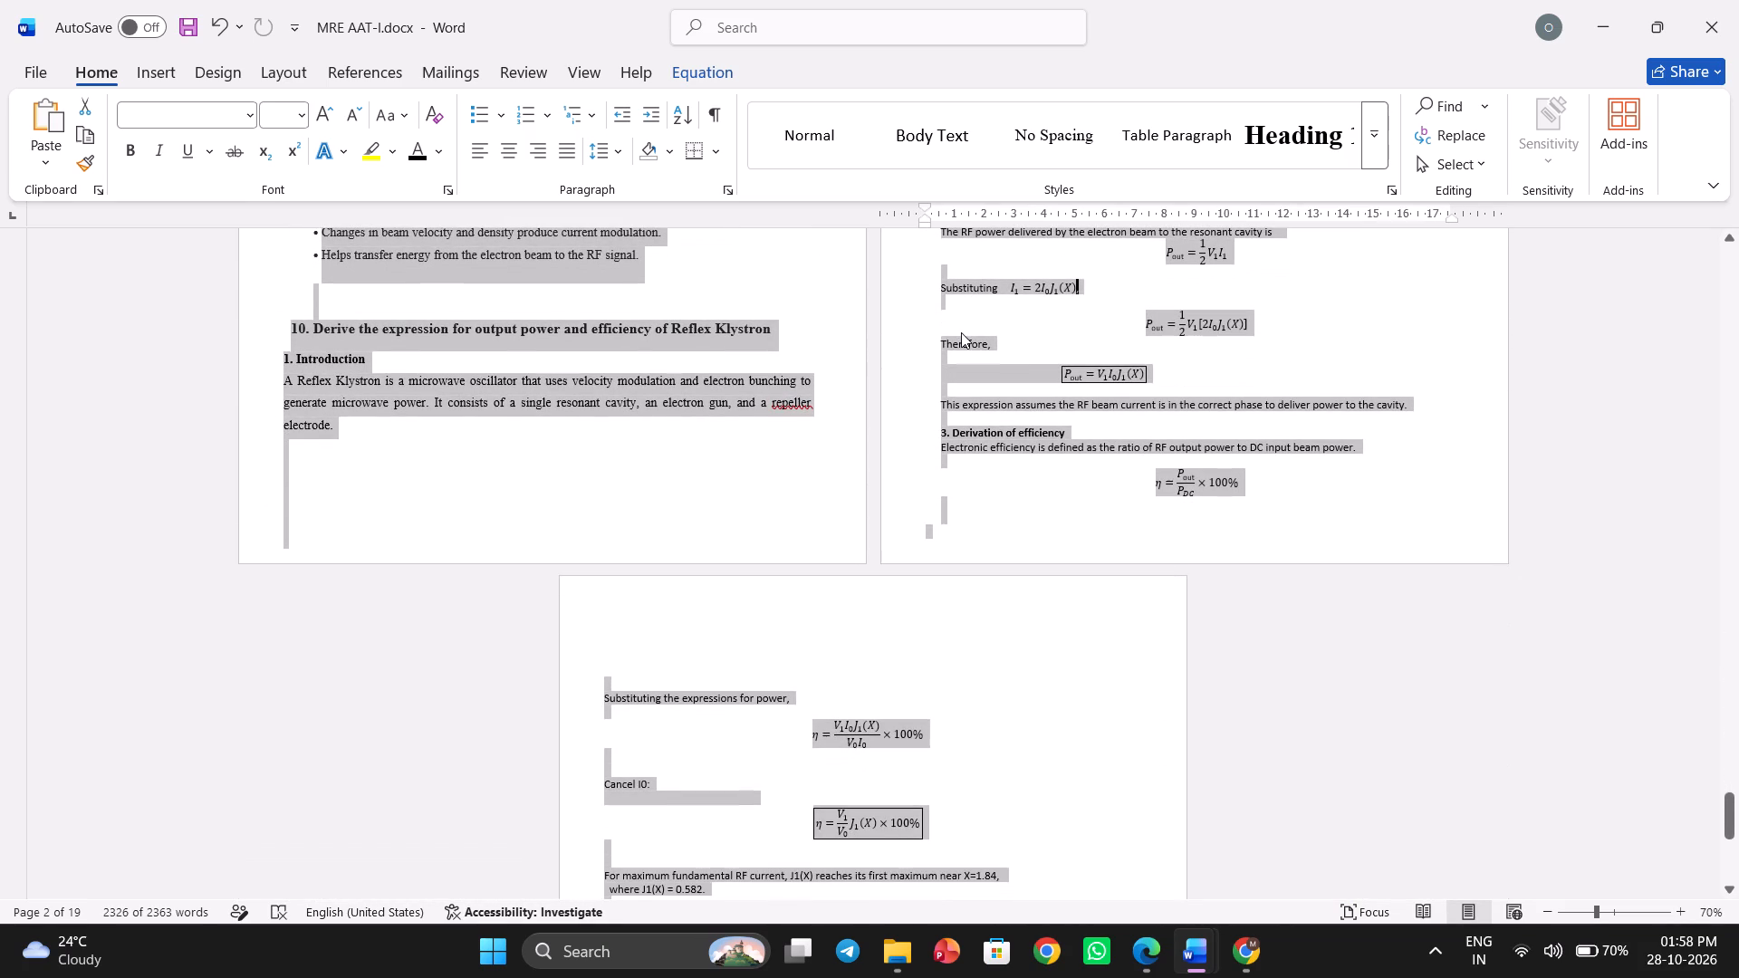
pyautogui.scroll(-2, 961, 332)
# Insert blank lines after question 9's last "Importance in TWT" bullet to move question 10's heading onto the following page.
pyautogui.click(710, 273)
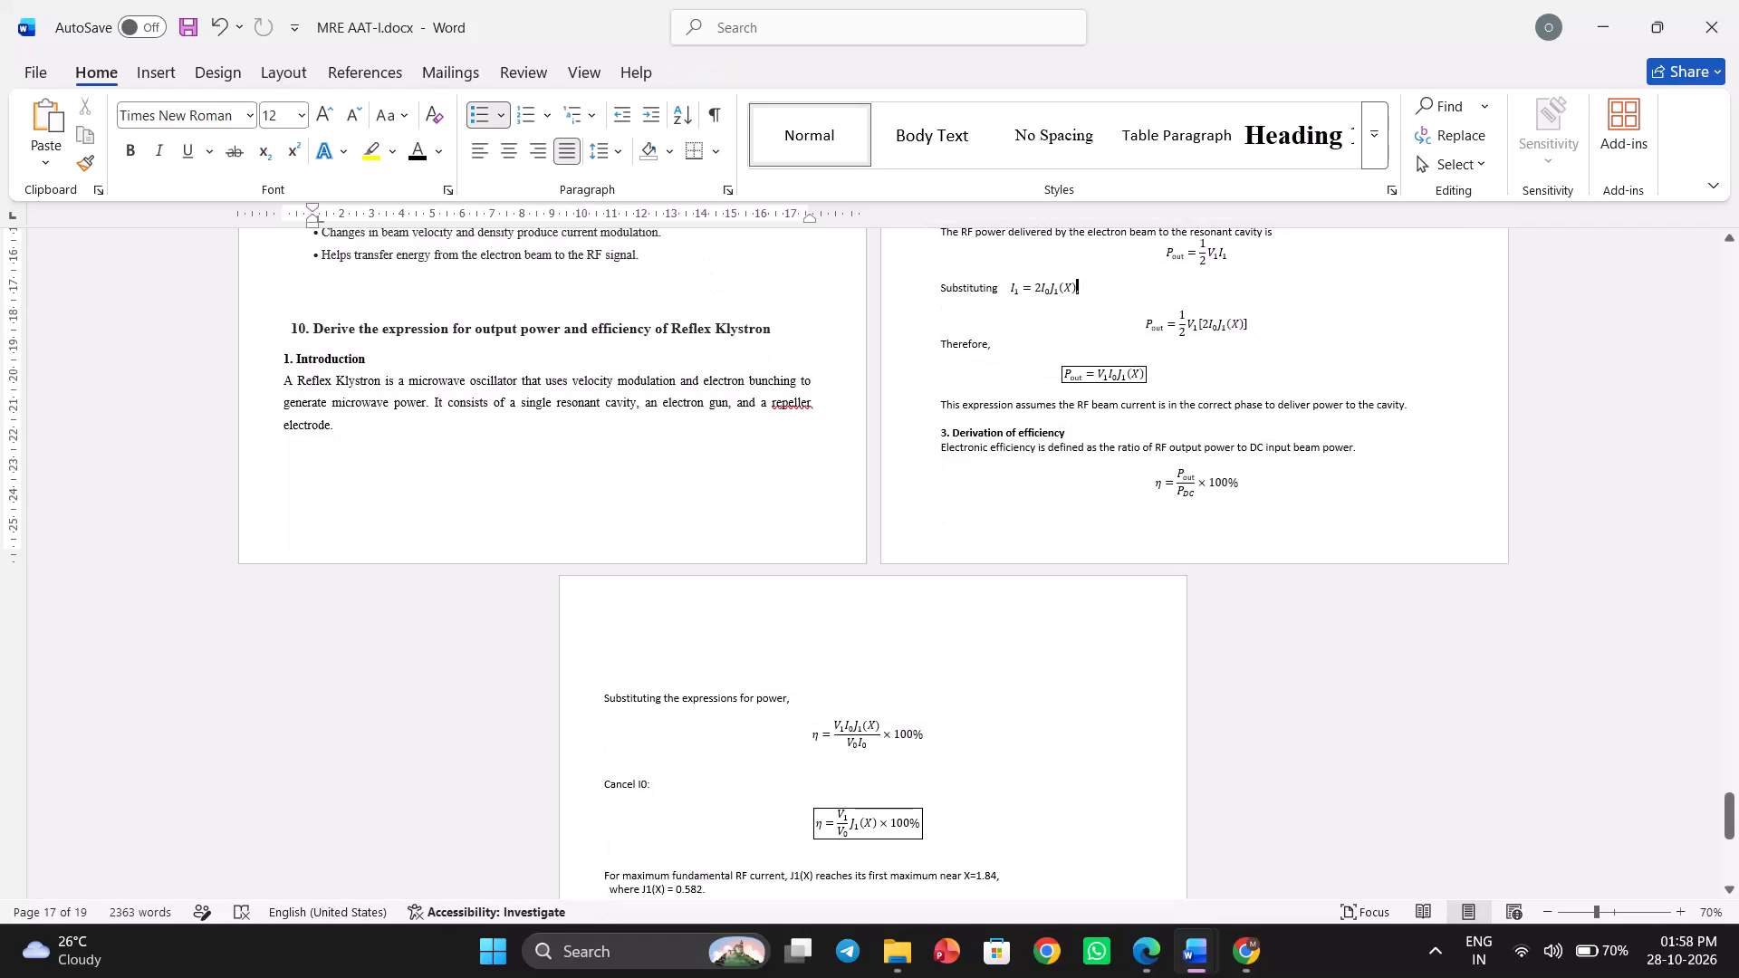
pyautogui.press('Return')
pyautogui.press('Return')
pyautogui.press('Return')
pyautogui.press('Return')
pyautogui.press('Return')
pyautogui.press('Return')
pyautogui.press('Return')
pyautogui.press('Return')
pyautogui.press('Return')
pyautogui.press('Return')
pyautogui.press('Return')
pyautogui.press('Return')
pyautogui.press('Return')
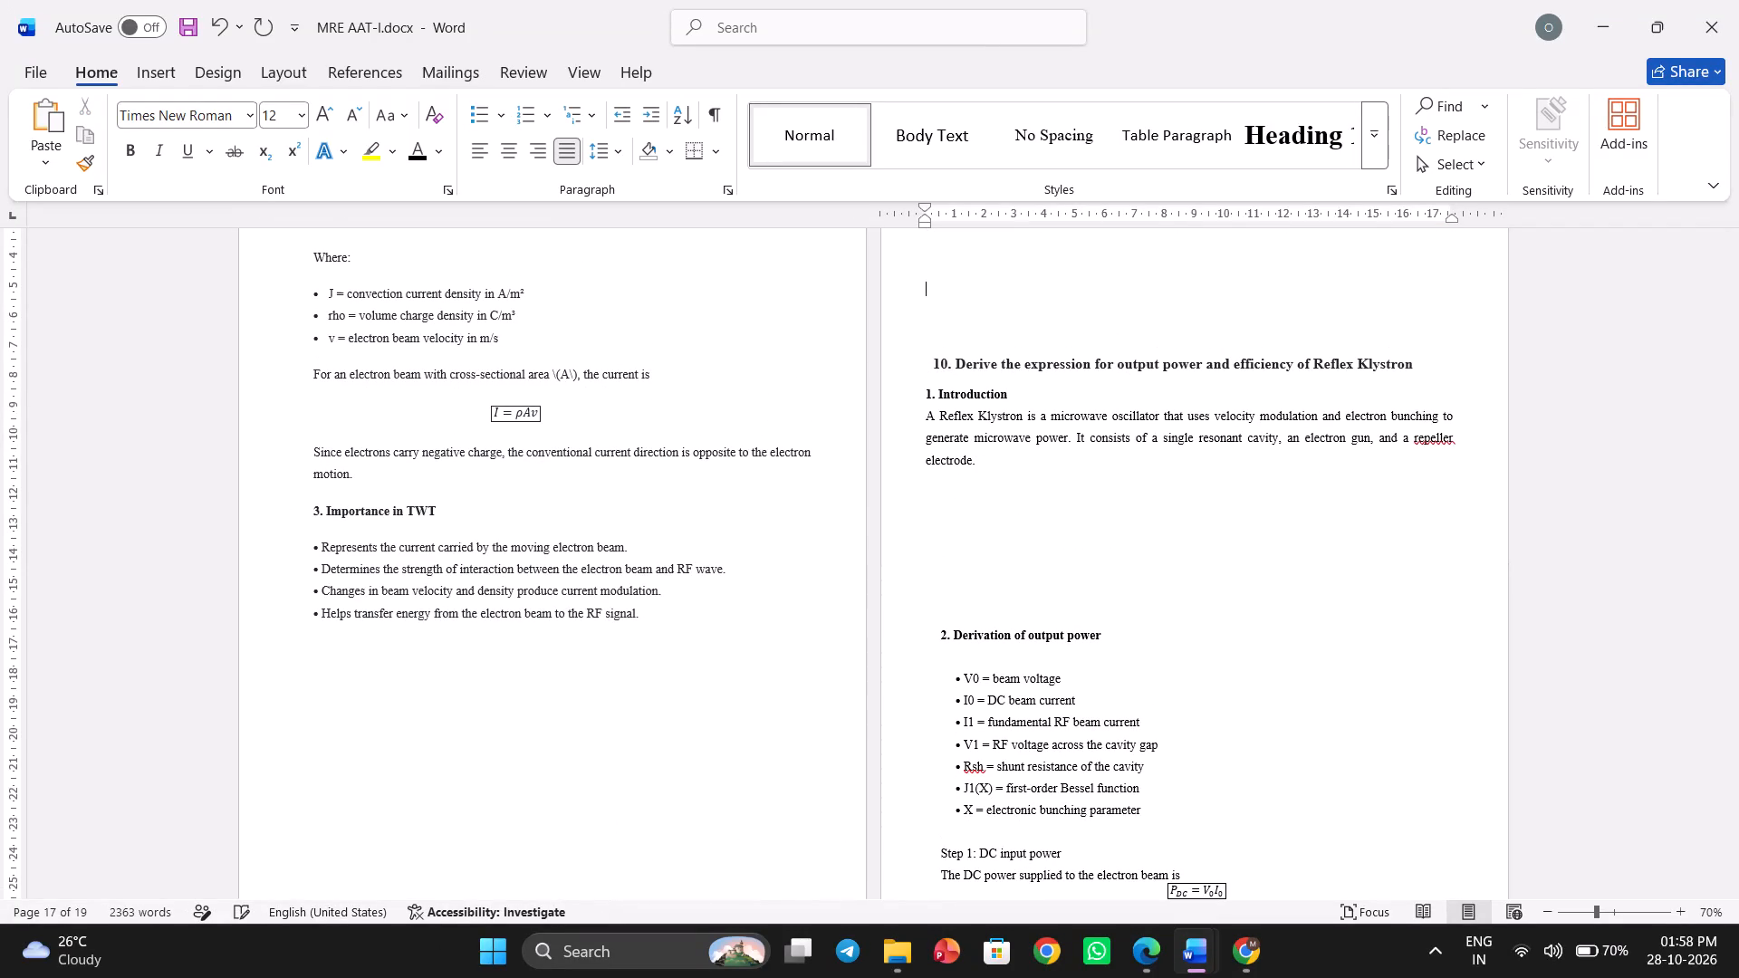
# Delete the blank lines between question 10's Introduction paragraph and the "2. Derivation of output power" heading.
pyautogui.moveTo(969, 598); pyautogui.dragTo(956, 490)
pyautogui.press('BackSpace')
pyautogui.press('BackSpace')
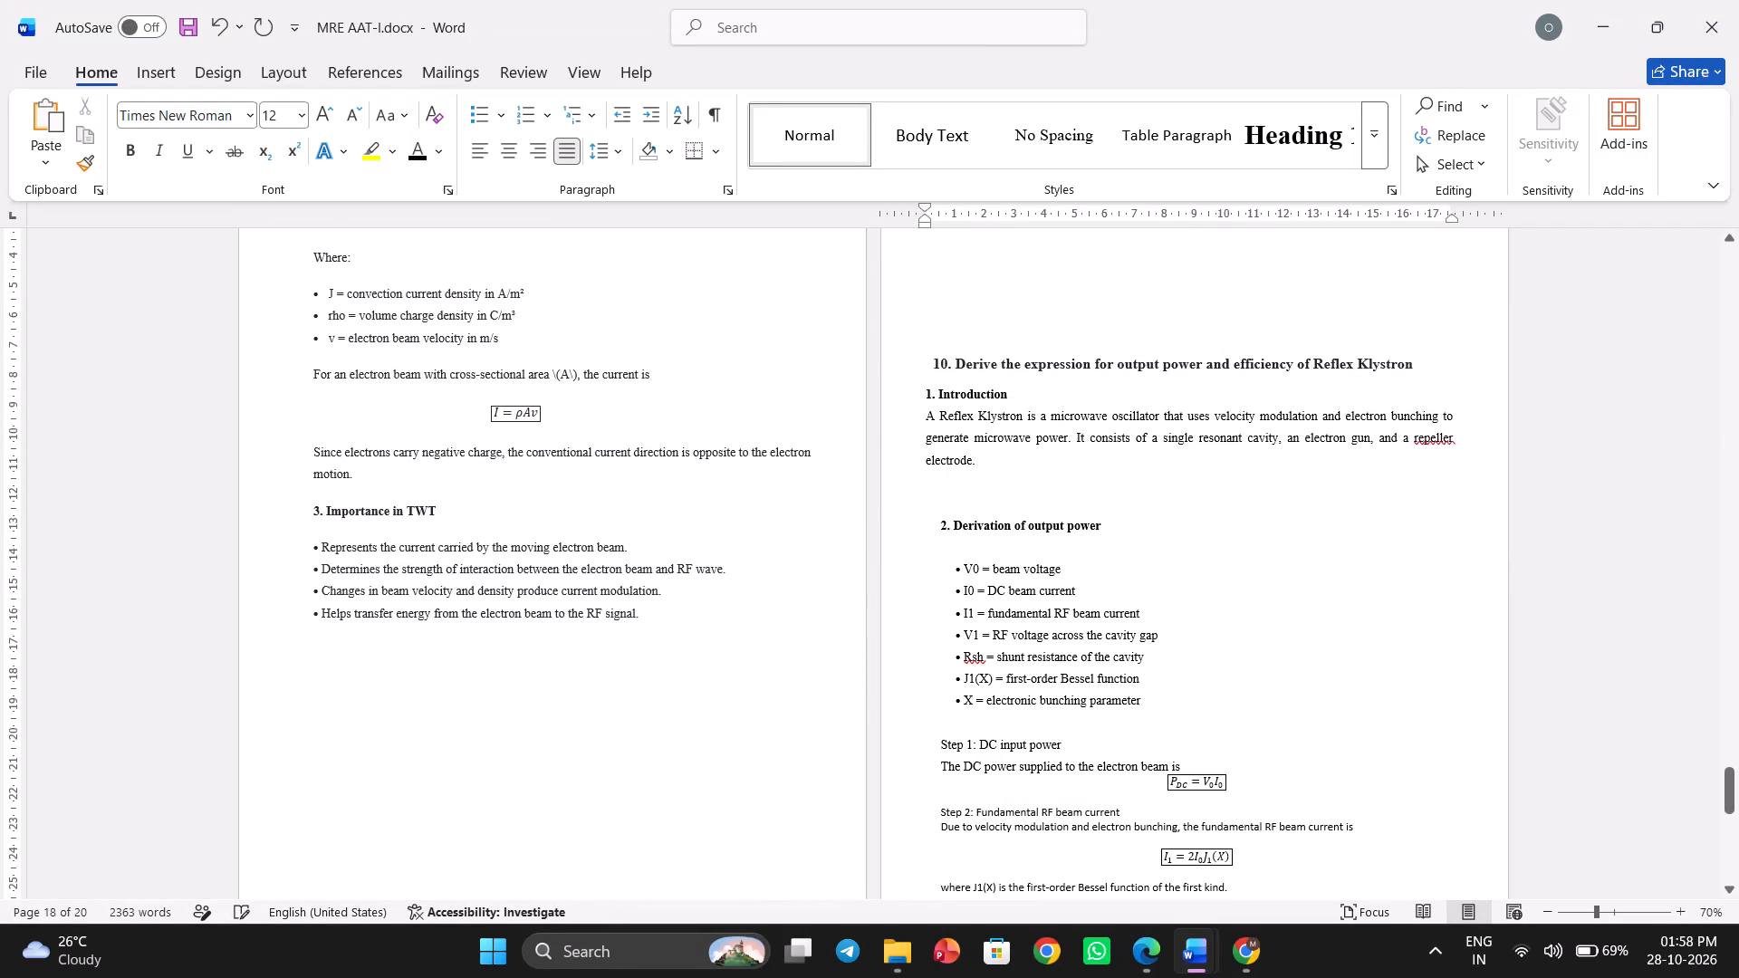
pyautogui.press('Down')
pyautogui.press('BackSpace')
pyautogui.press('BackSpace')
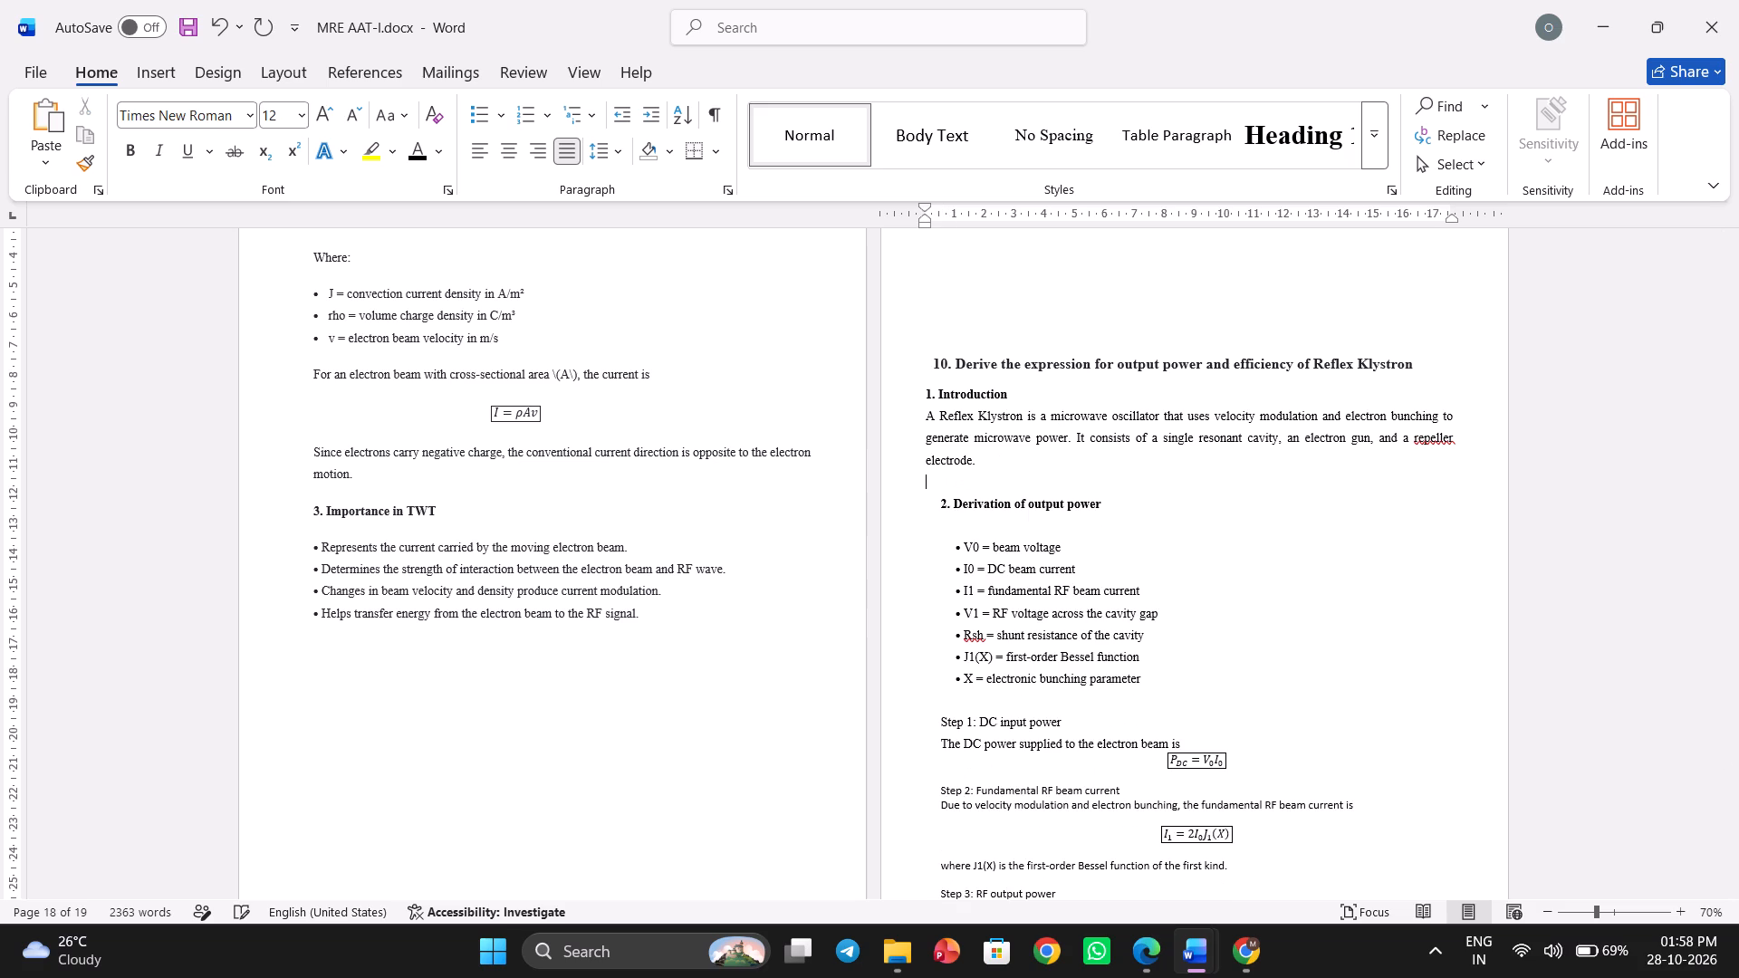
pyautogui.press('BackSpace')
# Delete the blank lines above question 10's heading so it starts at the top of its page.
pyautogui.moveTo(948, 314); pyautogui.dragTo(942, 280)
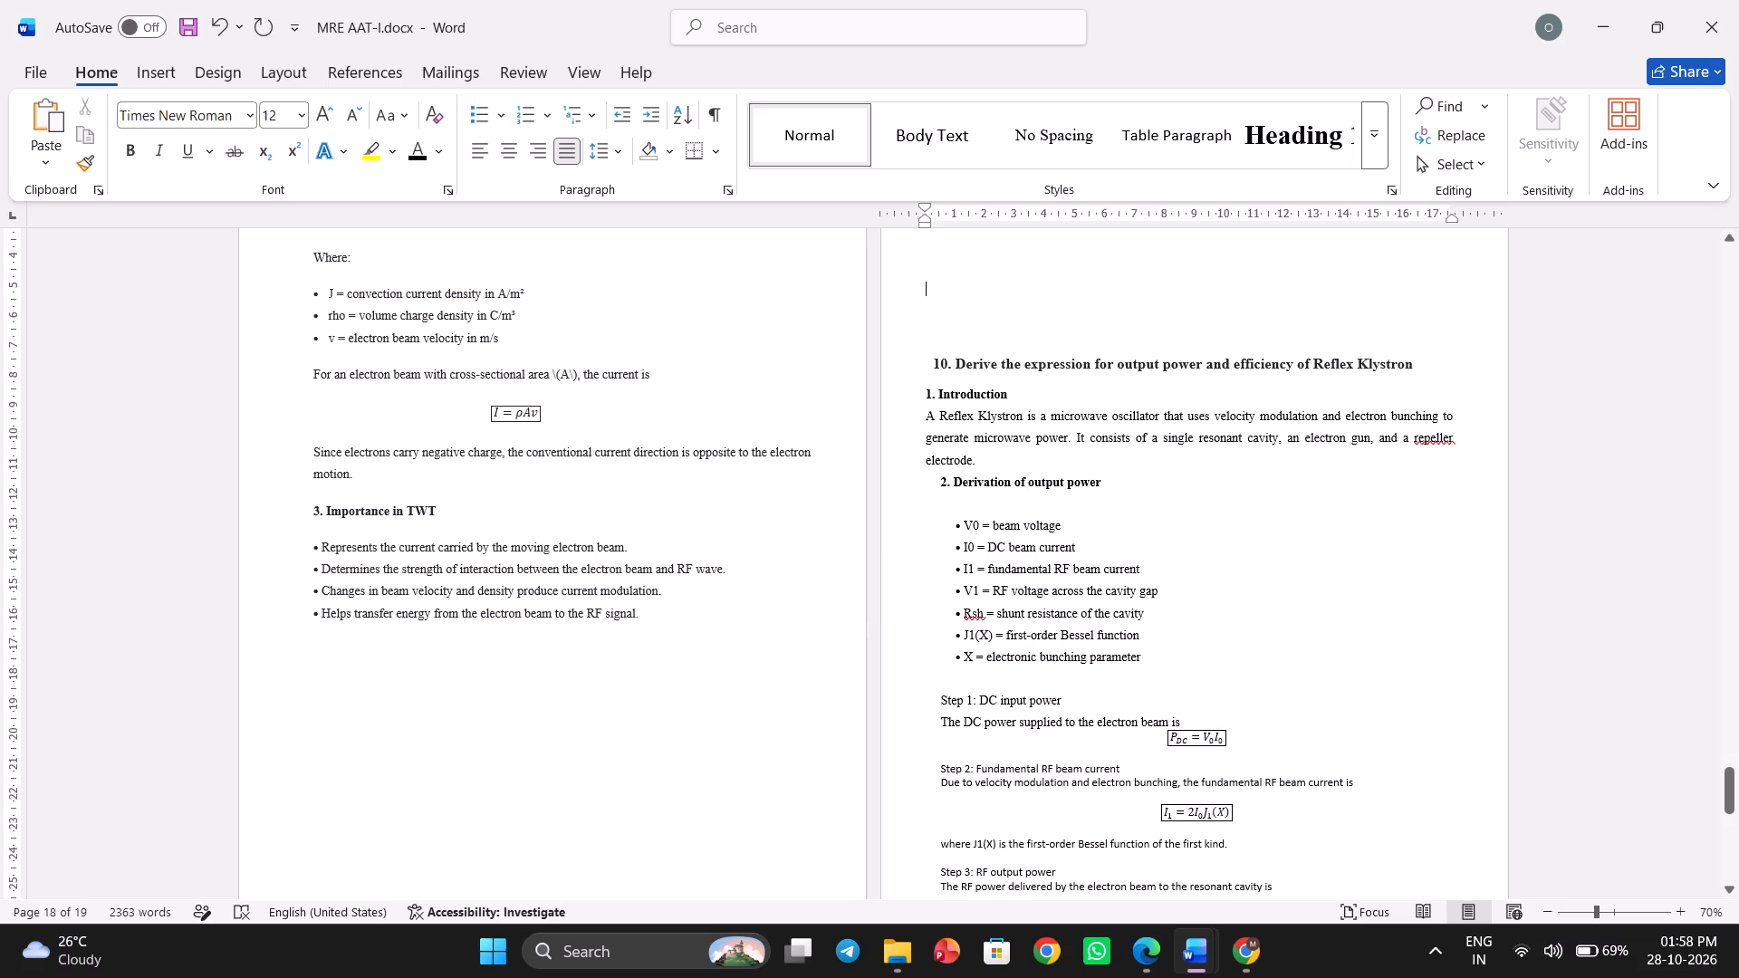
pyautogui.moveTo(942, 280); pyautogui.dragTo(942, 276)
pyautogui.press('Down')
pyautogui.press('Down')
pyautogui.press('BackSpace')
pyautogui.press('BackSpace')
pyautogui.press('BackSpace')
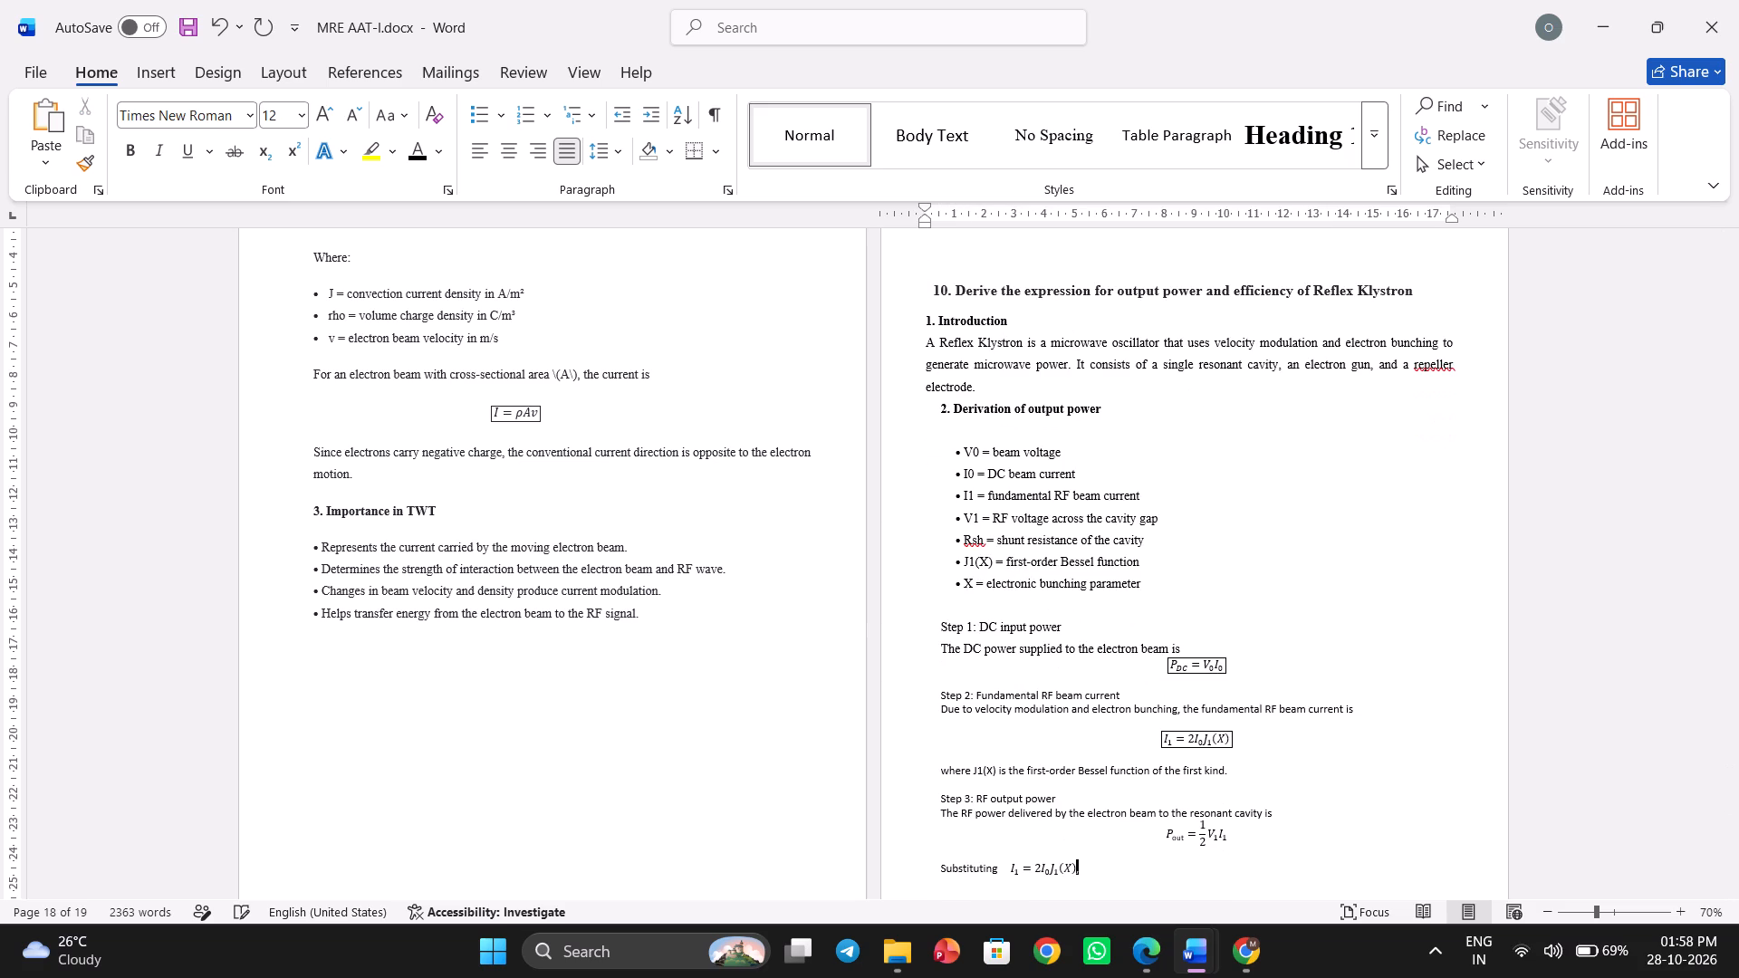
pyautogui.press('BackSpace')
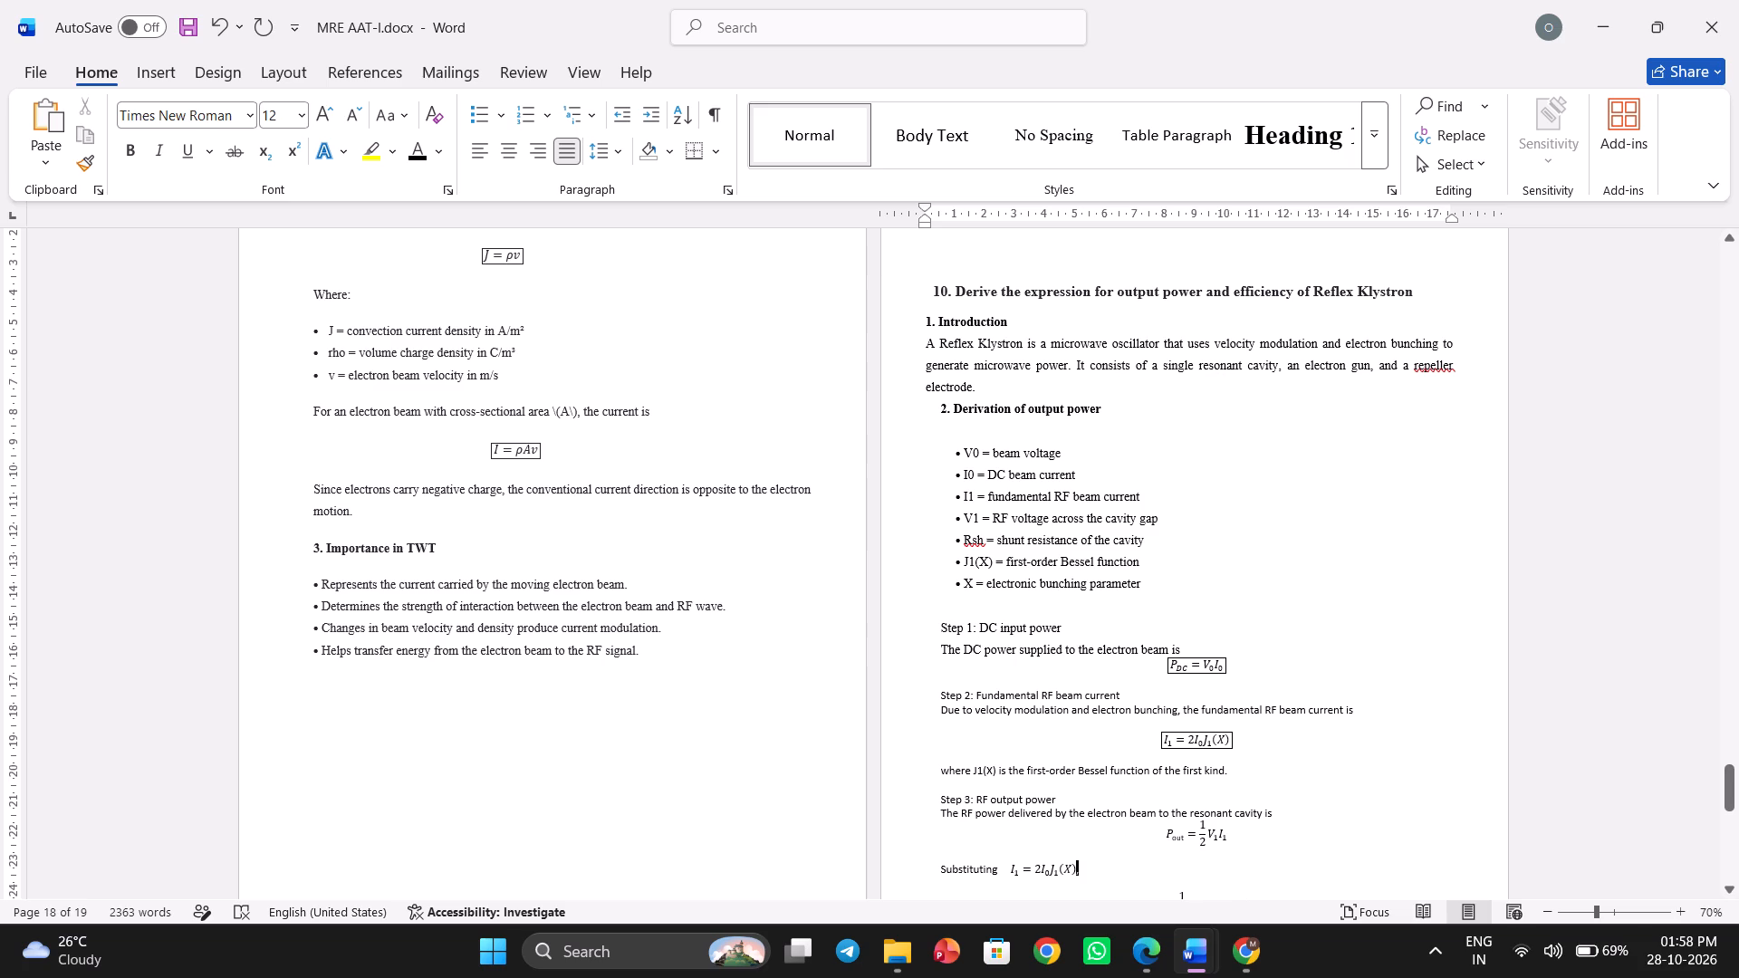
pyautogui.click(1009, 389)
pyautogui.click(1439, 370)
# Indent the "Substituting I₁ = 2I₀J₁(X)" line in question 10's Step 3 by about 2.4 cm using leading spaces.
pyautogui.scroll(-1, 1212, 544)
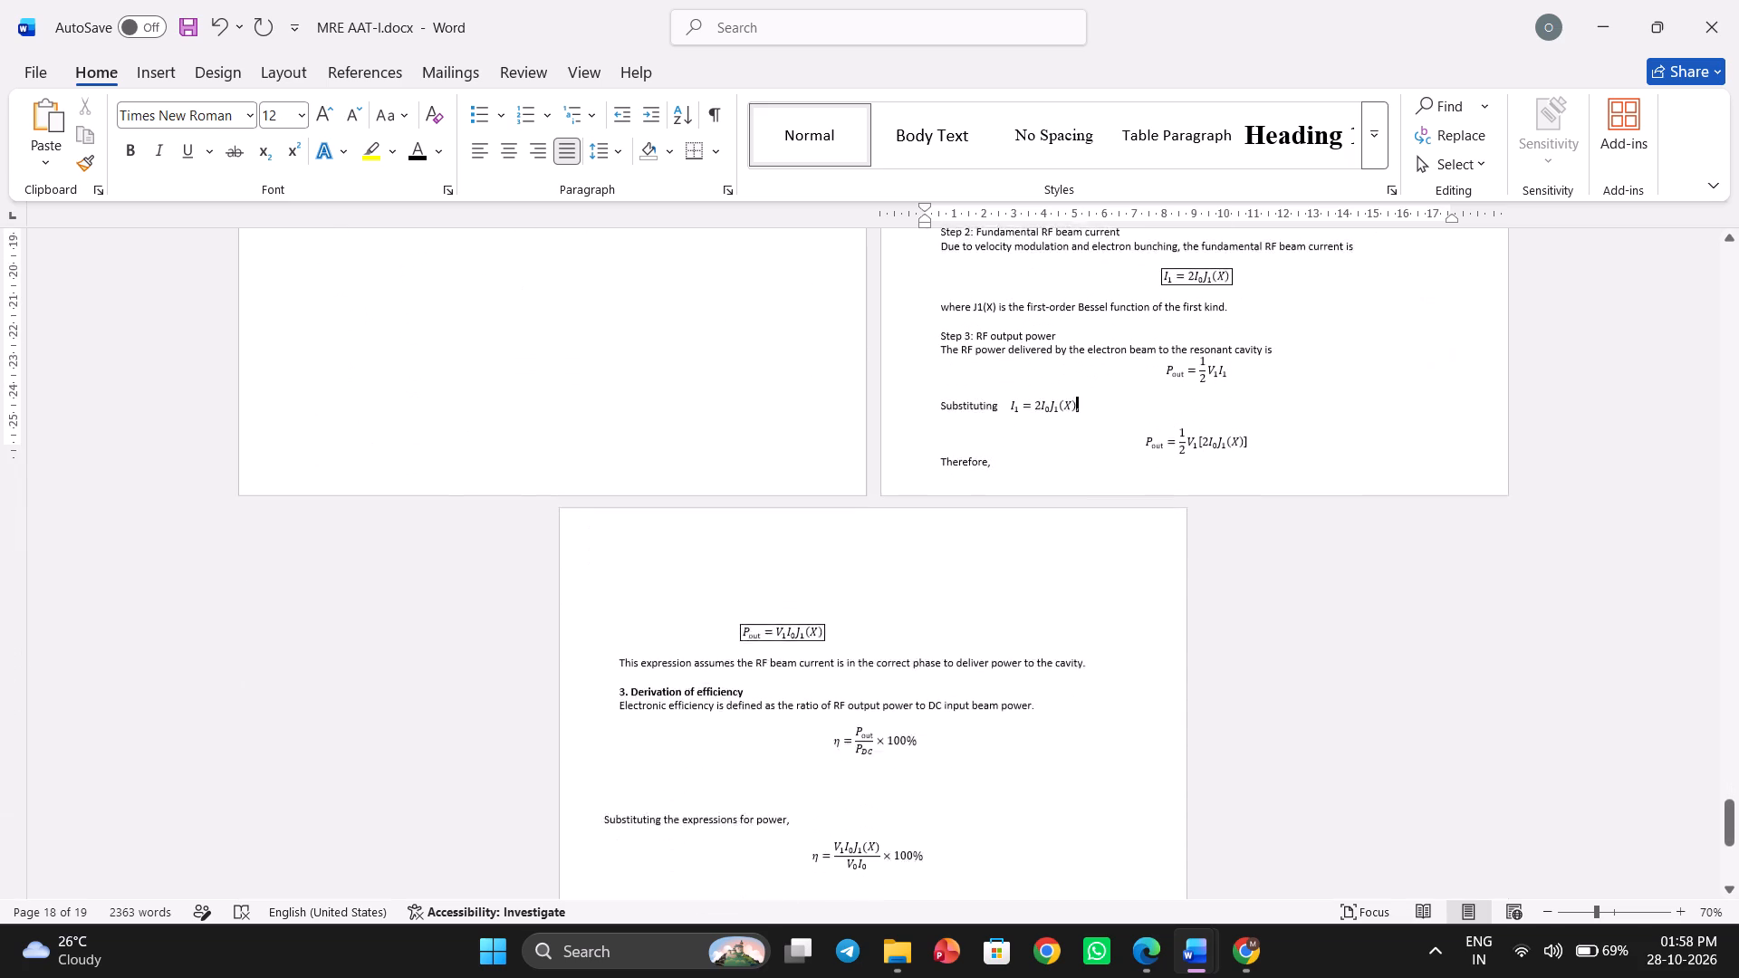
pyautogui.scroll(-1, 1212, 544)
pyautogui.click(1116, 356)
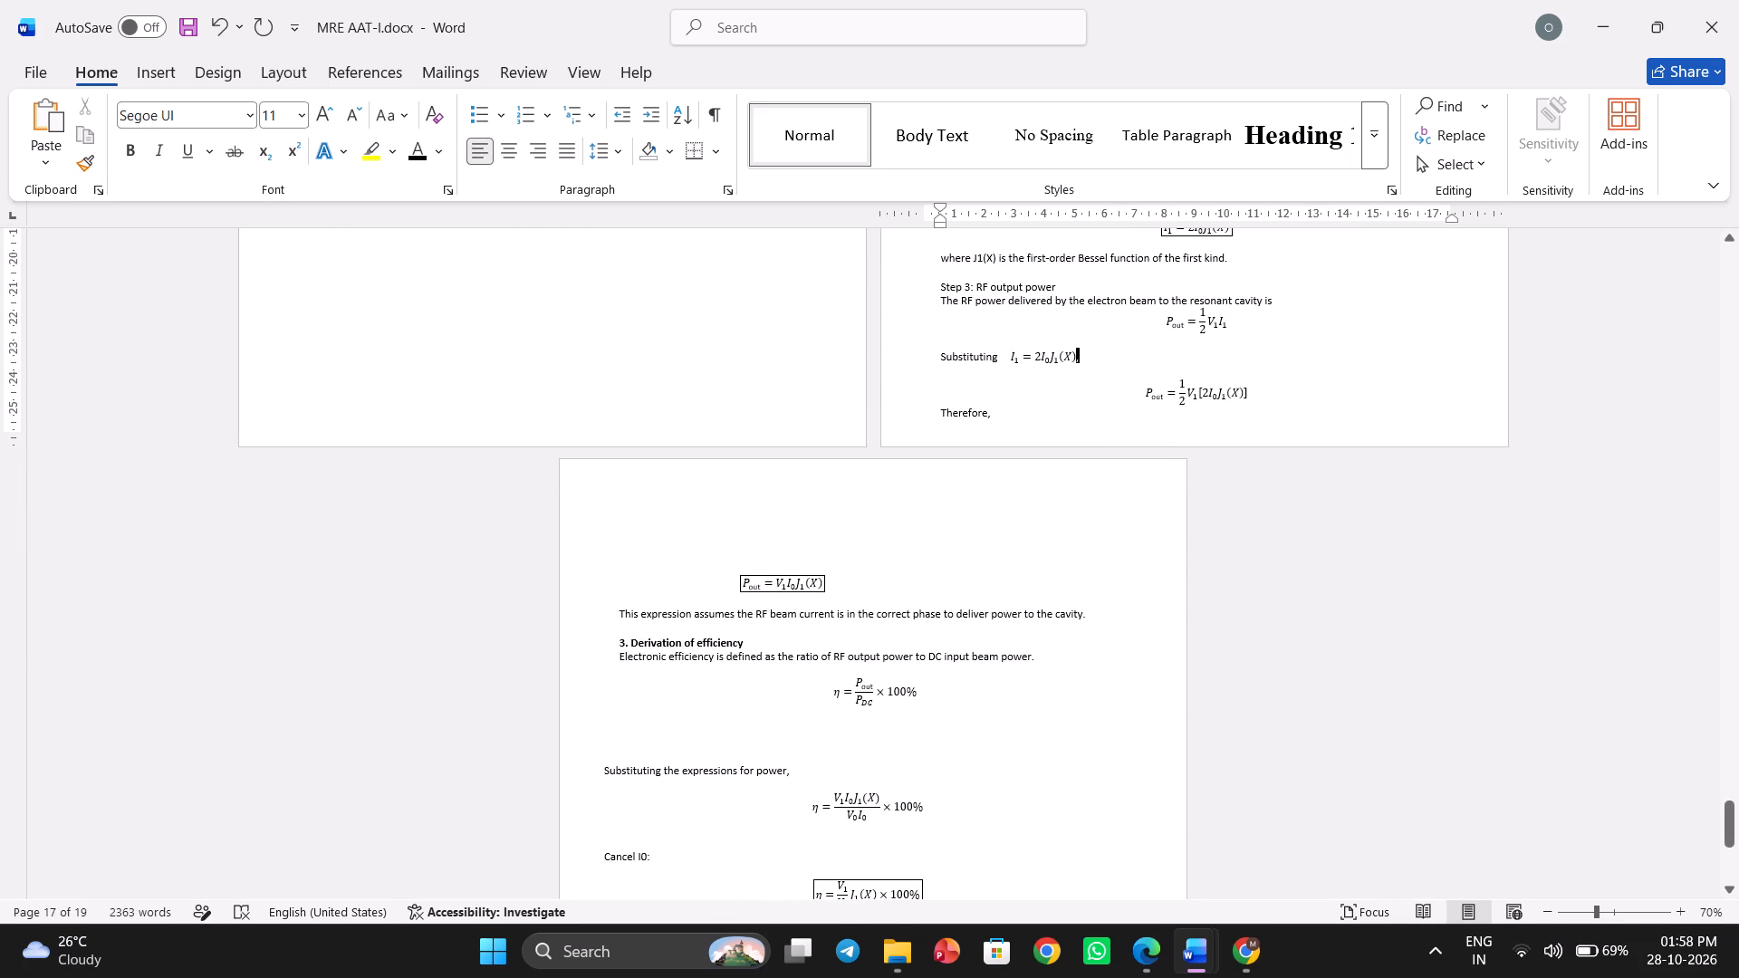
pyautogui.click(937, 362)
pyautogui.press('space')
pyautogui.press('space')
pyautogui.press('space')
pyautogui.press('space')
pyautogui.press('space')
pyautogui.press('space')
pyautogui.press('space')
pyautogui.press('space')
pyautogui.press('space')
pyautogui.press('space')
pyautogui.press('space')
pyautogui.press('space')
pyautogui.press('space')
pyautogui.press('space')
pyautogui.press('space')
pyautogui.press('space')
pyautogui.press('space')
pyautogui.press('space')
pyautogui.press('space')
pyautogui.press('space')
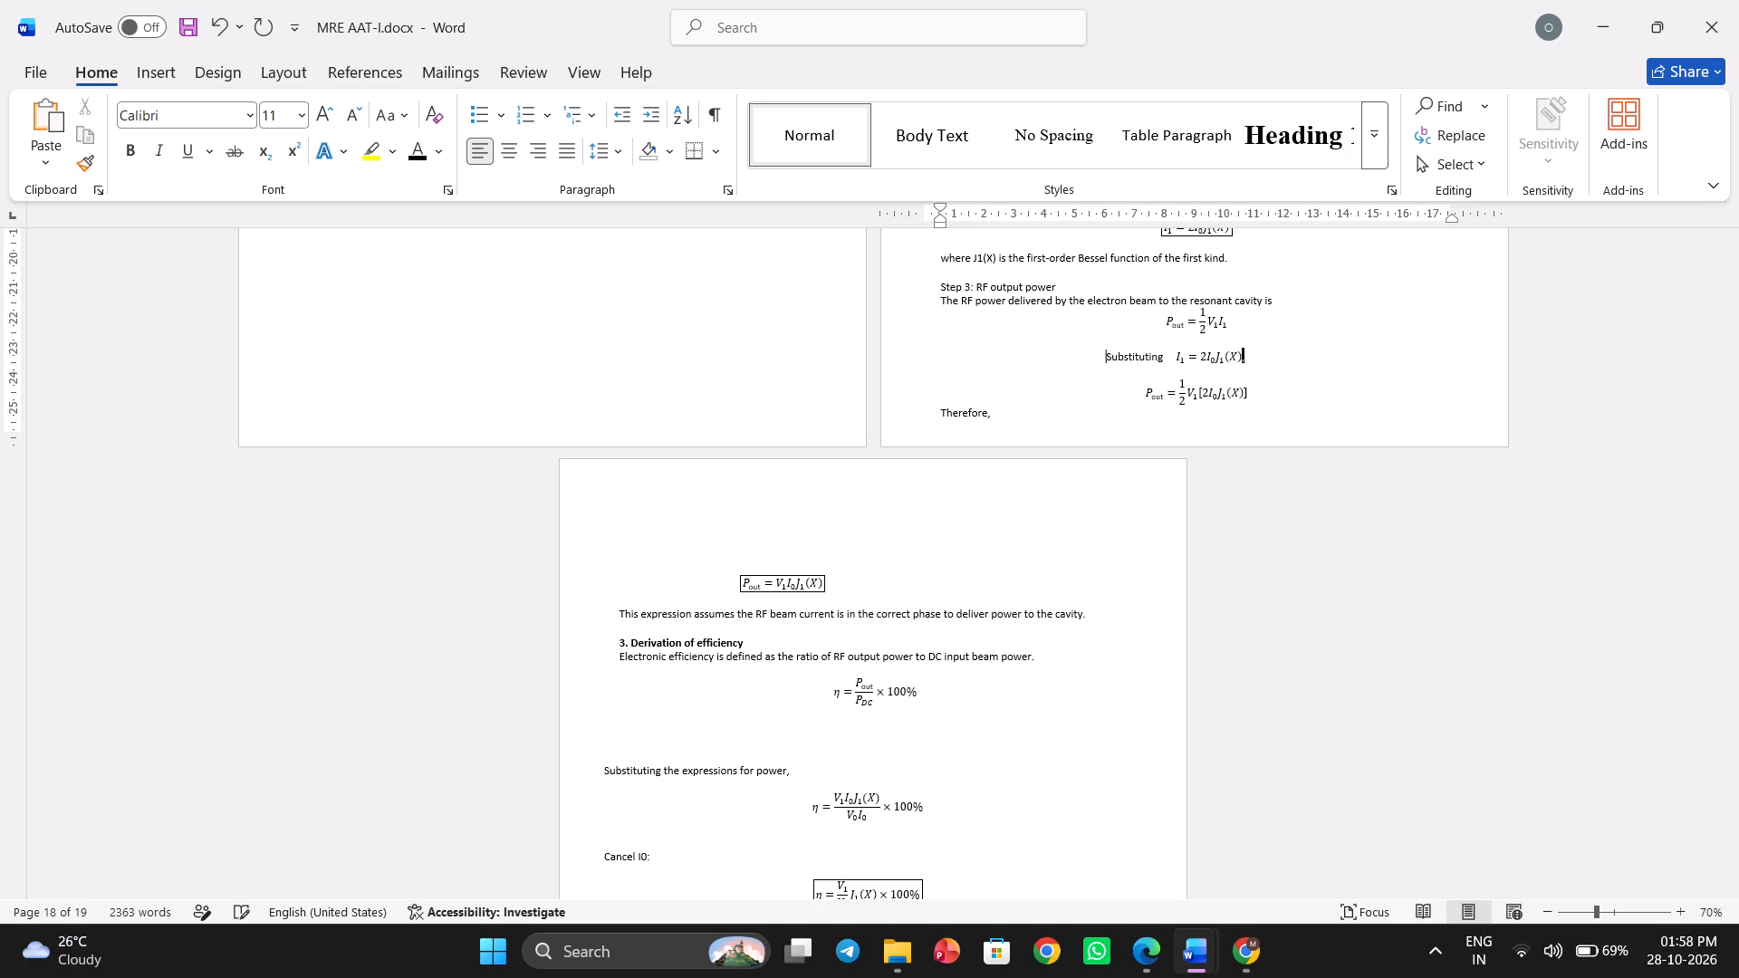
pyautogui.press('space')
pyautogui.press('space')
pyautogui.press('space')
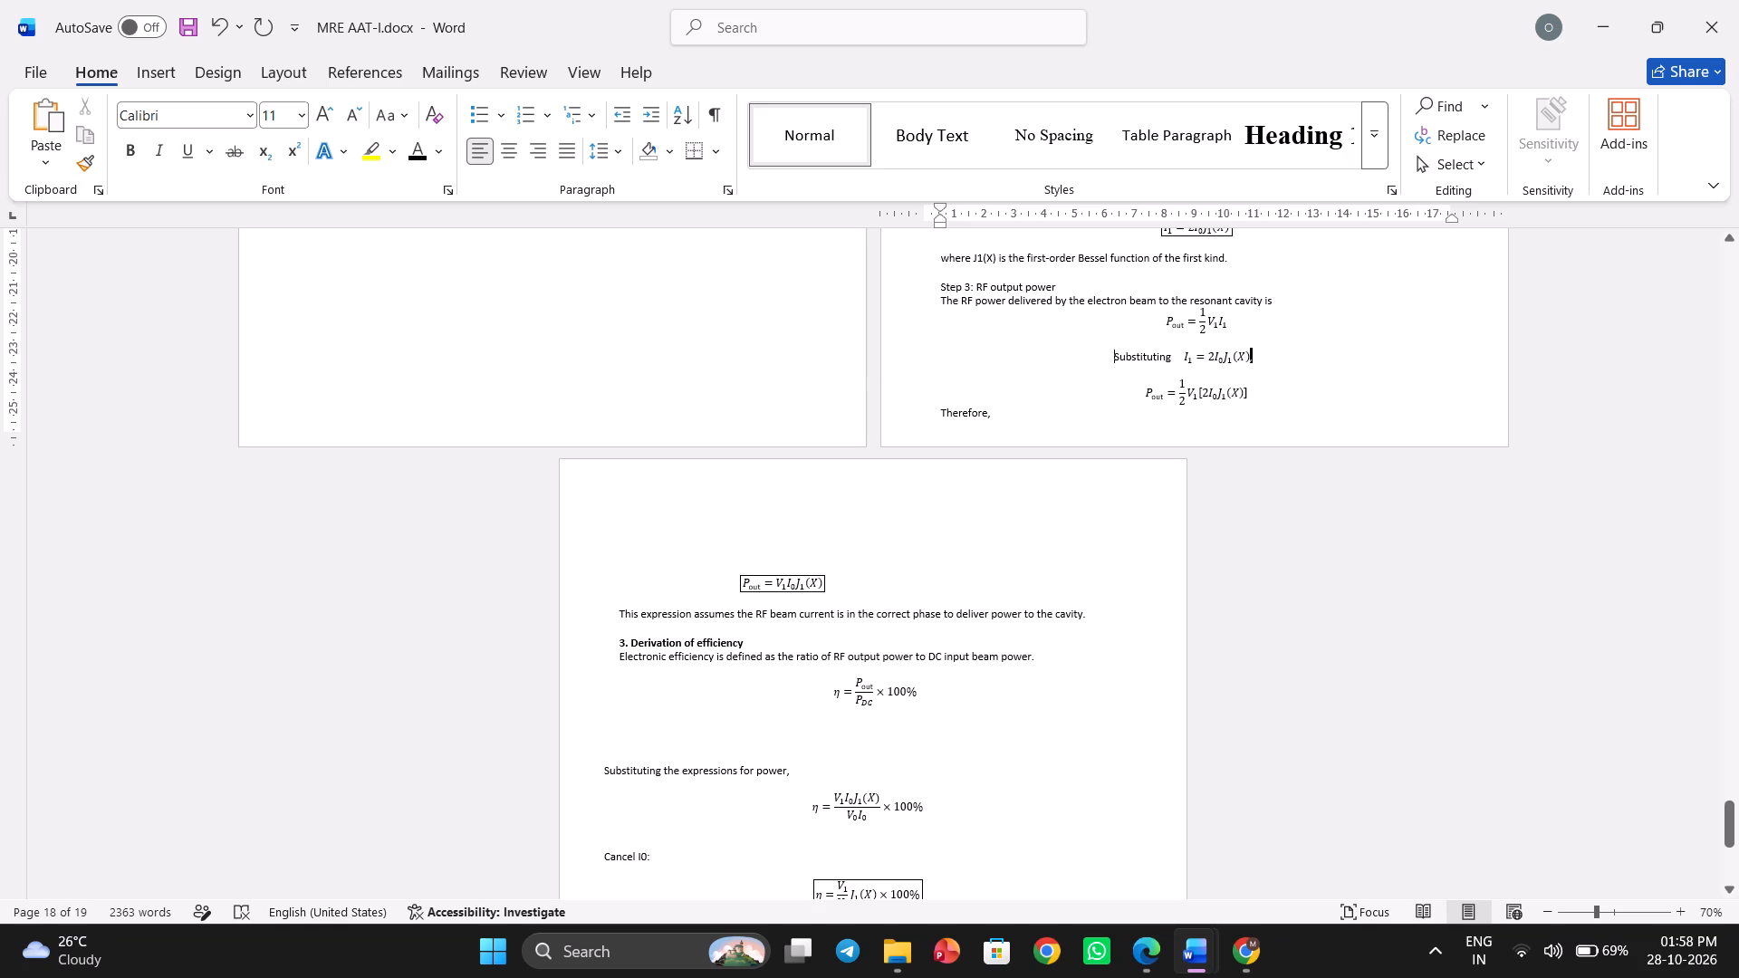
pyautogui.press('BackSpace')
pyautogui.press('BackSpace')
pyautogui.press('BackSpace')
pyautogui.press('BackSpace')
pyautogui.press('BackSpace')
pyautogui.press('BackSpace')
pyautogui.press('BackSpace')
pyautogui.press('BackSpace')
pyautogui.press('BackSpace')
pyautogui.press('BackSpace')
pyautogui.press('BackSpace')
pyautogui.press('BackSpace')
pyautogui.press('BackSpace')
pyautogui.press('BackSpace')
pyautogui.press('BackSpace')
pyautogui.press('BackSpace')
pyautogui.press('BackSpace')
pyautogui.press('BackSpace')
pyautogui.press('BackSpace')
pyautogui.press('BackSpace')
pyautogui.press('BackSpace')
pyautogui.press('BackSpace')
pyautogui.press('BackSpace')
pyautogui.press('BackSpace')
pyautogui.press('BackSpace')
pyautogui.press('BackSpace')
pyautogui.press('BackSpace')
pyautogui.press('BackSpace')
pyautogui.press('BackSpace')
pyautogui.press('BackSpace')
pyautogui.press('BackSpace')
pyautogui.press('BackSpace')
pyautogui.press('BackSpace')
pyautogui.press('BackSpace')
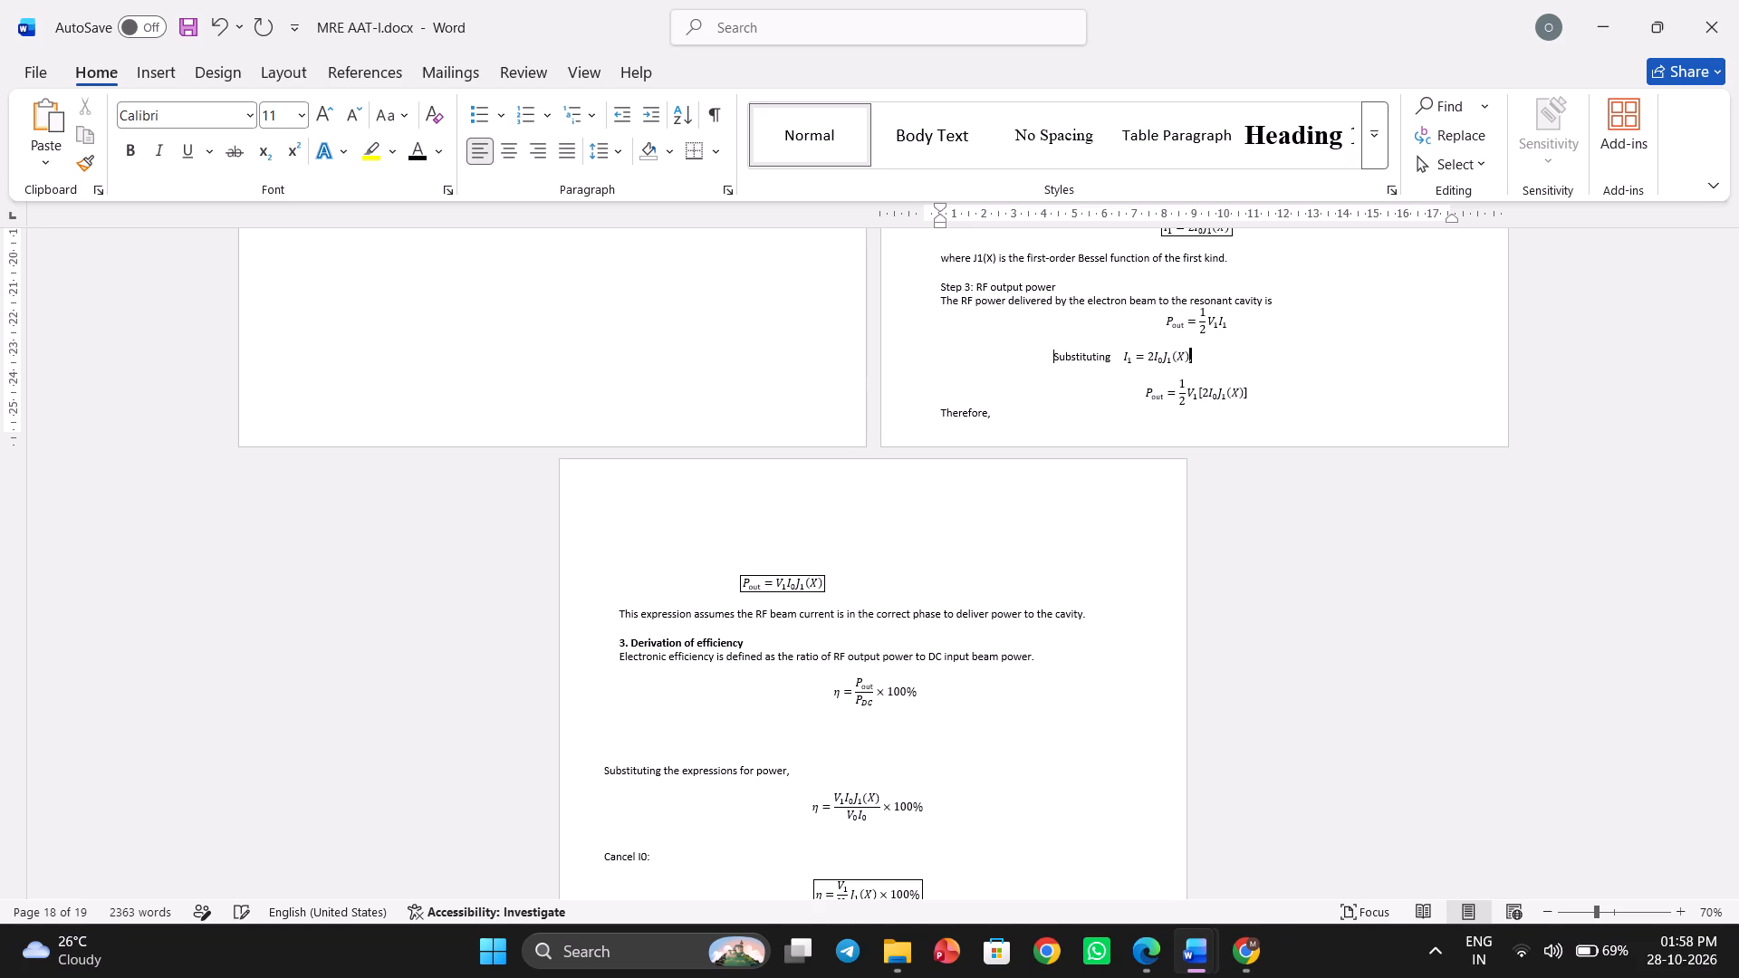
pyautogui.press('BackSpace')
pyautogui.press('BackSpace')
pyautogui.press('BackSpace')
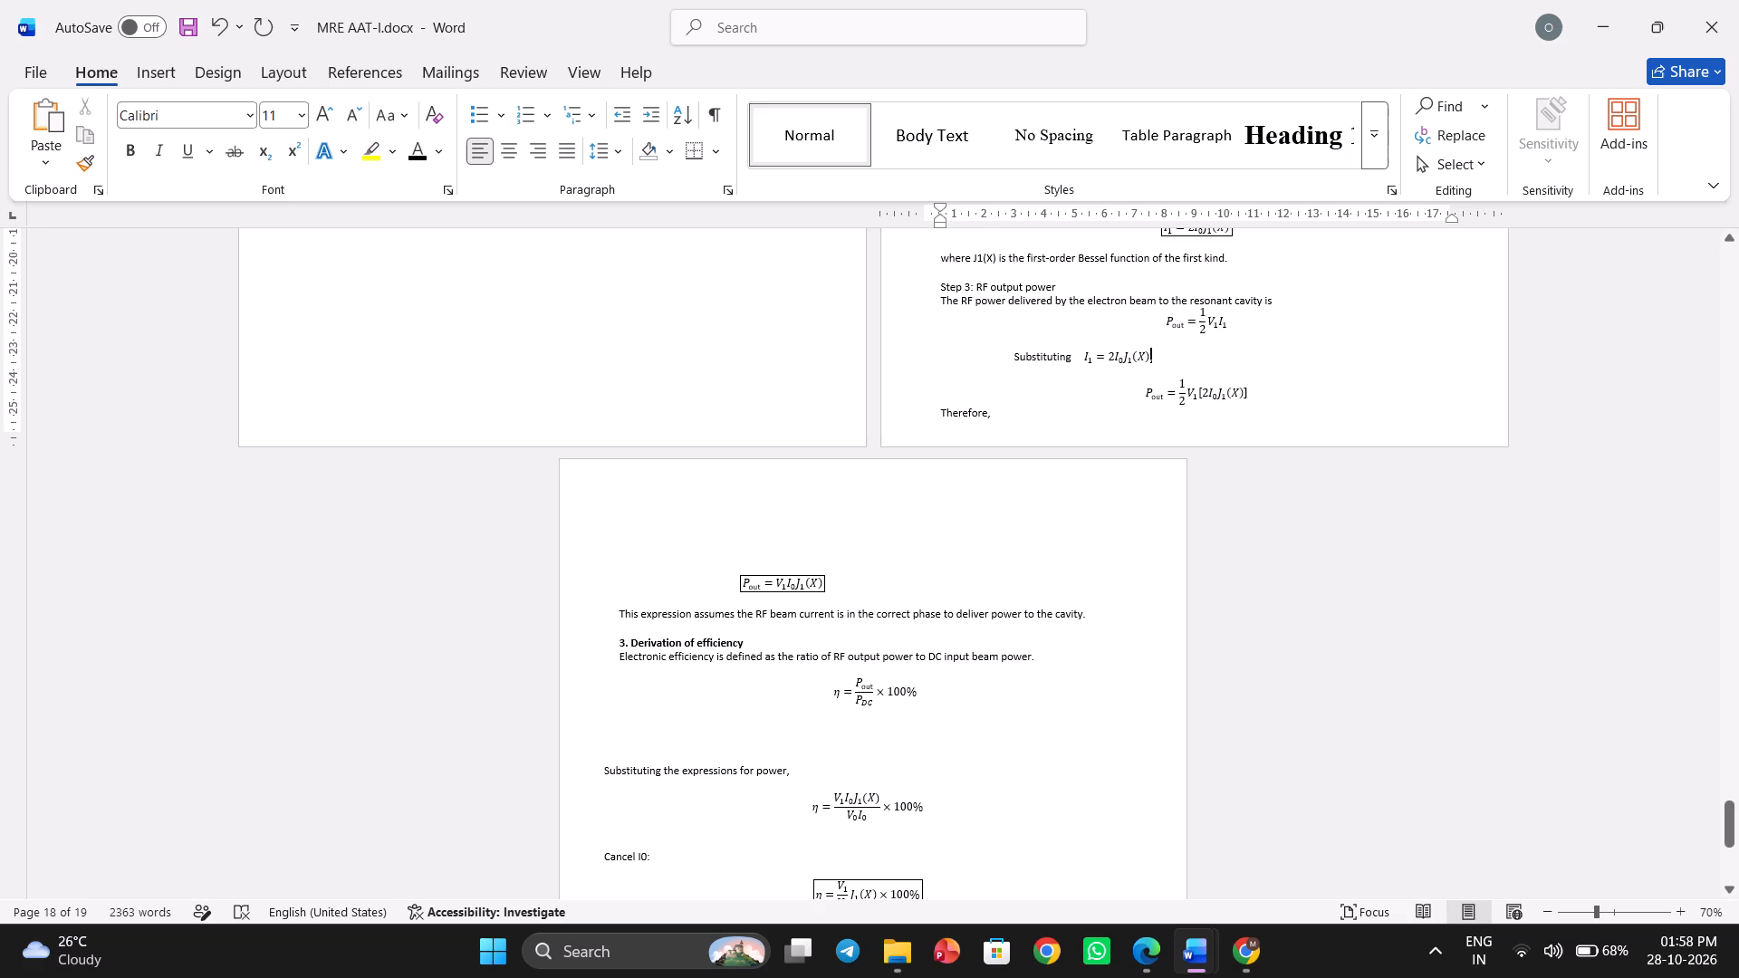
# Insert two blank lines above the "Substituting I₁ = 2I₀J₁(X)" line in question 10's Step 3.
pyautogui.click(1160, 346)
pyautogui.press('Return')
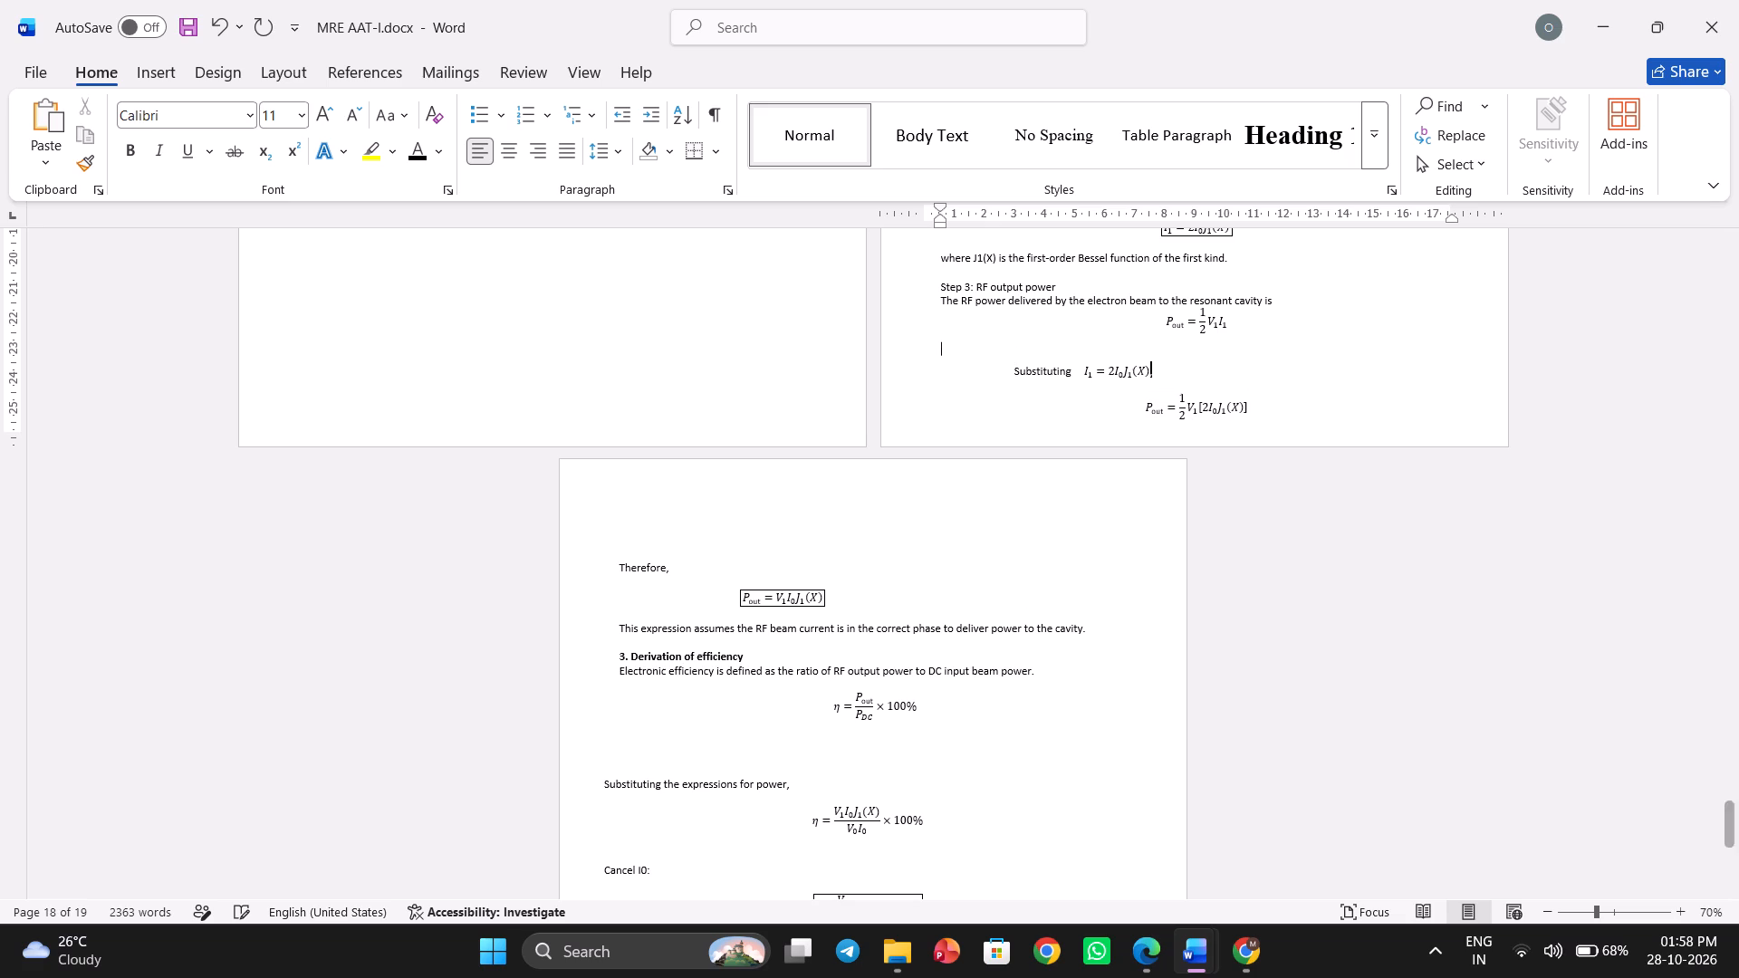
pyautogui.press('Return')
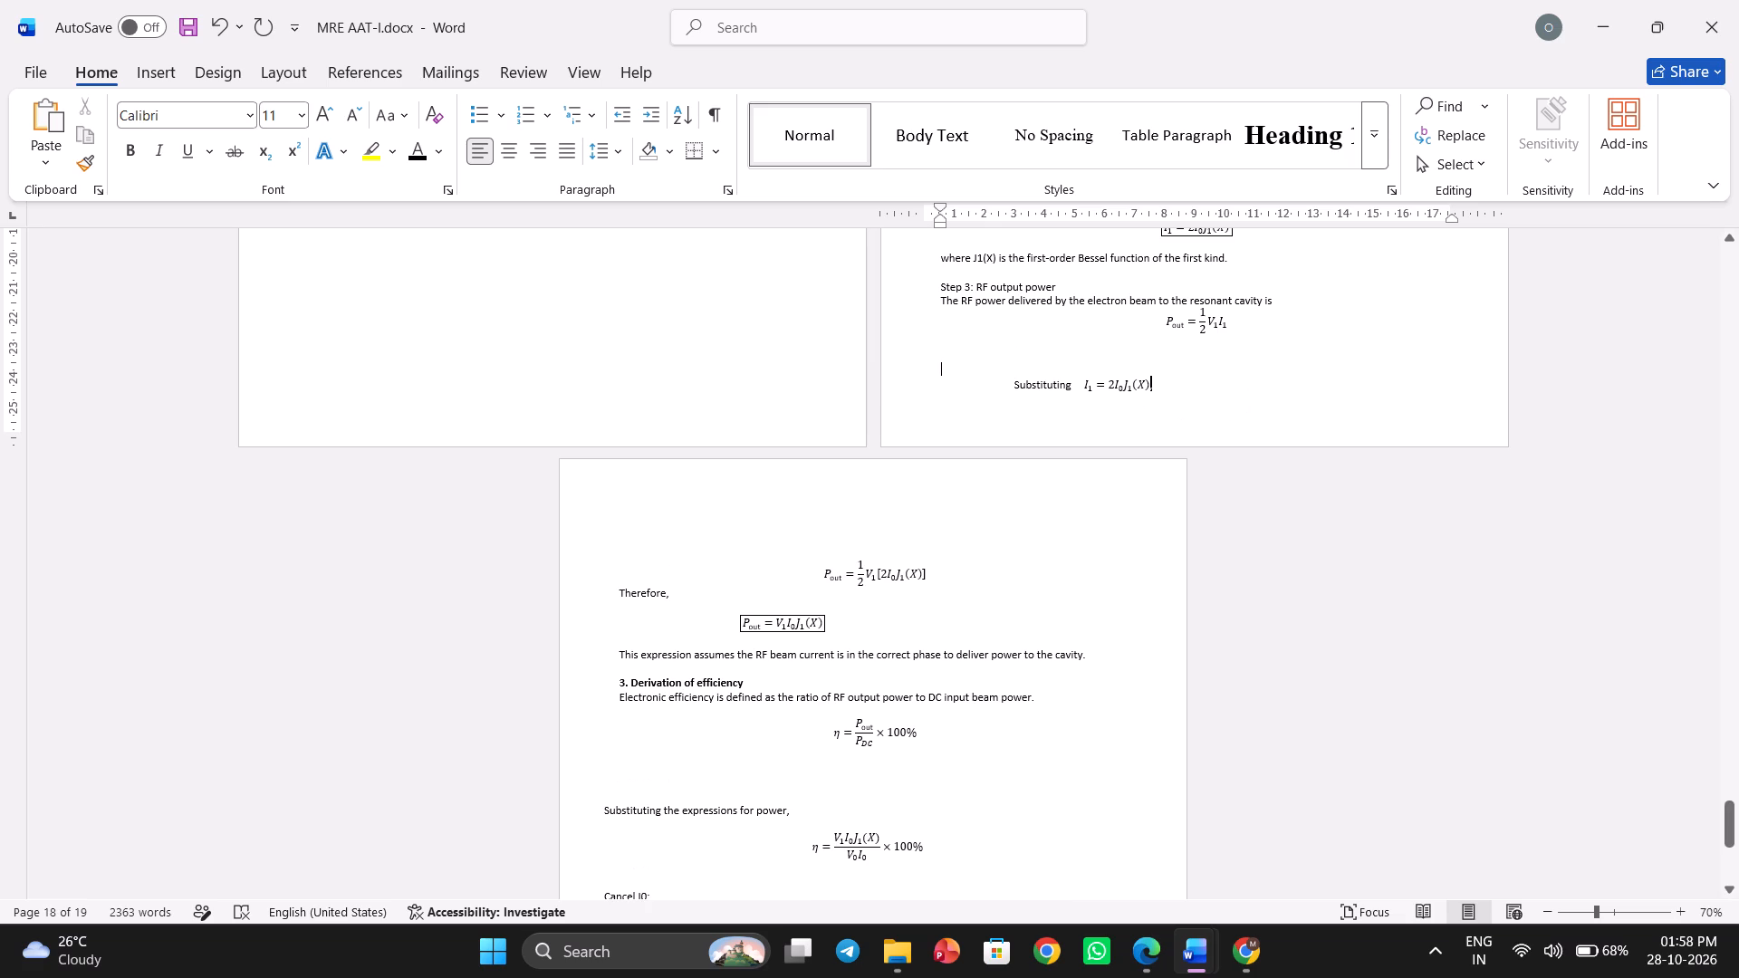
# Delete the stray mark at the end of the "Substituting I₁ = 2I₀J₁(X)" line.
pyautogui.click(1204, 382)
pyautogui.press('BackSpace')
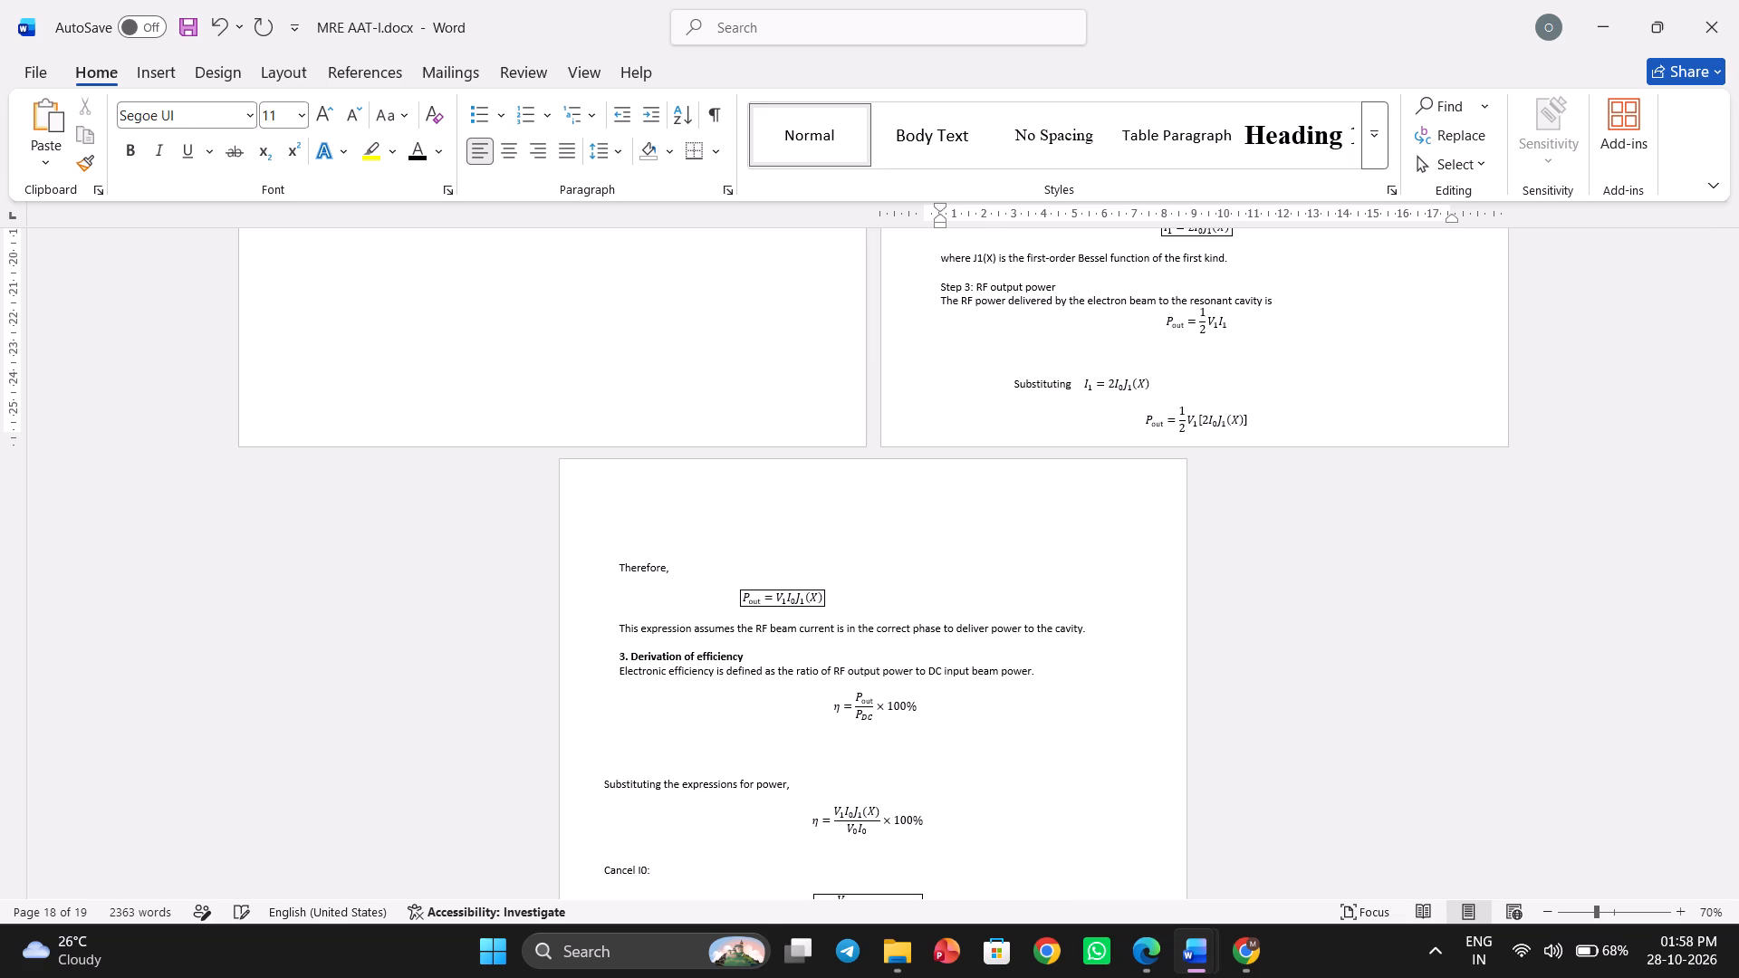
pyautogui.press('Return')
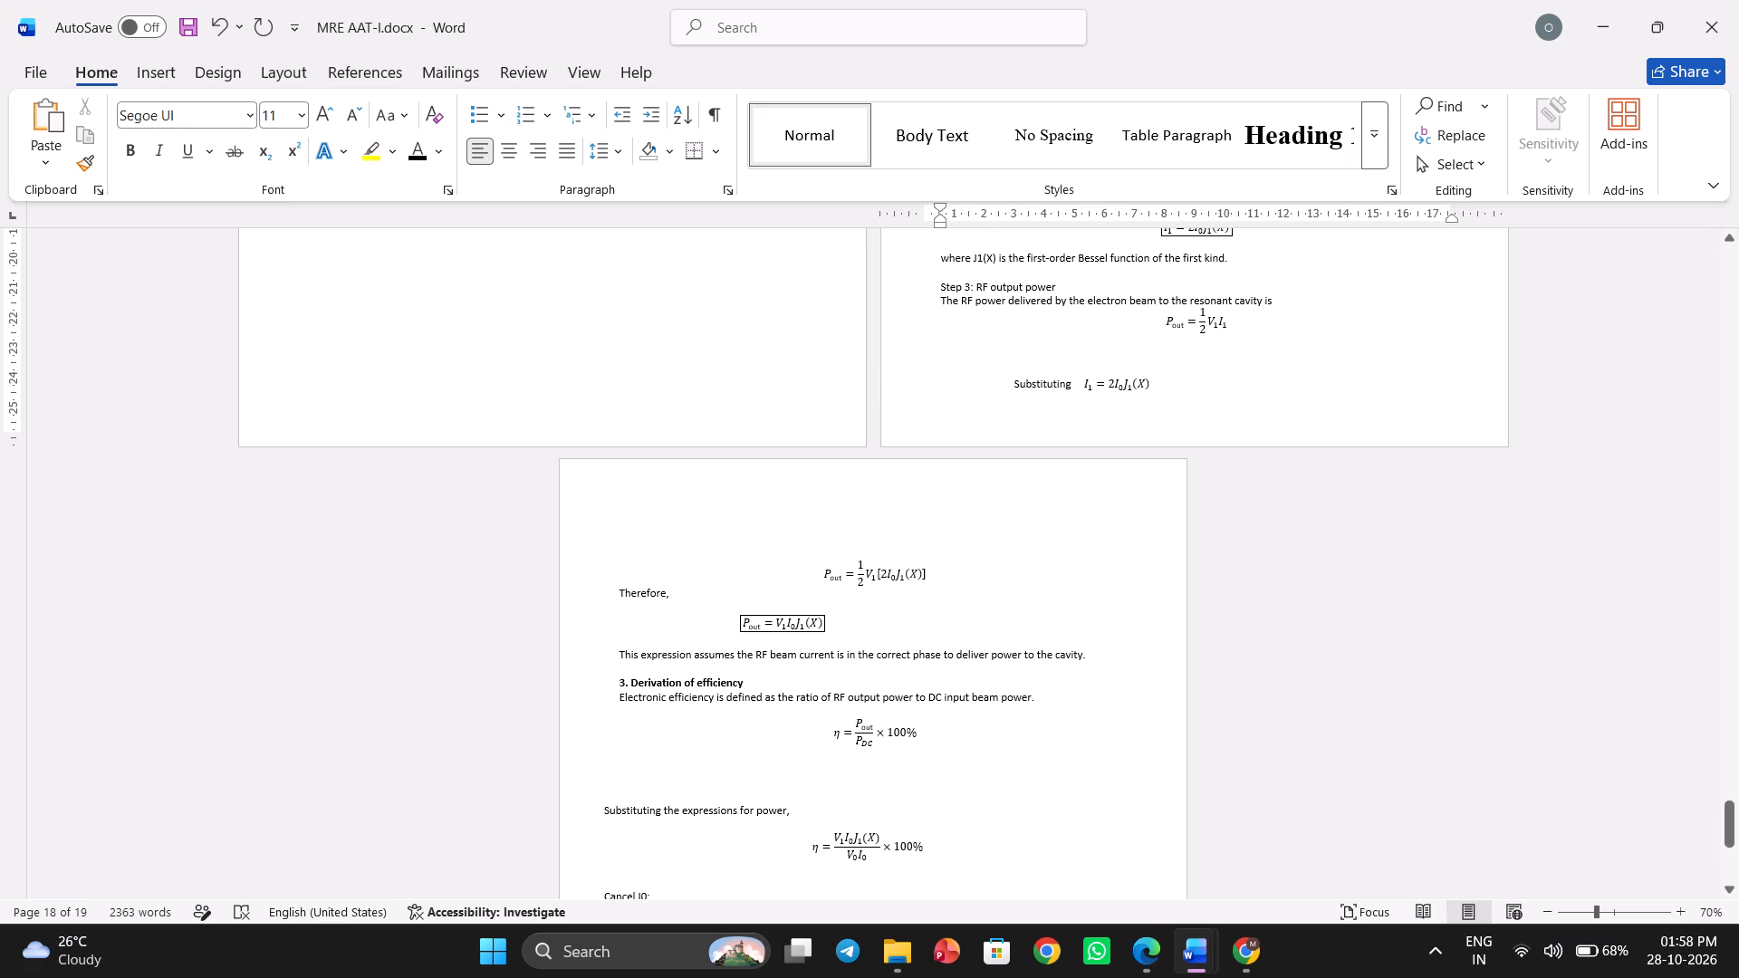
pyautogui.press('BackSpace')
pyautogui.press('BackSpace')
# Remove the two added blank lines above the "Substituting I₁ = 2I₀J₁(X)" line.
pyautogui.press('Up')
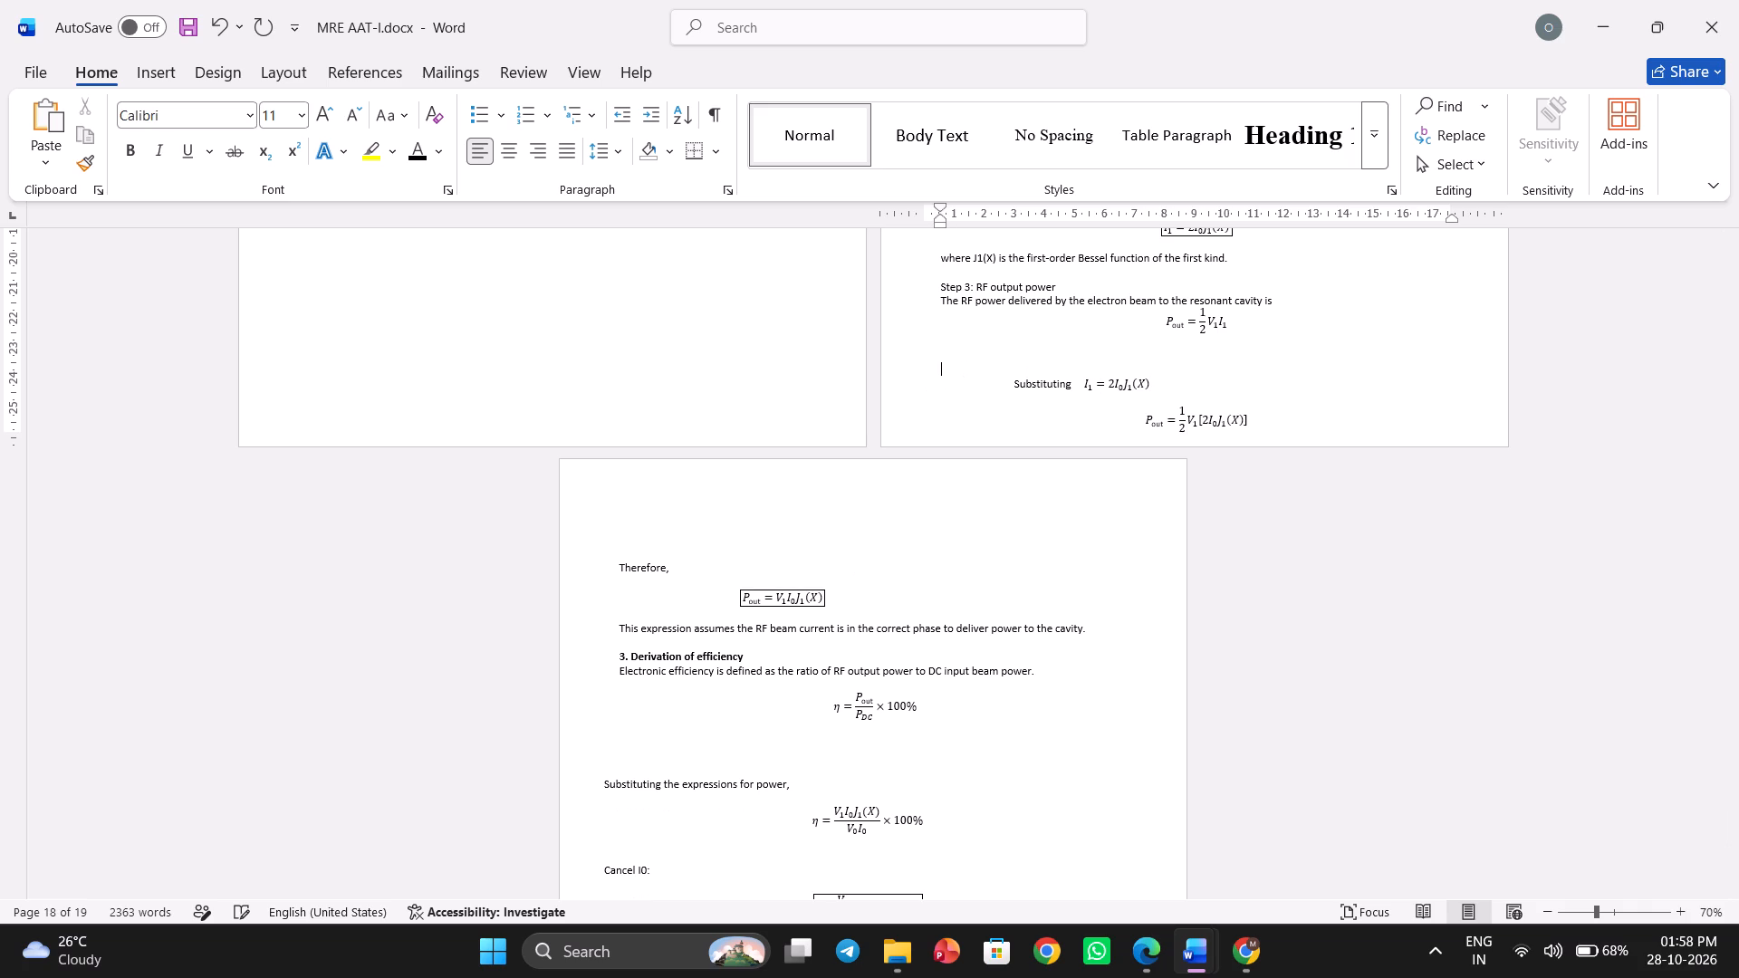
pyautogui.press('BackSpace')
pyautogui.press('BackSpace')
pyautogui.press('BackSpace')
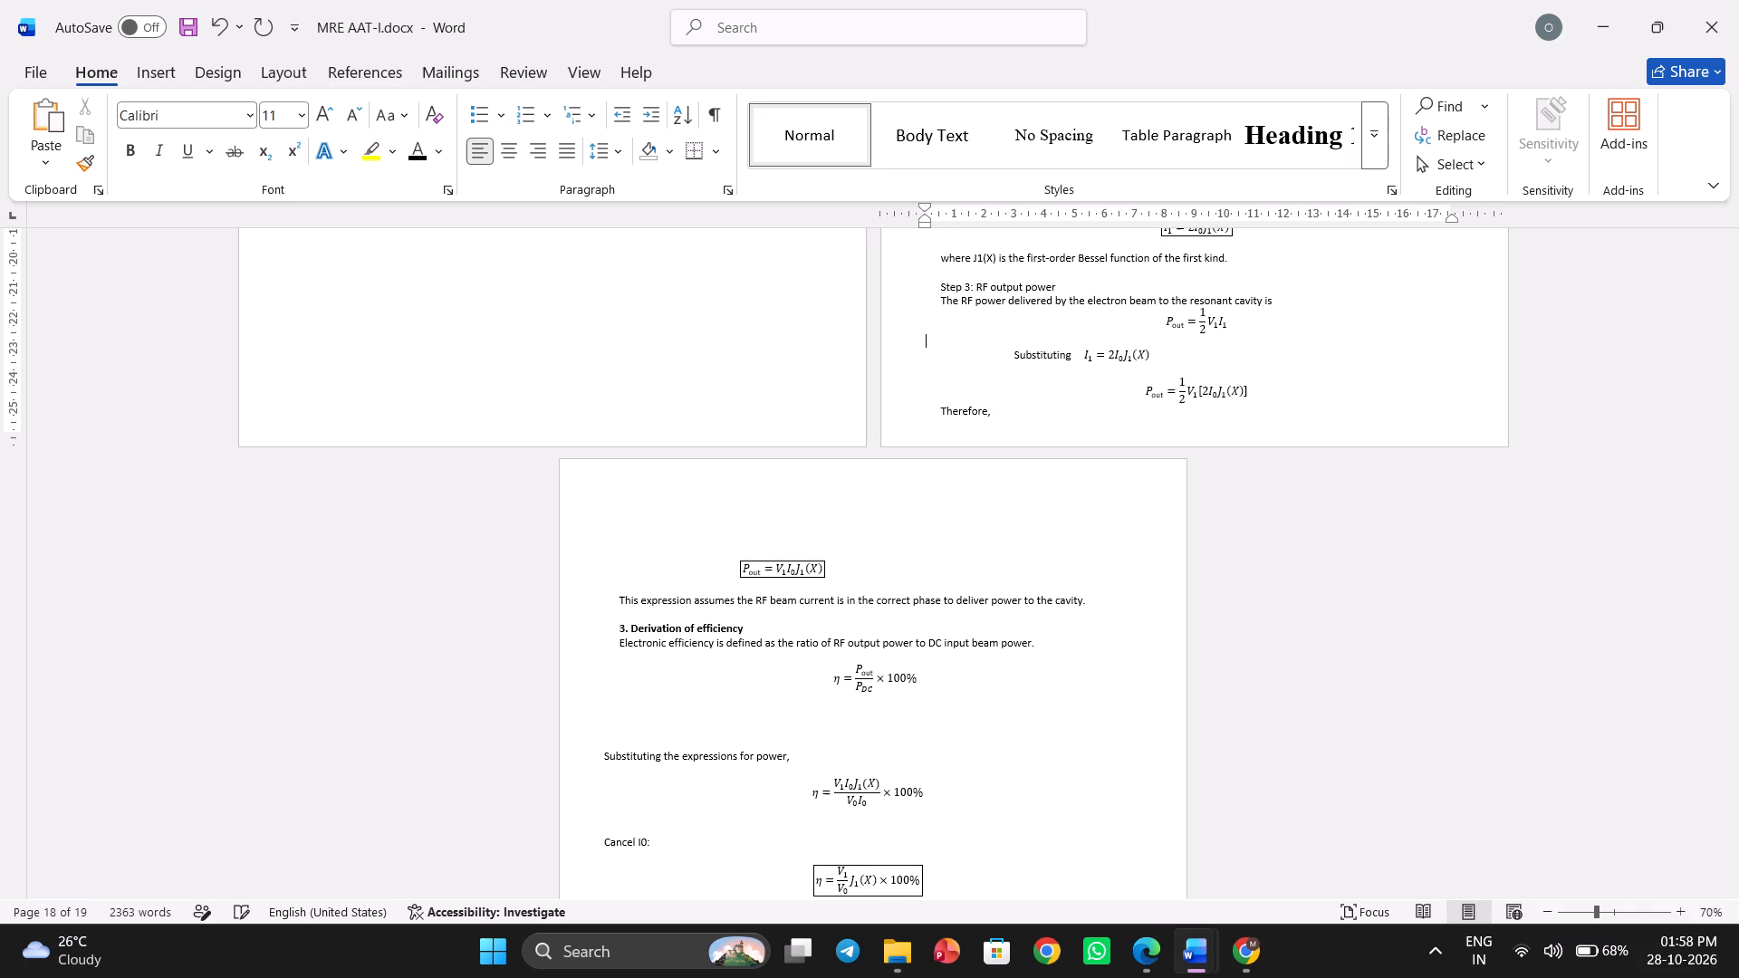
# Remove the remaining blank line above the "Substituting I₁ = 2I₀J₁(X)" line in question 10's Step 3.
pyautogui.press('BackSpace')
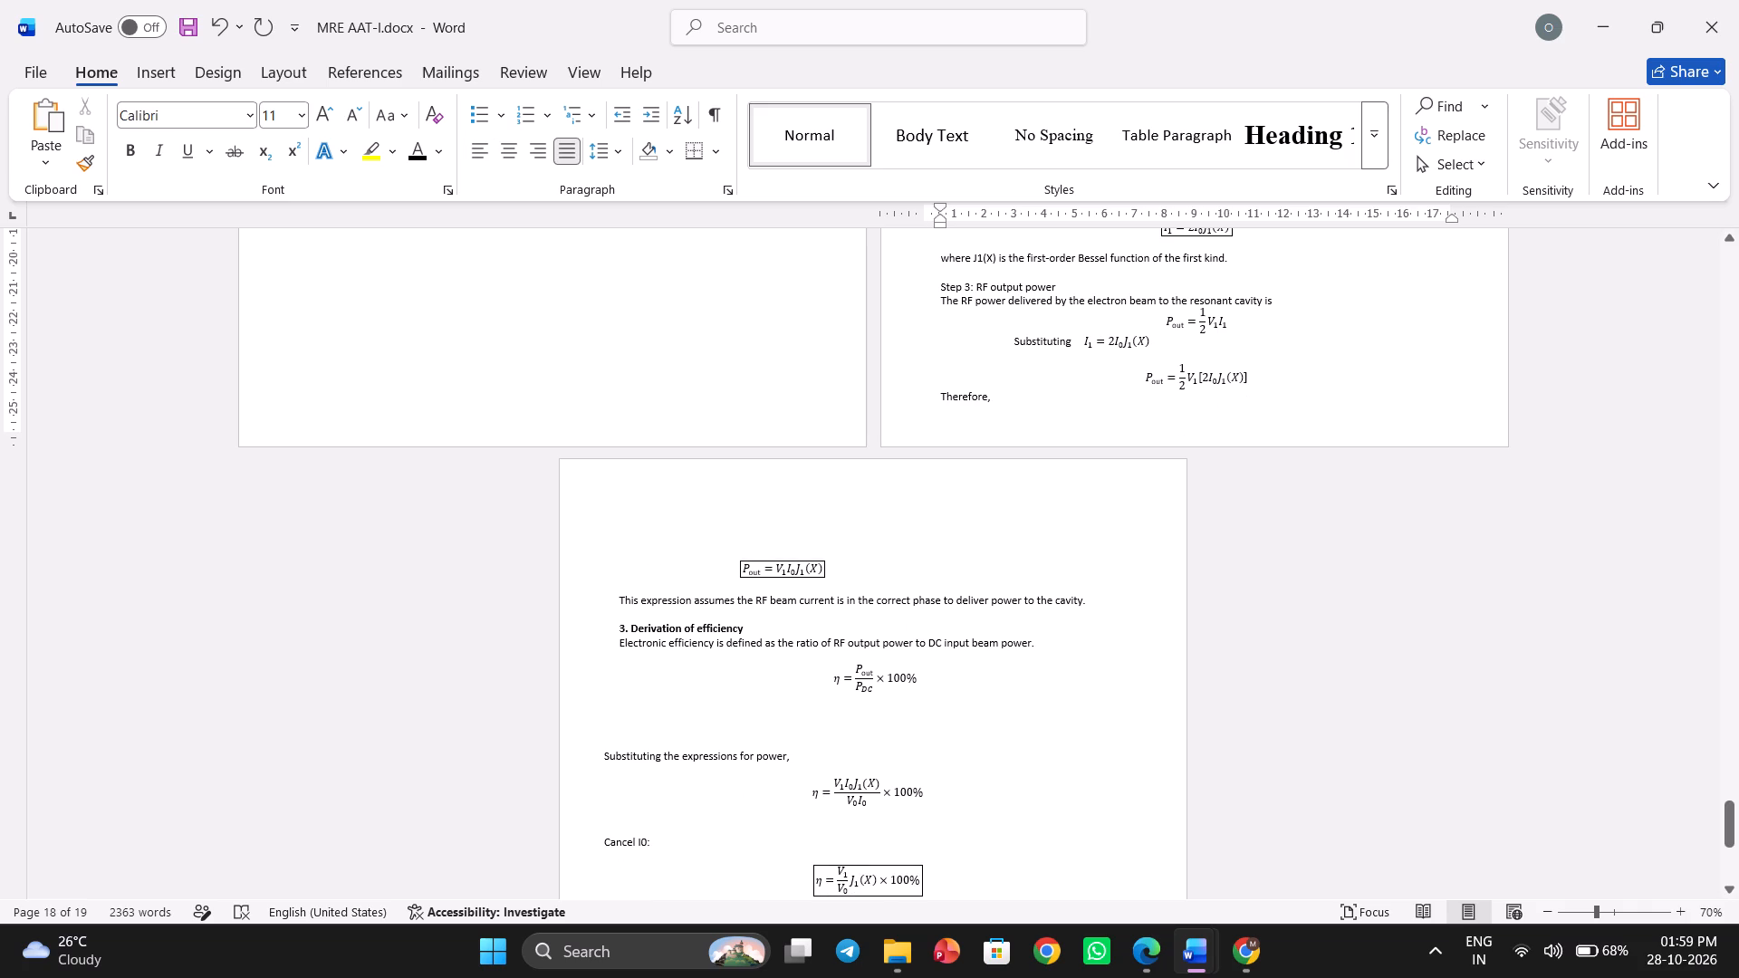
# Move the "Therefore," line onto the next page with three blank lines above it and indent it by two spaces.
pyautogui.click(920, 391)
pyautogui.press('Return')
pyautogui.press('Return')
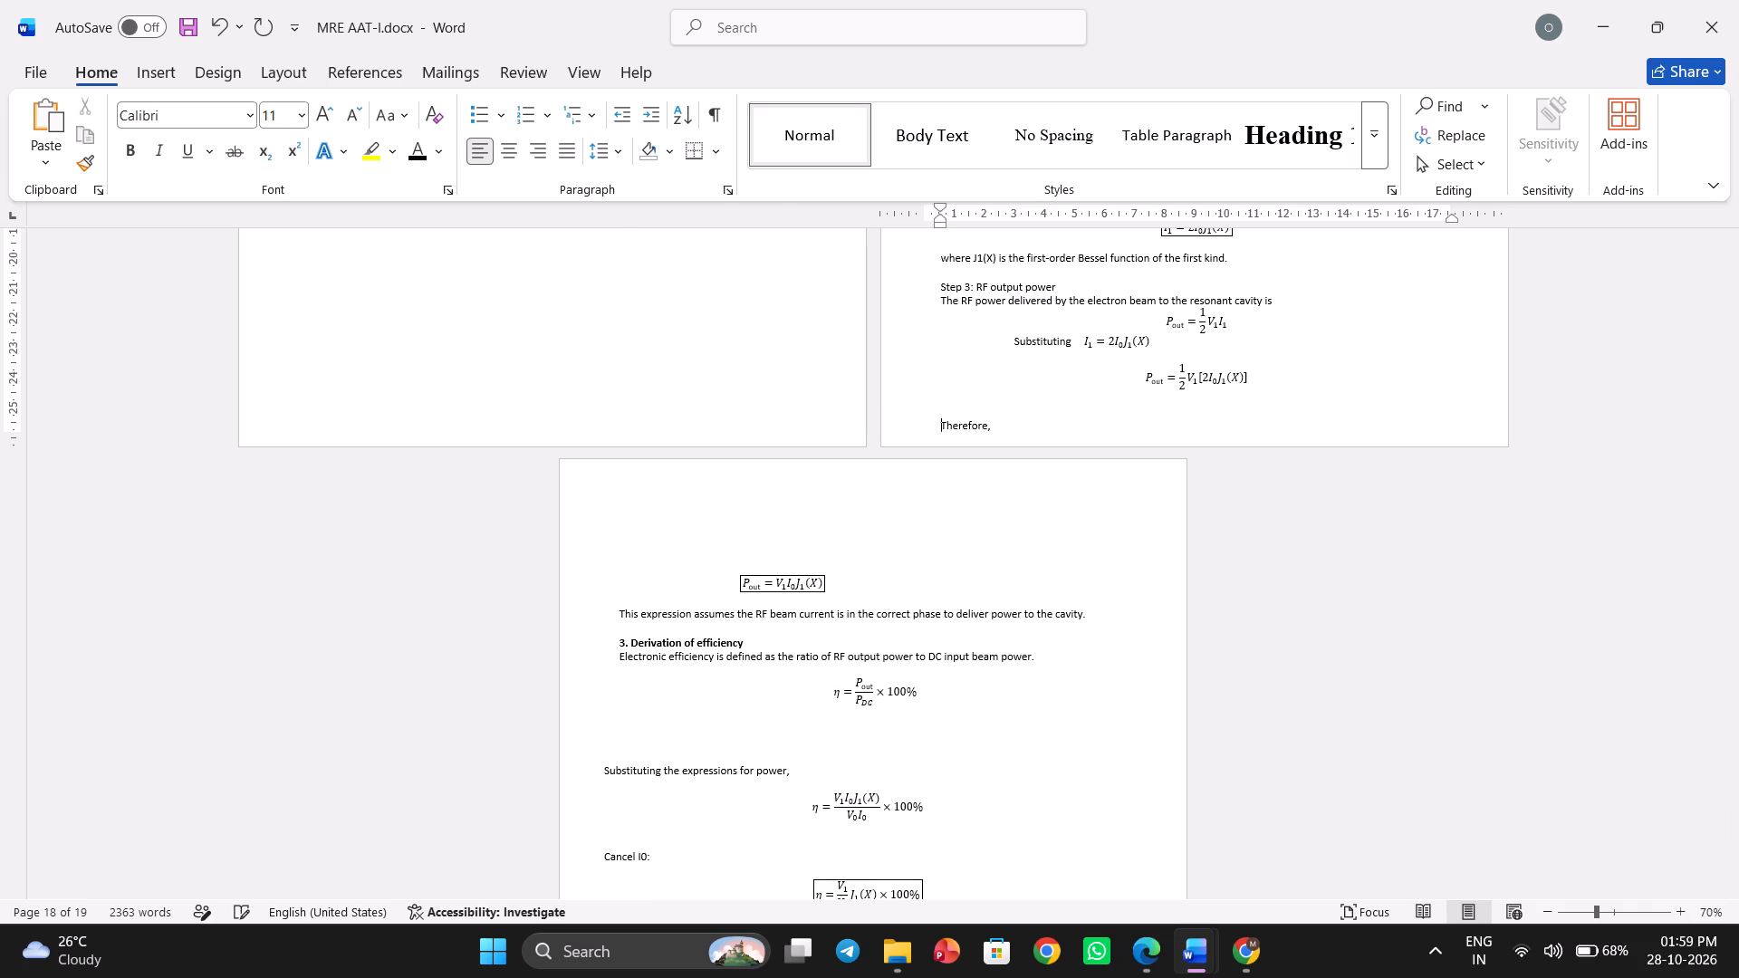
pyautogui.press('Return')
pyautogui.press('space')
pyautogui.press('space')
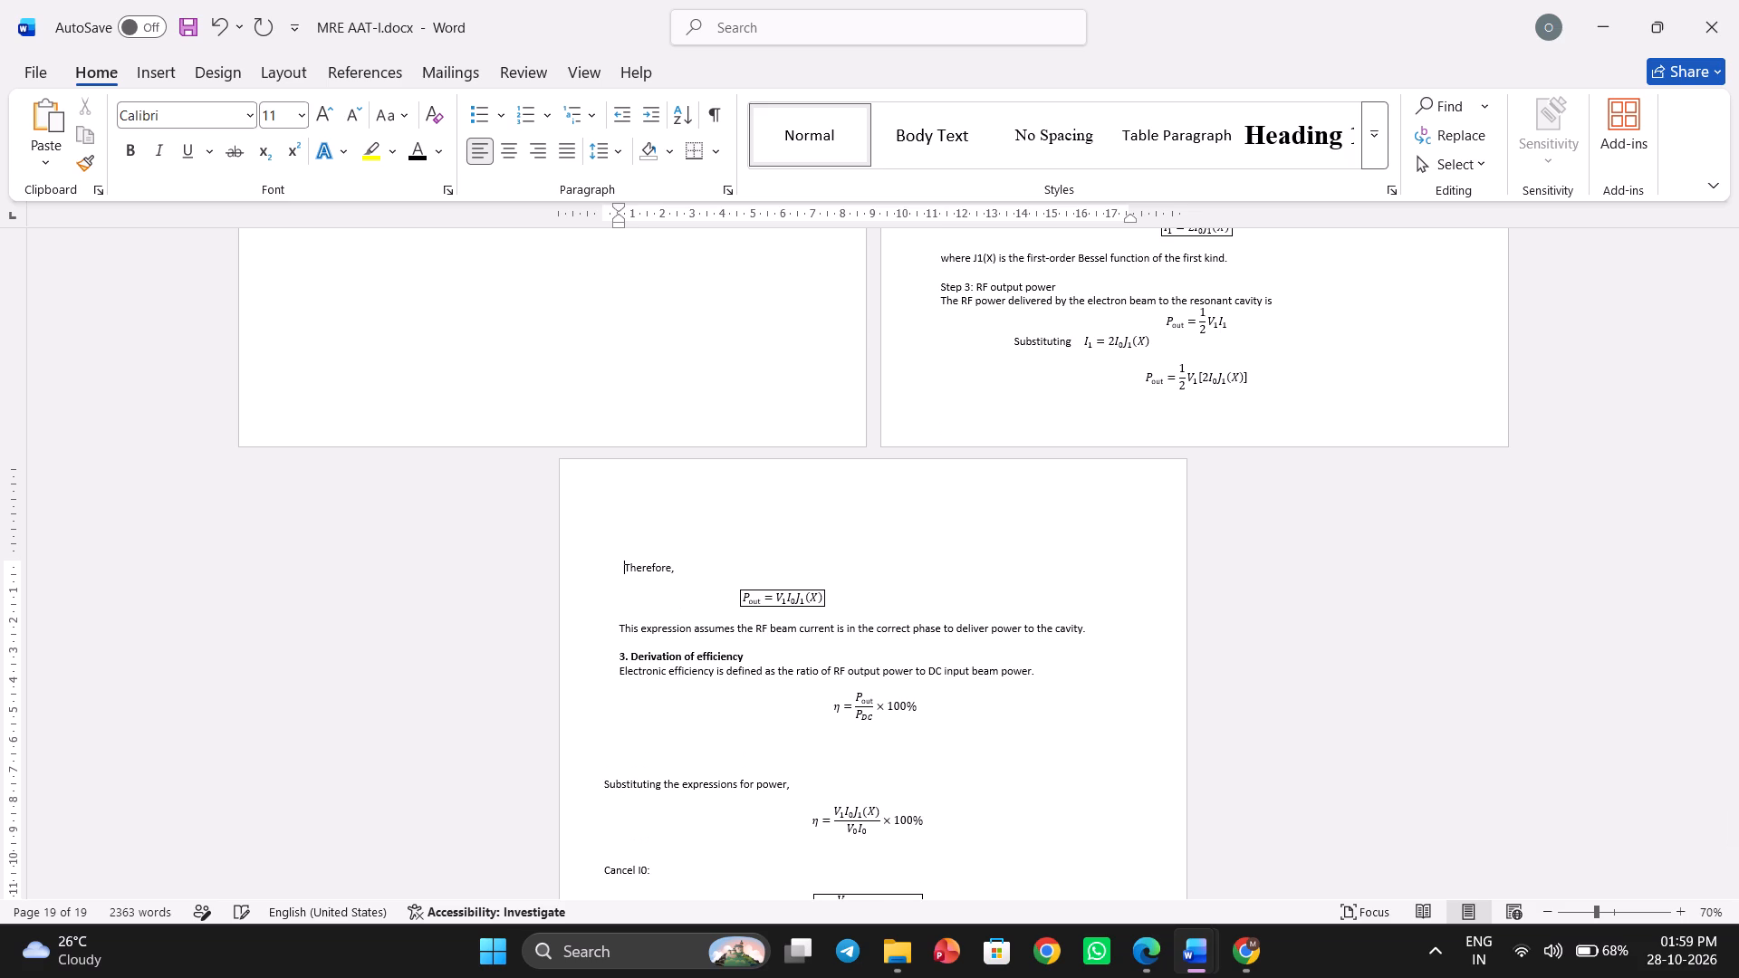
# Set the text from "Substituting the expressions for power," through the end of question 10's conclusion to Times New Roman, size 12.
pyautogui.scroll(-1, 882, 570)
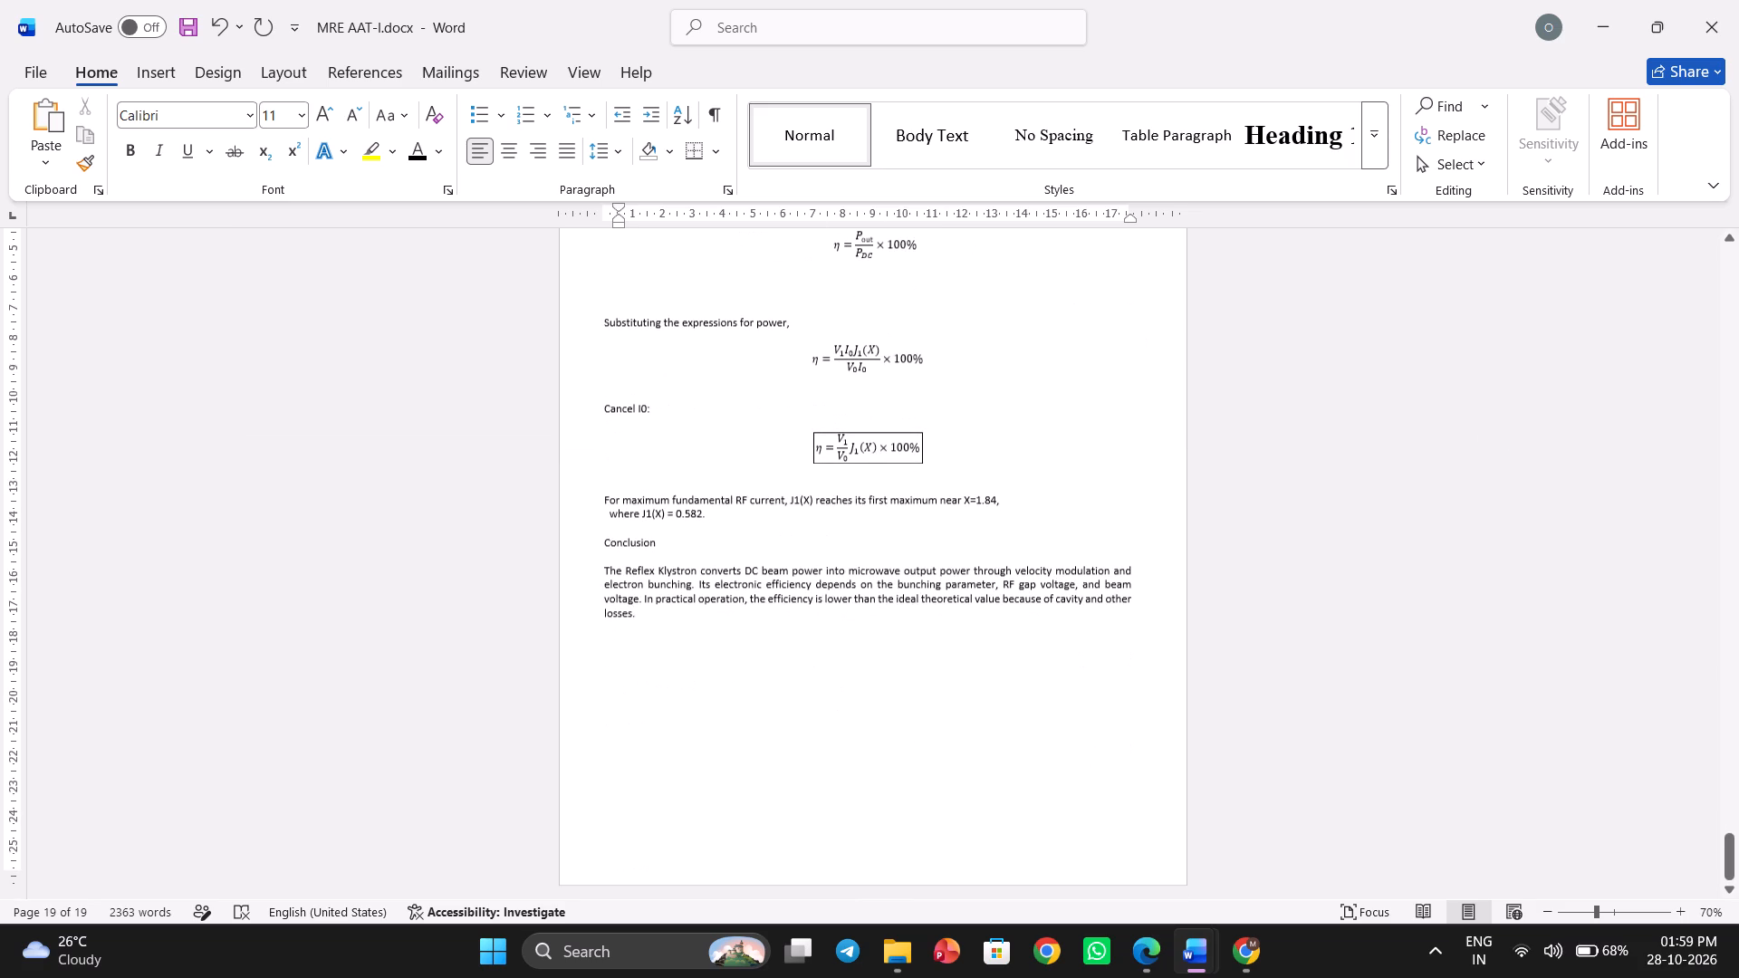
pyautogui.moveTo(765, 648); pyautogui.dragTo(592, 500)
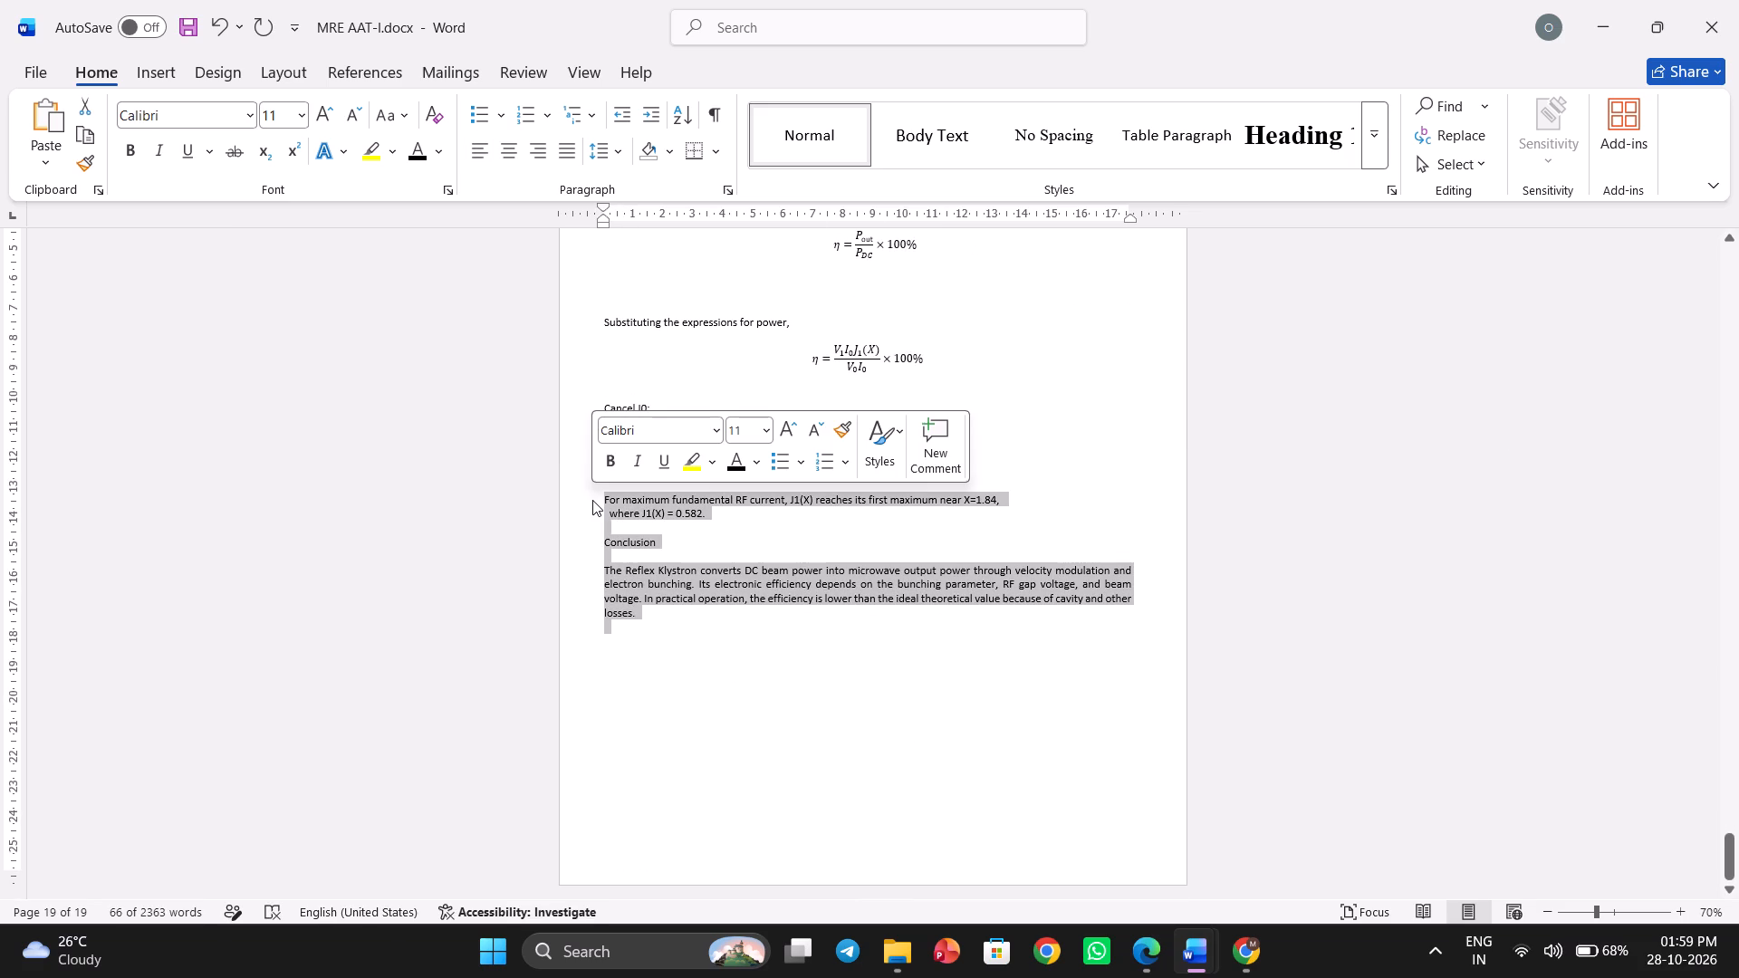
pyautogui.click(706, 523)
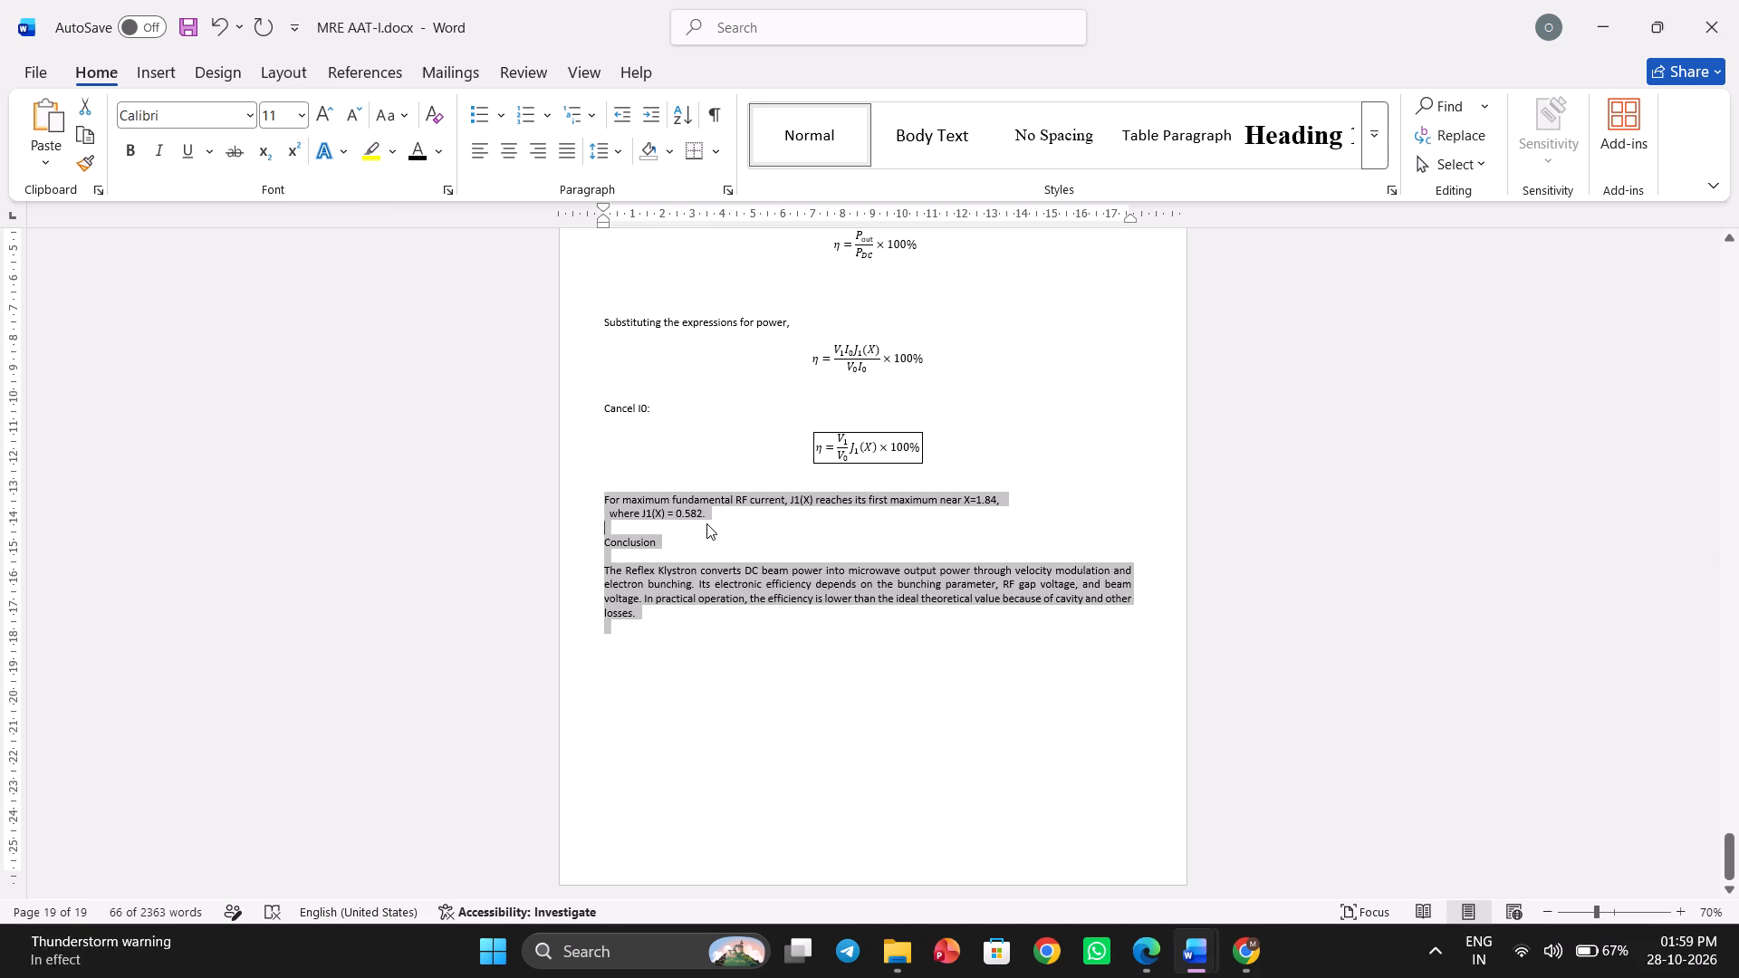
pyautogui.moveTo(681, 644); pyautogui.dragTo(591, 318)
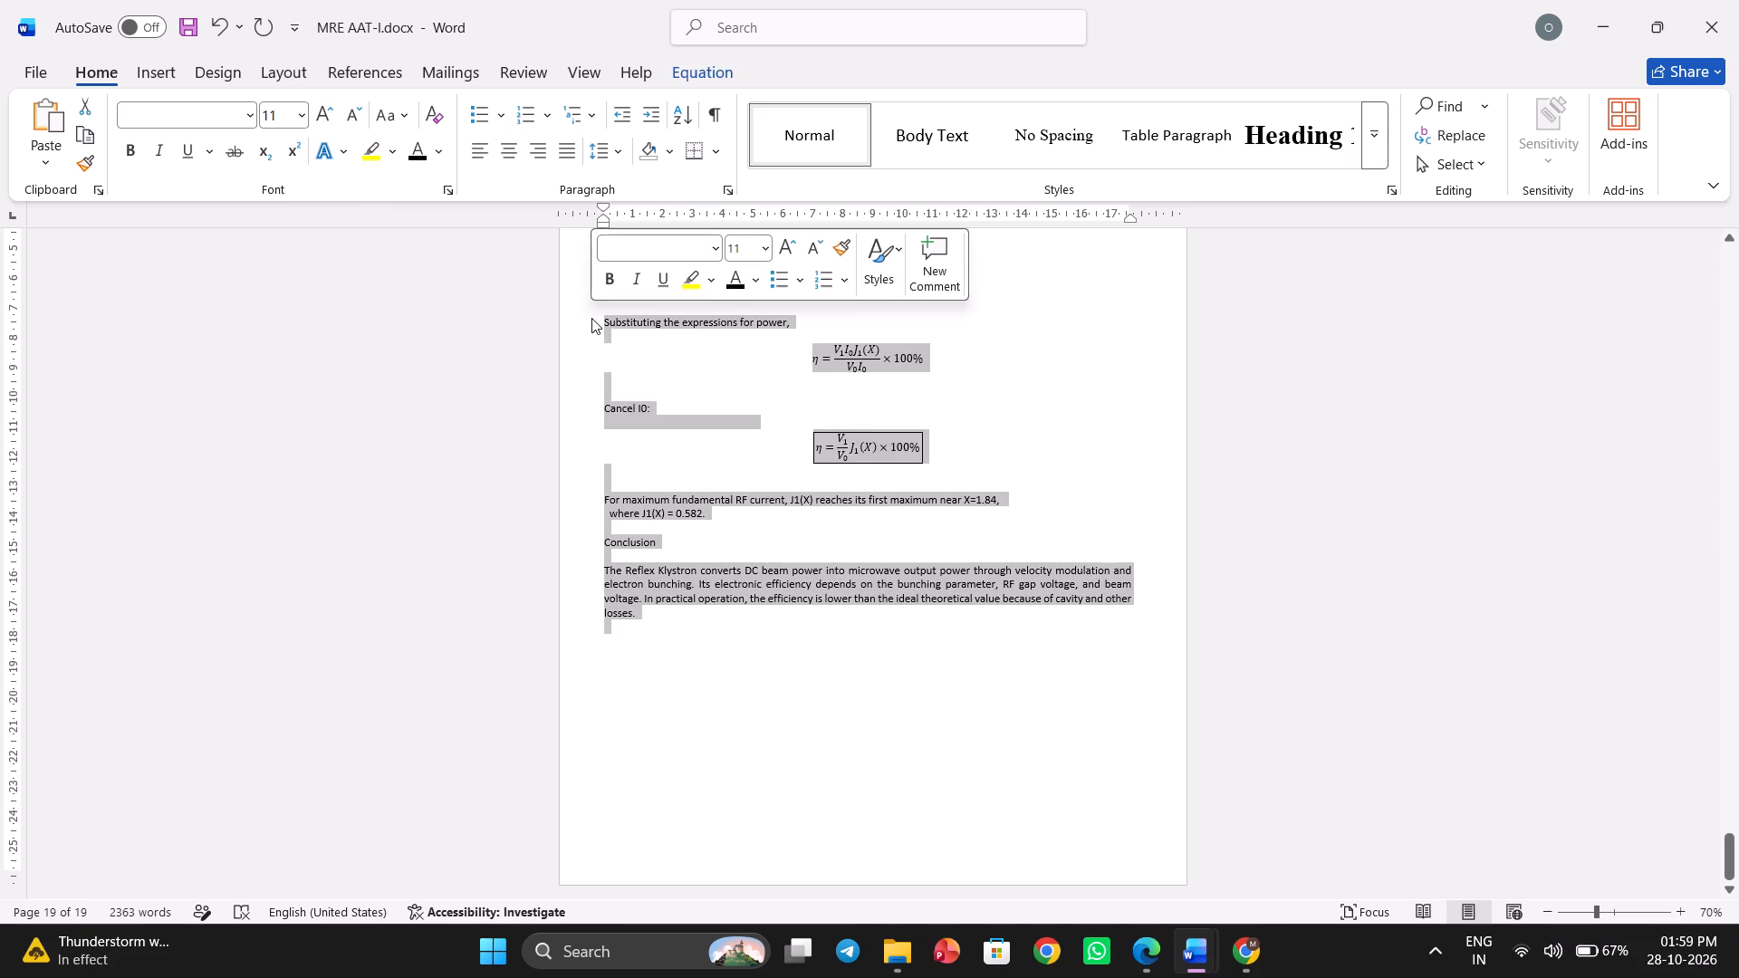
pyautogui.click(241, 112)
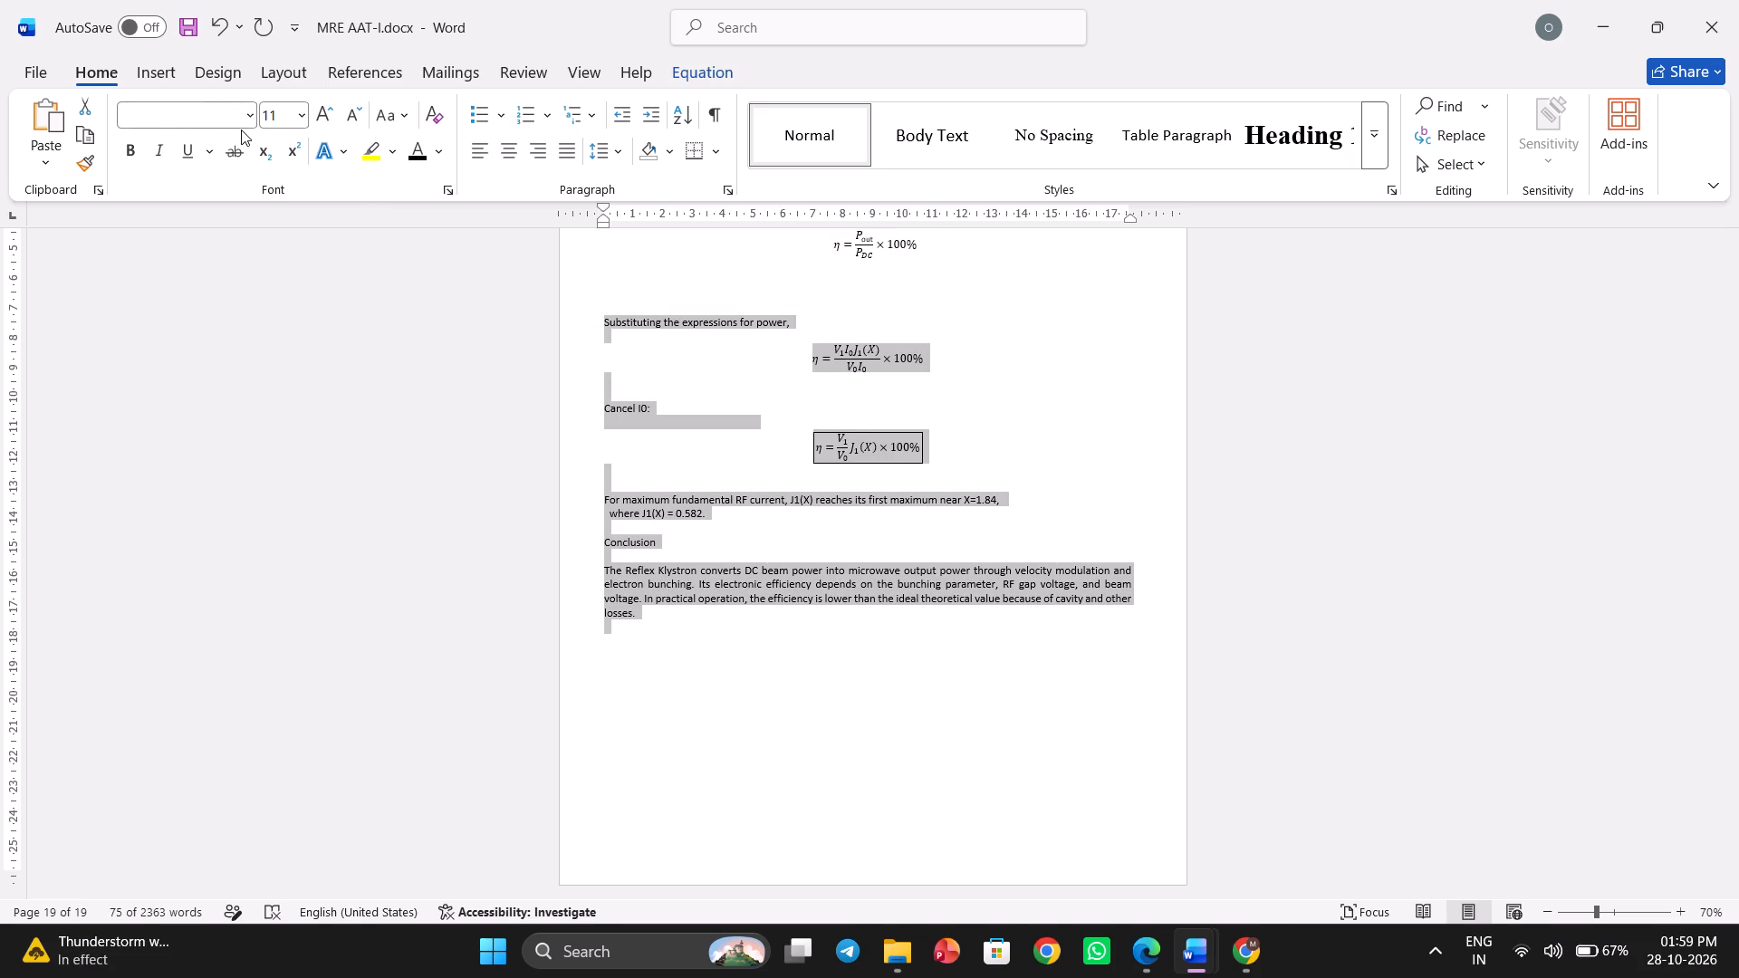
pyautogui.click(243, 120)
pyautogui.click(214, 289)
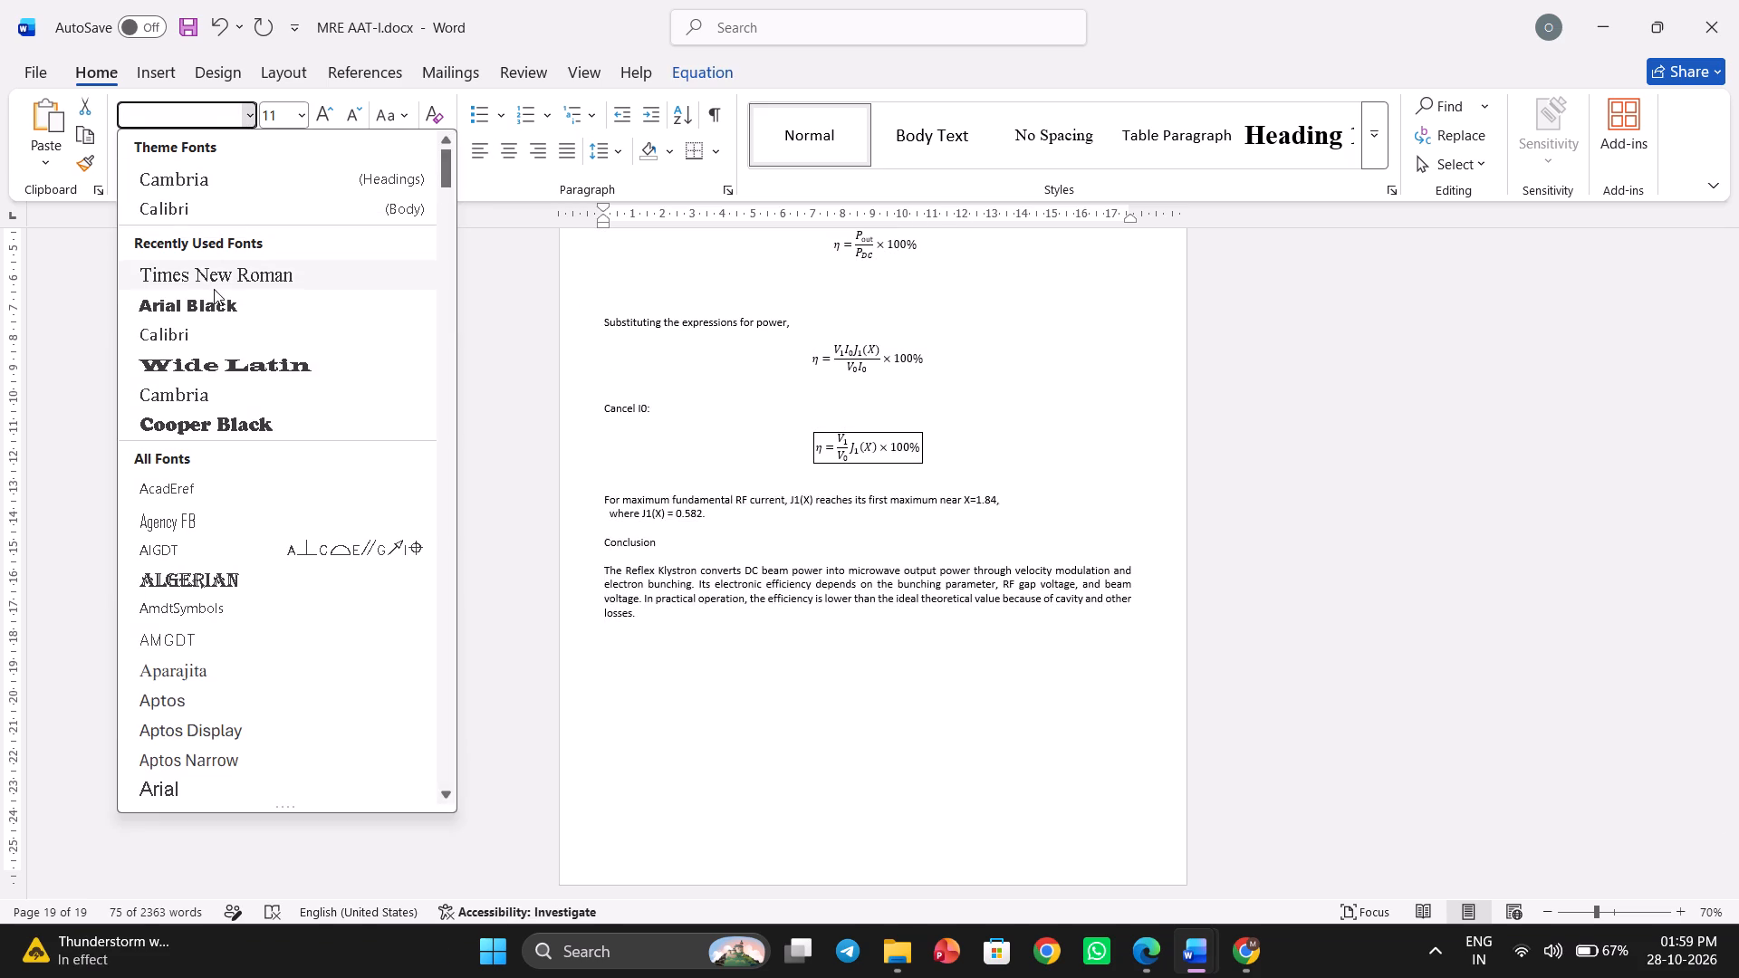
pyautogui.click(322, 111)
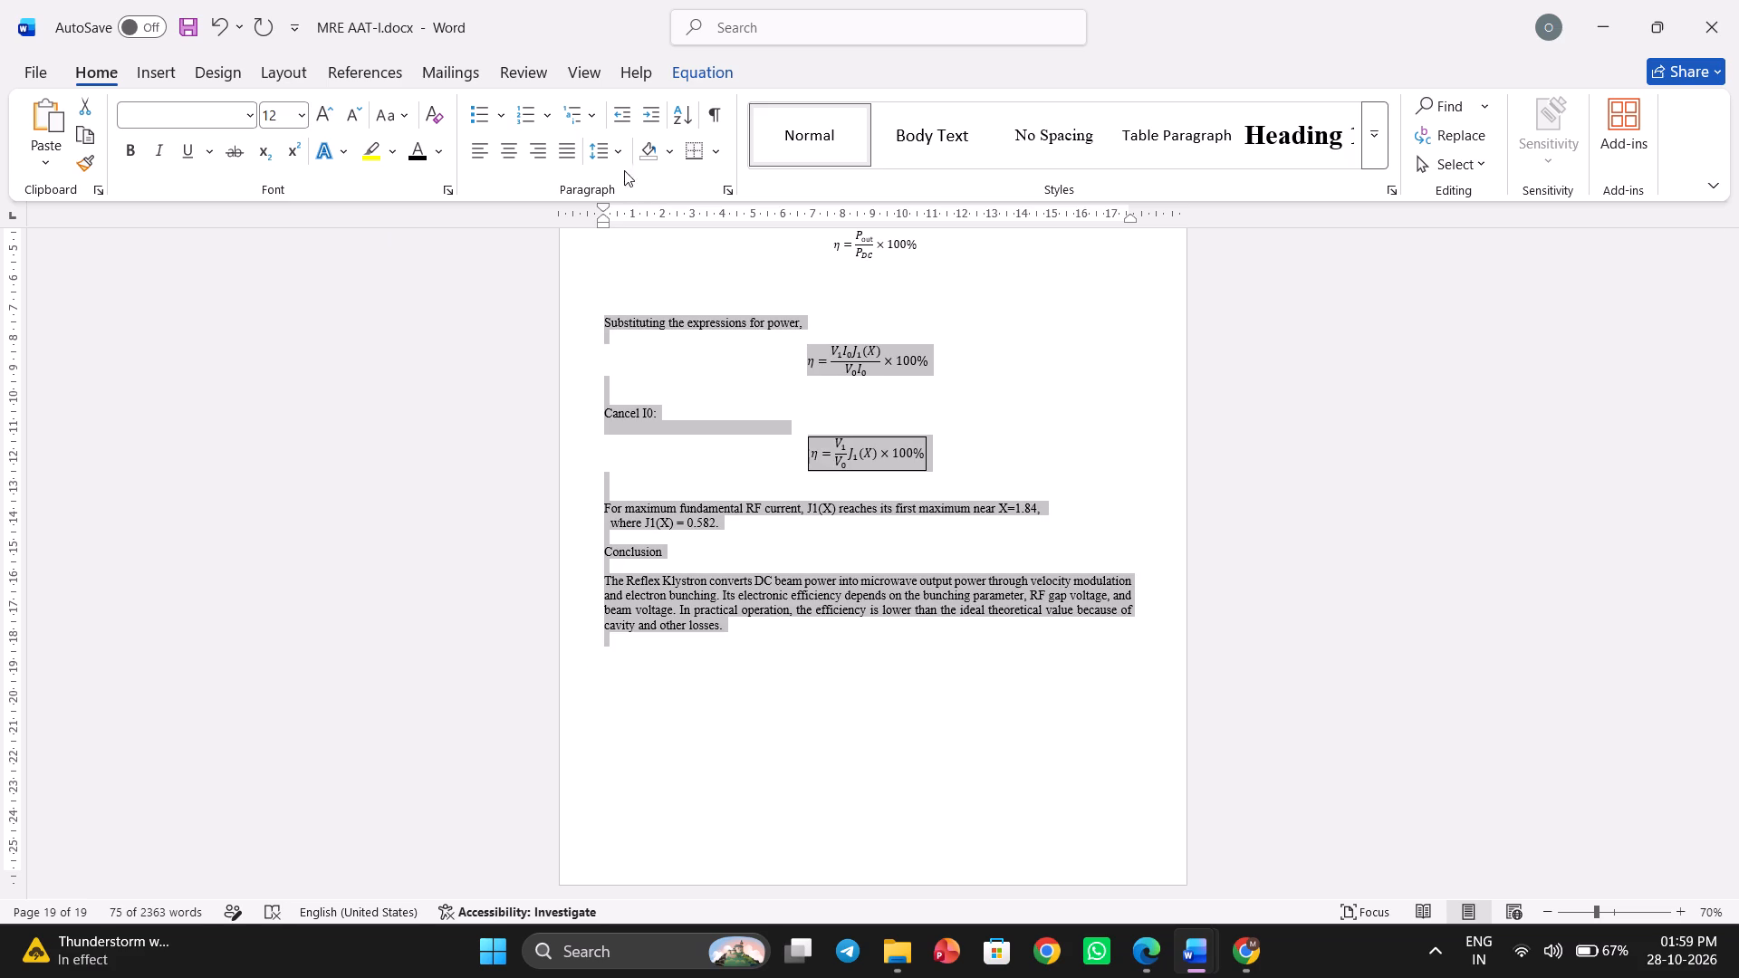
# Justify the selected closing part of question 10 and set its line spacing to 1.5.
pyautogui.click(565, 149)
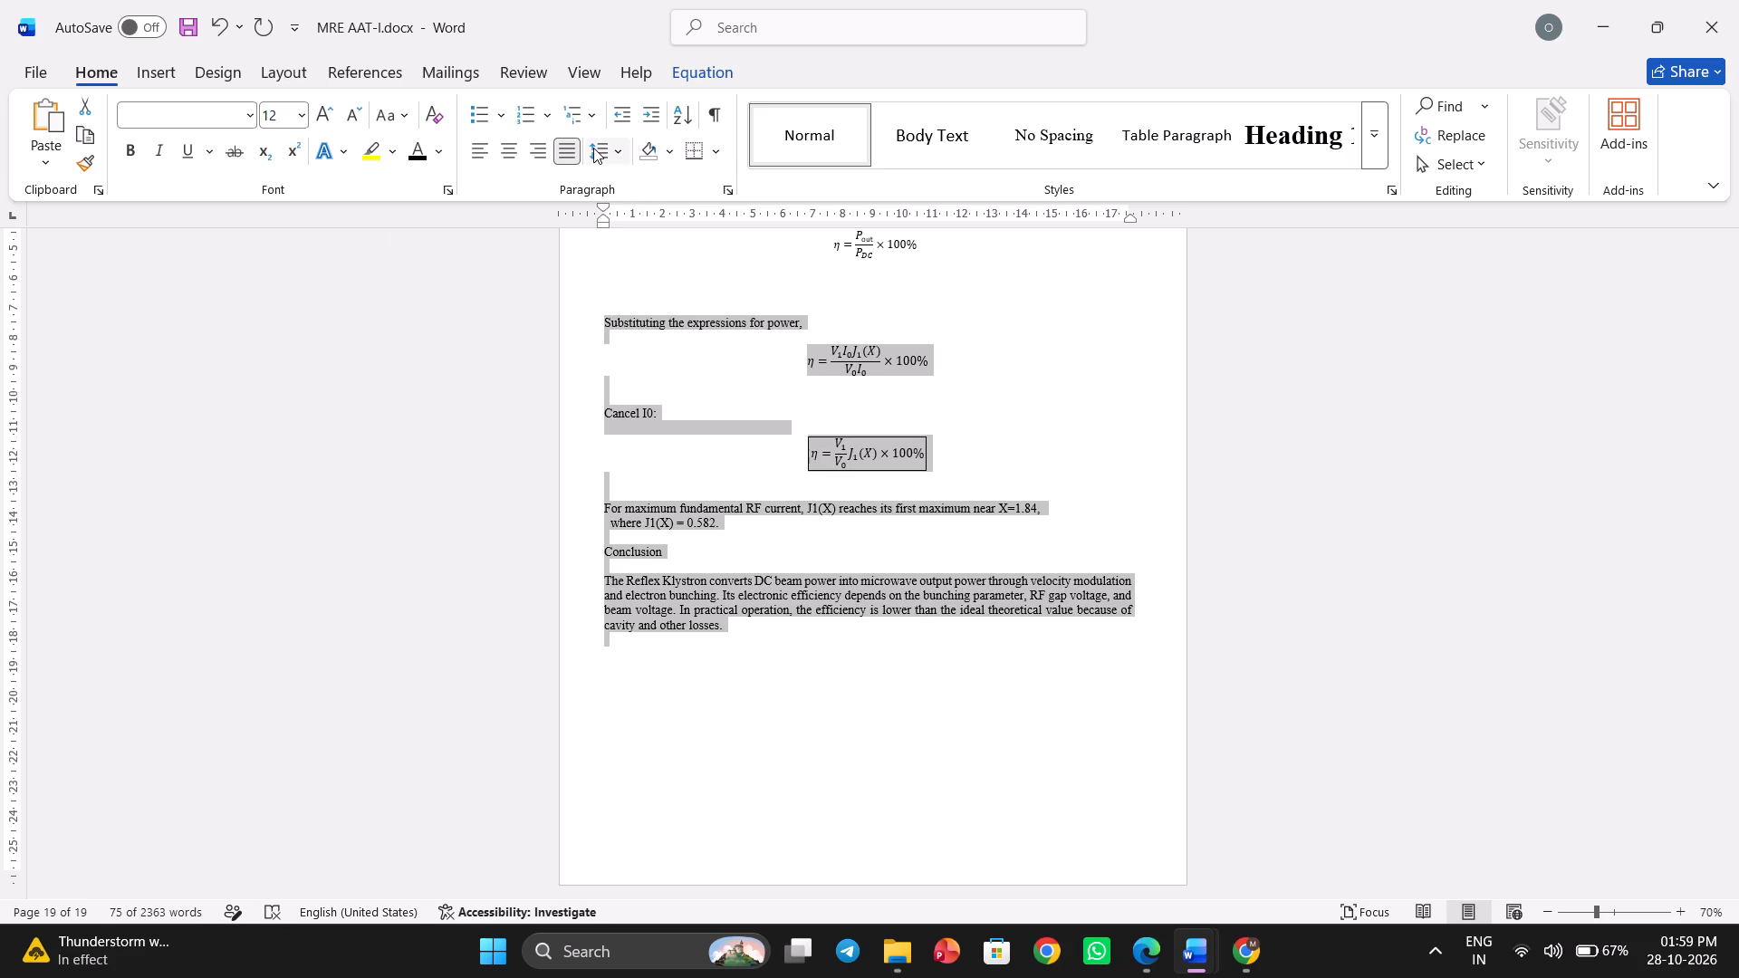
pyautogui.click(593, 147)
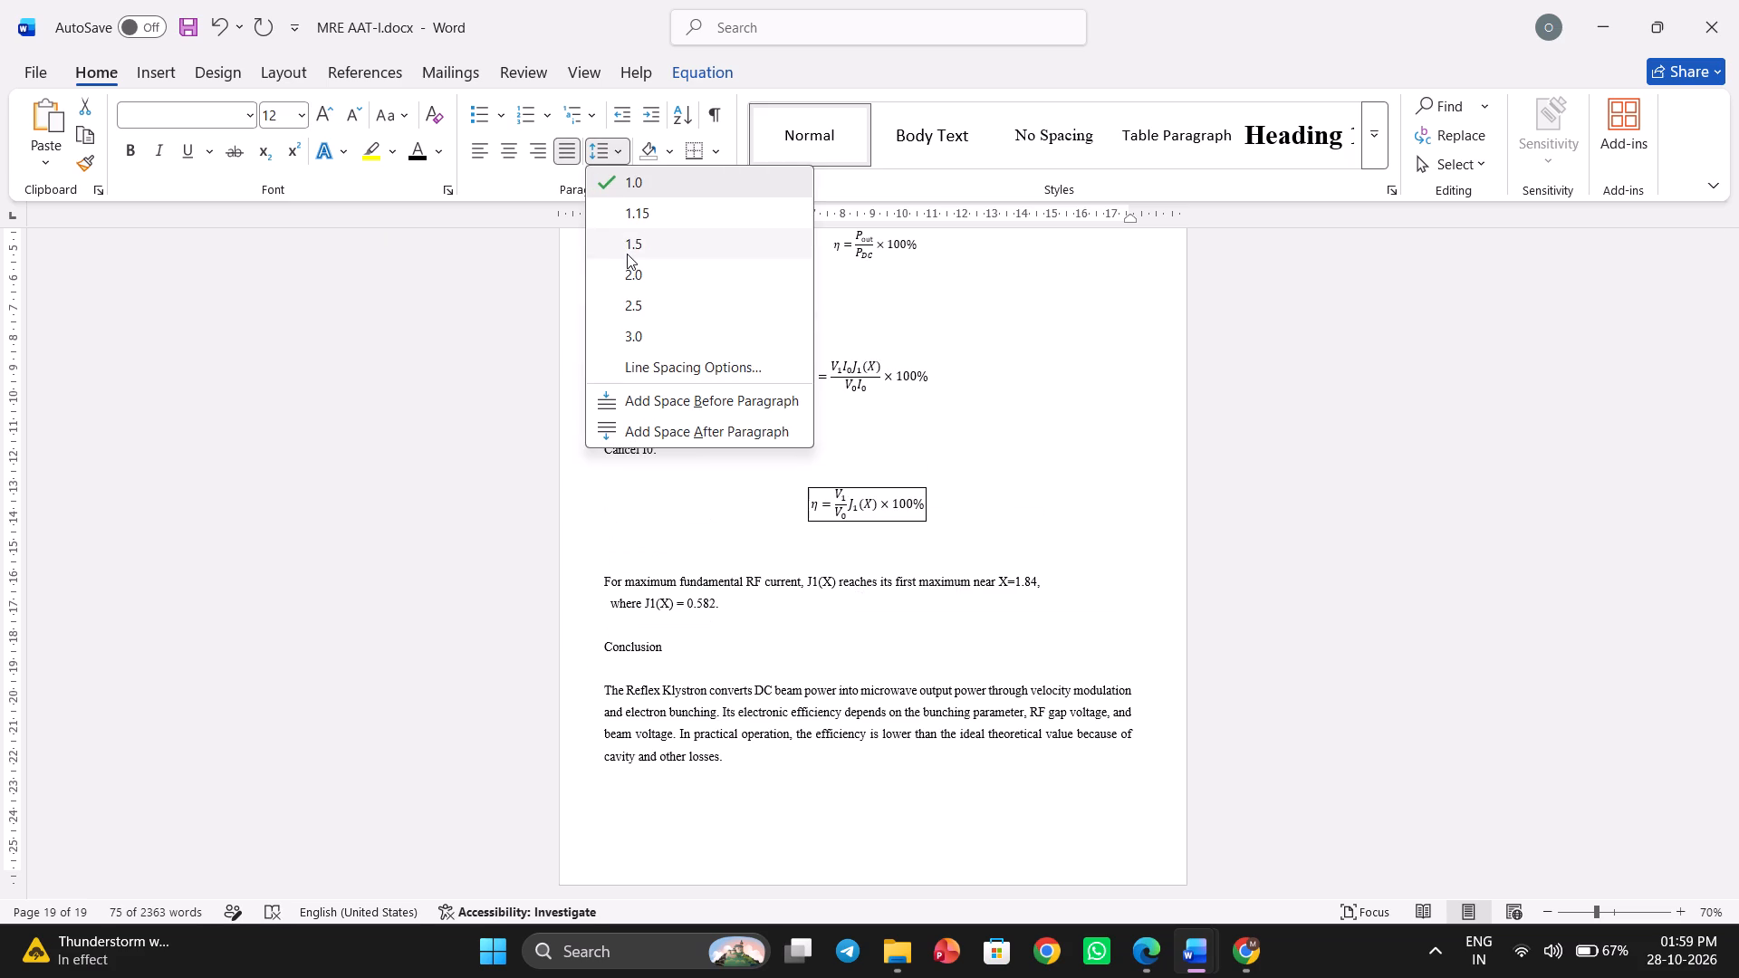
pyautogui.click(627, 253)
# Save the MRE AAT-I document under its existing name.
pyautogui.scroll(1, 871, 605)
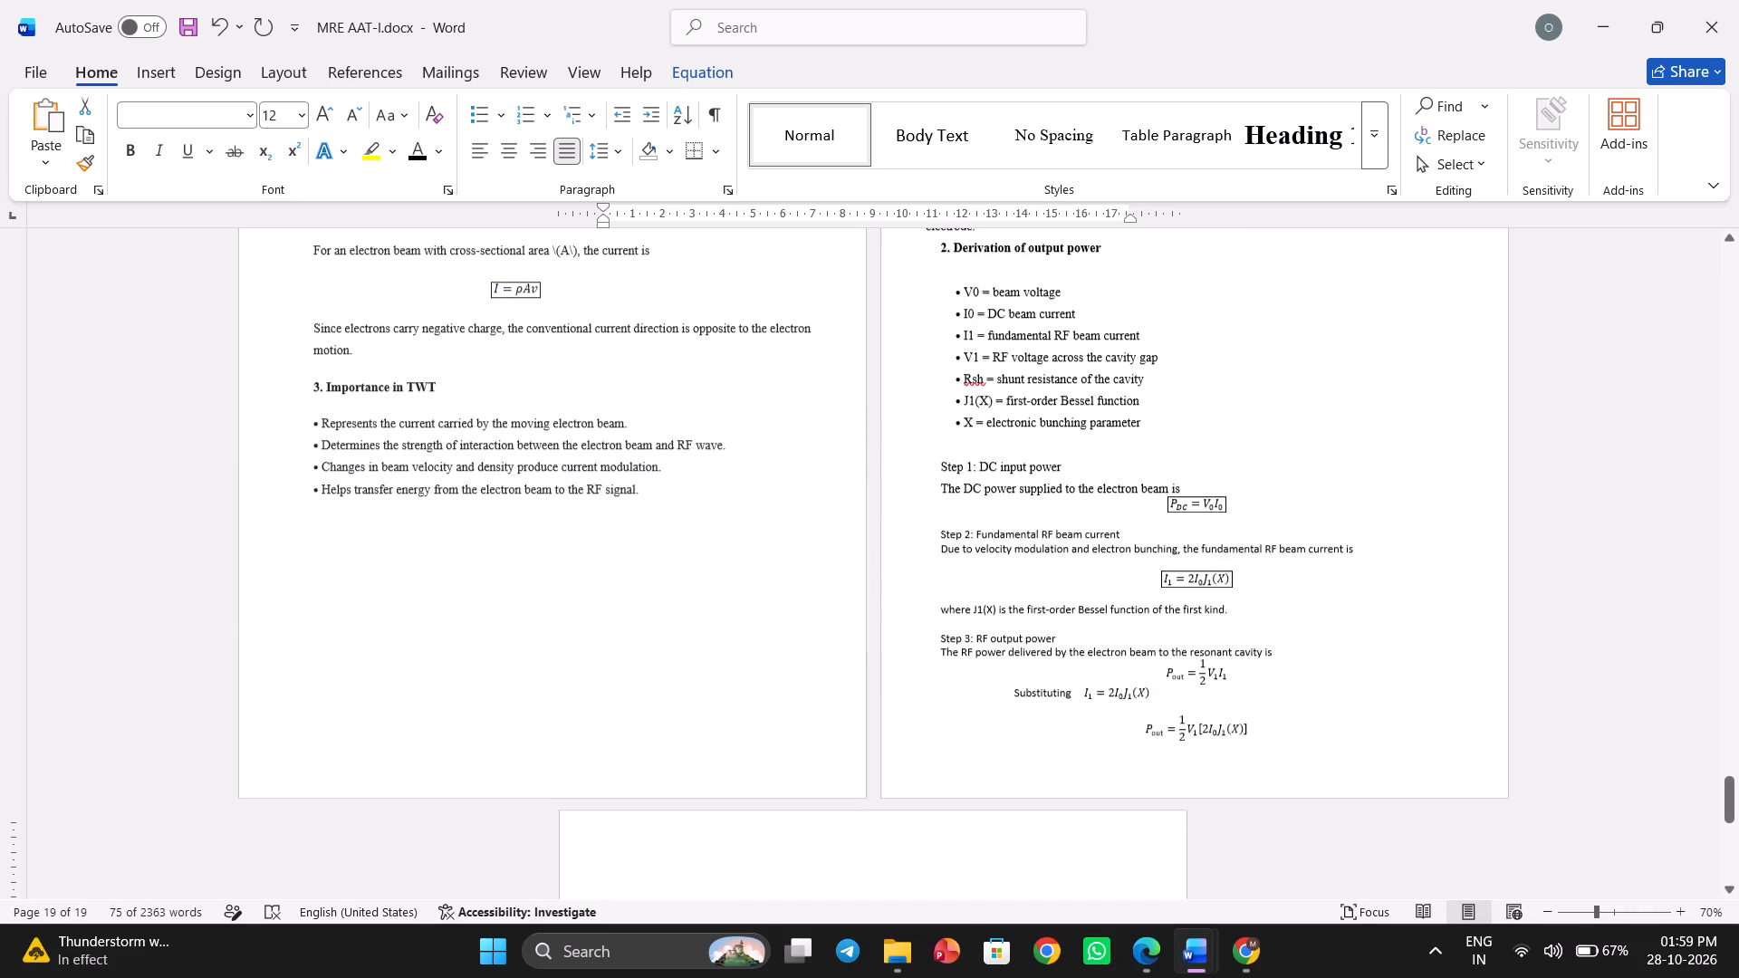
pyautogui.scroll(5, 871, 605)
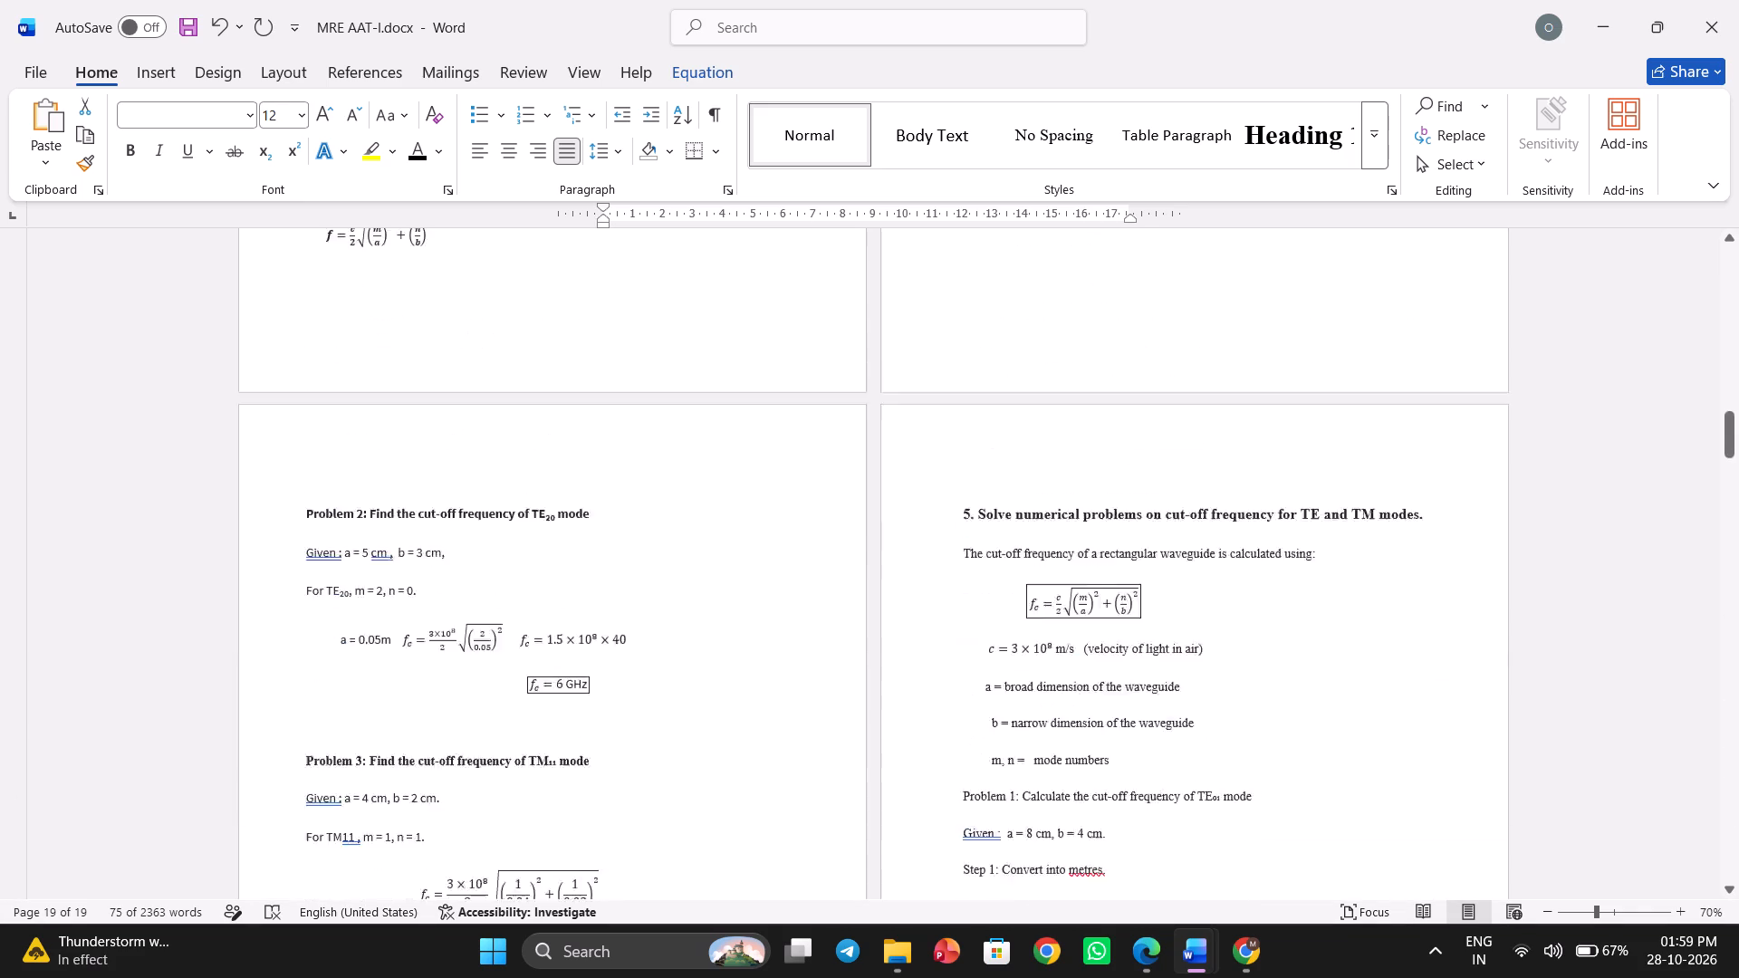
pyautogui.scroll(1, 871, 605)
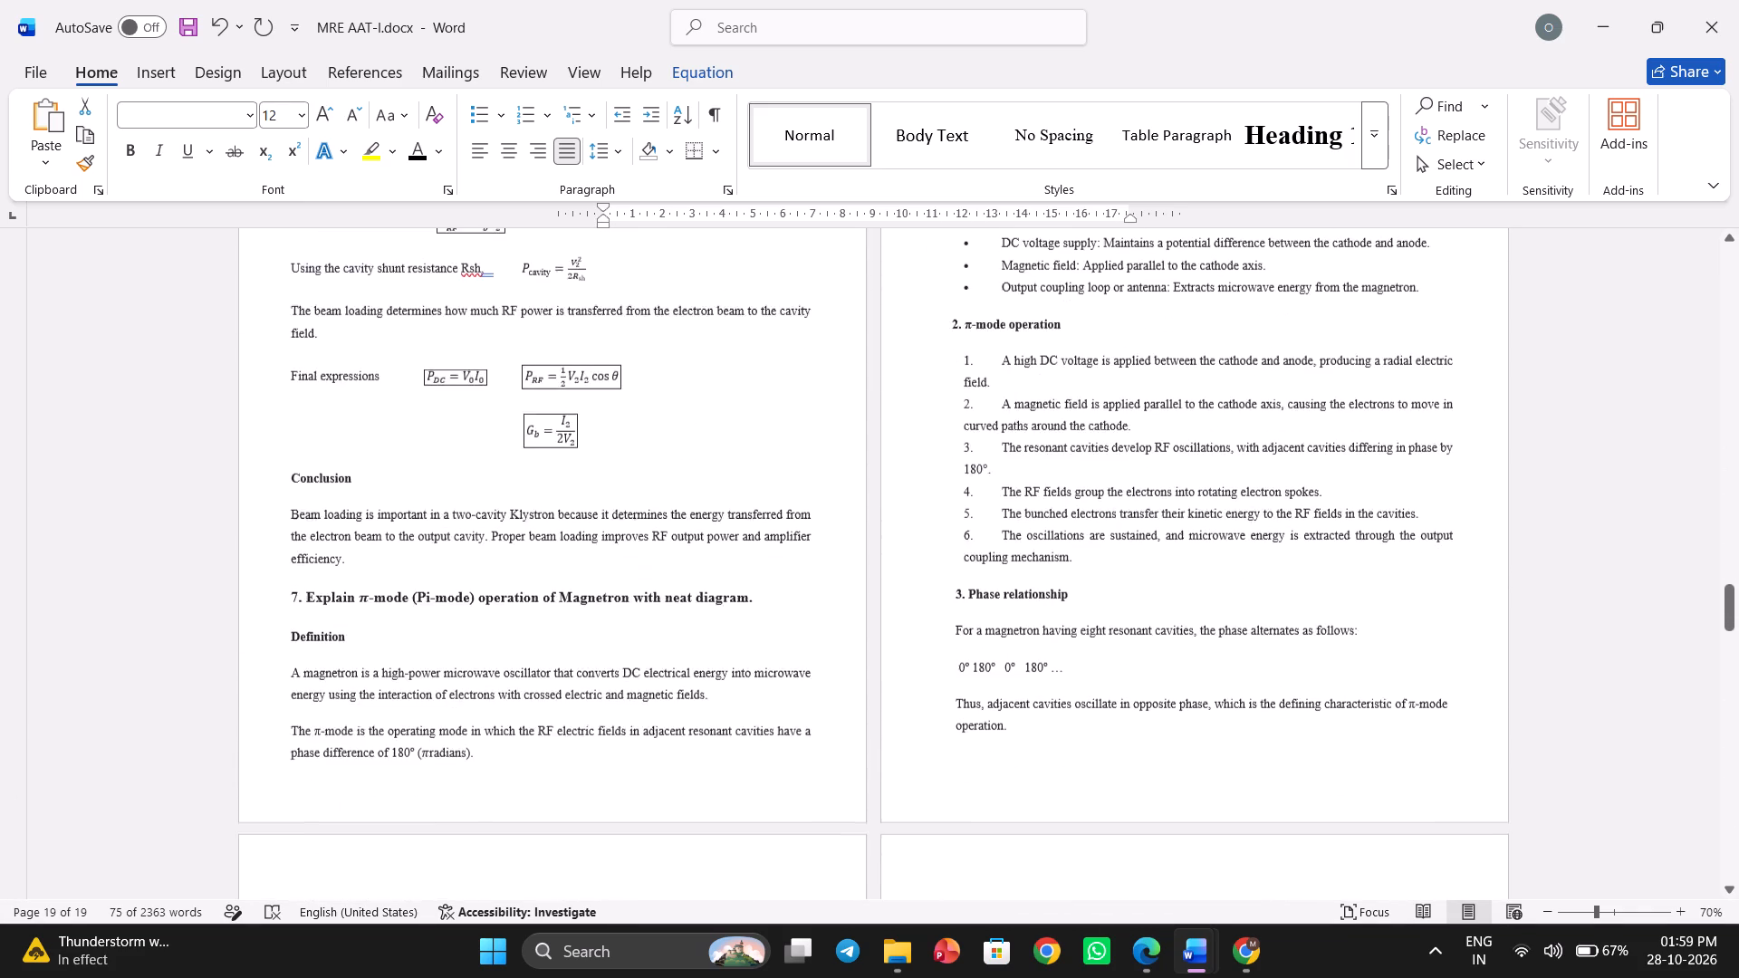
pyautogui.scroll(1, 871, 605)
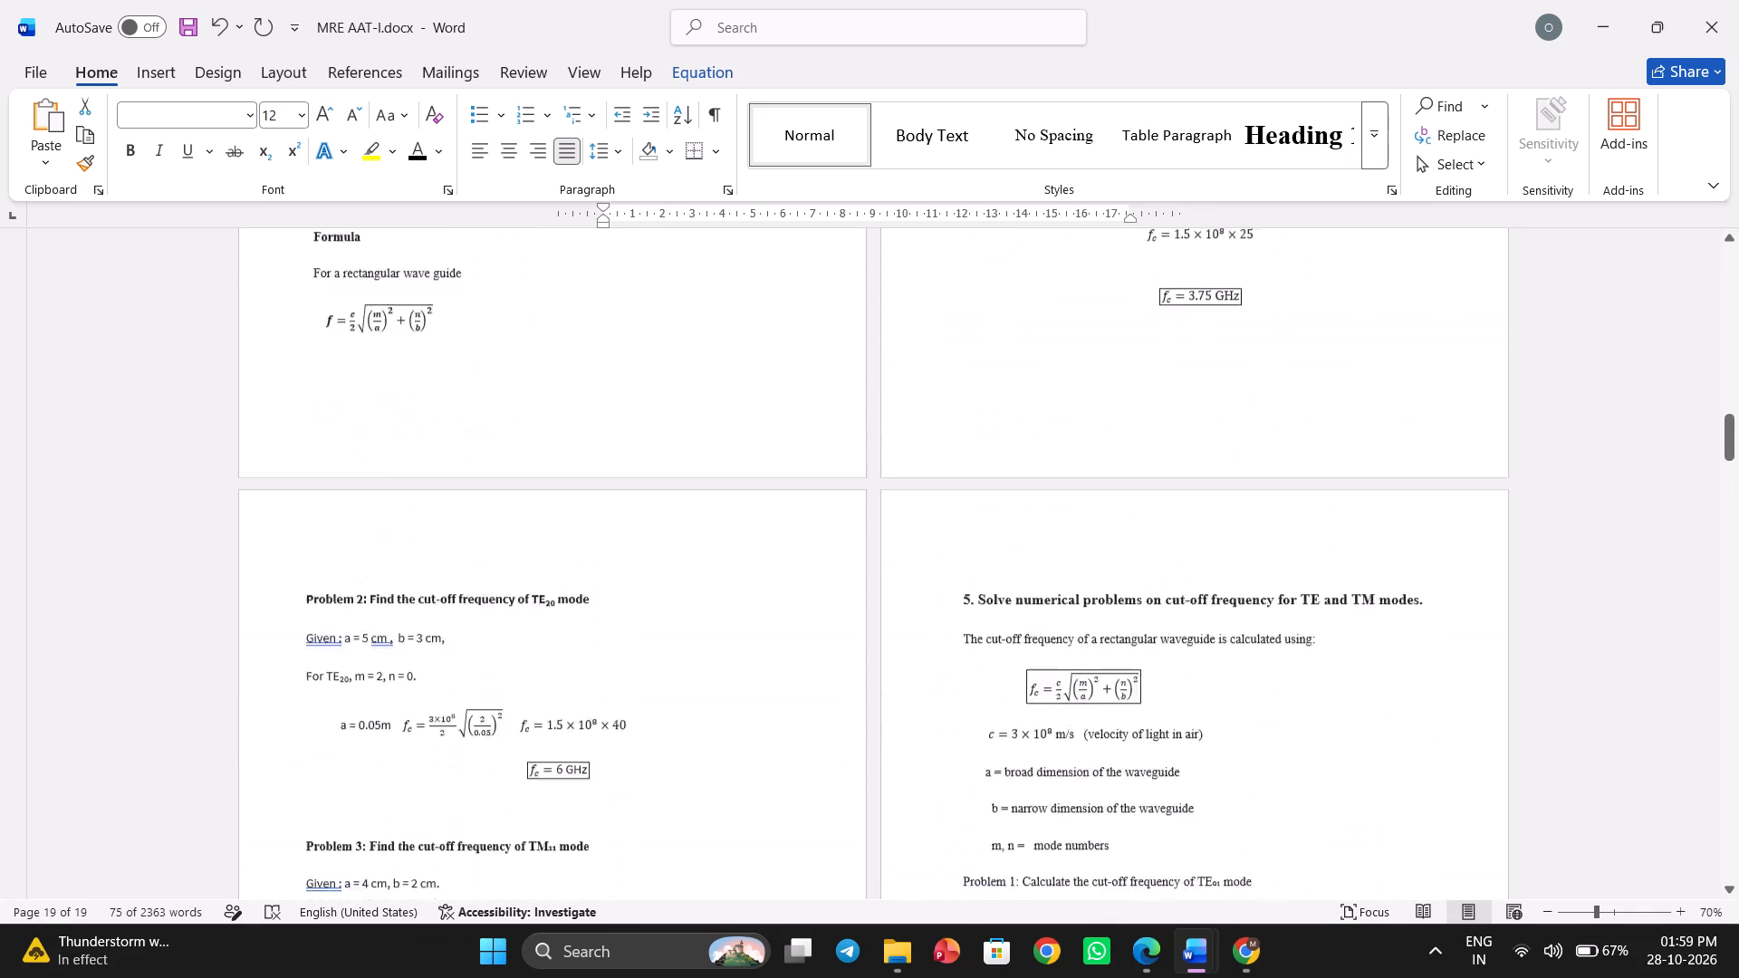
pyautogui.scroll(1, 871, 605)
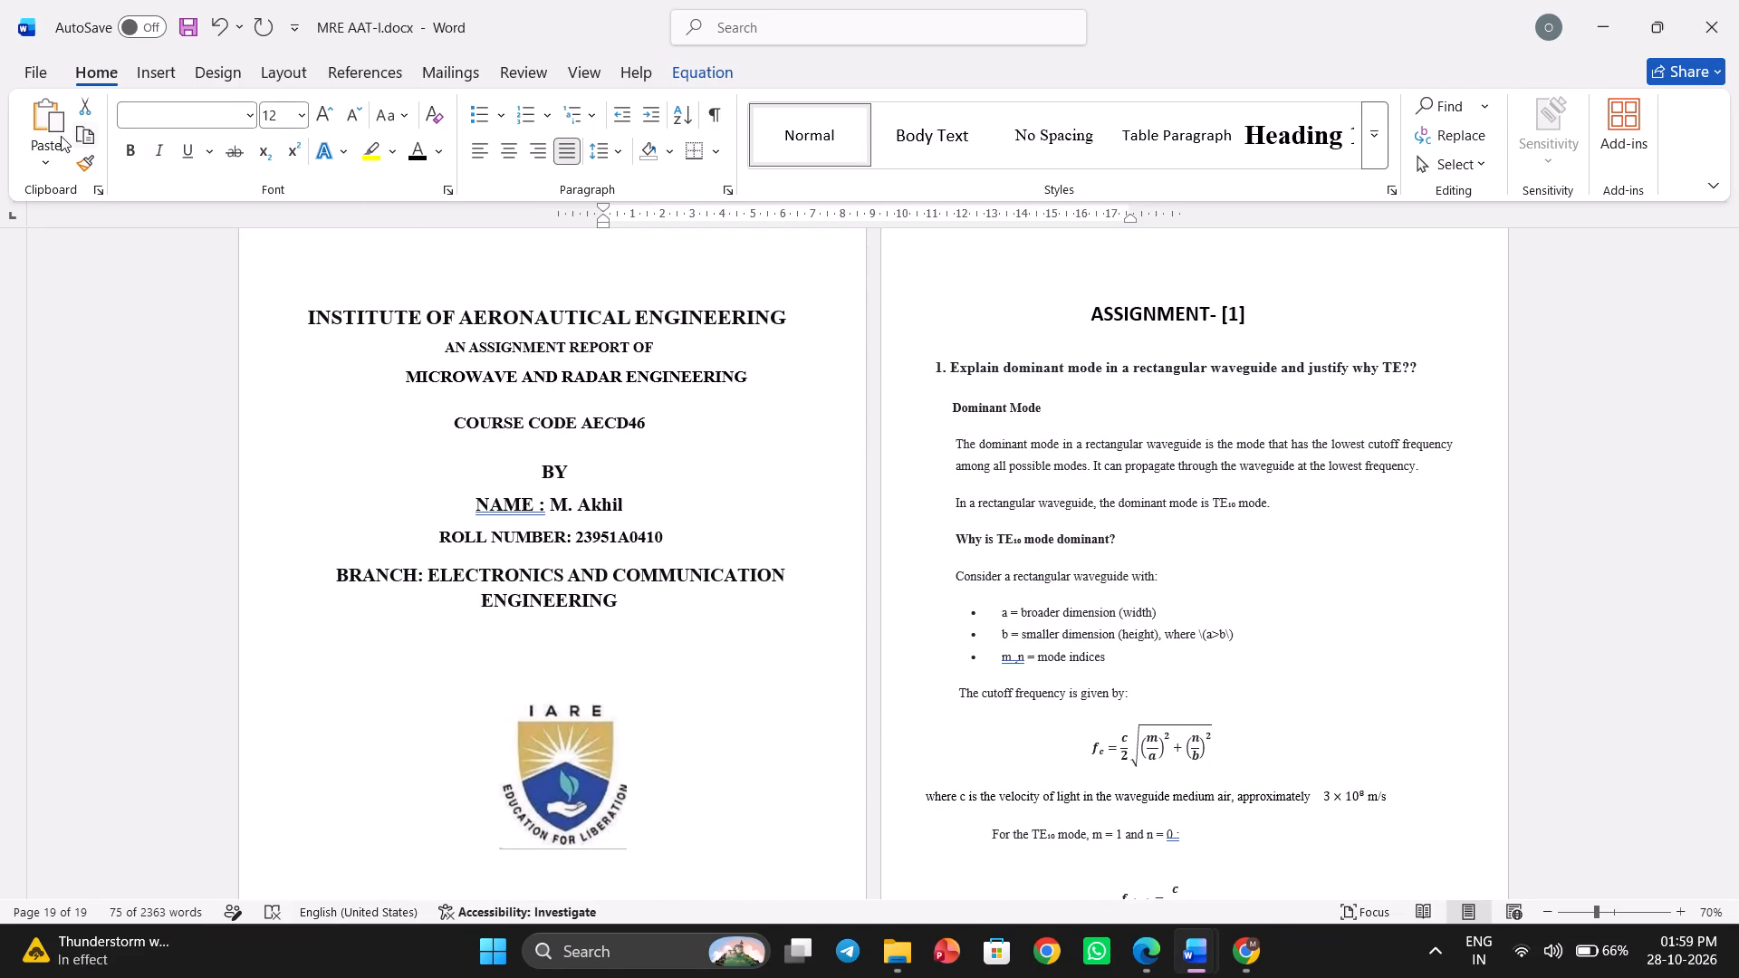
pyautogui.click(40, 62)
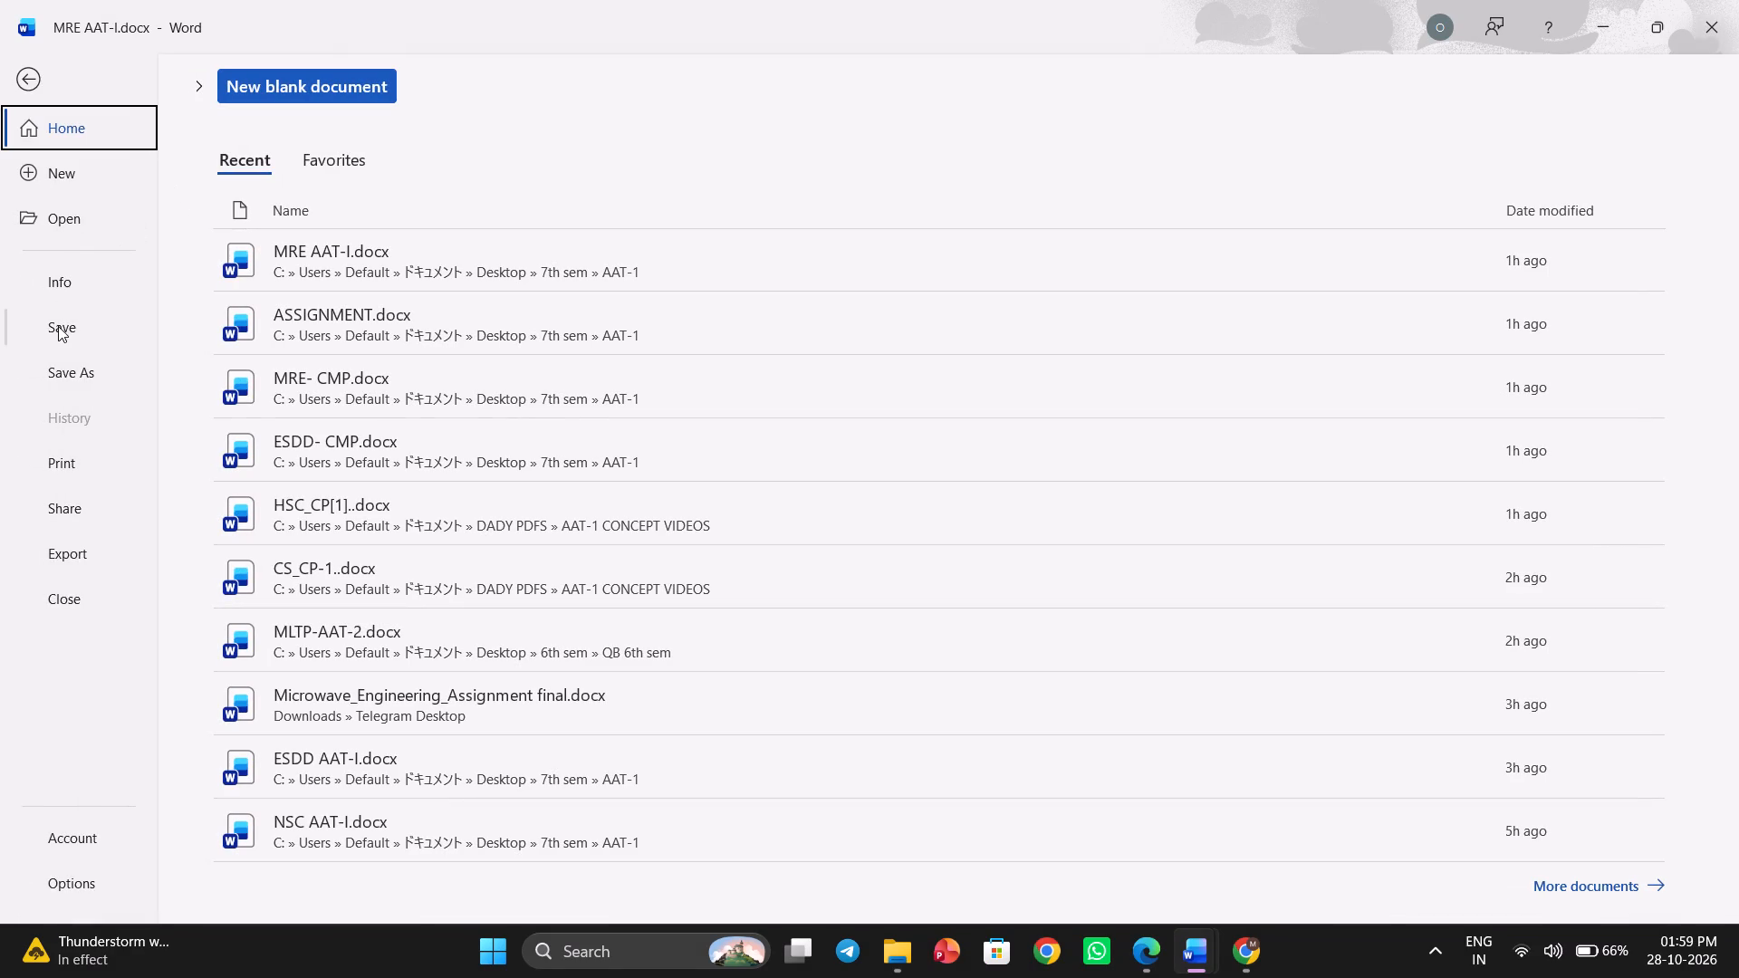
pyautogui.click(58, 326)
# Save a PDF copy of the document as MRE AAT-I.pdf in the AAT-1 folder.
pyautogui.click(44, 64)
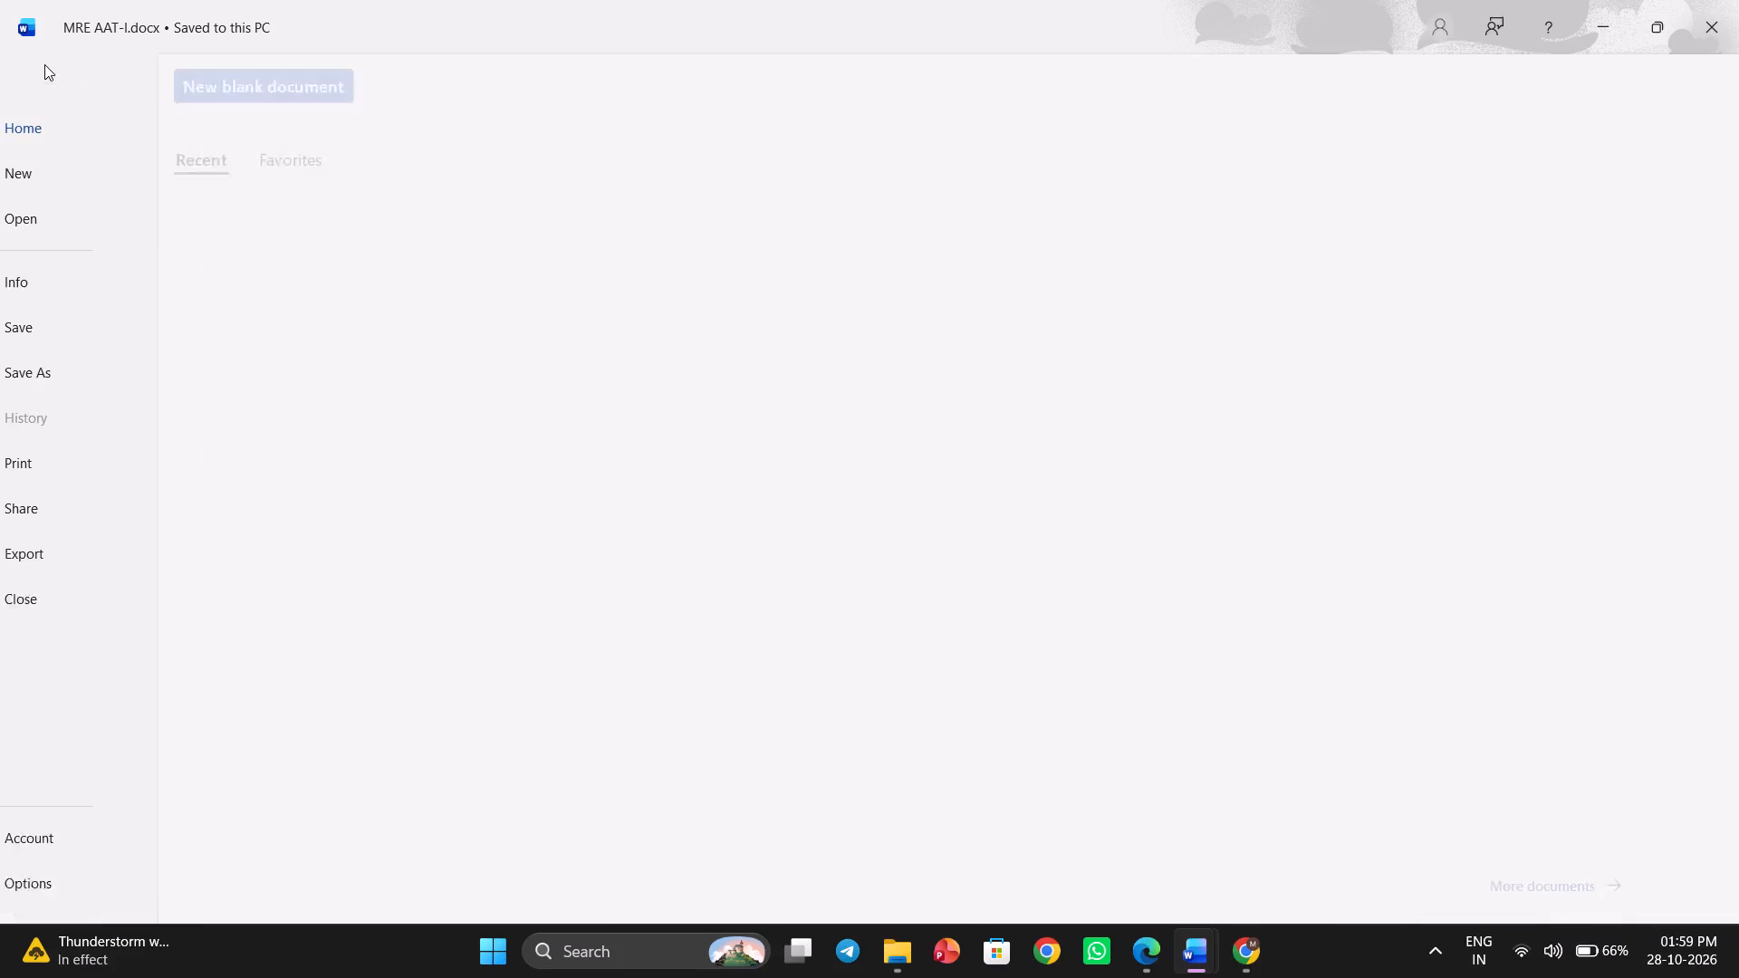
pyautogui.click(83, 361)
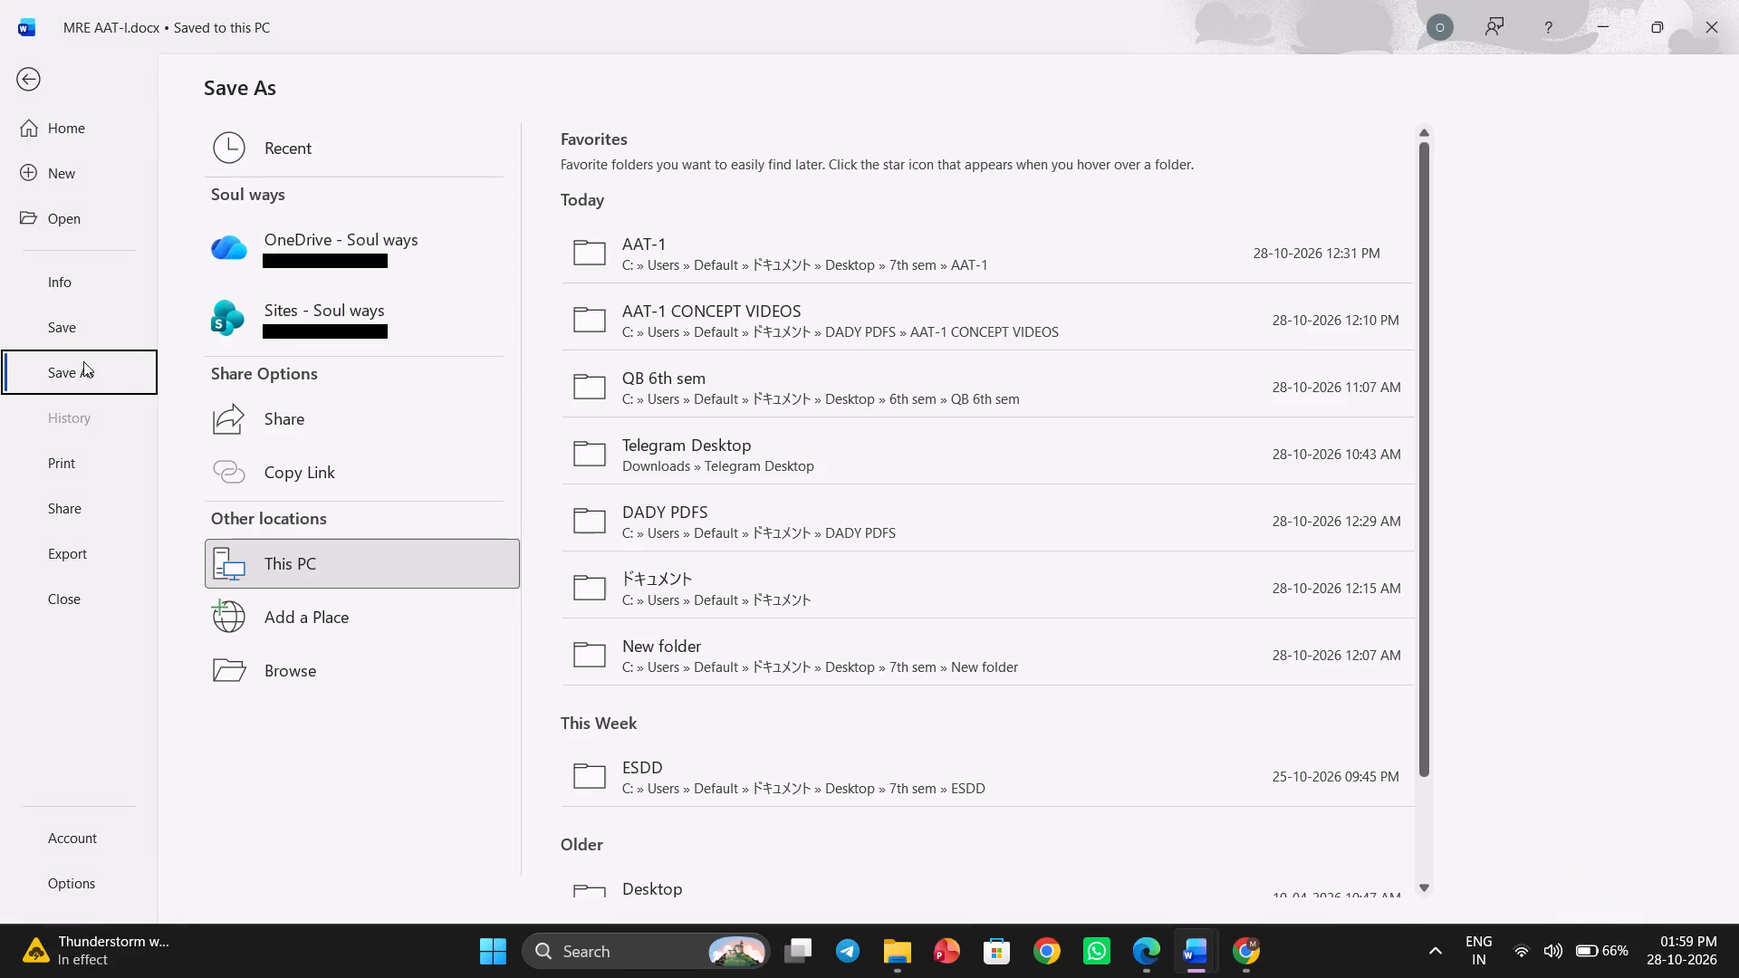
pyautogui.doubleClick(681, 240)
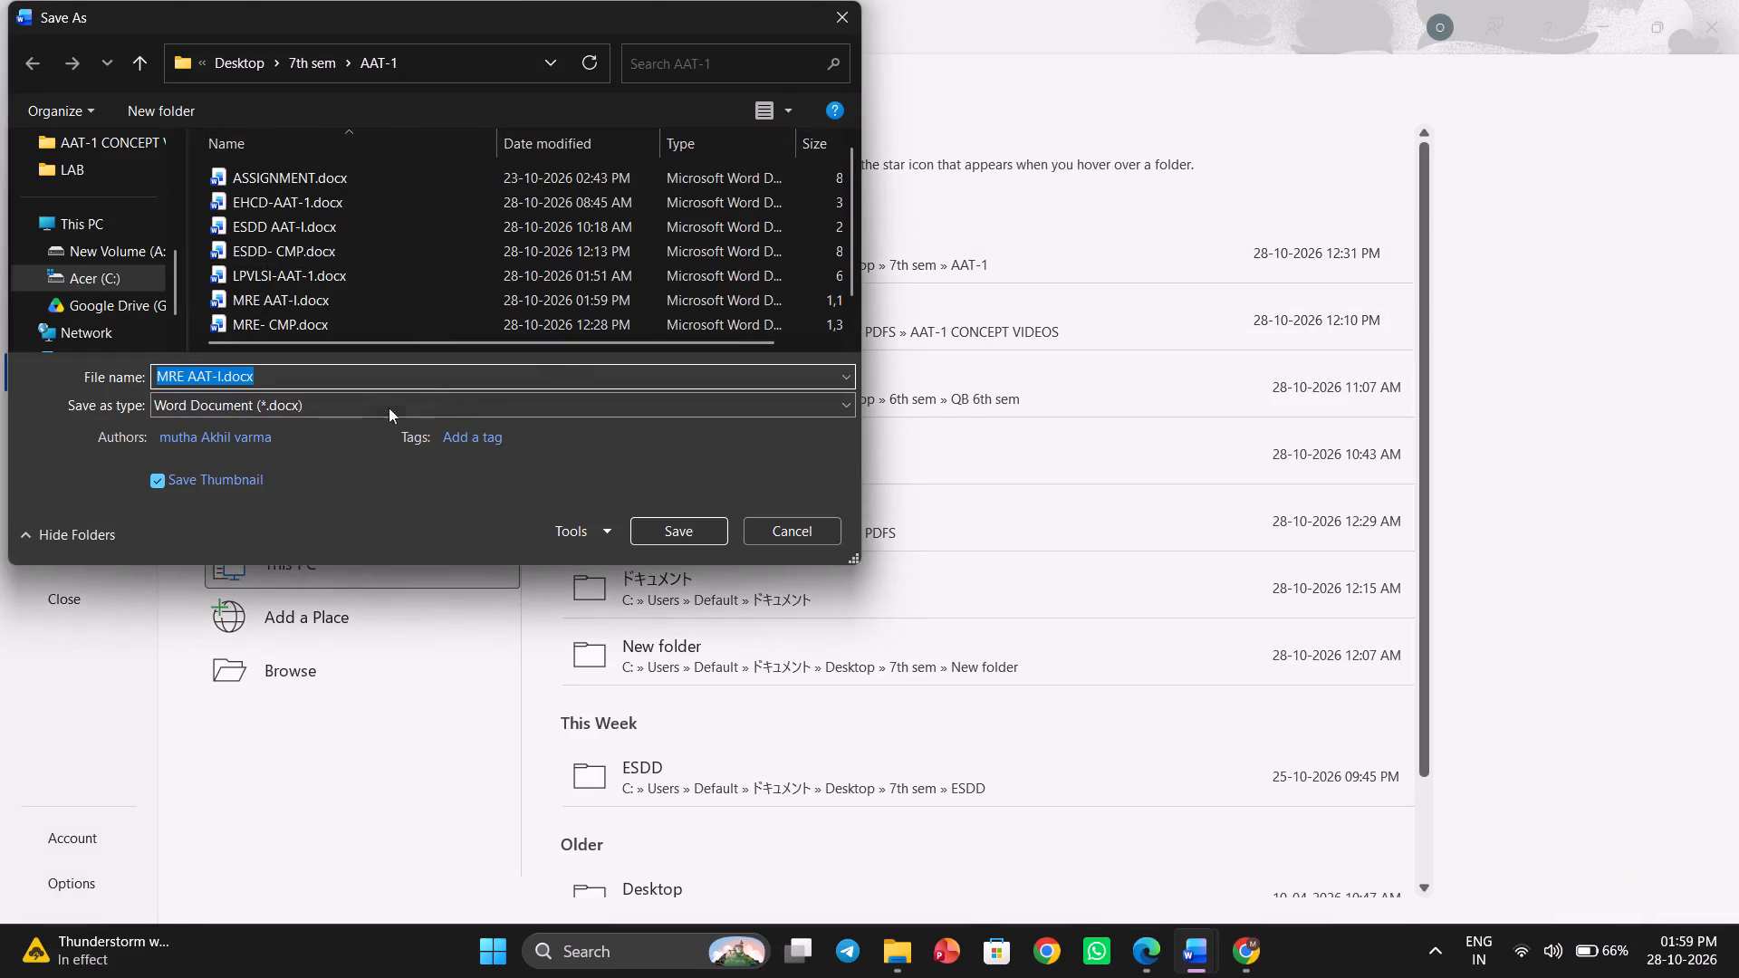
pyautogui.click(358, 418)
pyautogui.click(326, 401)
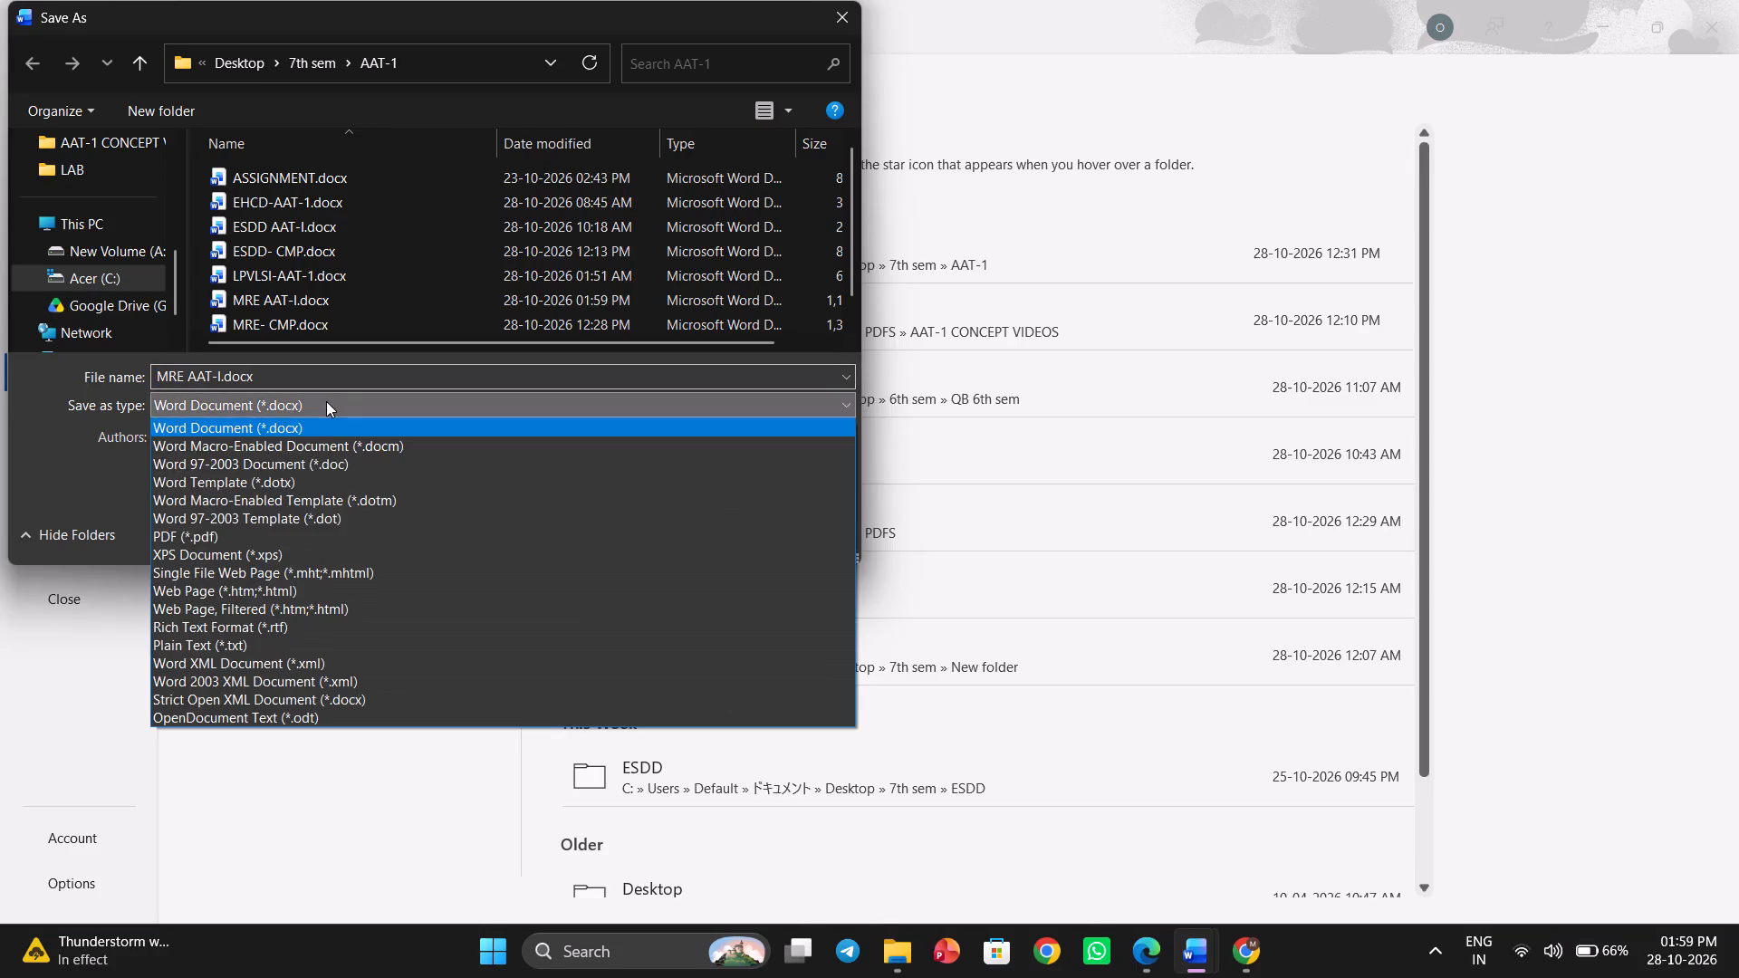
pyautogui.click(248, 537)
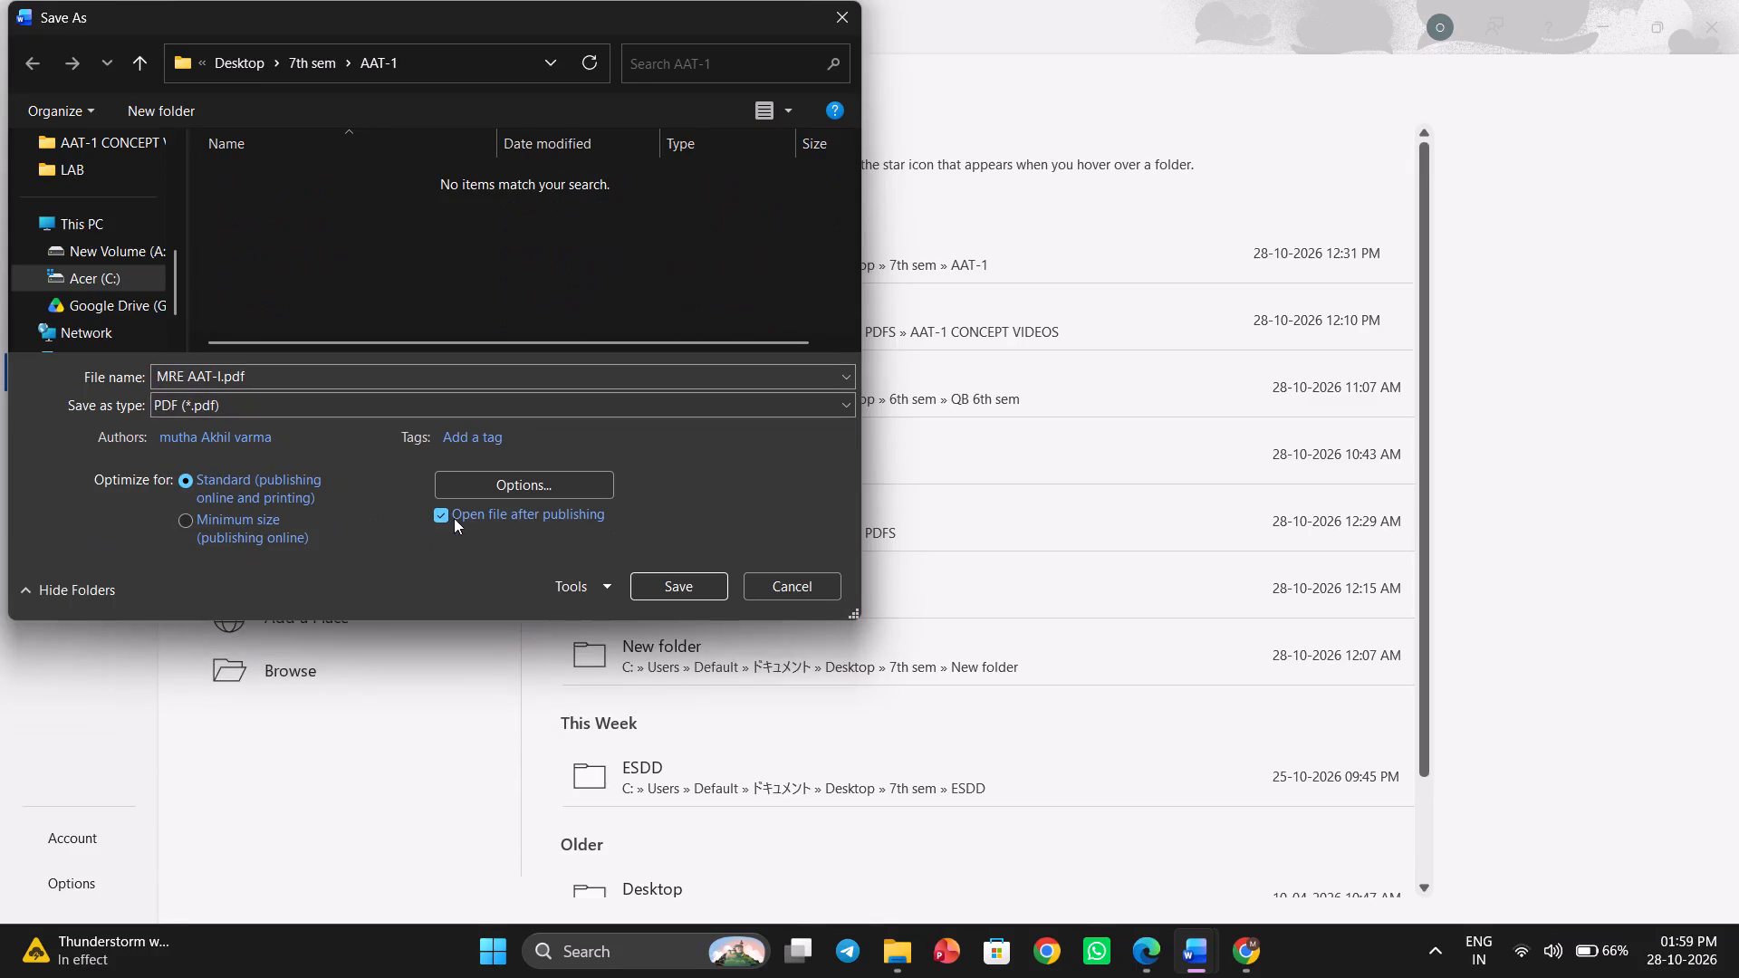
pyautogui.click(686, 583)
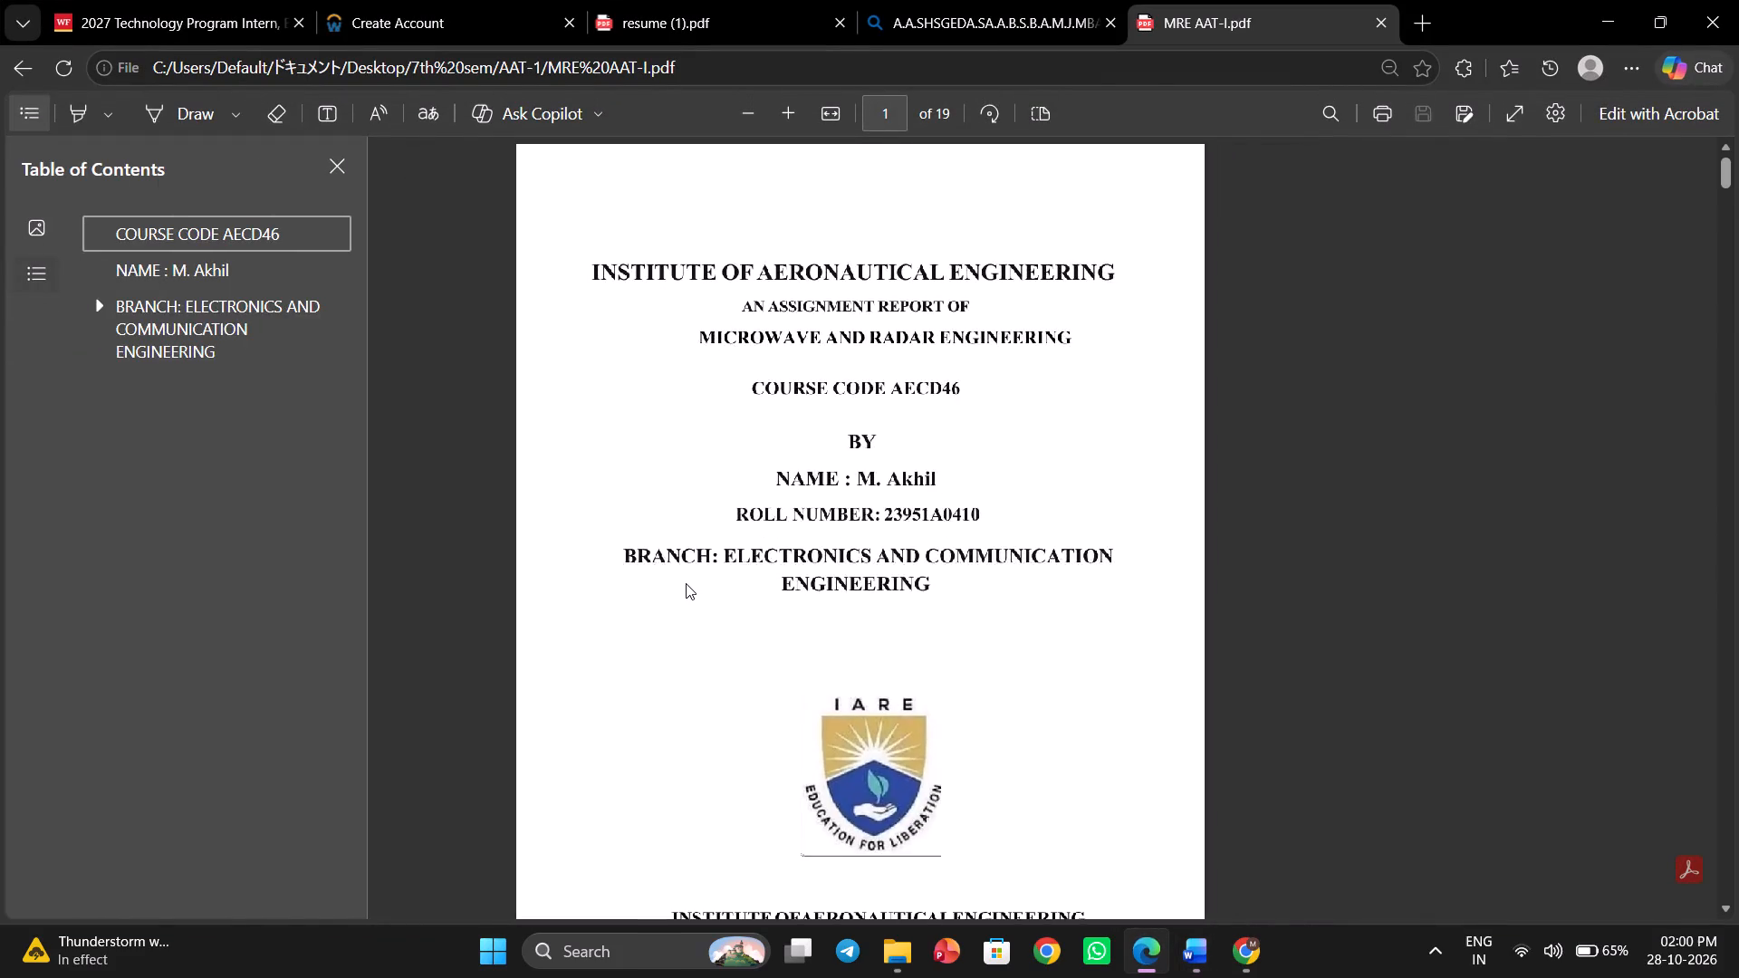
# Look through the exported MRE AAT-I PDF from the cover page to the conclusion of question 10, checking its layout.
pyautogui.scroll(-5, 686, 583)
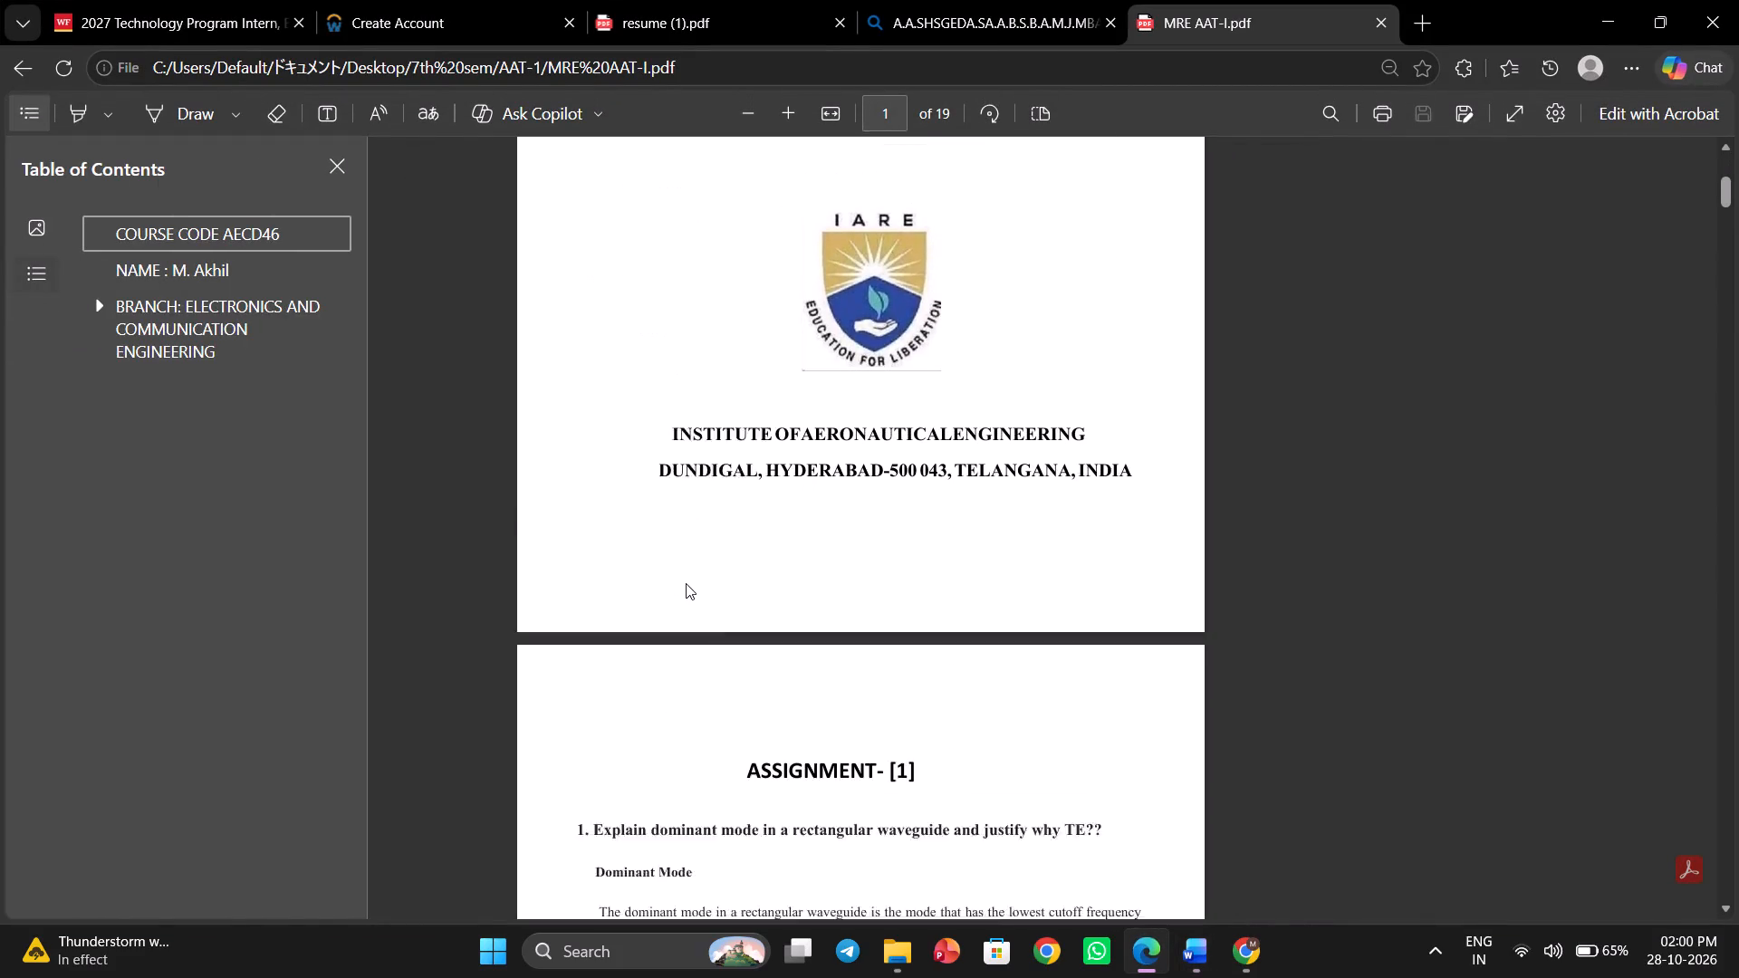
pyautogui.scroll(-4, 686, 583)
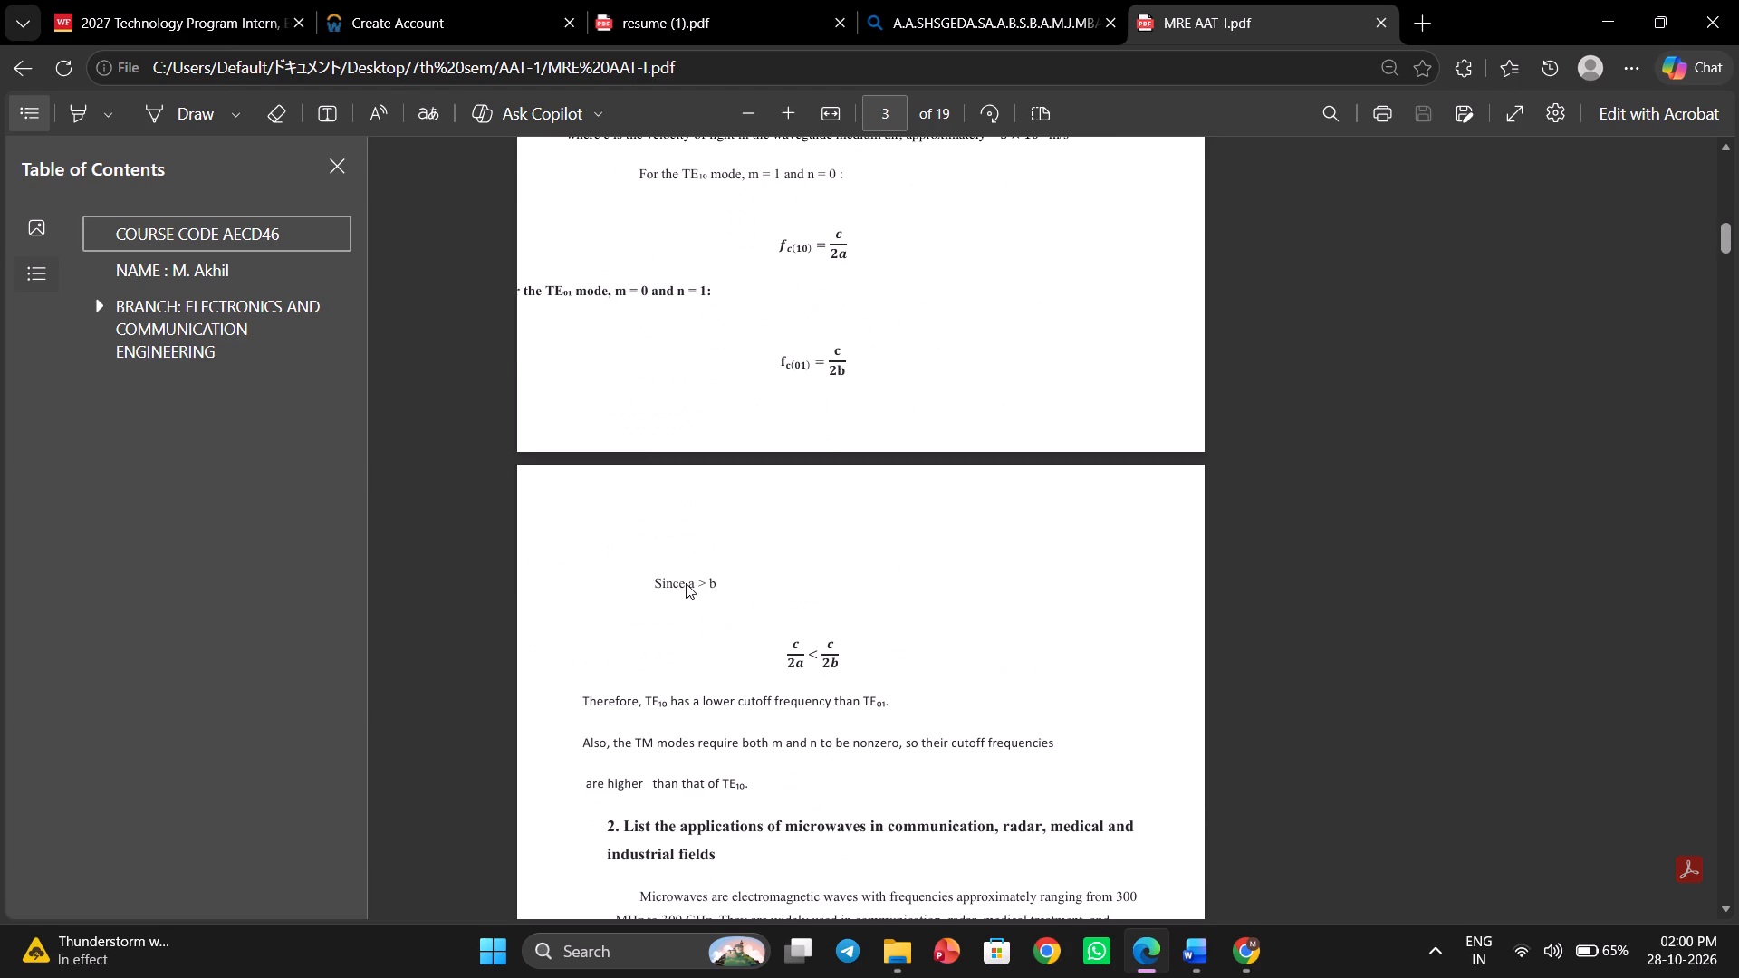
pyautogui.scroll(-6, 686, 583)
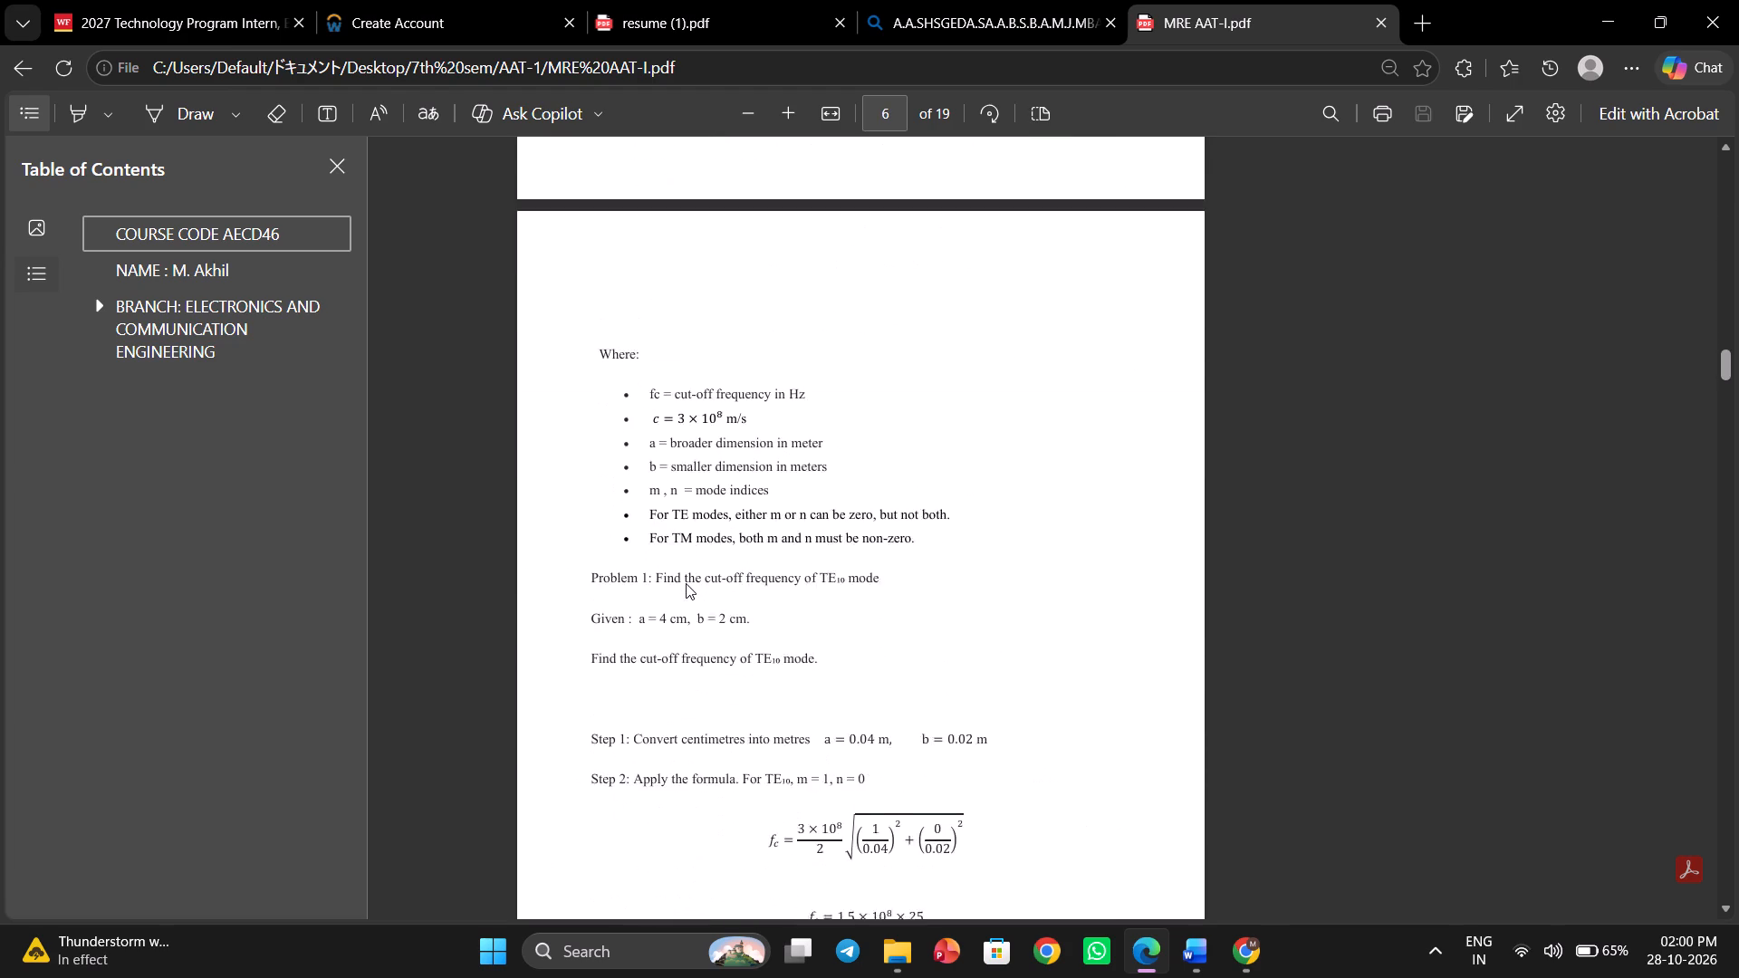
pyautogui.scroll(-6, 686, 583)
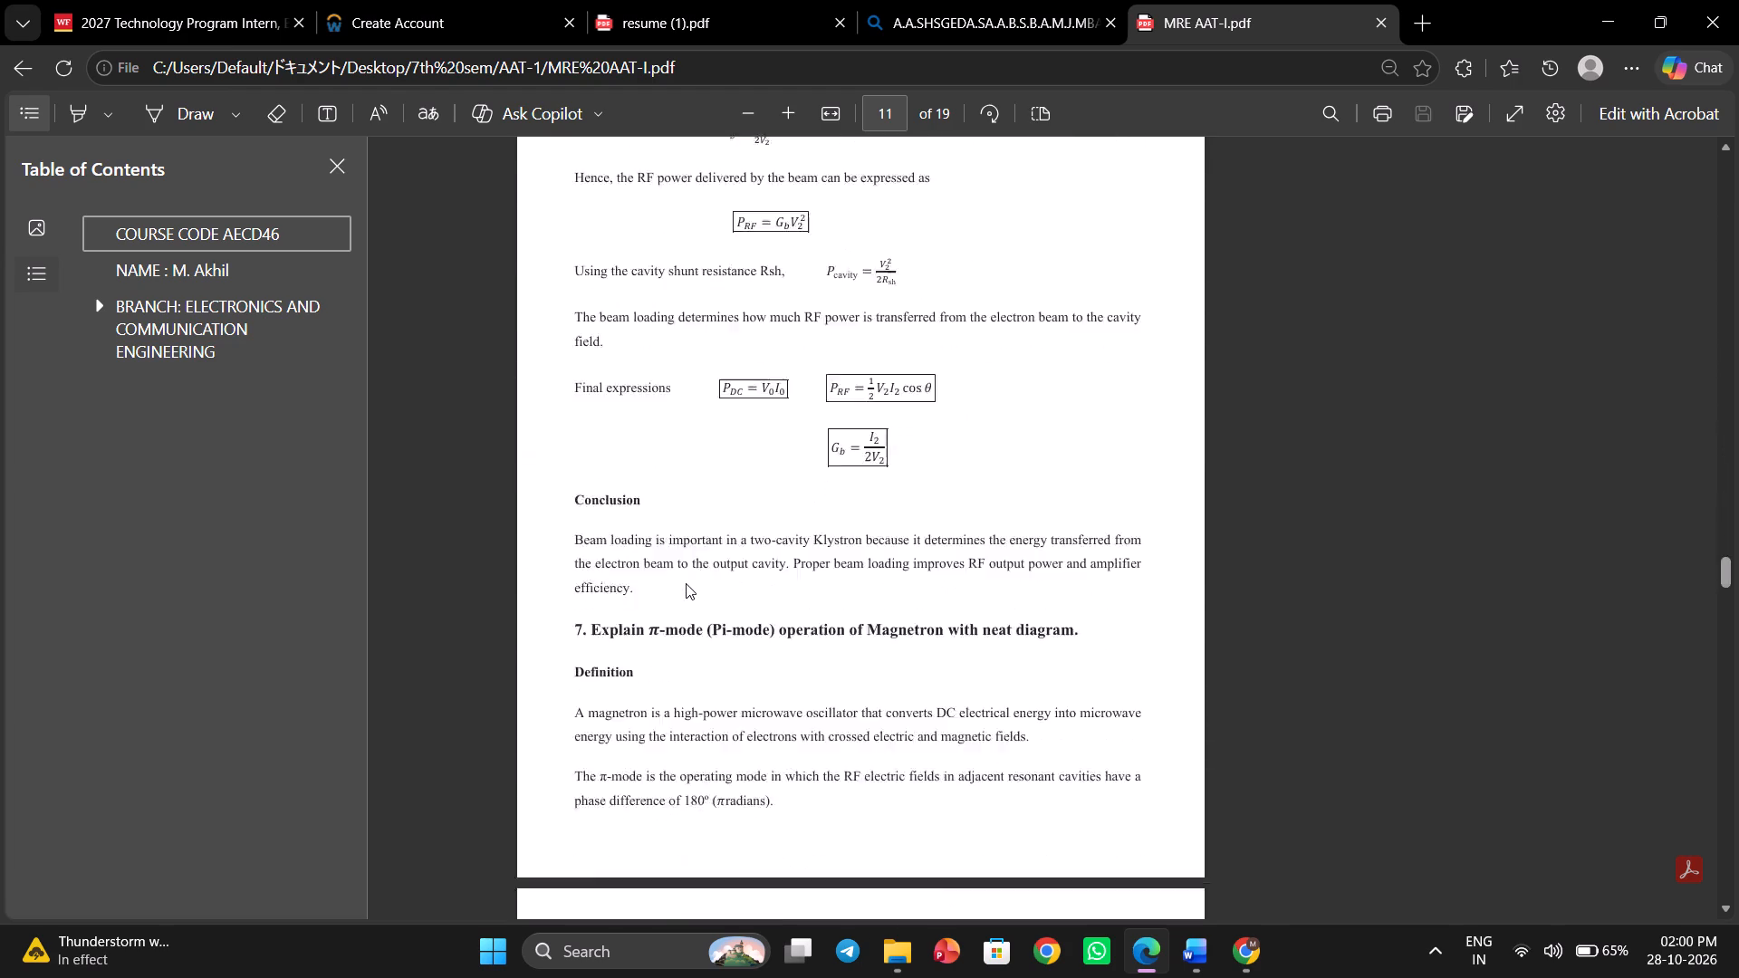
pyautogui.scroll(-7, 686, 583)
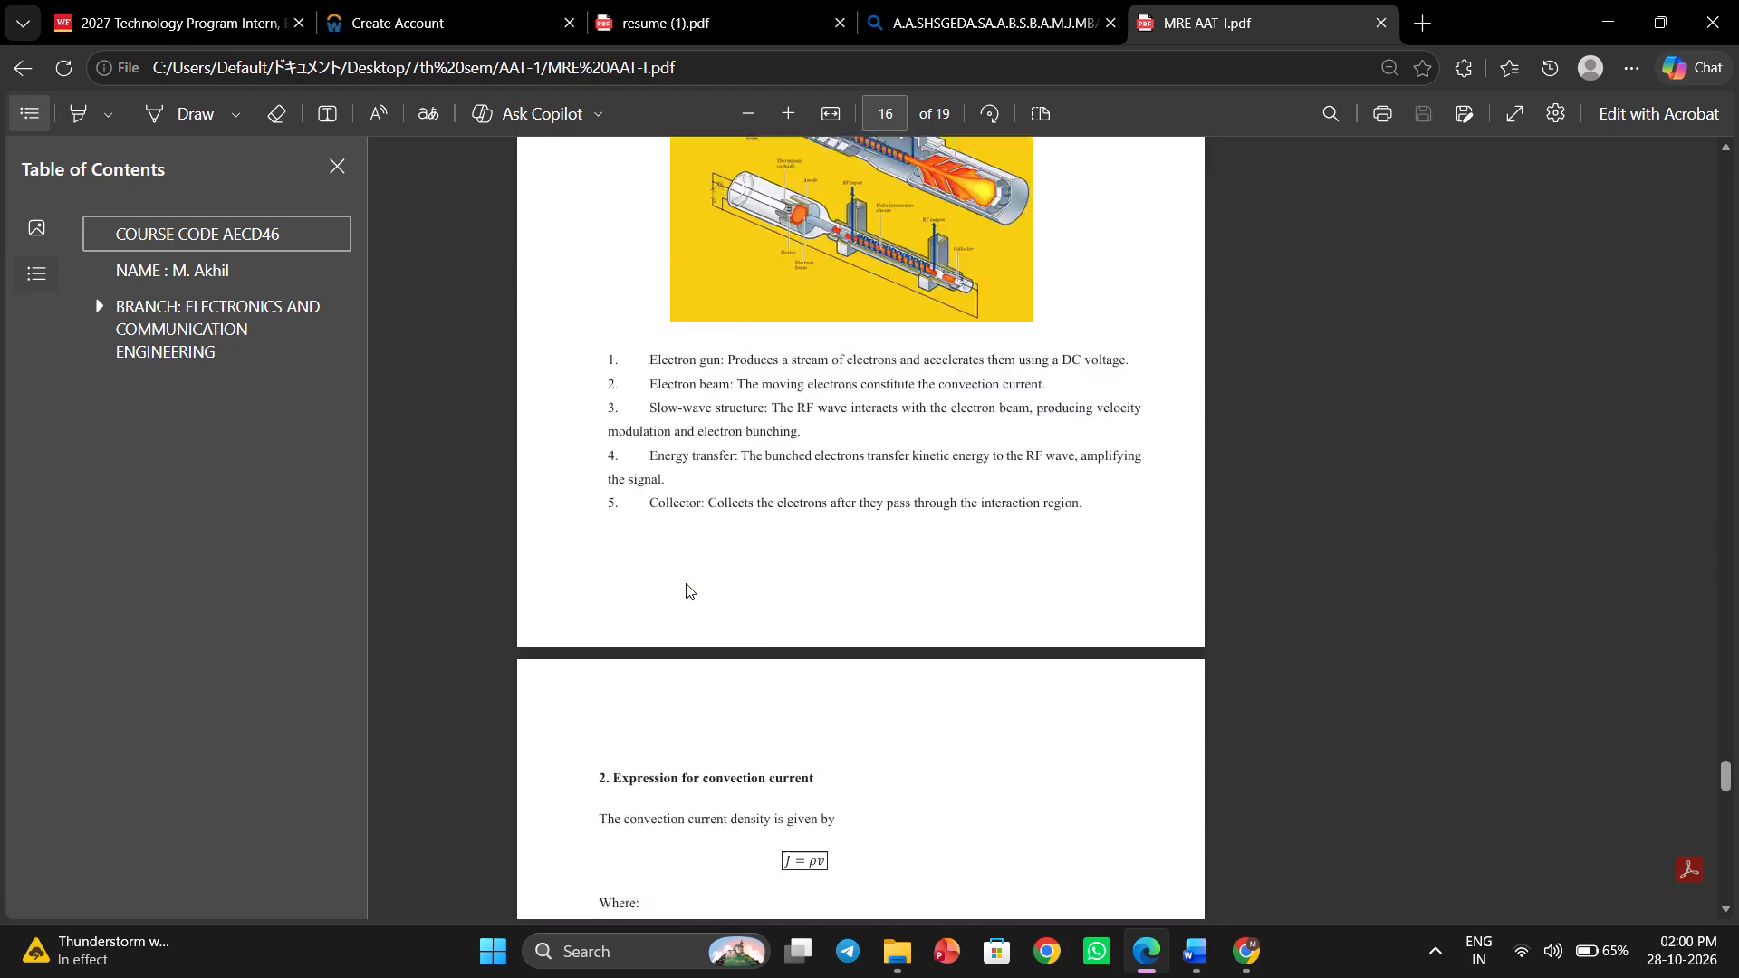
pyautogui.scroll(-3, 686, 583)
pyautogui.scroll(1, 686, 583)
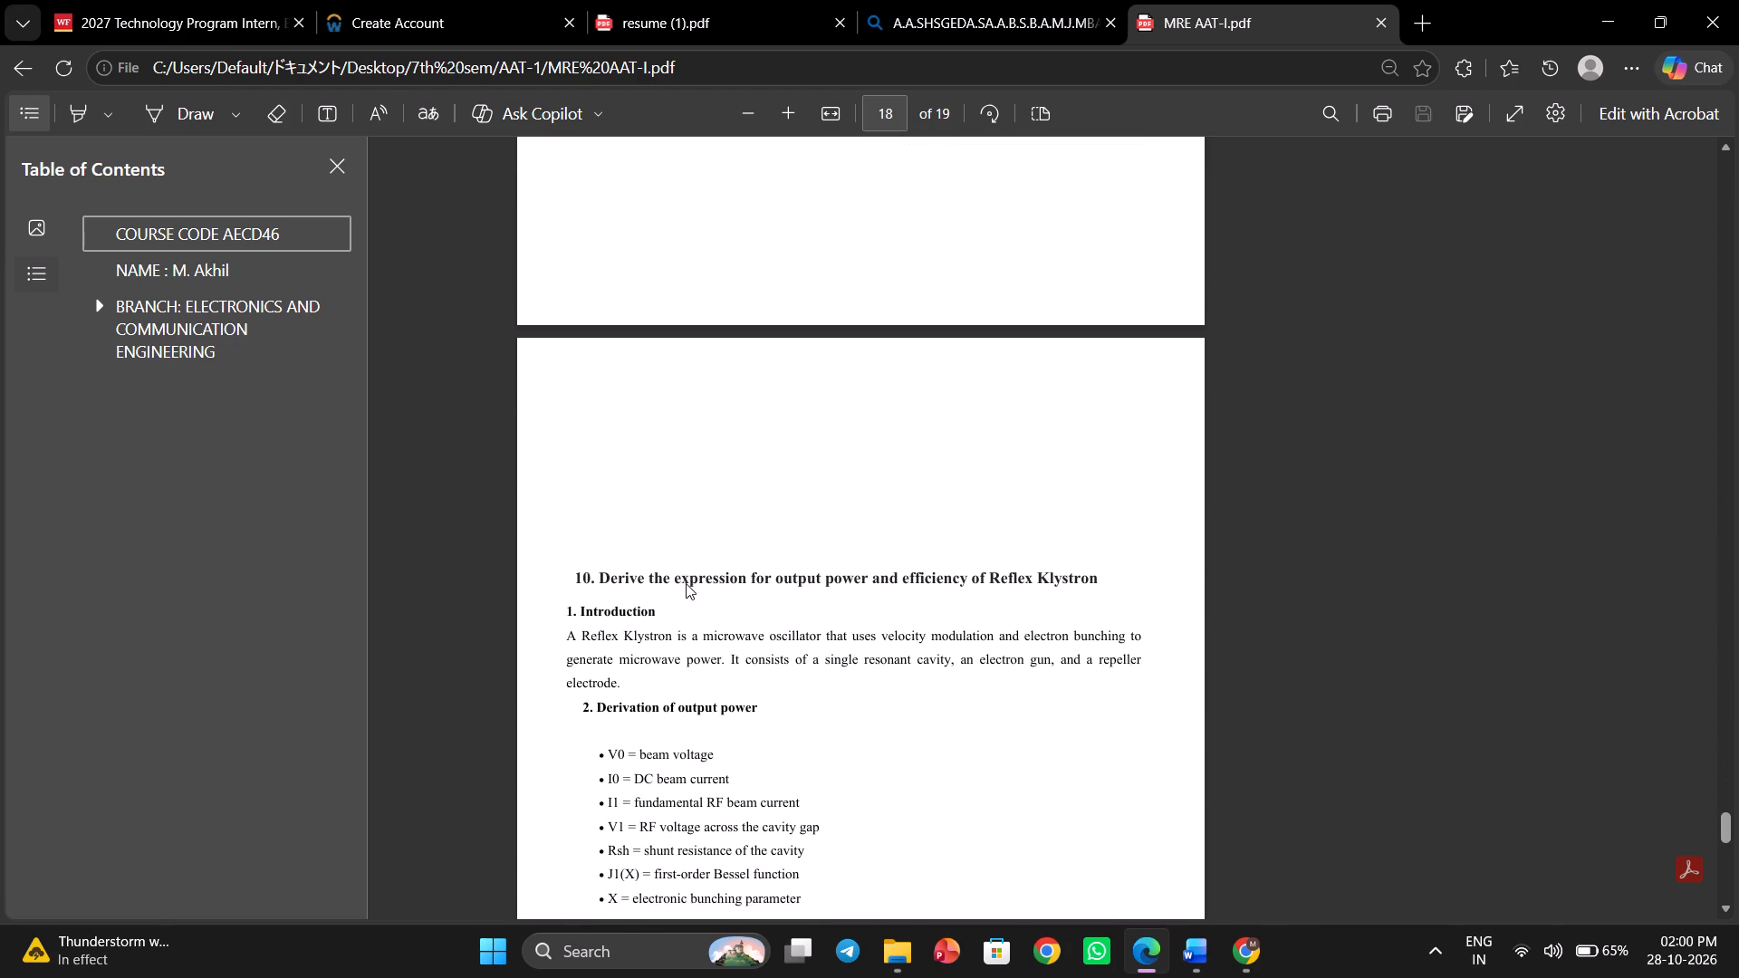
pyautogui.scroll(4, 686, 583)
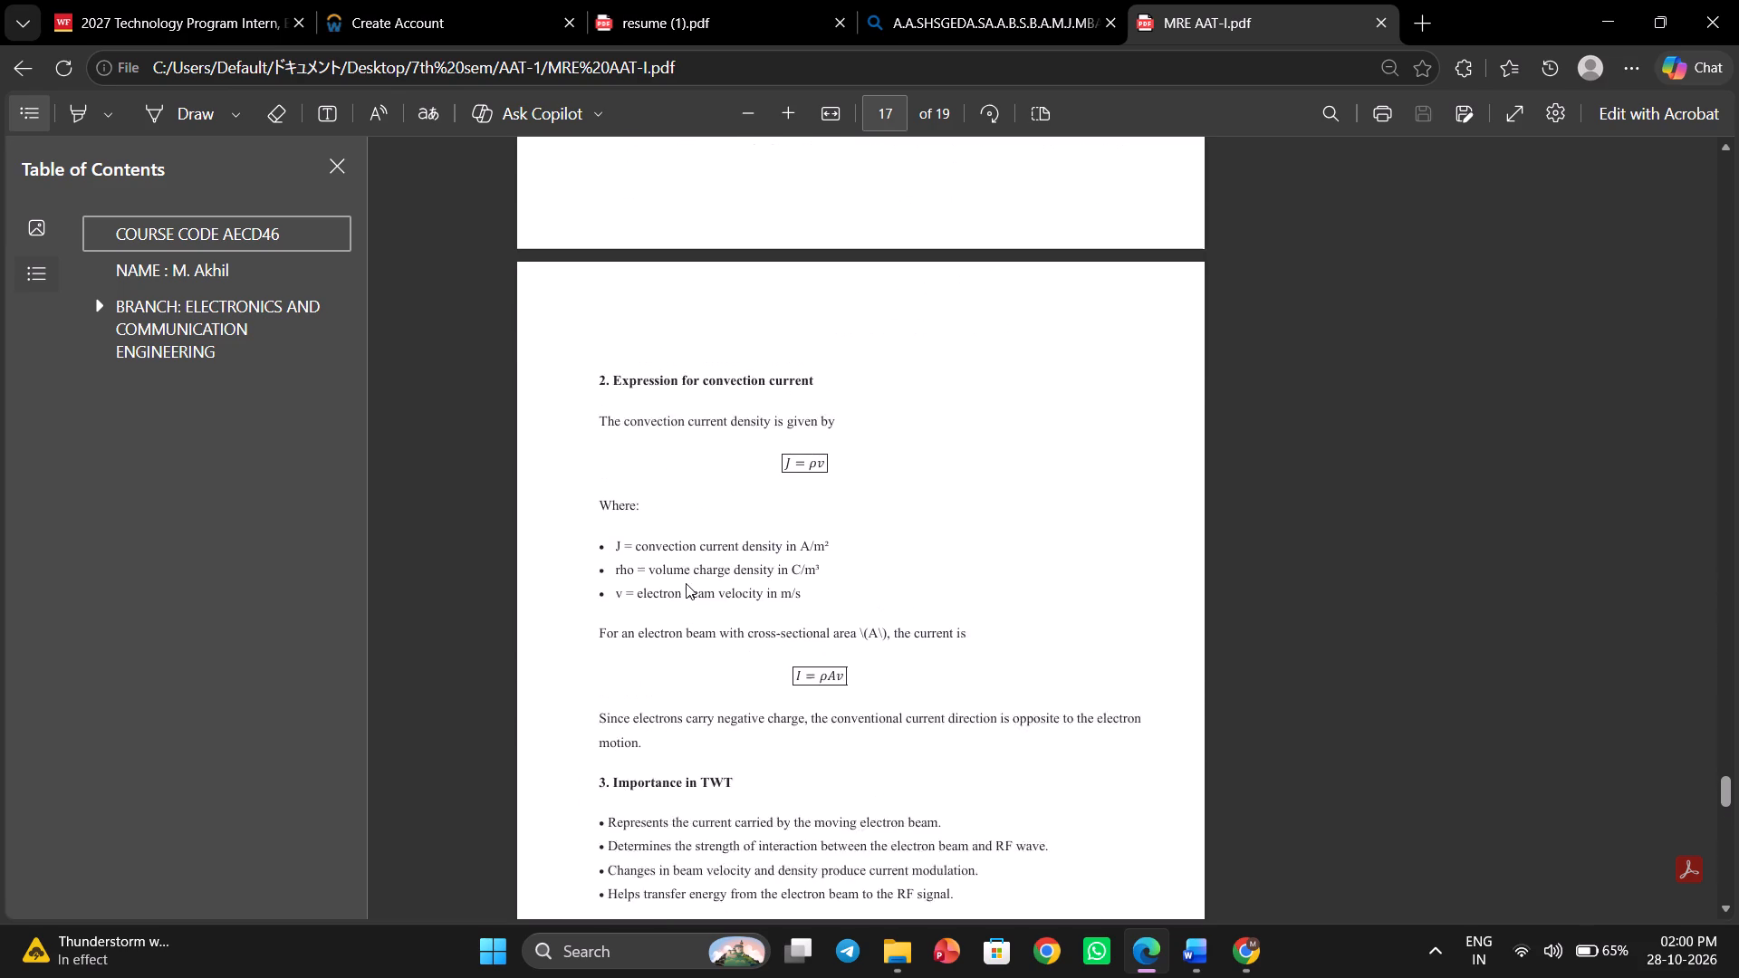
pyautogui.scroll(2, 686, 583)
pyautogui.scroll(-2, 686, 583)
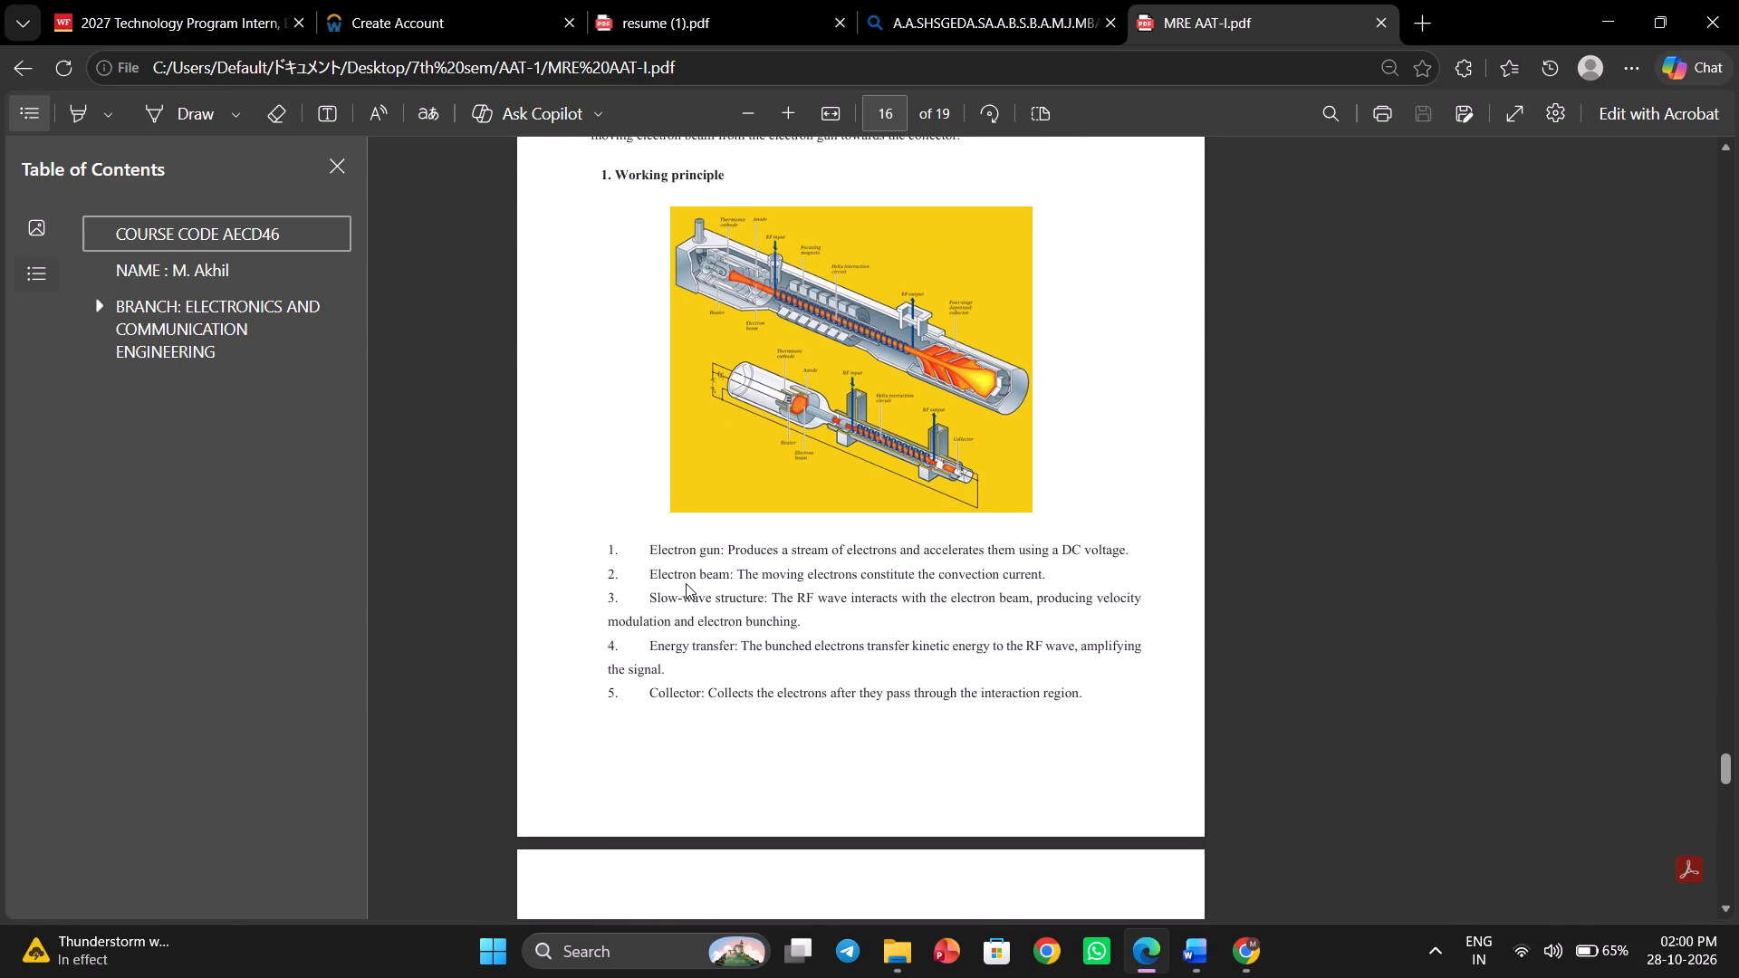
pyautogui.scroll(-5, 686, 583)
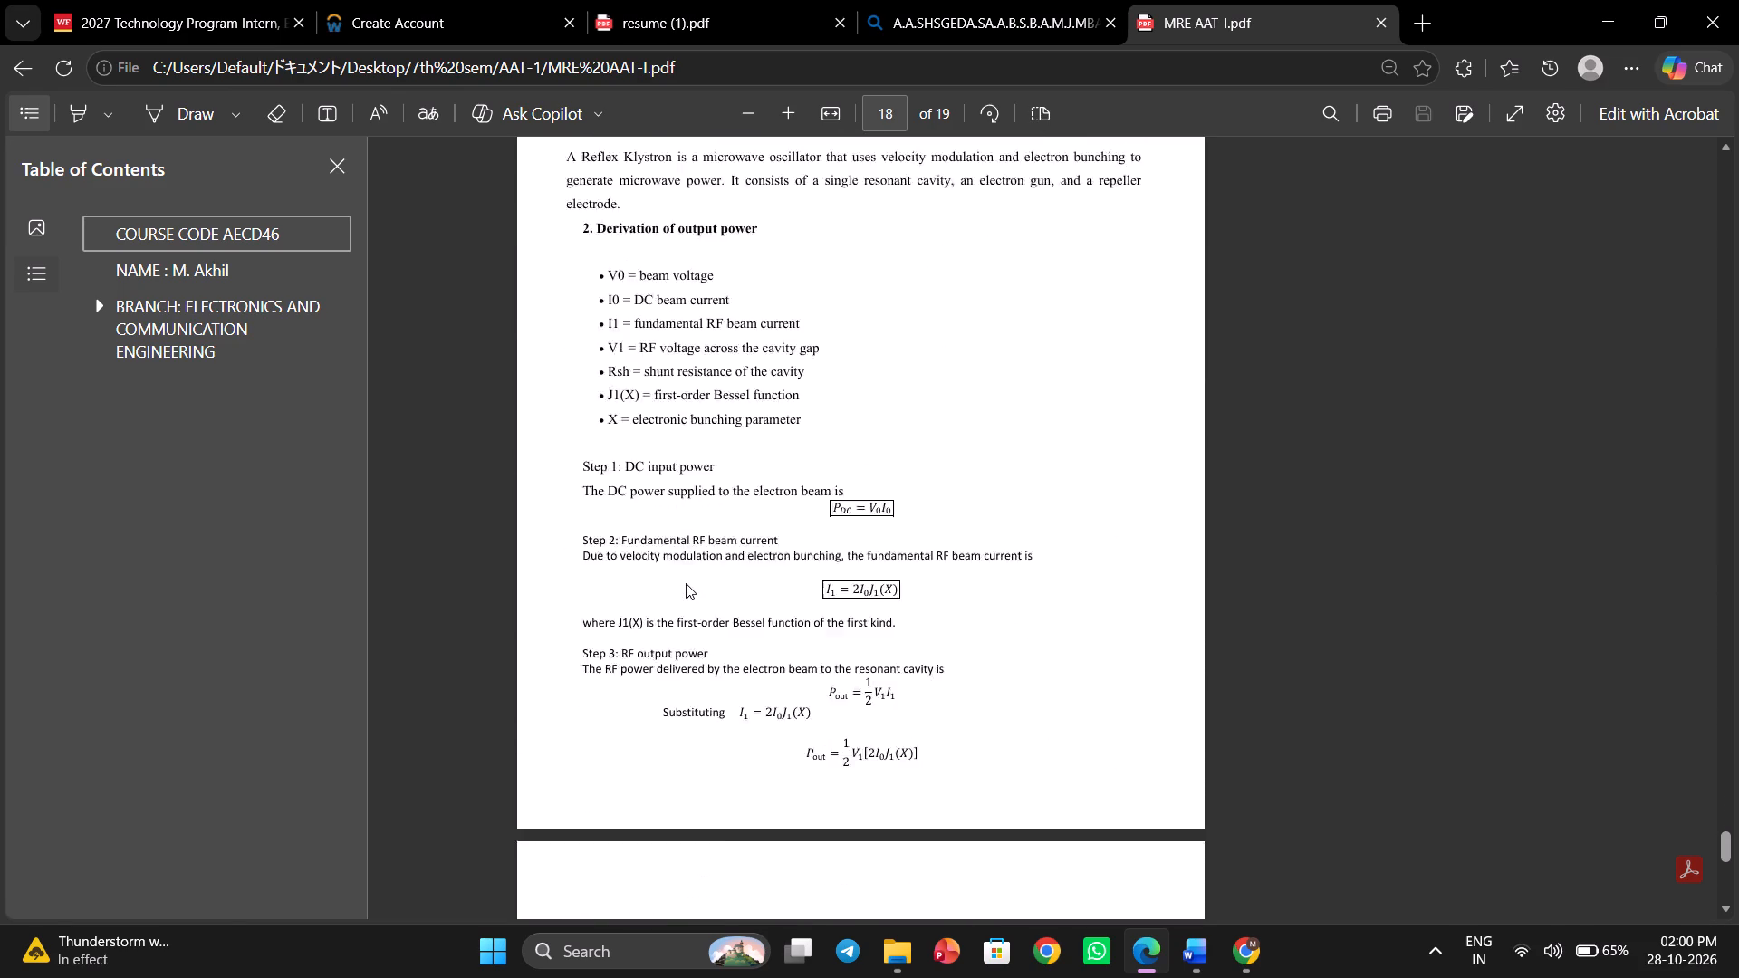
pyautogui.scroll(-2, 686, 583)
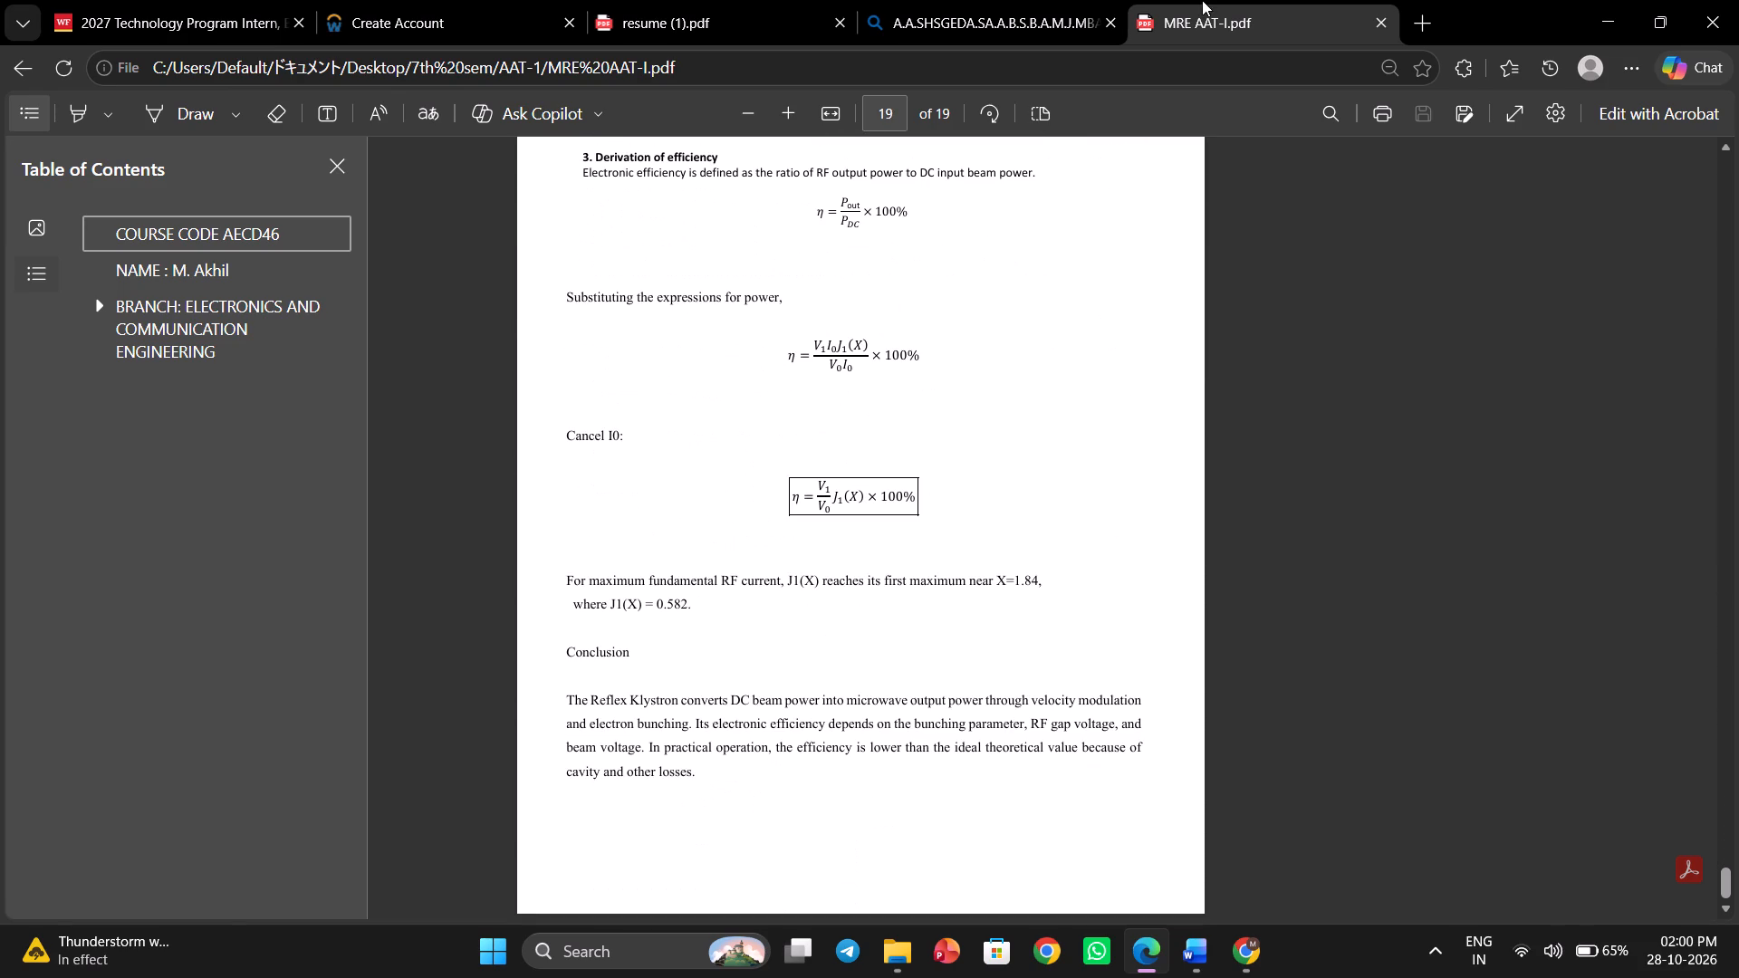
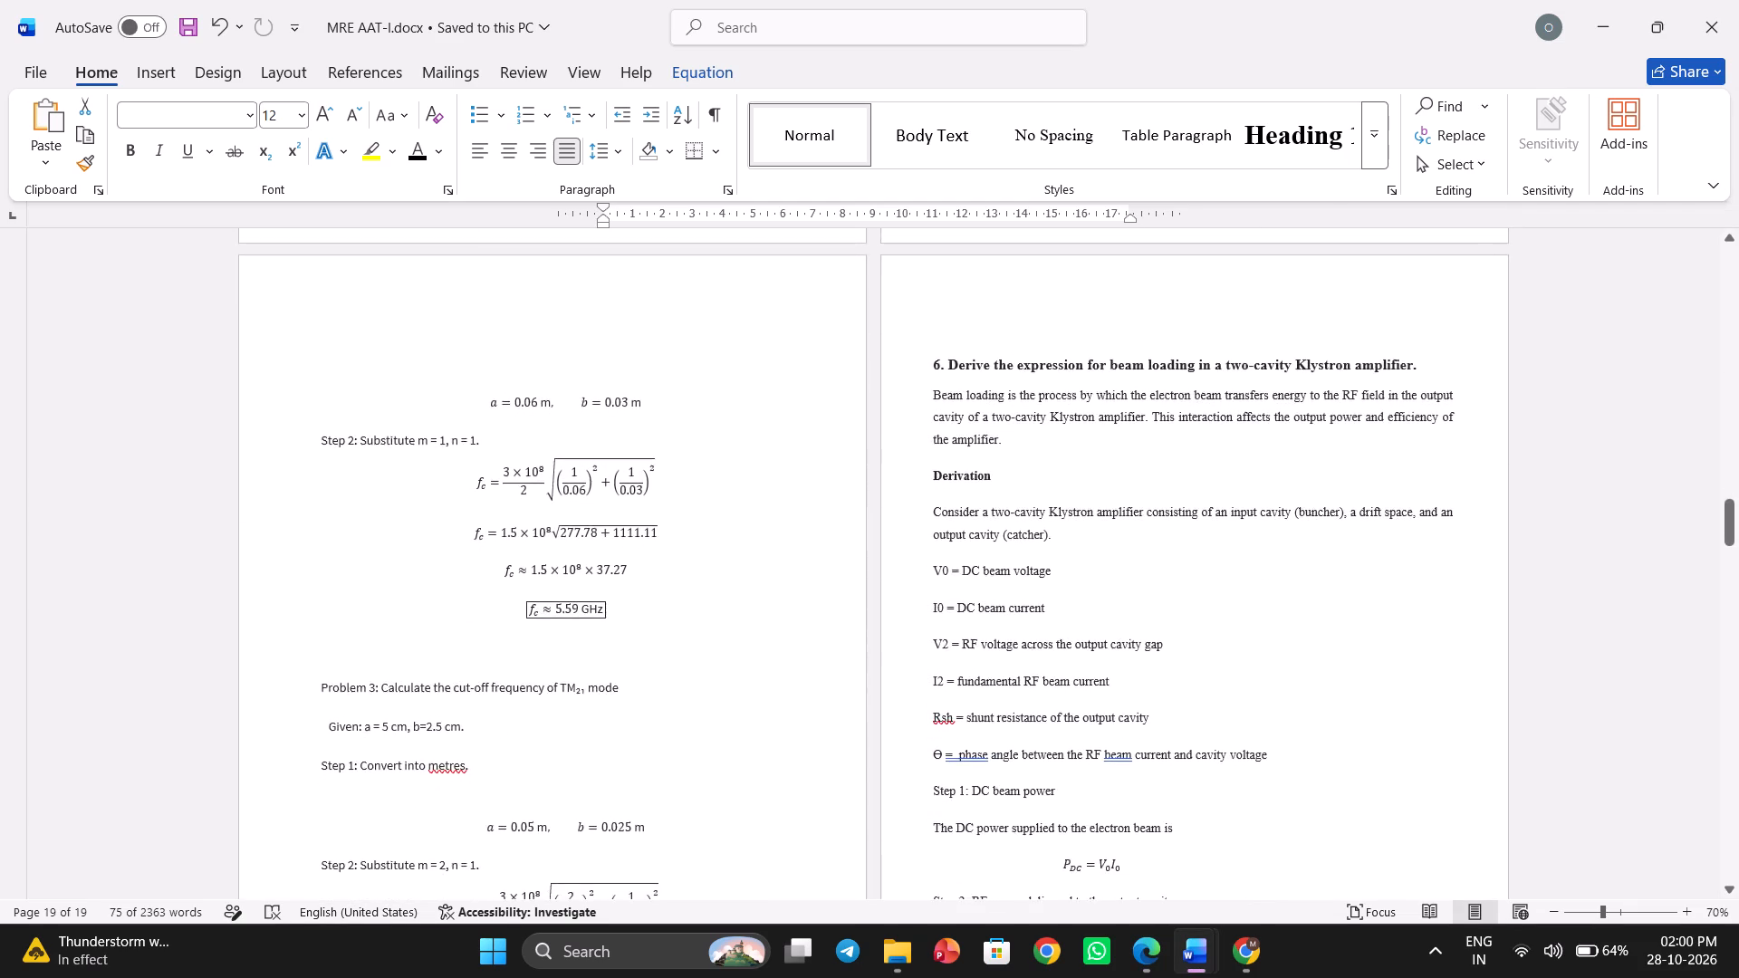
# Increase the indent of item 3, Slow-wave structure, in the Working principle list to about 1.75 cm, including its wrapped line.
pyautogui.scroll(-1, 1268, 828)
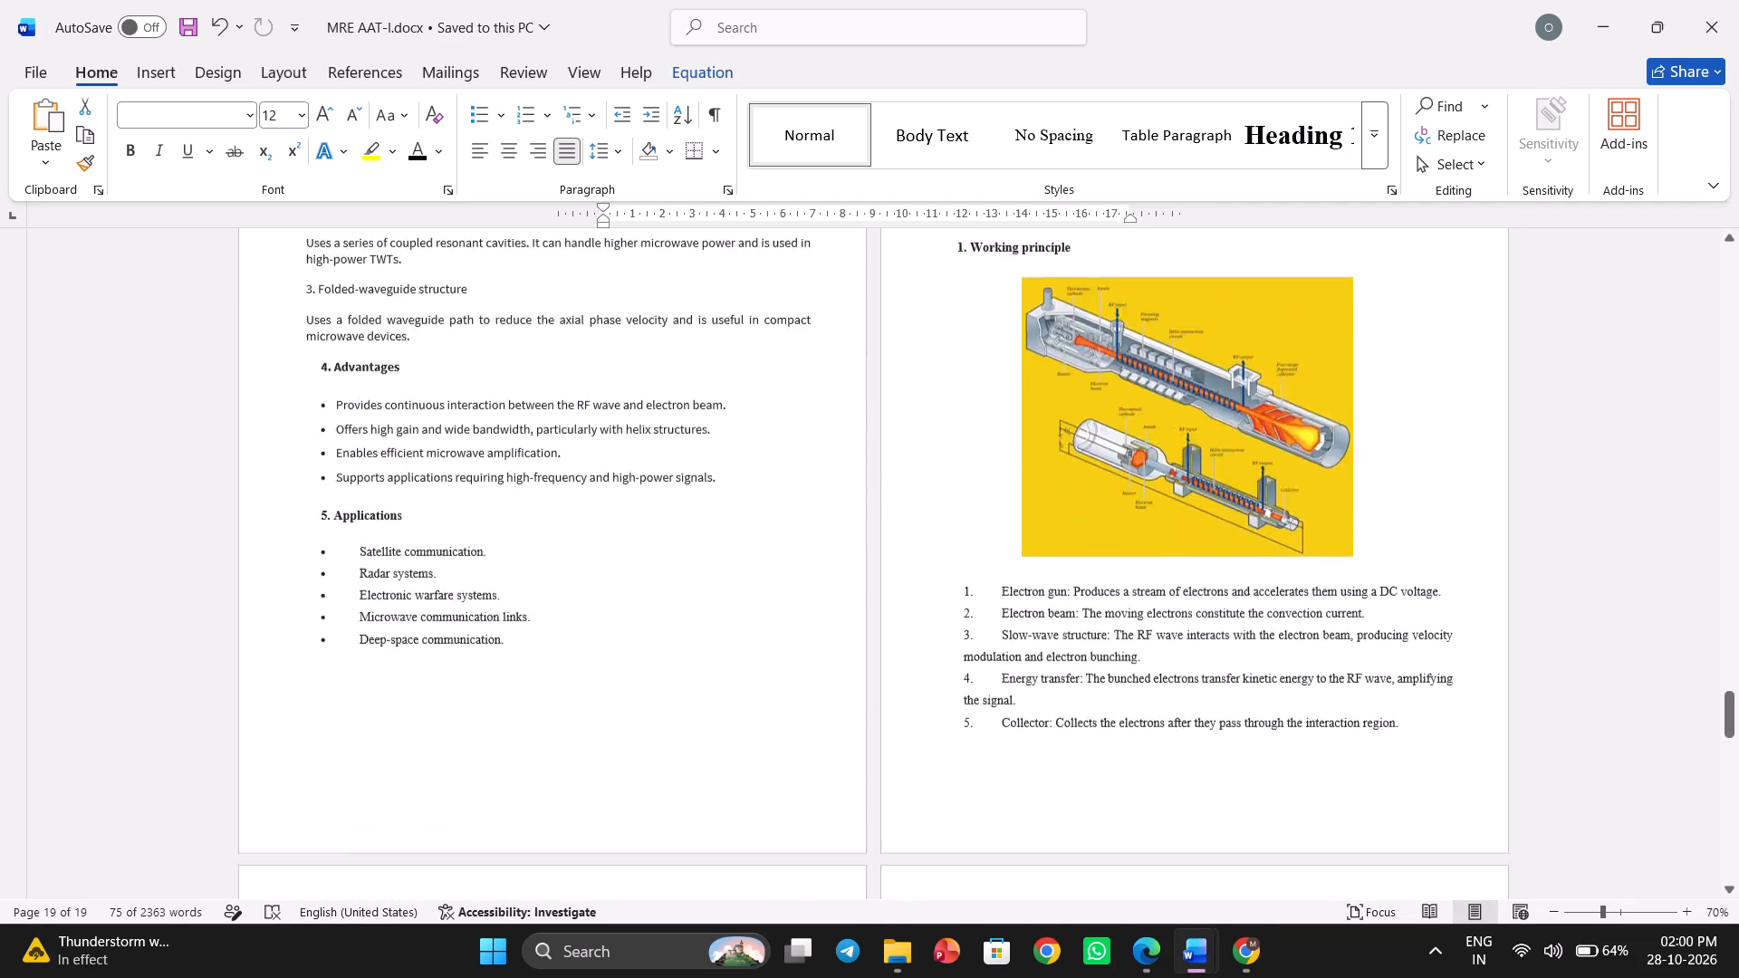
pyautogui.scroll(-1, 1254, 807)
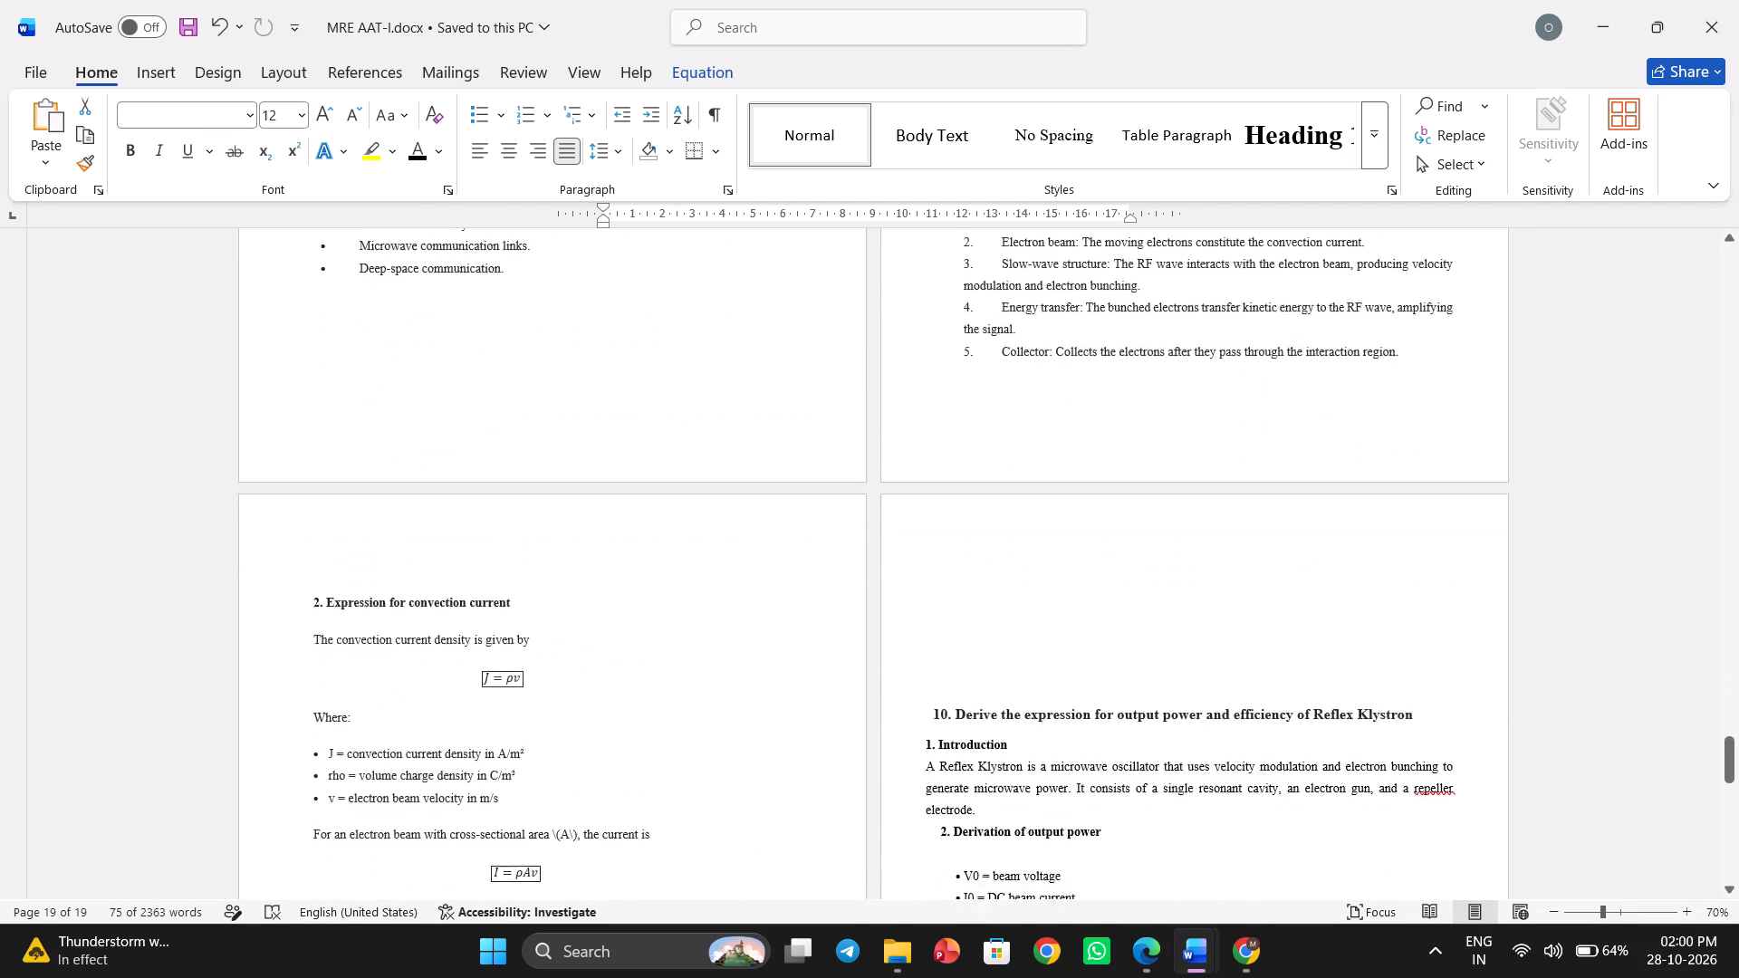
pyautogui.scroll(-1, 1254, 807)
pyautogui.click(953, 361)
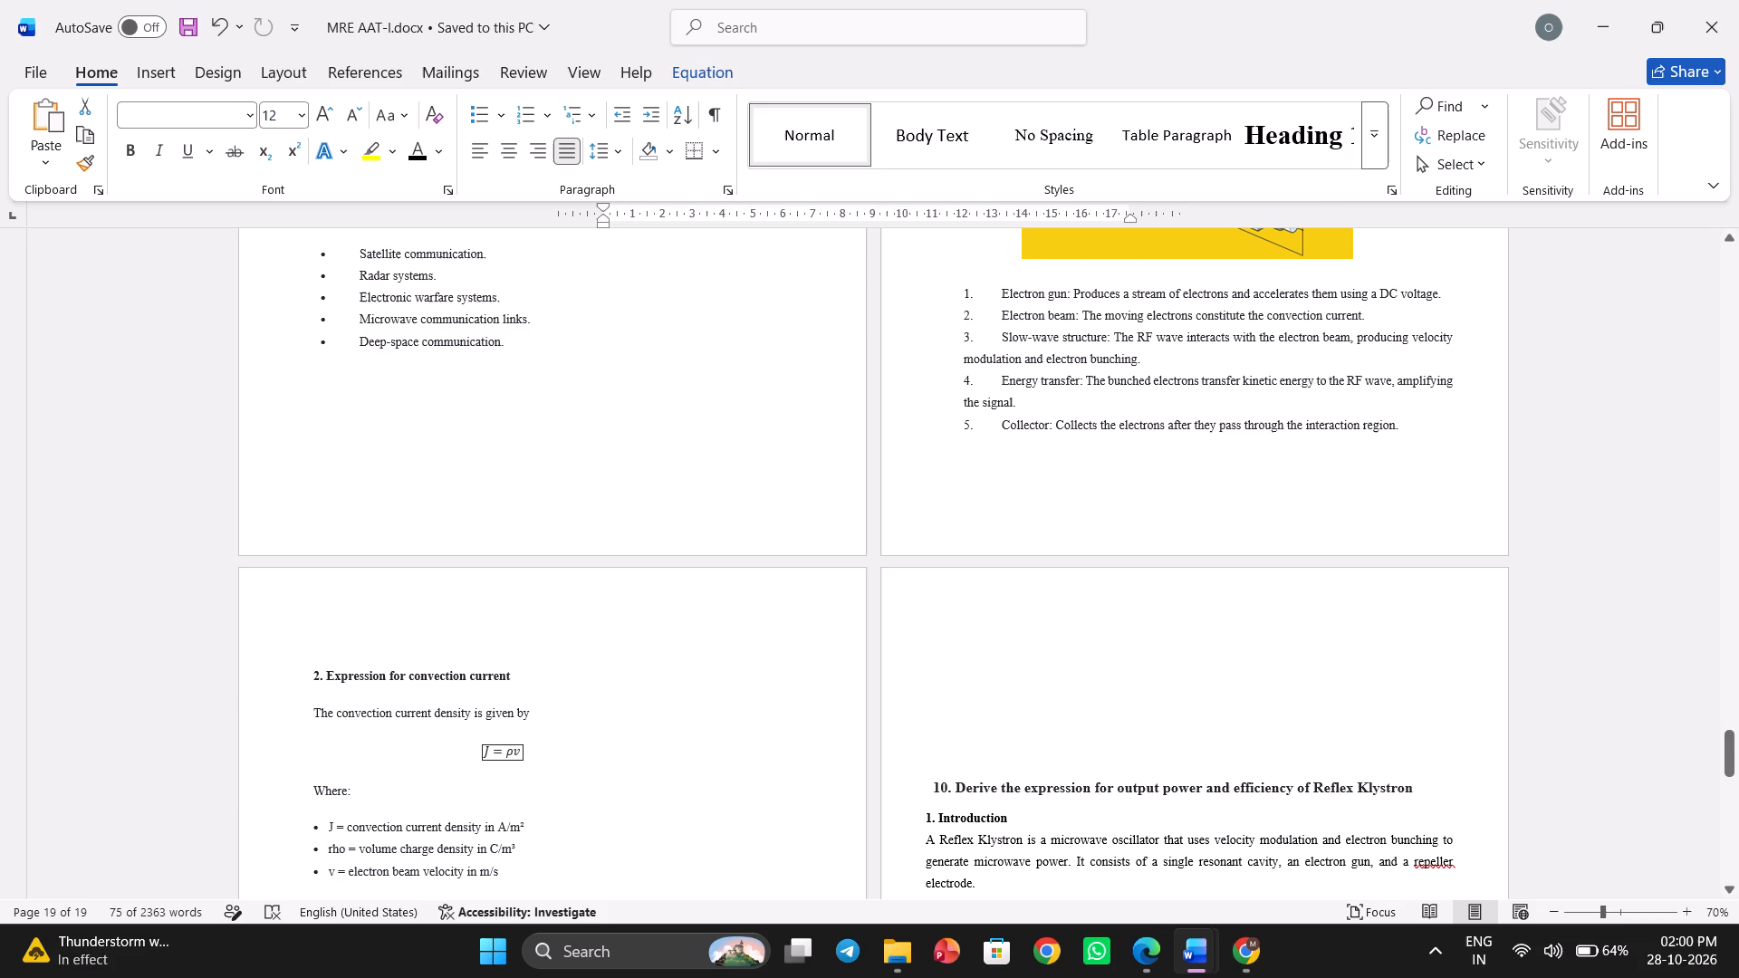
pyautogui.press('space')
pyautogui.press('space')
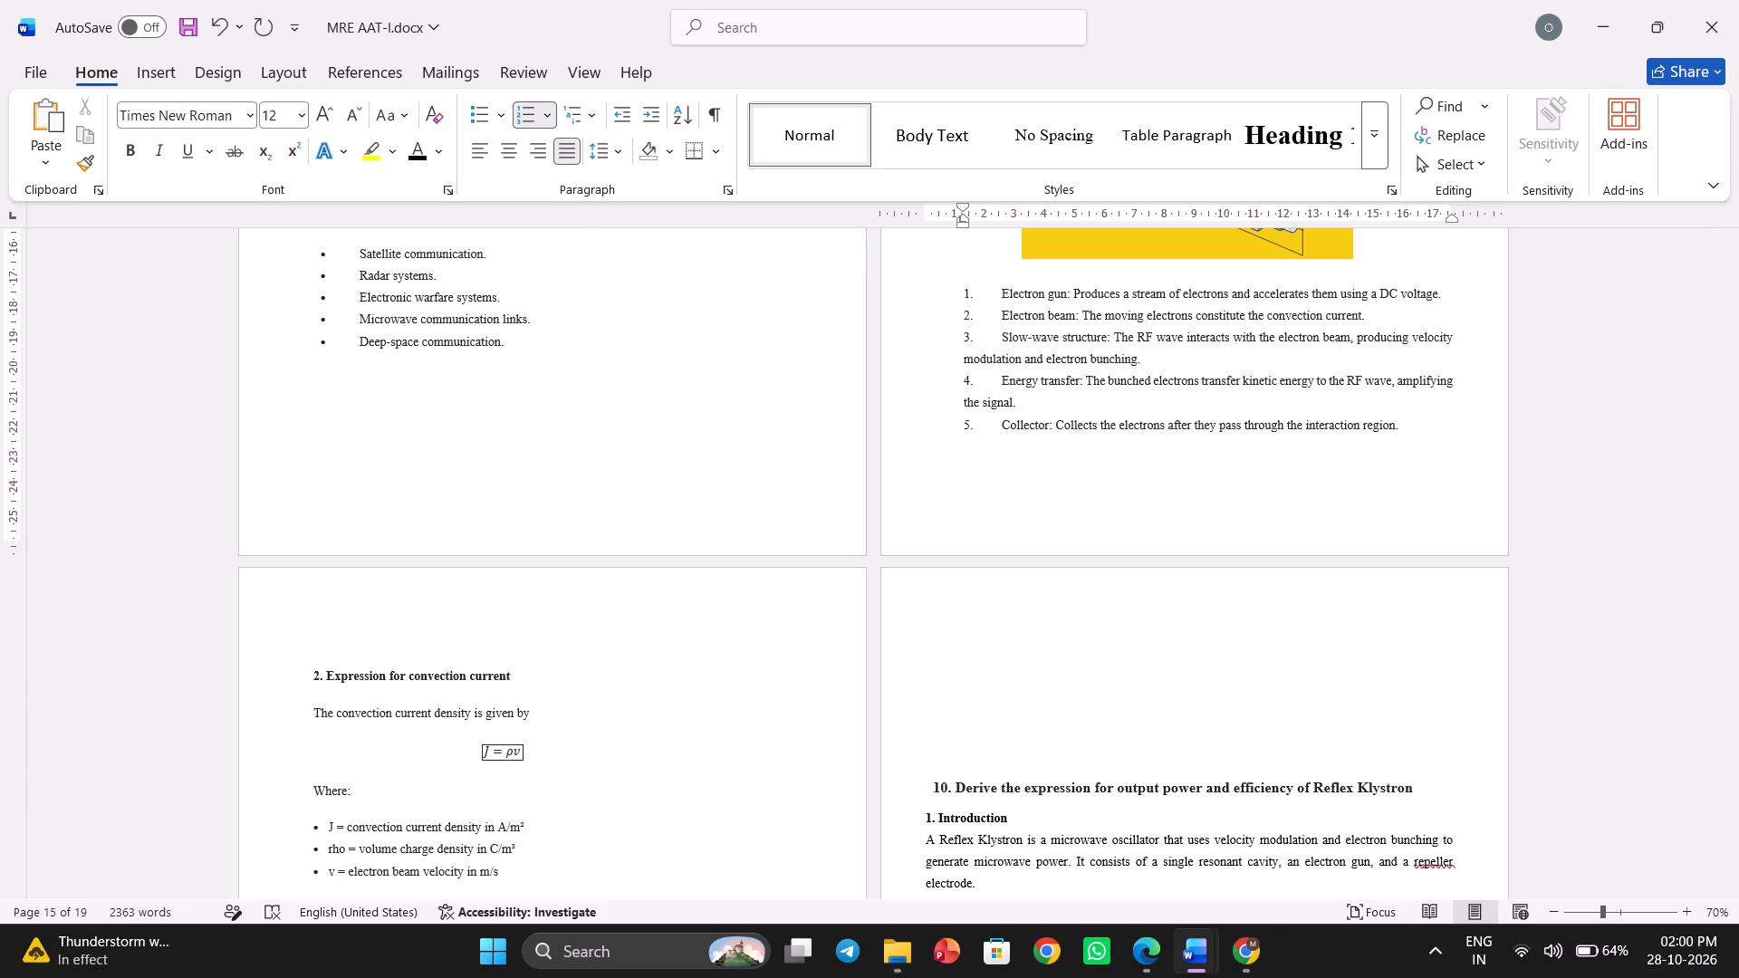
pyautogui.moveTo(959, 225); pyautogui.dragTo(970, 225)
pyautogui.moveTo(970, 225); pyautogui.dragTo(972, 225)
pyautogui.click(963, 203)
pyautogui.moveTo(971, 209); pyautogui.dragTo(969, 209)
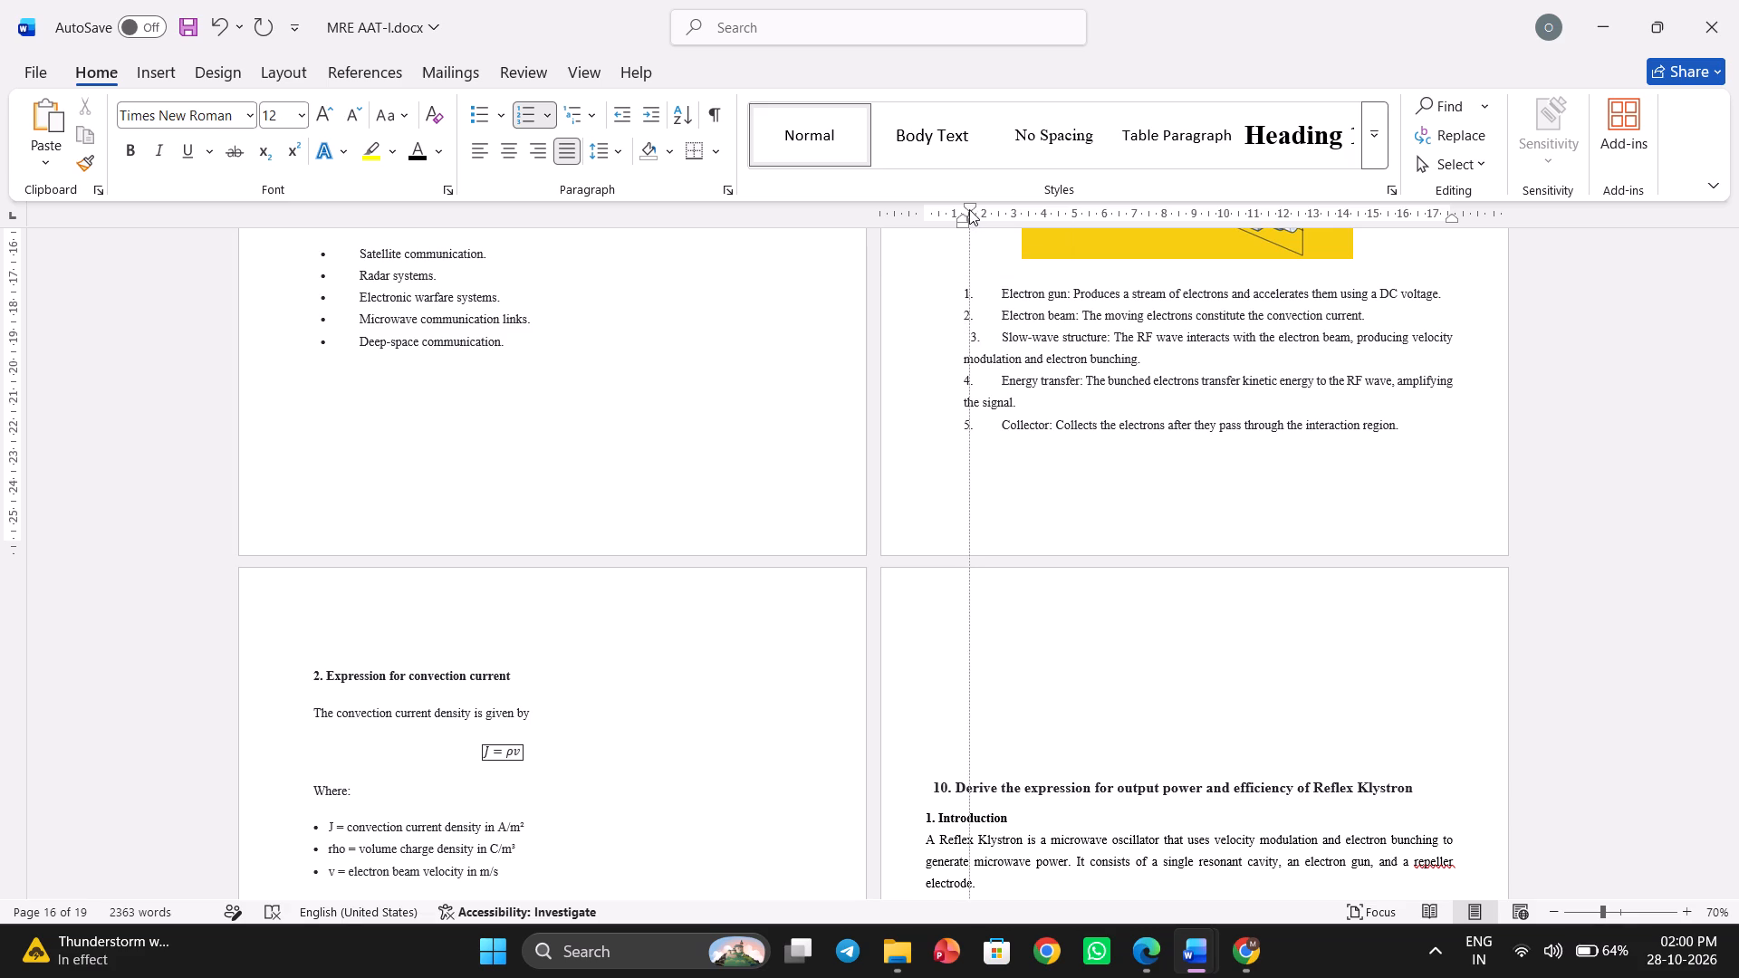
pyautogui.moveTo(969, 209); pyautogui.dragTo(962, 211)
pyautogui.moveTo(962, 224); pyautogui.dragTo(972, 224)
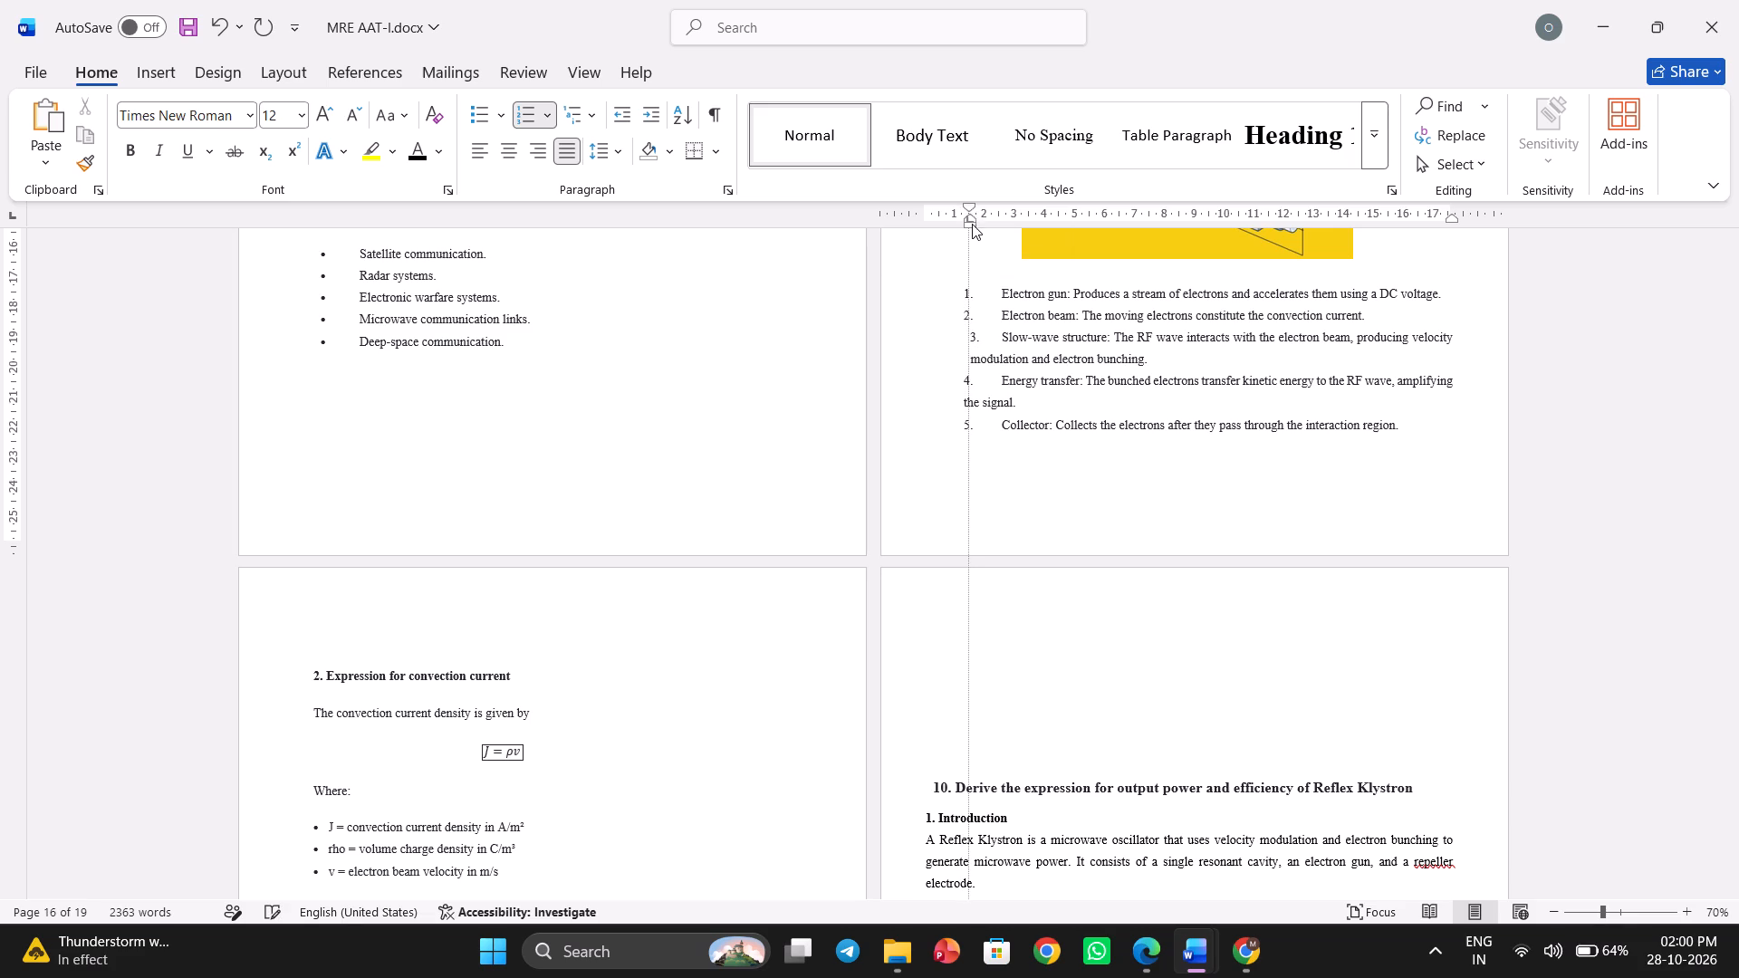
pyautogui.moveTo(972, 224); pyautogui.dragTo(978, 223)
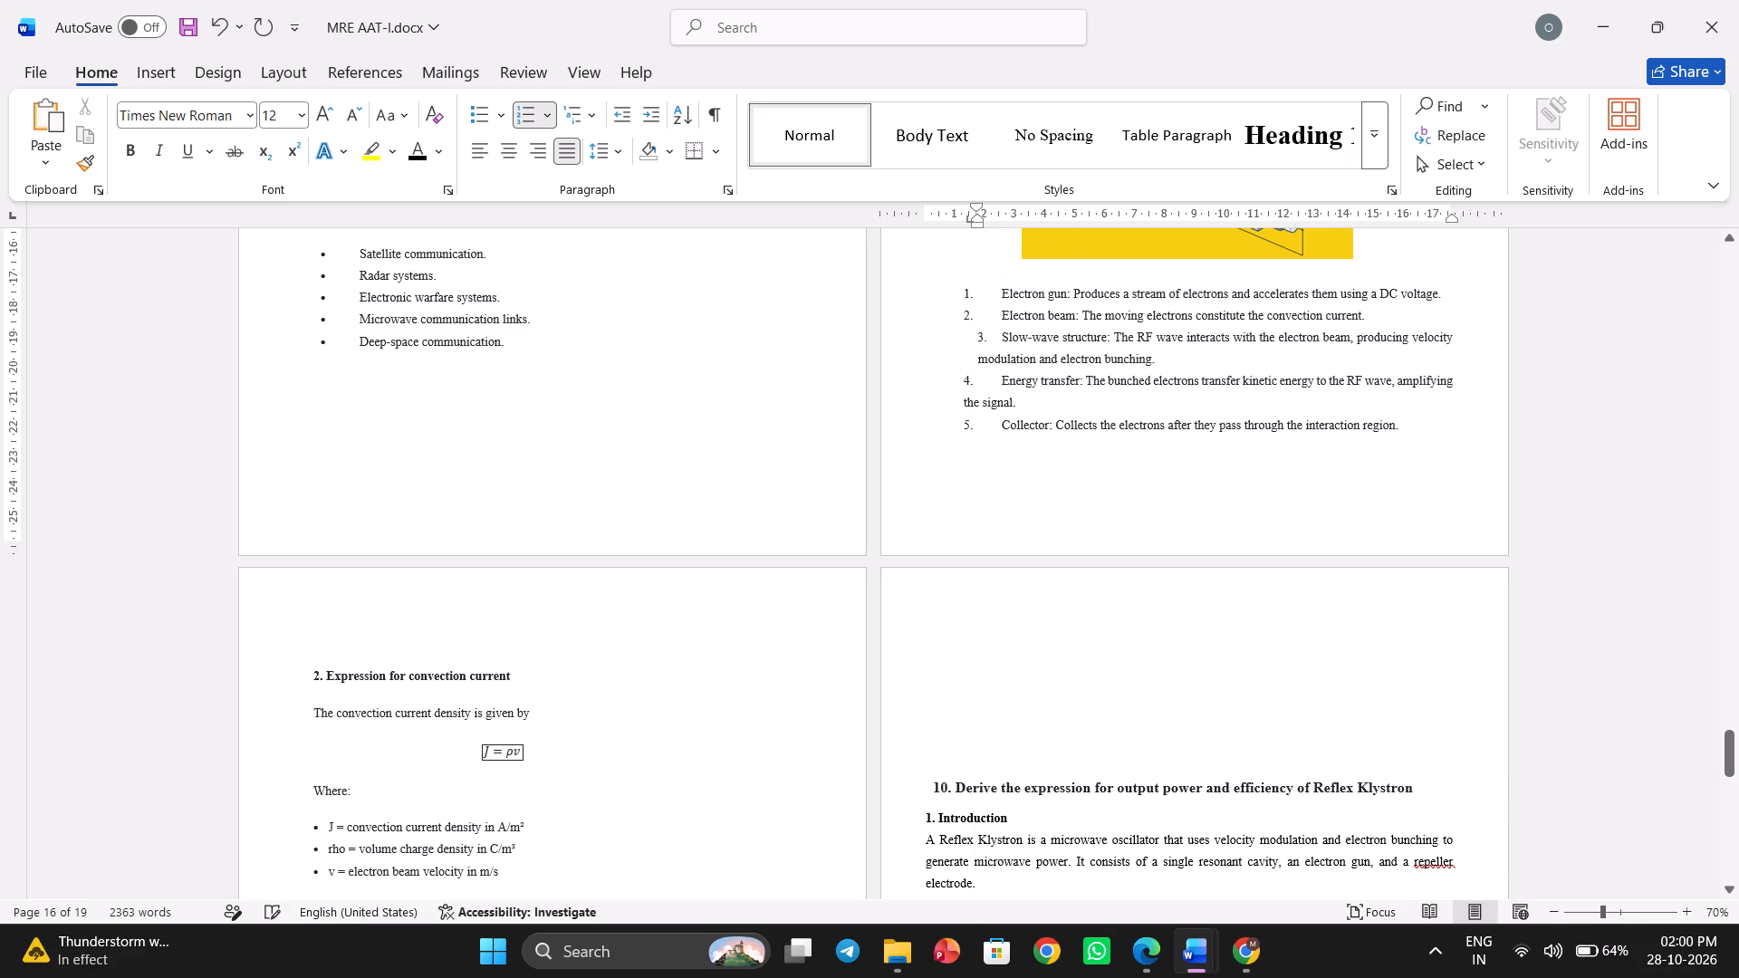
# Move the first-line indent of all five Working principle list items slightly inward.
pyautogui.moveTo(1119, 472); pyautogui.dragTo(953, 302)
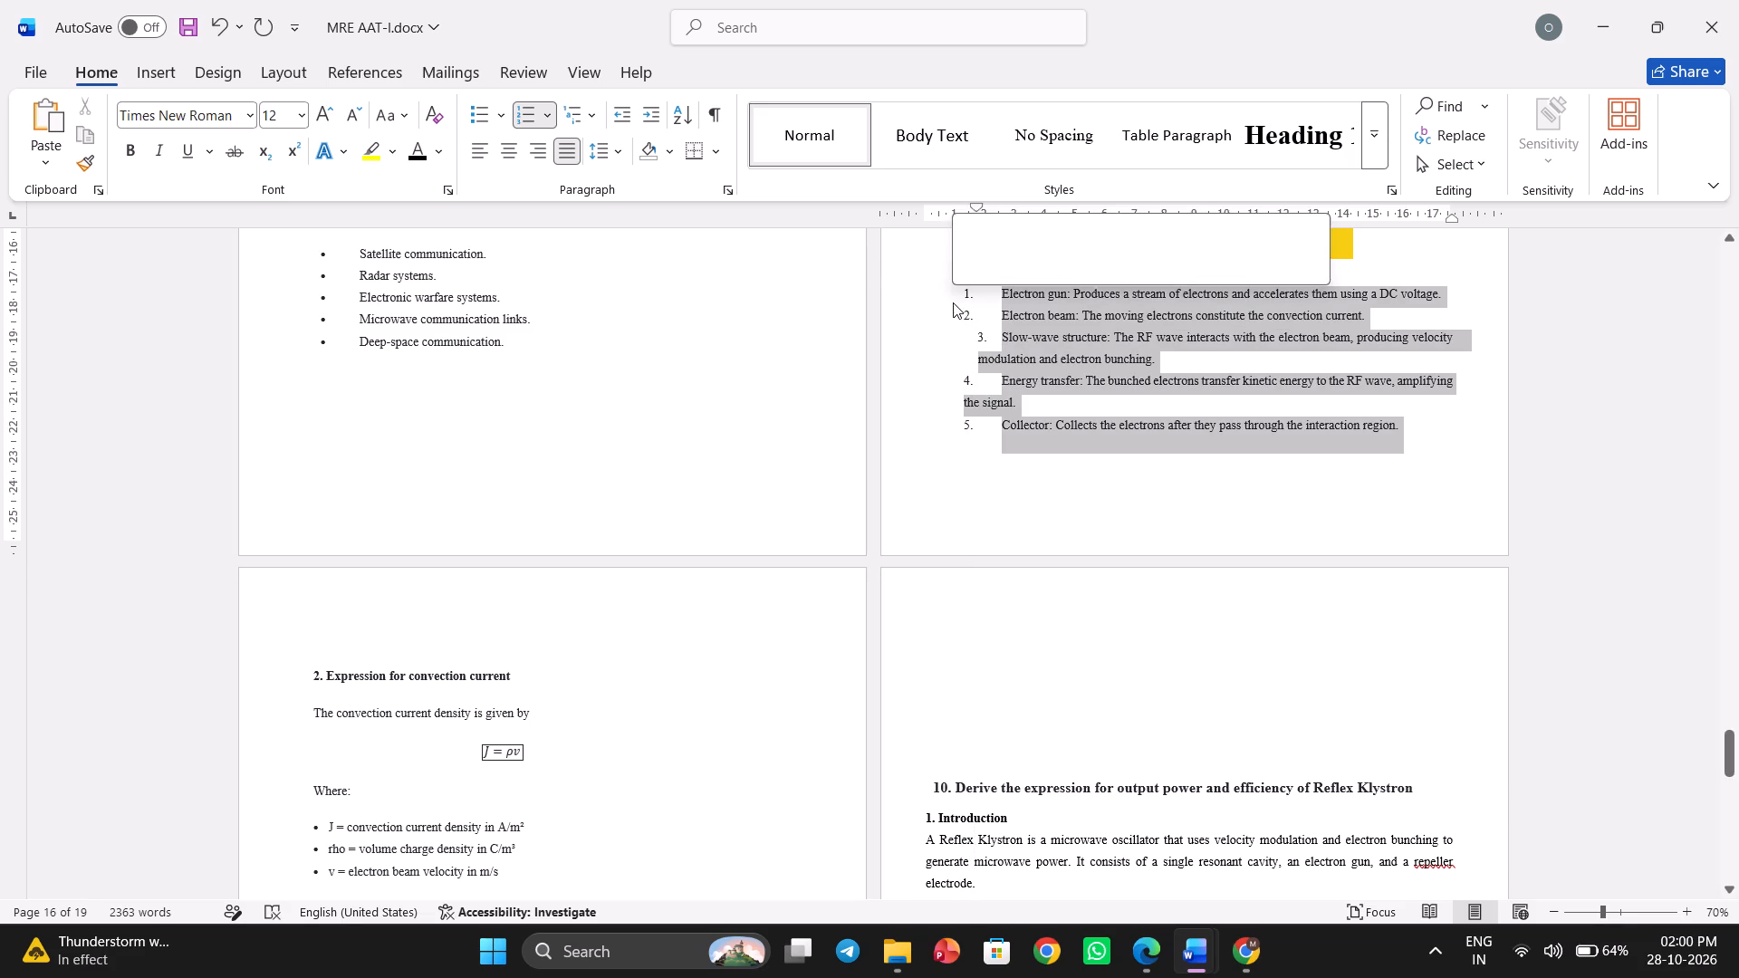
pyautogui.moveTo(962, 221); pyautogui.dragTo(946, 224)
pyautogui.moveTo(964, 205); pyautogui.dragTo(970, 204)
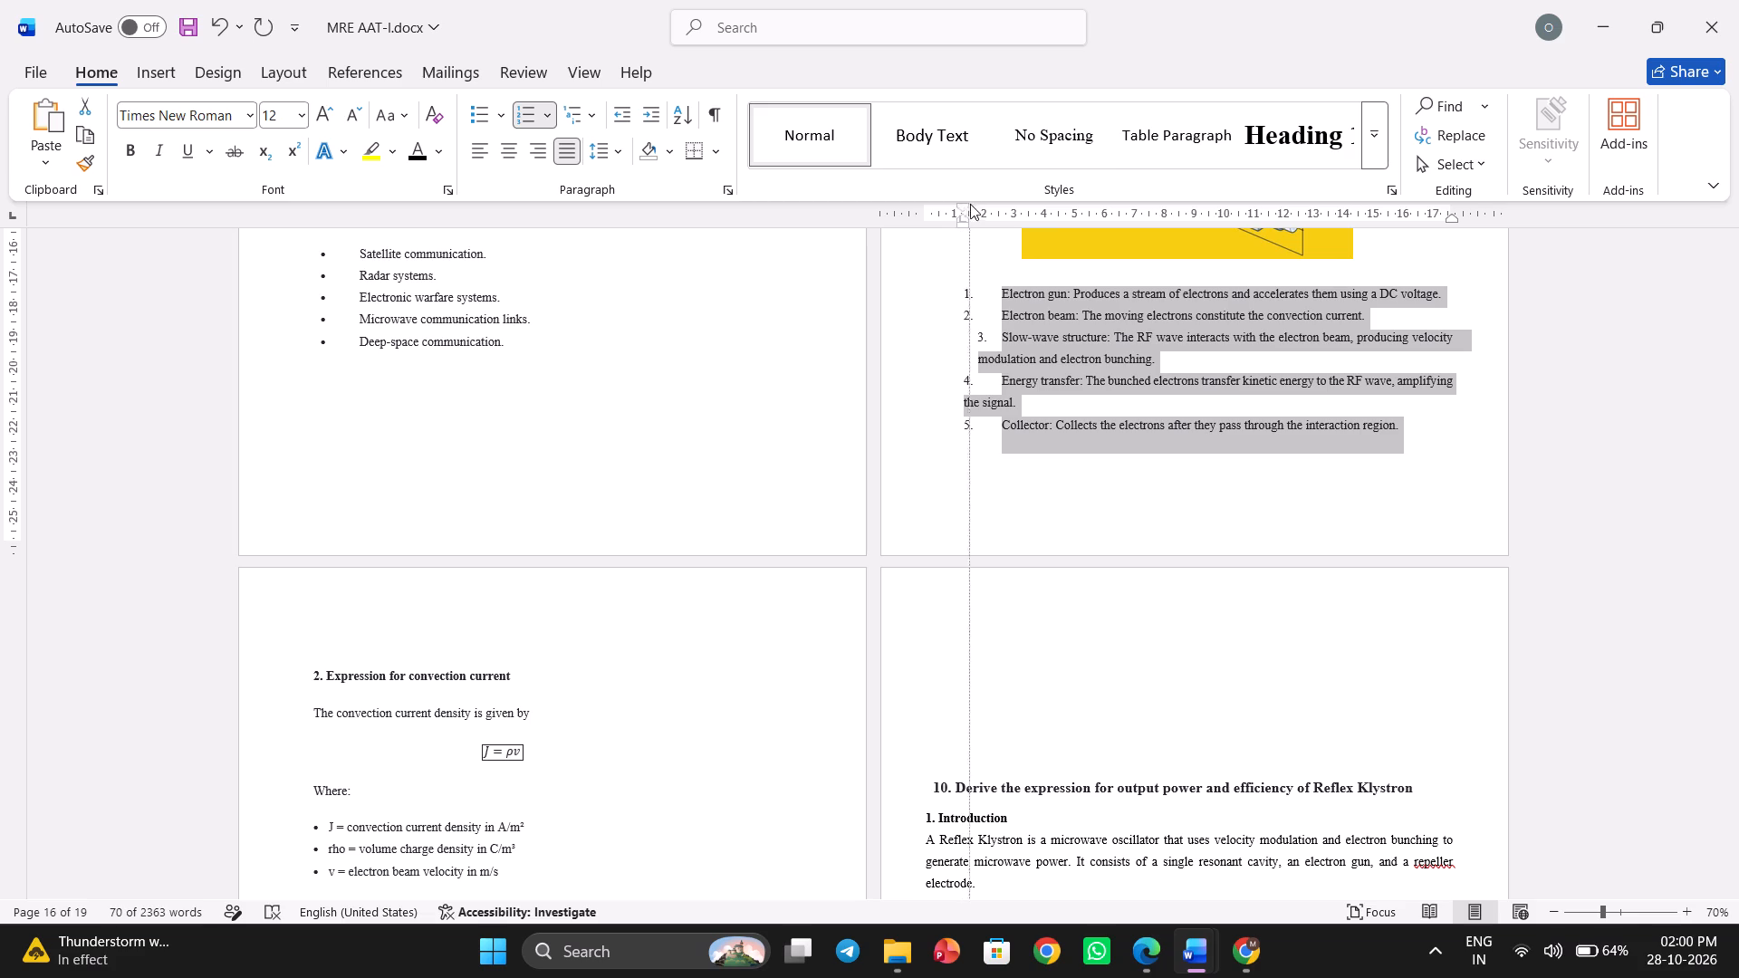
pyautogui.moveTo(970, 204); pyautogui.dragTo(964, 214)
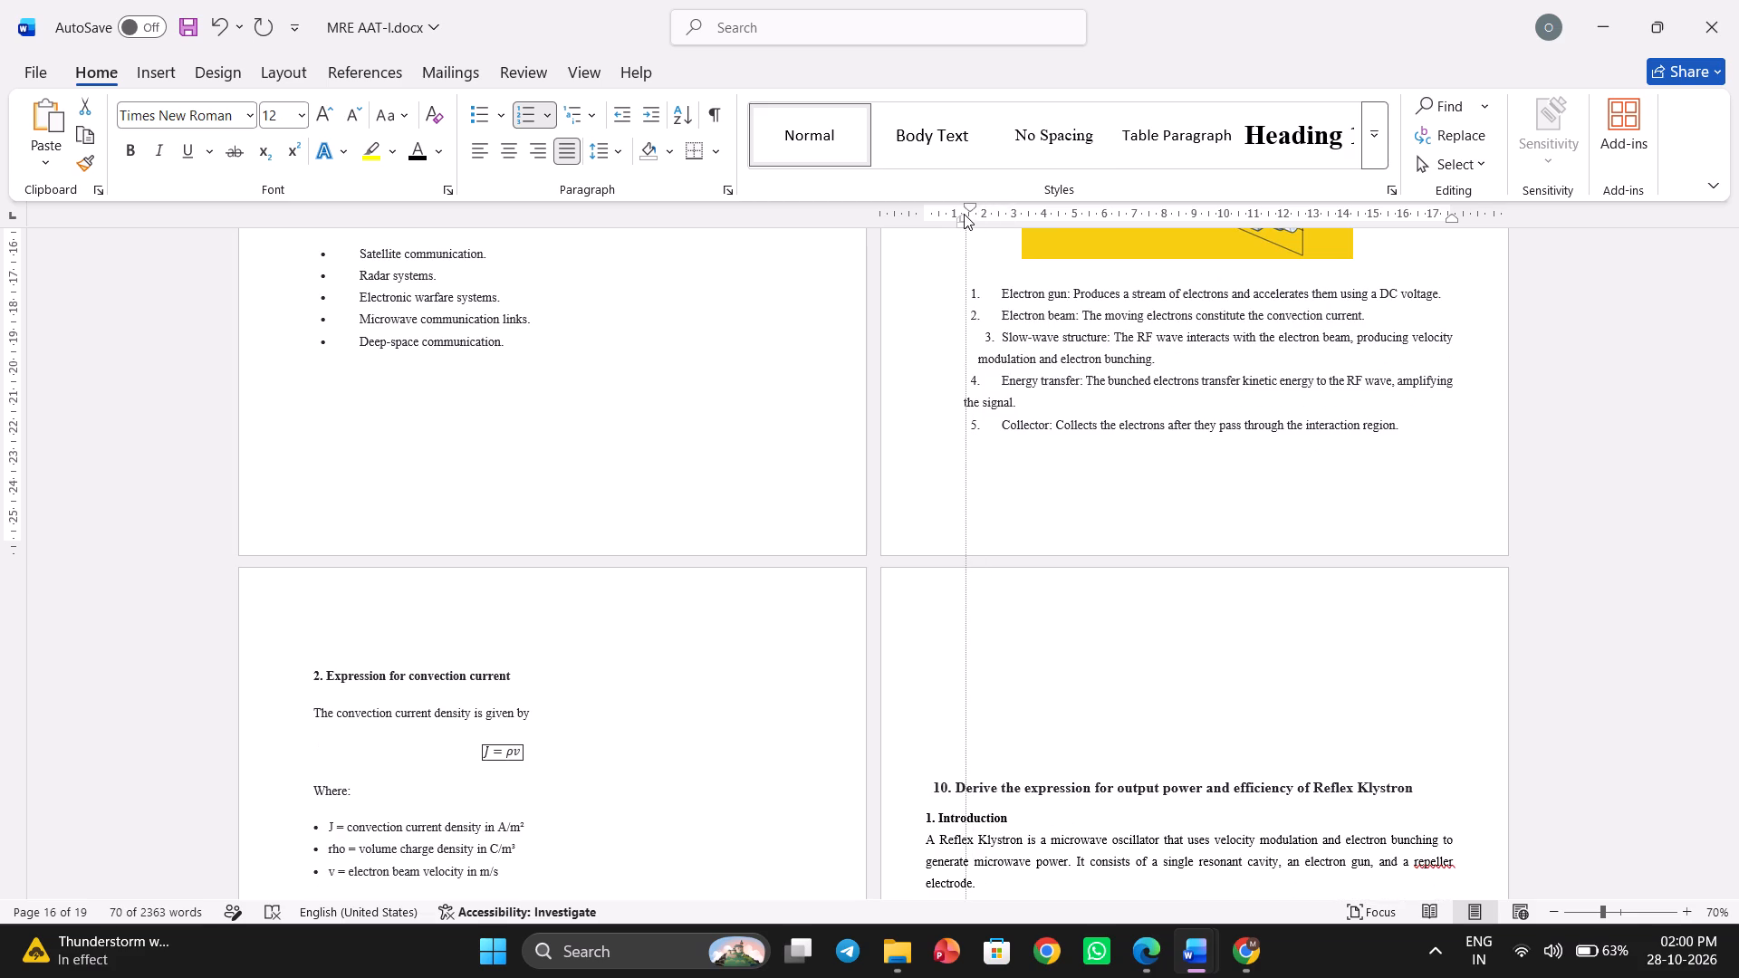
pyautogui.moveTo(964, 214); pyautogui.dragTo(972, 212)
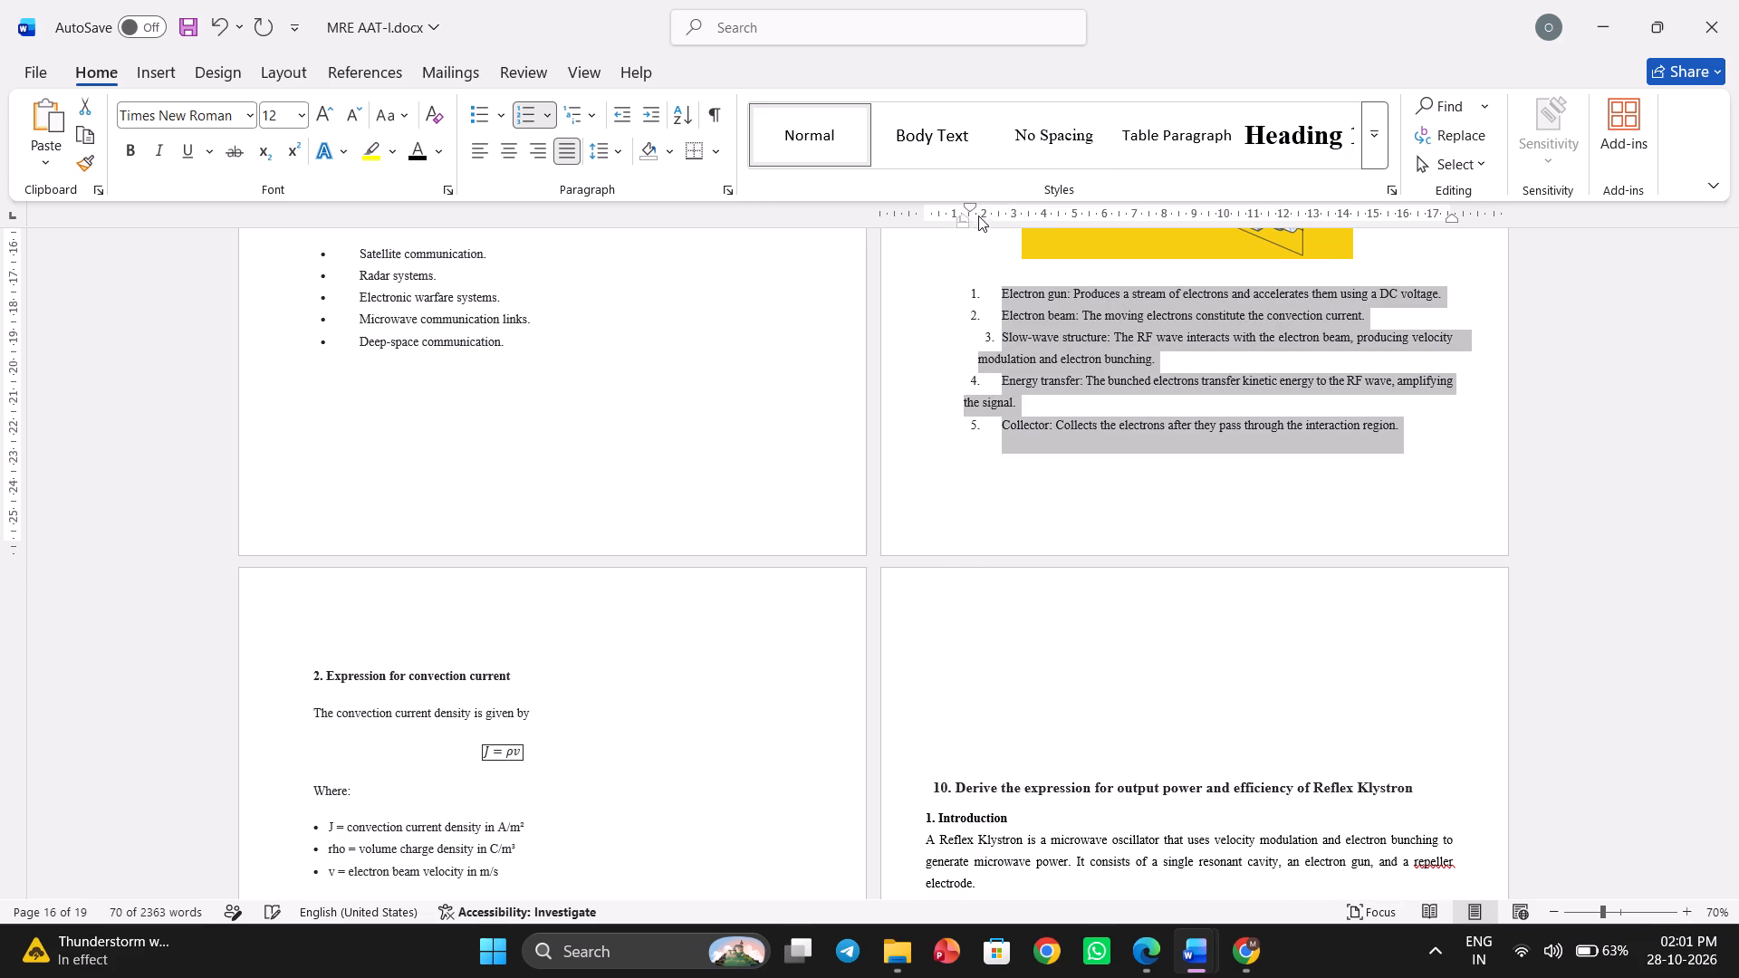
pyautogui.moveTo(961, 221); pyautogui.dragTo(985, 220)
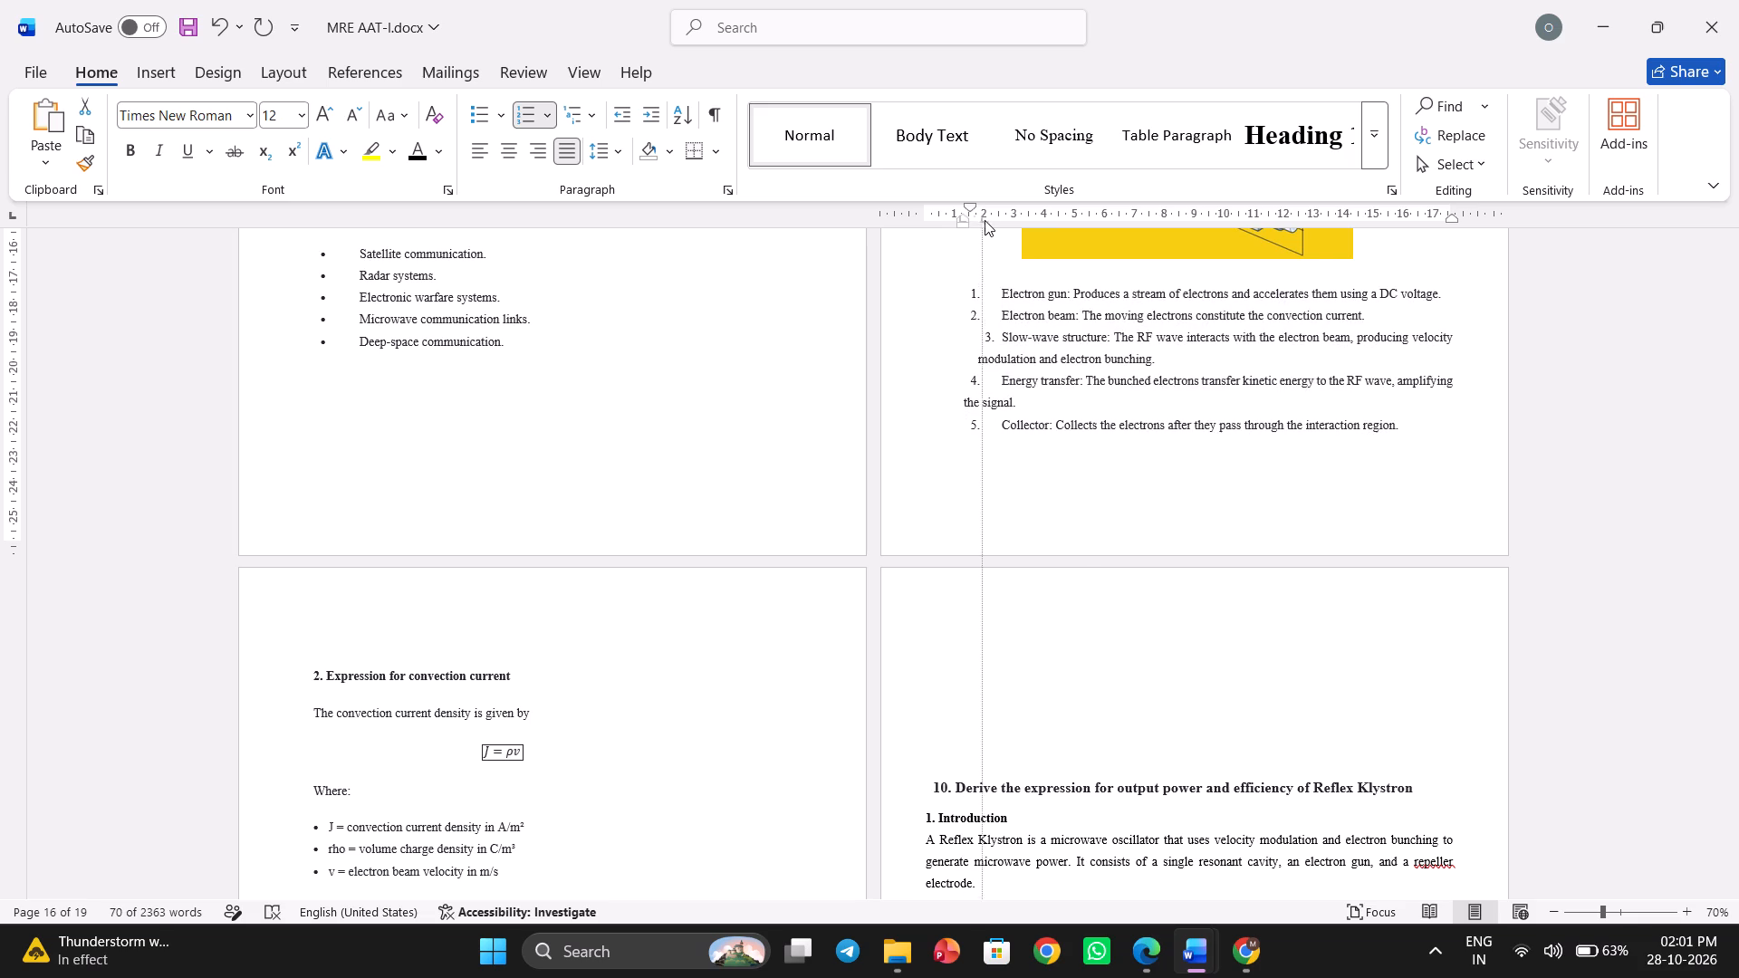
pyautogui.moveTo(985, 220); pyautogui.dragTo(955, 229)
pyautogui.moveTo(955, 229); pyautogui.dragTo(954, 229)
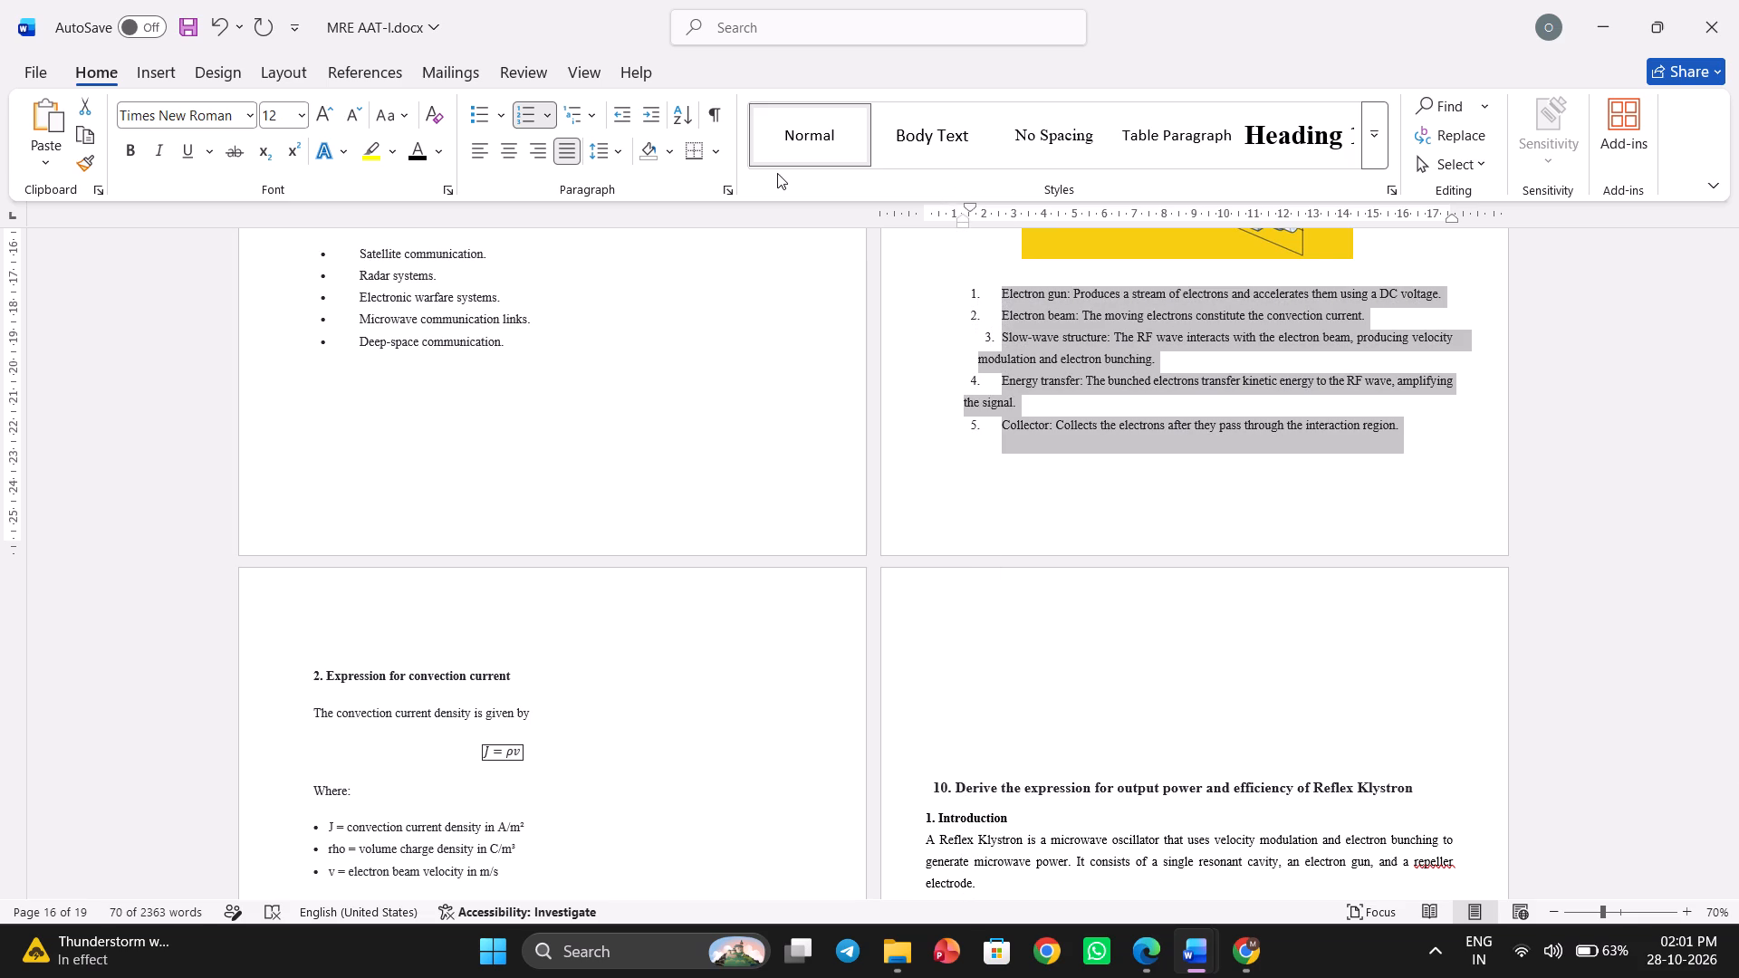
pyautogui.click(606, 158)
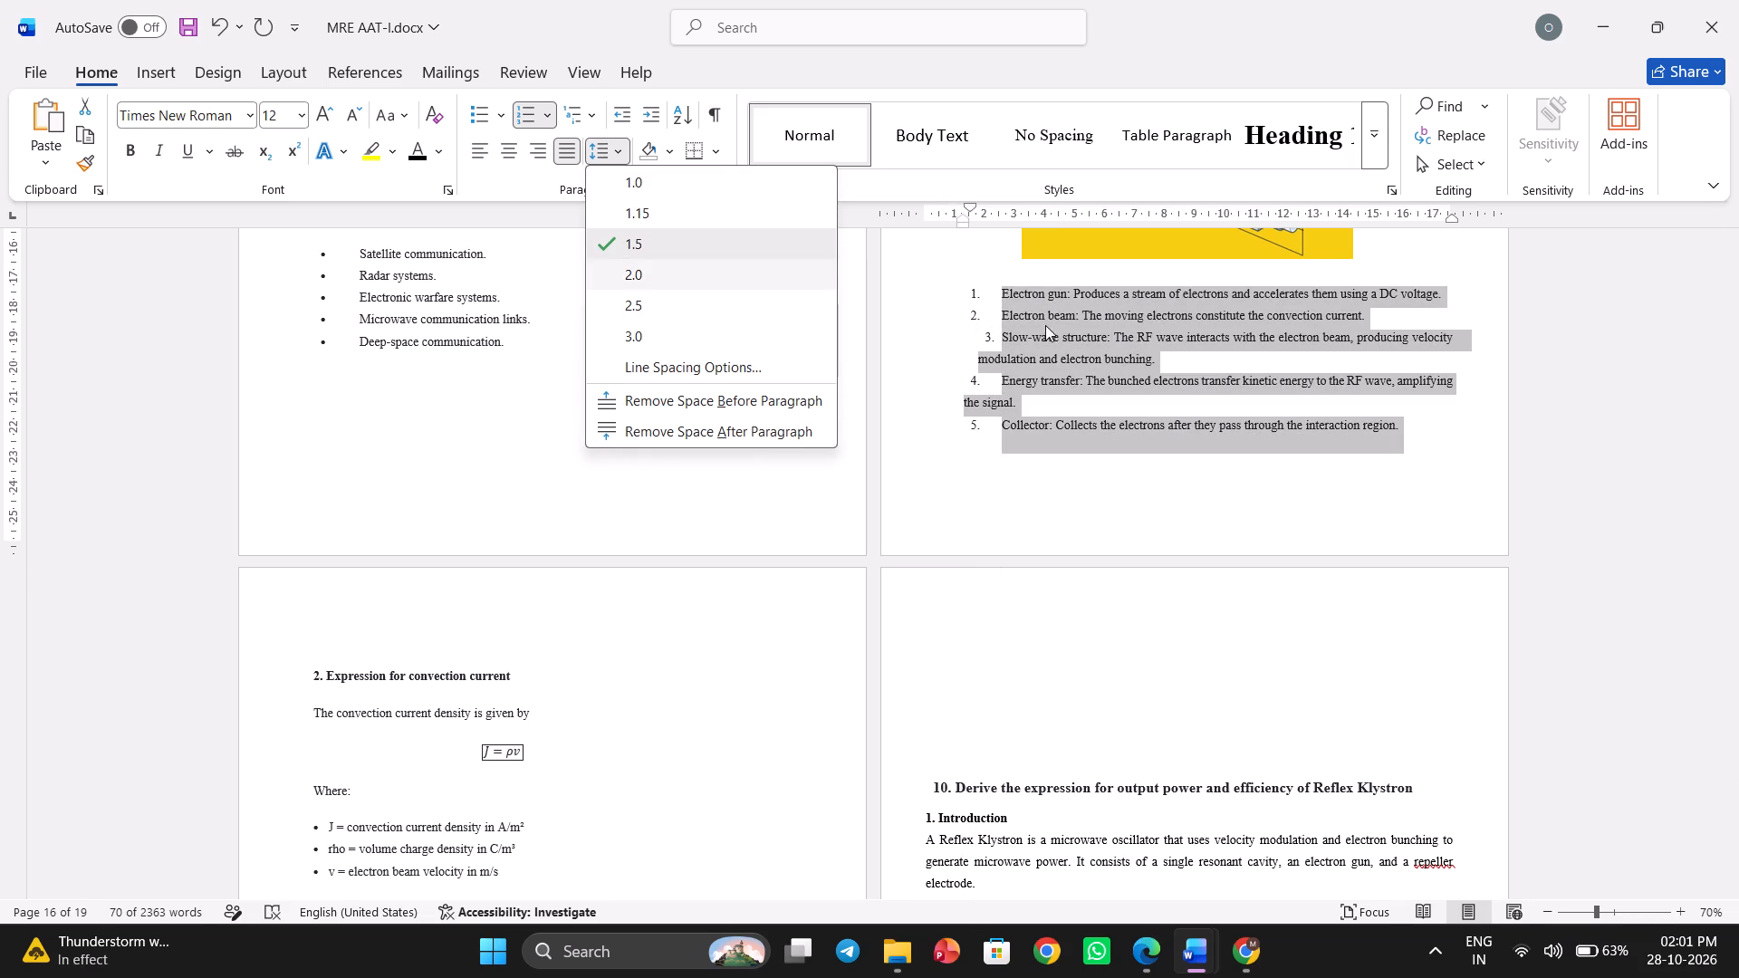
pyautogui.click(1034, 340)
# Increase the left indent of items 2 and 1, Electron beam and Electron gun, to match item 3.
pyautogui.click(963, 306)
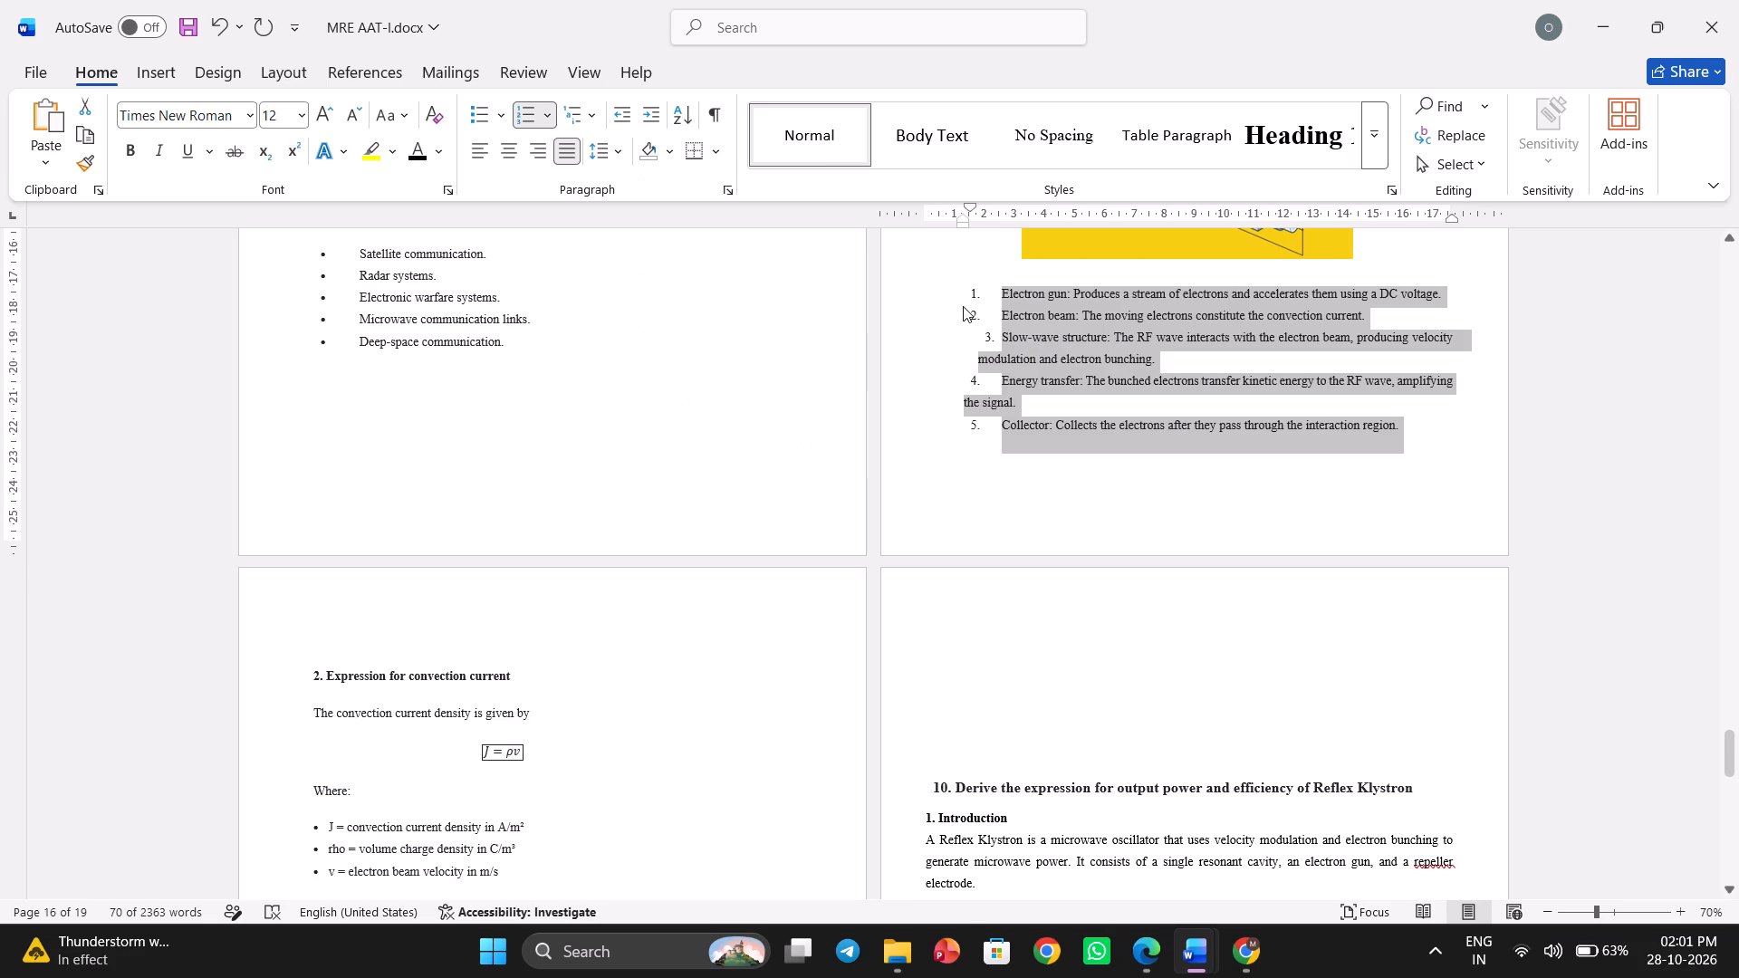
pyautogui.click(968, 315)
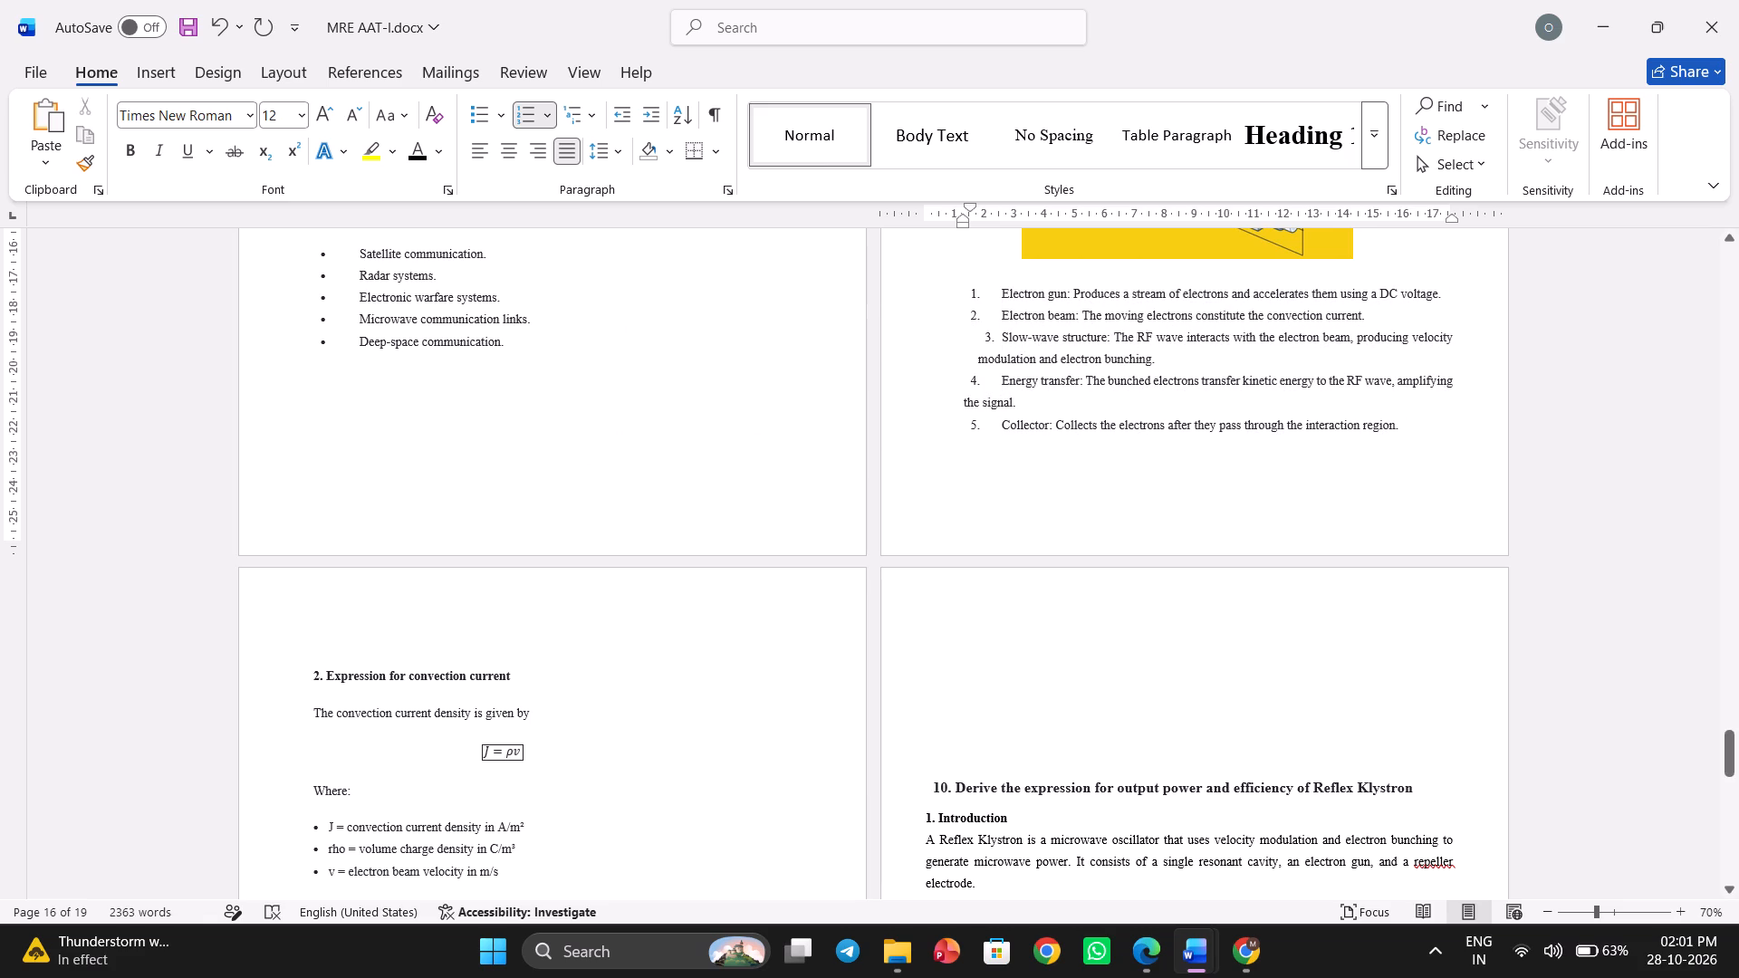
pyautogui.moveTo(961, 225); pyautogui.dragTo(979, 225)
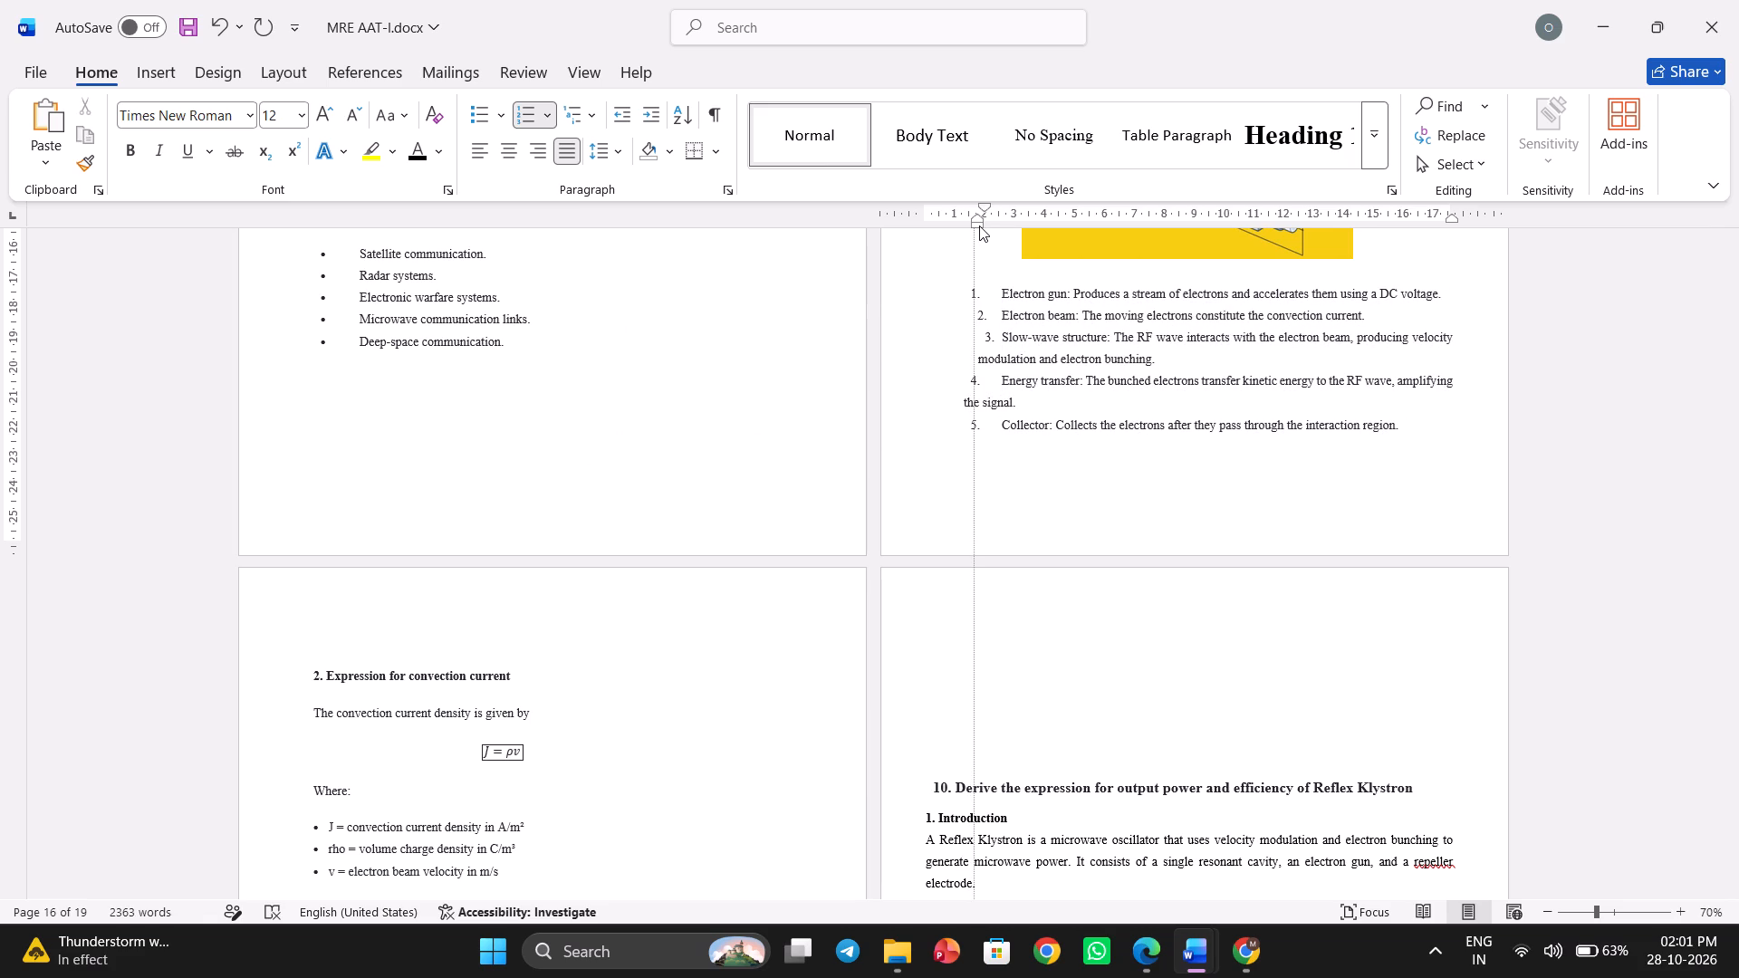
pyautogui.moveTo(979, 225); pyautogui.dragTo(976, 227)
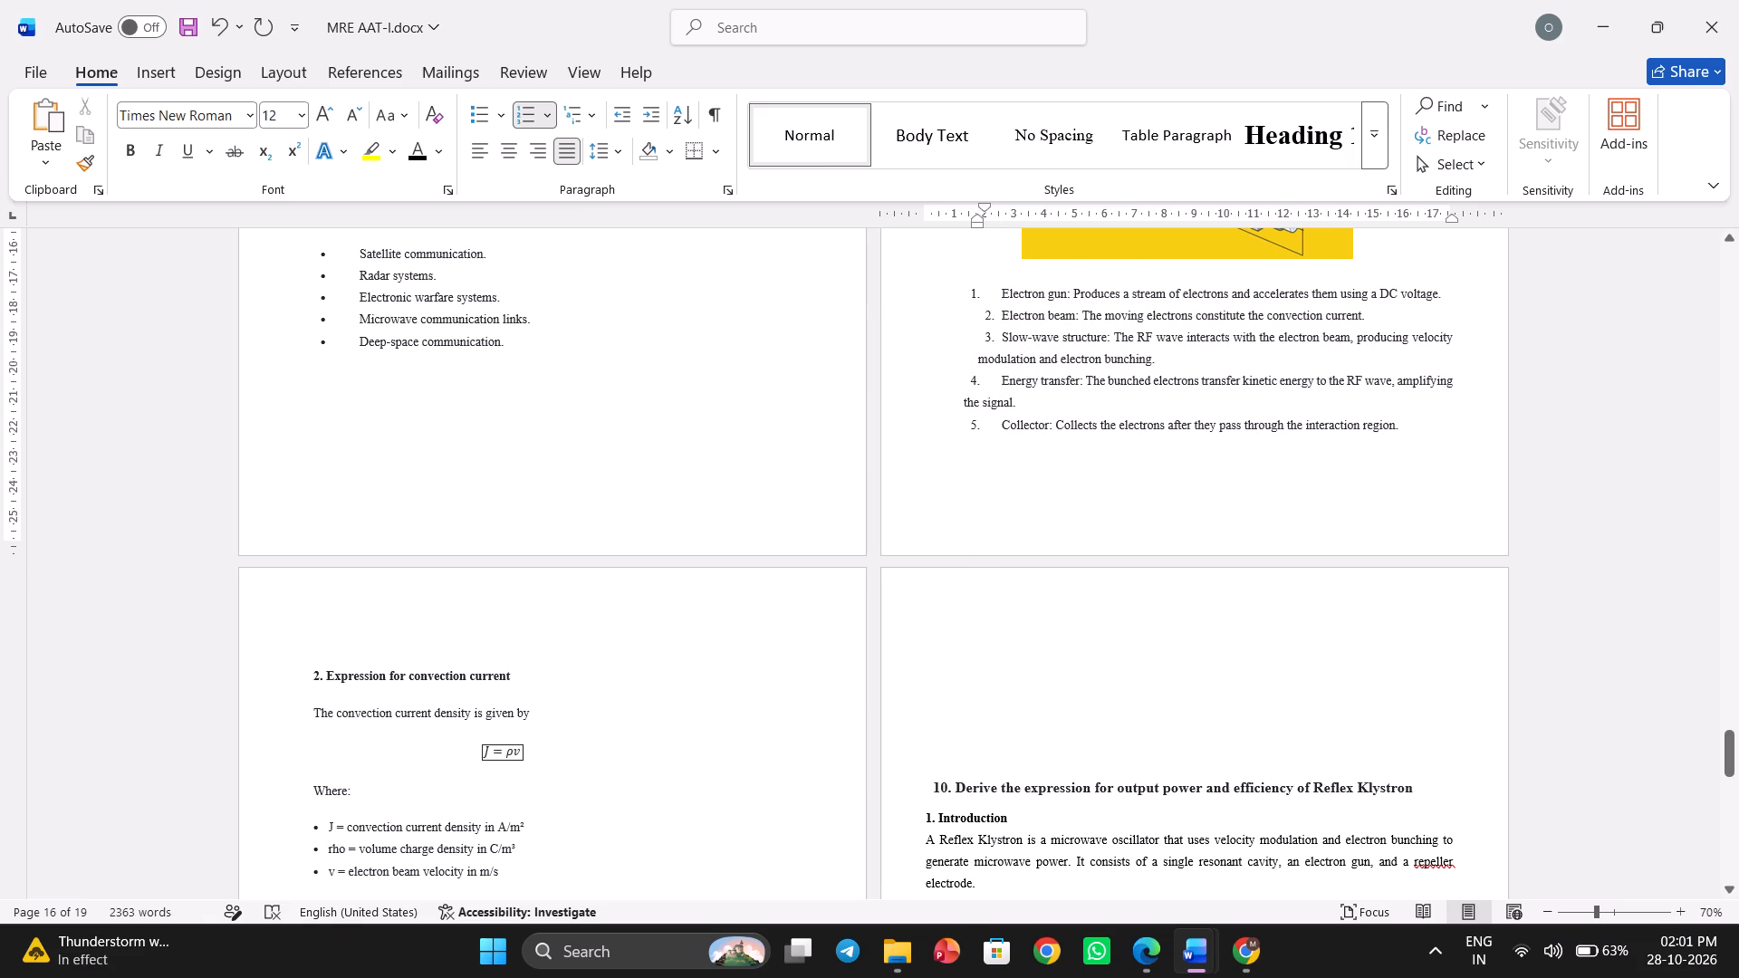
pyautogui.click(966, 295)
pyautogui.moveTo(963, 221); pyautogui.dragTo(975, 220)
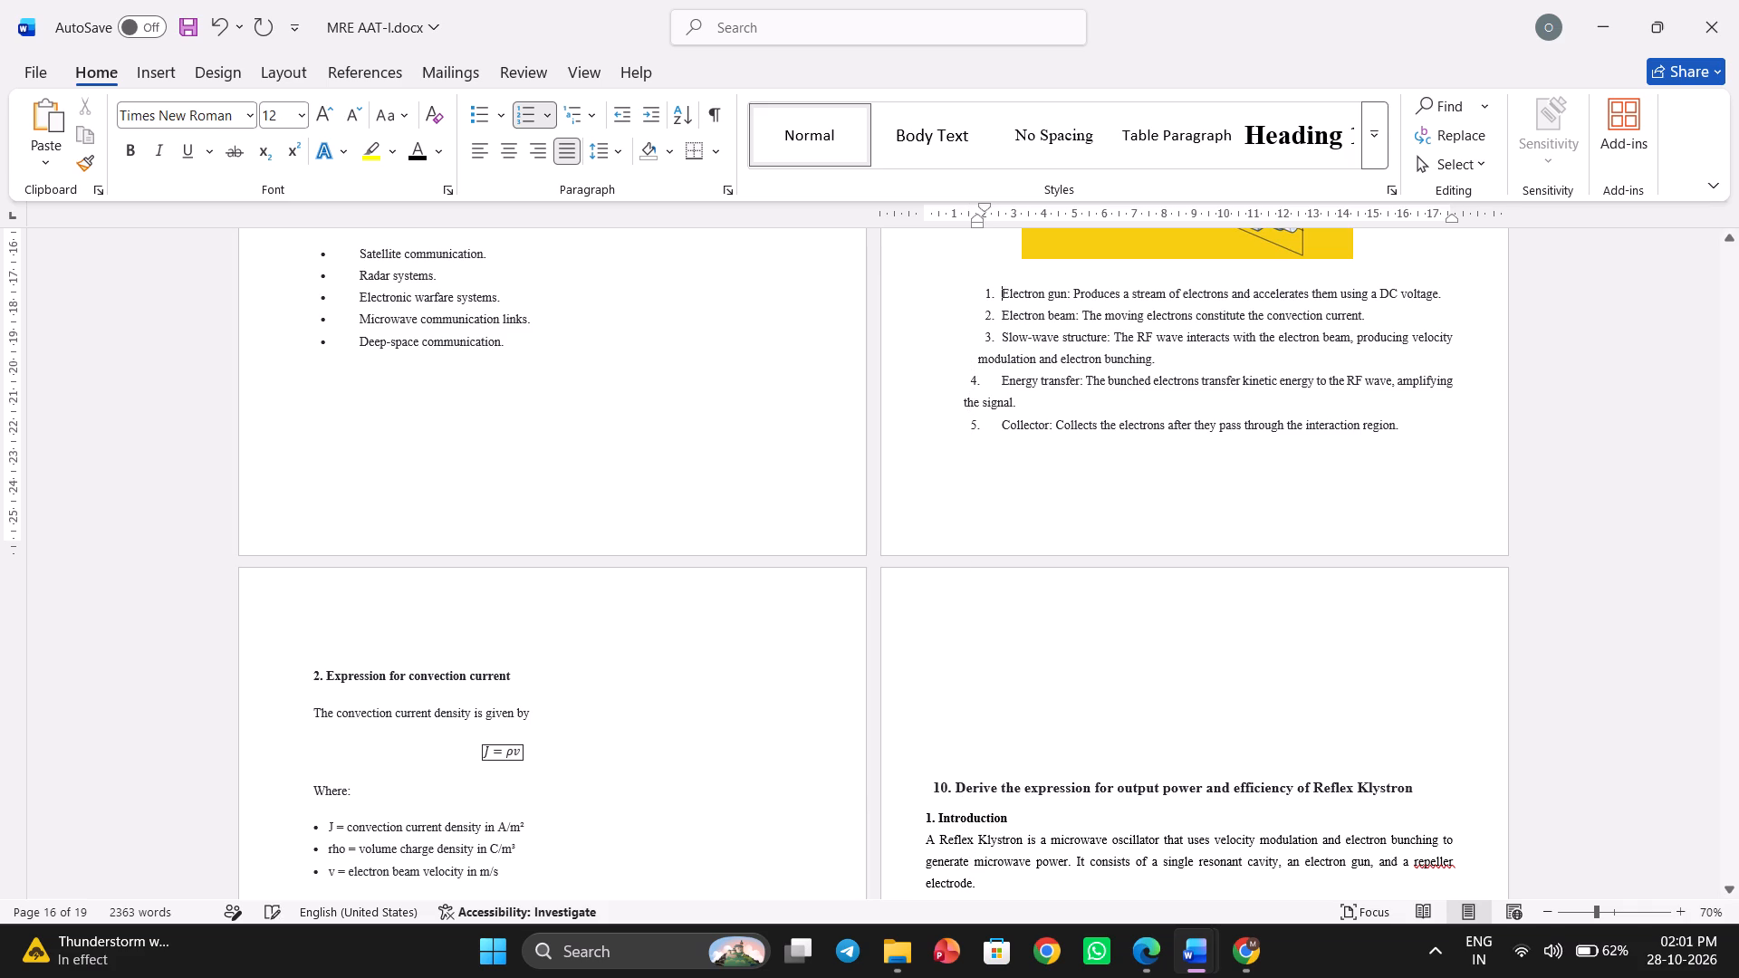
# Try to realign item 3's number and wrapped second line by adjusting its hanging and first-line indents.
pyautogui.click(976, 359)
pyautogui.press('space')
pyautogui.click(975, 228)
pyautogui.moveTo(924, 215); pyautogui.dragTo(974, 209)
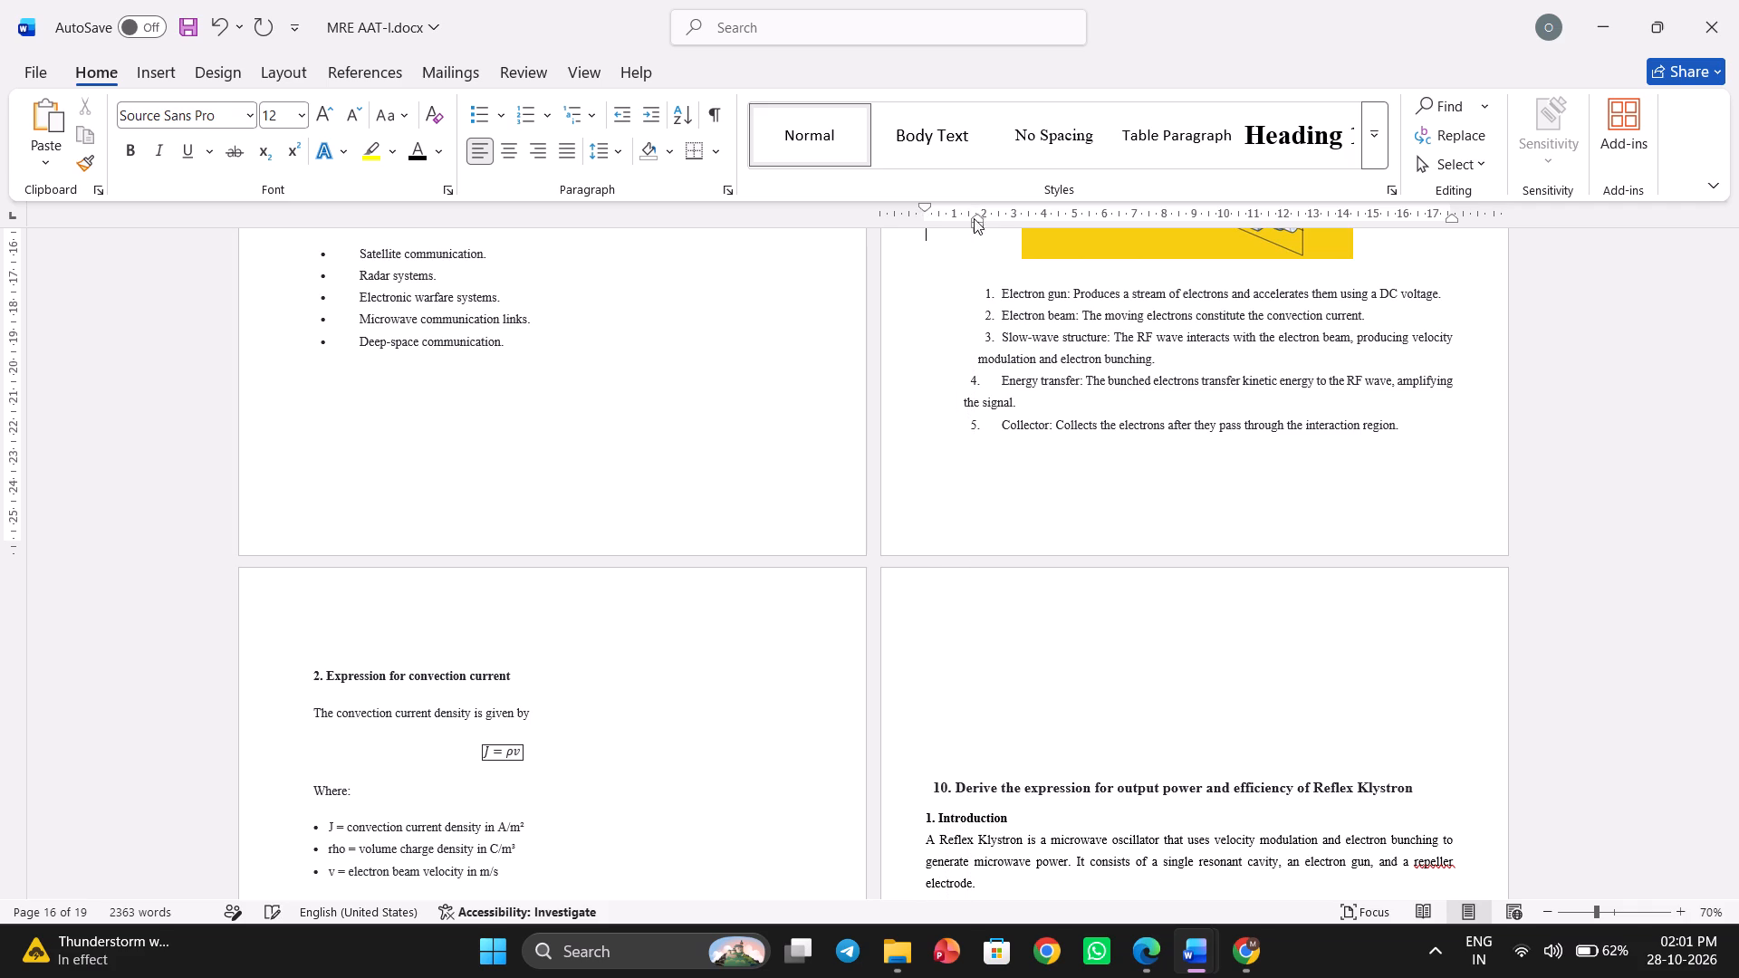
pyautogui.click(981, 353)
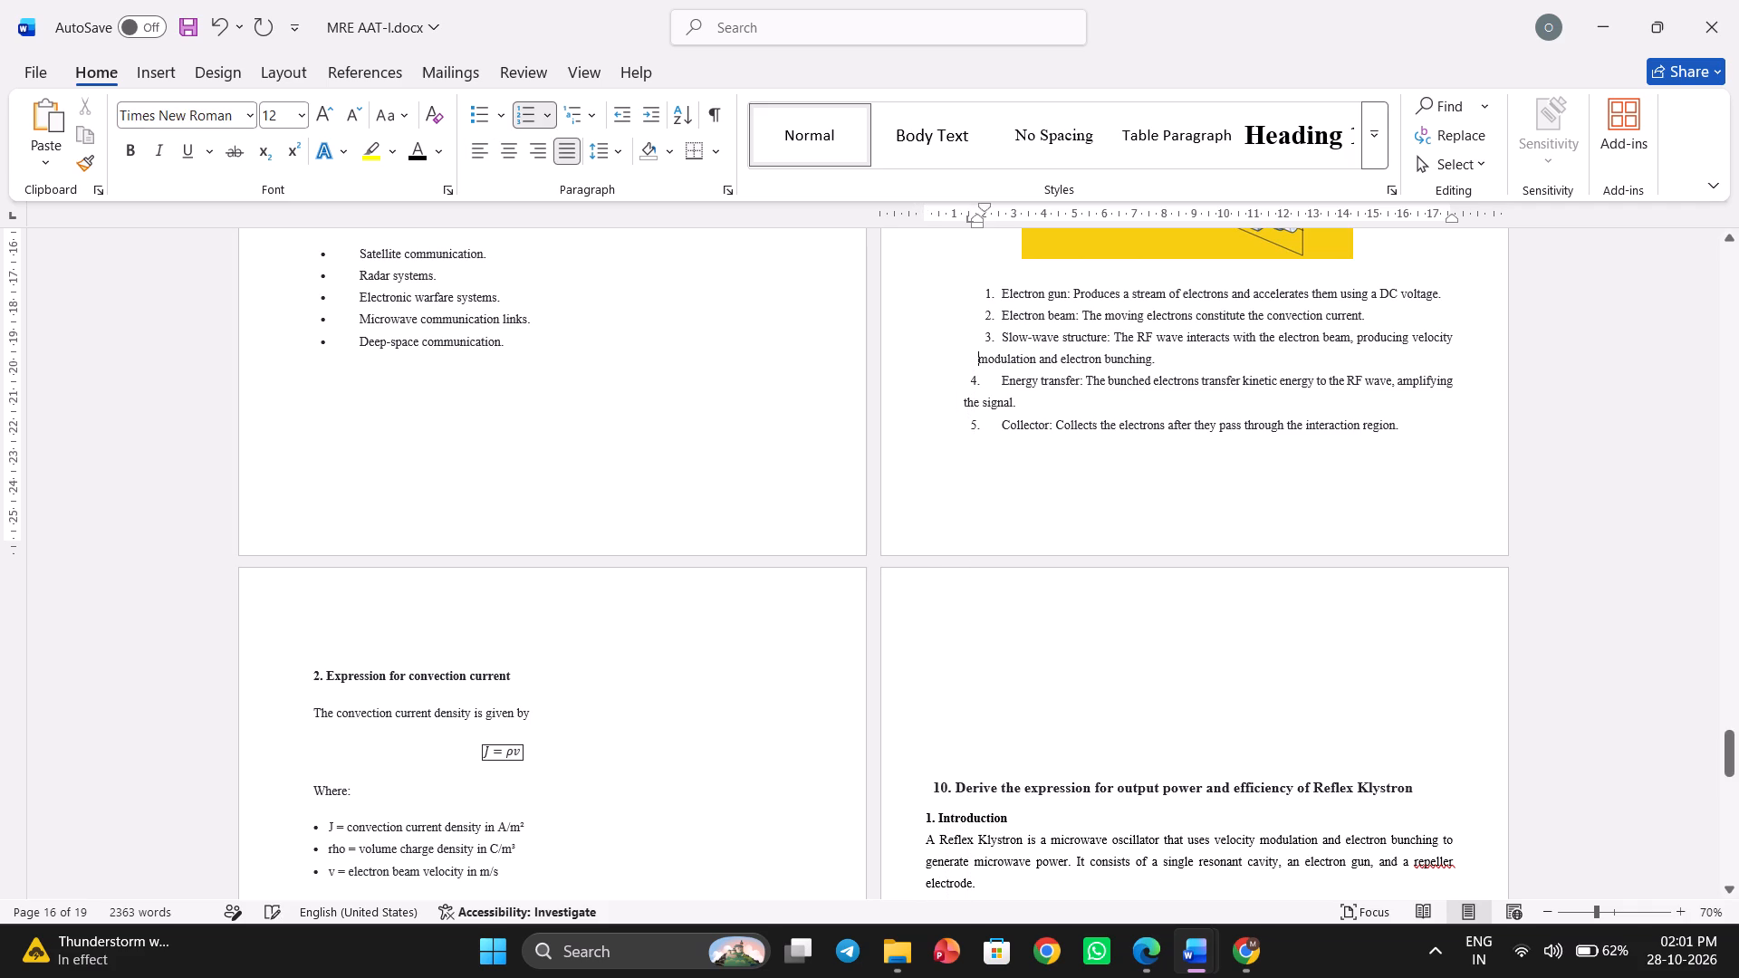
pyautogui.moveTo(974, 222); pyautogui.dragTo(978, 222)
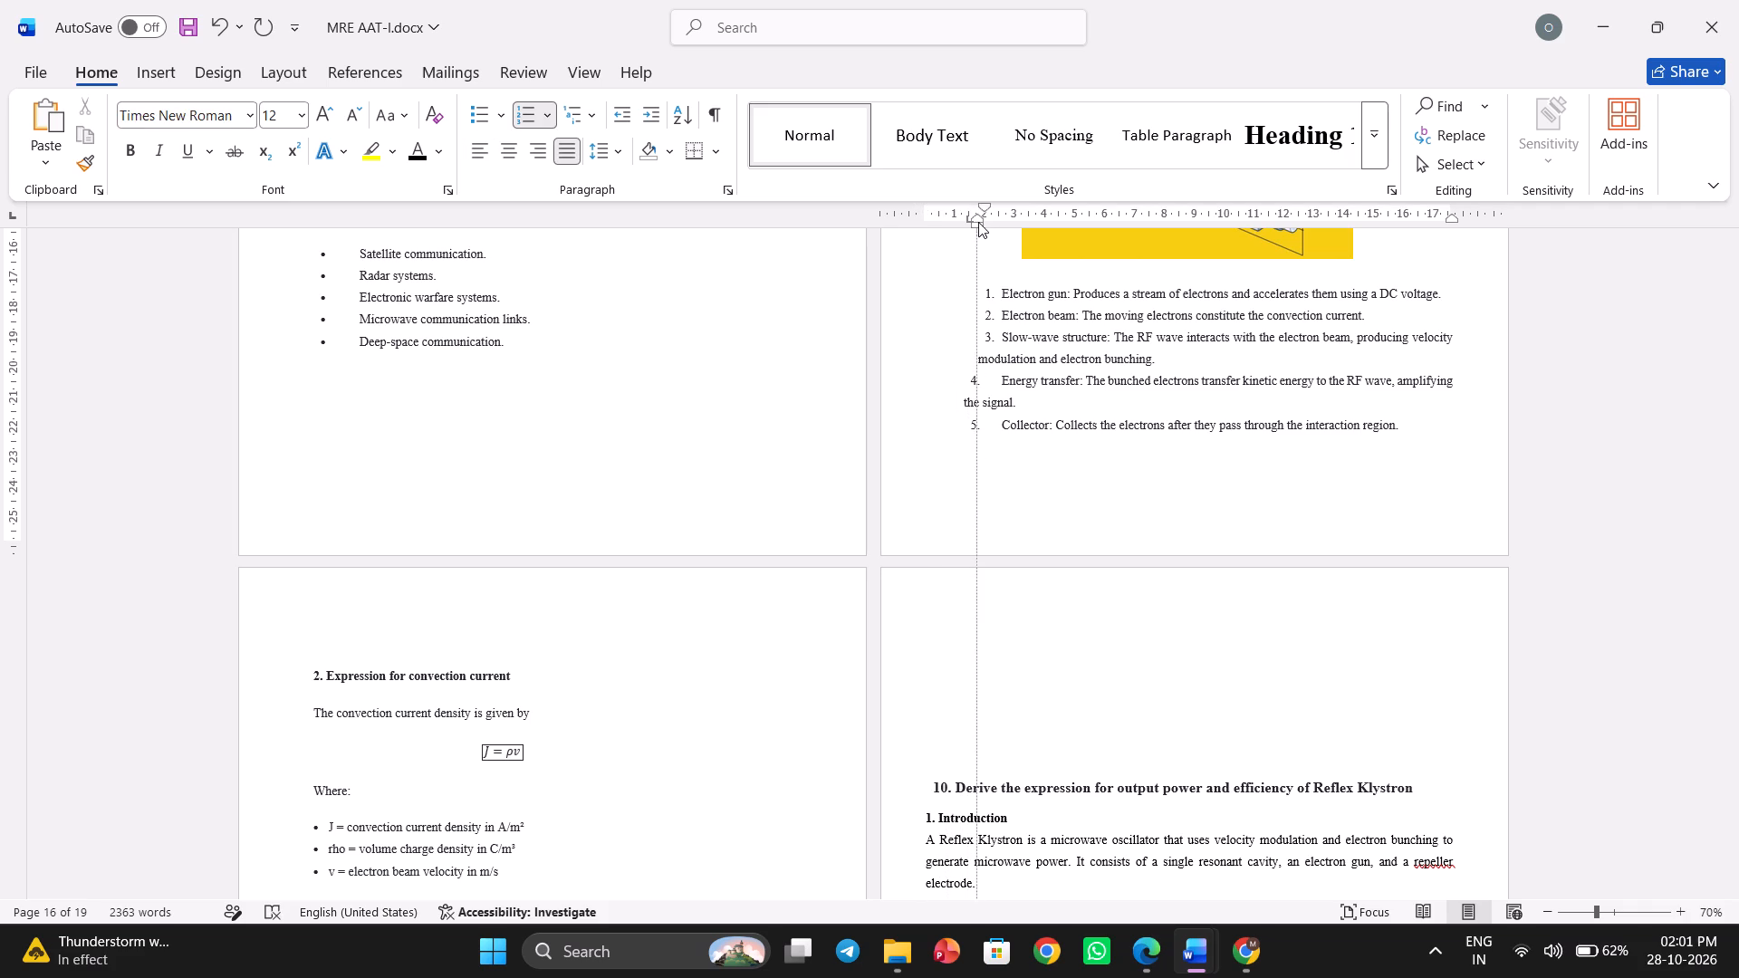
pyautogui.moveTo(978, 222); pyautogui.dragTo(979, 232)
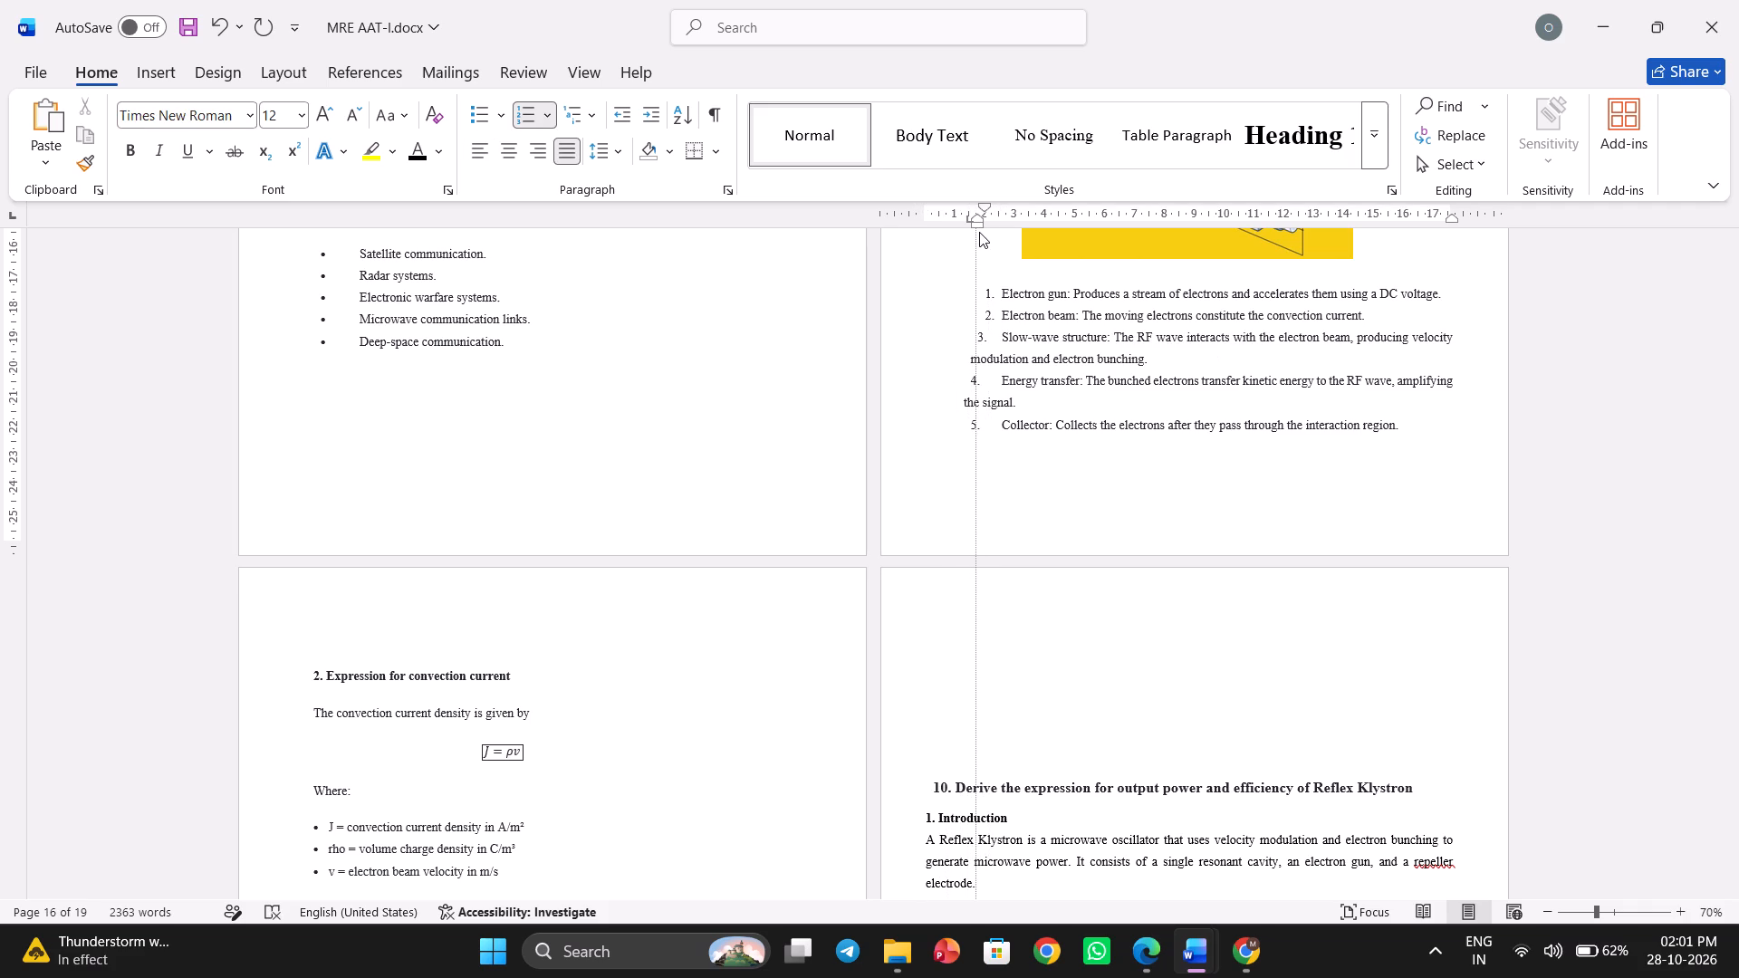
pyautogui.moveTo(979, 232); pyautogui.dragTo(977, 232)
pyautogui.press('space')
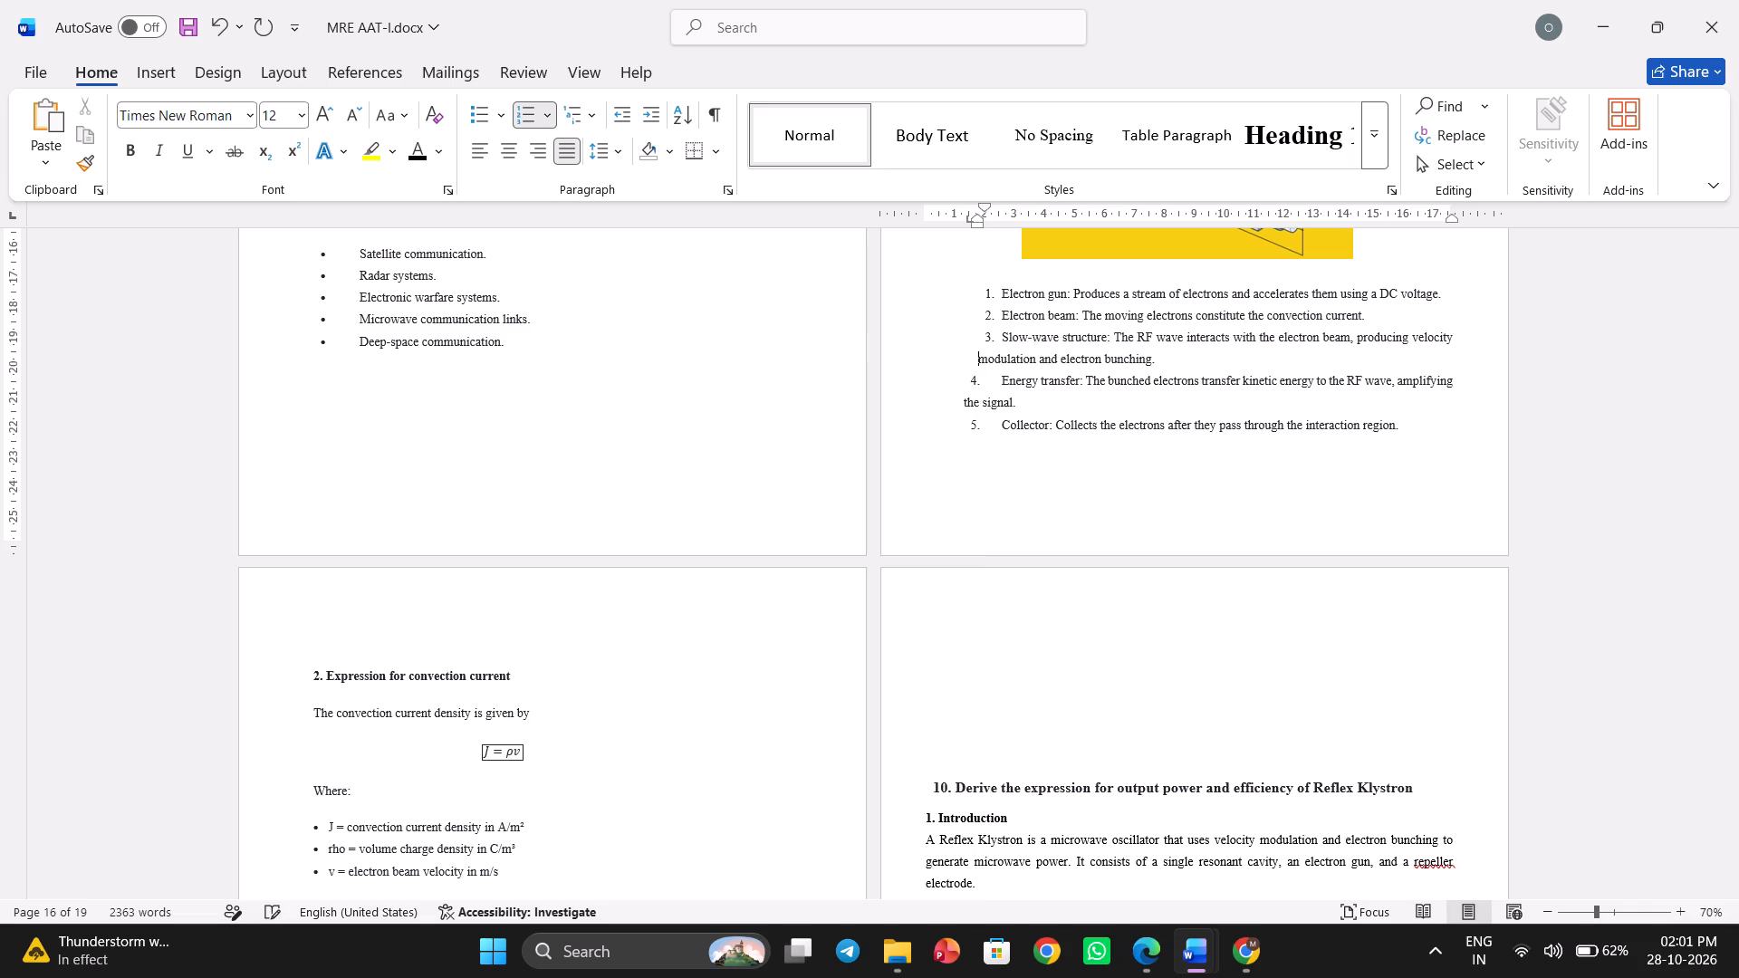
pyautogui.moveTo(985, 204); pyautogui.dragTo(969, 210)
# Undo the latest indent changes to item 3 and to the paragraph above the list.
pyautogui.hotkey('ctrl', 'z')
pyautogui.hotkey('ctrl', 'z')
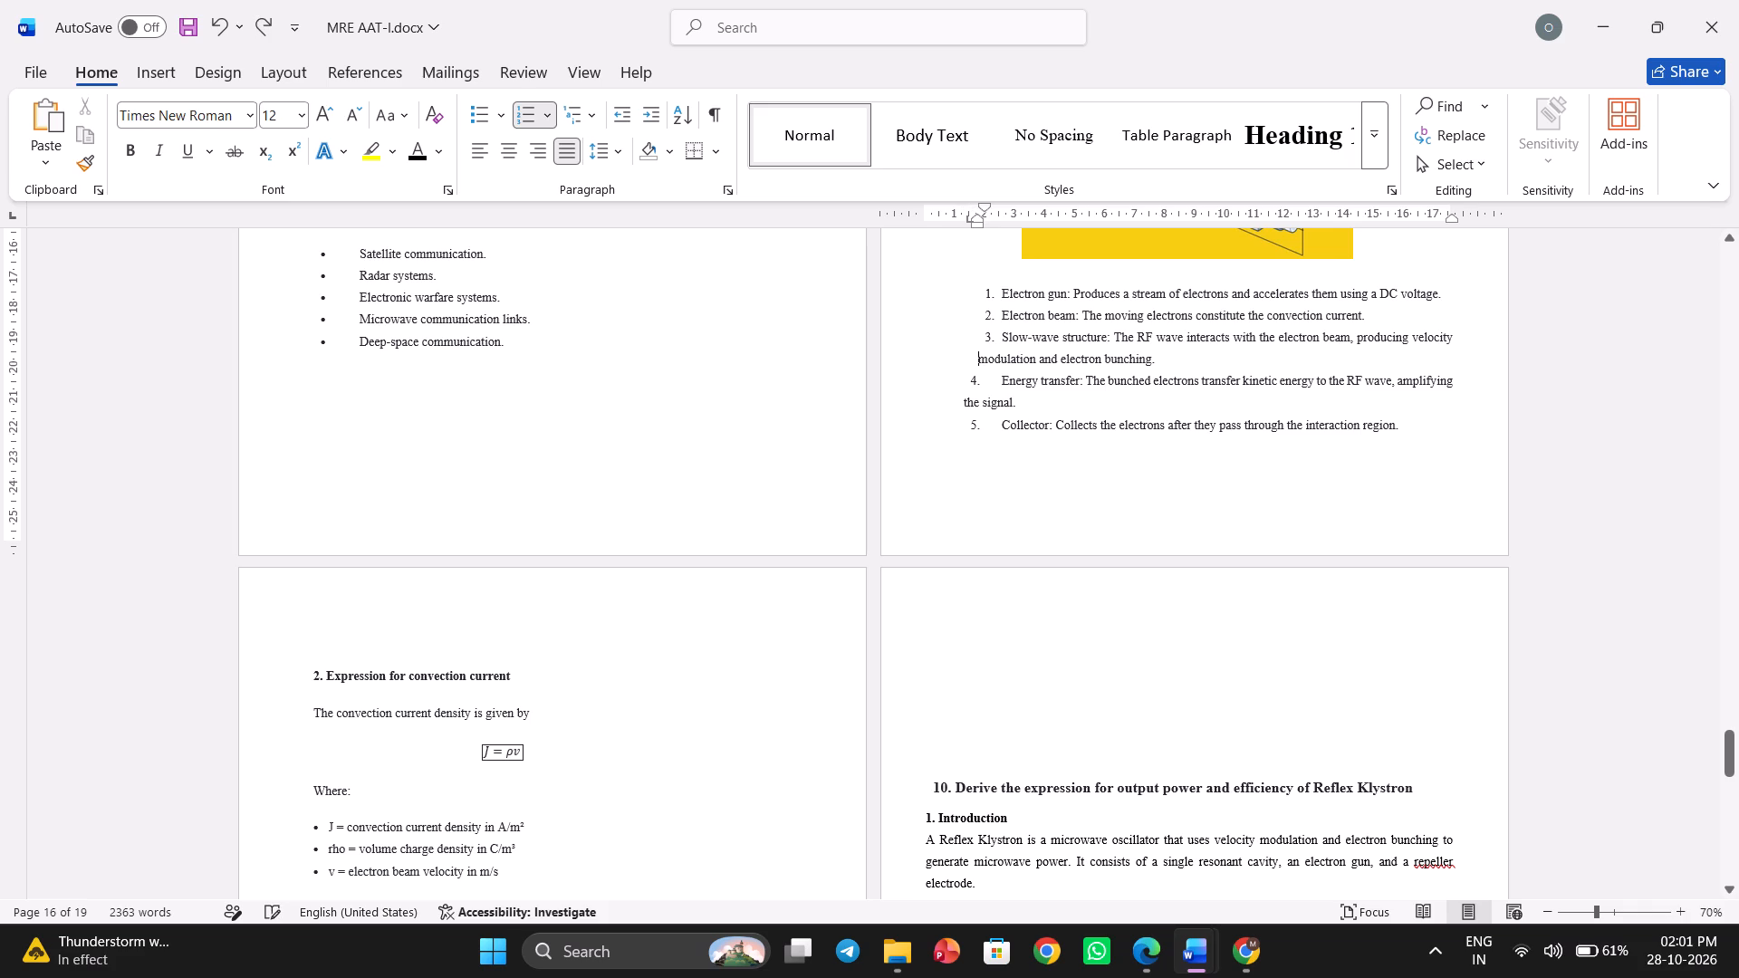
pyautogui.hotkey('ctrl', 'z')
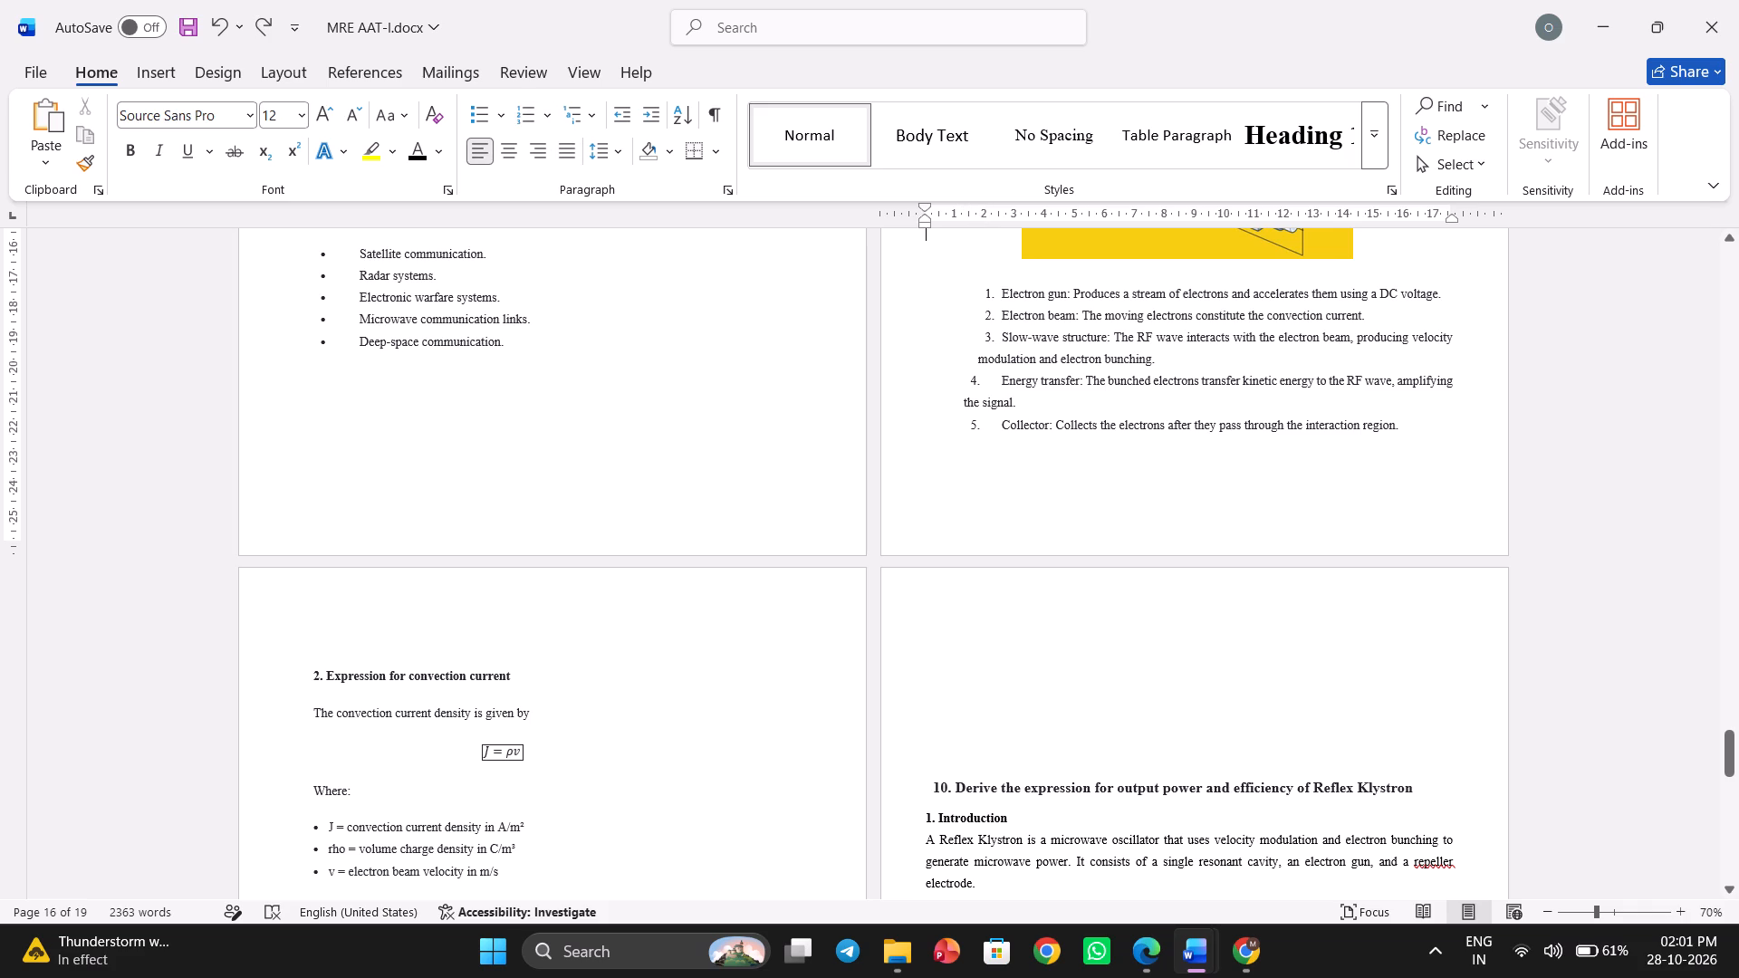
# Apply one uniform hanging indent to all five Working principle items so wrapped lines align with their text, and save the document.
pyautogui.moveTo(1074, 443); pyautogui.dragTo(981, 289)
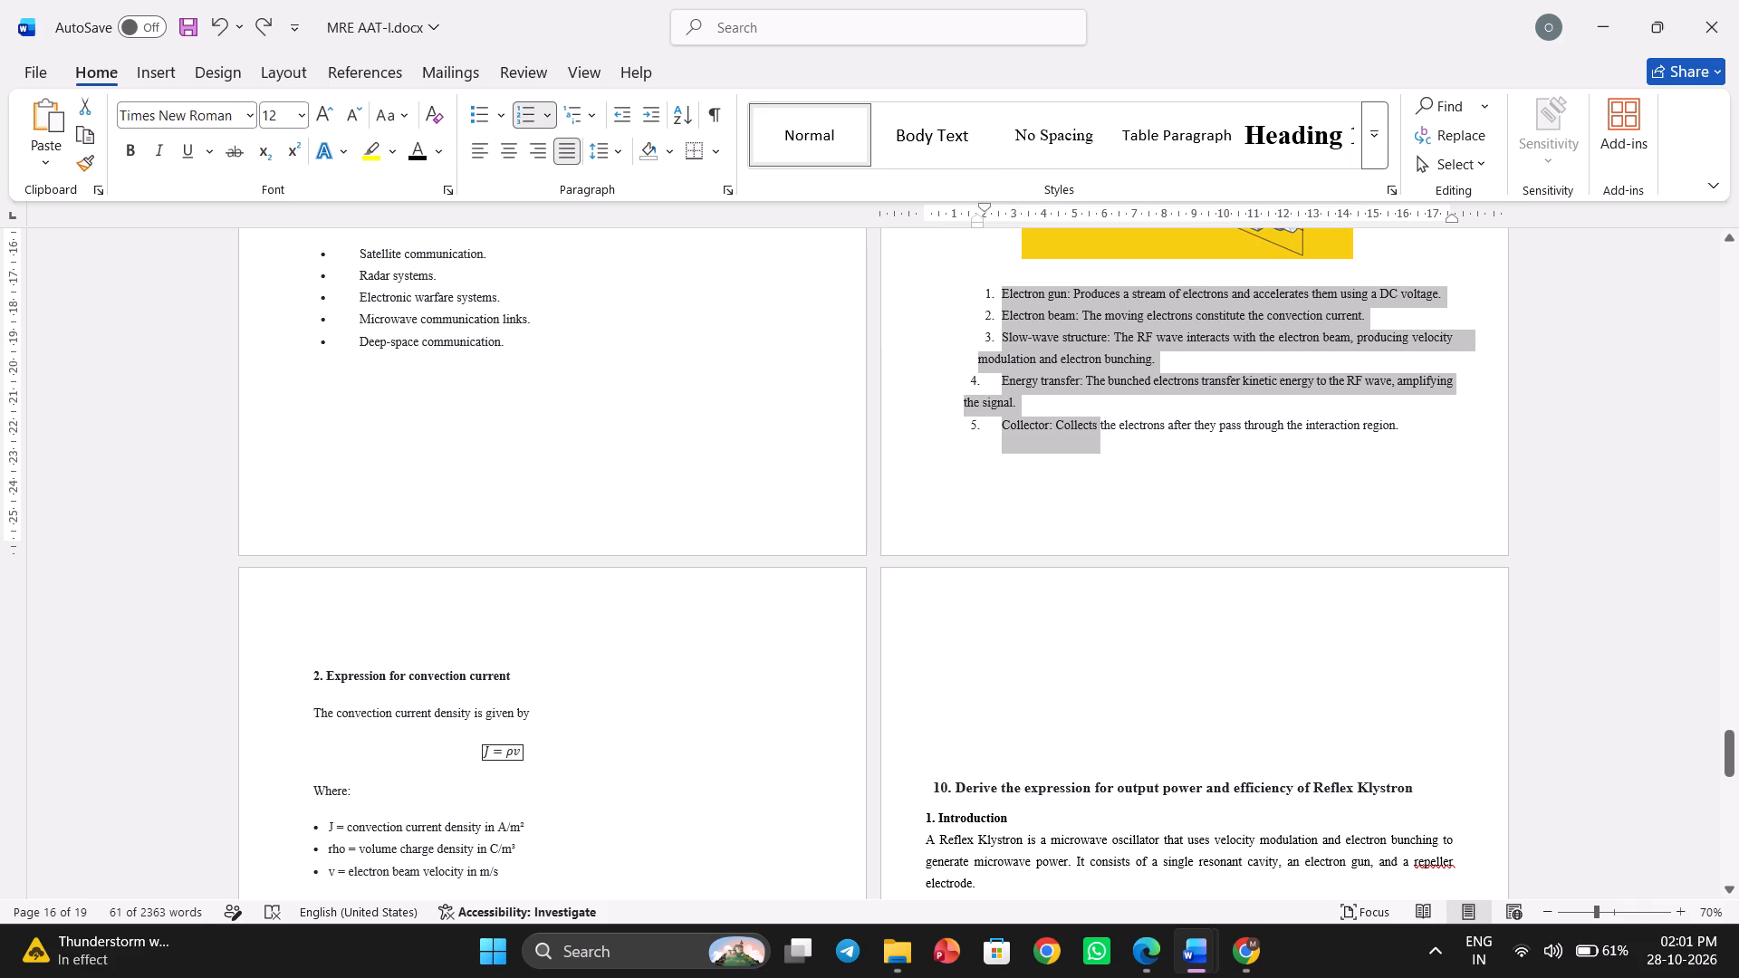
pyautogui.moveTo(1411, 441); pyautogui.dragTo(996, 297)
pyautogui.moveTo(976, 212); pyautogui.dragTo(966, 216)
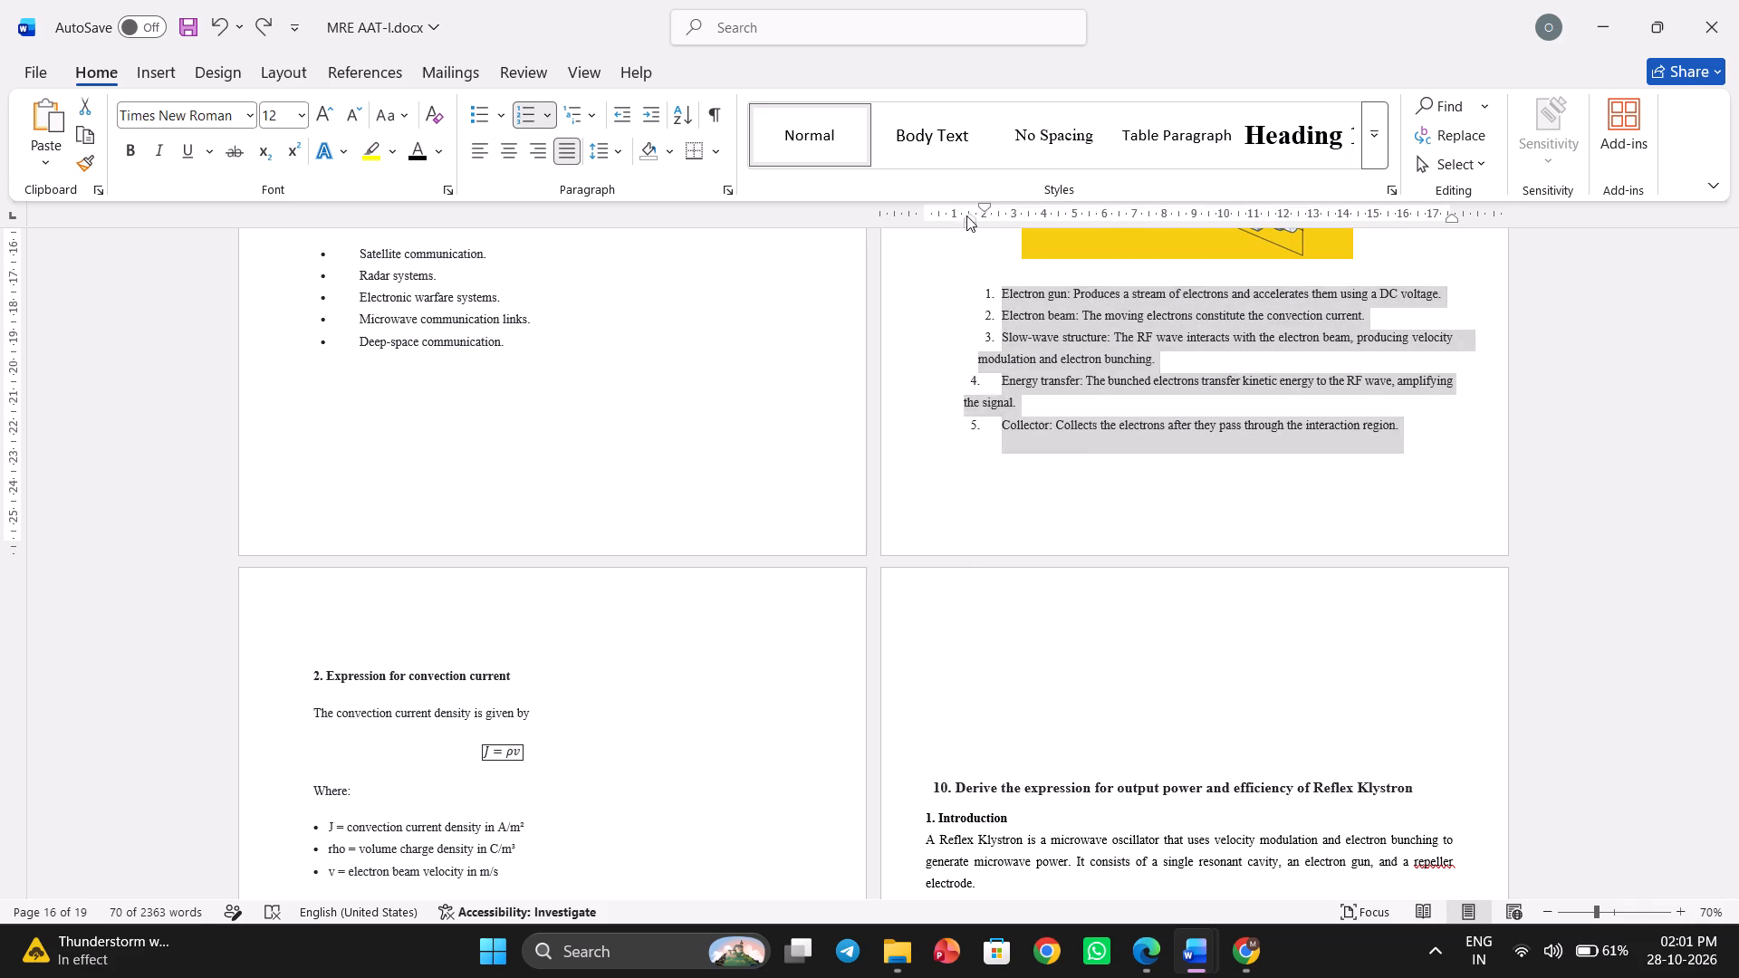
pyautogui.moveTo(966, 216); pyautogui.dragTo(986, 215)
pyautogui.moveTo(986, 206); pyautogui.dragTo(964, 214)
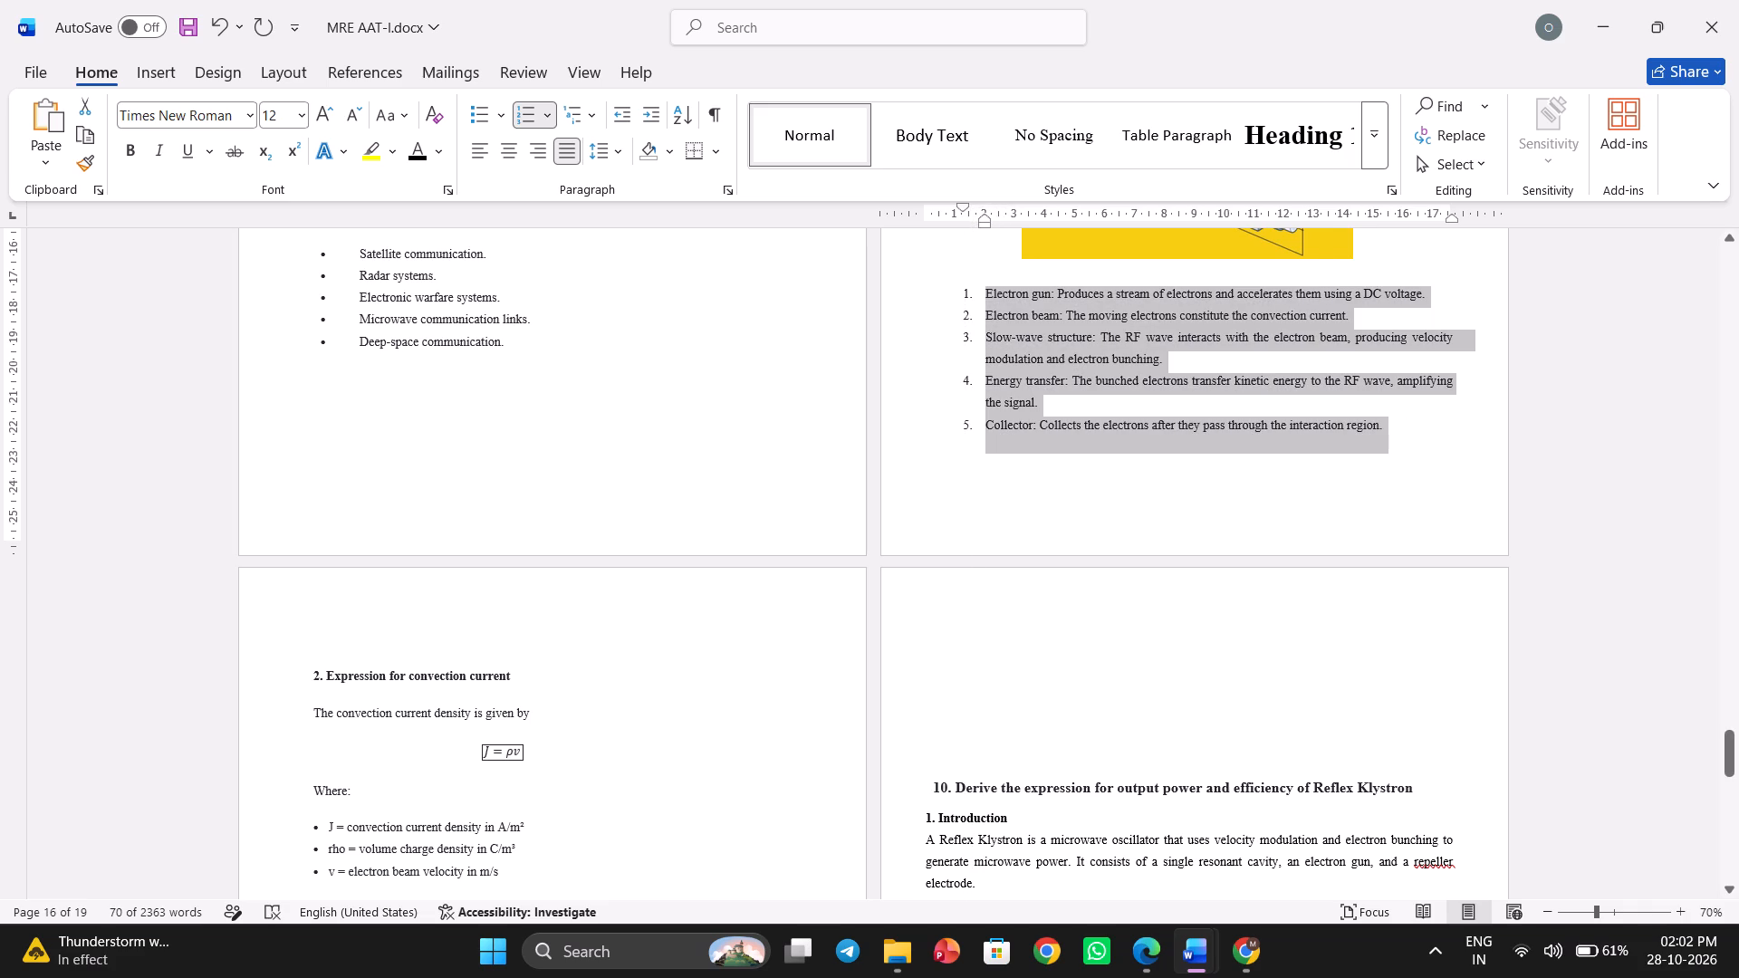
pyautogui.hotkey('ctrl', 's')
pyautogui.click(1117, 487)
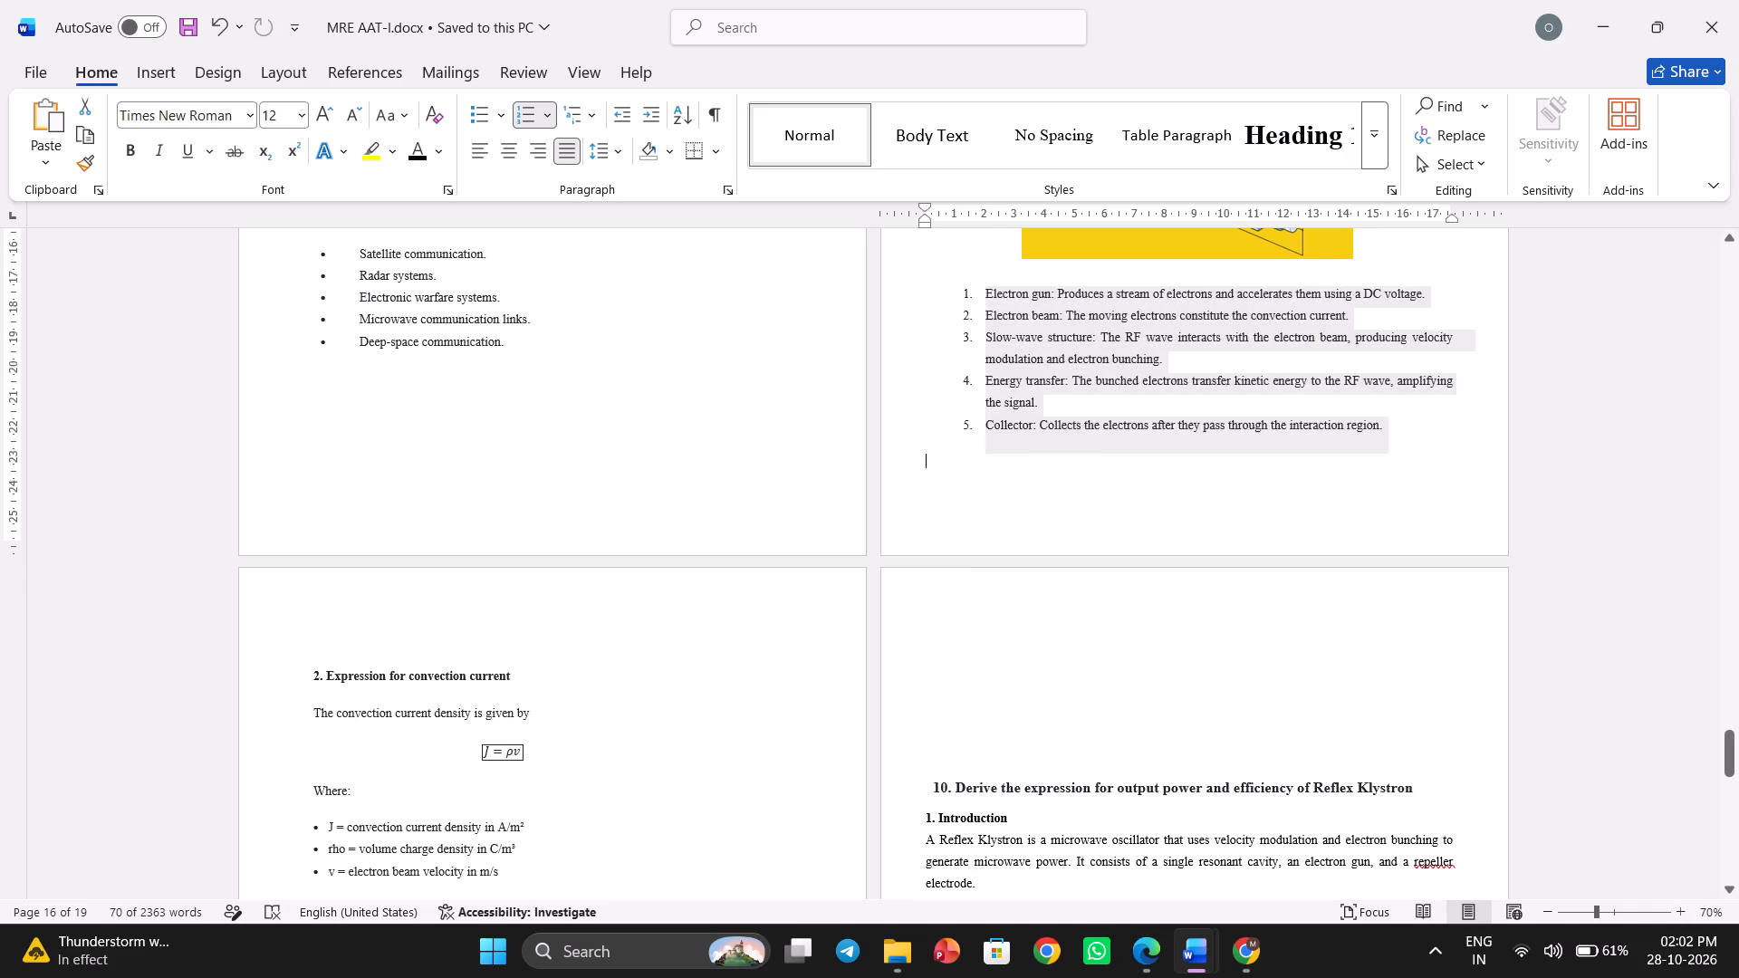
# Delete the empty lines above the question 10 heading about the Reflex Klystron.
pyautogui.scroll(-1, 1117, 487)
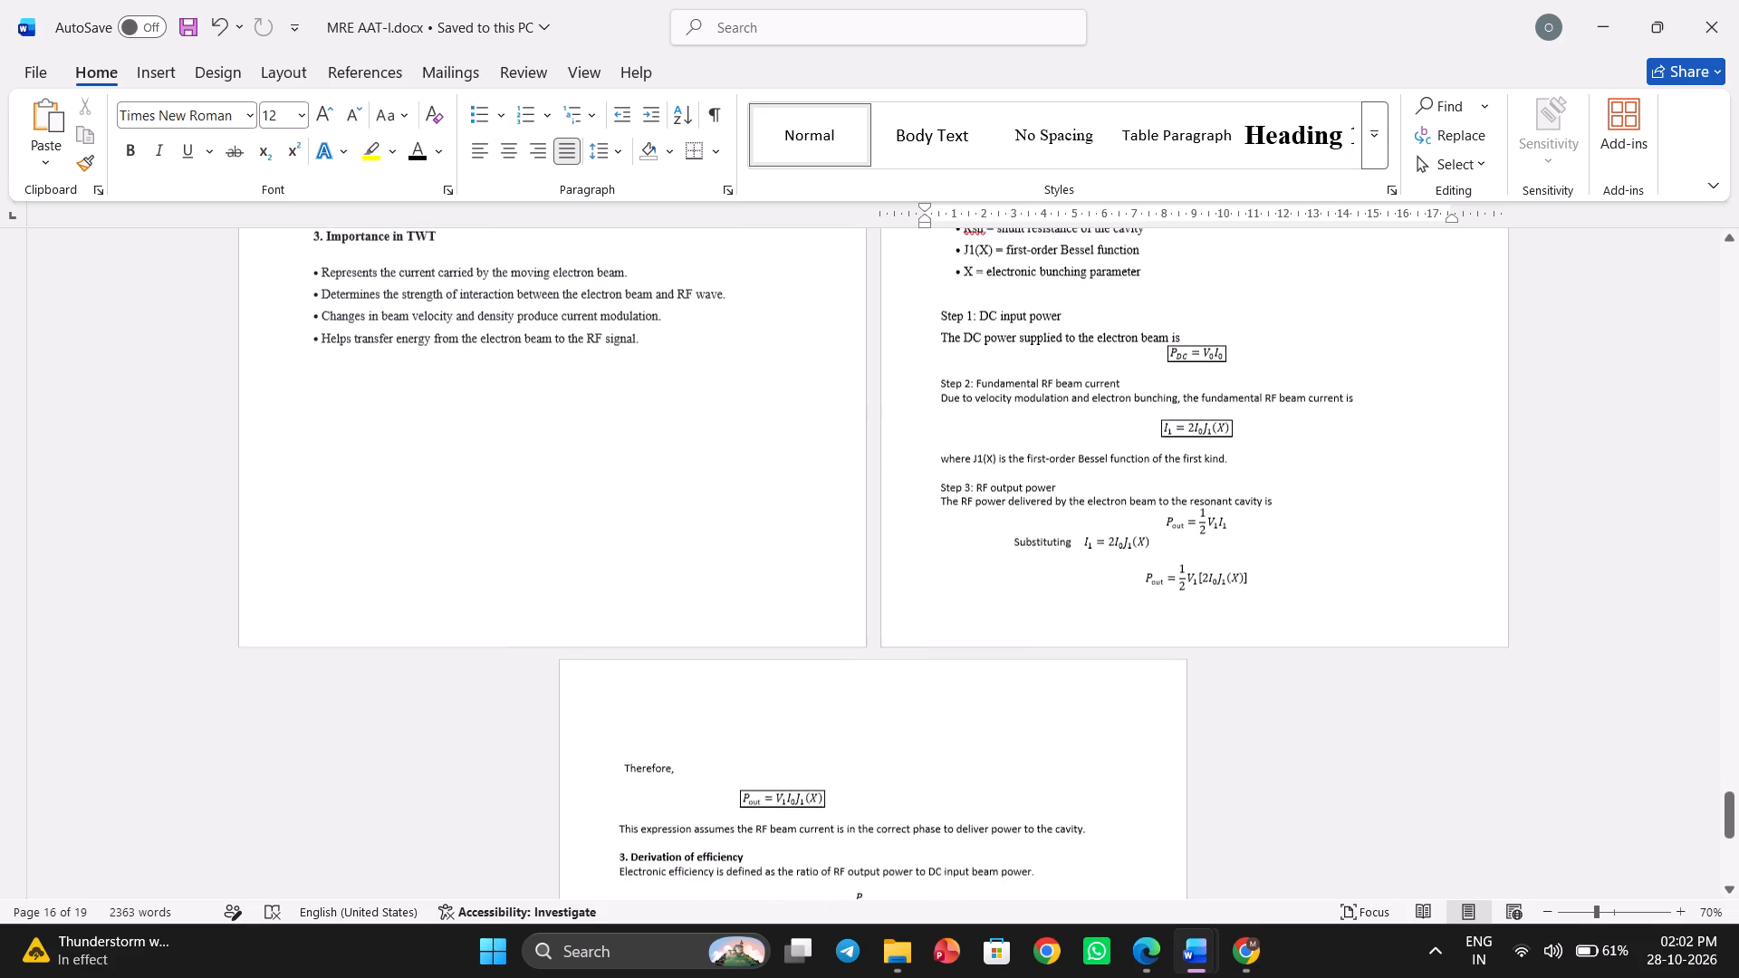
pyautogui.scroll(-2, 1117, 487)
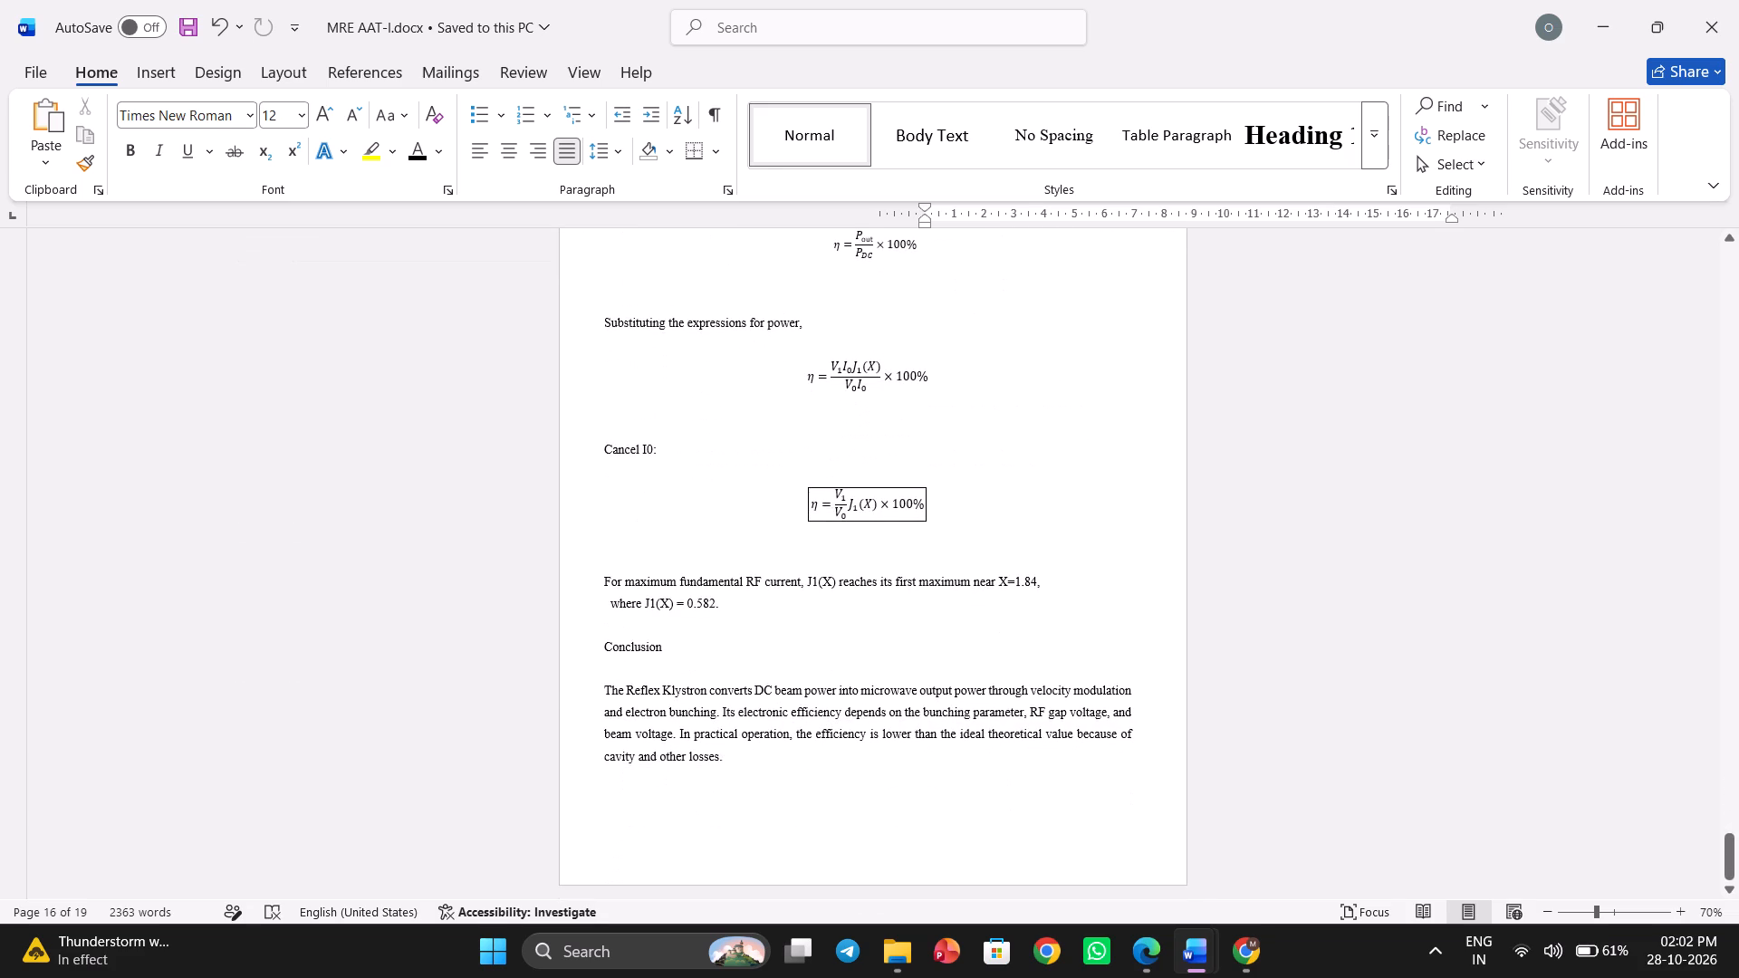
pyautogui.scroll(-1, 1117, 487)
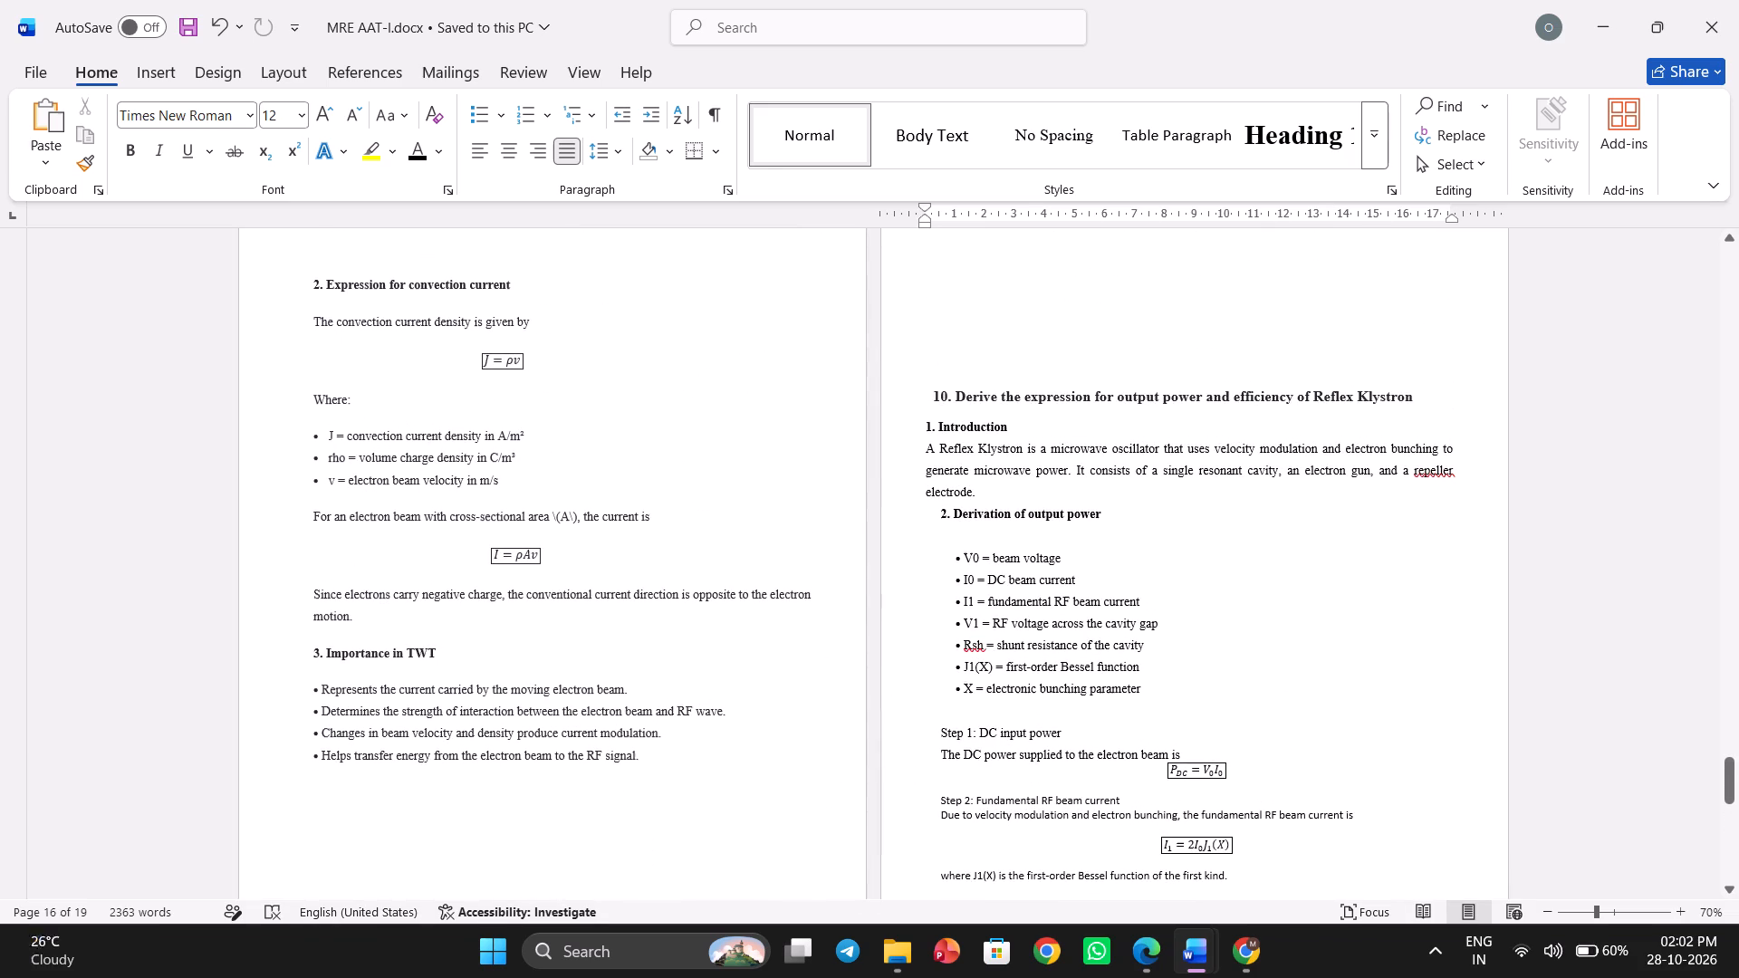
pyautogui.moveTo(995, 358); pyautogui.dragTo(981, 284)
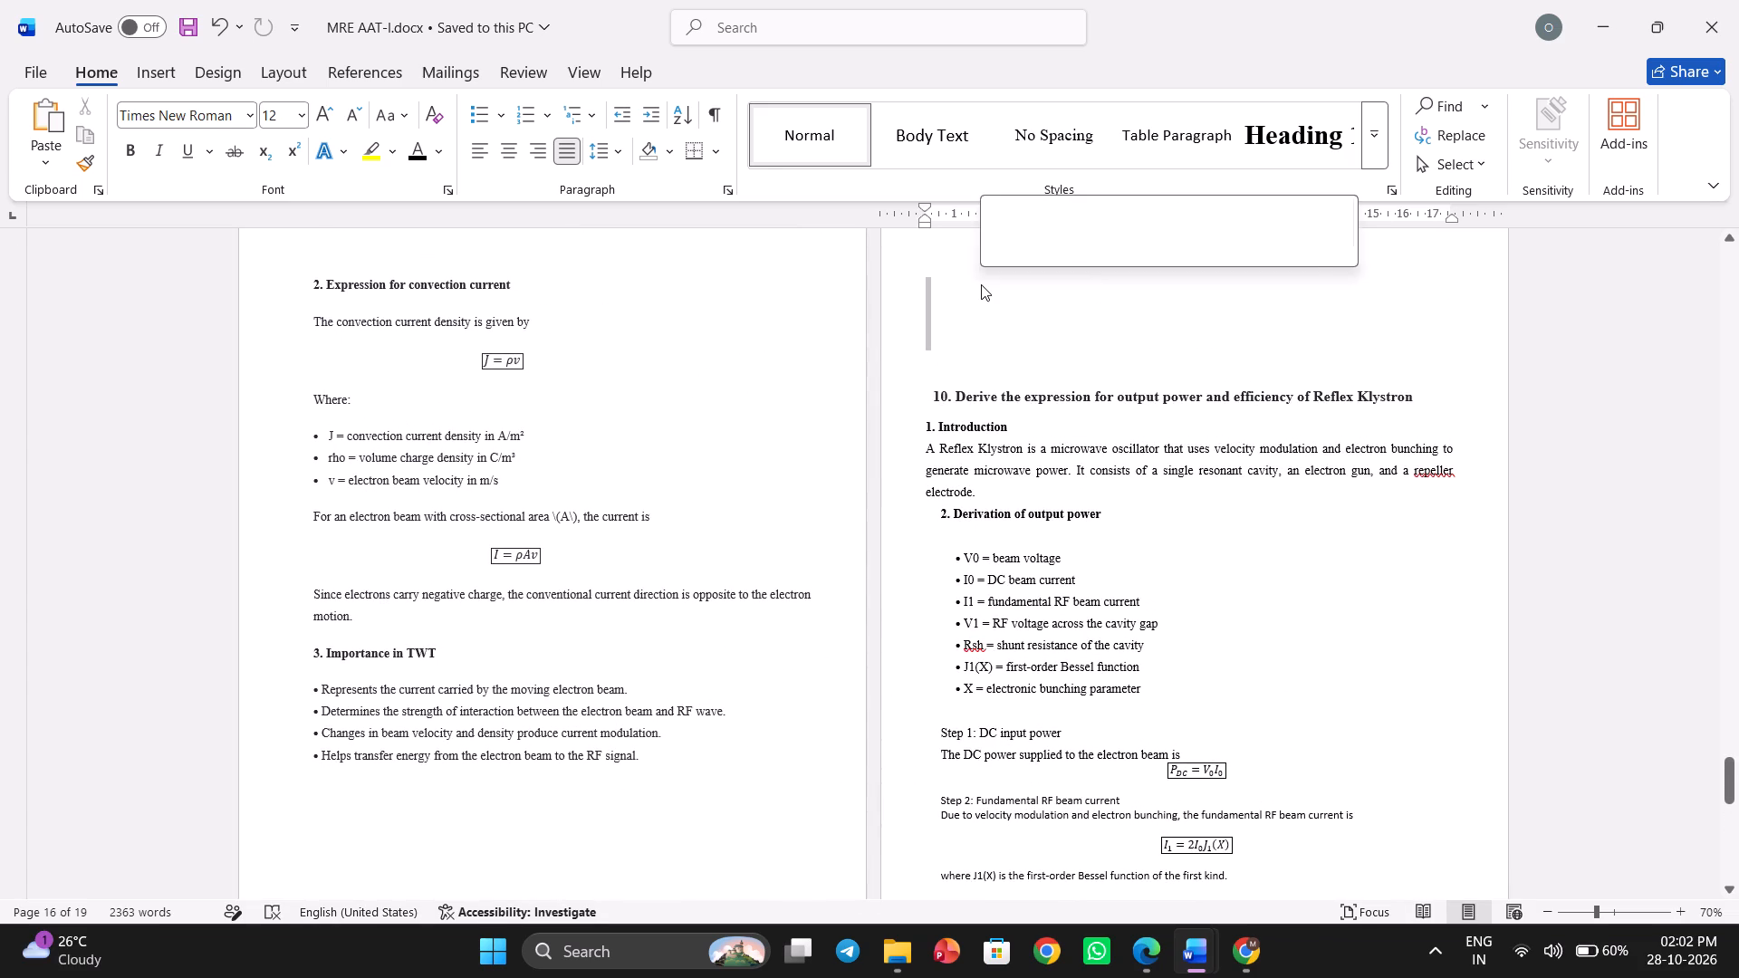
pyautogui.press('BackSpace')
pyautogui.press('BackSpace')
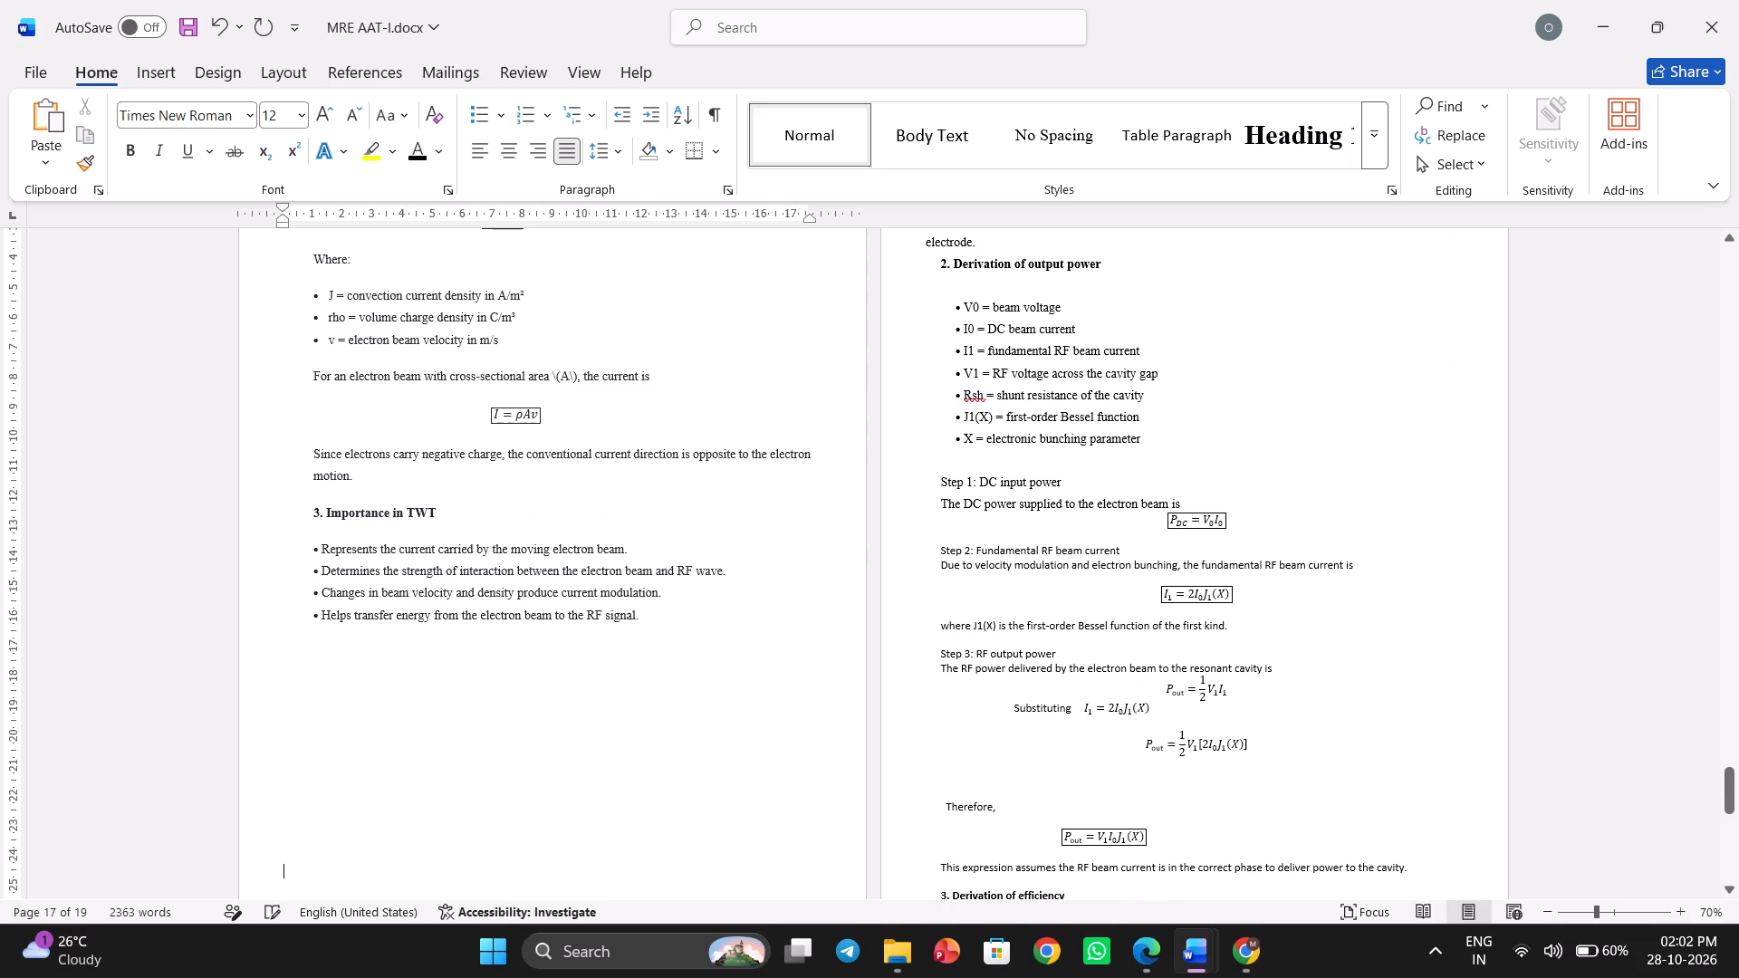
# Delete the empty line above the question 9 heading about conventional current in Traveling Wave Tube.
pyautogui.scroll(1, 1033, 532)
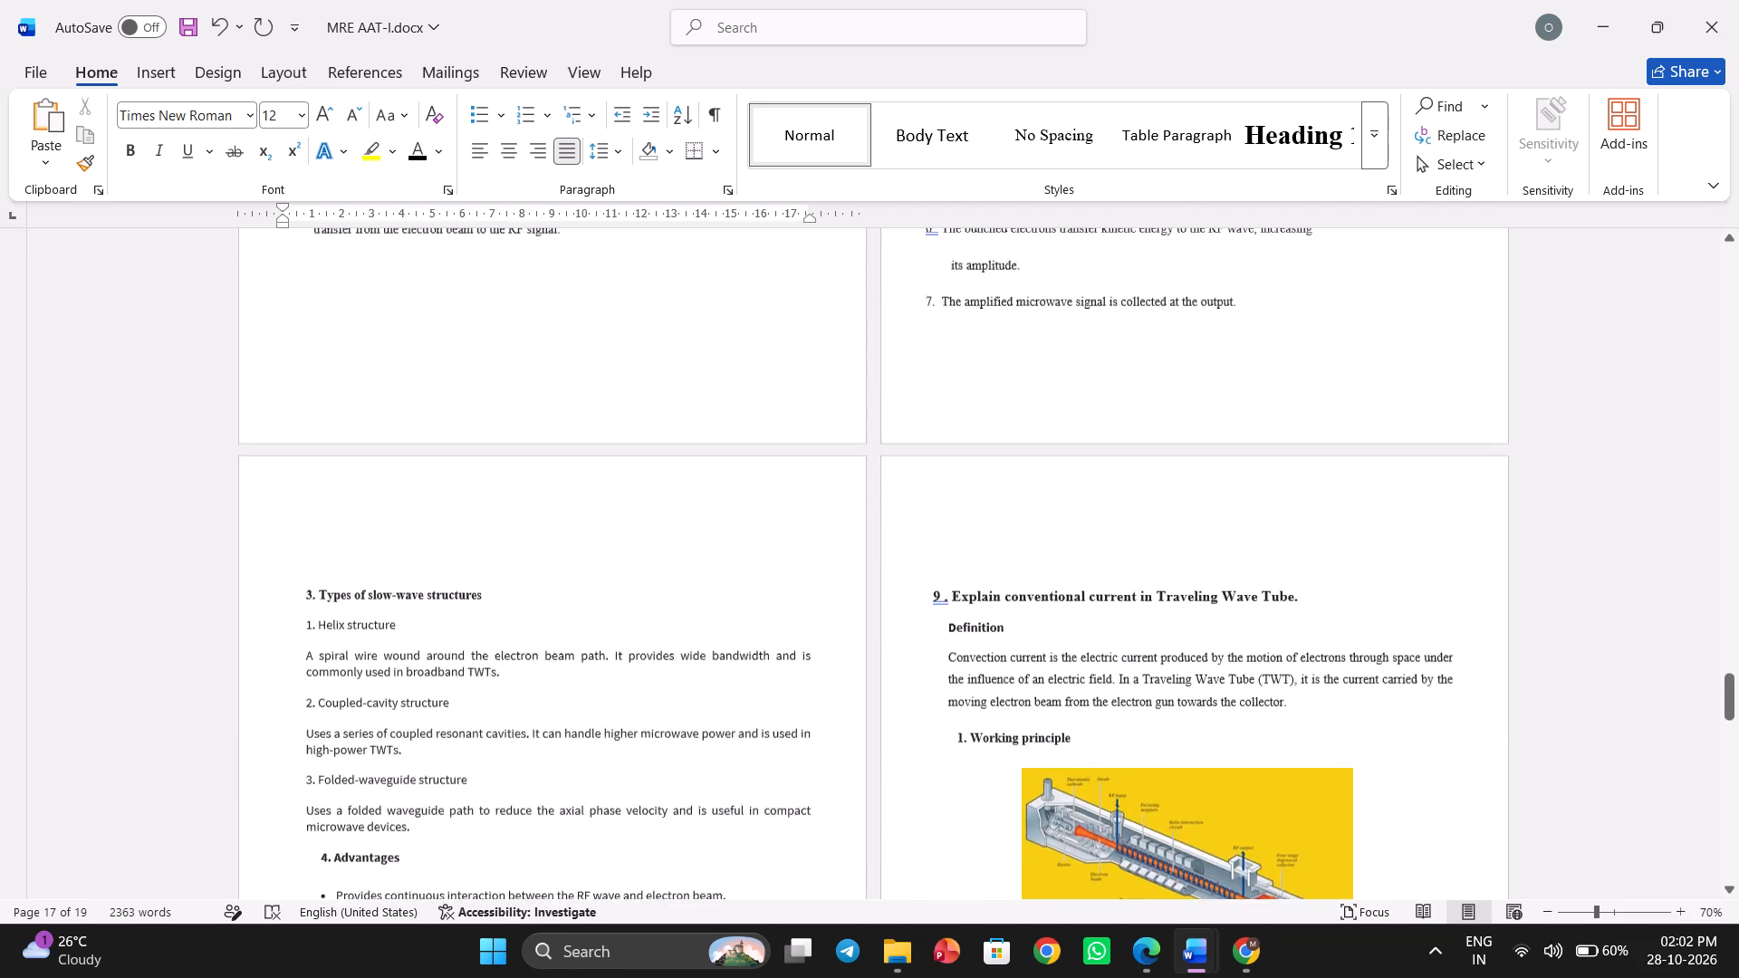
pyautogui.scroll(1, 1033, 532)
pyautogui.moveTo(988, 617); pyautogui.dragTo(975, 570)
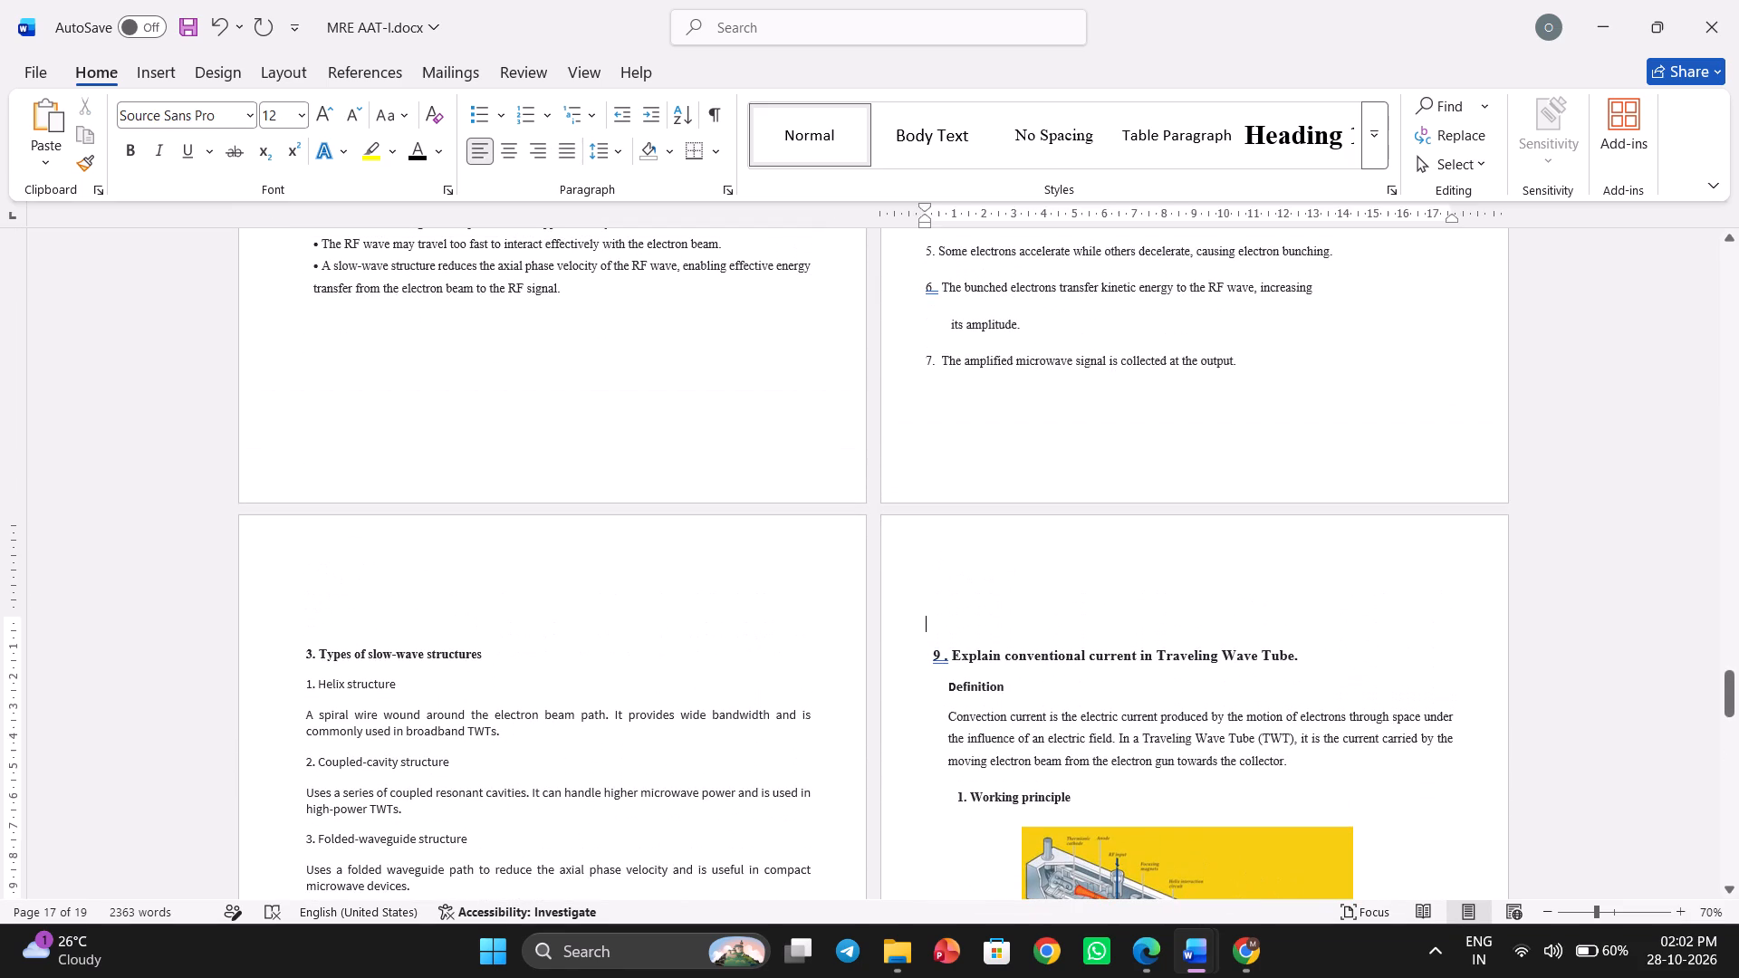
pyautogui.press('BackSpace')
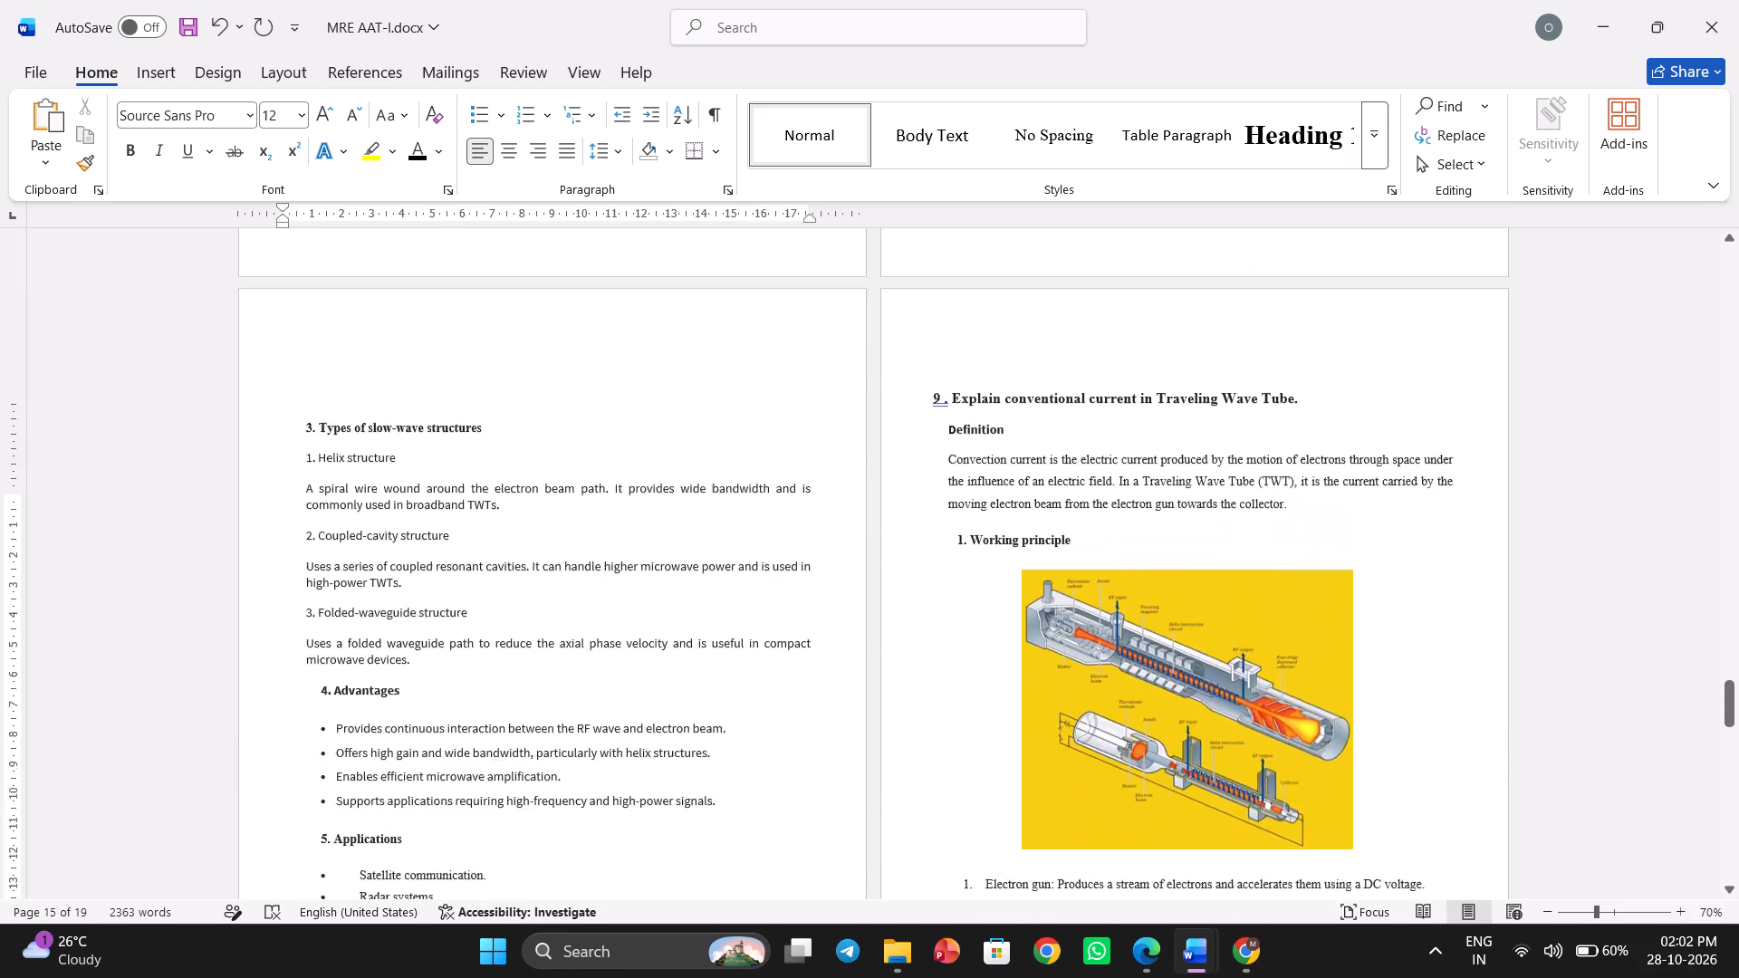
# Delete the empty line above the heading "4. Advantages of π-mode".
pyautogui.moveTo(402, 577); pyautogui.dragTo(402, 534)
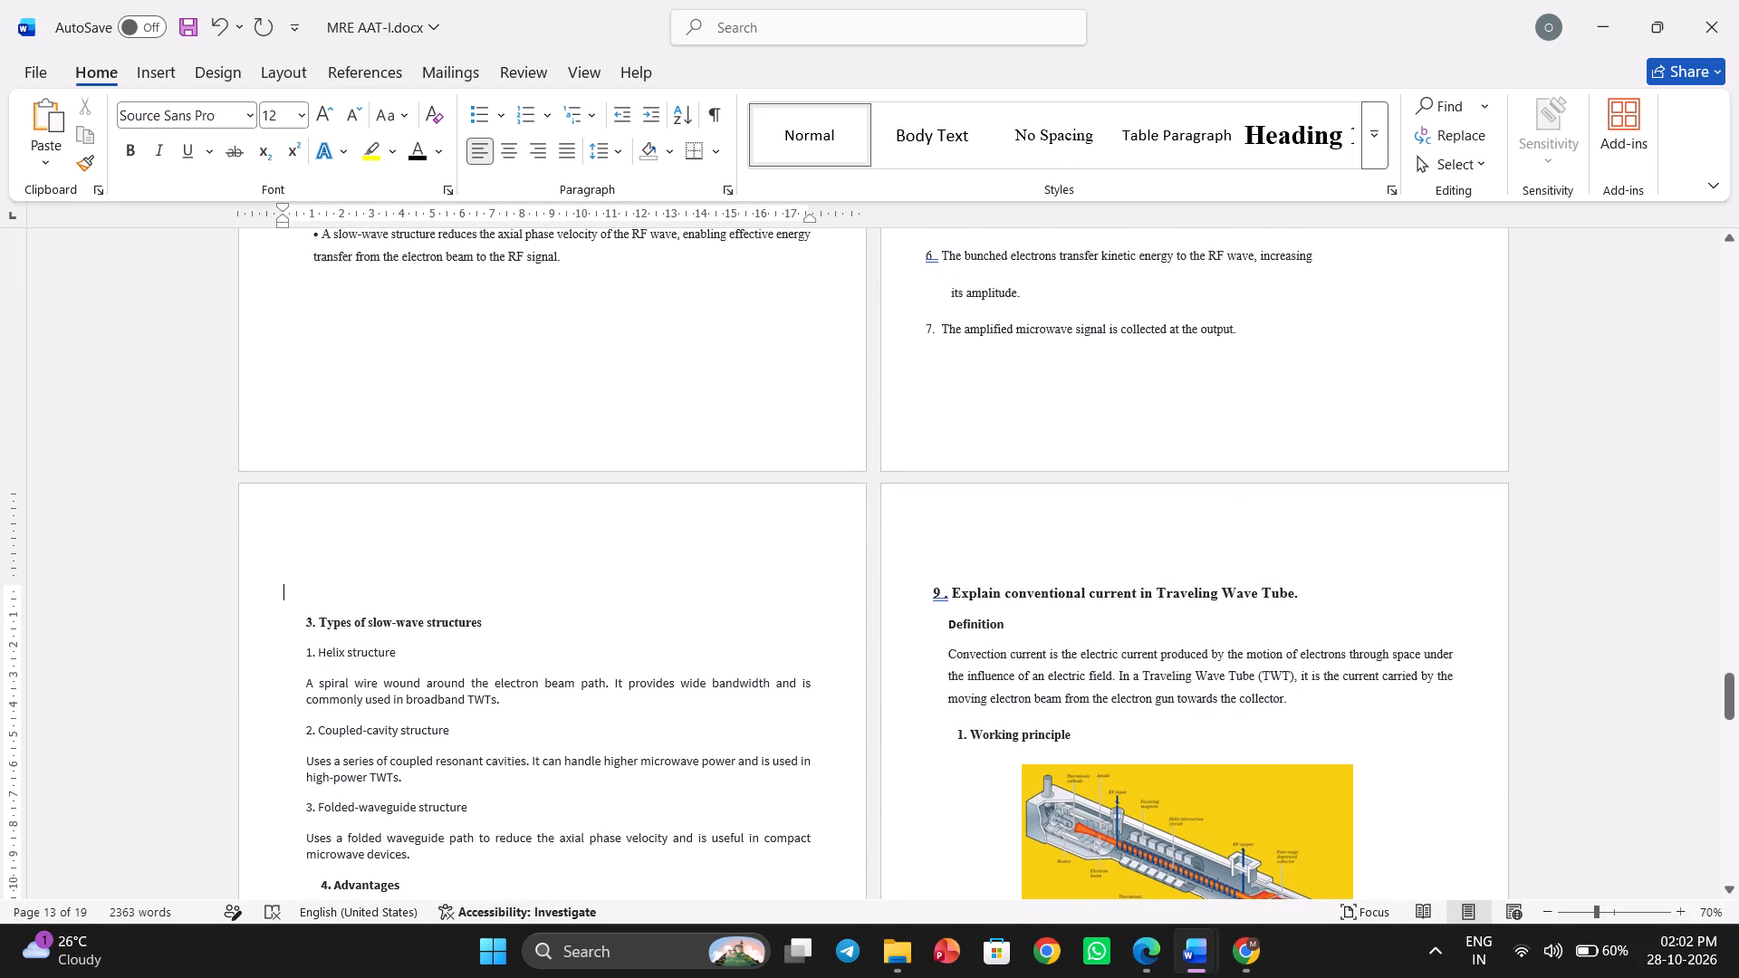
pyautogui.moveTo(402, 534); pyautogui.dragTo(402, 530)
pyautogui.scroll(1, 402, 530)
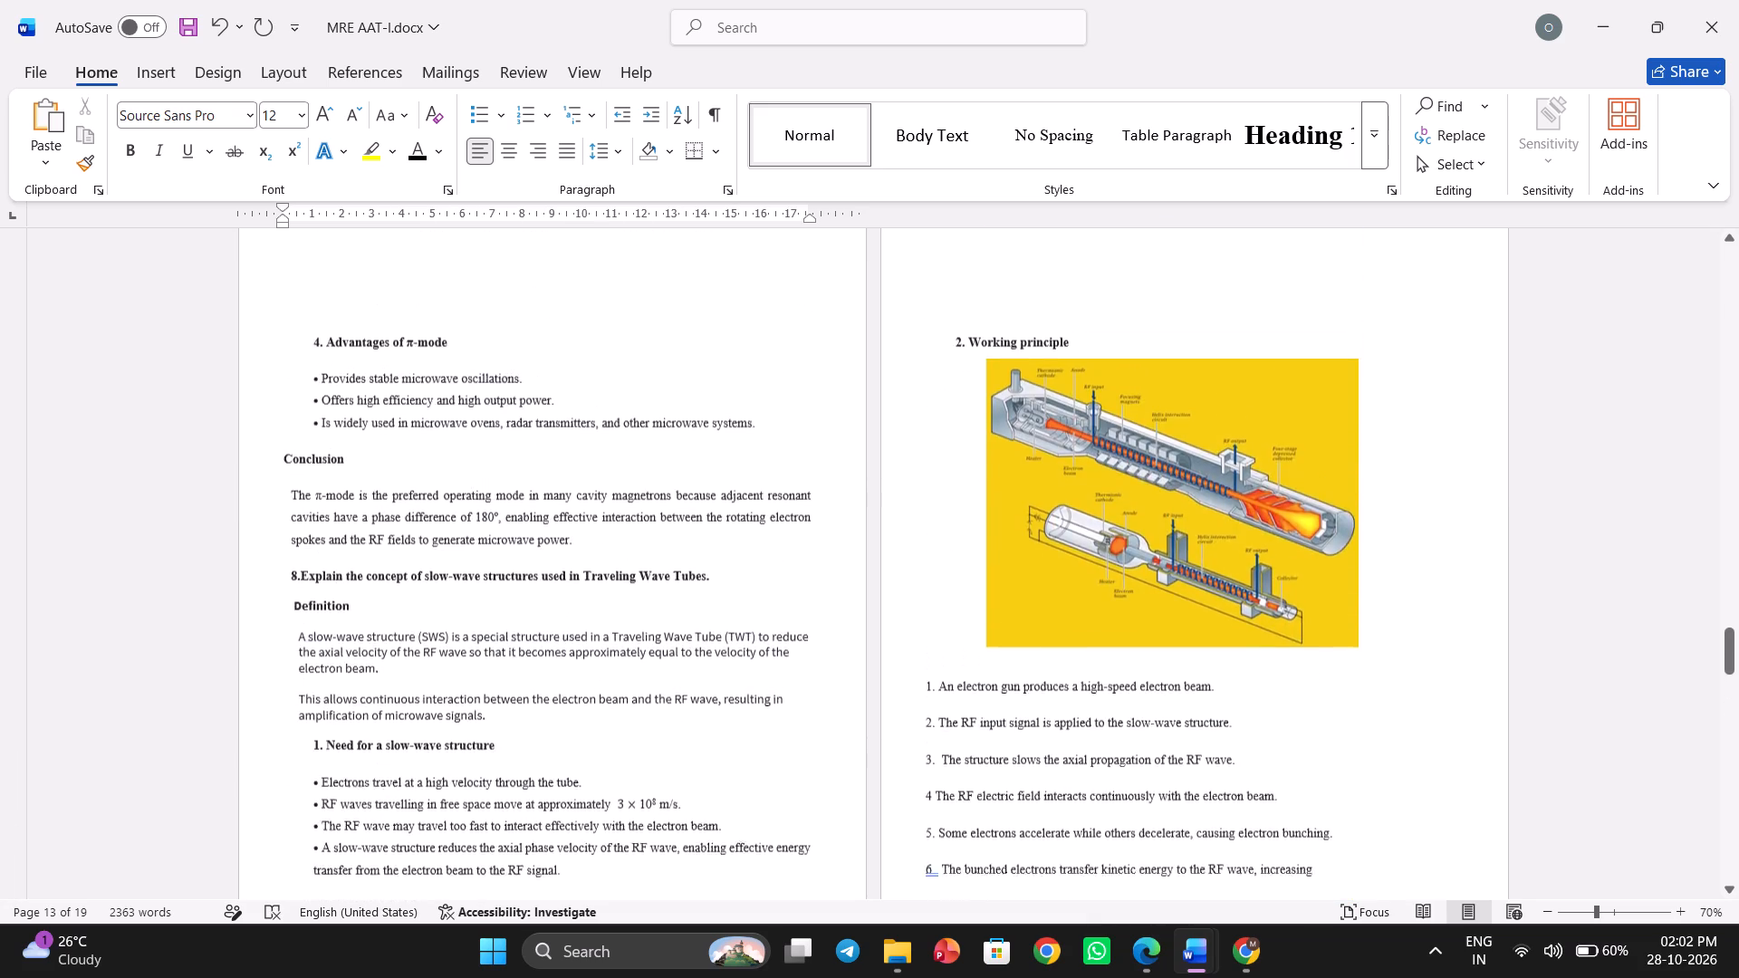
pyautogui.scroll(1, 402, 530)
pyautogui.moveTo(347, 586); pyautogui.dragTo(347, 558)
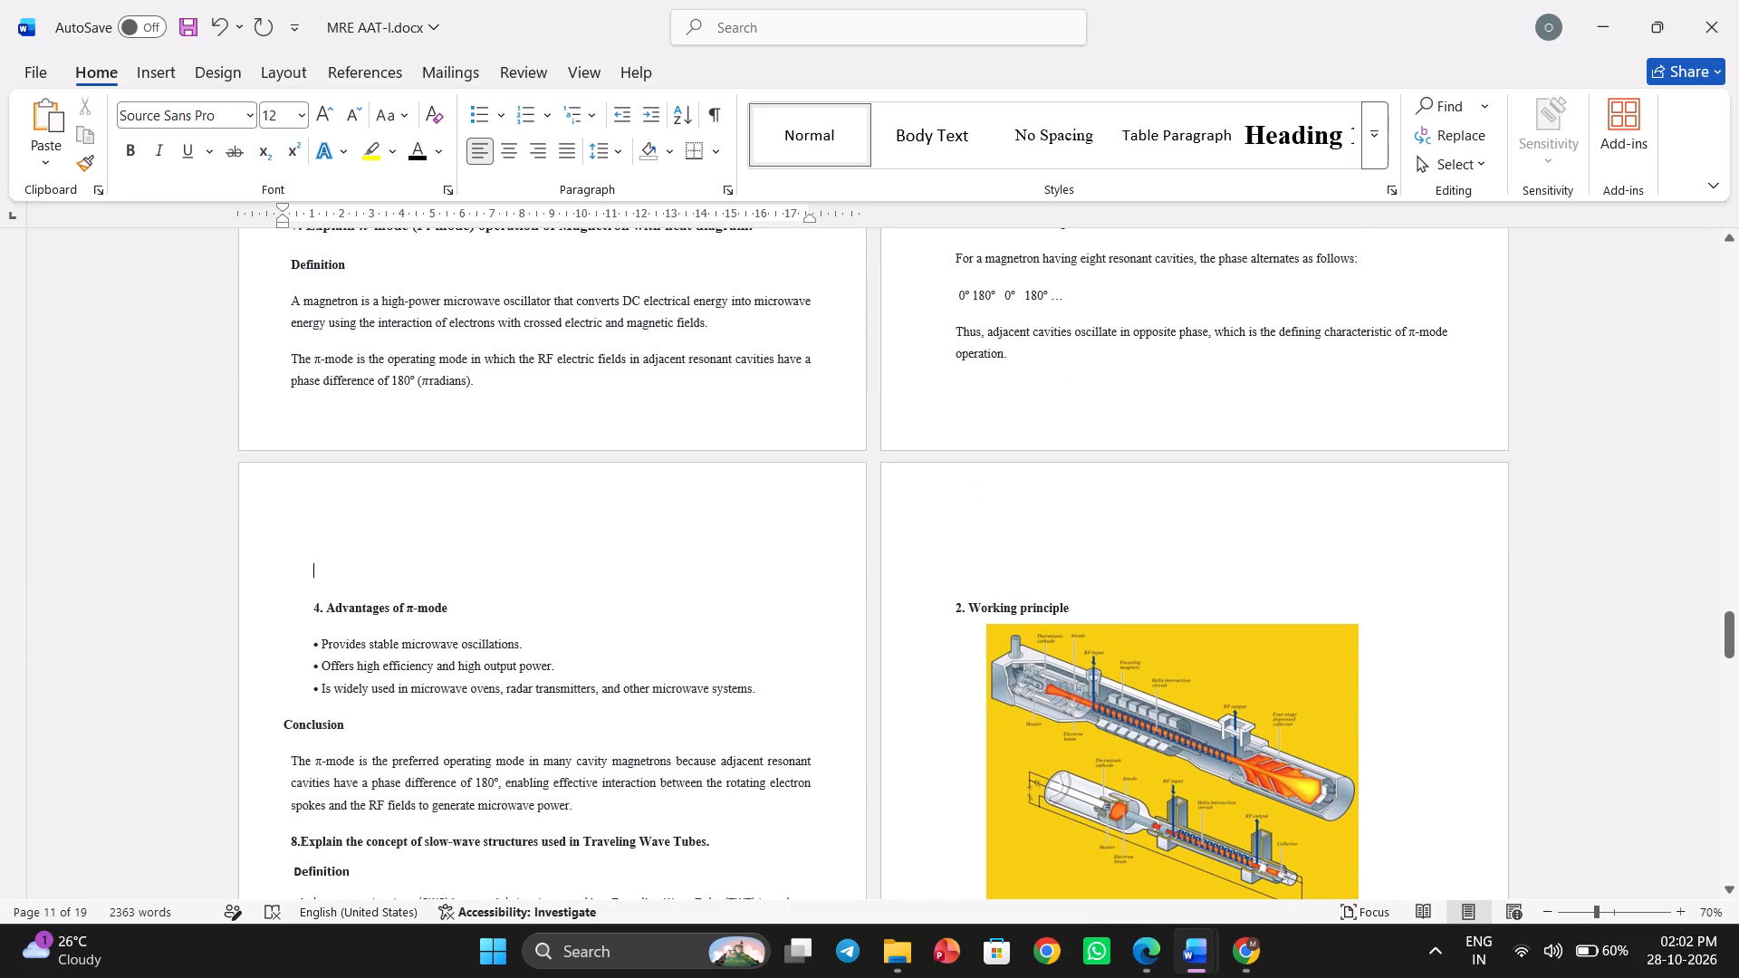
pyautogui.moveTo(347, 558); pyautogui.dragTo(346, 552)
pyautogui.press('BackSpace')
pyautogui.press('BackSpace')
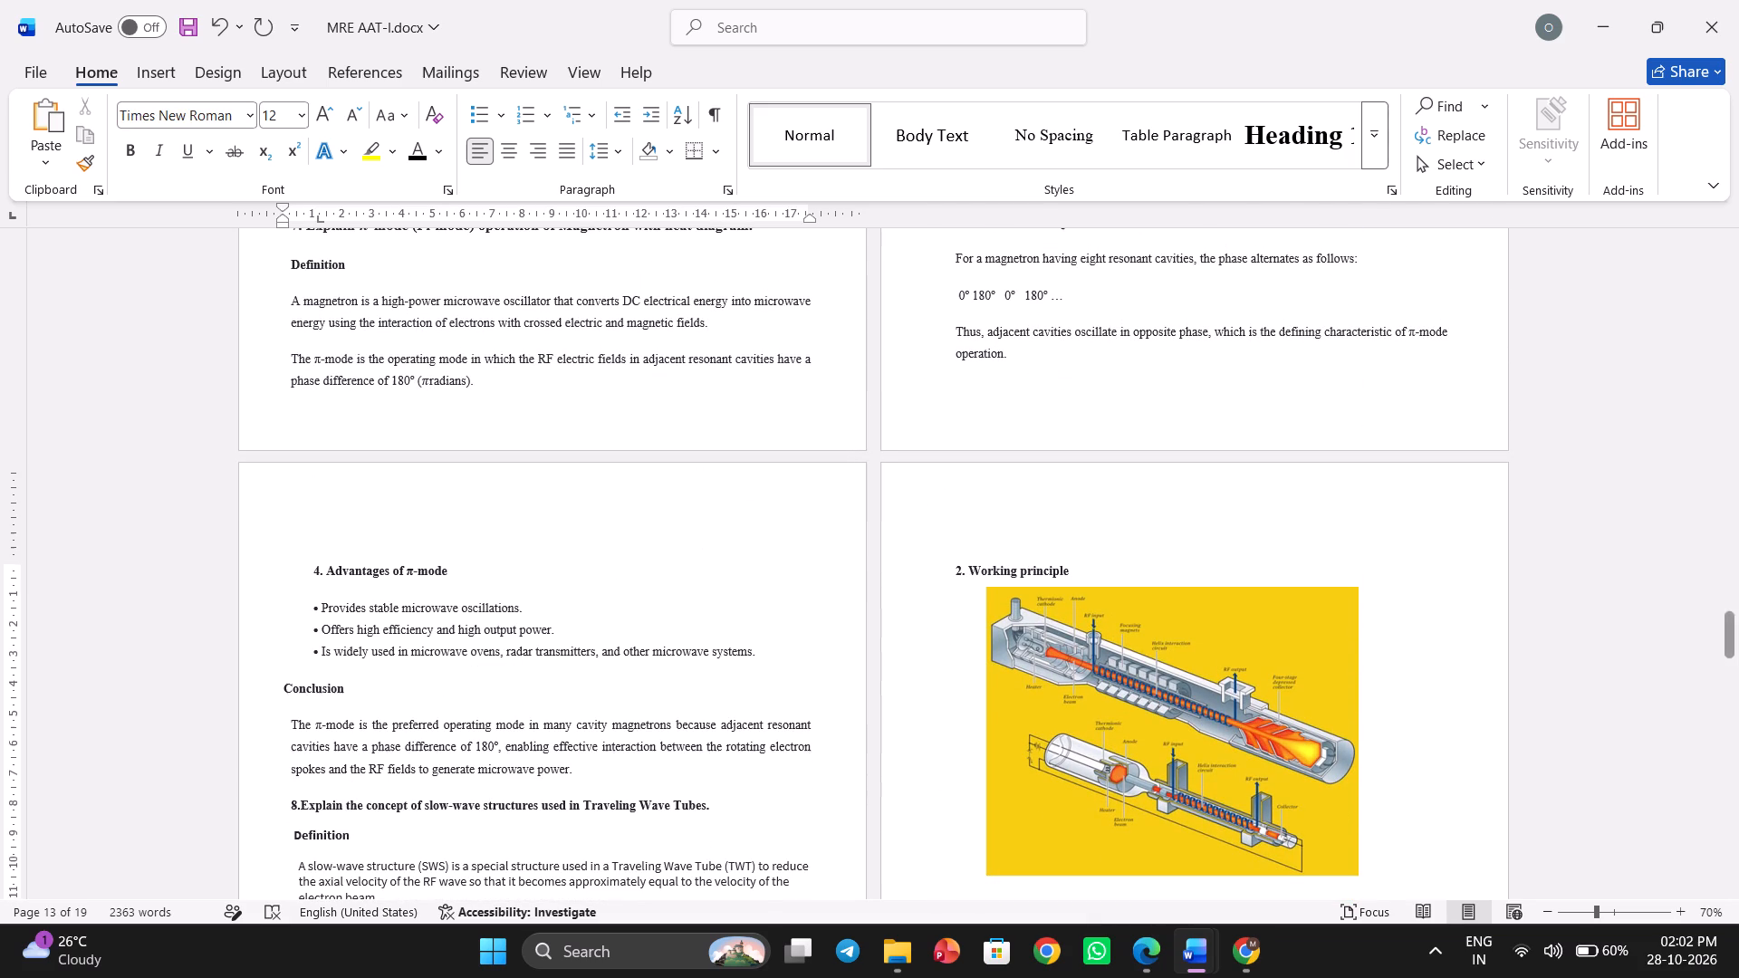
pyautogui.click(346, 552)
# Delete the empty lines above the heading "1. Construction of a magnetron".
pyautogui.scroll(1, 517, 530)
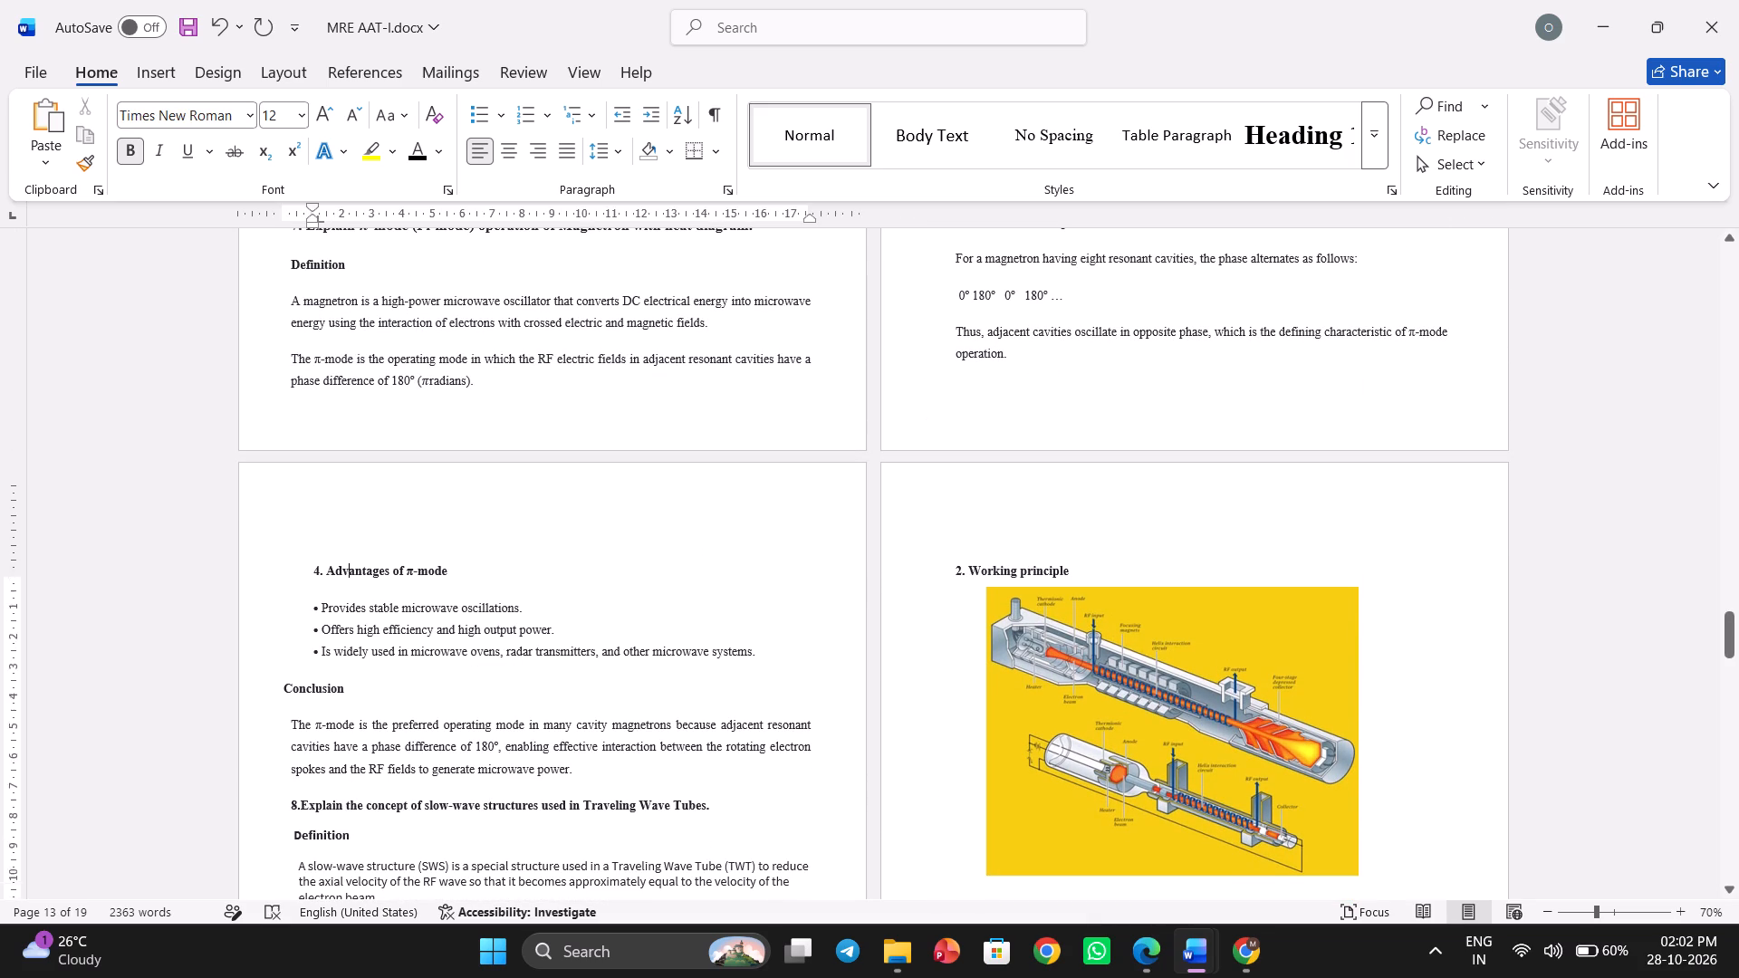
pyautogui.scroll(1, 517, 530)
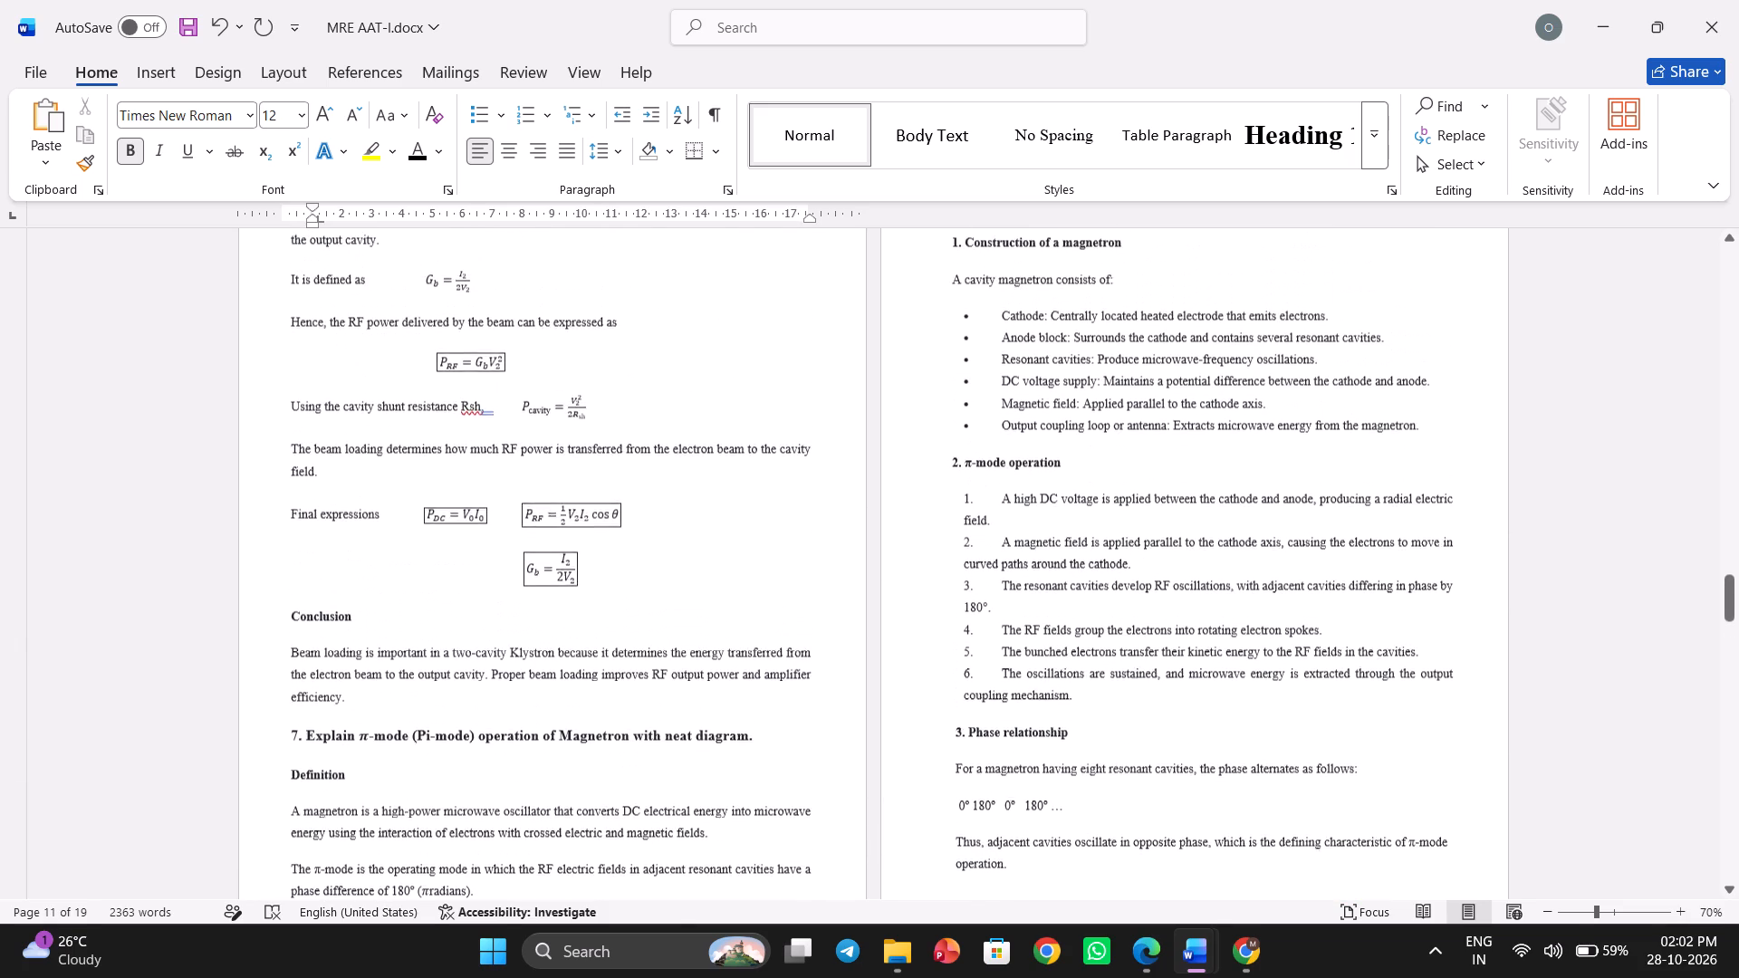
pyautogui.scroll(1, 620, 568)
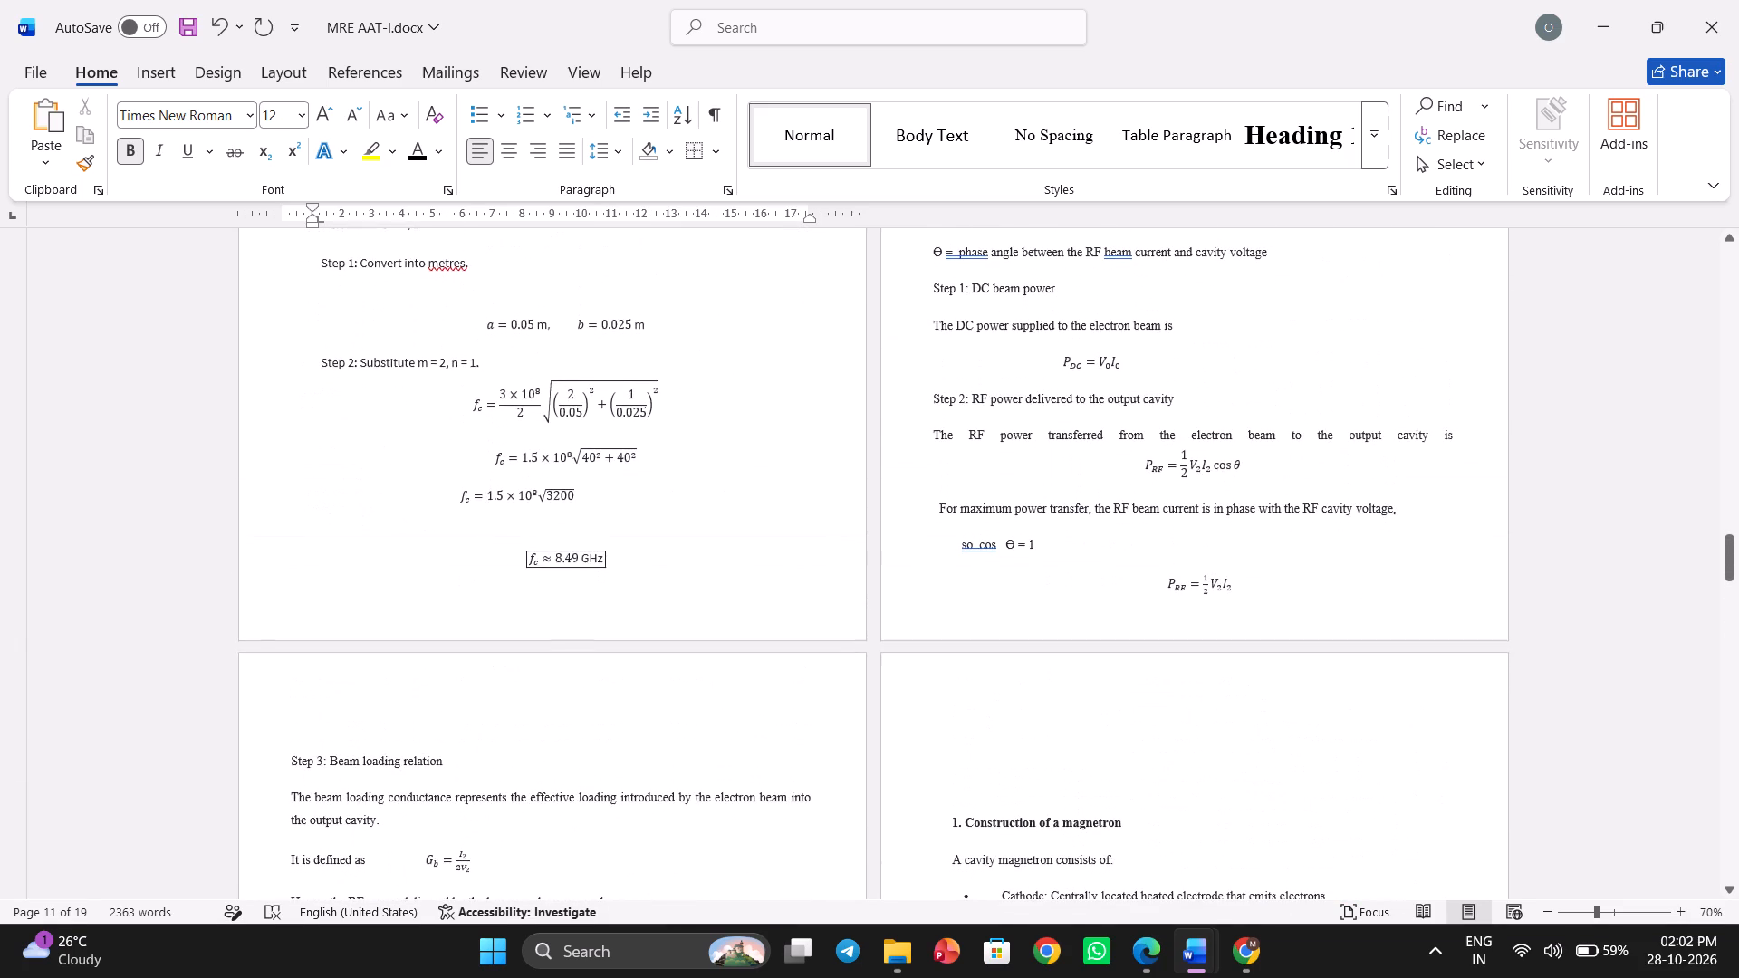
pyautogui.moveTo(986, 781); pyautogui.dragTo(977, 696)
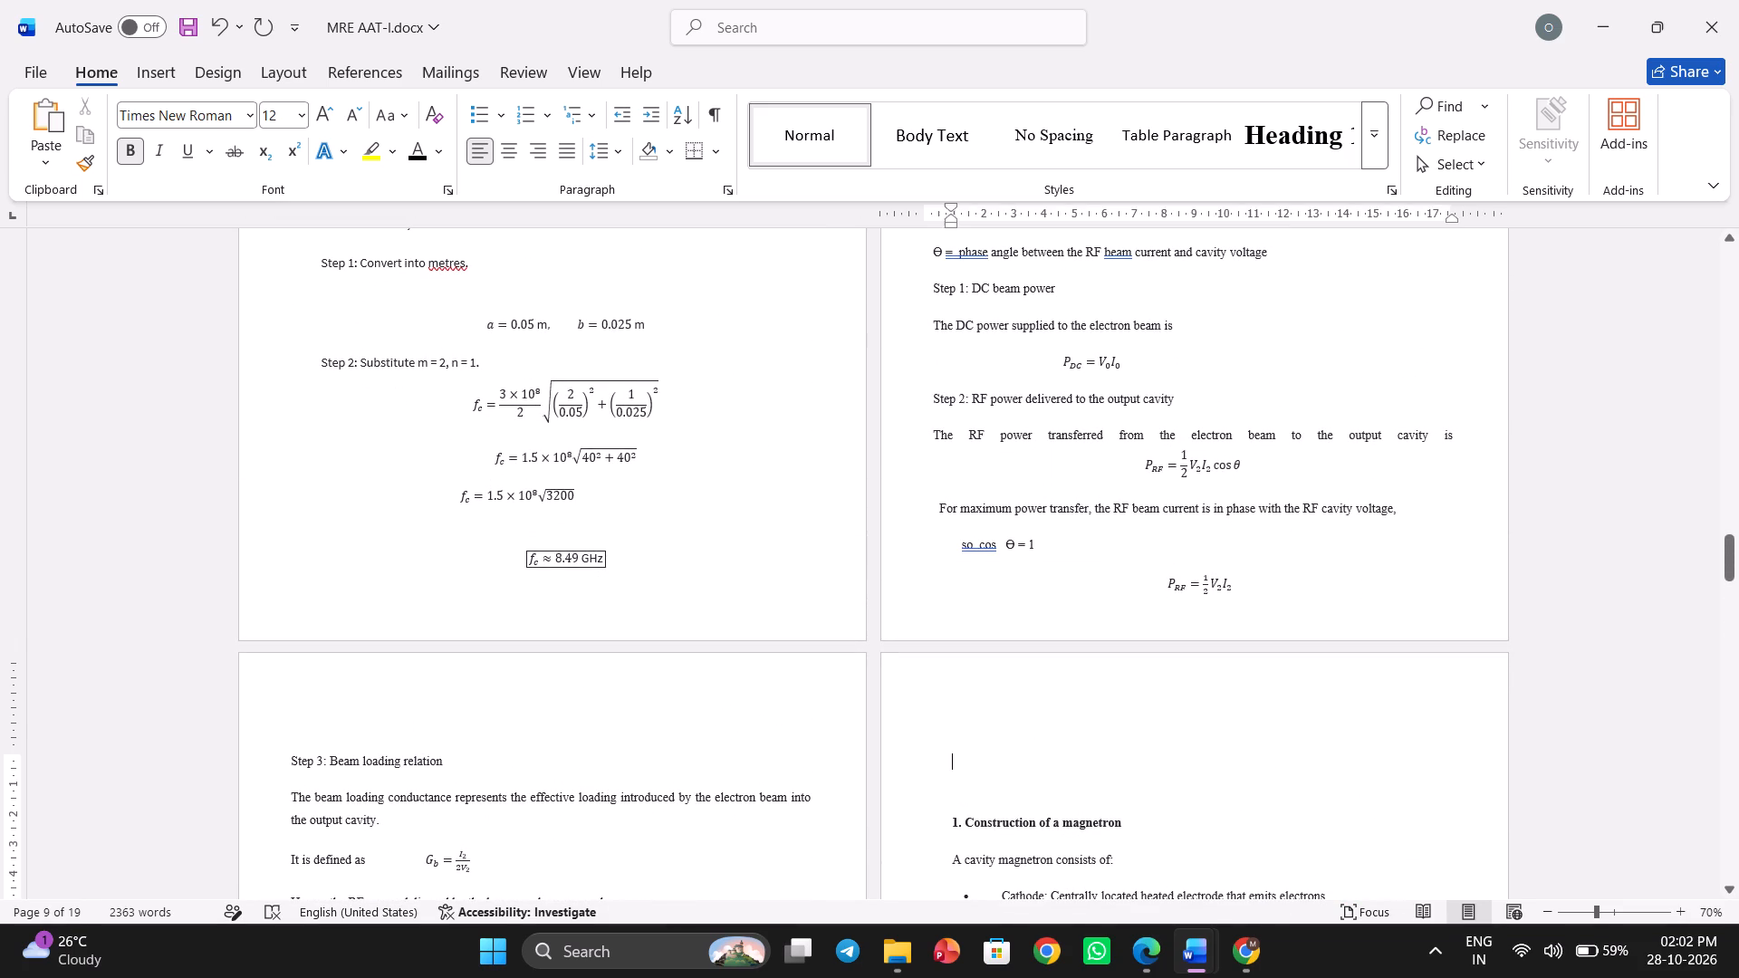
pyautogui.press('BackSpace')
pyautogui.press('BackSpace')
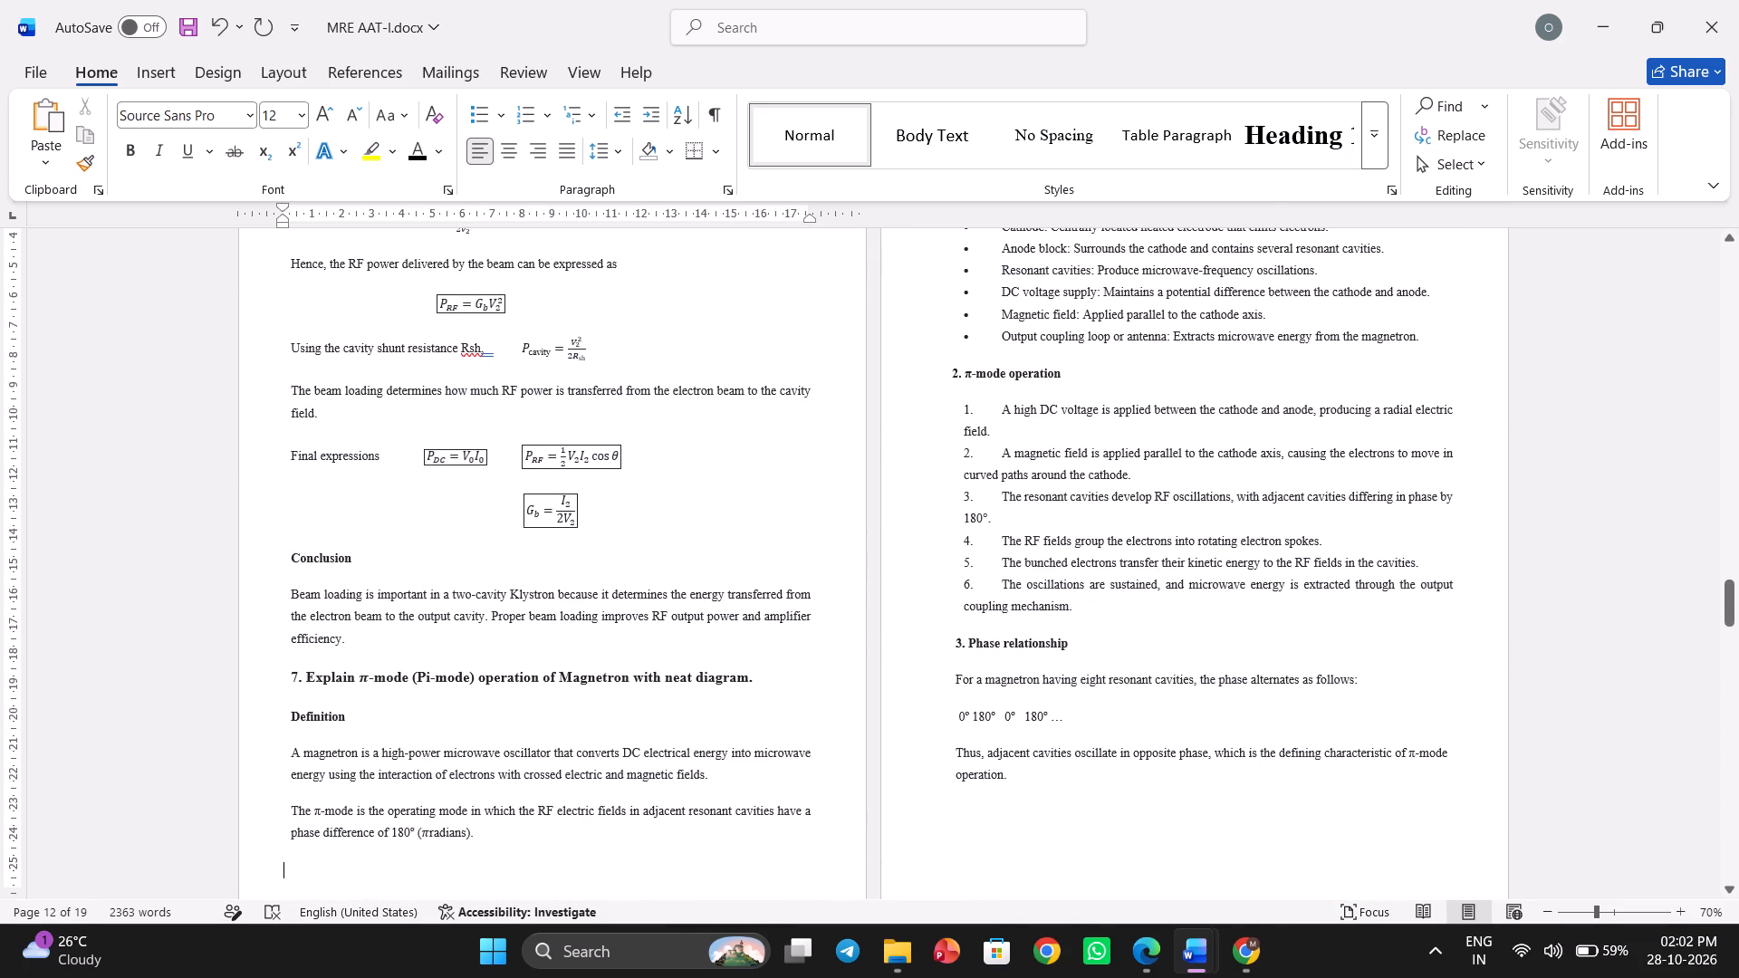
# Review the layout of the pages from question 7 back to the cover page.
pyautogui.scroll(1, 1007, 792)
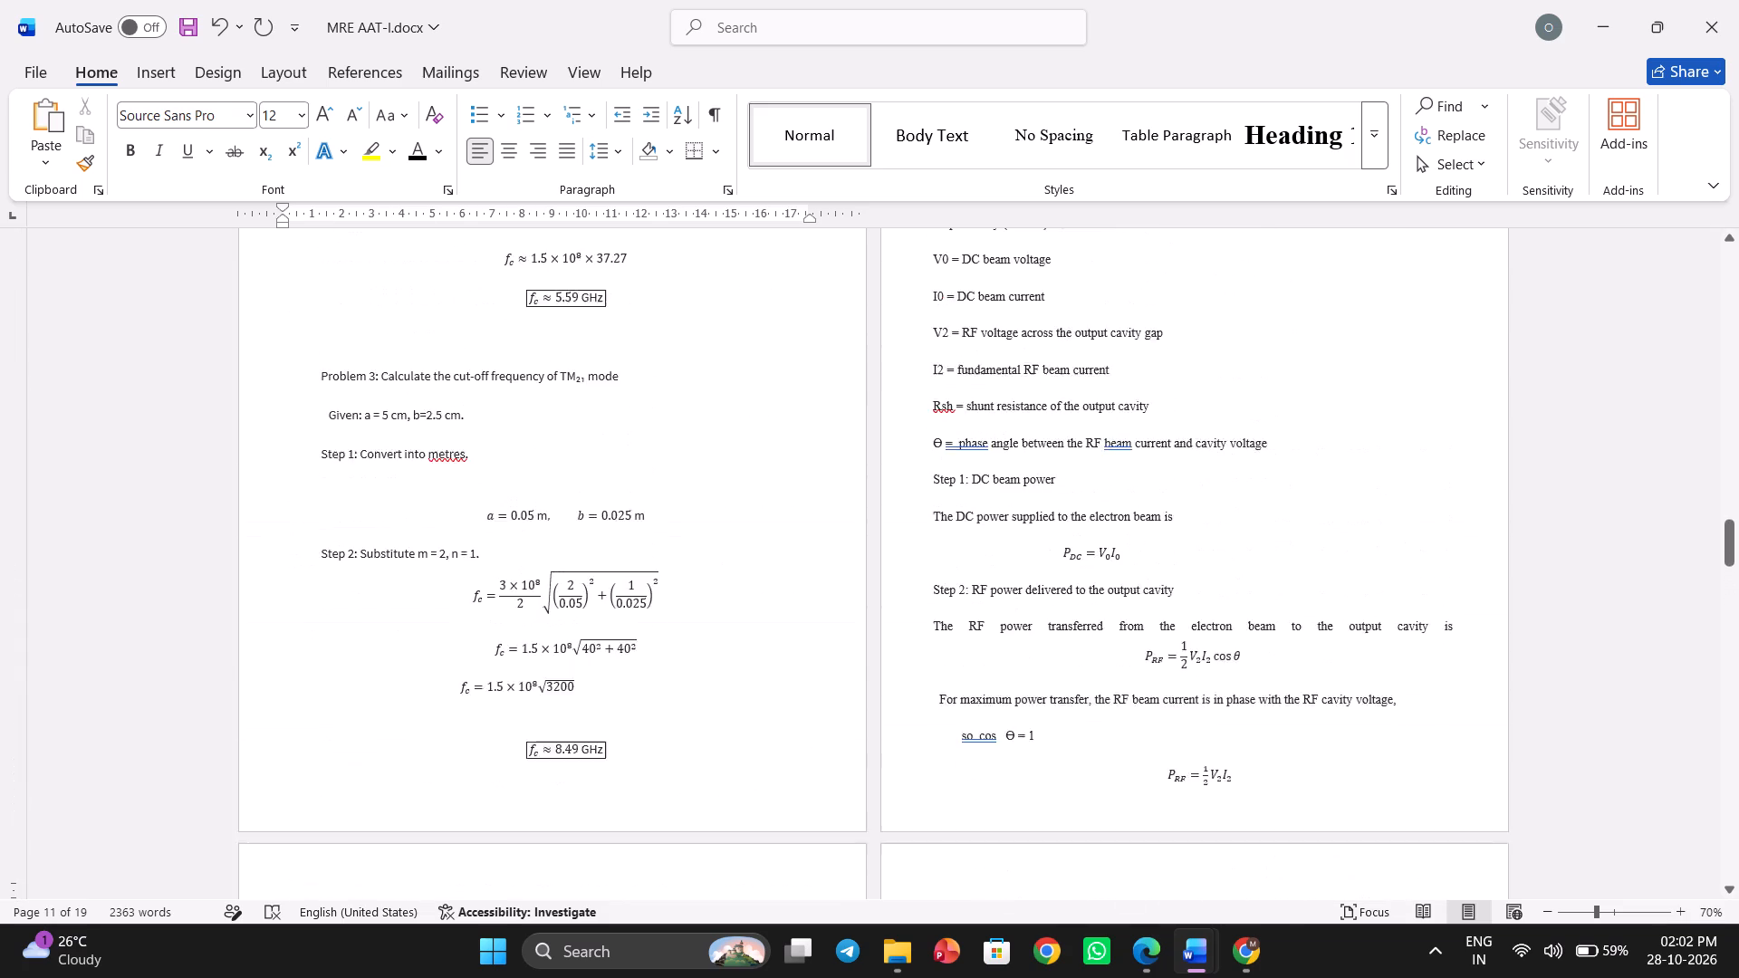
pyautogui.scroll(2, 1007, 792)
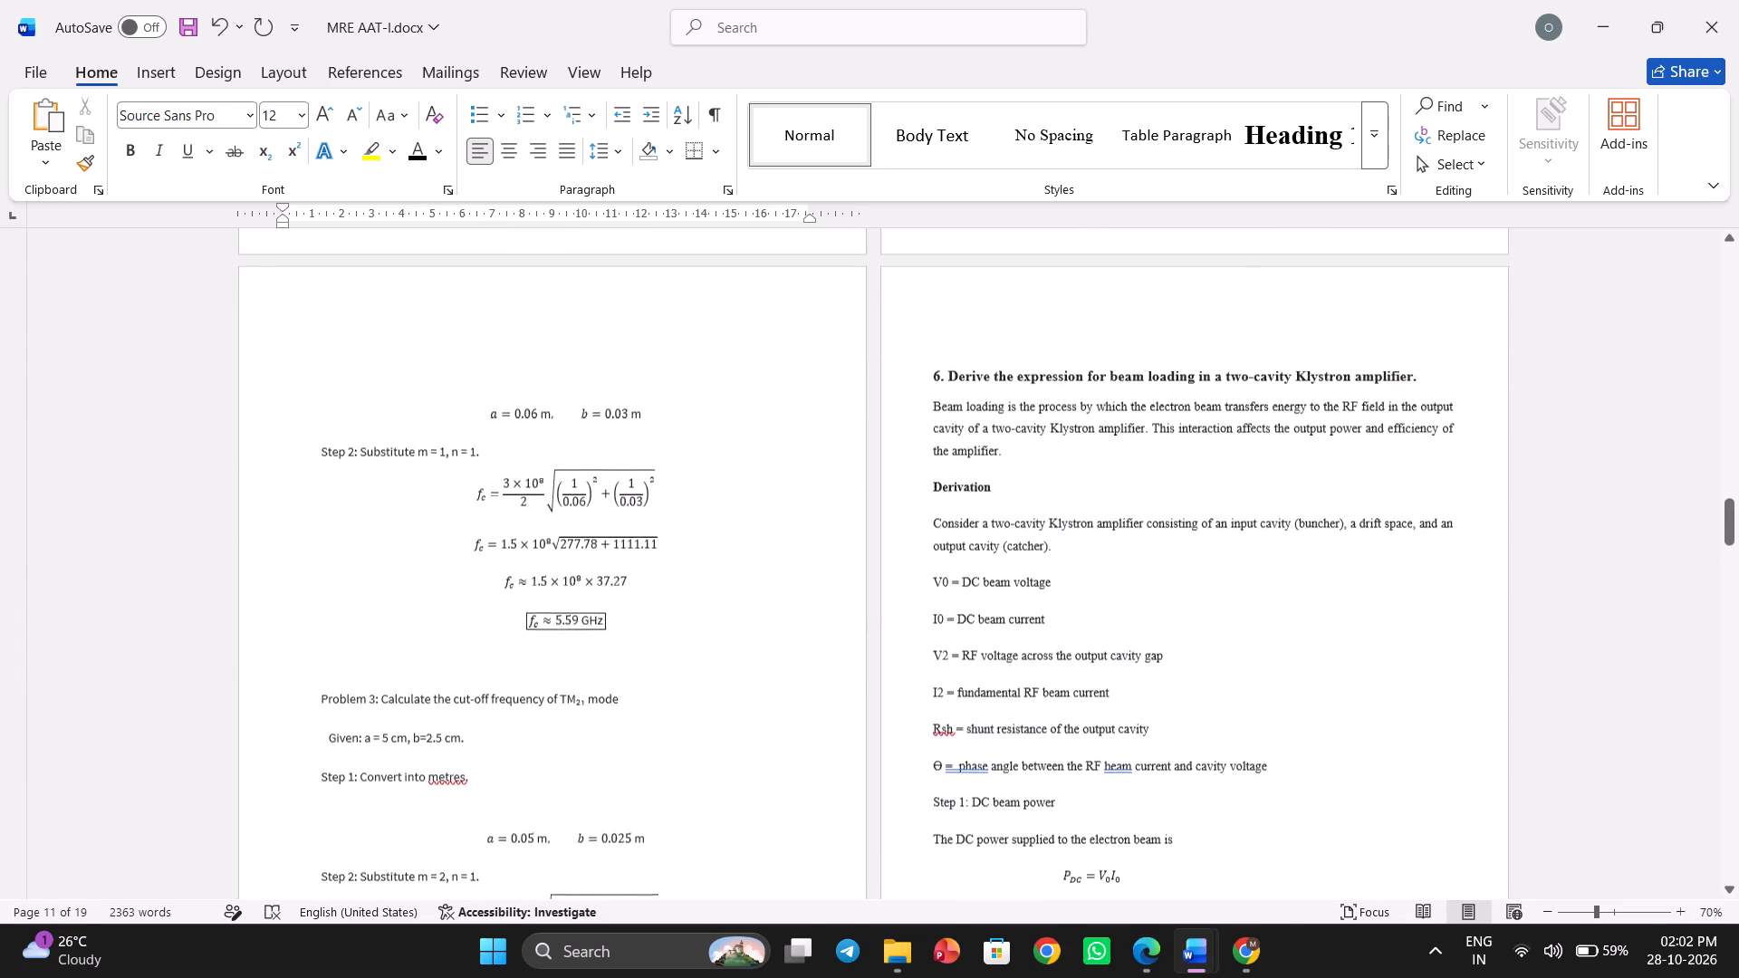
pyautogui.scroll(2, 1007, 792)
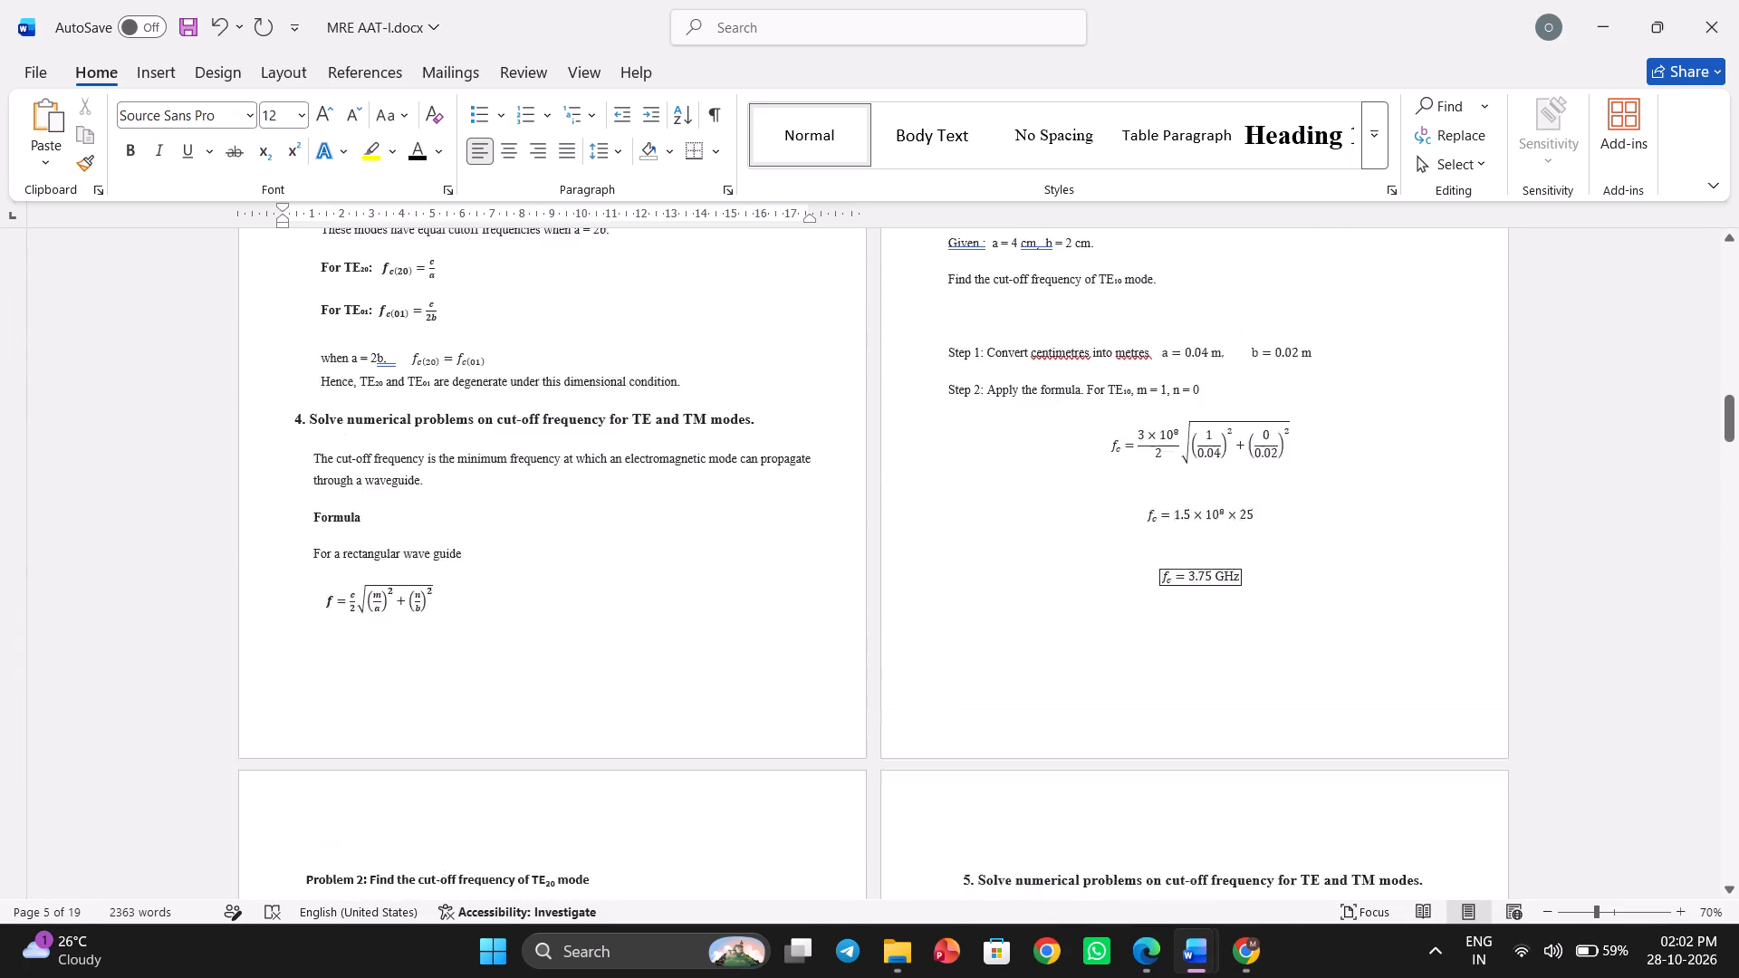
pyautogui.scroll(1, 1007, 792)
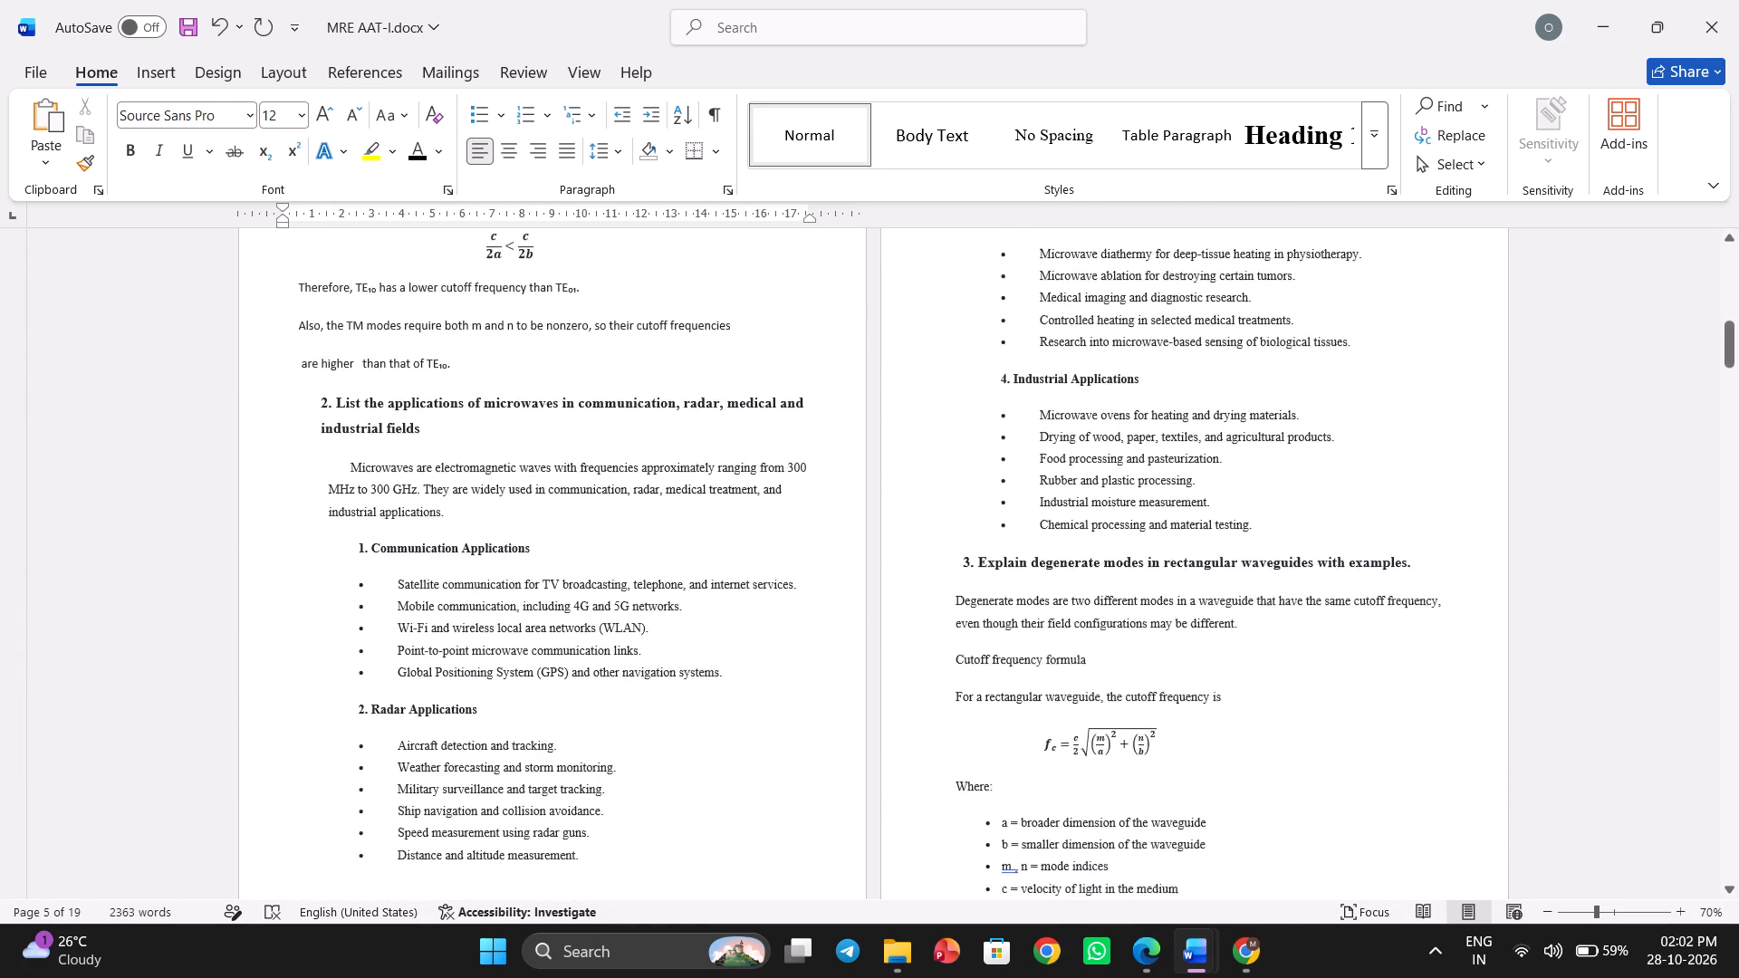
pyautogui.scroll(1, 1007, 792)
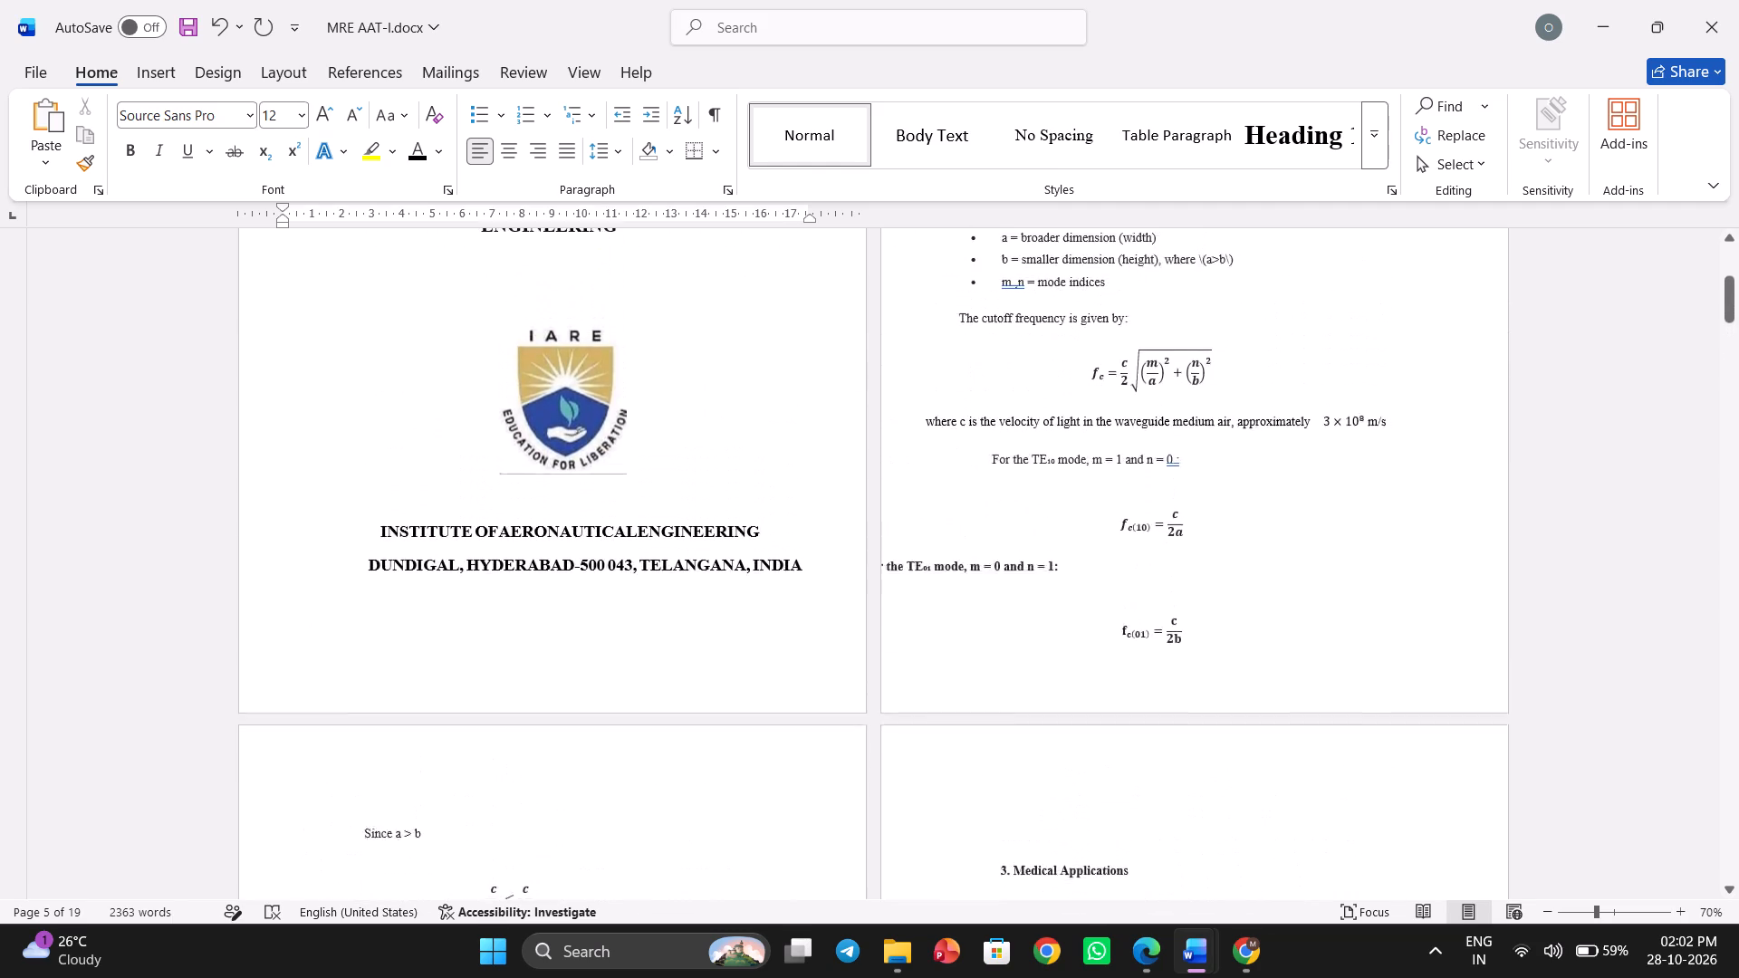
pyautogui.scroll(1, 1007, 792)
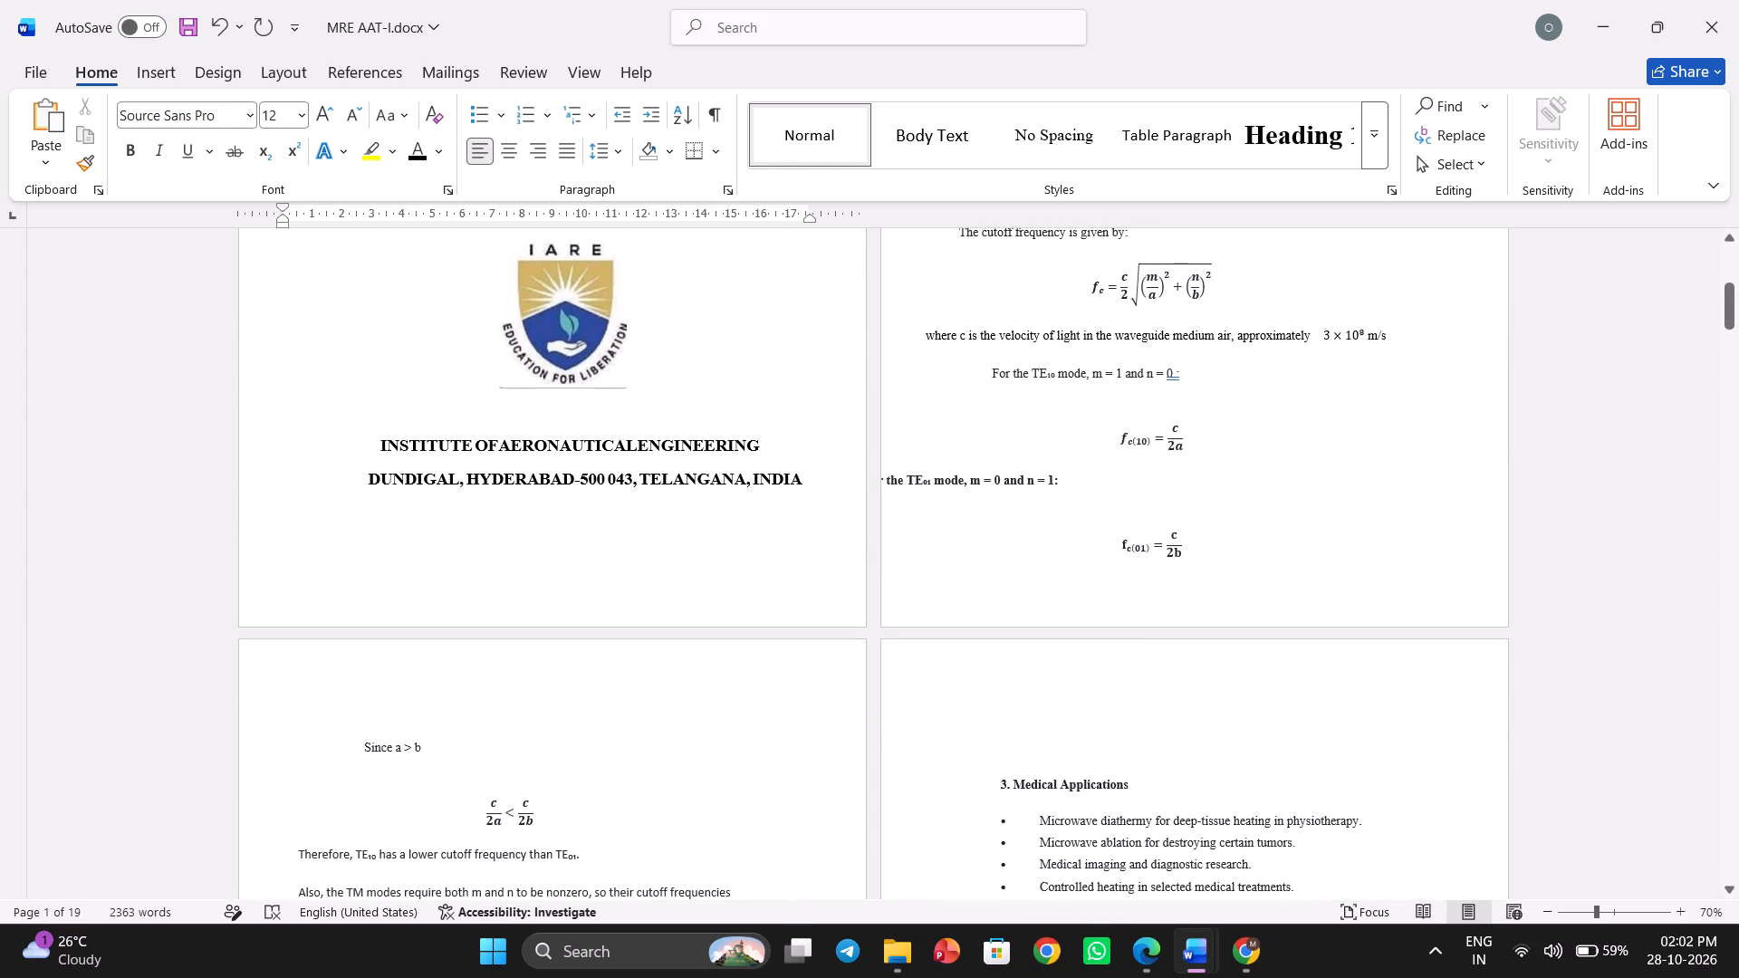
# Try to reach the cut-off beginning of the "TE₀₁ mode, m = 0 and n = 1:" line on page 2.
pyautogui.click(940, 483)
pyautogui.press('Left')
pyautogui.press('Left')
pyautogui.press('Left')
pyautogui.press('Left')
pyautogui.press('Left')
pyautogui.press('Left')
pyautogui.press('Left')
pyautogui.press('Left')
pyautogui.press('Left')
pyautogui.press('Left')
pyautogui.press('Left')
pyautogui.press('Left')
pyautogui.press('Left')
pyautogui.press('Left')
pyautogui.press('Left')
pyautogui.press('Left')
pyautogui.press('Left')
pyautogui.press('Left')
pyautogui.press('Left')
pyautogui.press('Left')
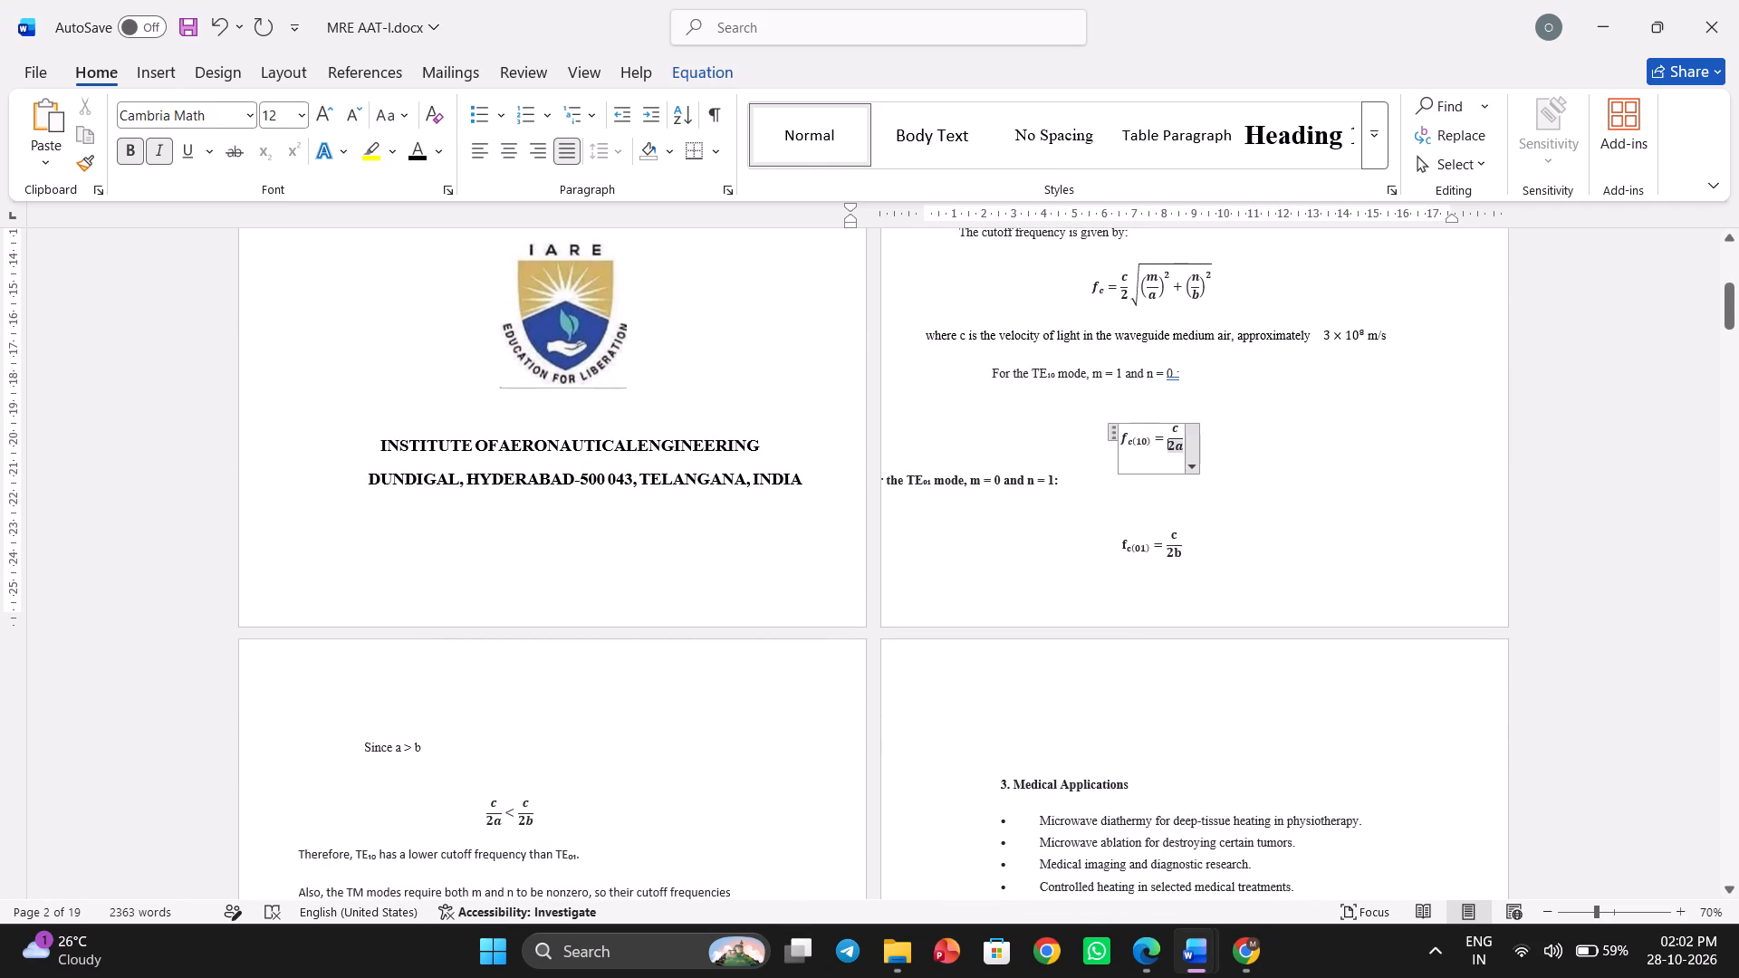
# Delete the cut-off "For the TE₀₁ mode, m = 0 and n = 1:" line between the two cutoff frequency equations on page 2.
pyautogui.click(1102, 478)
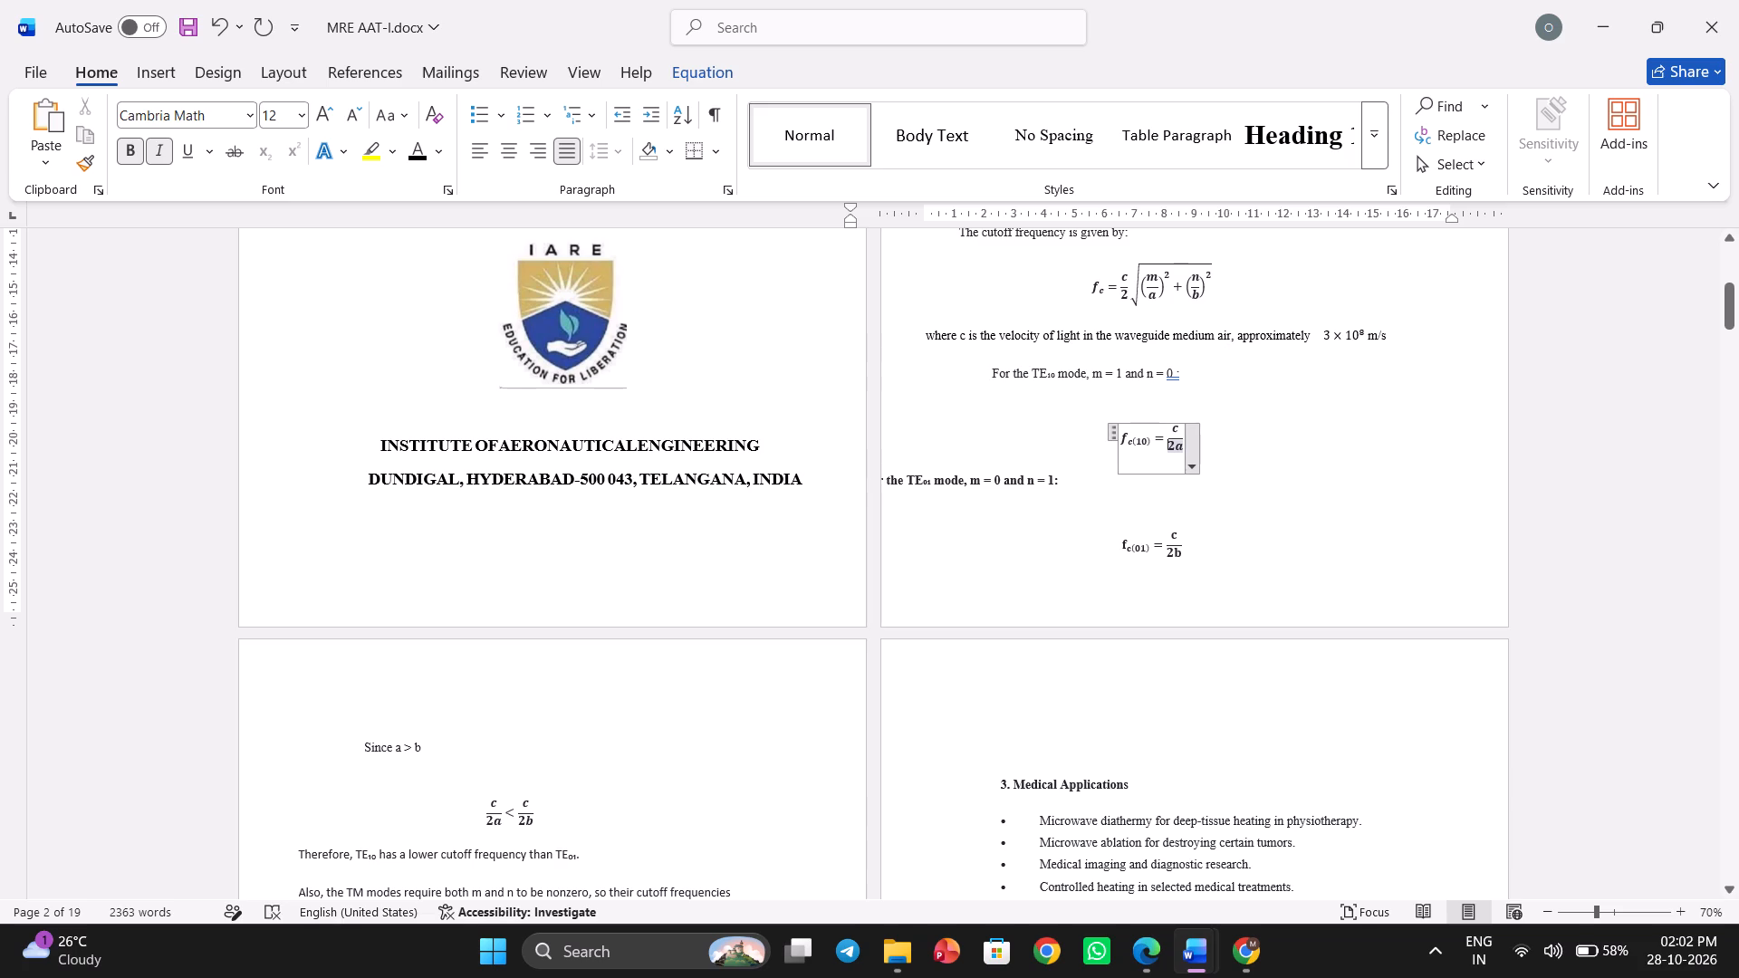
pyautogui.click(1102, 478)
pyautogui.moveTo(1101, 478); pyautogui.dragTo(879, 479)
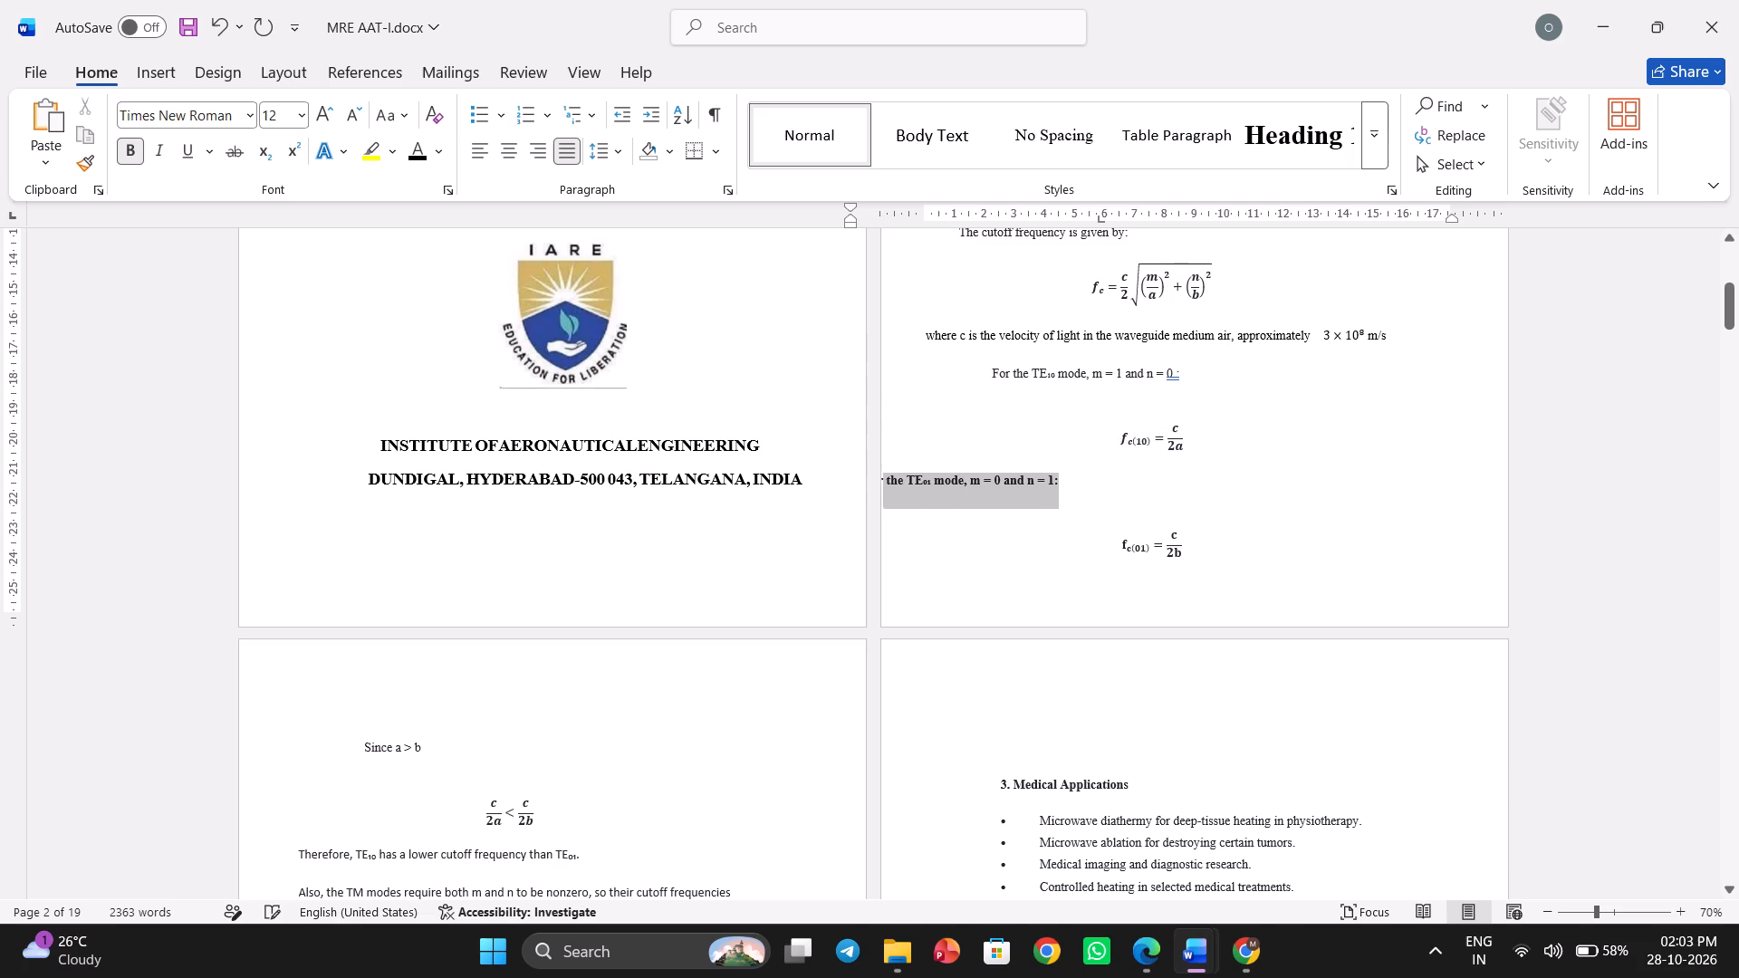
pyautogui.moveTo(879, 479); pyautogui.dragTo(888, 484)
pyautogui.press('BackSpace')
pyautogui.press('BackSpace')
pyautogui.press('BackSpace')
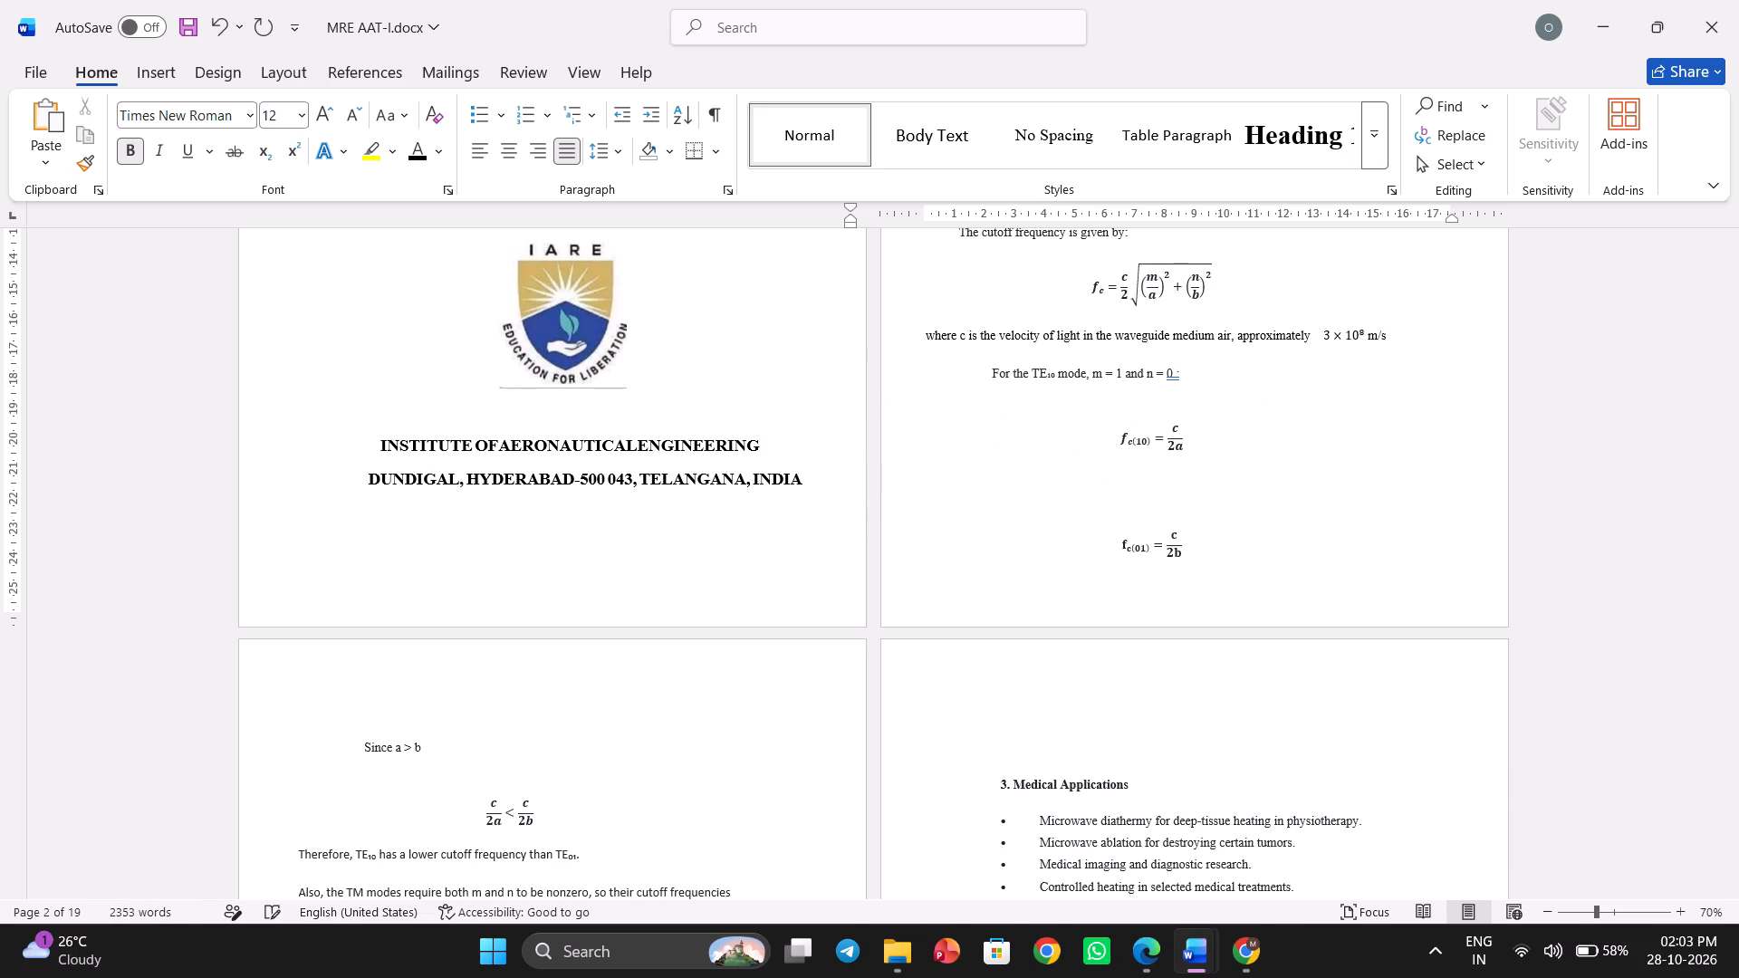
pyautogui.press('BackSpace')
pyautogui.press('BackSpace')
pyautogui.press('BackSpace')
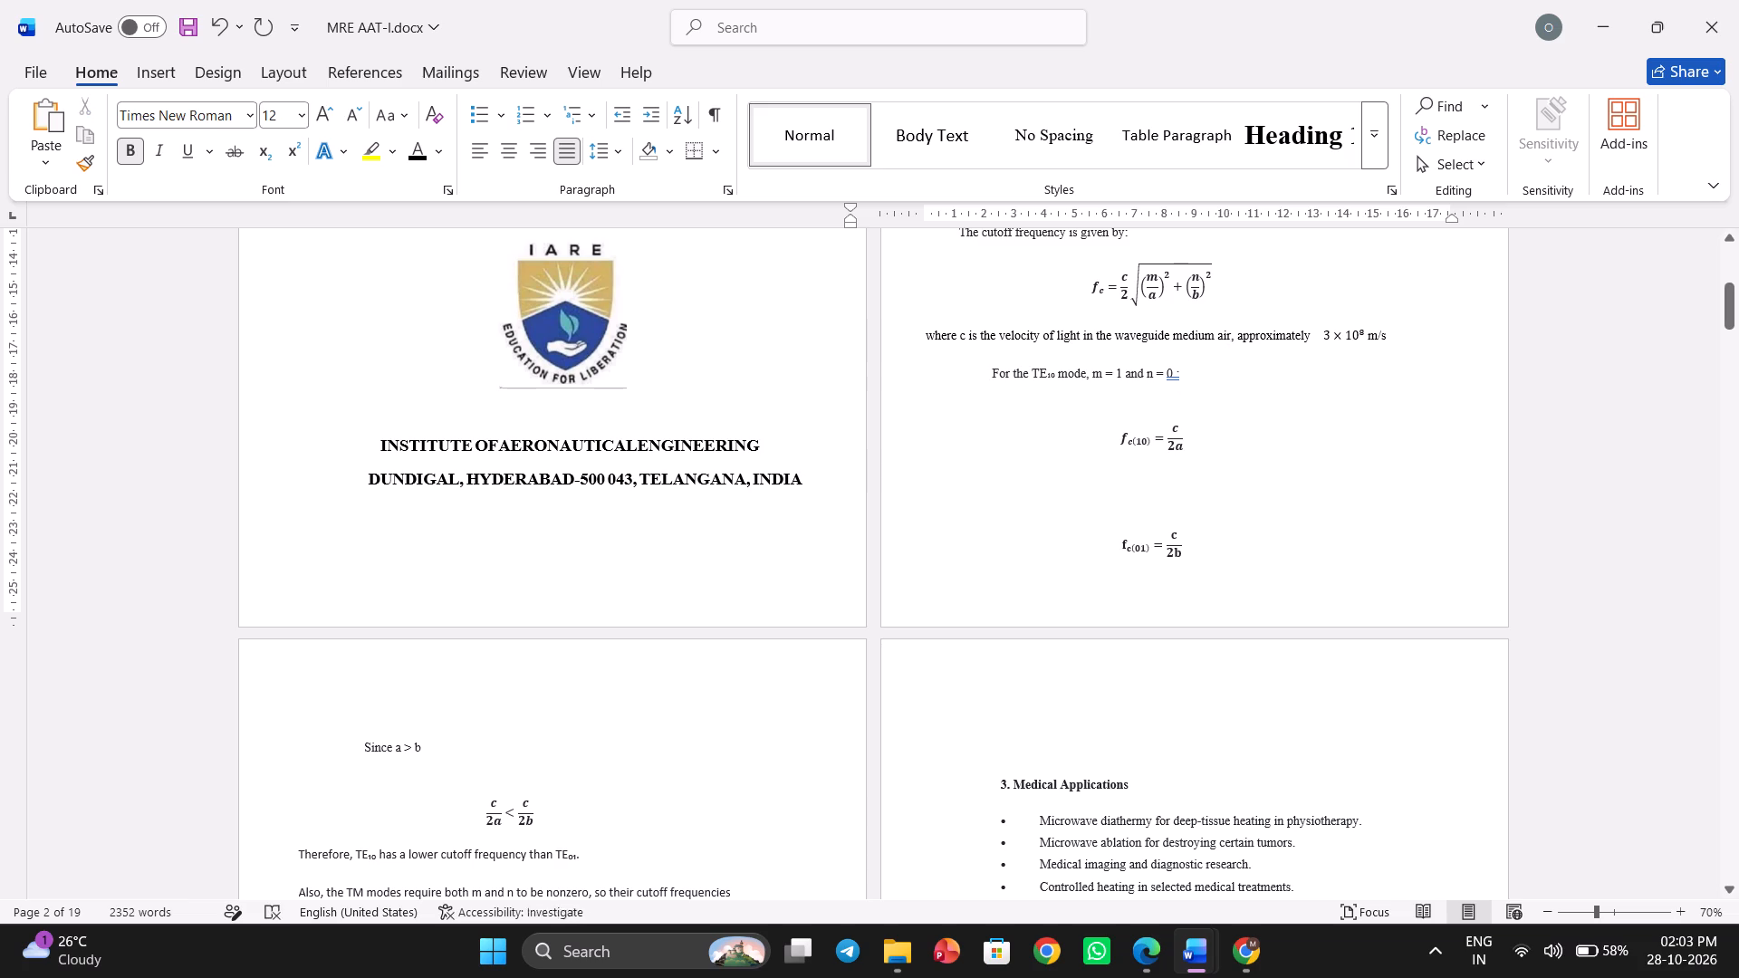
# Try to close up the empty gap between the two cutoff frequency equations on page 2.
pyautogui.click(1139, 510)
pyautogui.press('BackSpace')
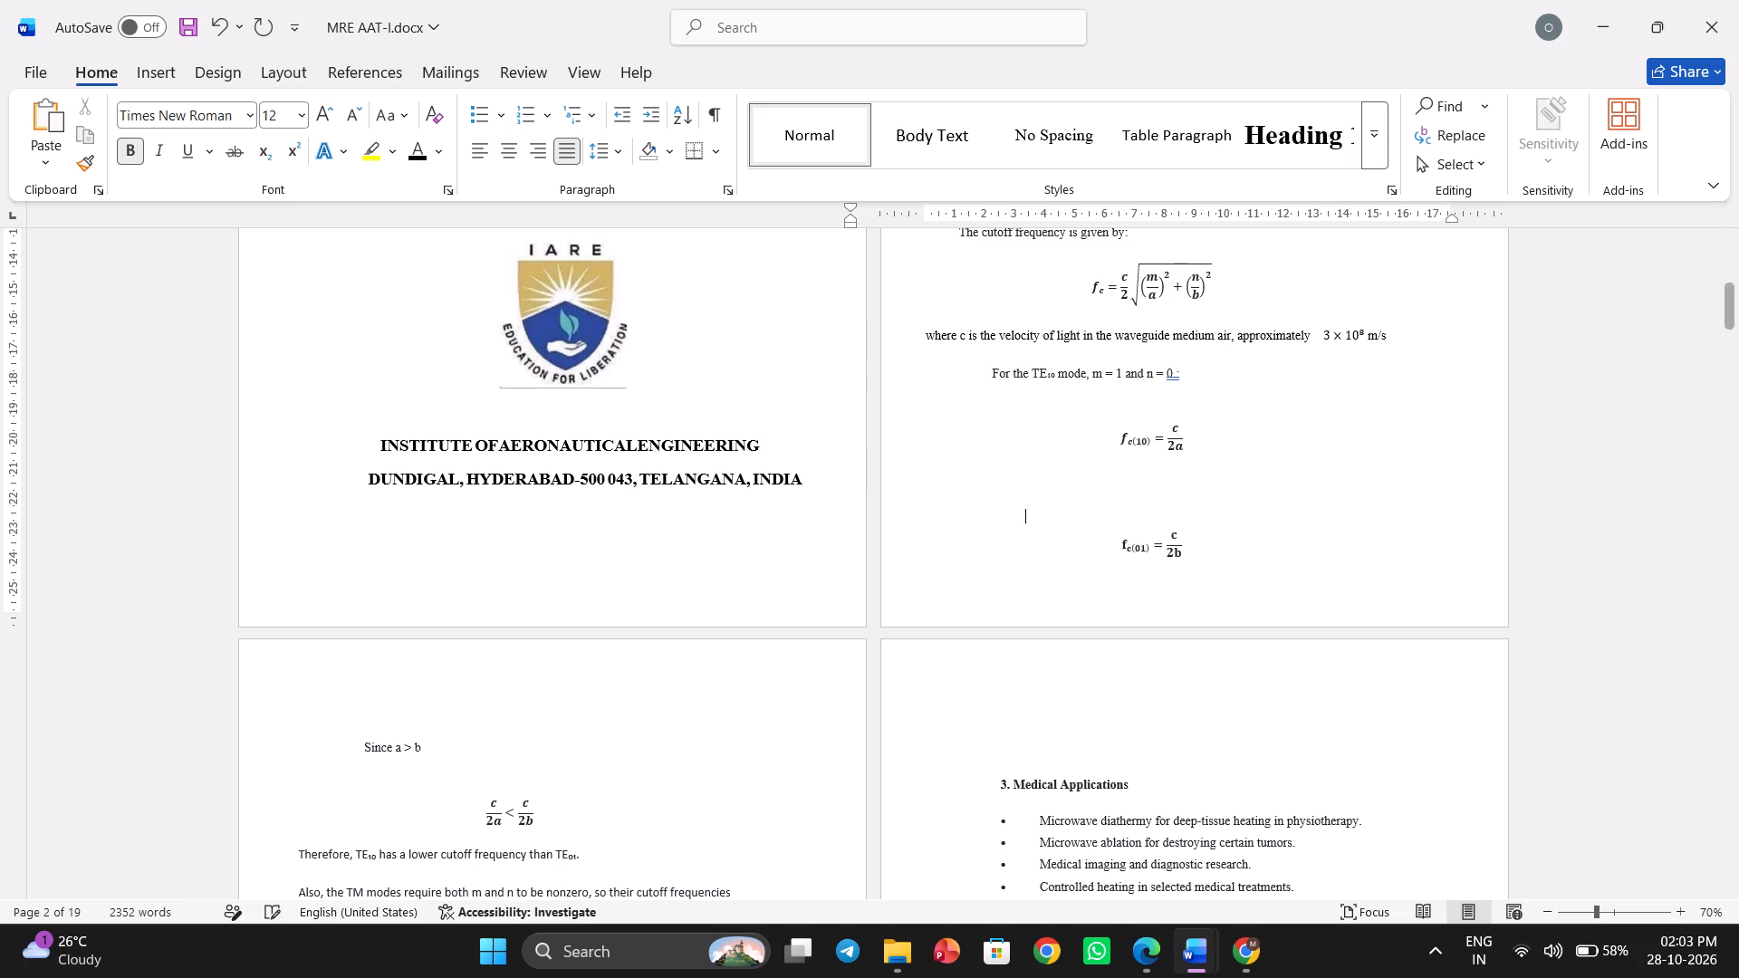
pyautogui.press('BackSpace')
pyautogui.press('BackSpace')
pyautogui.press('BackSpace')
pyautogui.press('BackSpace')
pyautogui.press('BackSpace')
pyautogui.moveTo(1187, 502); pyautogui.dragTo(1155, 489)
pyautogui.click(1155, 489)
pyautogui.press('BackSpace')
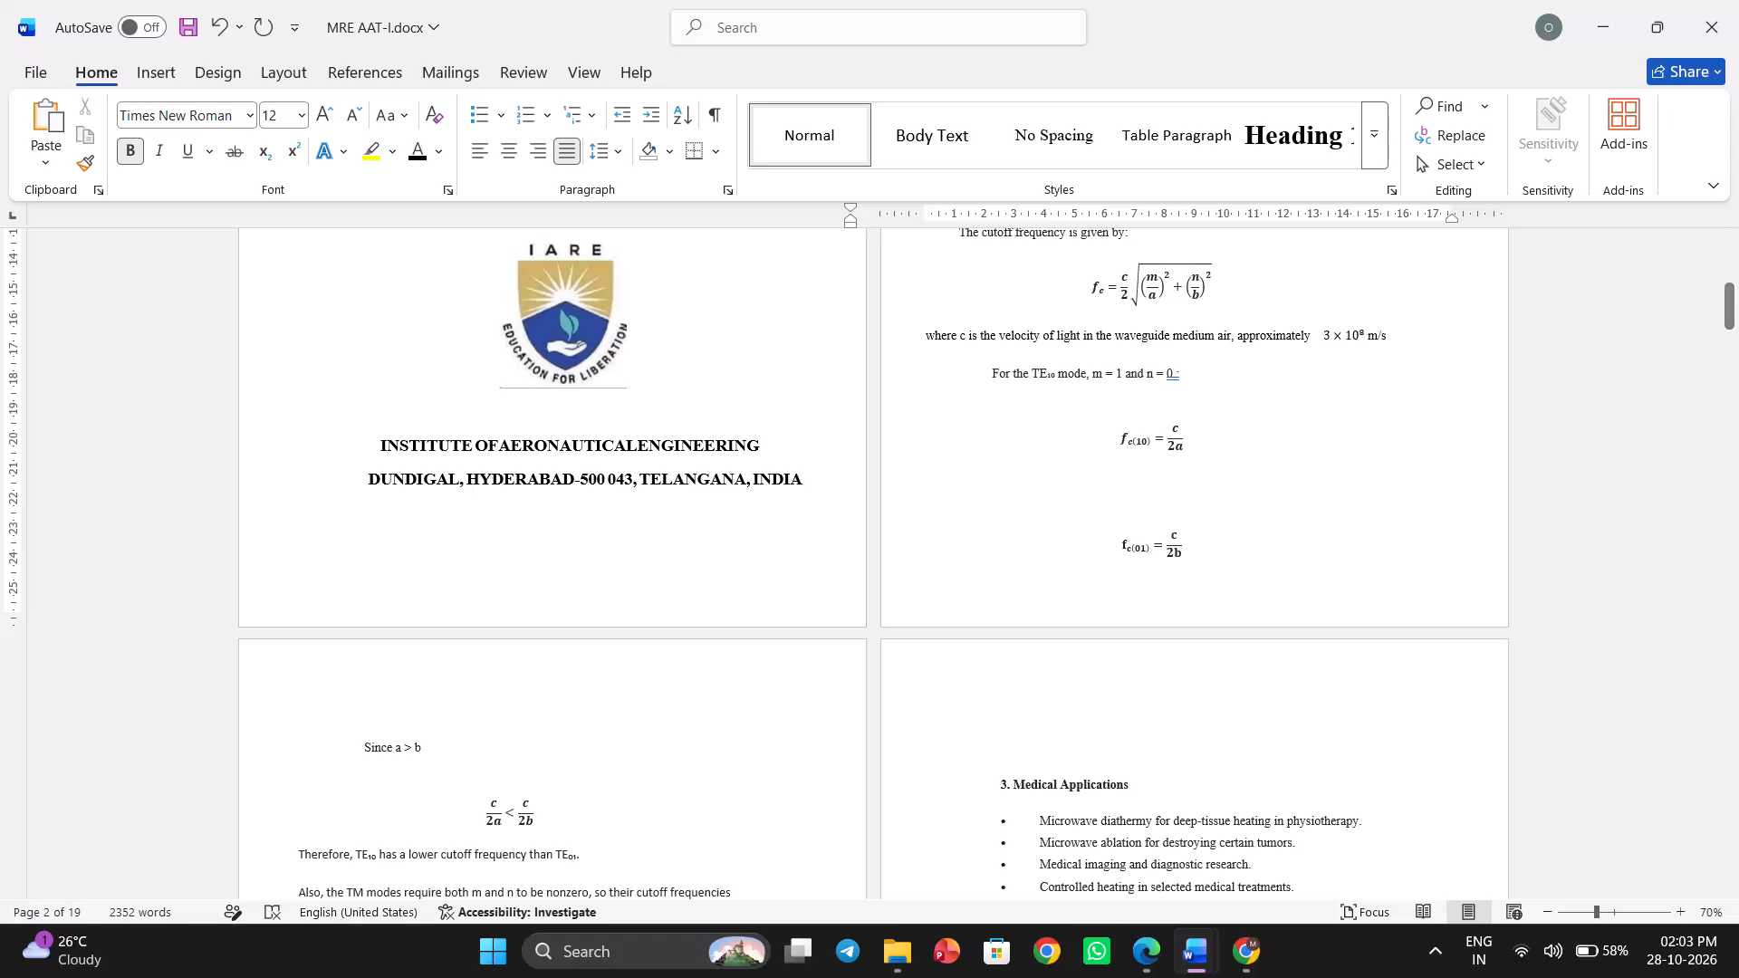
# Undo the recent edits on page 2 back to before the cut-off TE₀₁ mode line was deleted.
pyautogui.hotkey('ctrl', 'z')
pyautogui.hotkey('ctrl', 'z')
pyautogui.hotkey('ctrl', 'z')
pyautogui.hotkey('ctrl', 'z')
pyautogui.hotkey('ctrl', 'z')
pyautogui.hotkey('ctrl', 'z')
pyautogui.hotkey('ctrl', 'z')
pyautogui.hotkey('ctrl', 'z')
pyautogui.hotkey('ctrl', 'z')
pyautogui.hotkey('ctrl', 'z')
pyautogui.hotkey('ctrl', 'z')
pyautogui.hotkey('ctrl', 'z')
pyautogui.hotkey('ctrl', 'z')
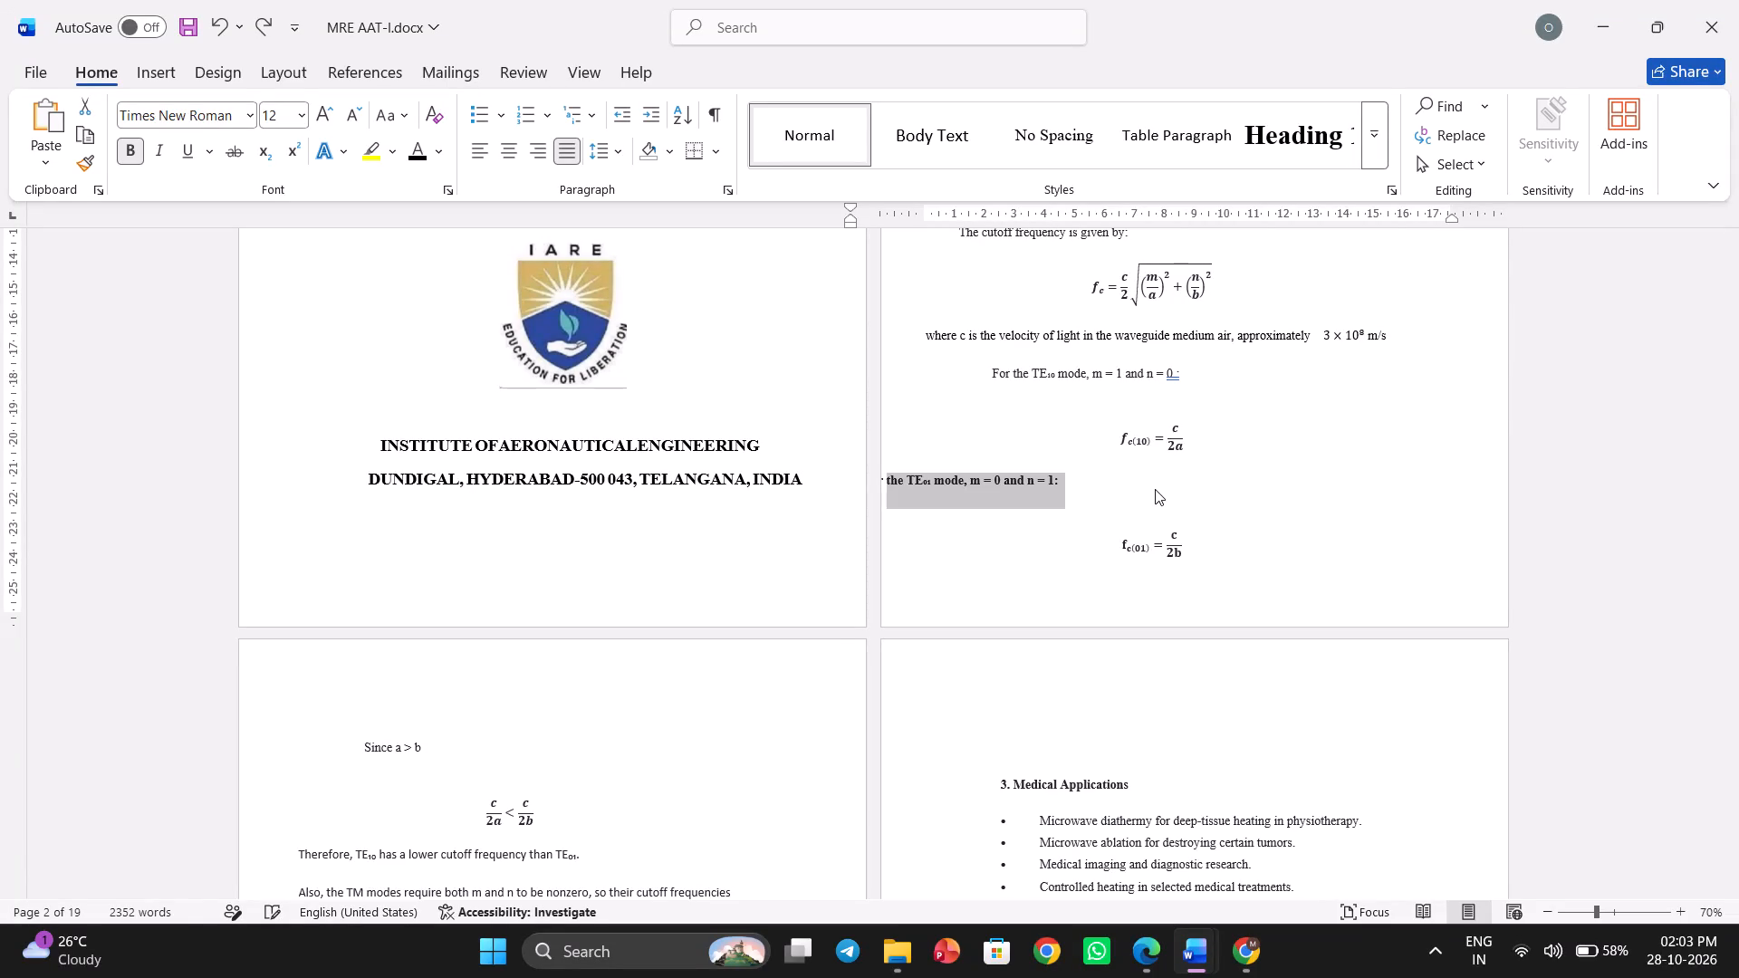
# Remove the cut-off characters before "the TE₀₁ mode, m = 0 and n = 1:" and indent the line with spaces to match the TE₁₀ line.
pyautogui.click(890, 477)
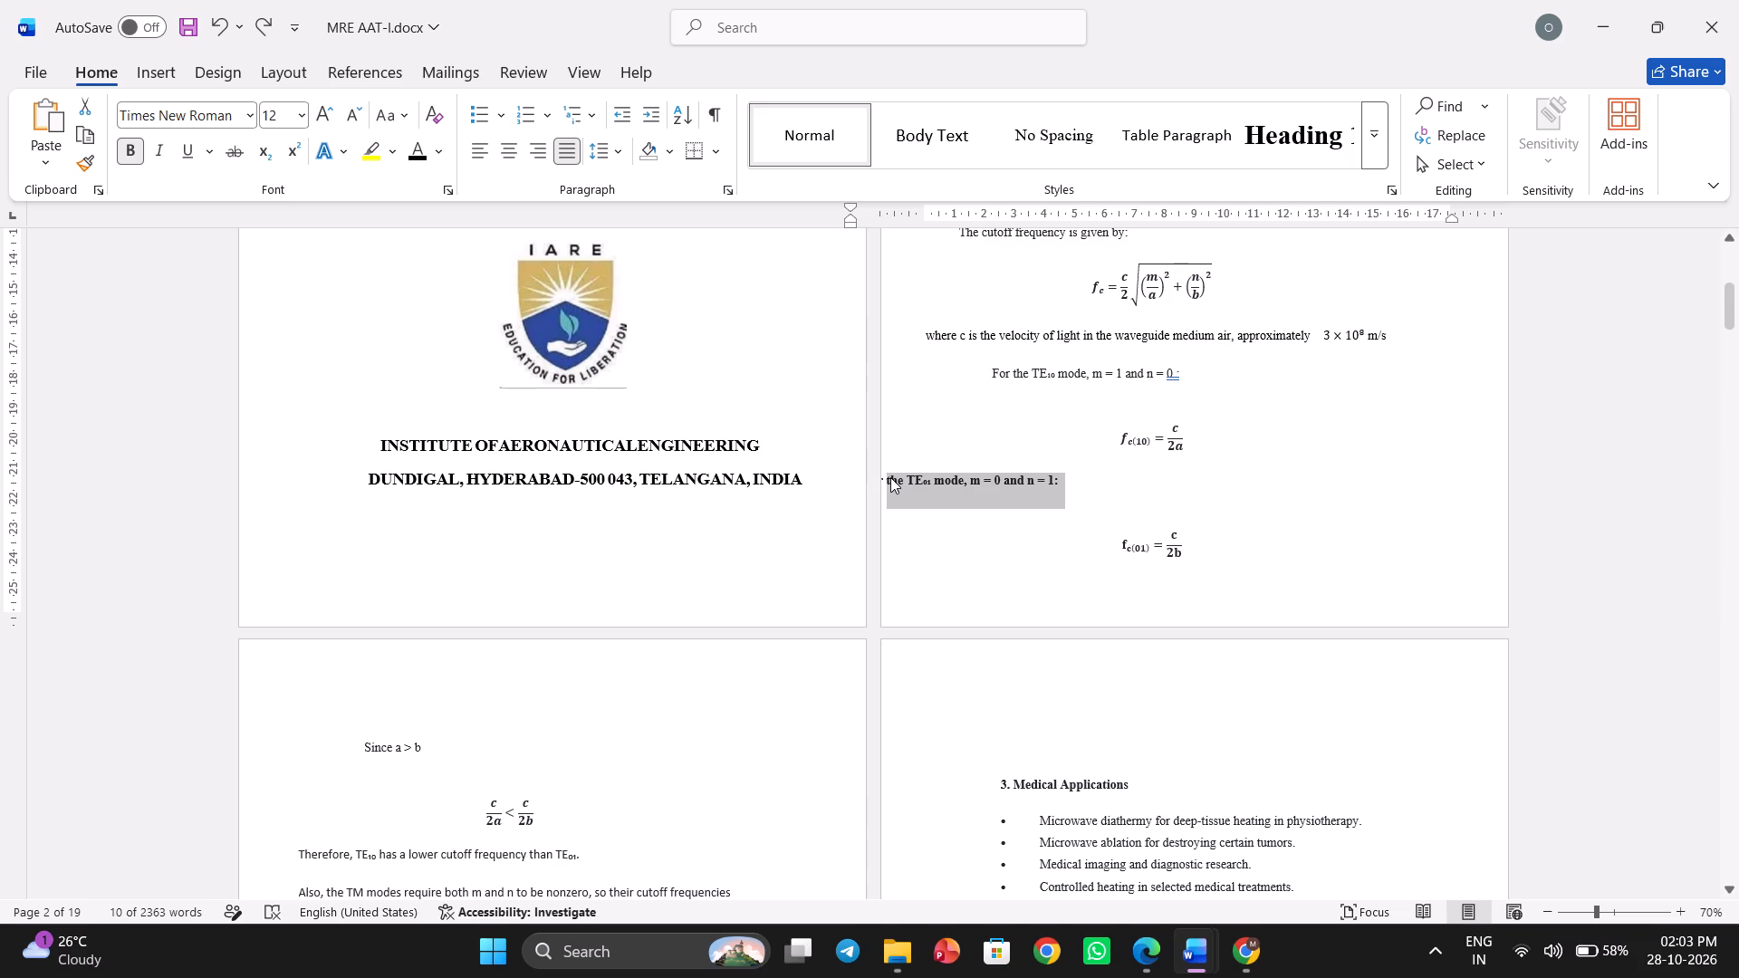
pyautogui.press('Left')
pyautogui.press('BackSpace')
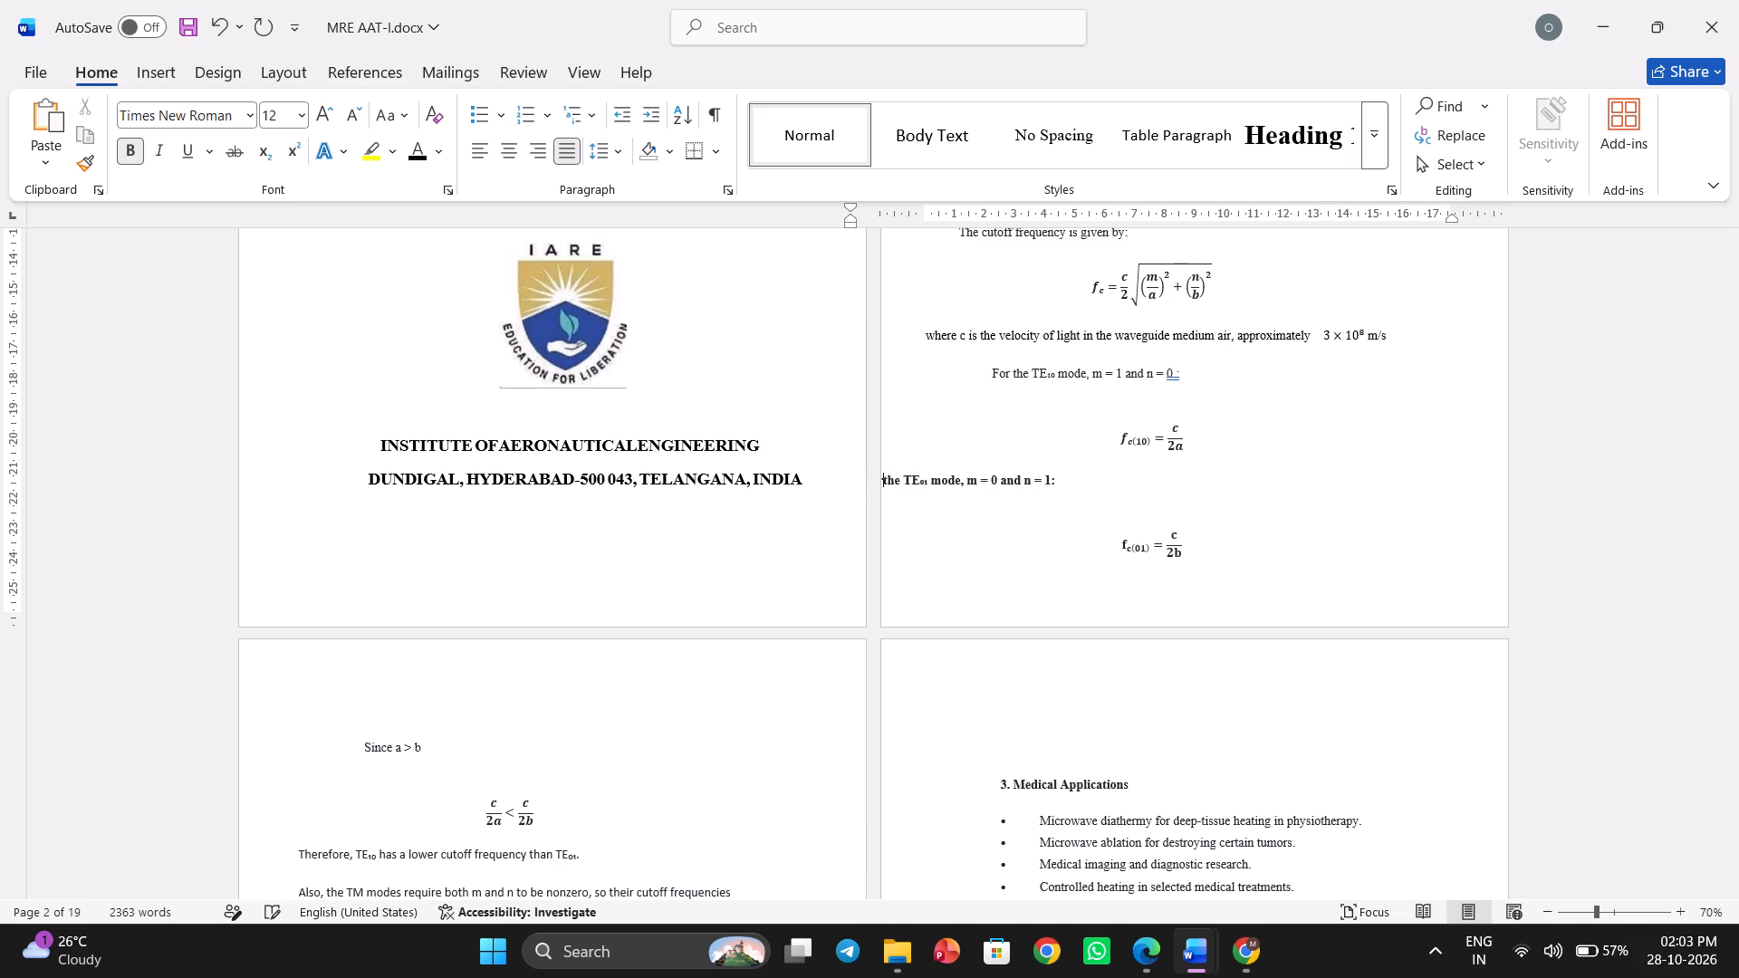
pyautogui.press('BackSpace')
pyautogui.press('space')
pyautogui.press('space')
pyautogui.press('space')
pyautogui.press('space')
pyautogui.press('space')
pyautogui.press('space')
pyautogui.press('space')
pyautogui.press('space')
pyautogui.press('space')
pyautogui.press('space')
pyautogui.press('space')
pyautogui.press('space')
pyautogui.press('space')
pyautogui.press('space')
pyautogui.press('space')
pyautogui.press('space')
pyautogui.press('space')
pyautogui.press('space')
pyautogui.press('space')
pyautogui.press('space')
pyautogui.press('space')
pyautogui.press('space')
pyautogui.press('space')
pyautogui.press('space')
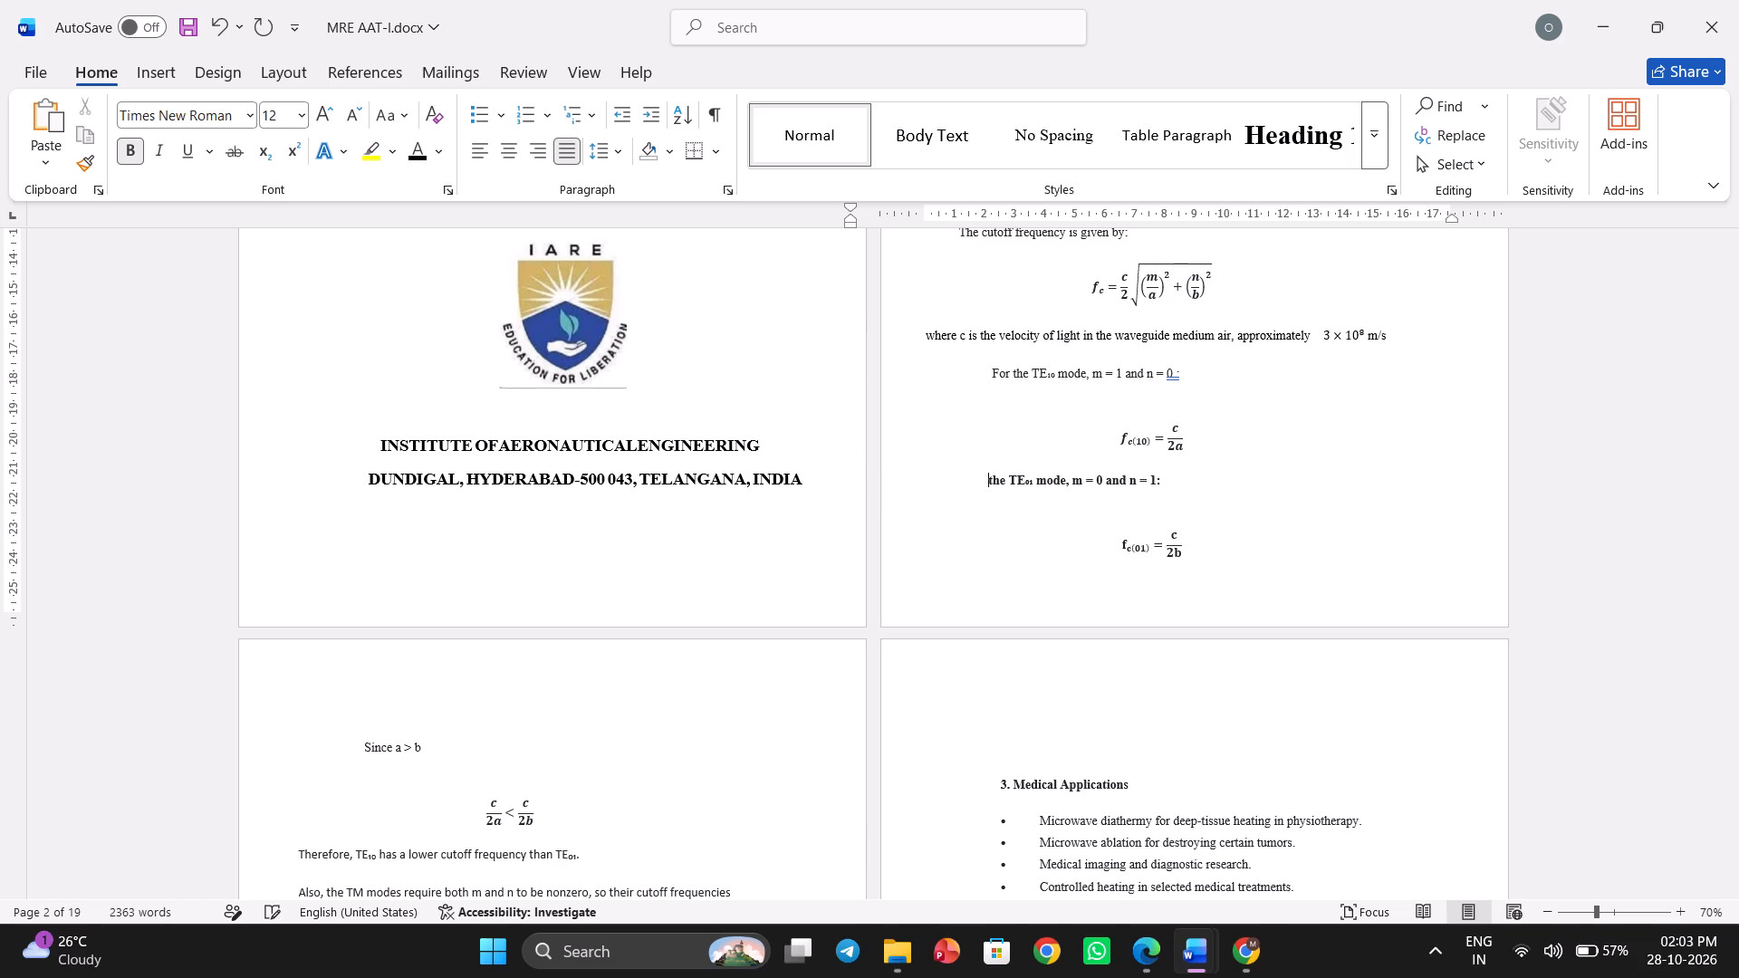
# Remove the bold formatting from the line "the TE₀₁ mode, m = 0 and n = 1:".
pyautogui.moveTo(1183, 486); pyautogui.dragTo(991, 467)
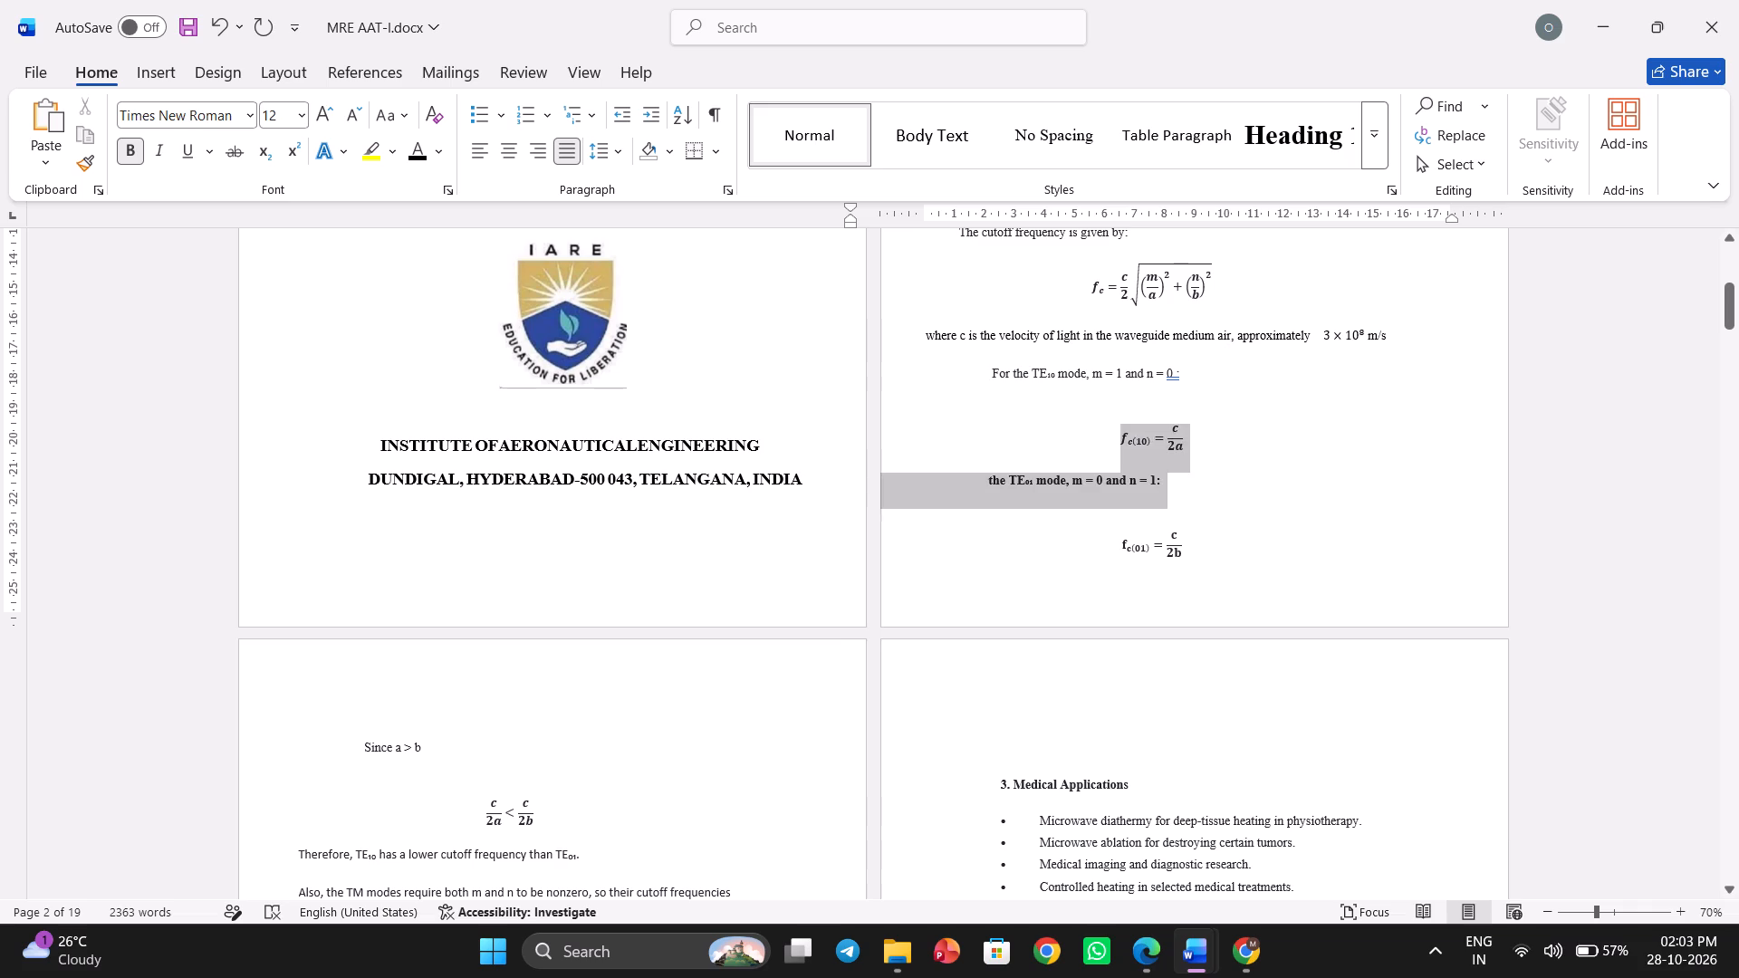
pyautogui.moveTo(991, 467); pyautogui.dragTo(987, 486)
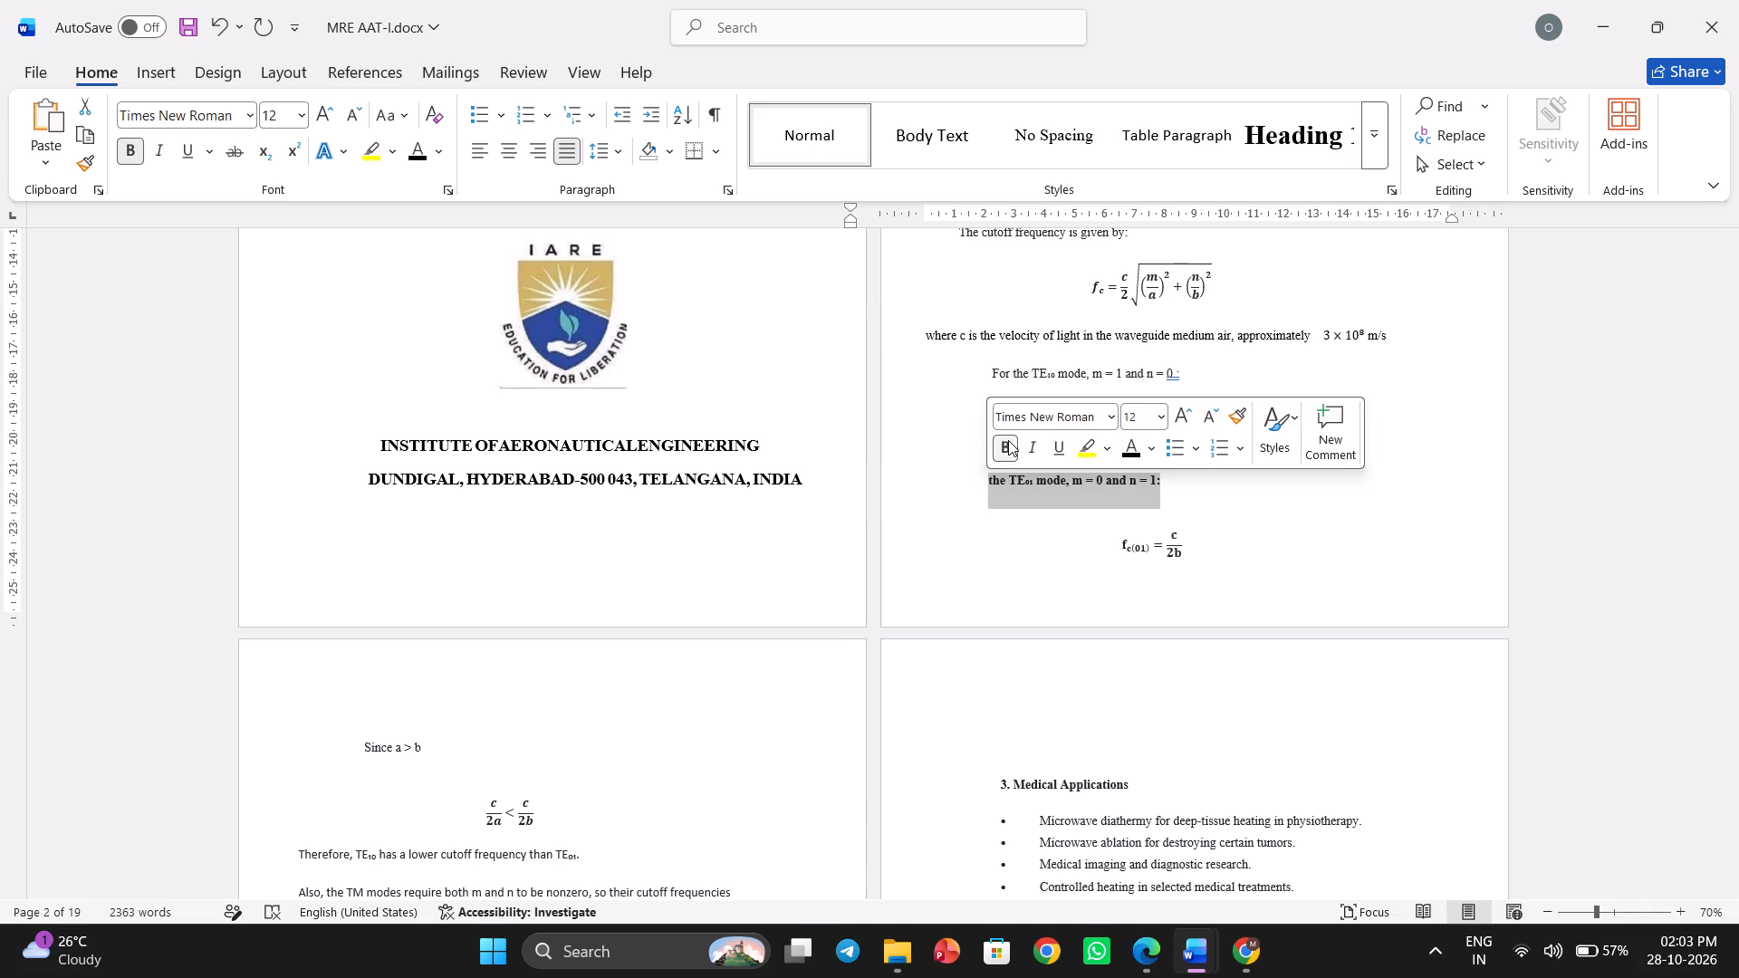
pyautogui.click(1008, 440)
pyautogui.click(1014, 588)
# Save the document as the PDF file MRE AAT-I in the LAB folder under 7th sem.
pyautogui.scroll(-1, 1014, 588)
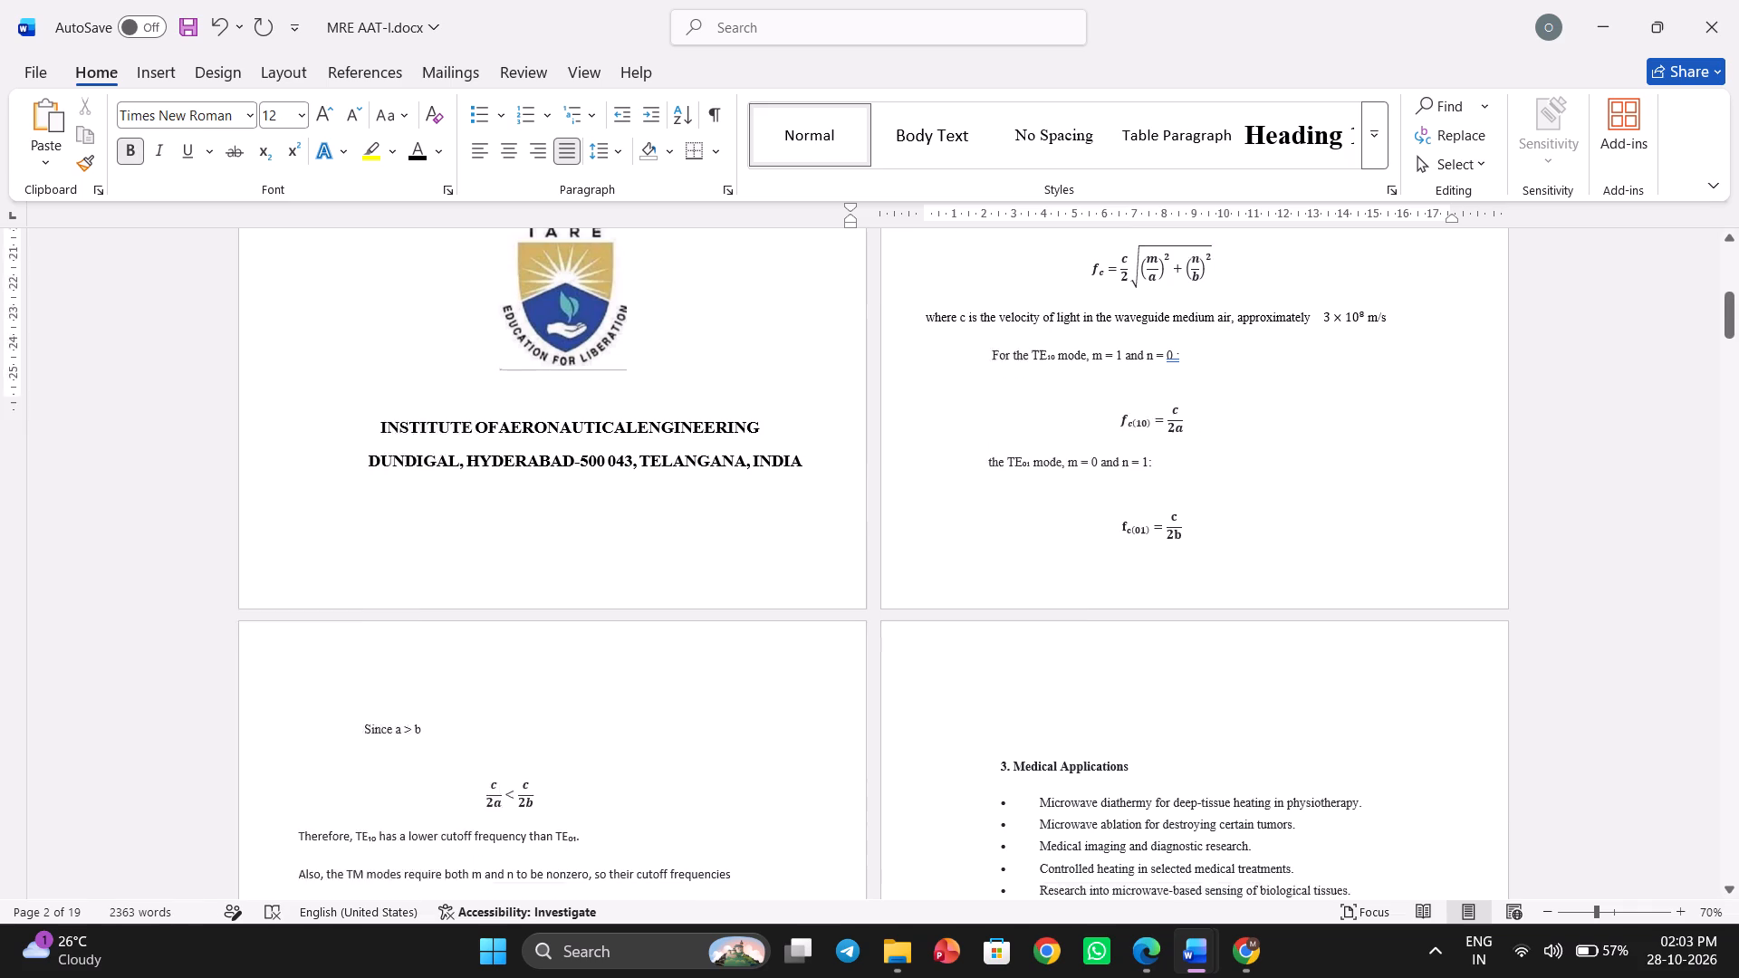
pyautogui.scroll(-1, 1014, 588)
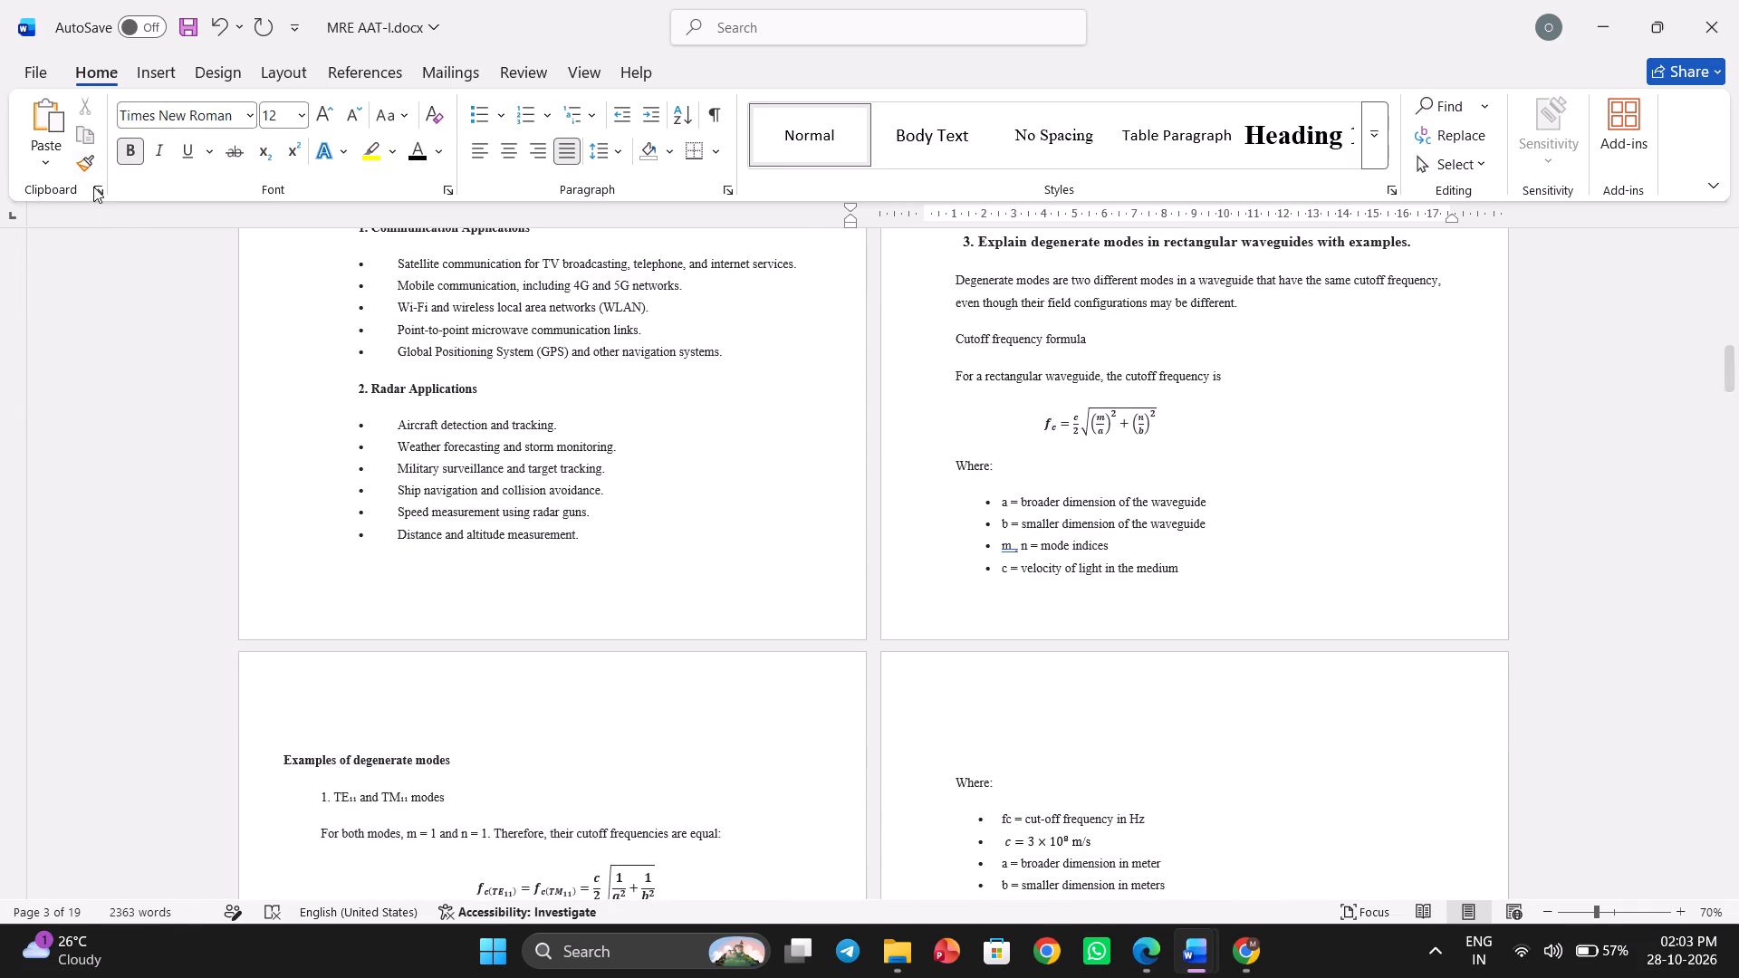
pyautogui.click(37, 76)
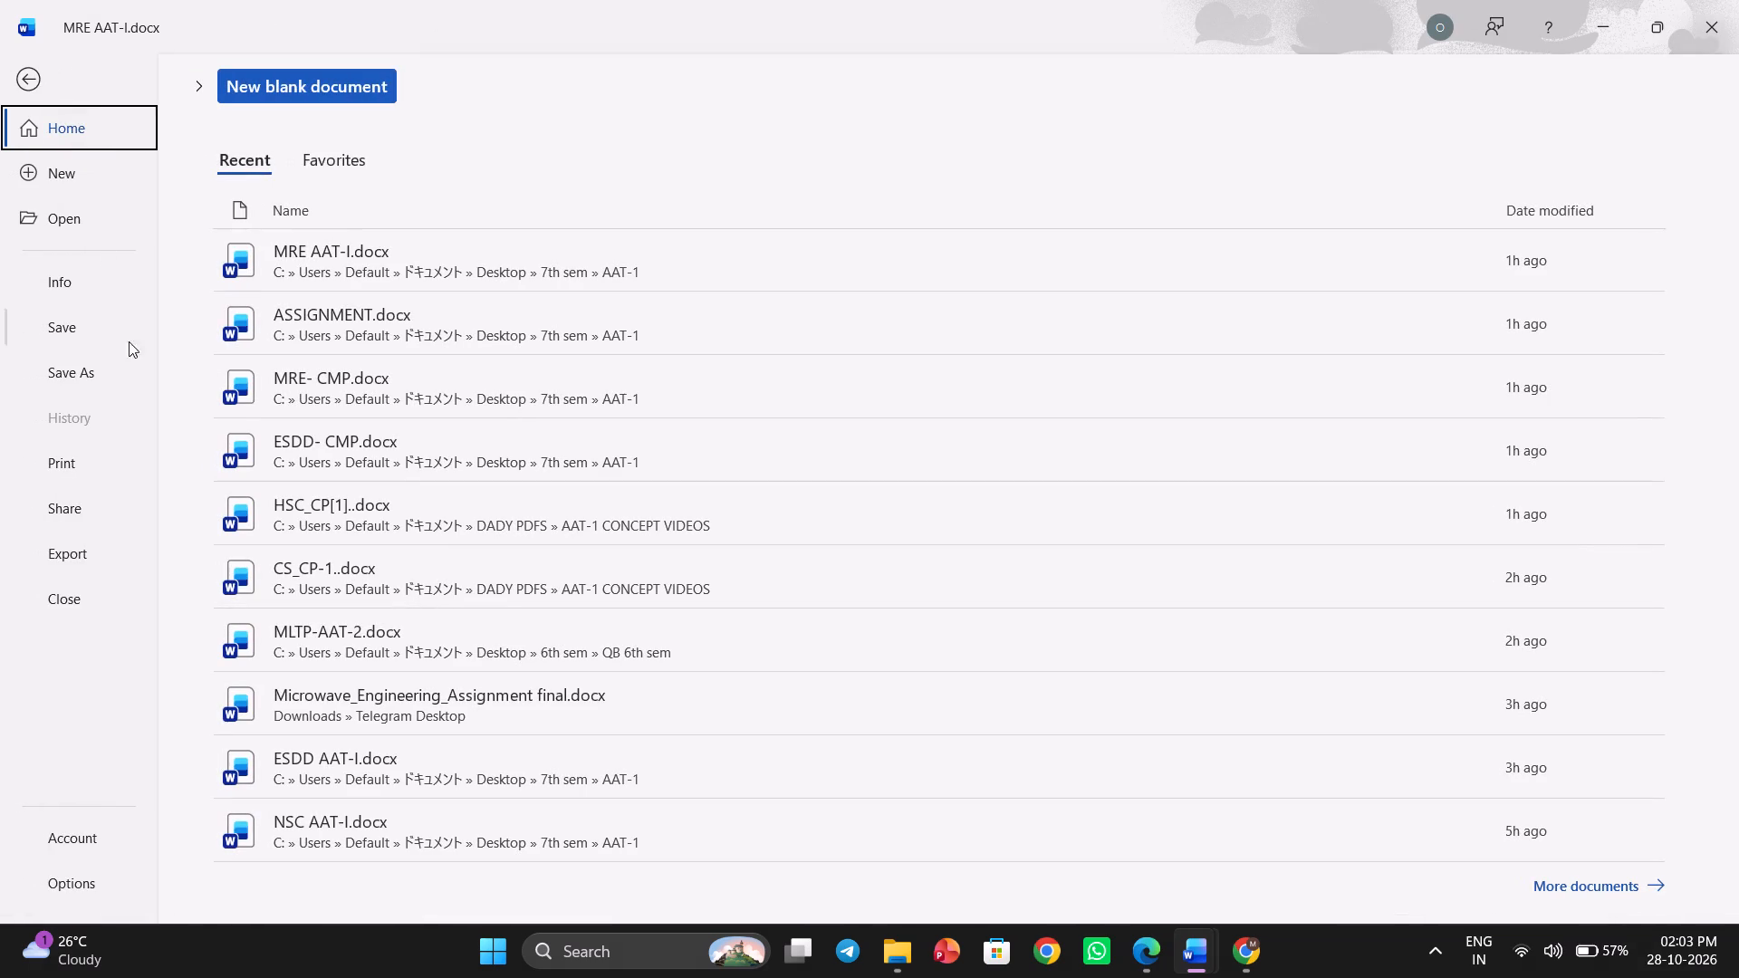
pyautogui.click(80, 372)
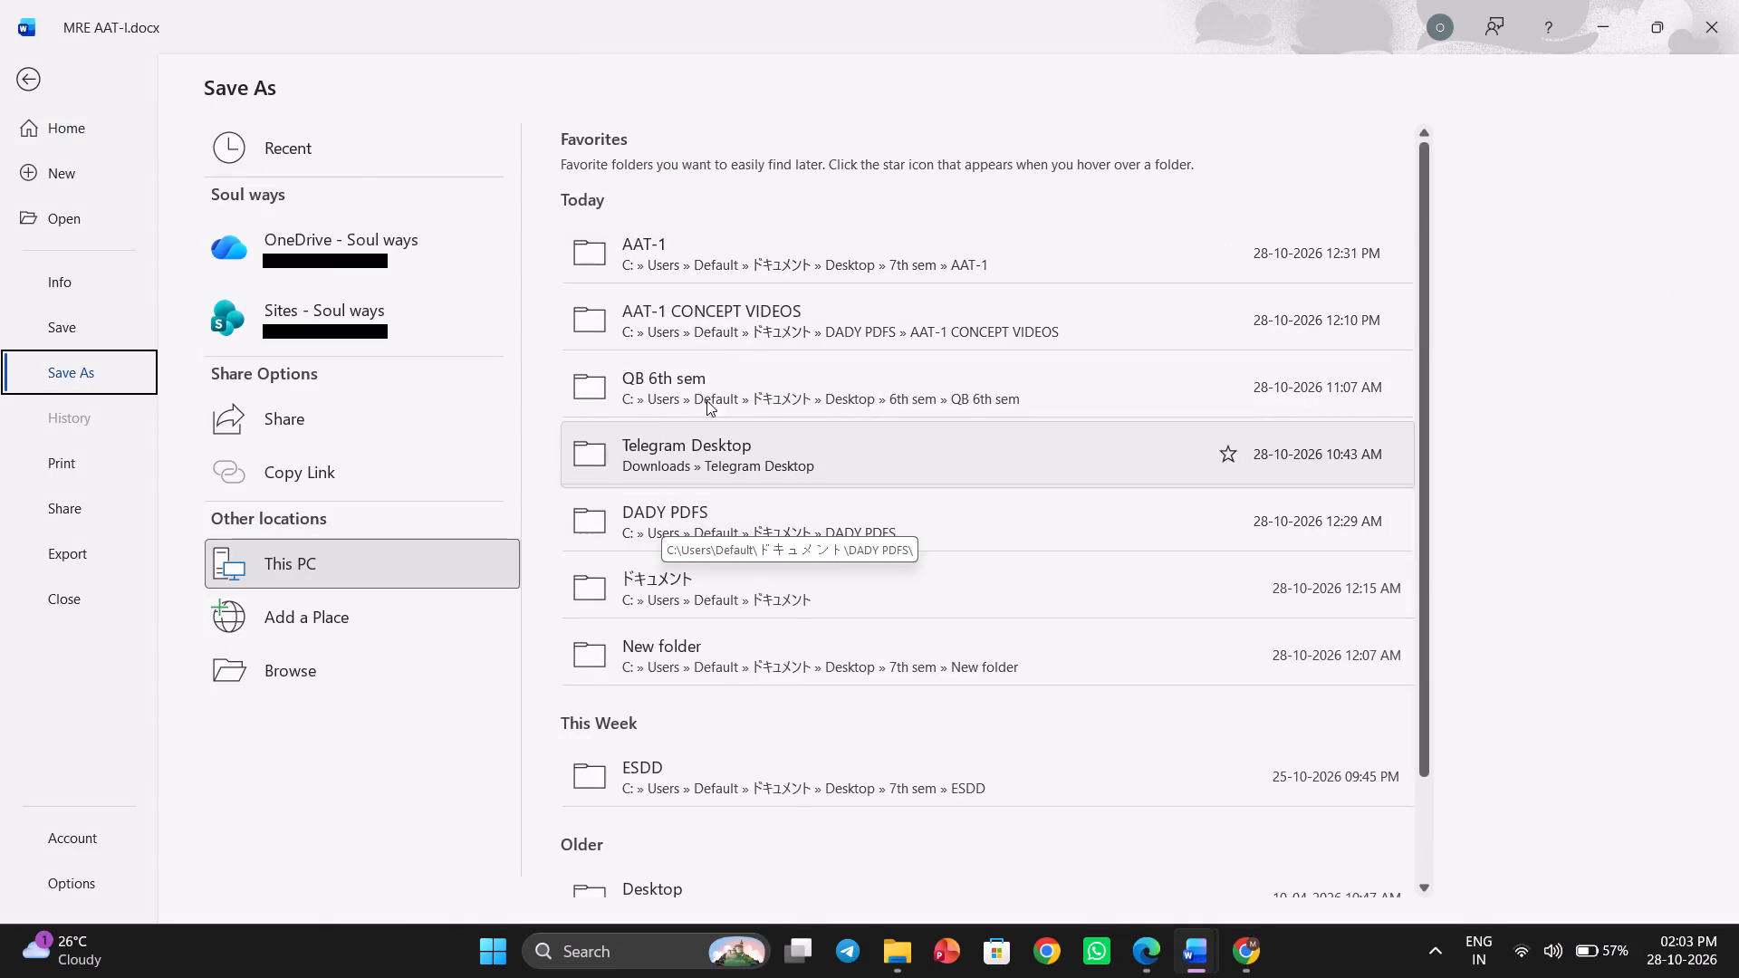
pyautogui.doubleClick(730, 374)
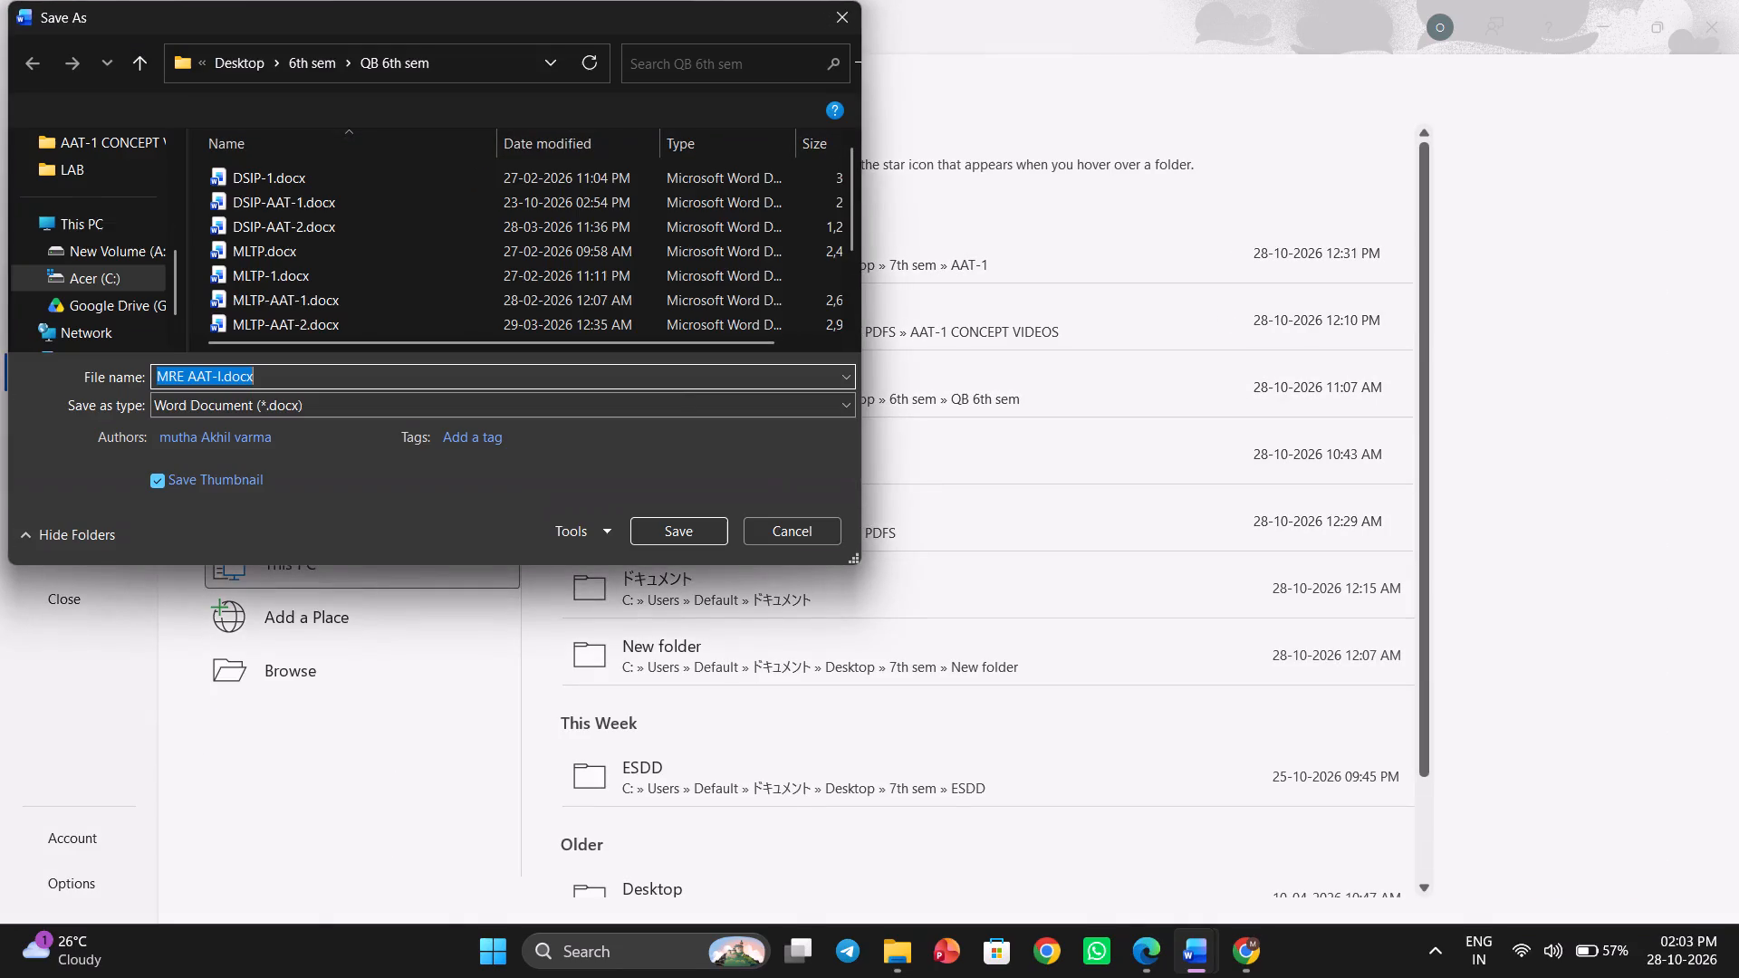
pyautogui.scroll(-3, 504, 312)
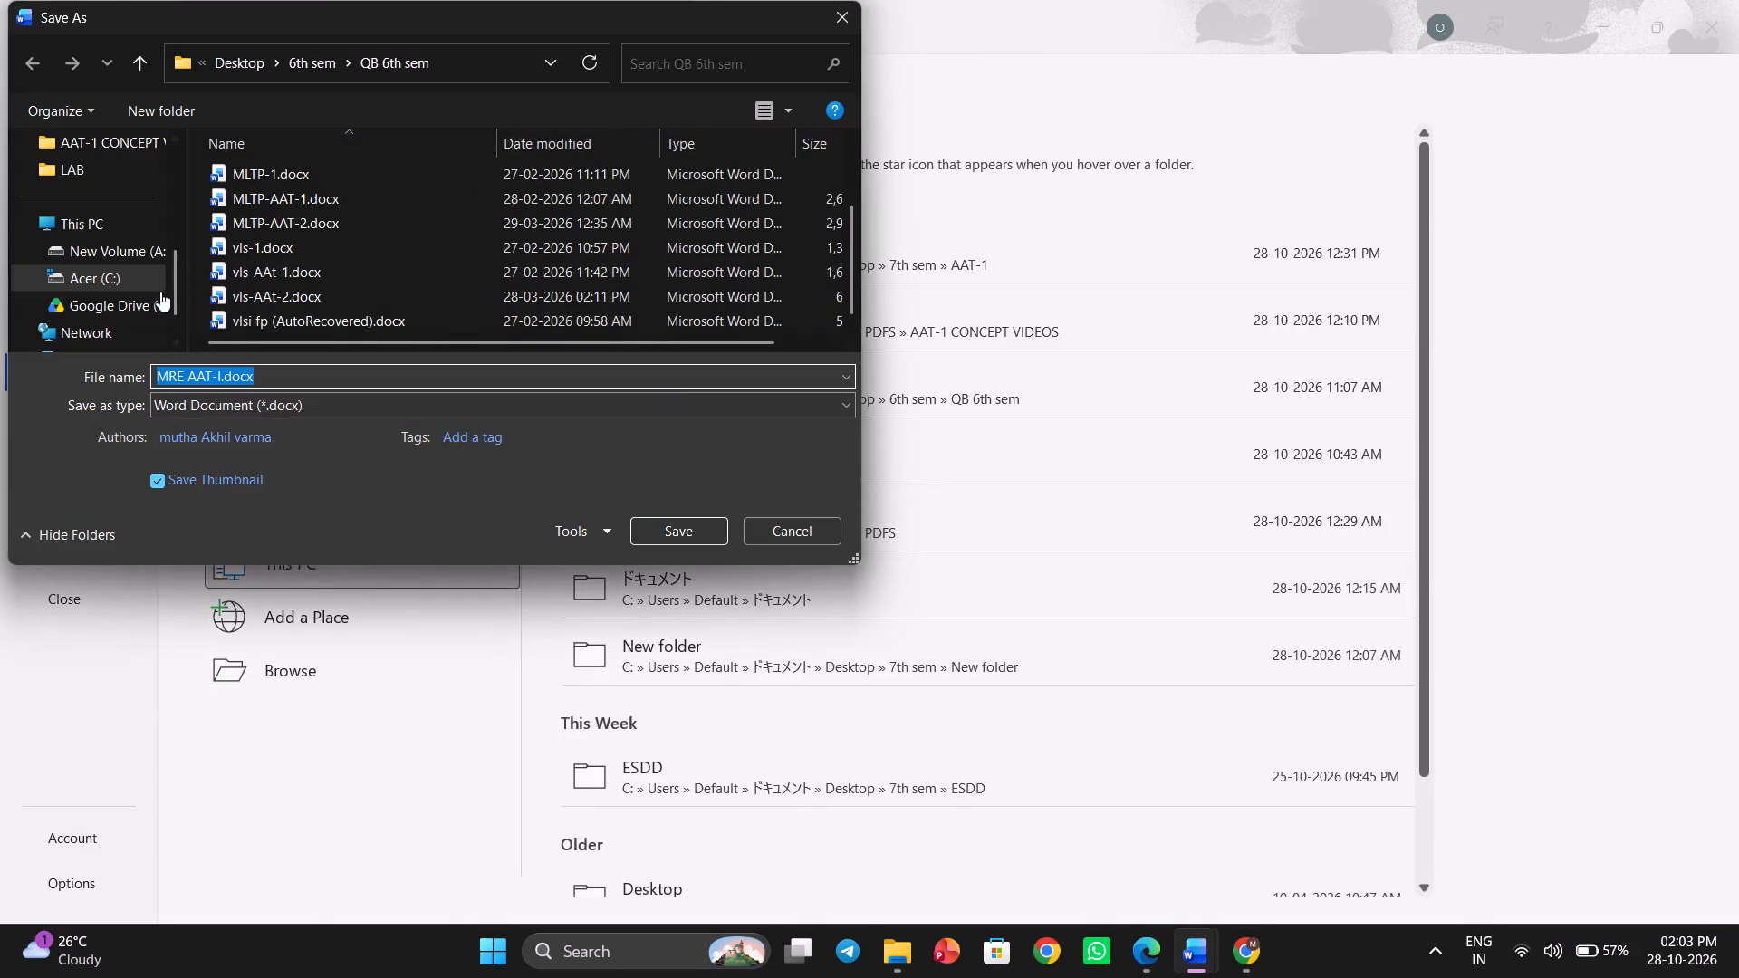
pyautogui.doubleClick(112, 171)
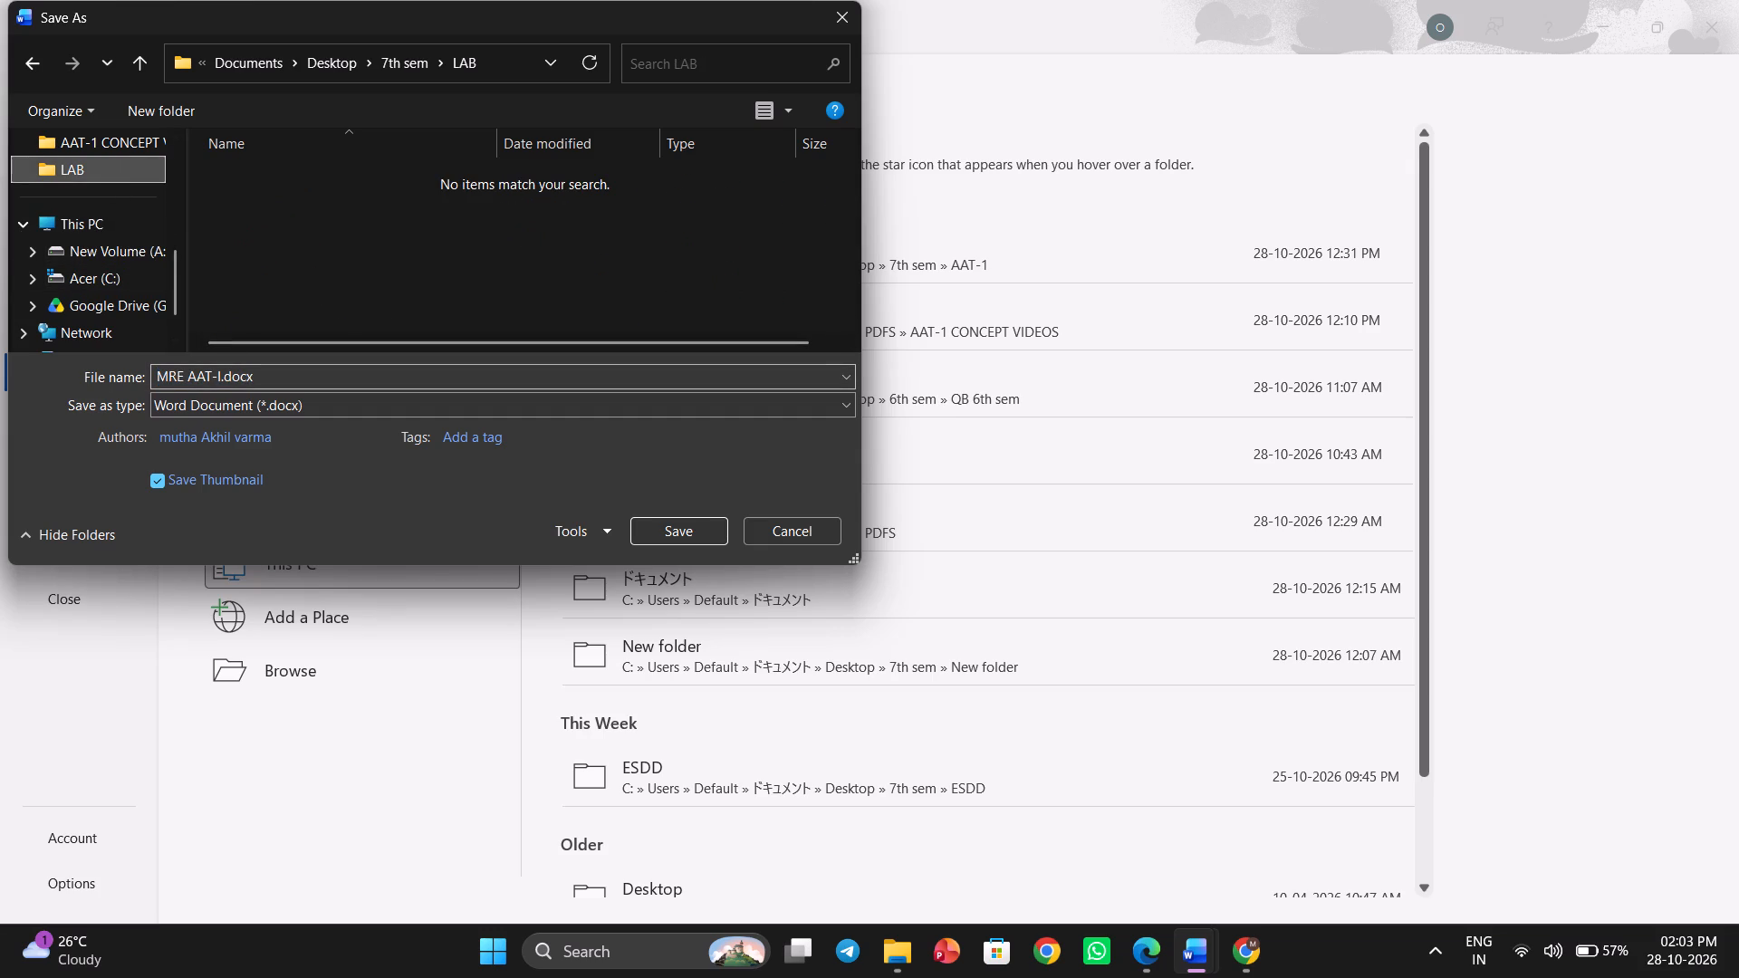
pyautogui.click(303, 404)
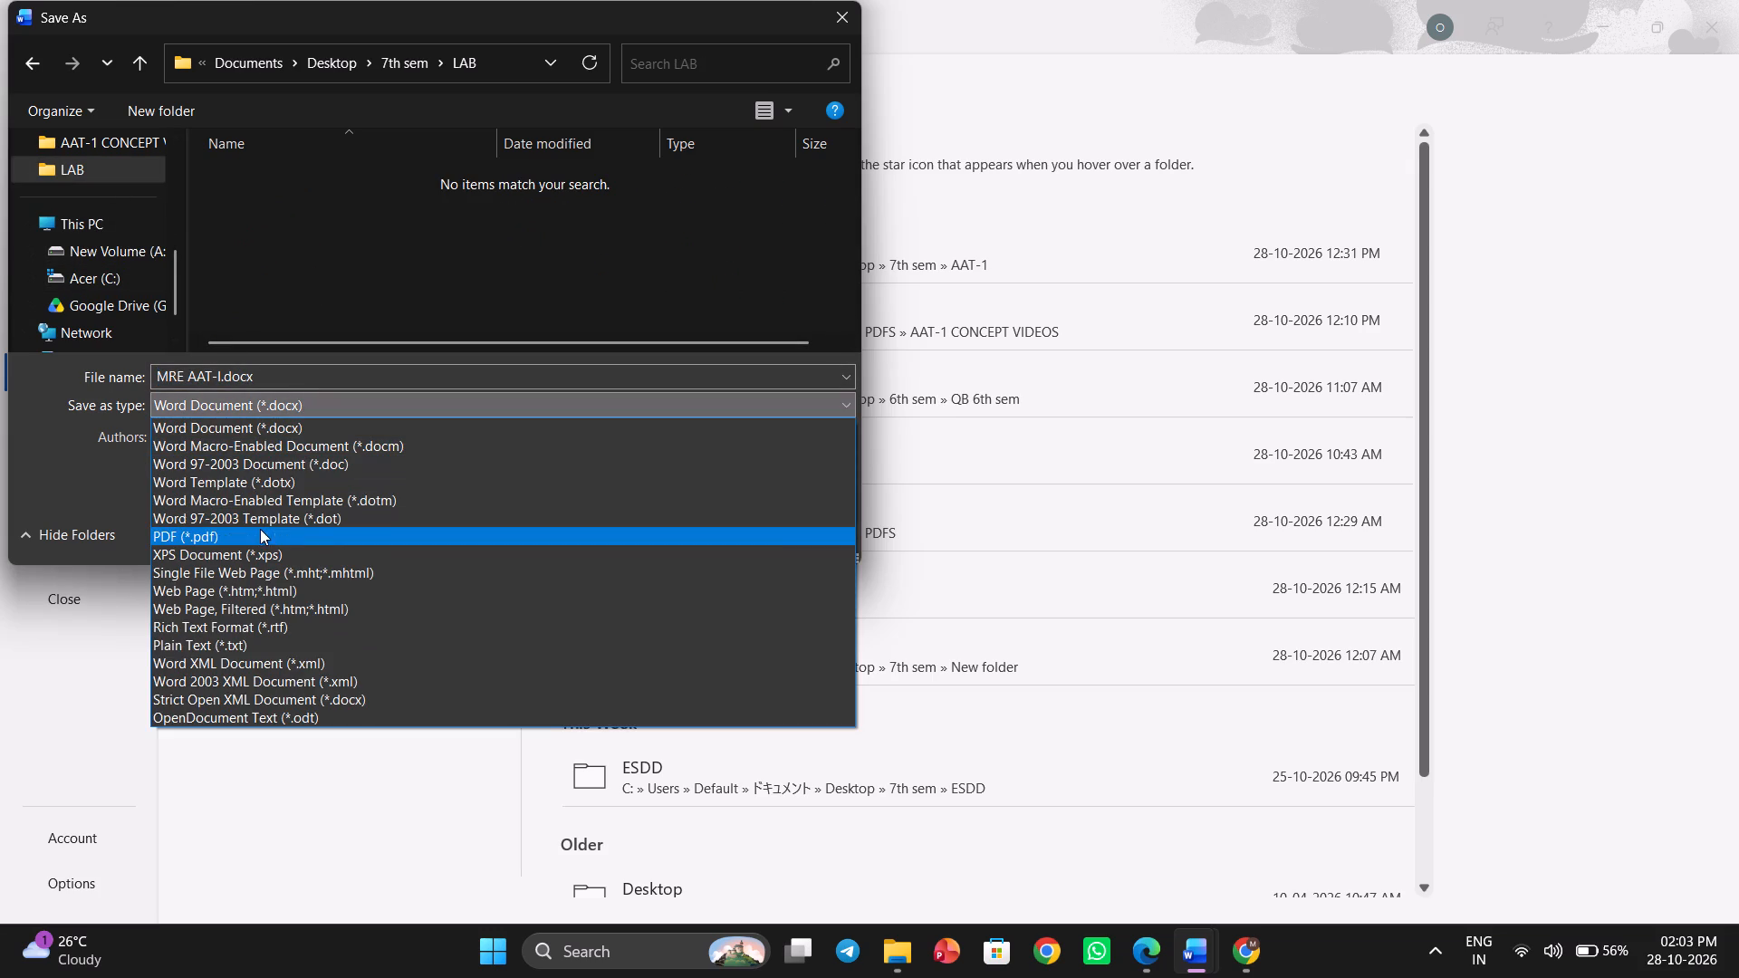
pyautogui.click(255, 537)
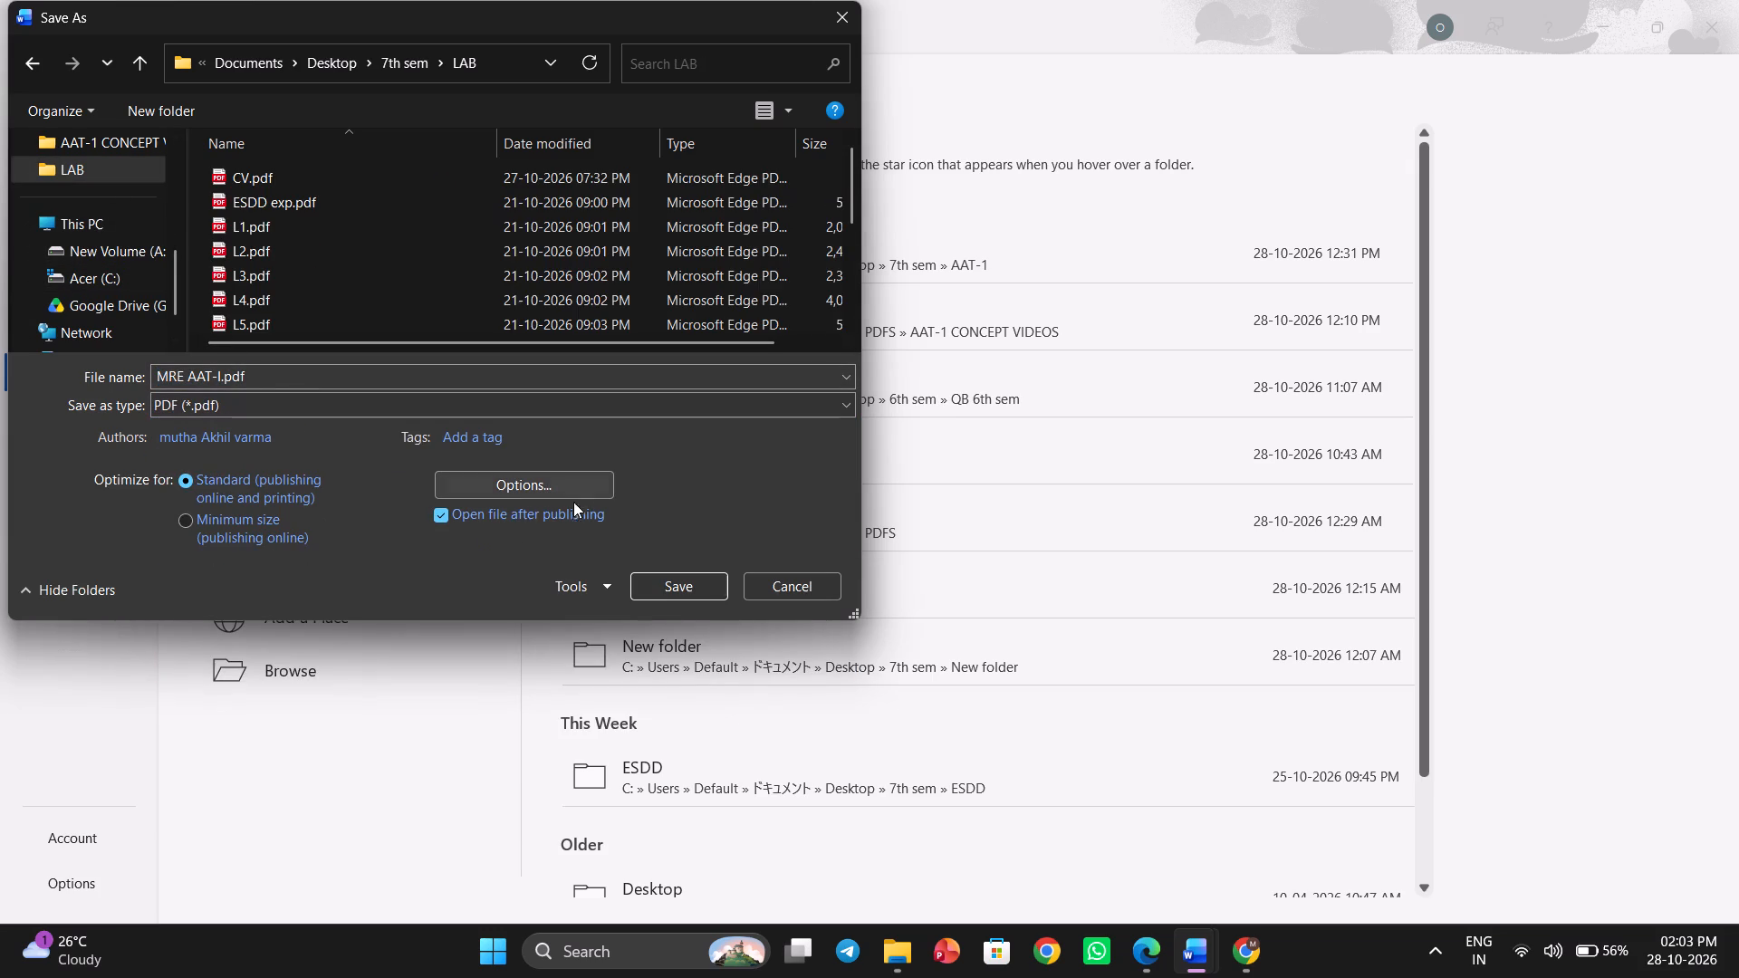
pyautogui.scroll(-3, 526, 327)
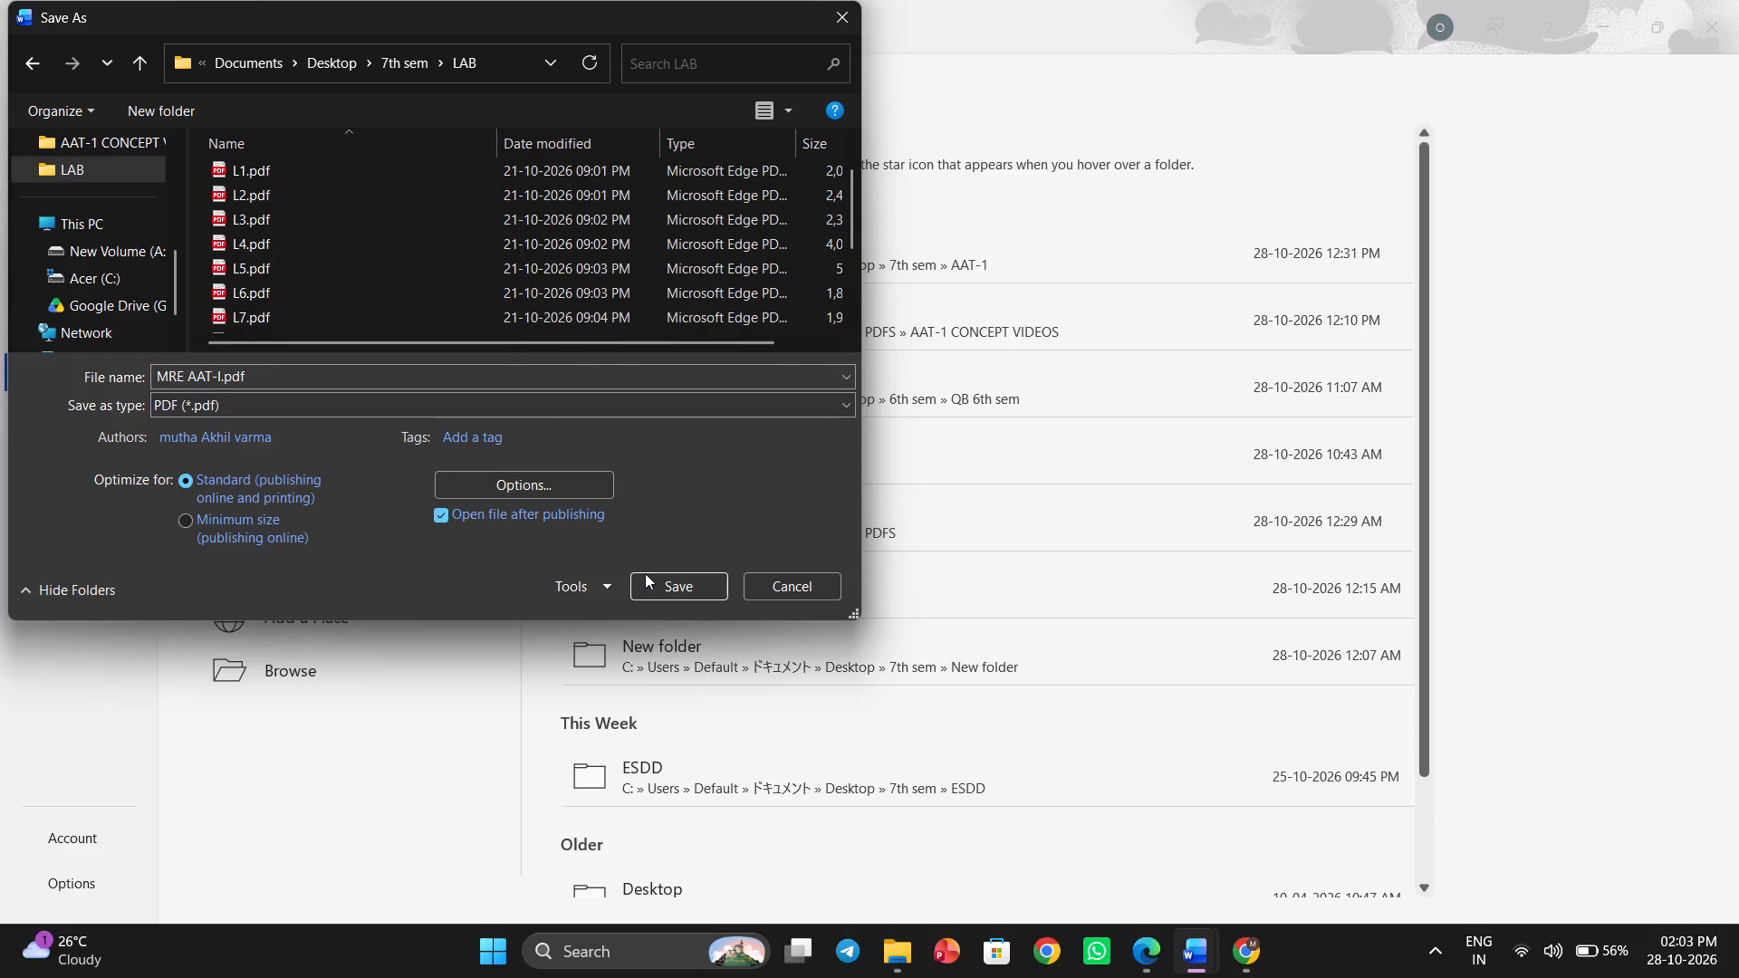
pyautogui.click(649, 580)
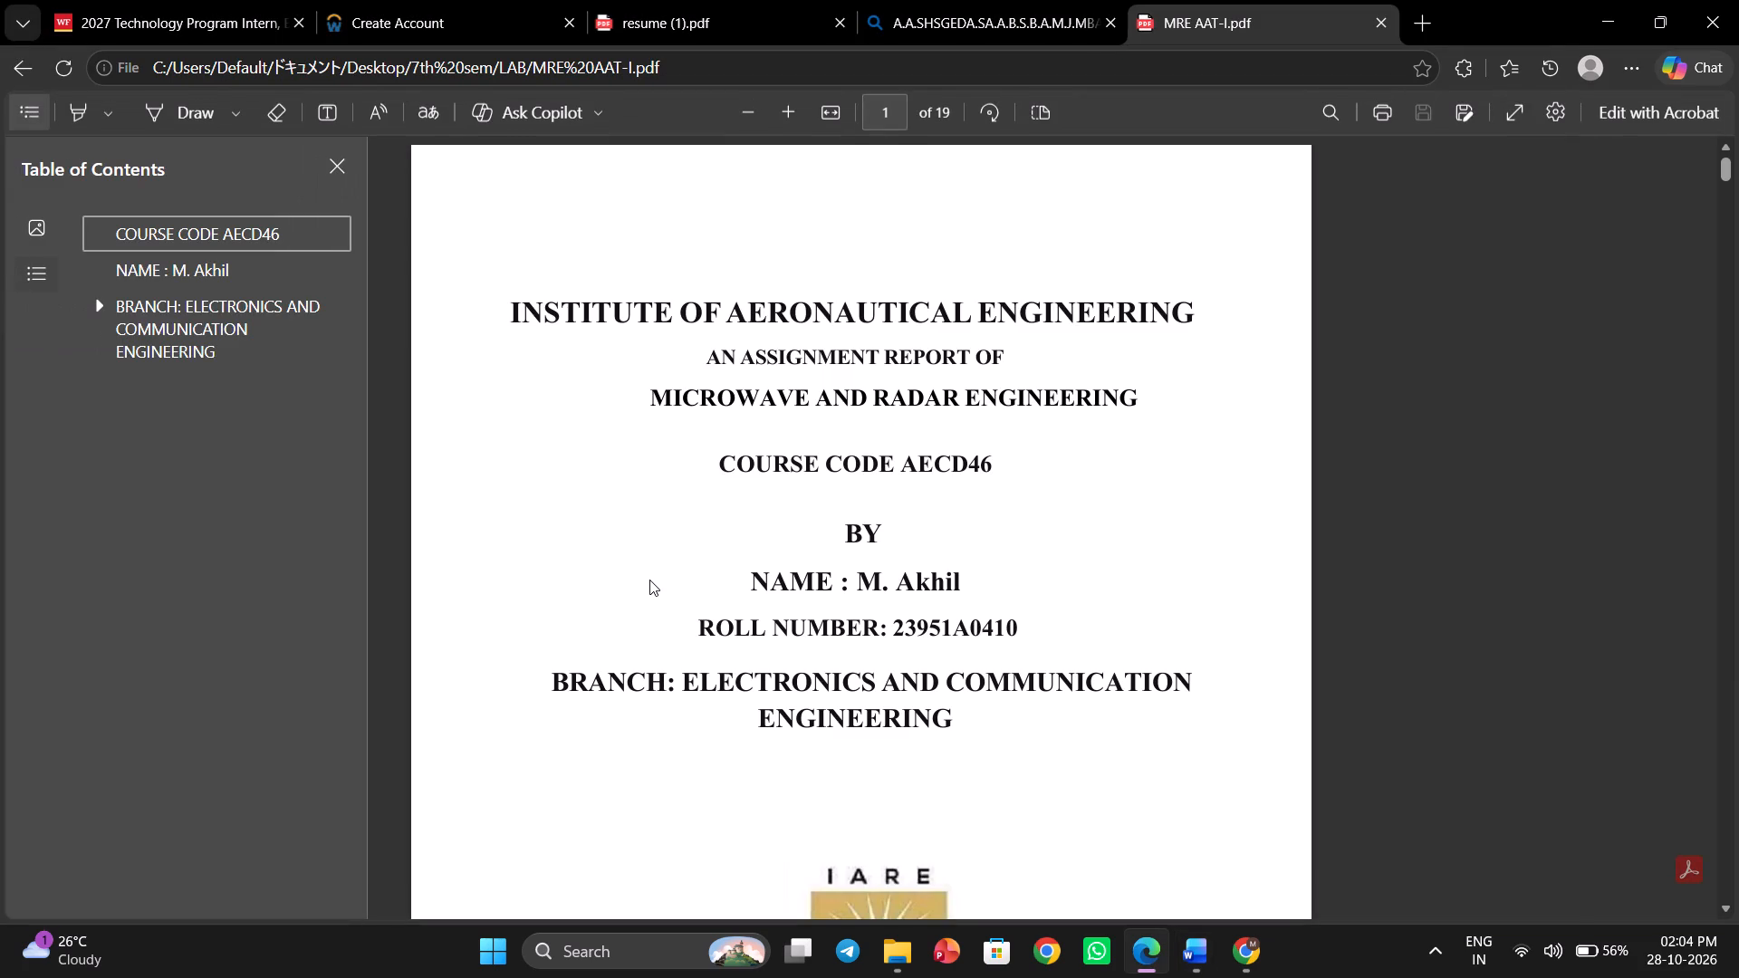
# Review the page layout of the exported MRE AAT-I PDF from the cover page through the Reflex Klystron conclusion.
pyautogui.scroll(-2, 898, 578)
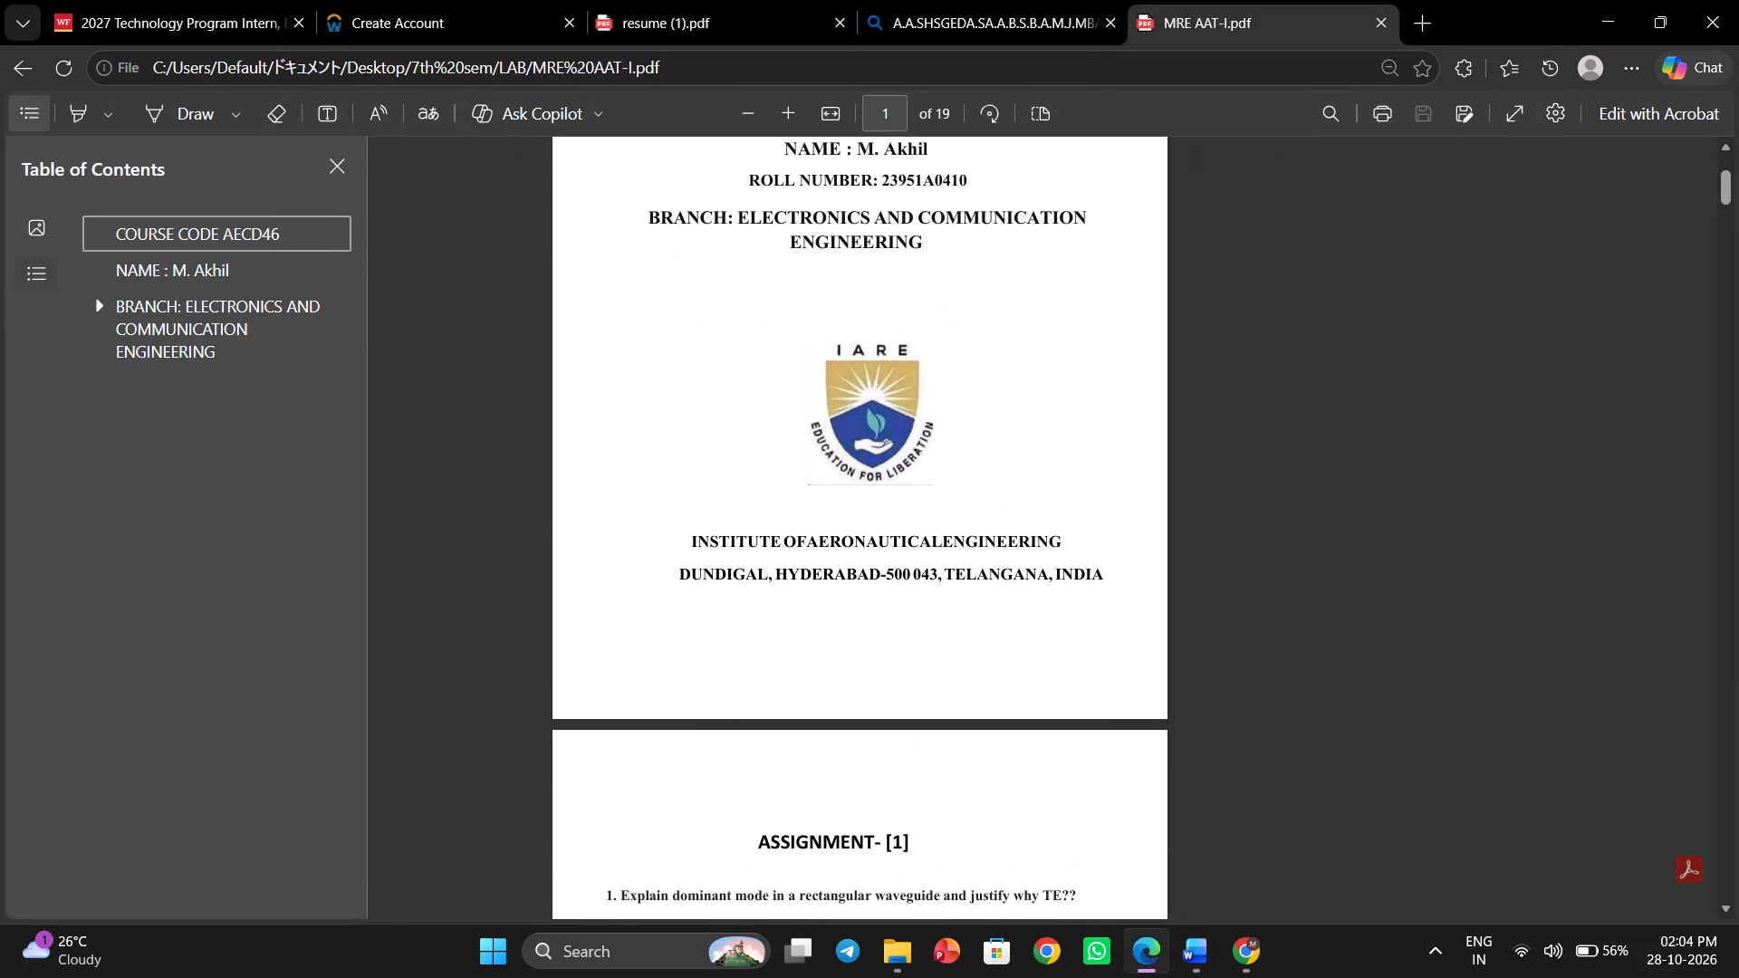
pyautogui.scroll(-6, 898, 578)
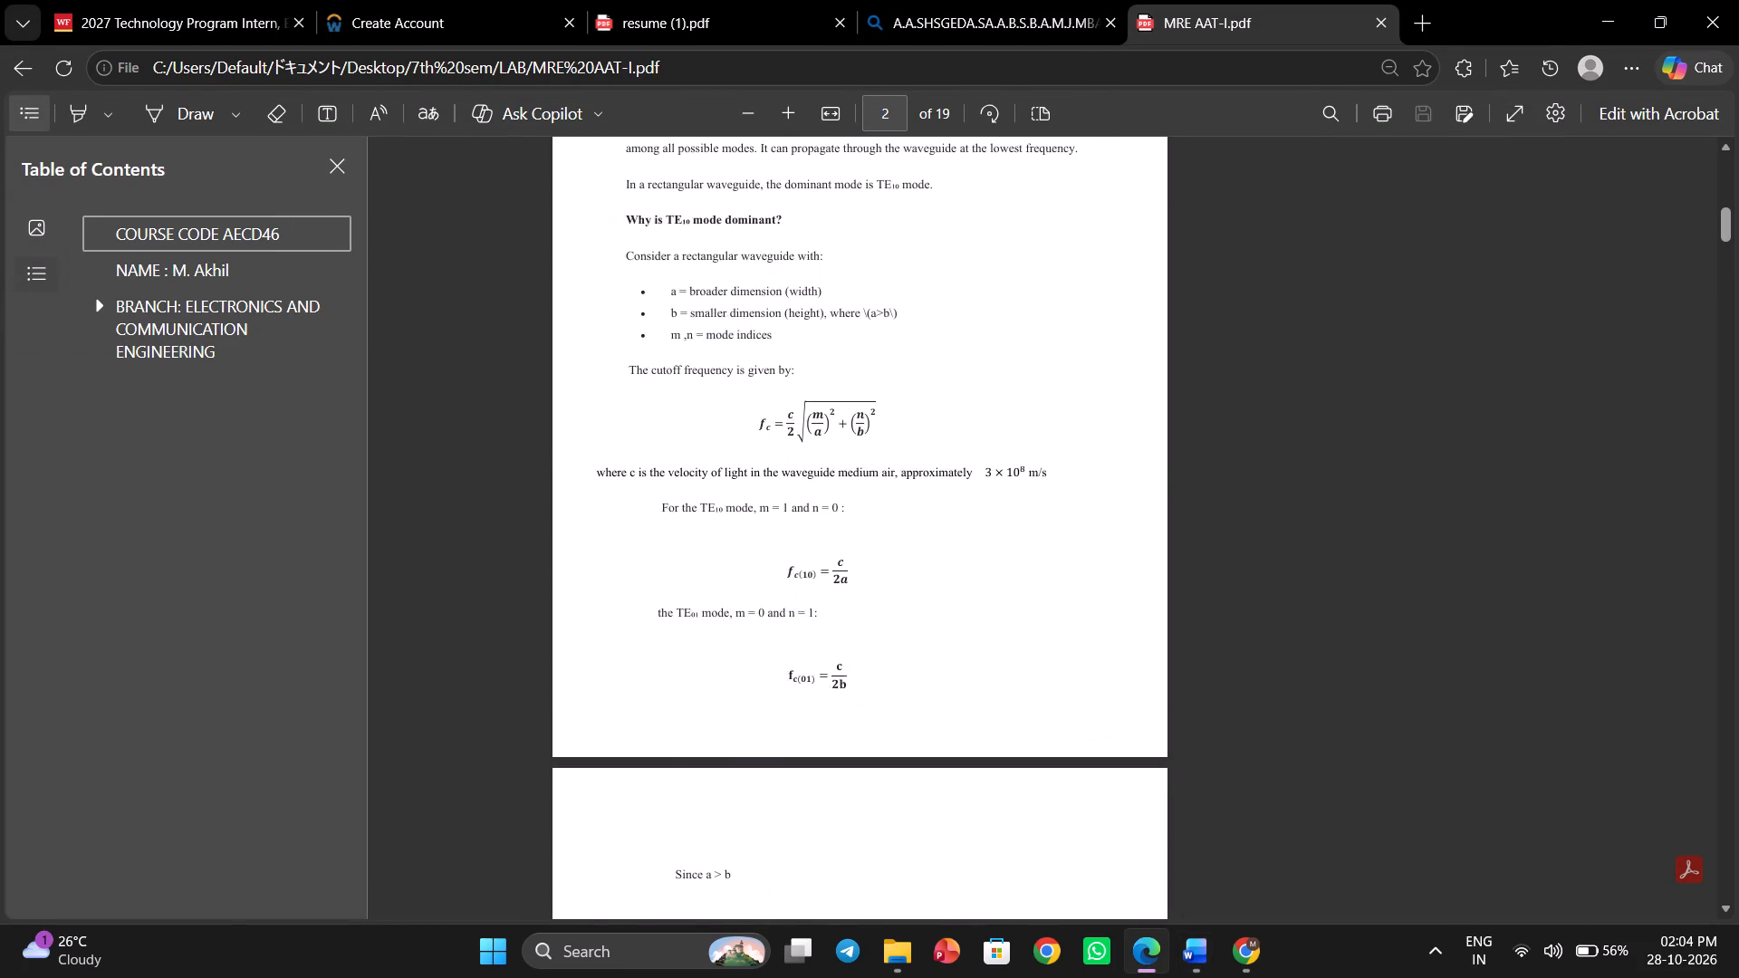
pyautogui.scroll(-4, 898, 578)
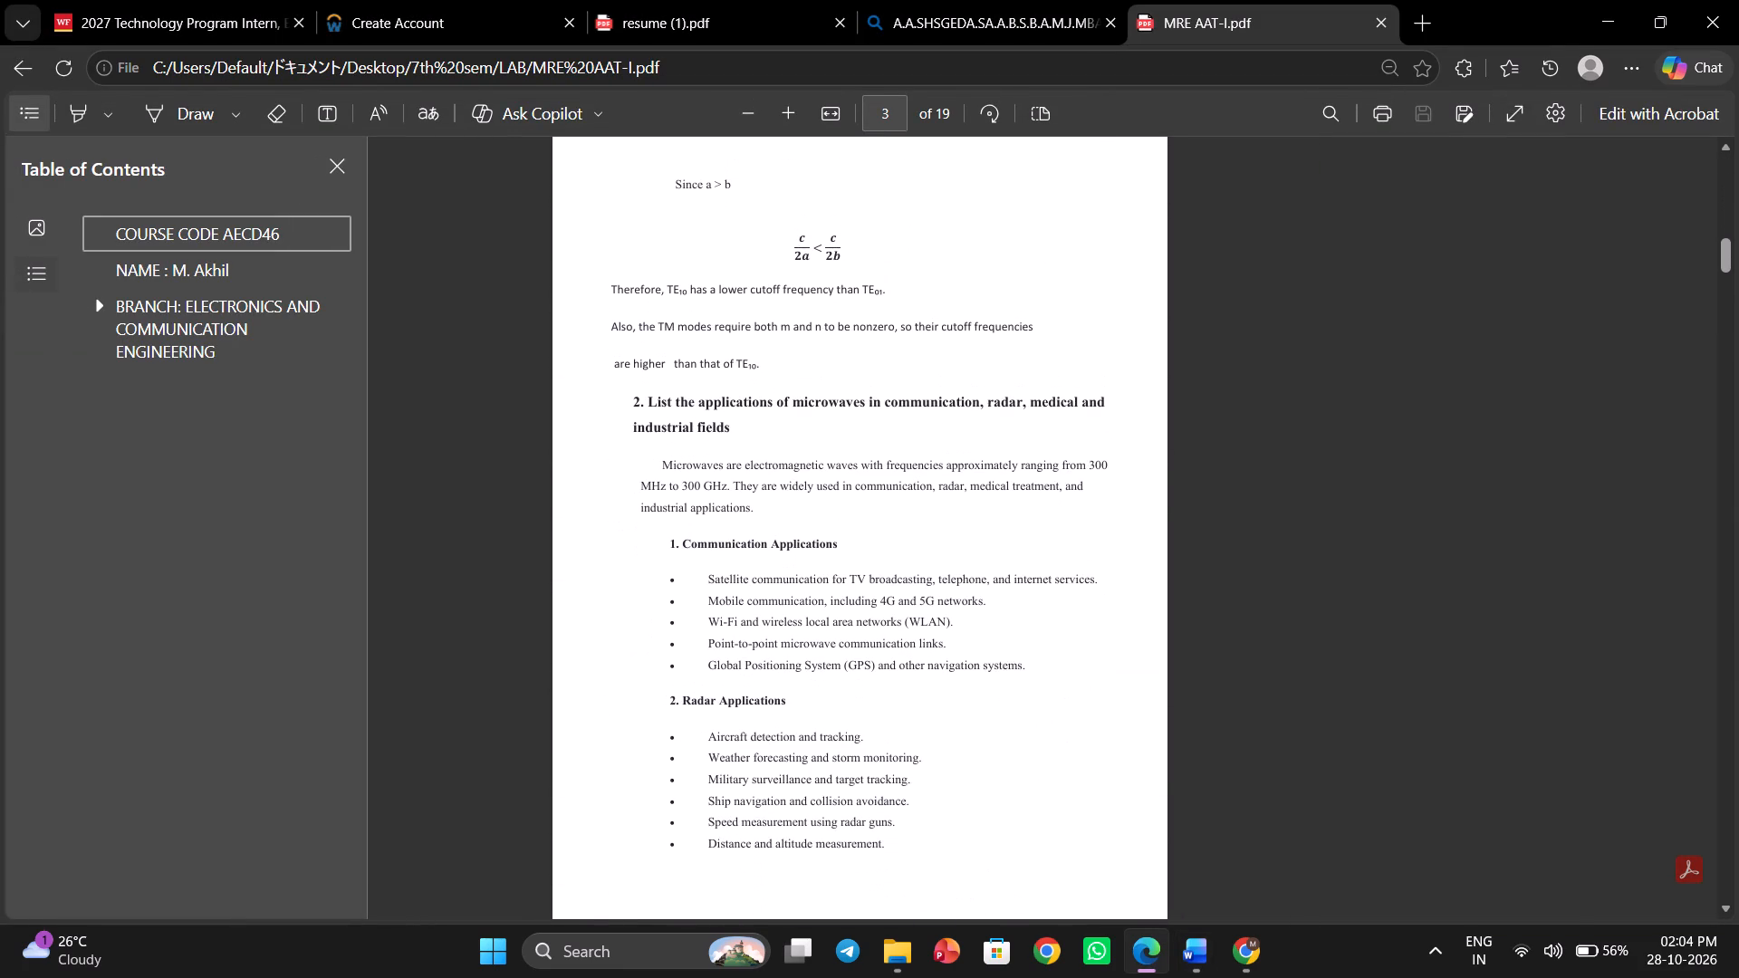
pyautogui.scroll(-3, 898, 578)
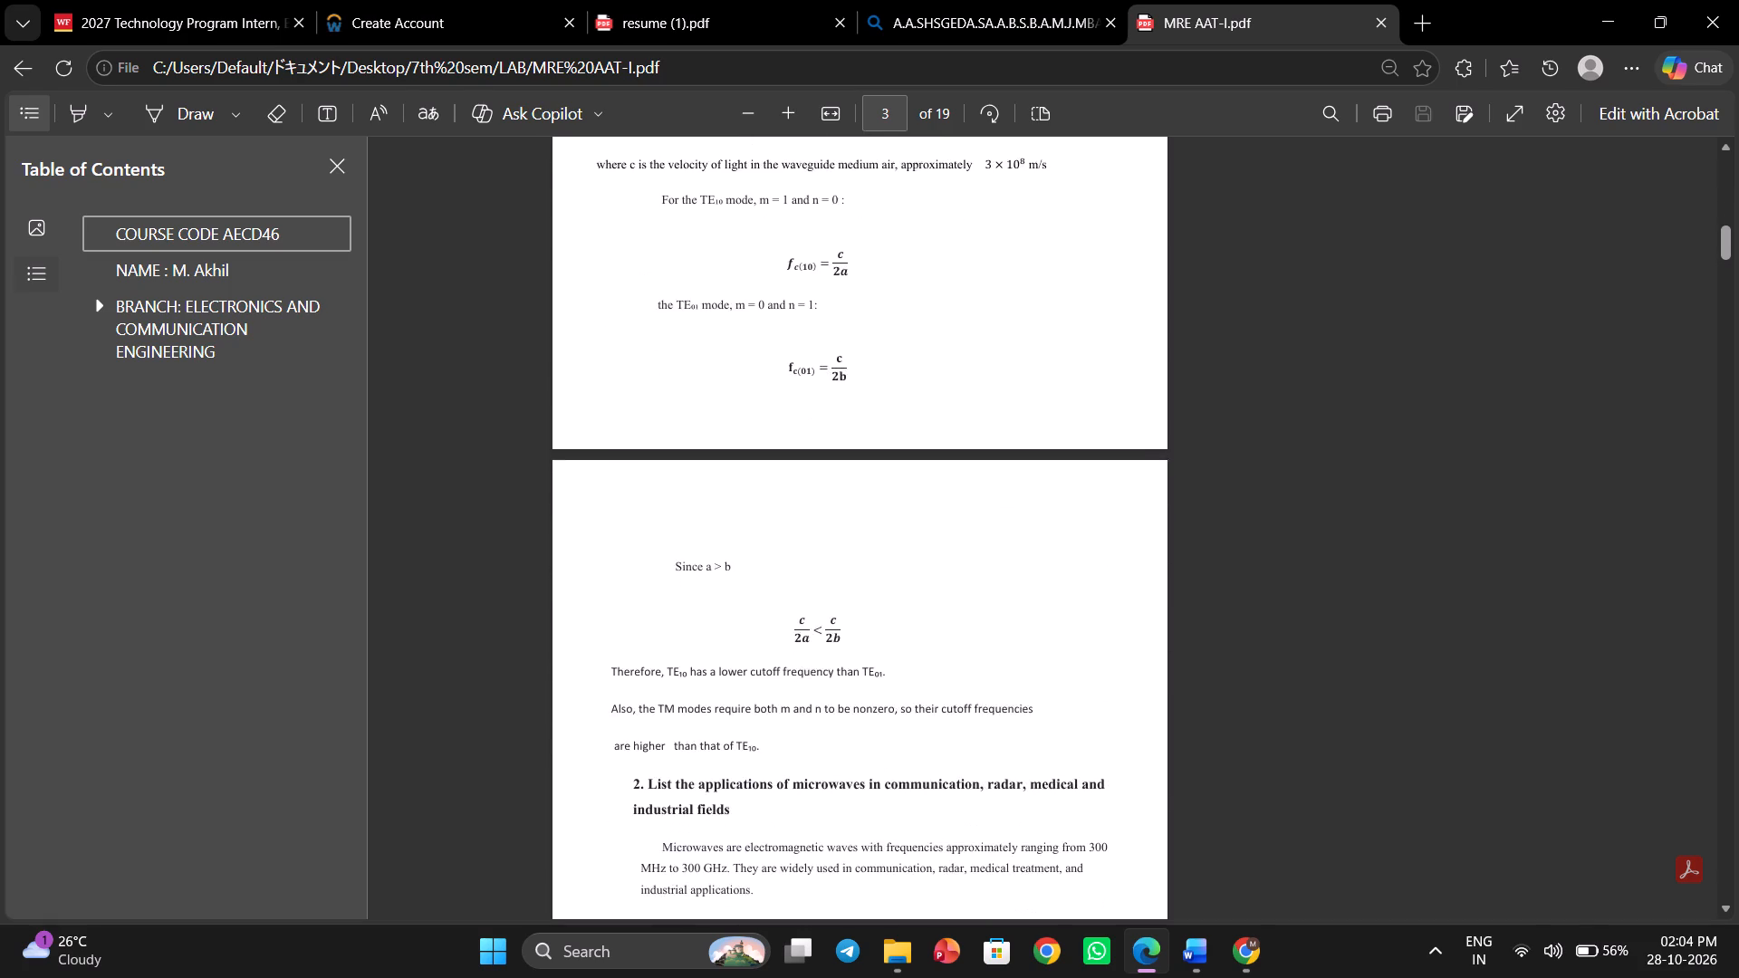
pyautogui.scroll(-5, 898, 578)
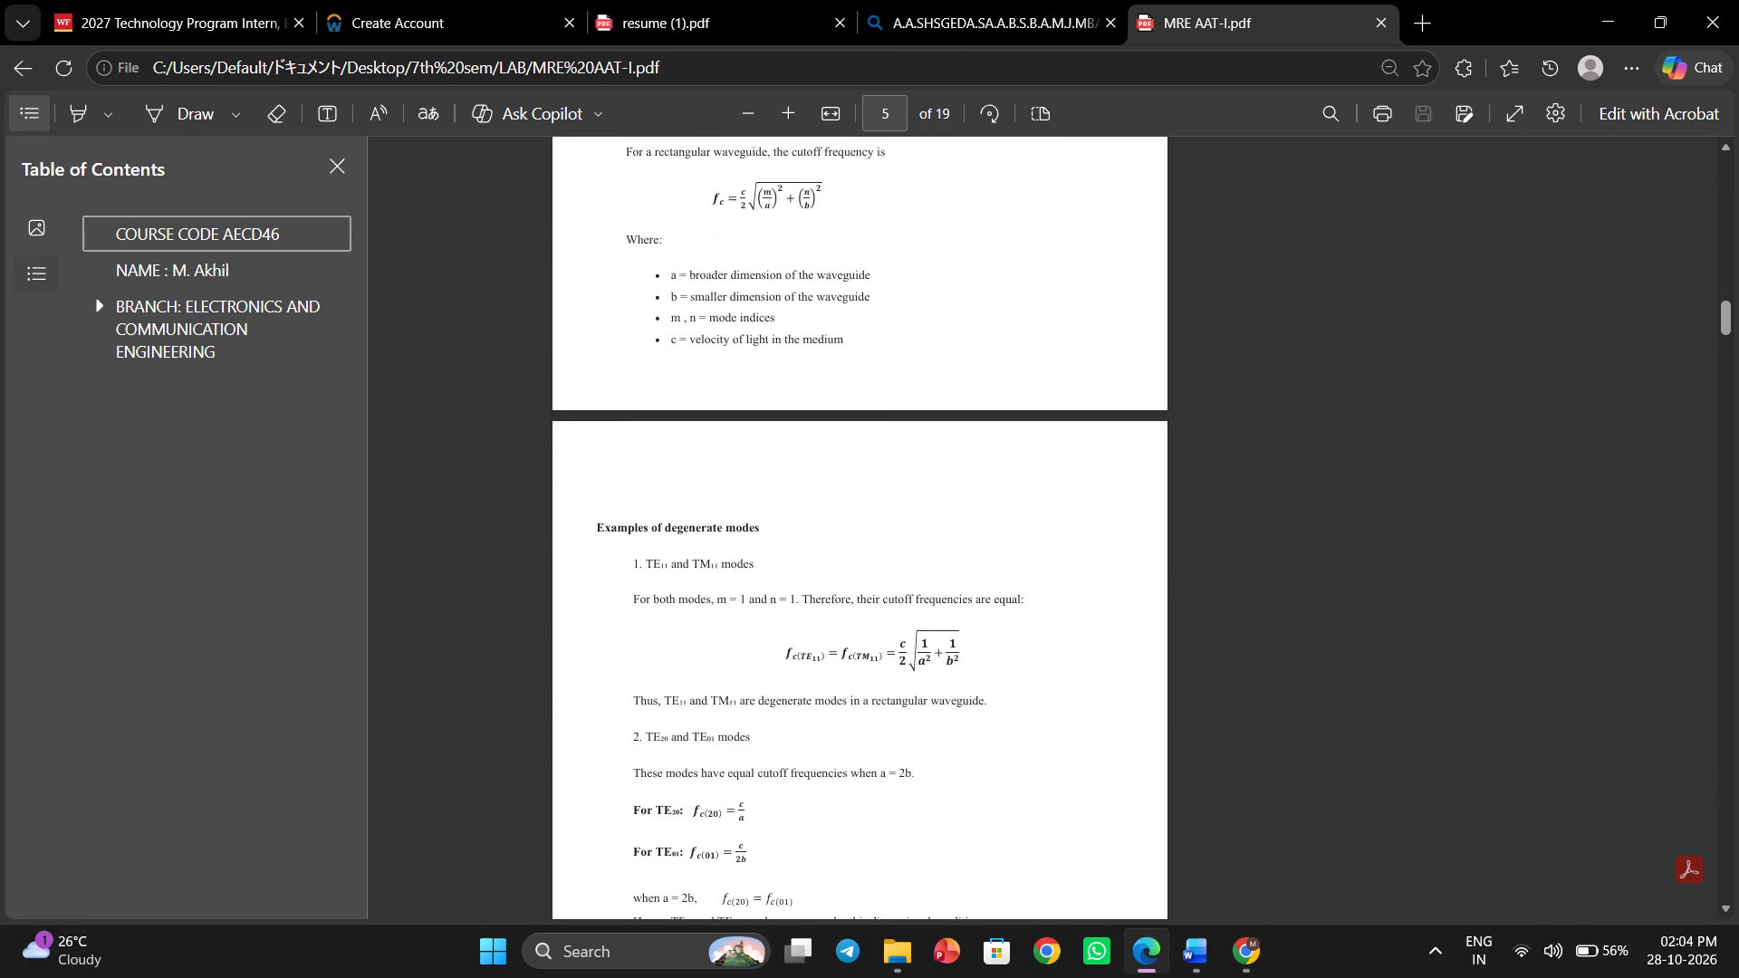
pyautogui.scroll(-4, 898, 578)
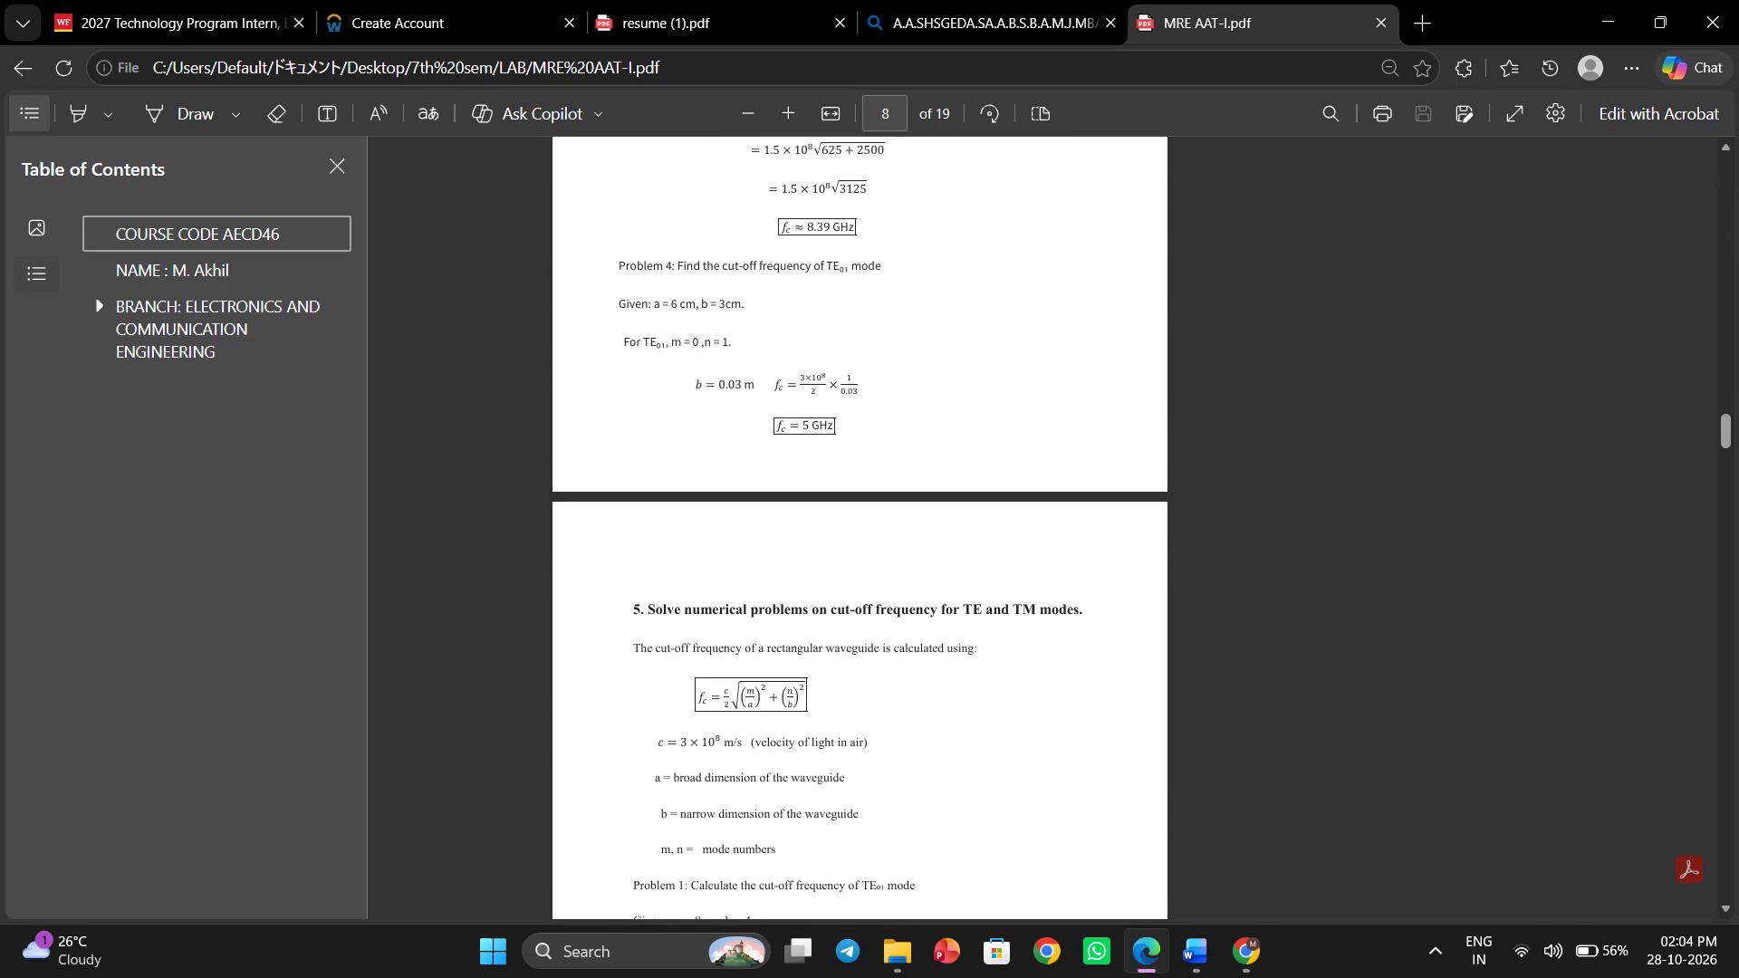
pyautogui.scroll(-4, 898, 578)
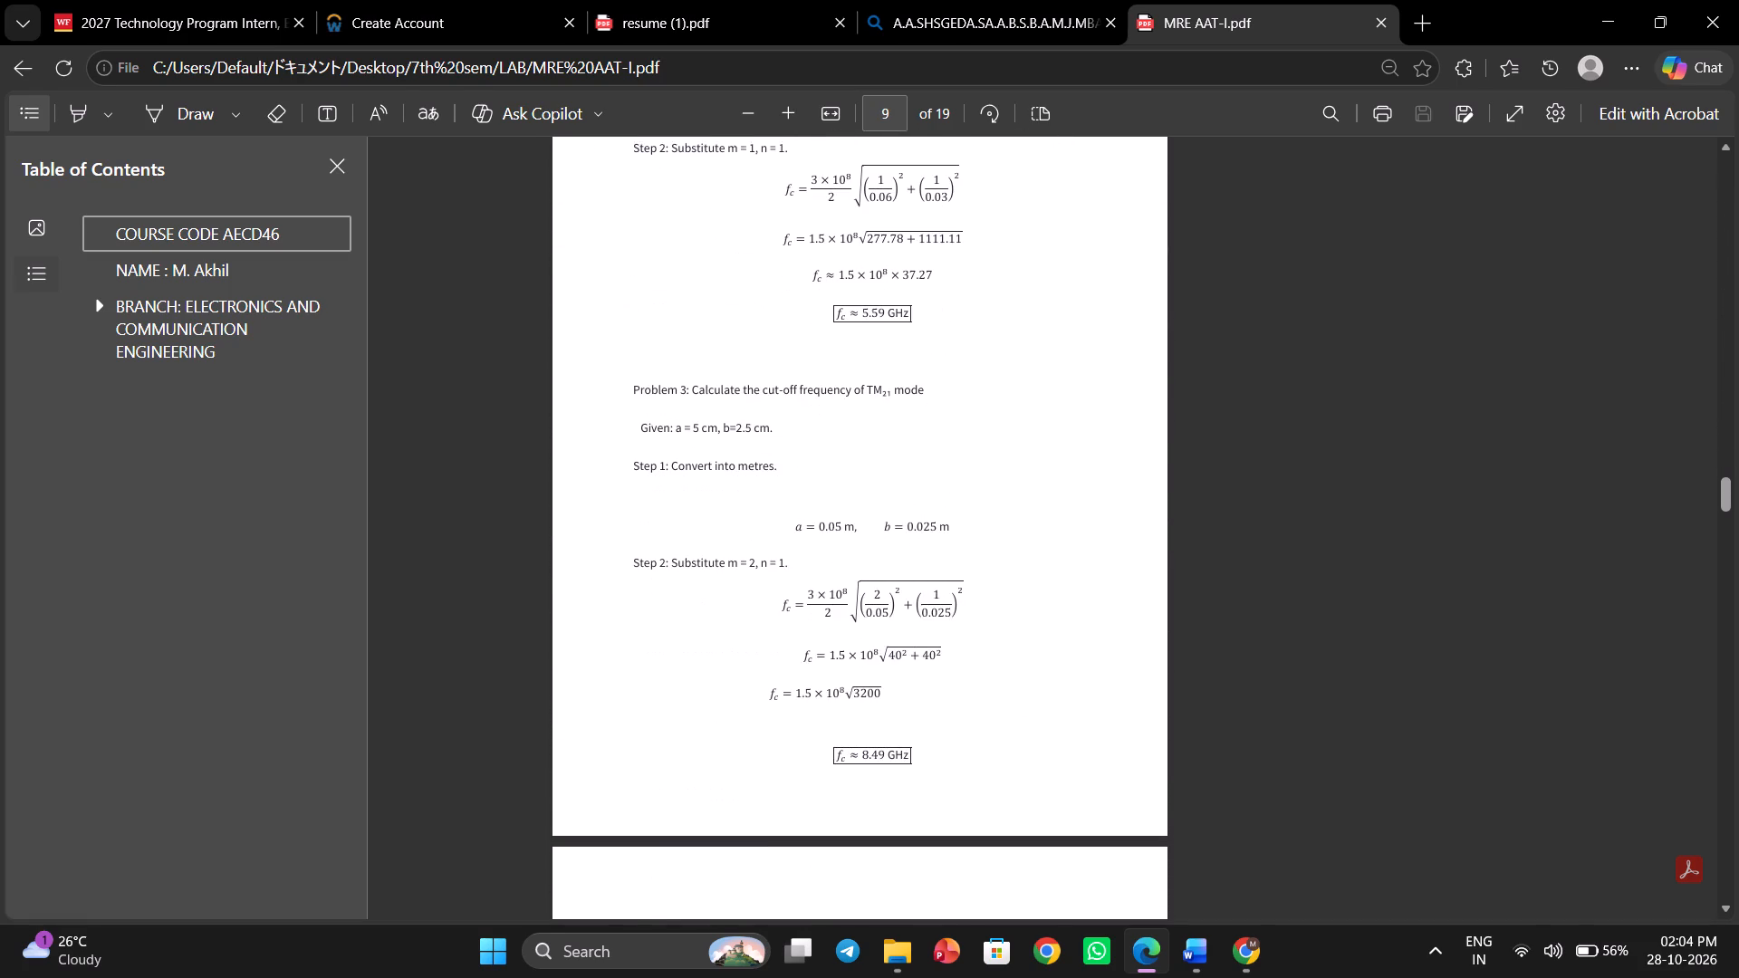
pyautogui.scroll(-5, 898, 578)
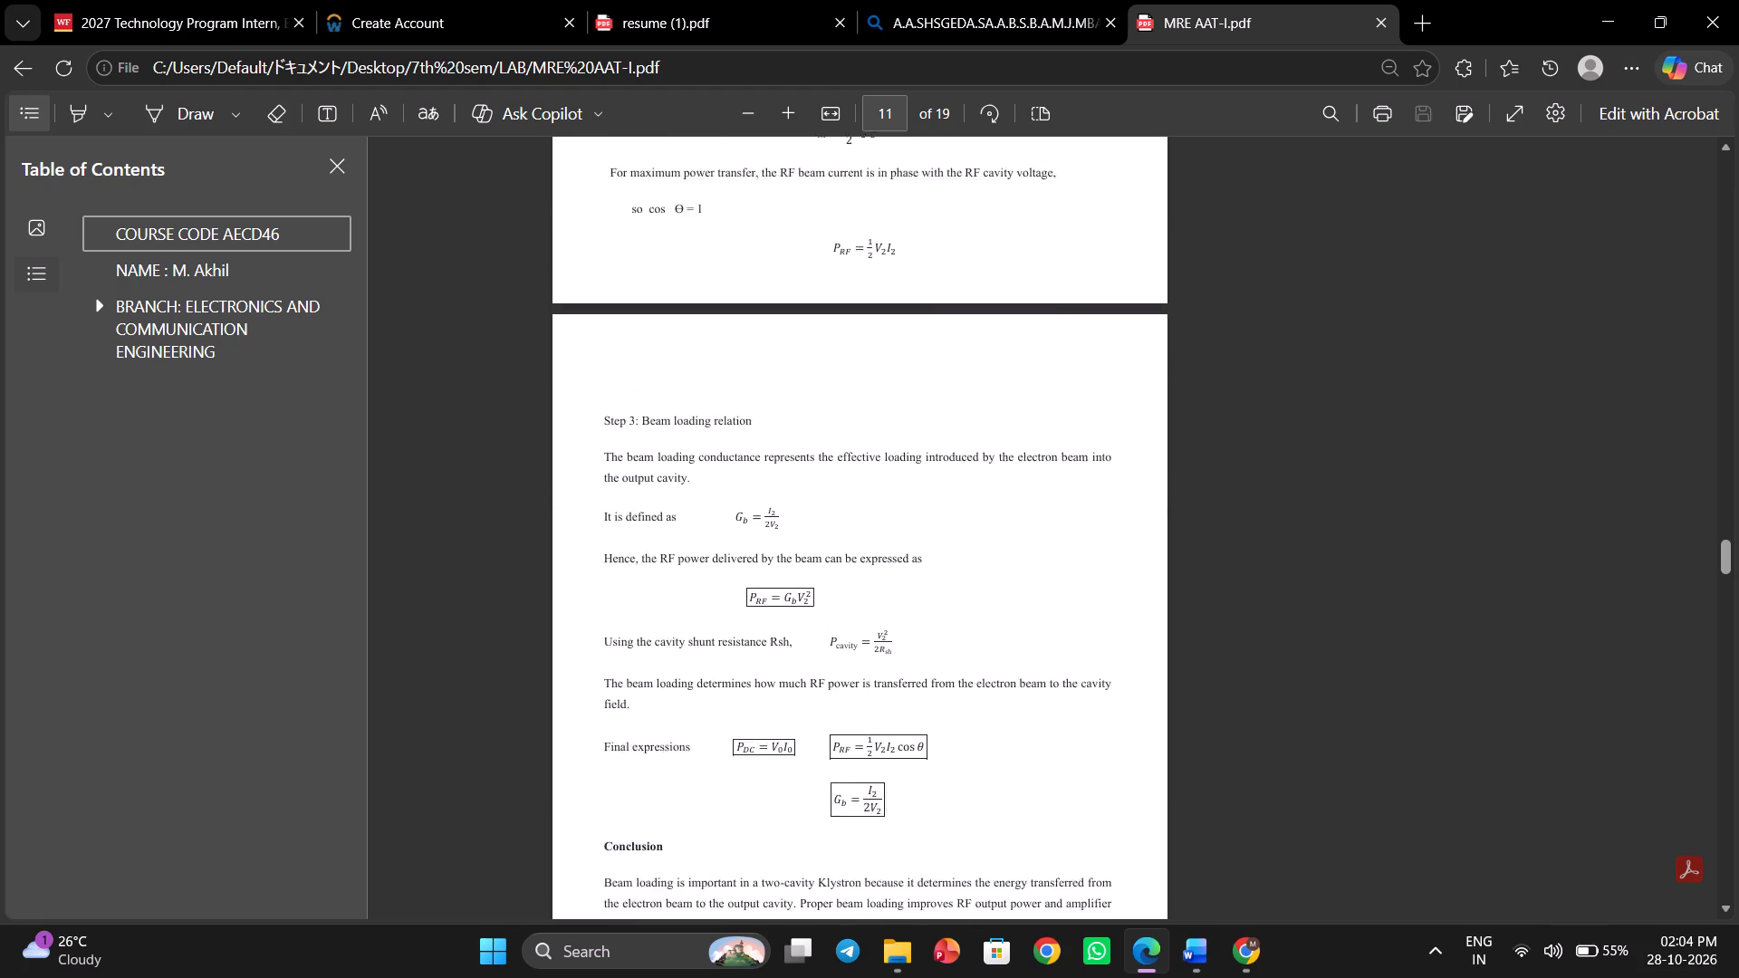
pyautogui.scroll(-4, 898, 578)
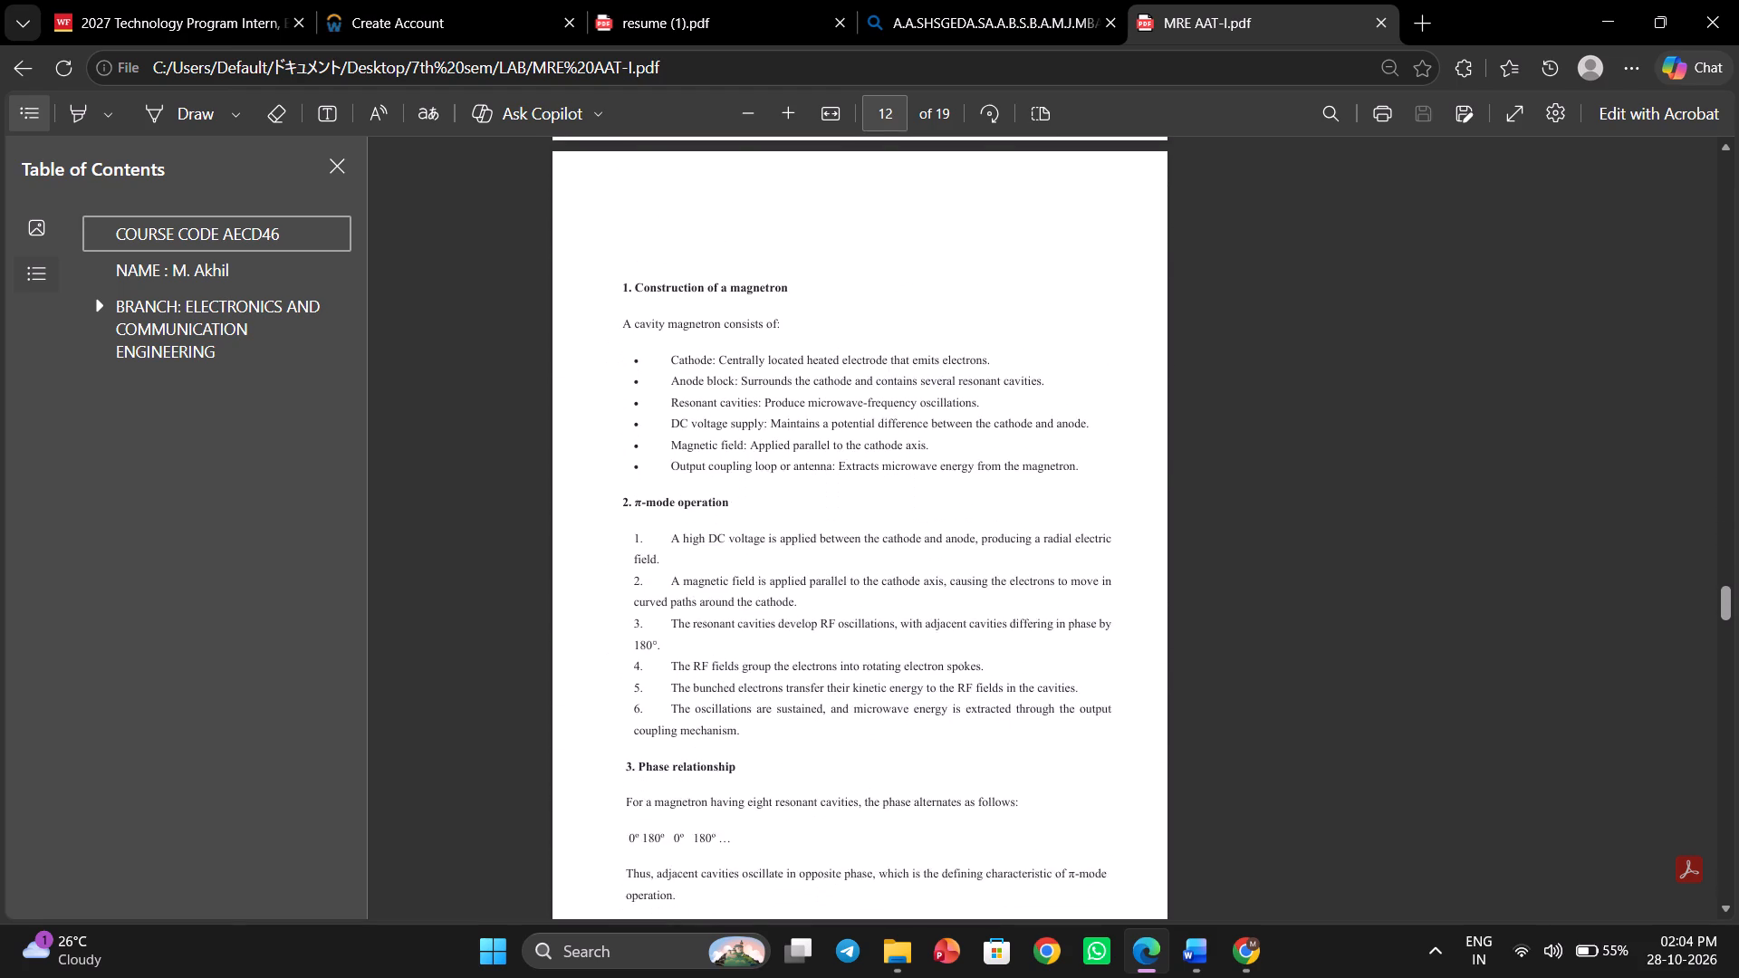
pyautogui.scroll(-3, 898, 578)
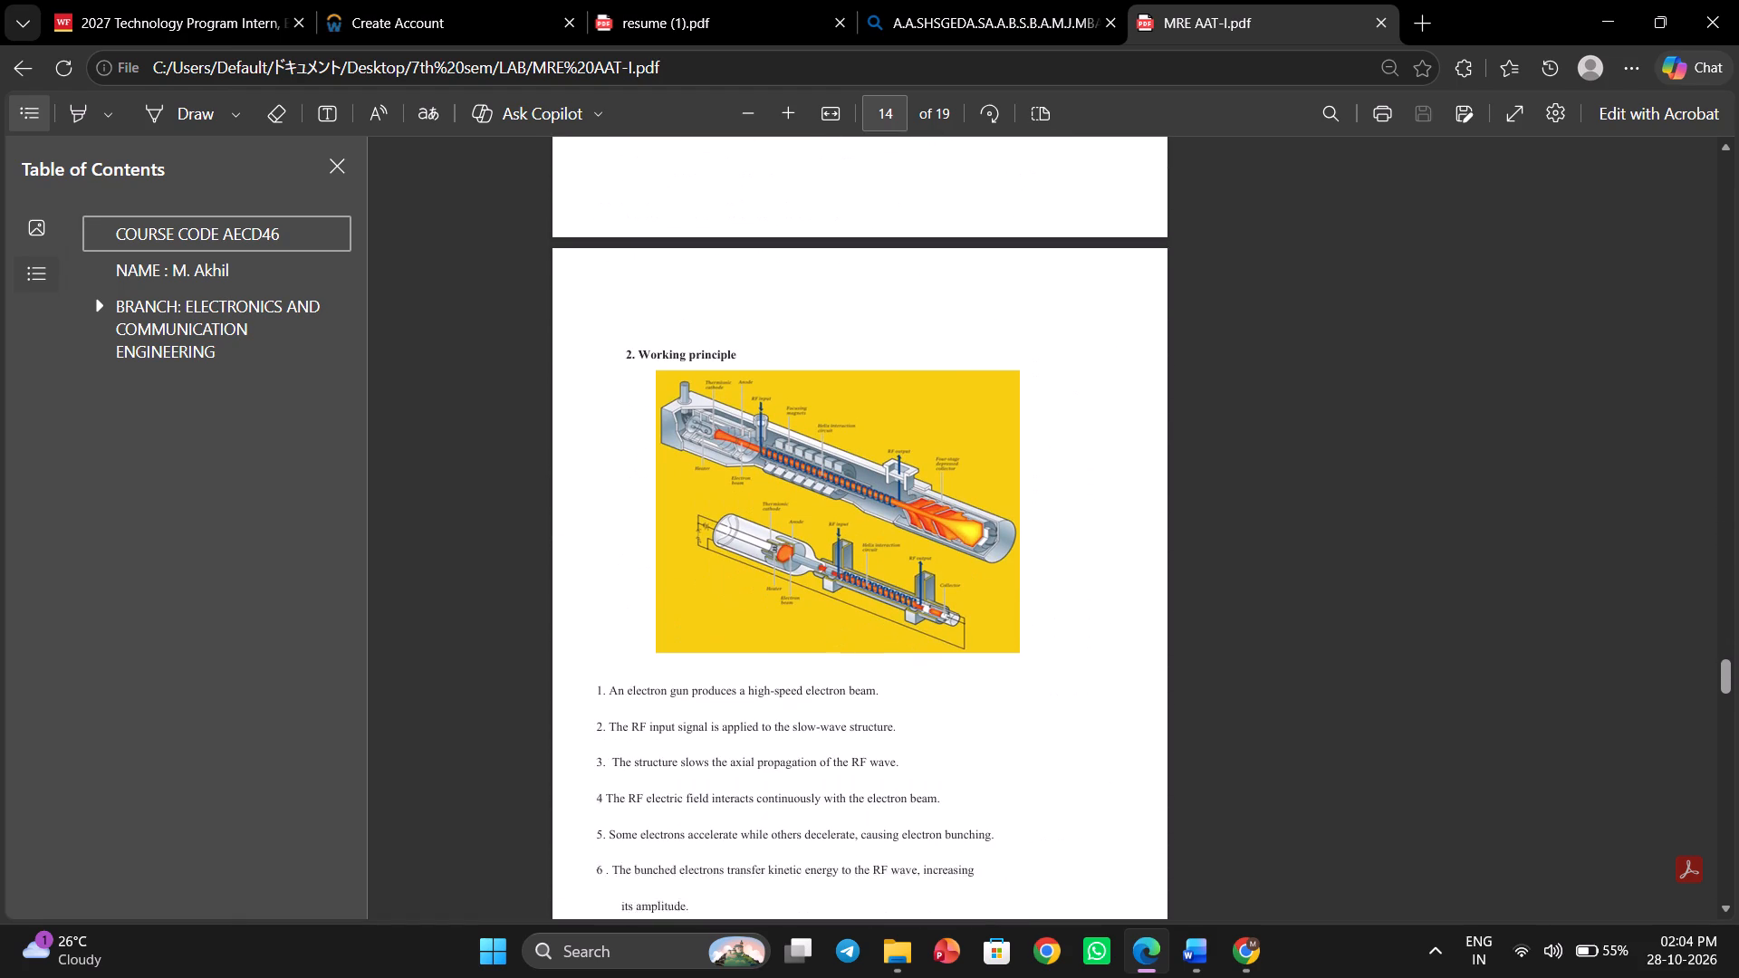
pyautogui.scroll(-4, 898, 578)
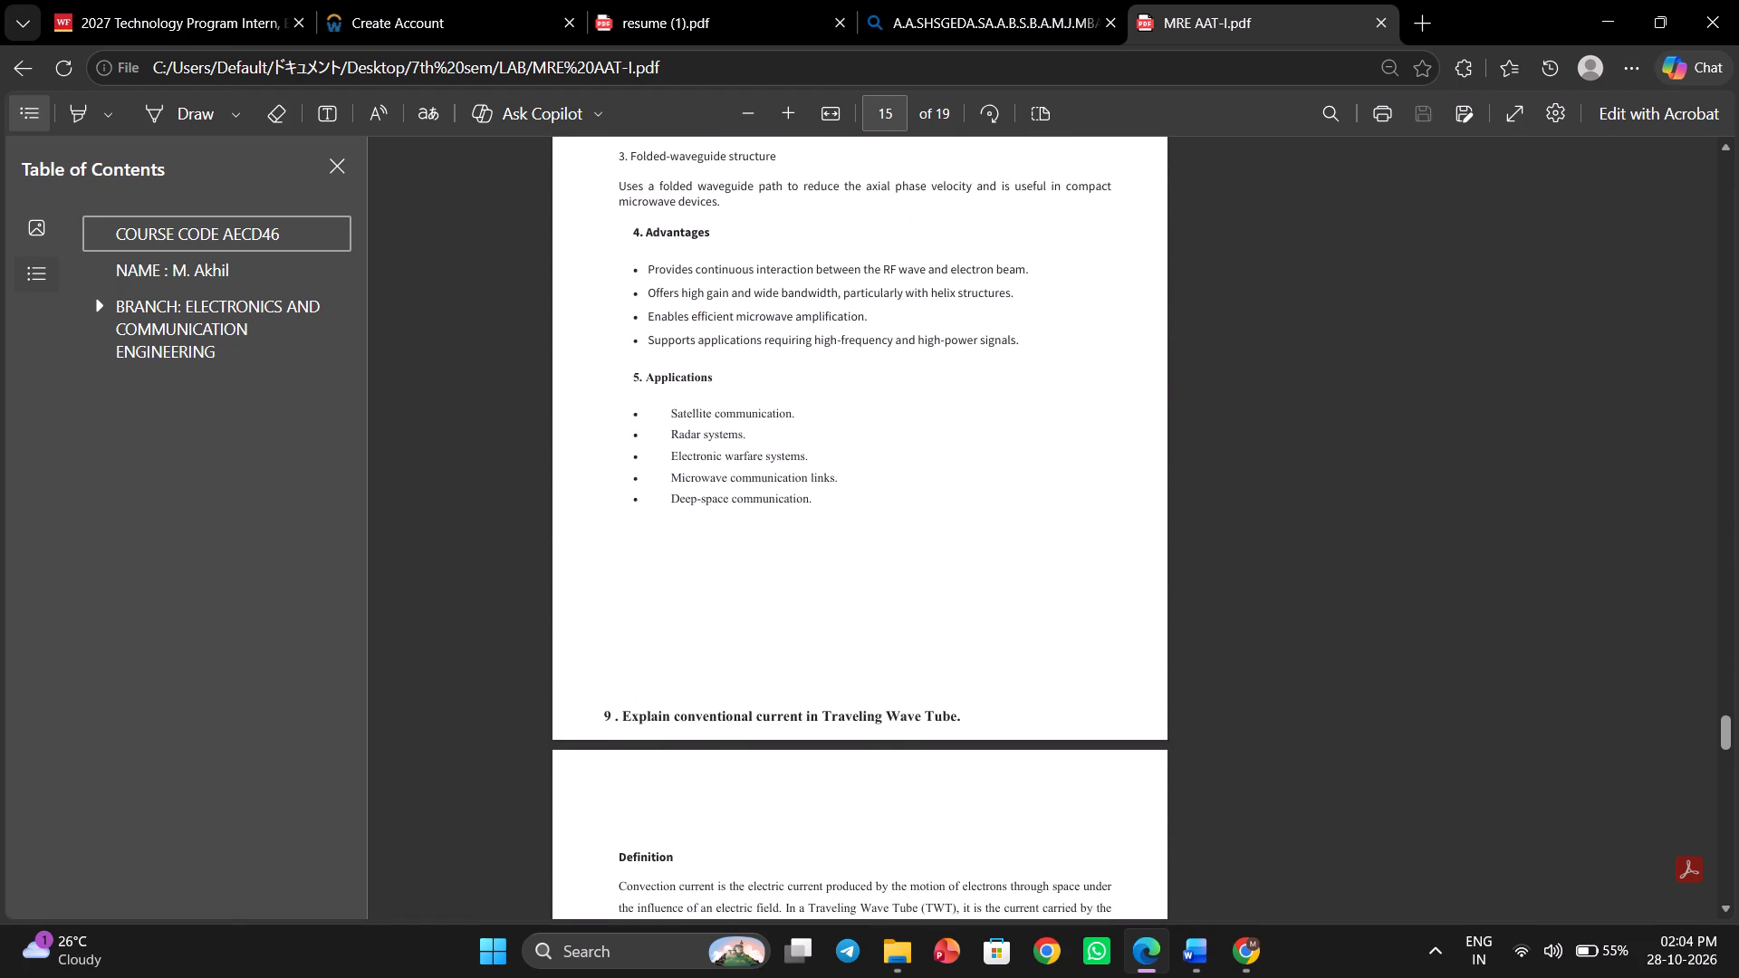
pyautogui.scroll(-2, 898, 578)
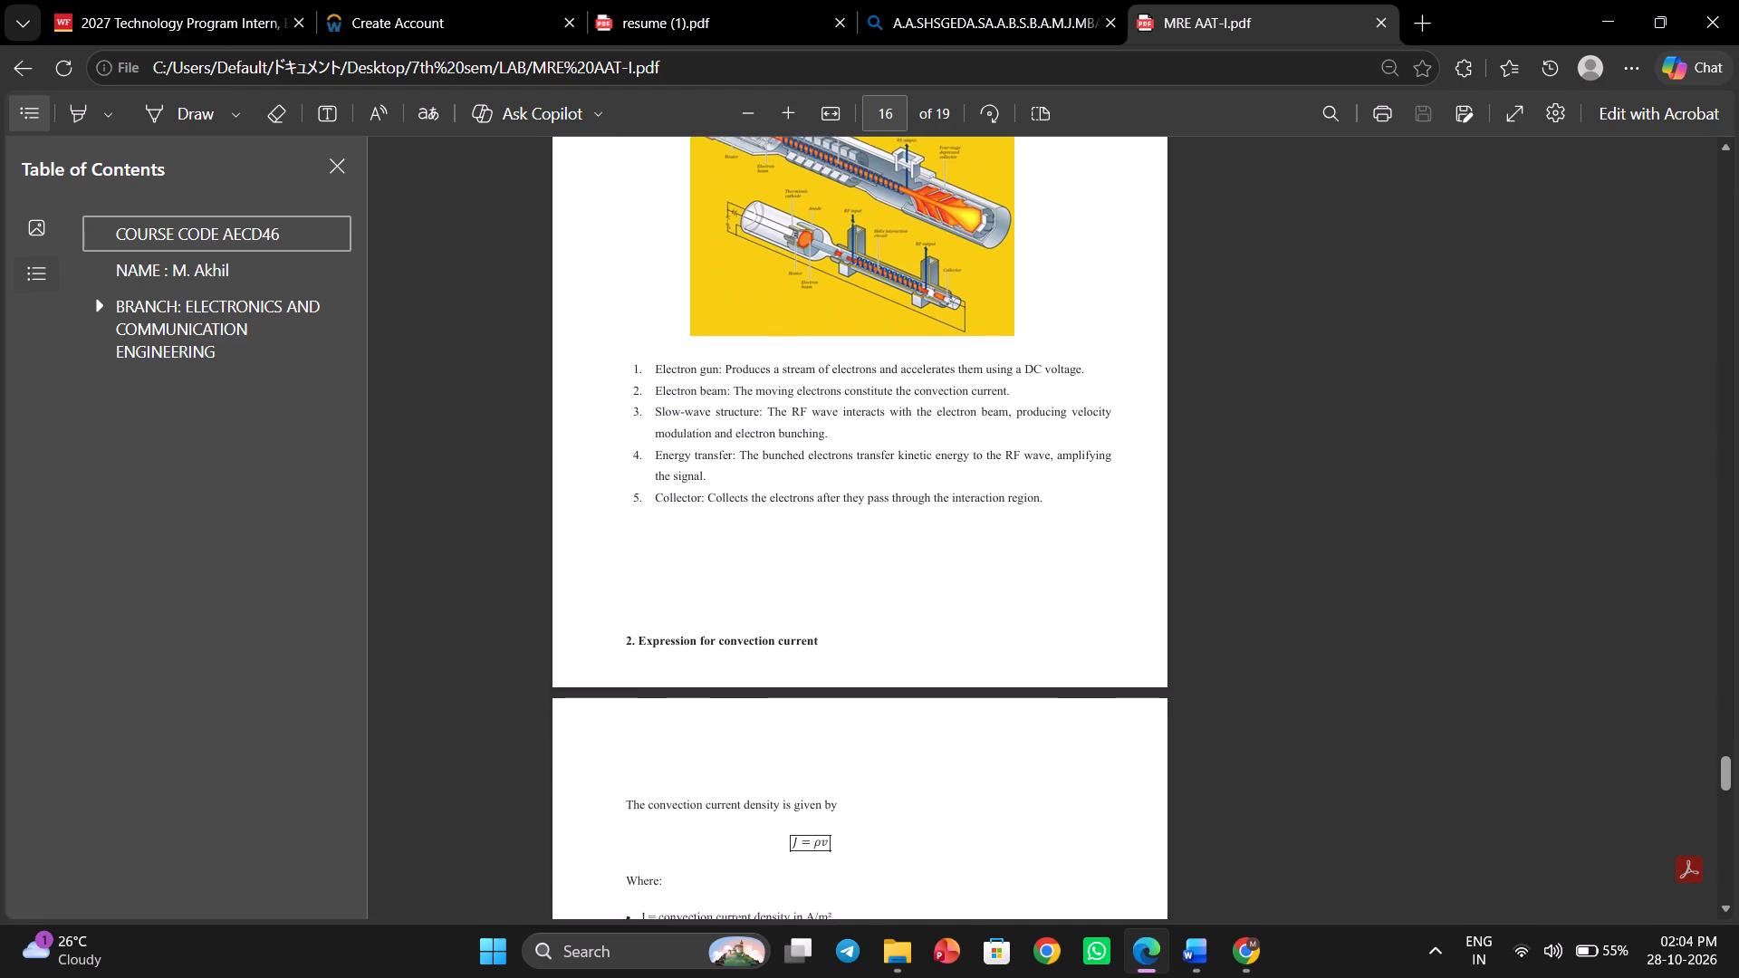
pyautogui.scroll(-1, 898, 578)
pyautogui.scroll(2, 898, 578)
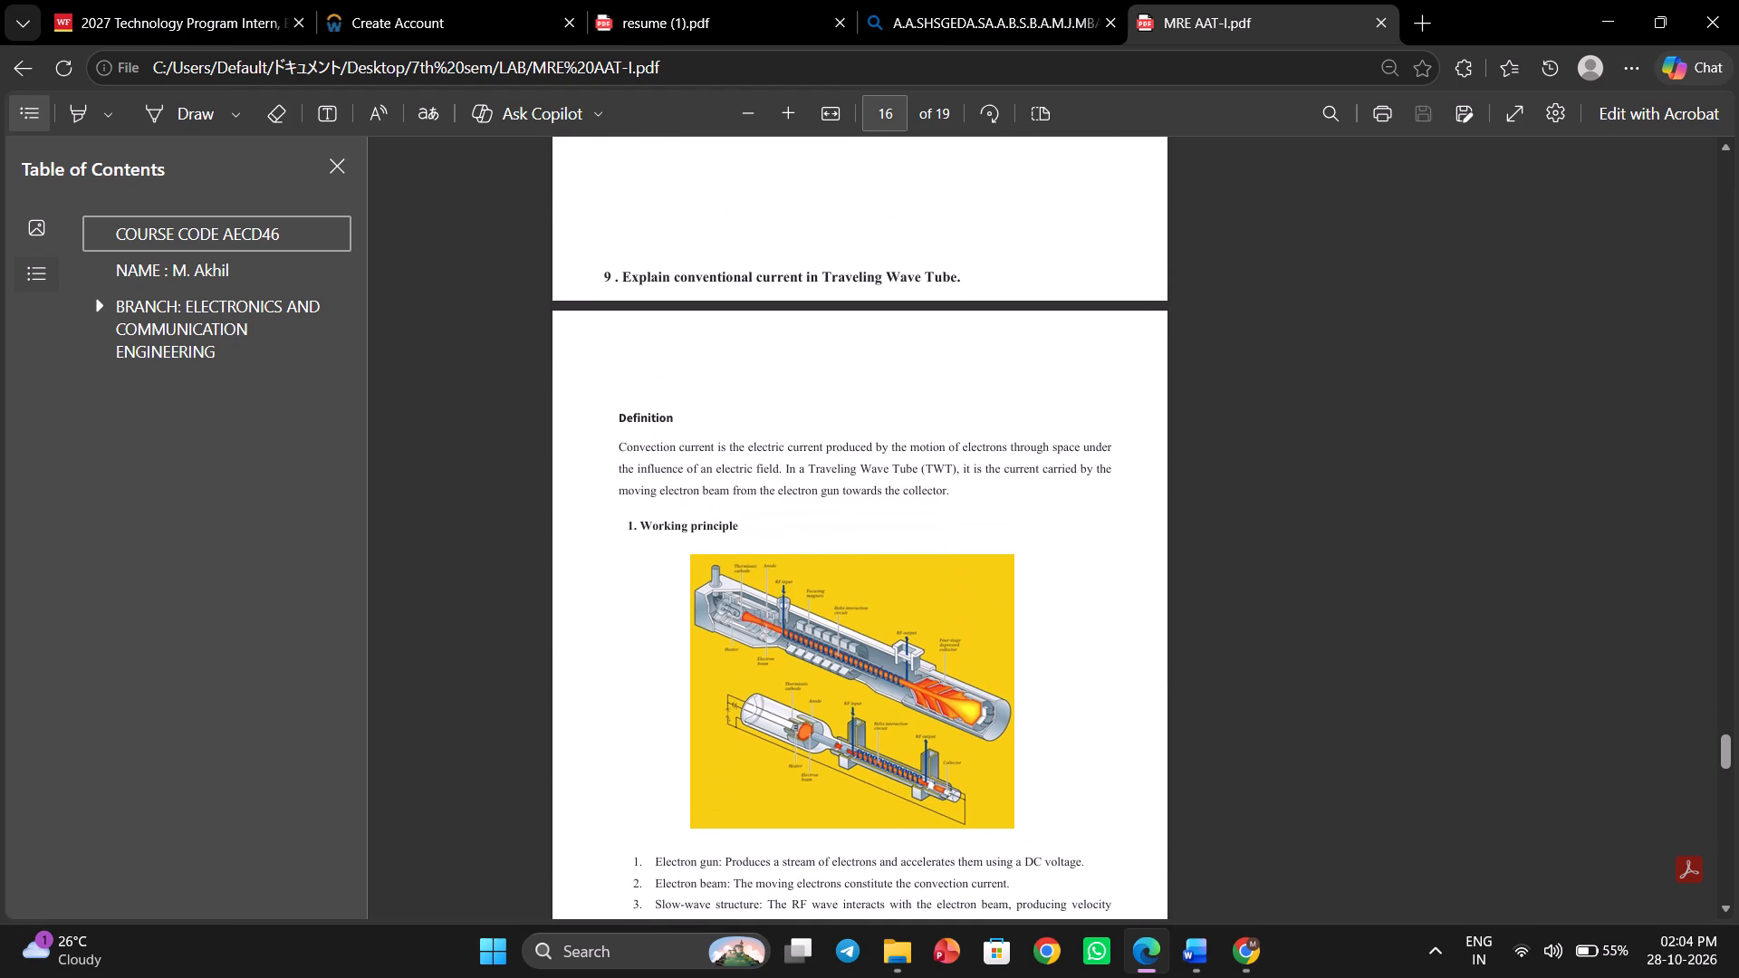
pyautogui.scroll(2, 898, 578)
pyautogui.scroll(-4, 898, 578)
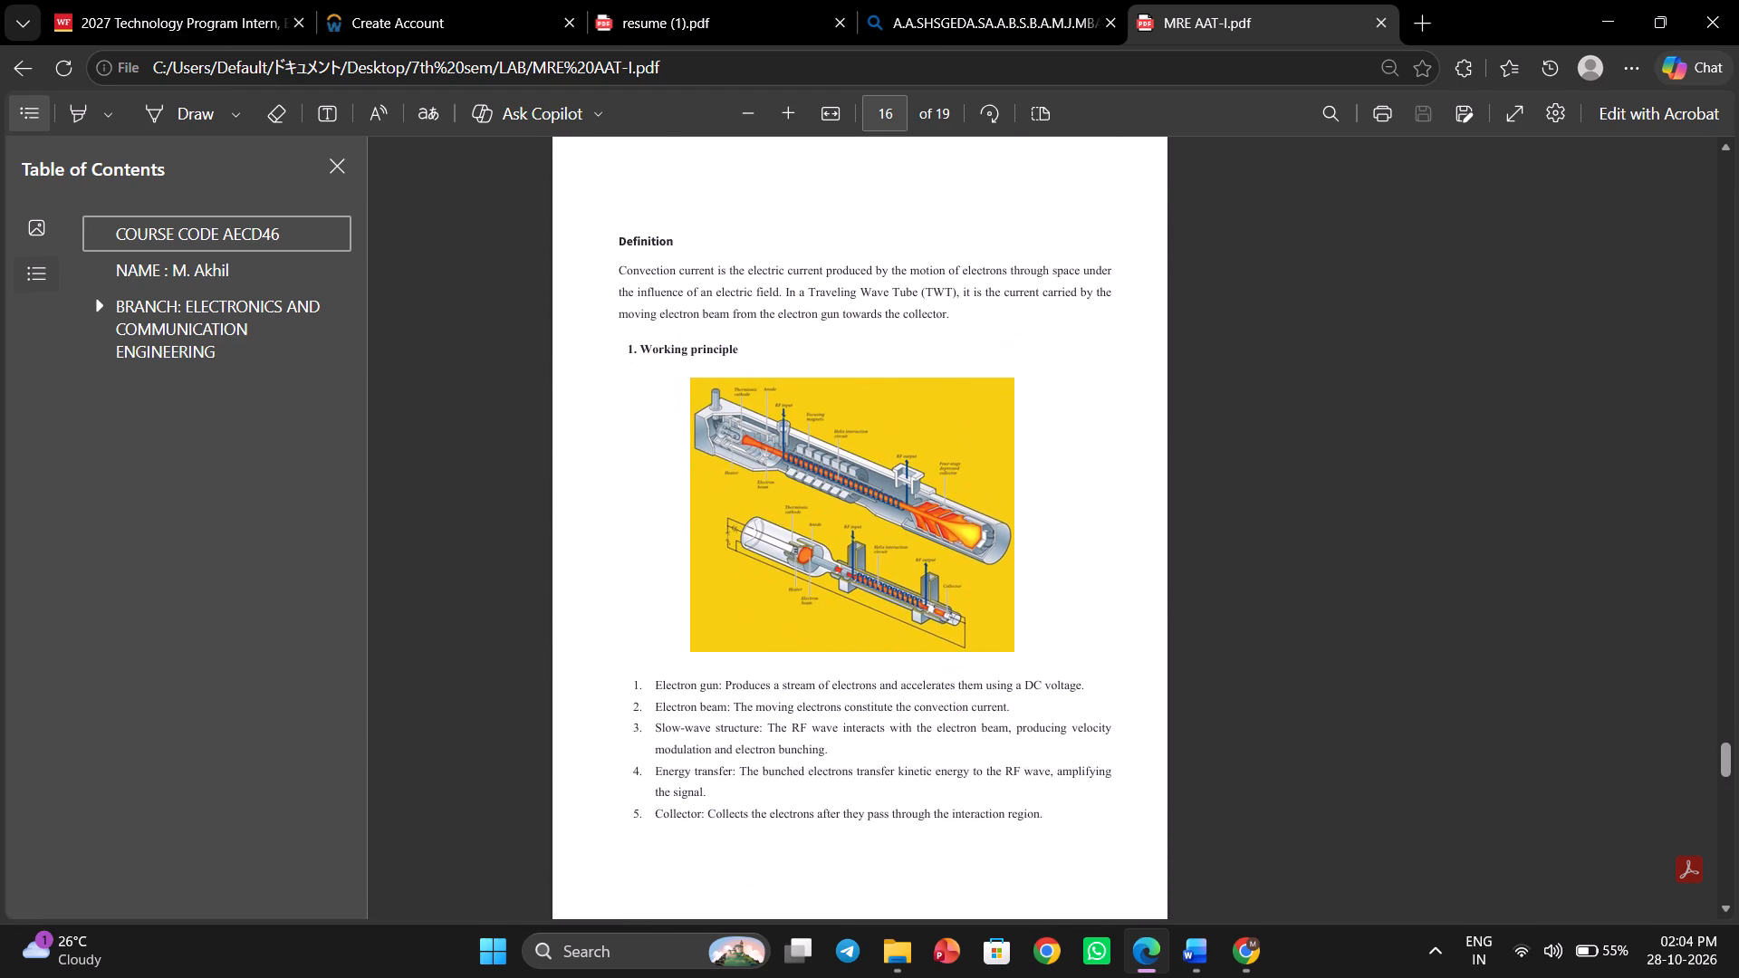
pyautogui.scroll(-9, 898, 578)
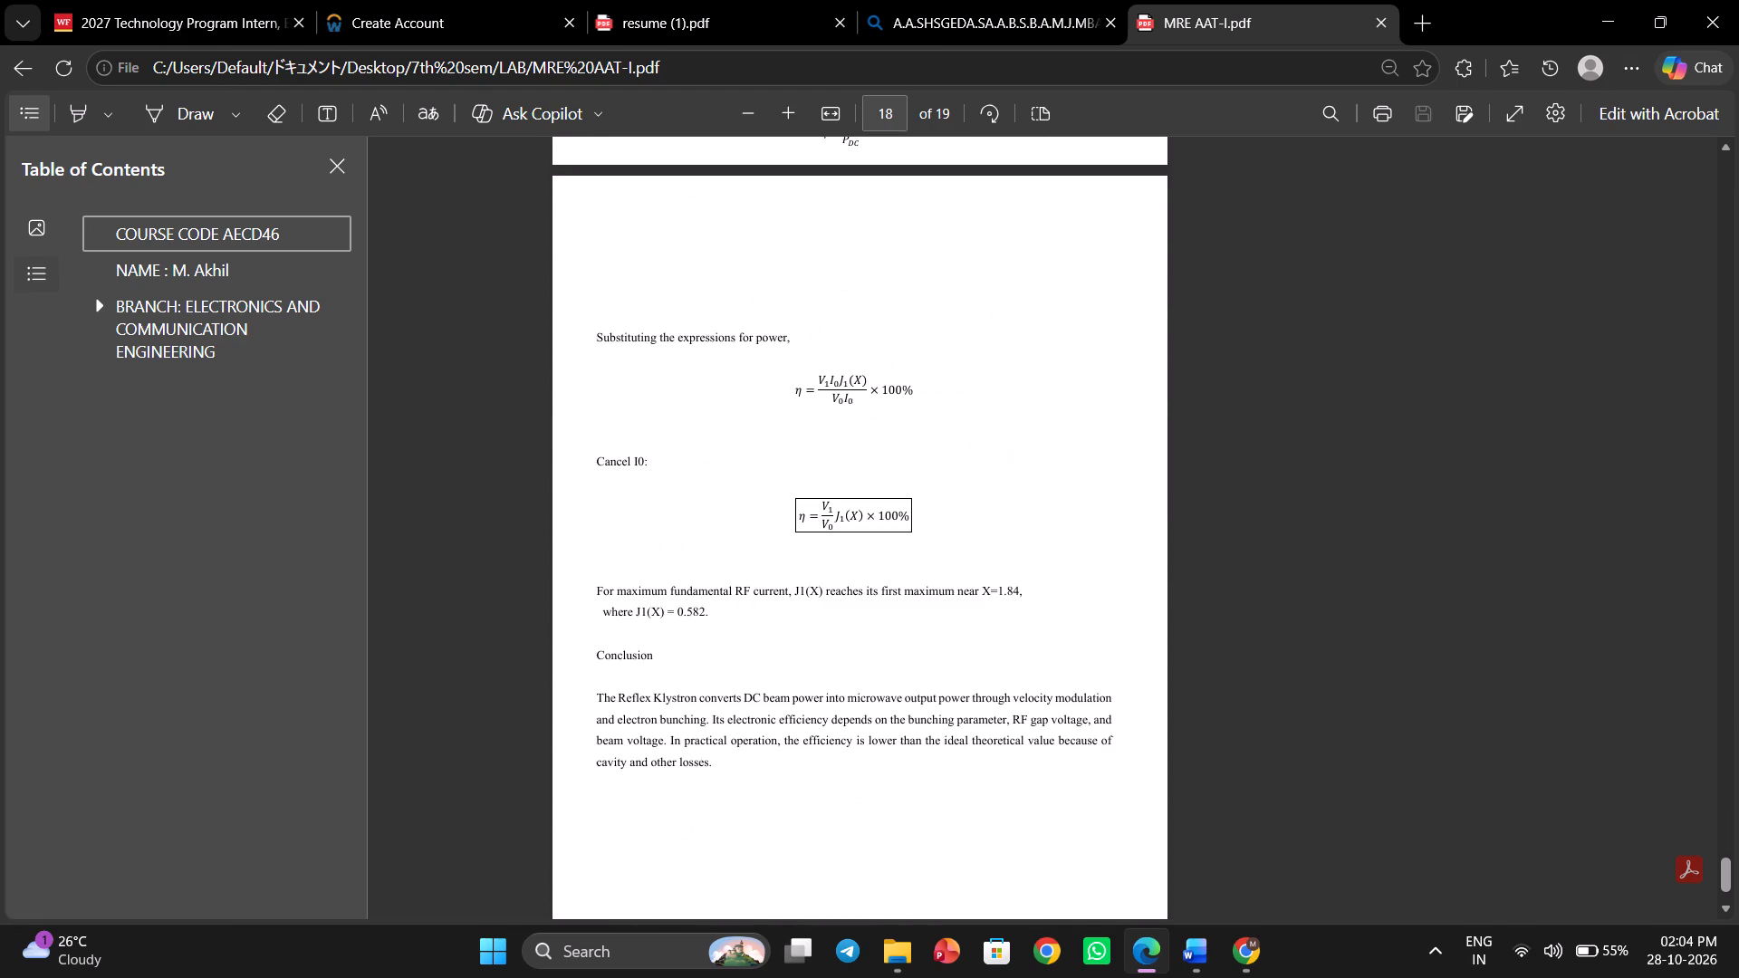
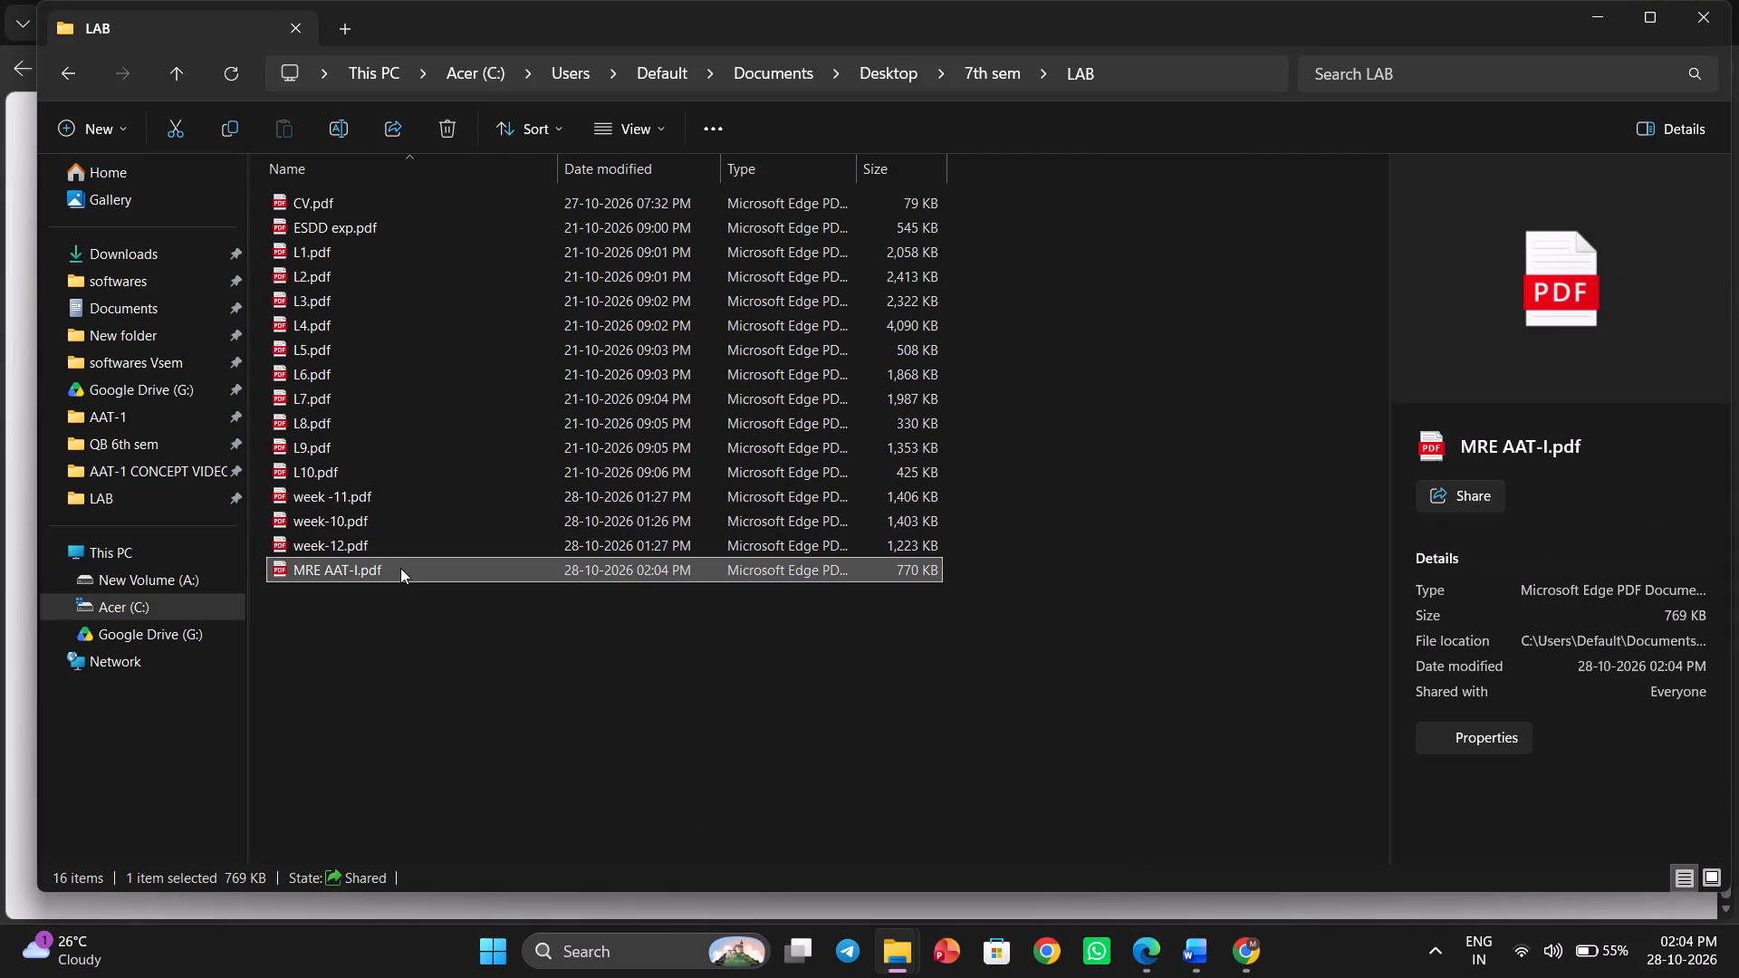
# Permanently delete the exported MRE AAT-I PDF from the LAB folder.
pyautogui.hotkey('shift', 'Delete')
pyautogui.press('Return')
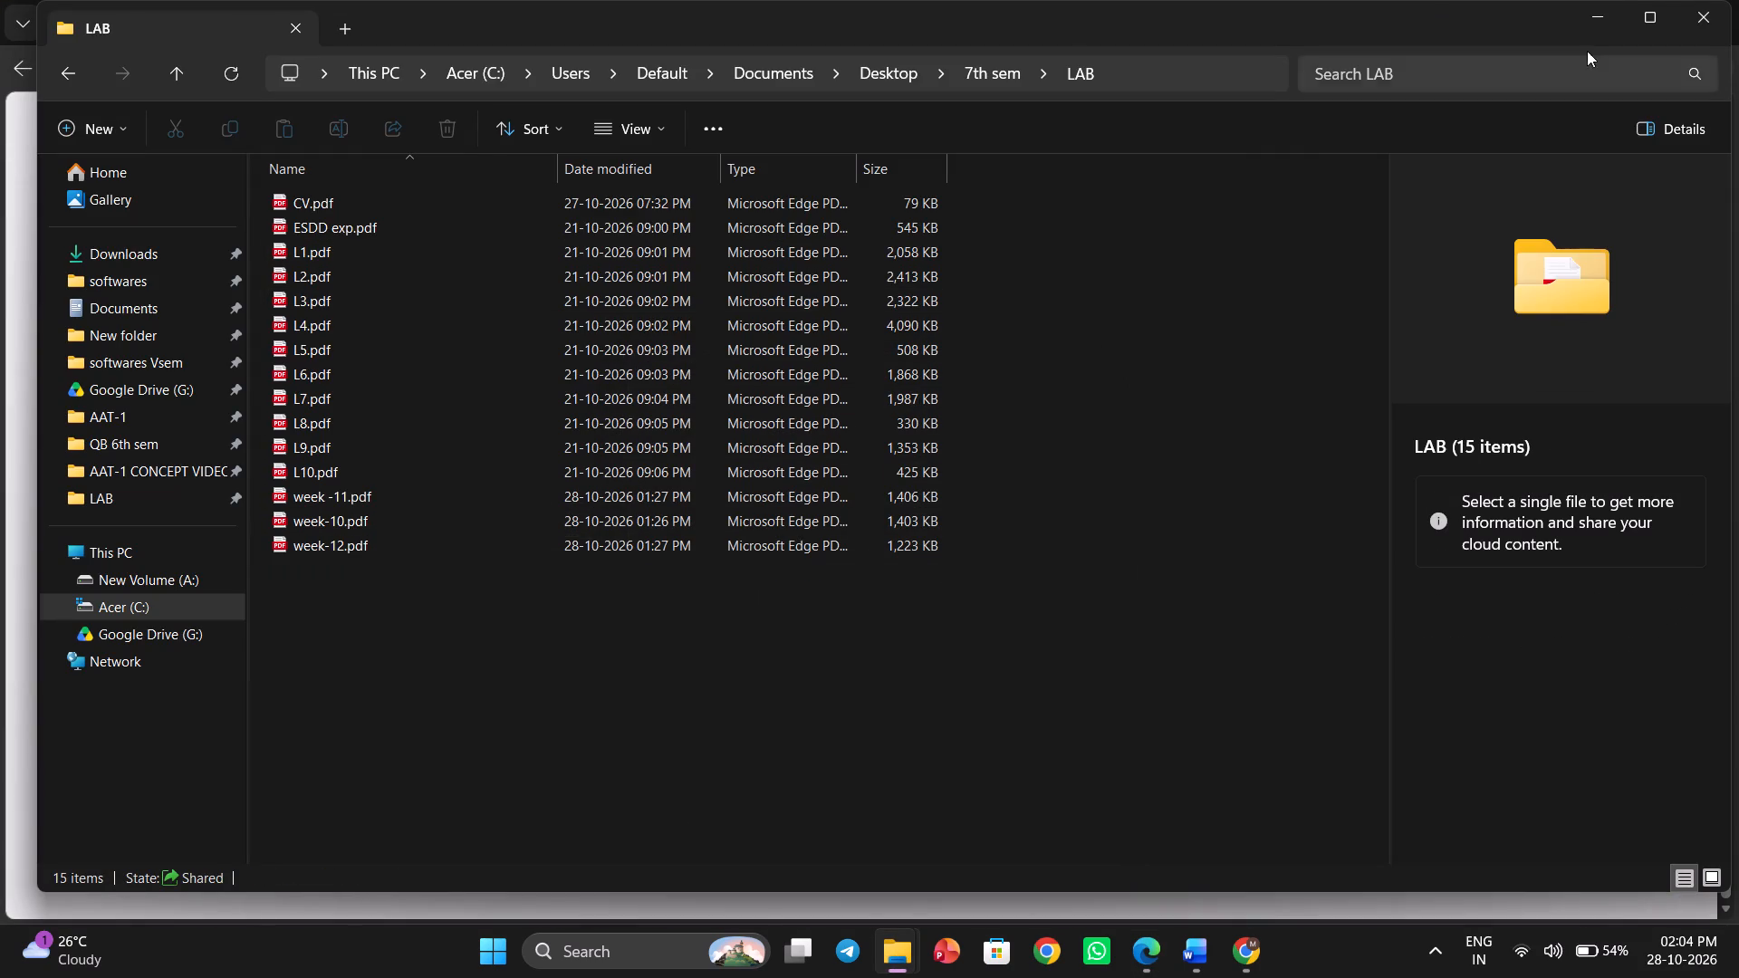
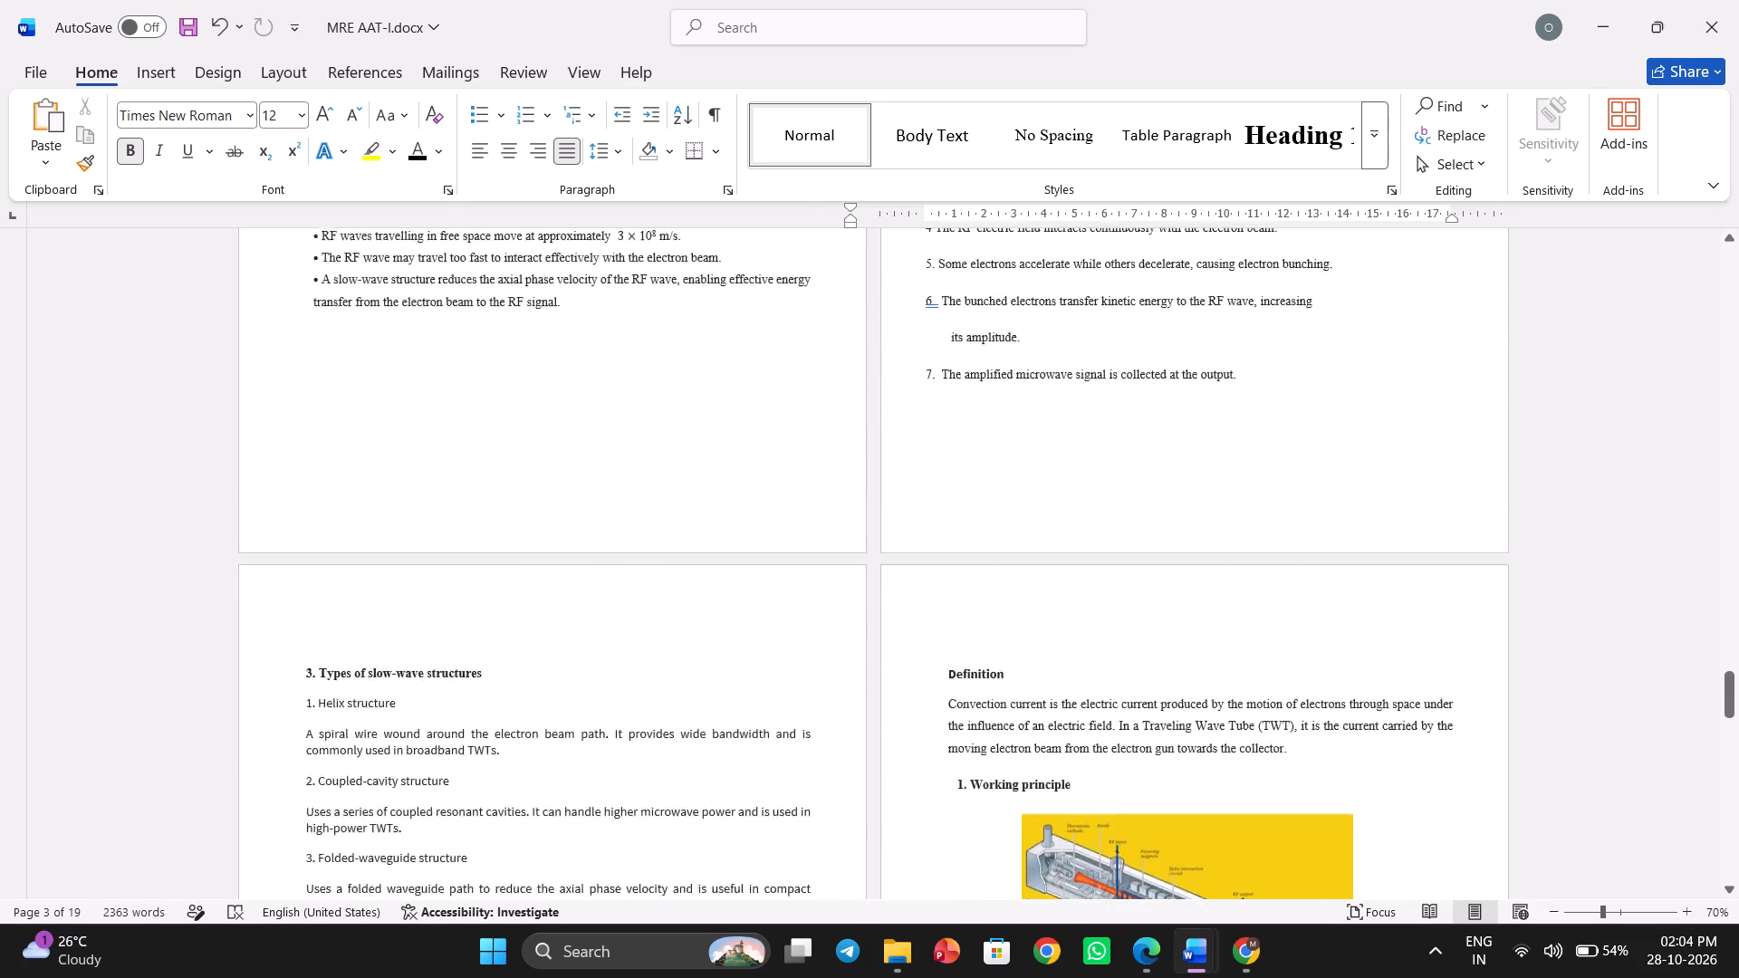
# Add a blank line above the question 9 heading on conventional current so it starts on the next page with its definition.
pyautogui.scroll(-1, 1133, 763)
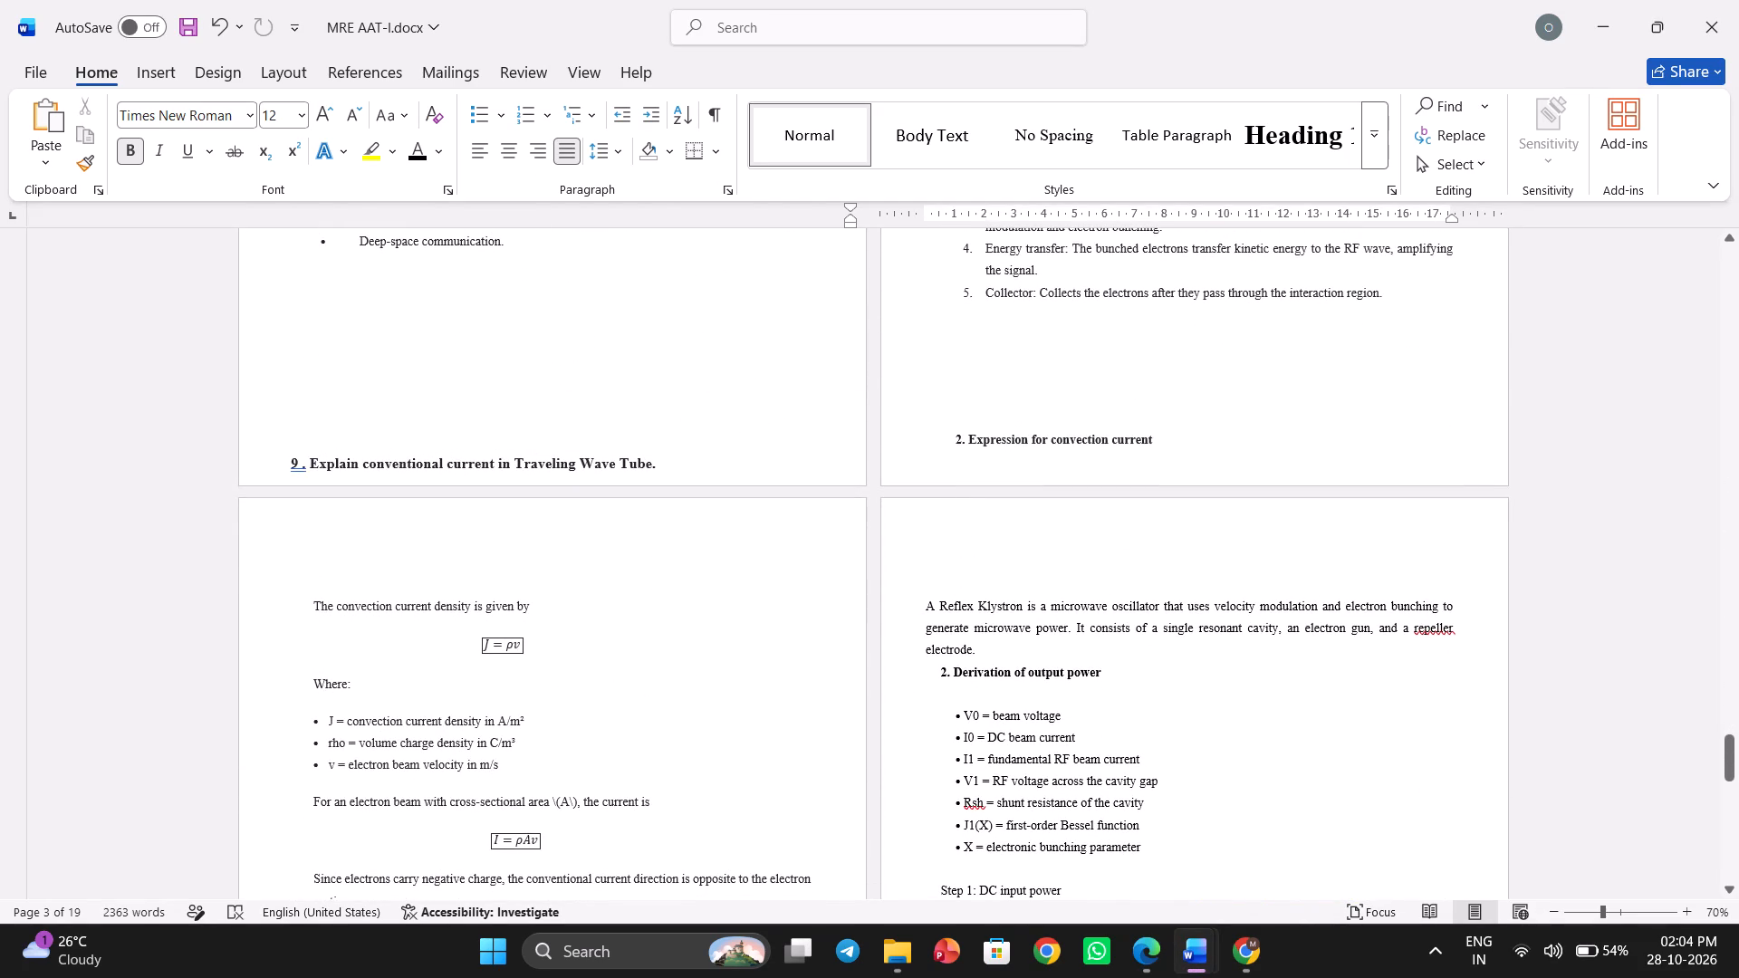
pyautogui.click(547, 427)
pyautogui.press('Return')
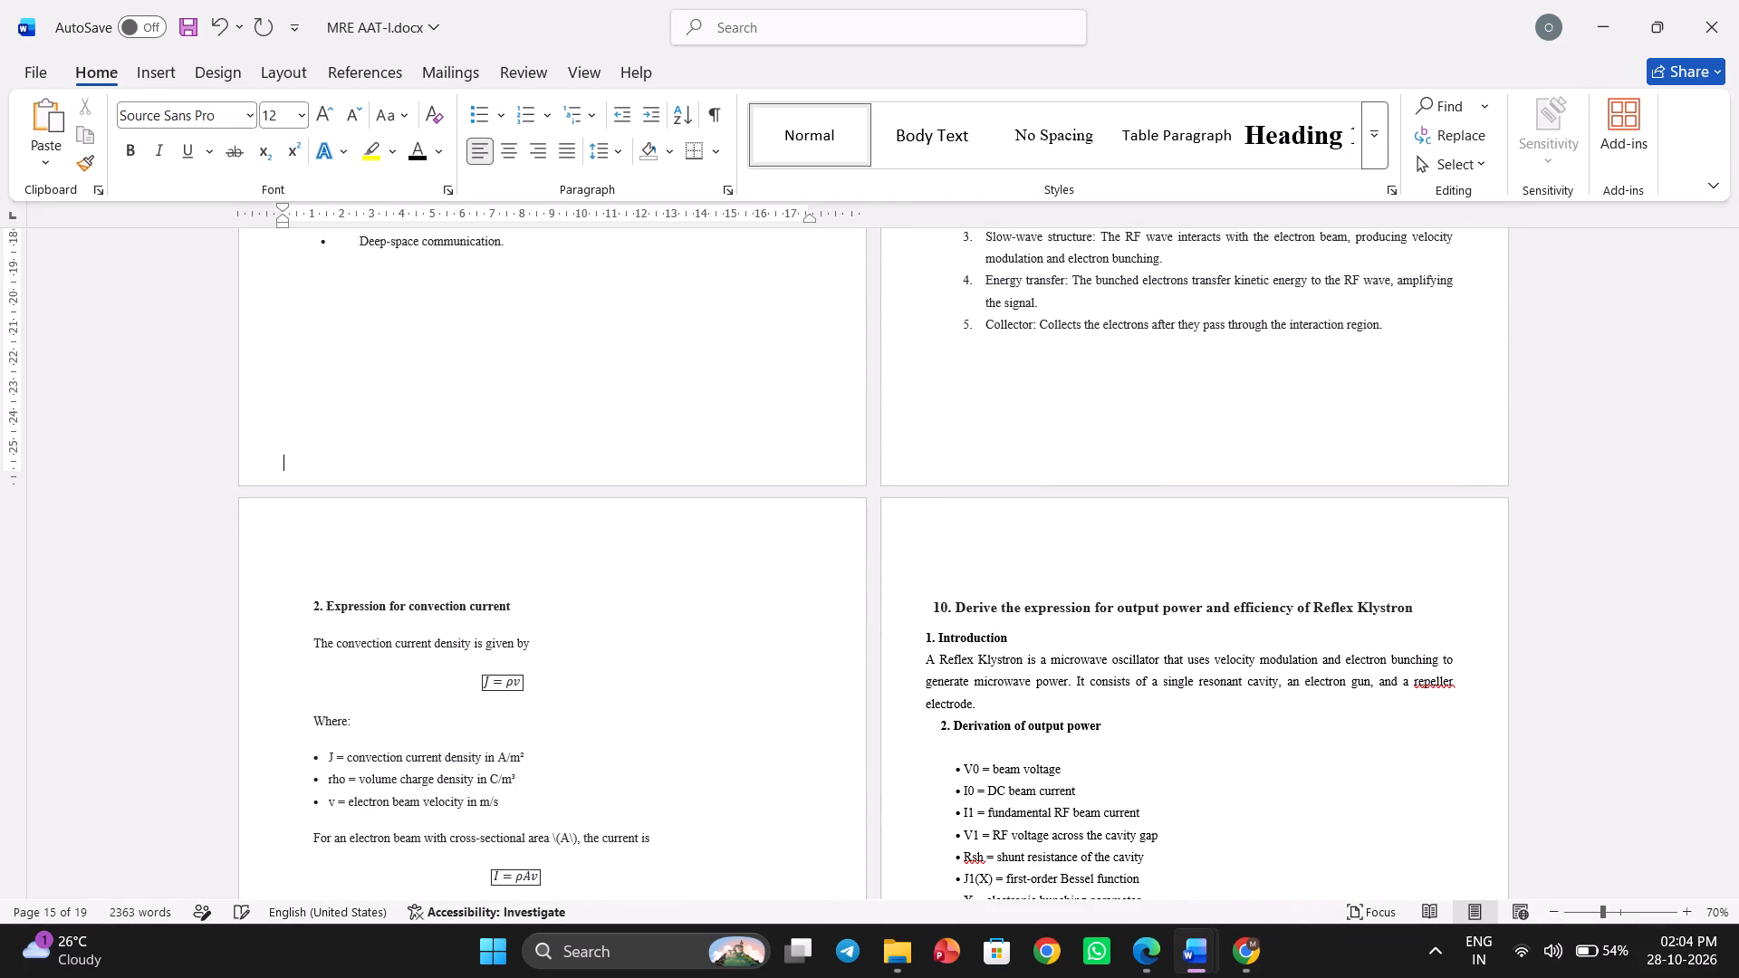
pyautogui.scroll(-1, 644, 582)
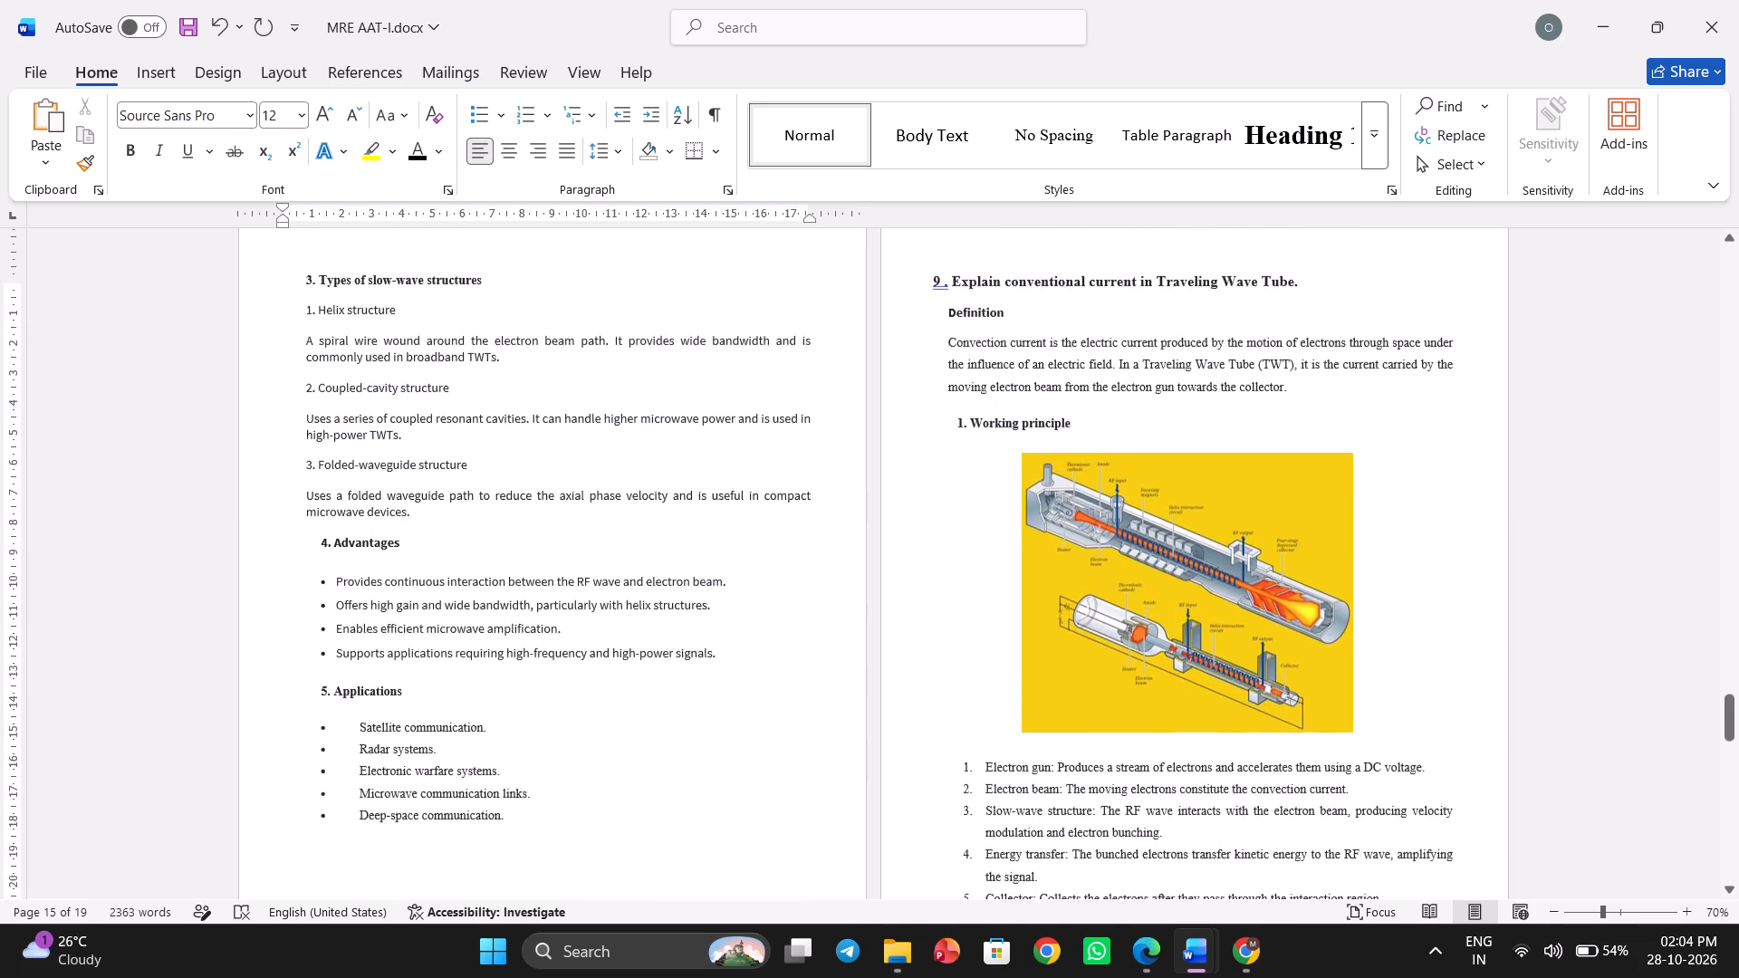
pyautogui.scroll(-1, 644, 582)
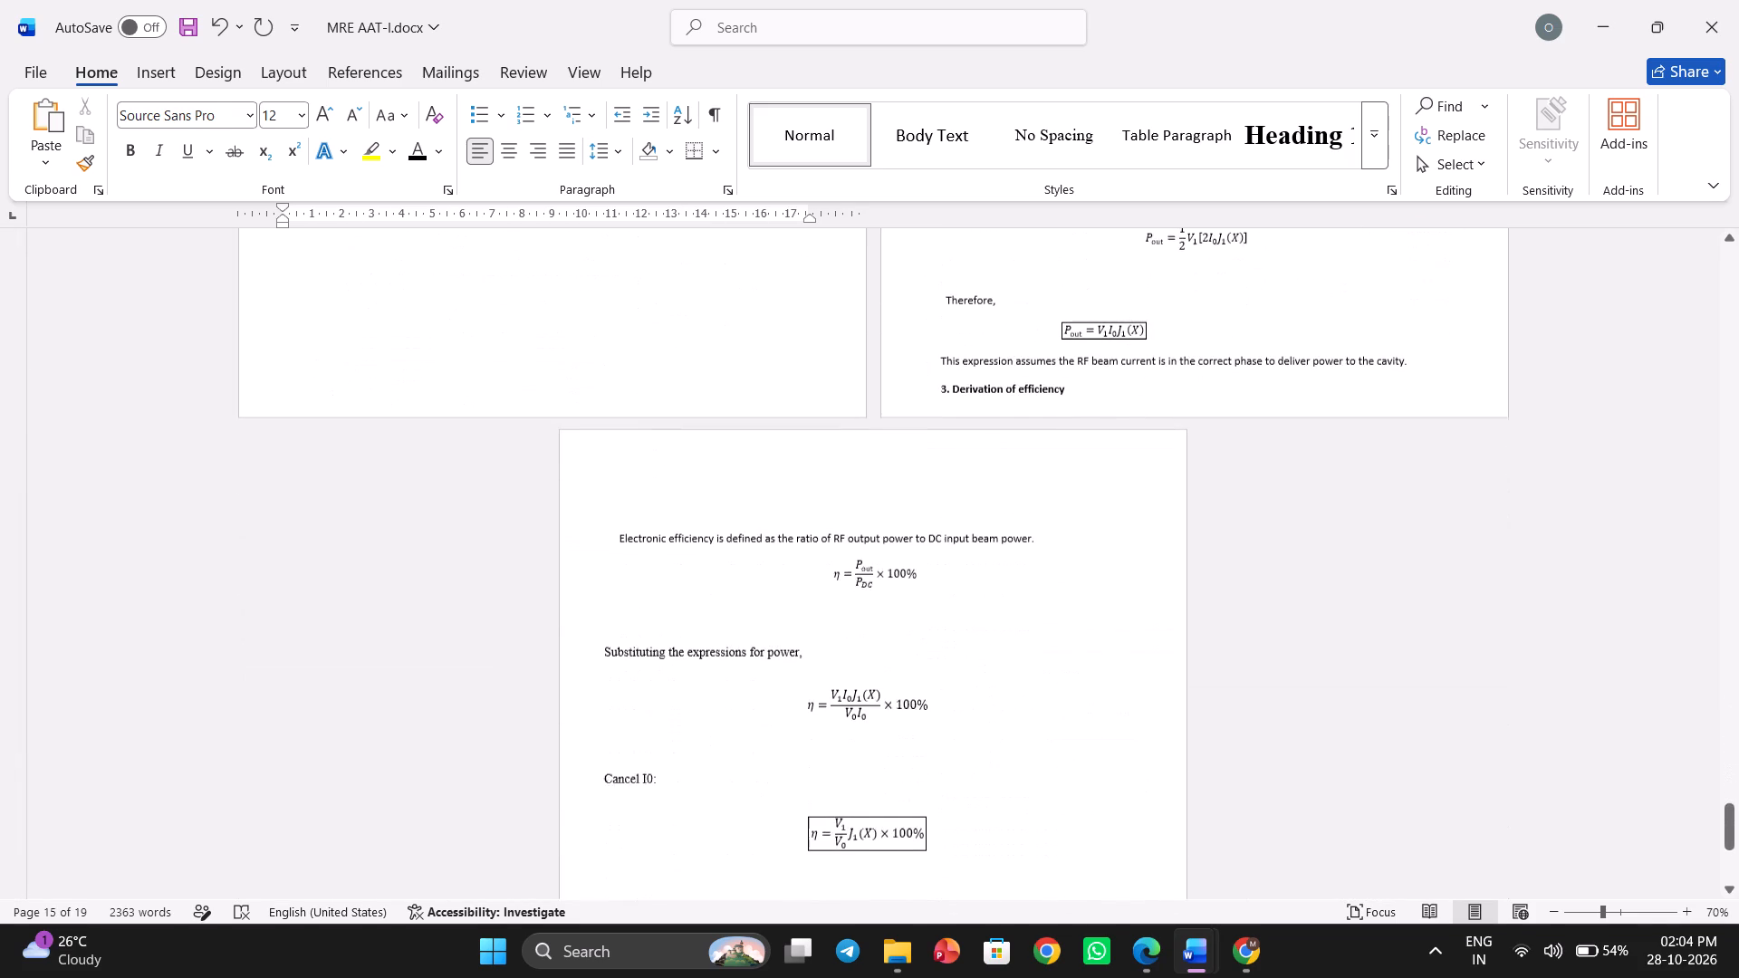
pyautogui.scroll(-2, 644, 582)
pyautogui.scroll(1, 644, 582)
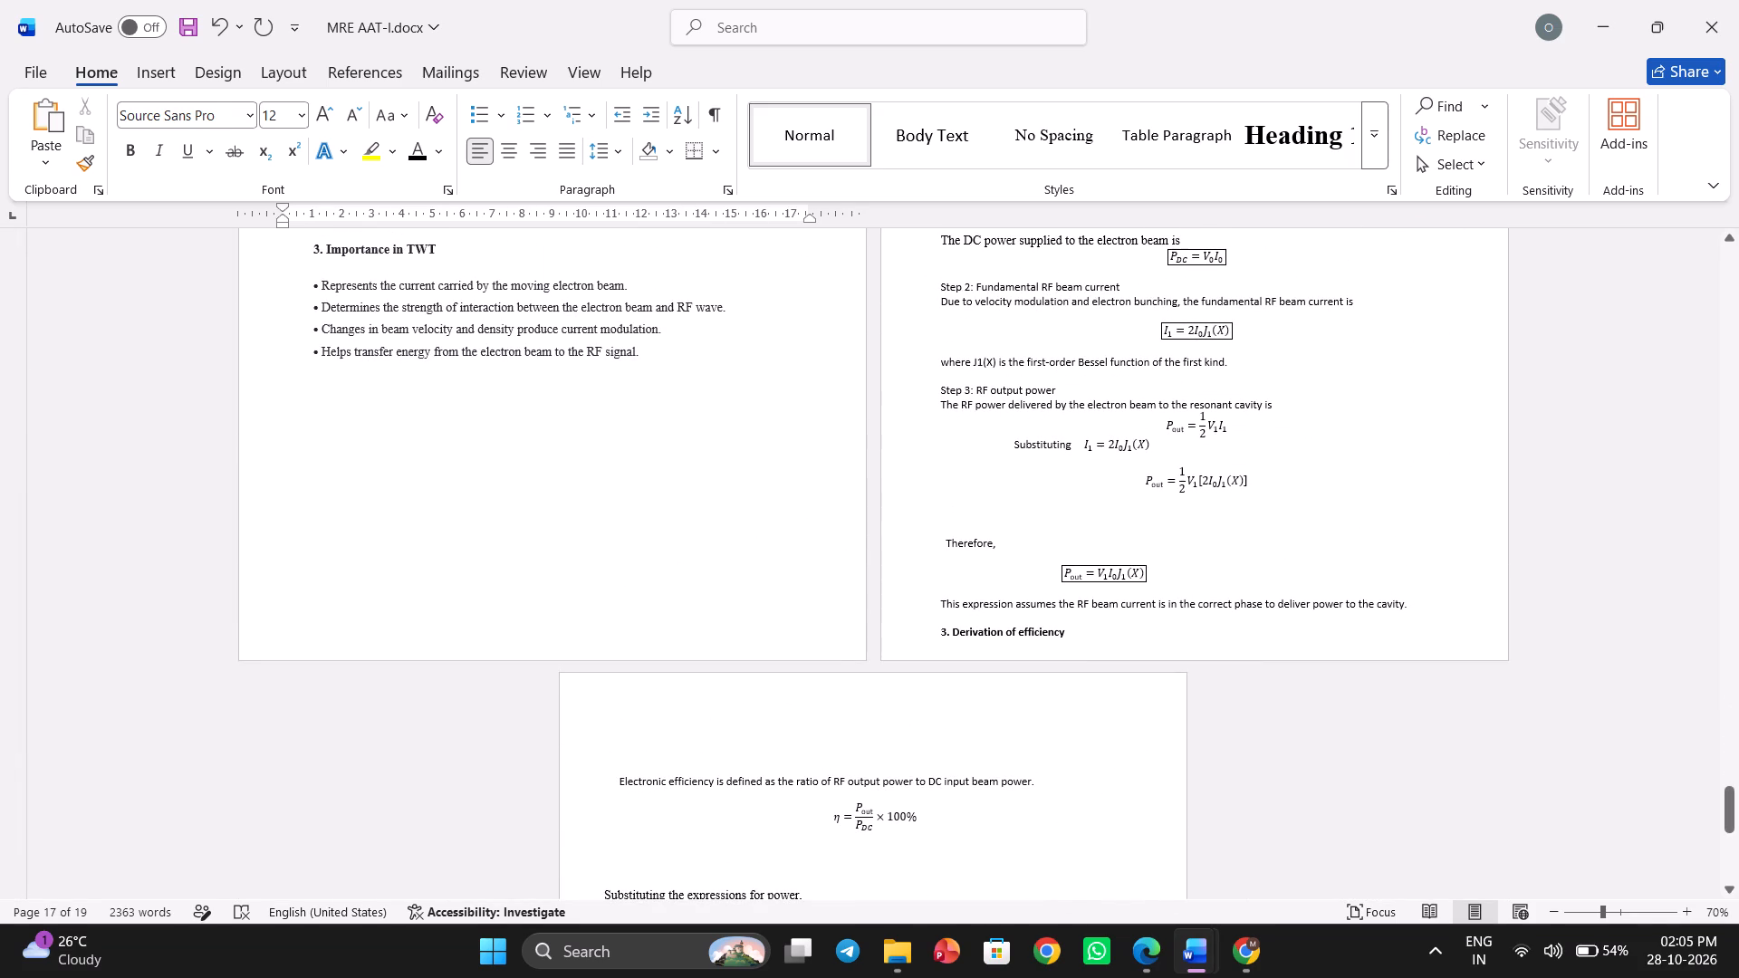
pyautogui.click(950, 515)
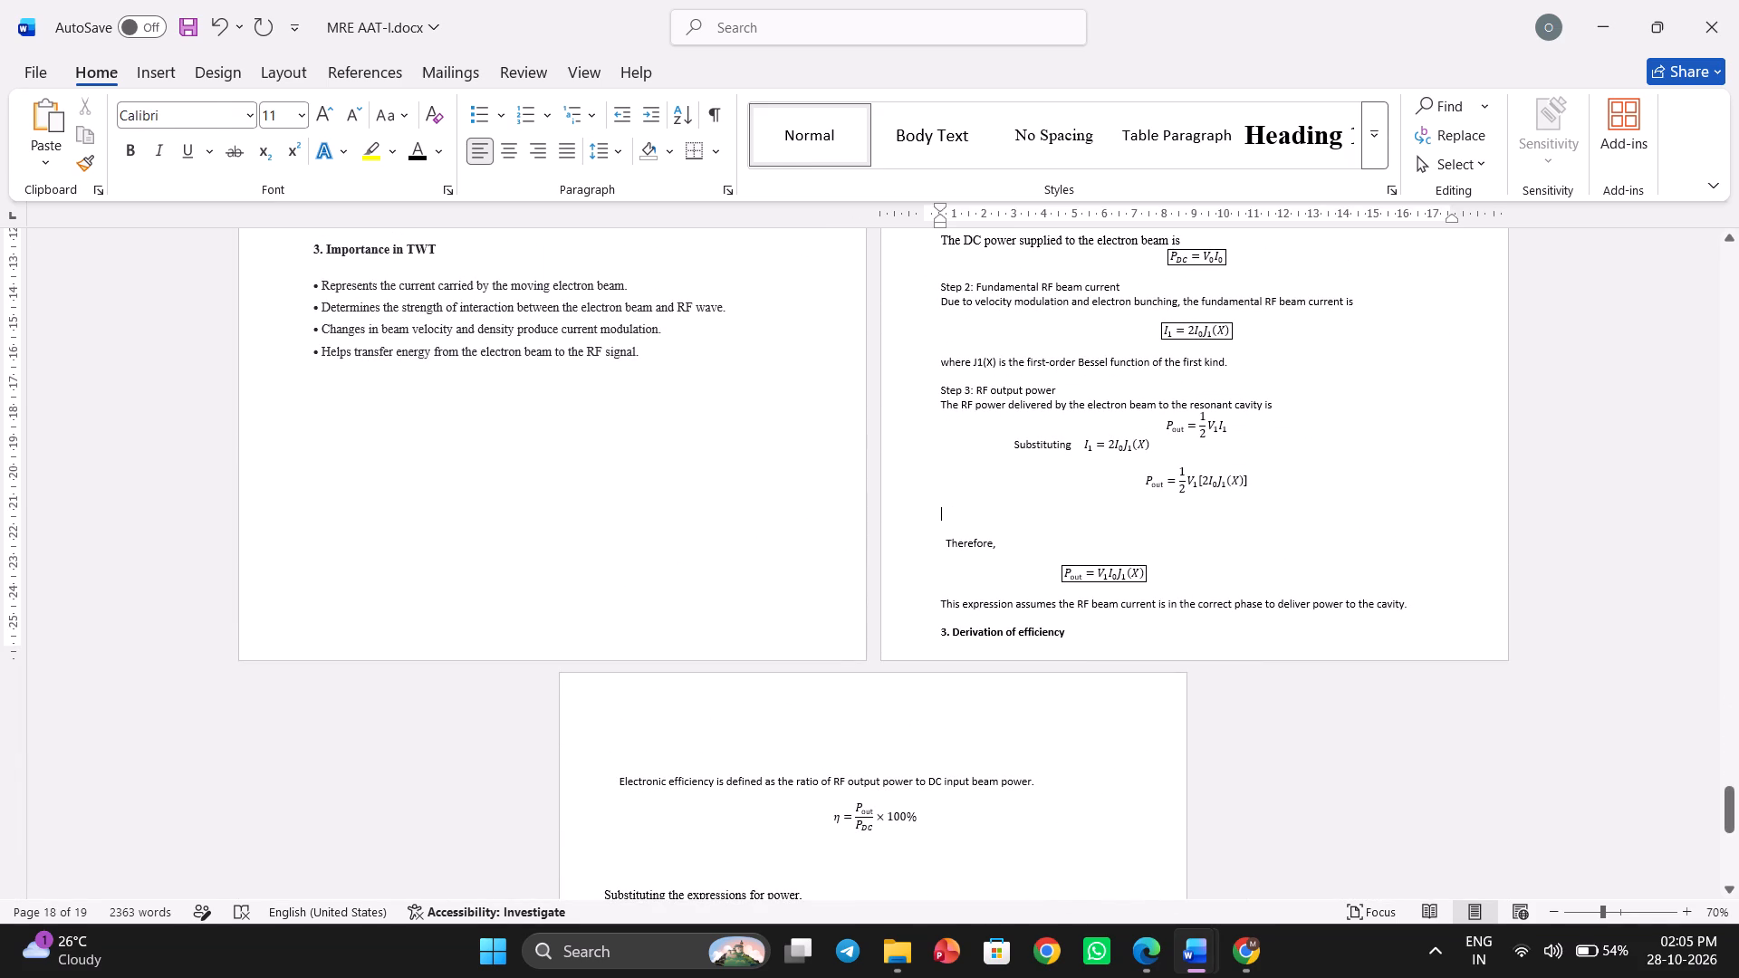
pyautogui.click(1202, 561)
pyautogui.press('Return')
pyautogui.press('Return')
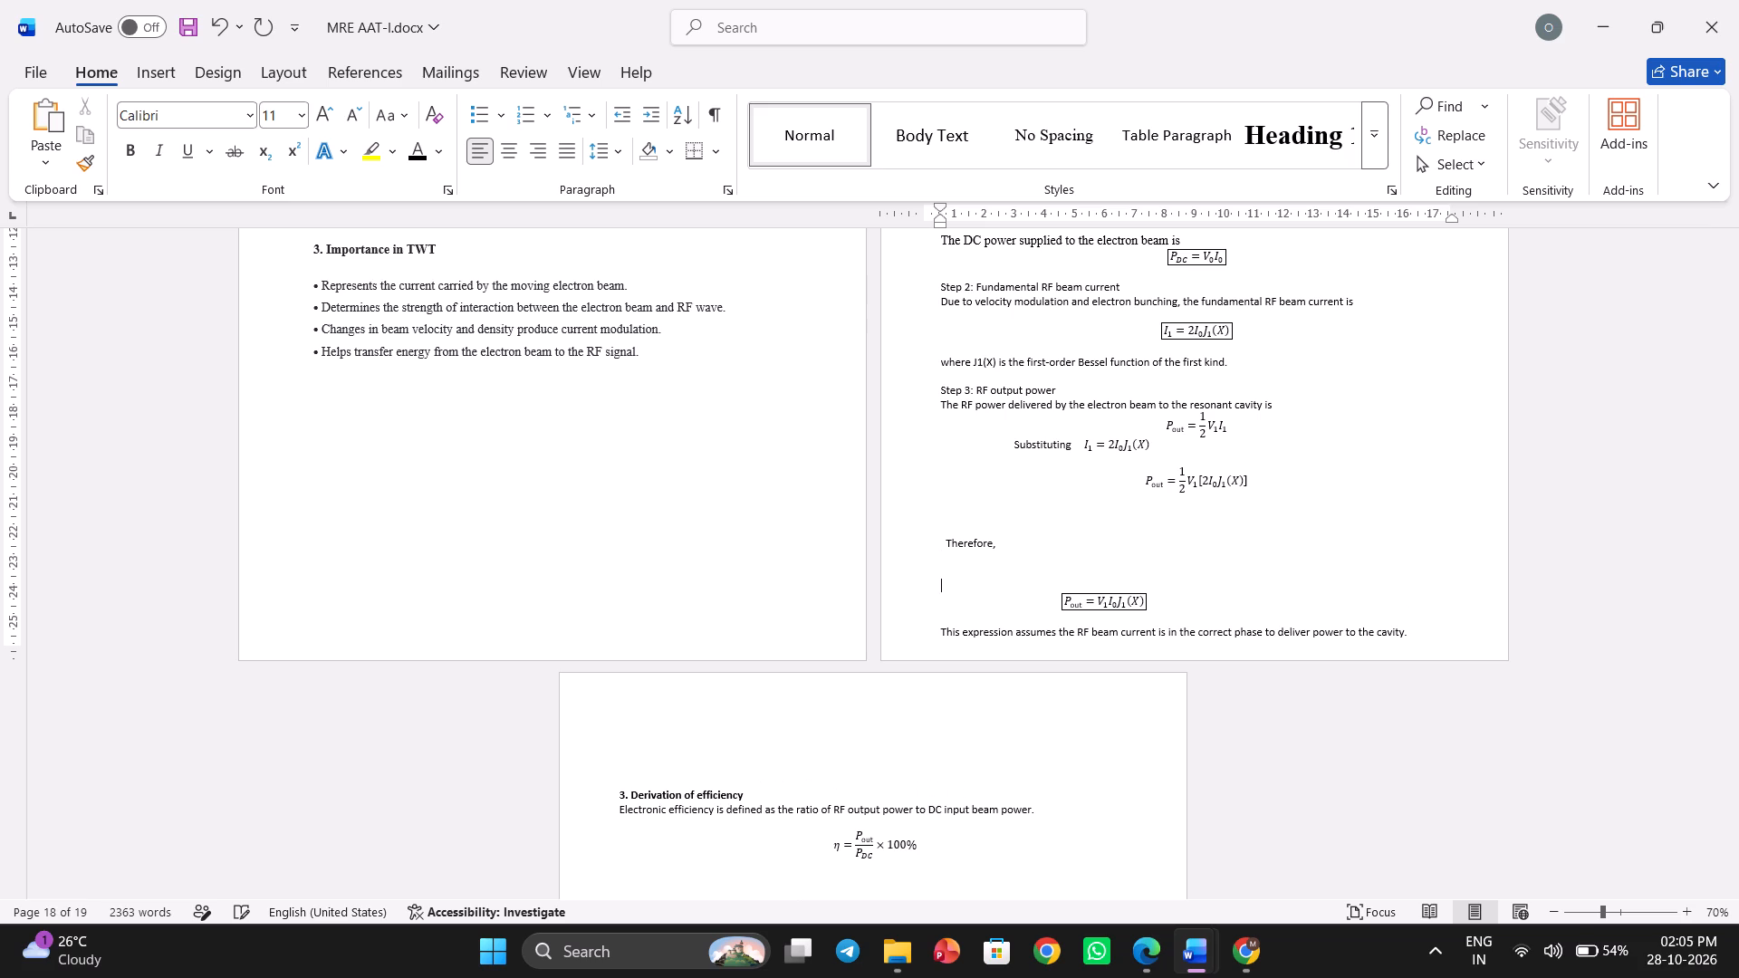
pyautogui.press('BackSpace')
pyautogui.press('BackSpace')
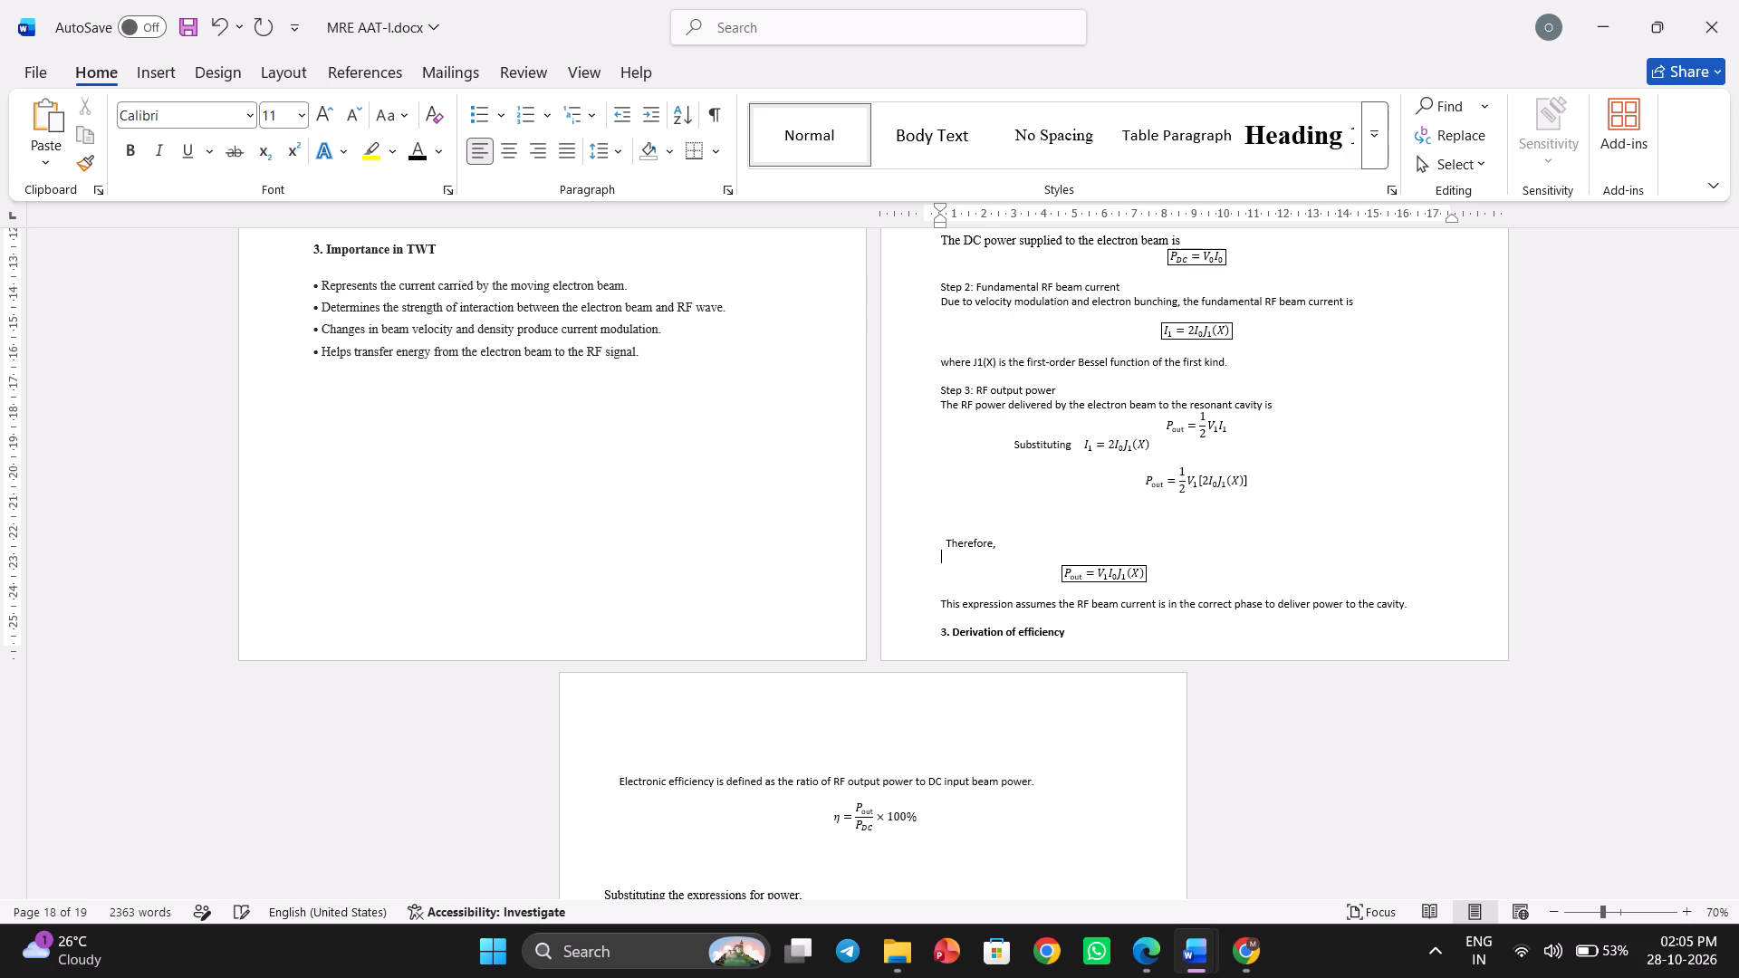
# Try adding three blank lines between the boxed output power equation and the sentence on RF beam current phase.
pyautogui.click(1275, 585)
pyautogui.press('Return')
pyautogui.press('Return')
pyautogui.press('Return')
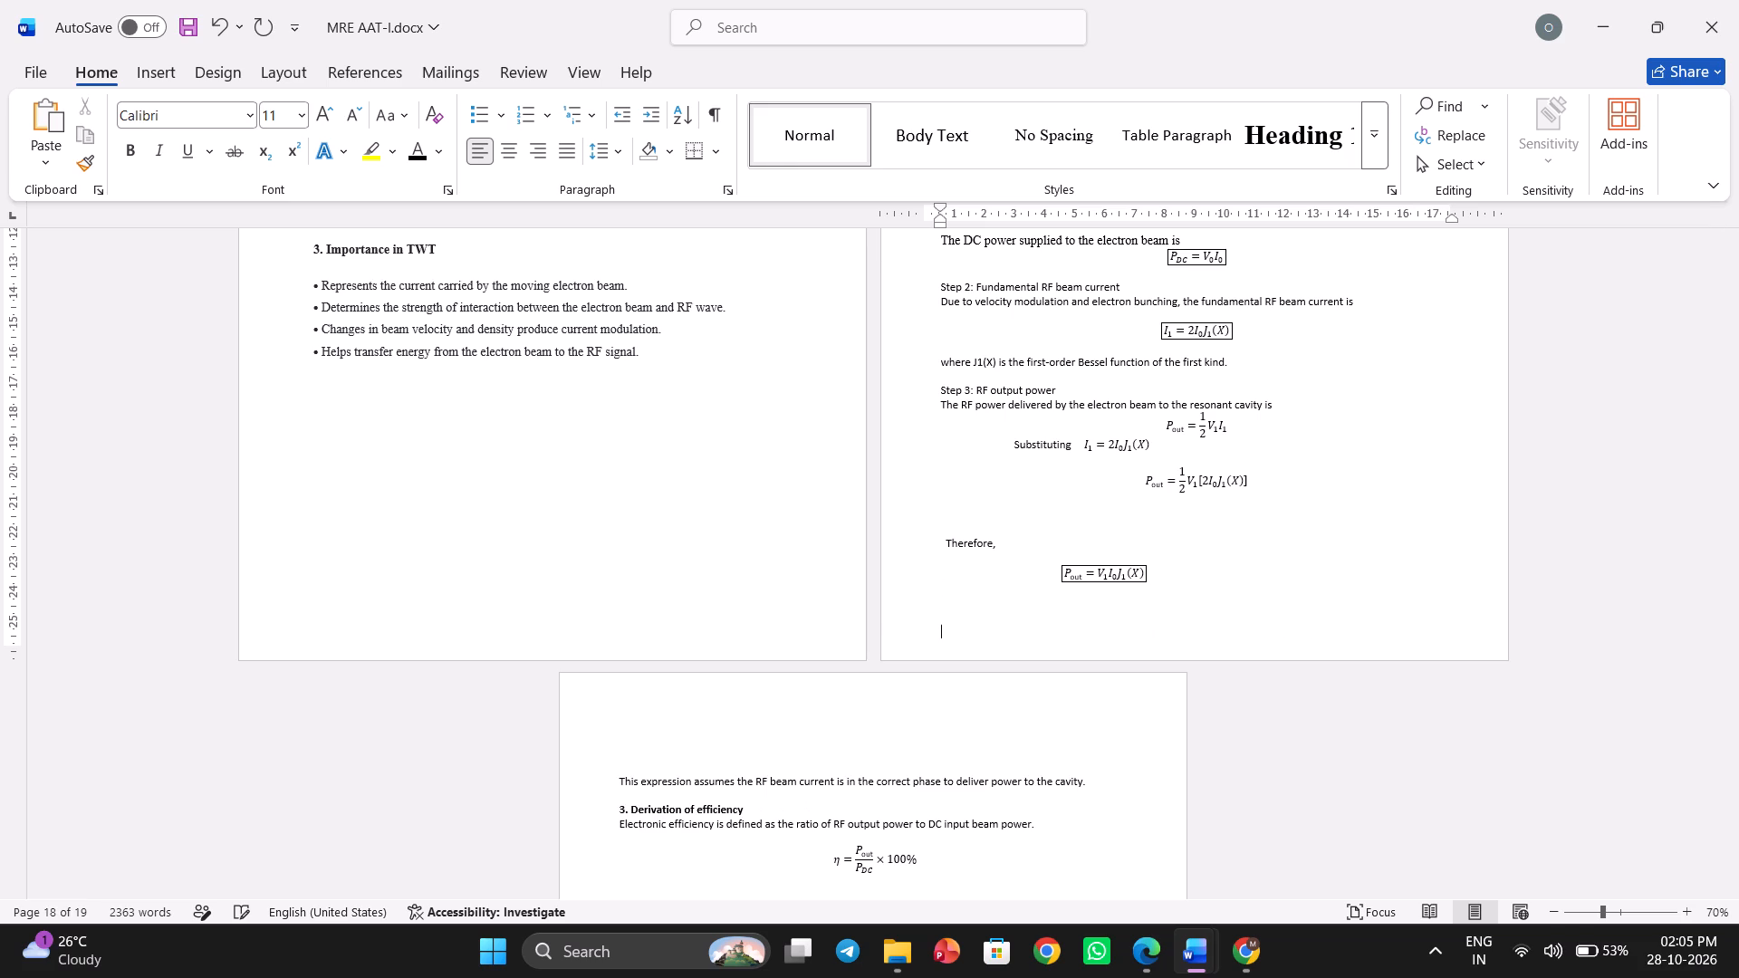
# Remove the extra blank line above "Therefore," and the surplus blank lines below the boxed output power equation.
pyautogui.click(983, 503)
pyautogui.press('BackSpace')
pyautogui.press('BackSpace')
pyautogui.click(974, 593)
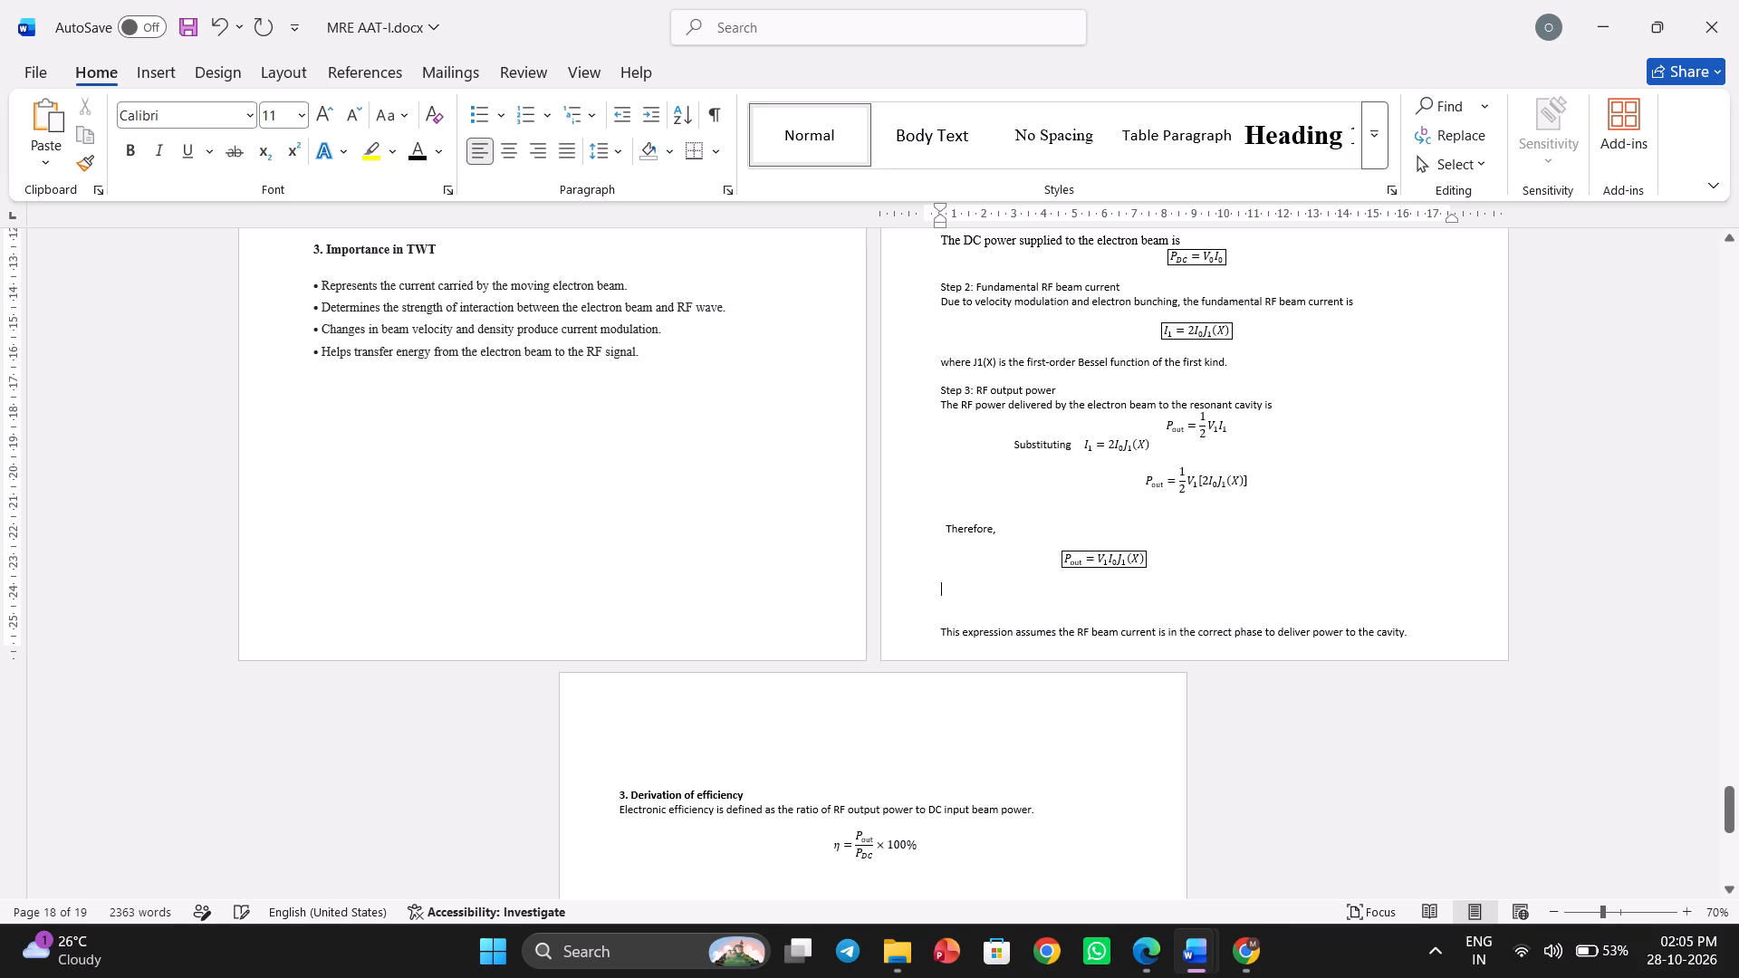
pyautogui.press('BackSpace')
pyautogui.press('BackSpace')
pyautogui.press('BackSpace')
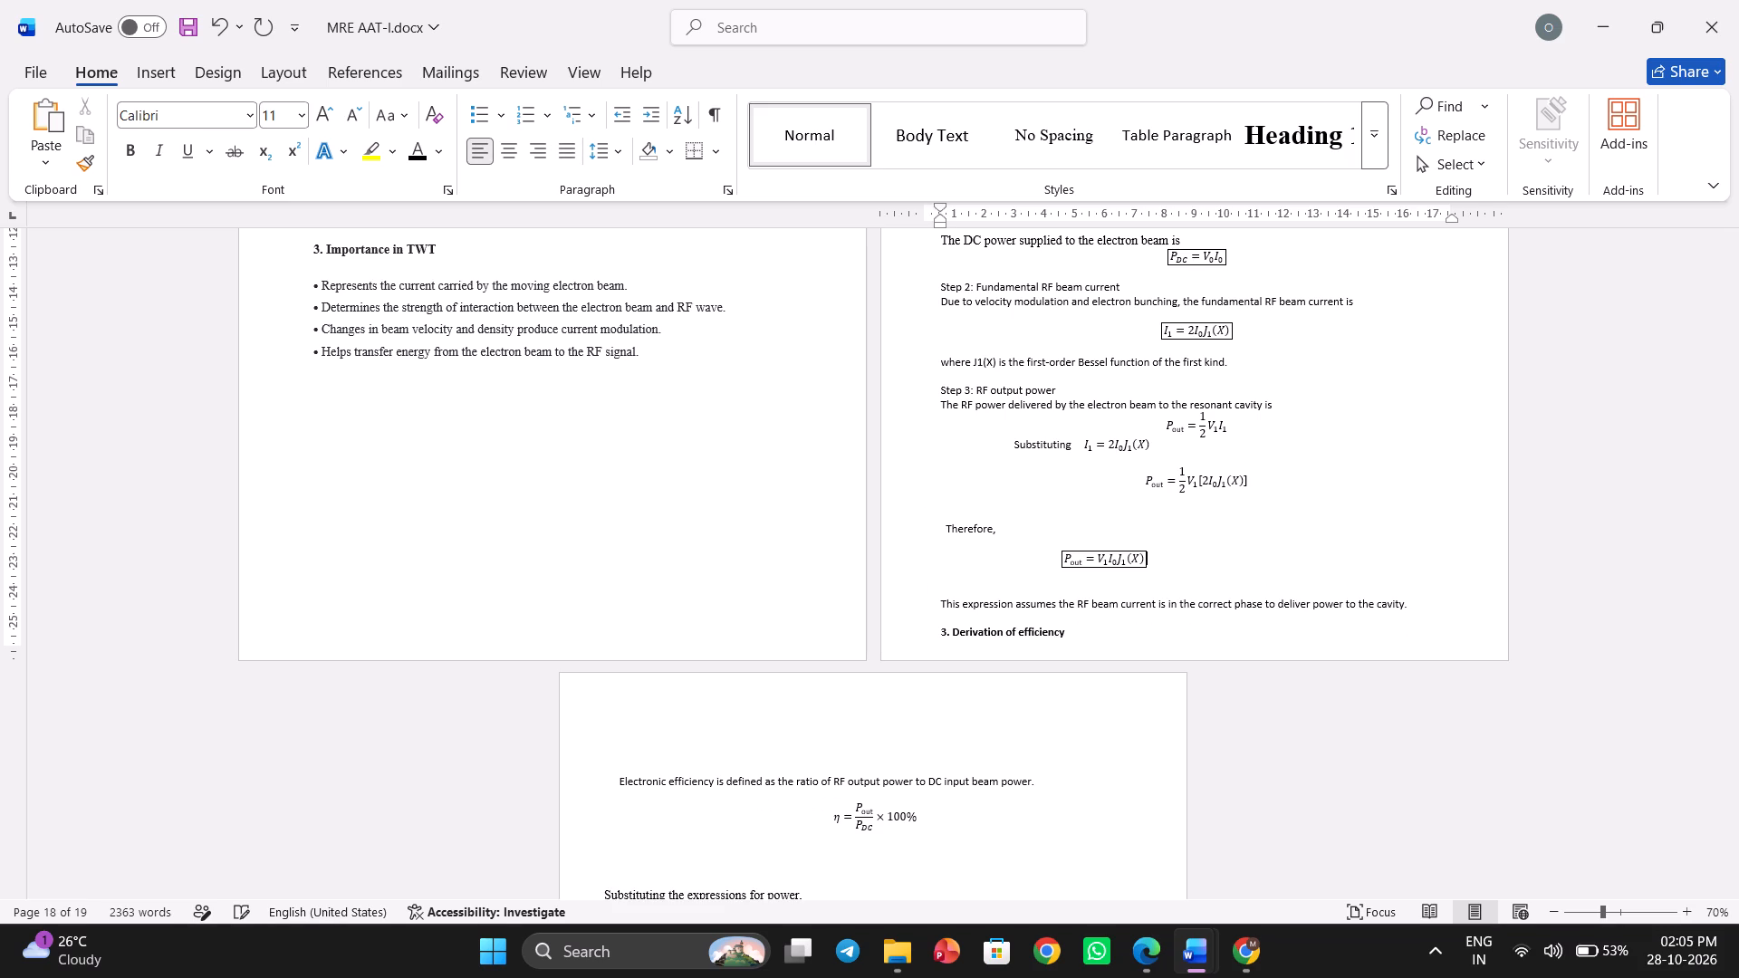
# Push the "3. Derivation of efficiency" heading to the next page with blank lines after the beam current phase sentence, closing the gap above that sentence.
pyautogui.click(1412, 602)
pyautogui.press('Return')
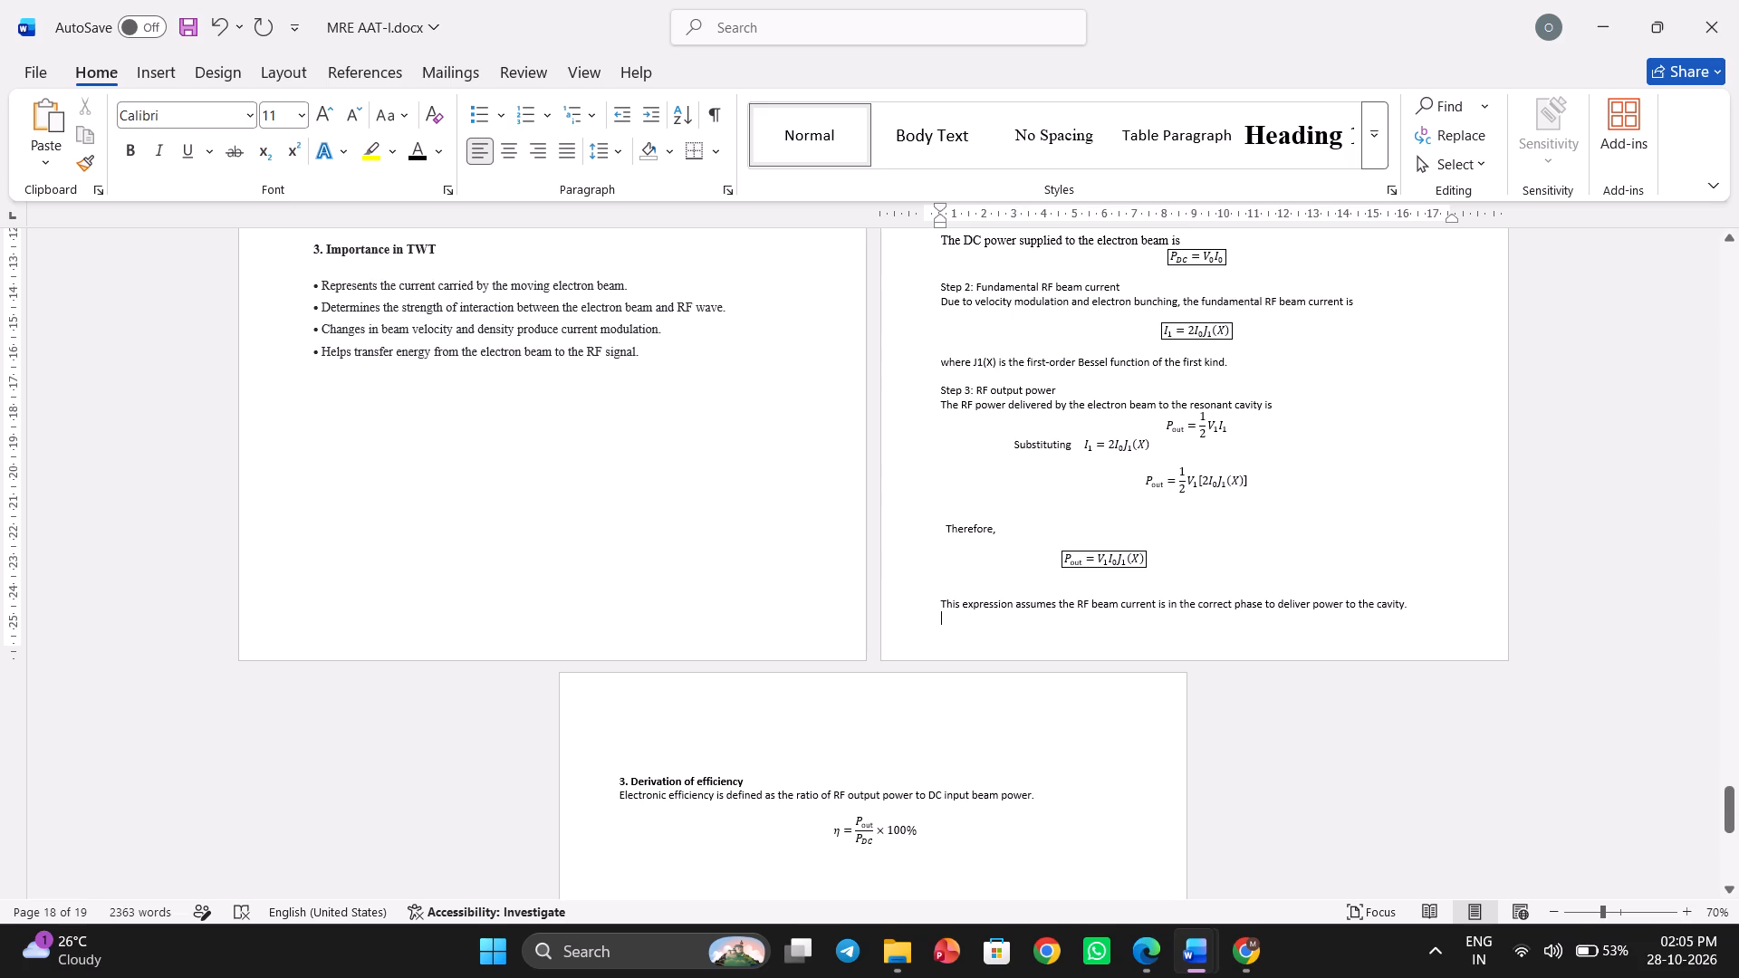
pyautogui.click(1004, 580)
pyautogui.press('BackSpace')
pyautogui.press('BackSpace')
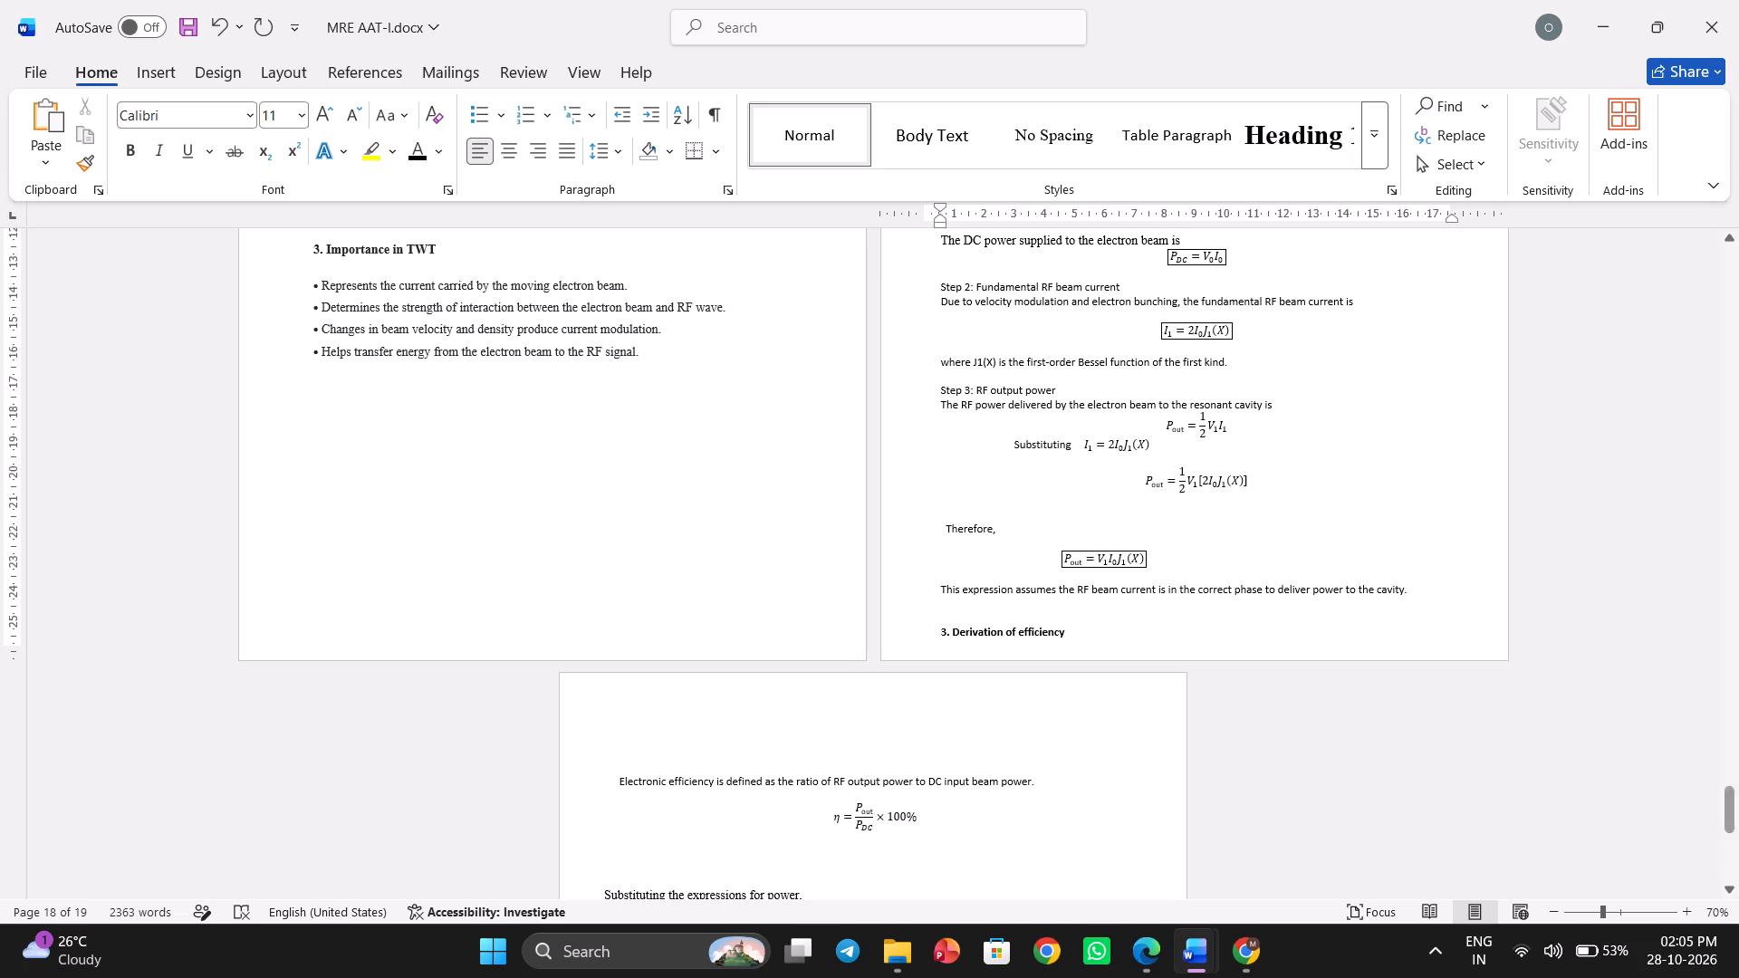
pyautogui.click(1418, 591)
pyautogui.press('Return')
pyautogui.press('Return')
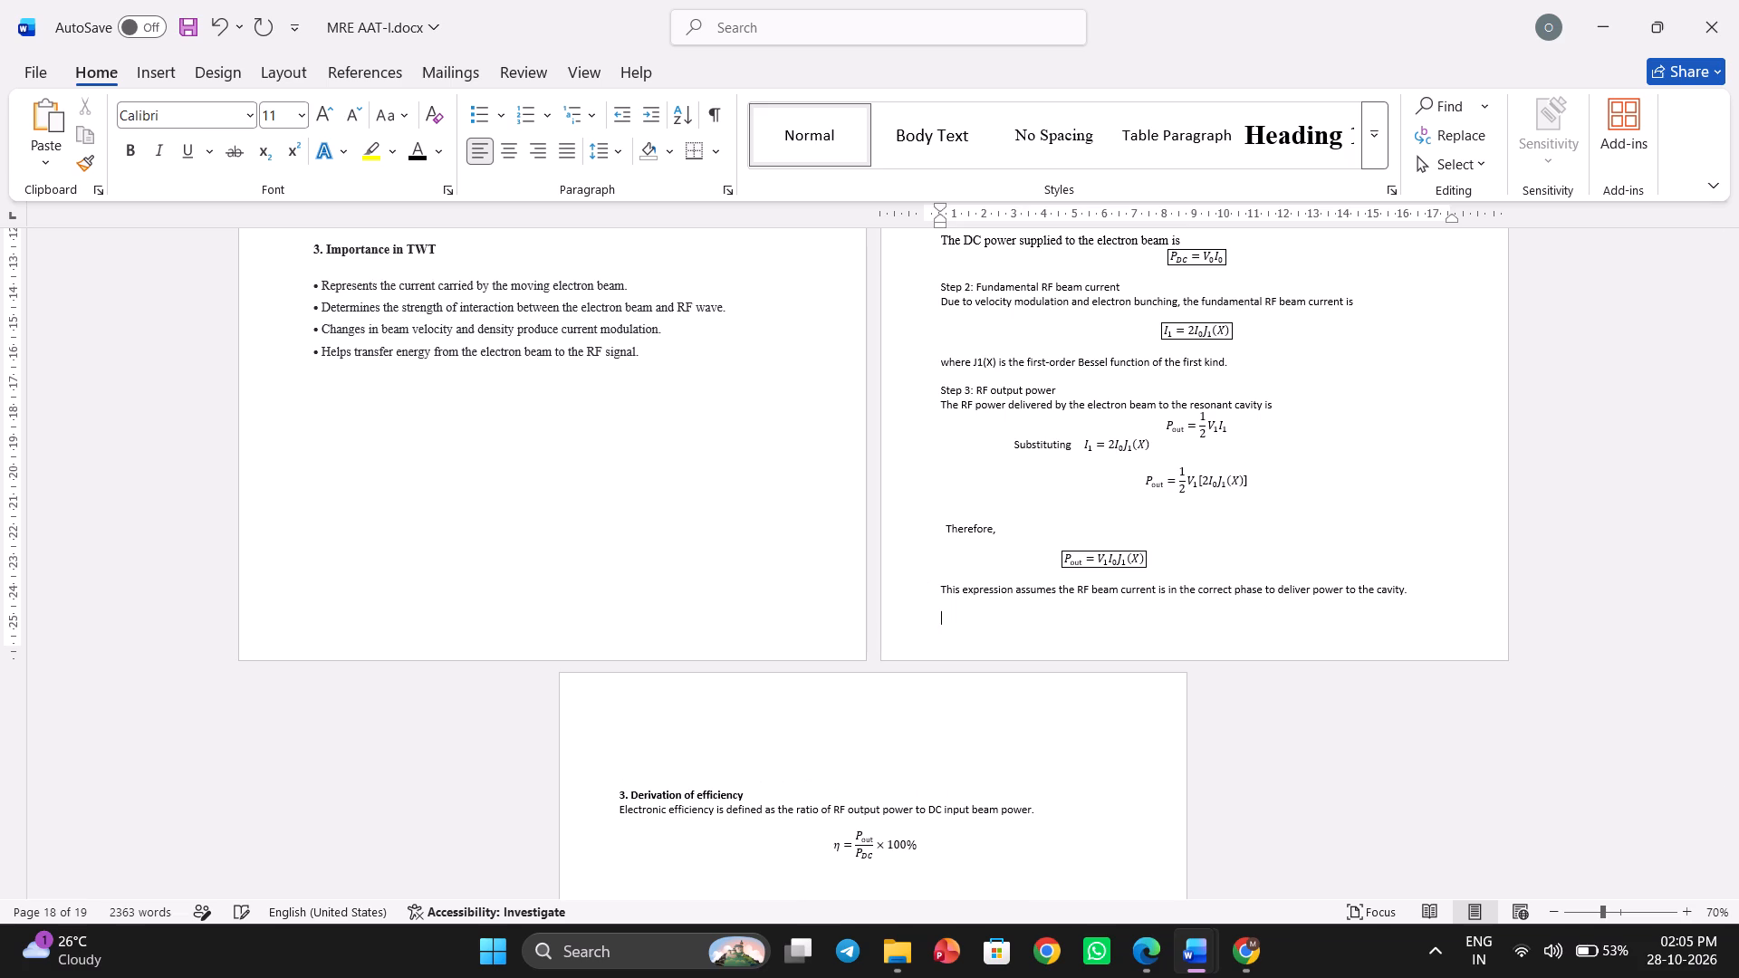
# Format the whole question 10 answer, from Introduction through the Conclusion, in Times New Roman at one uniform font size.
pyautogui.scroll(-1, 1286, 762)
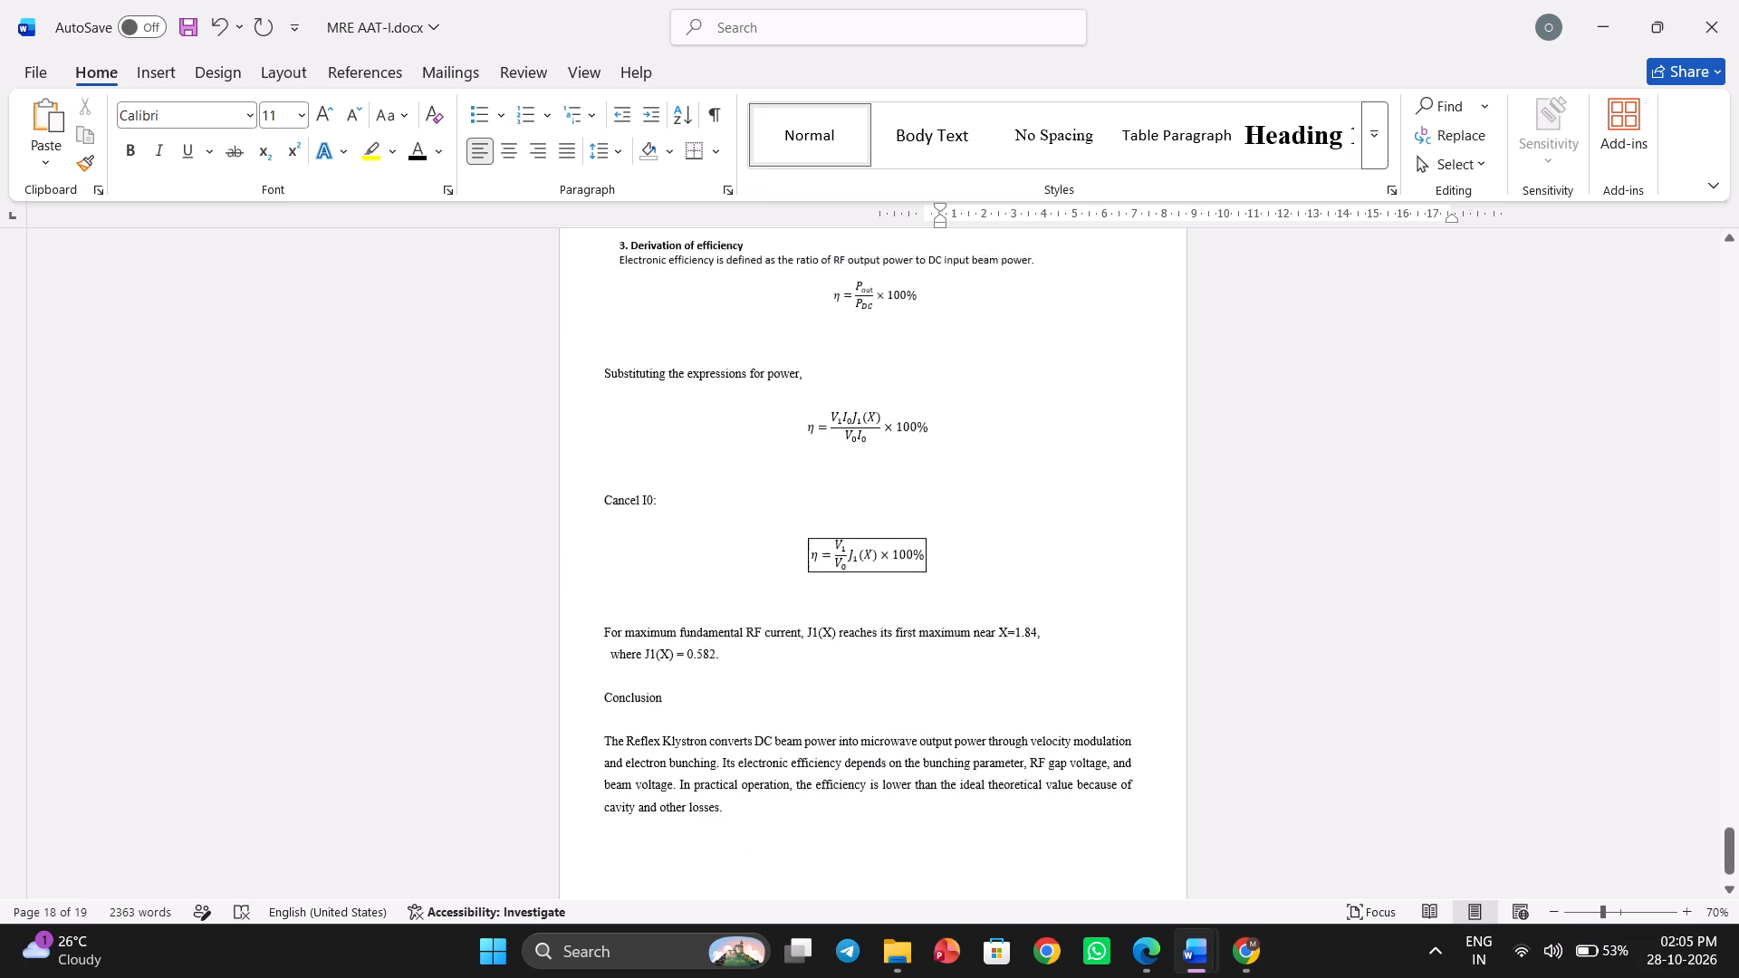
pyautogui.scroll(-1, 1286, 762)
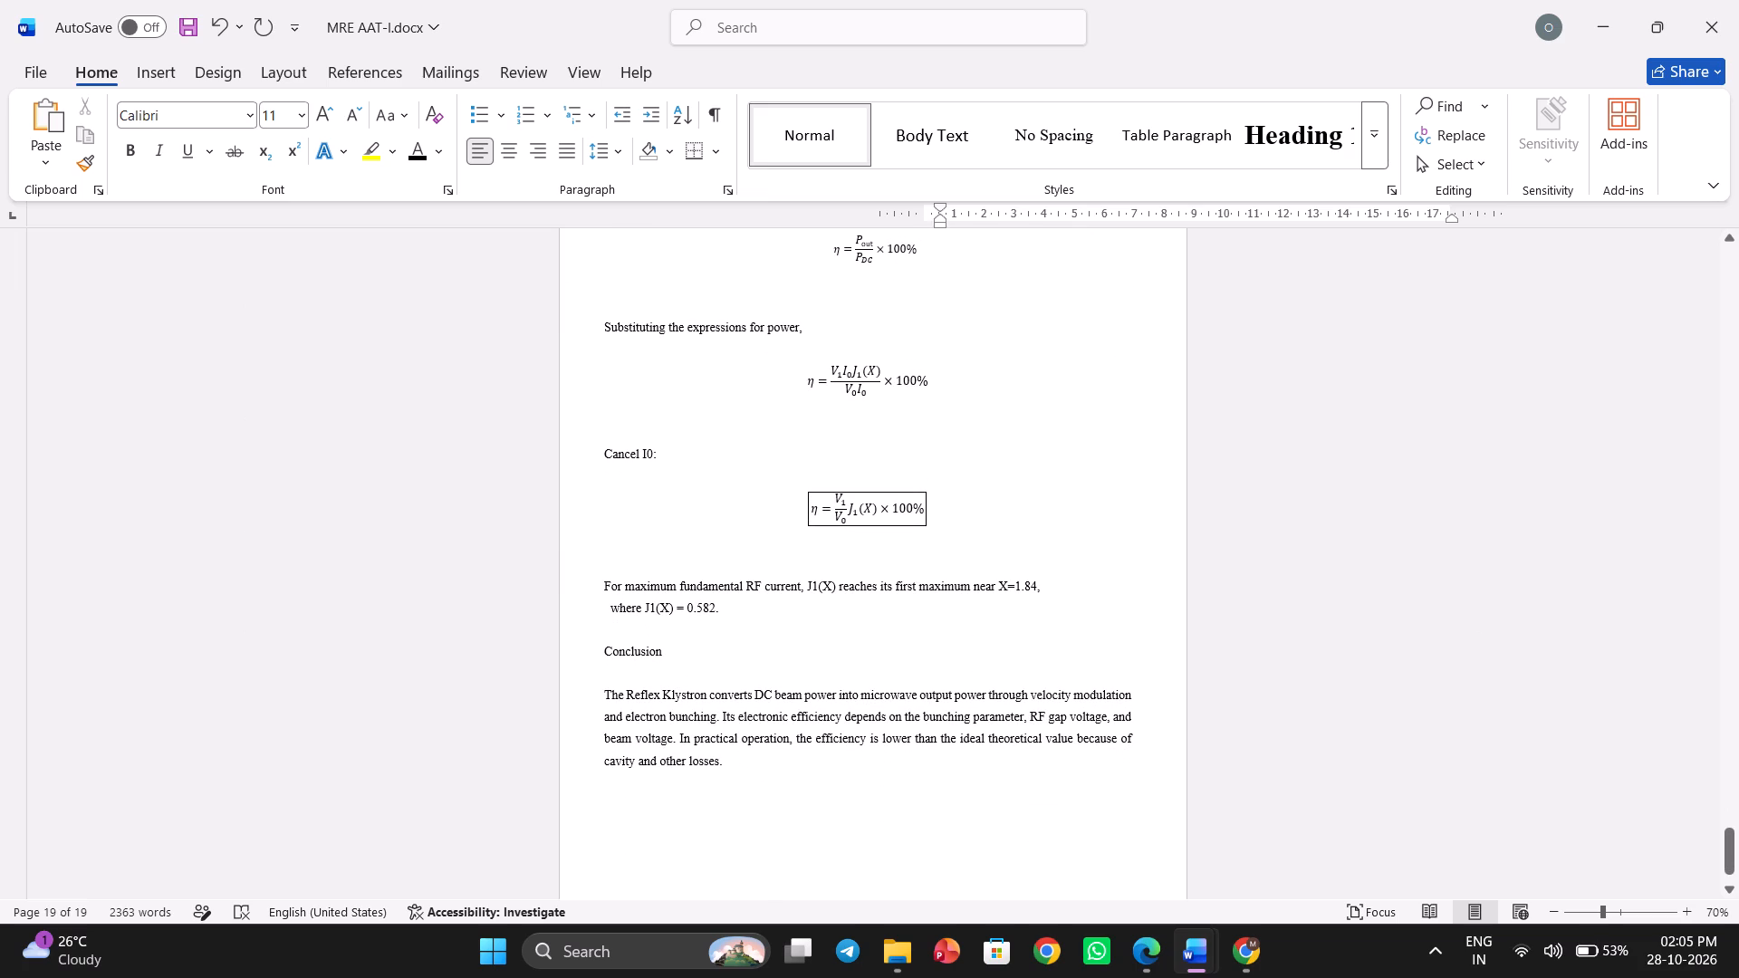
pyautogui.scroll(1, 794, 576)
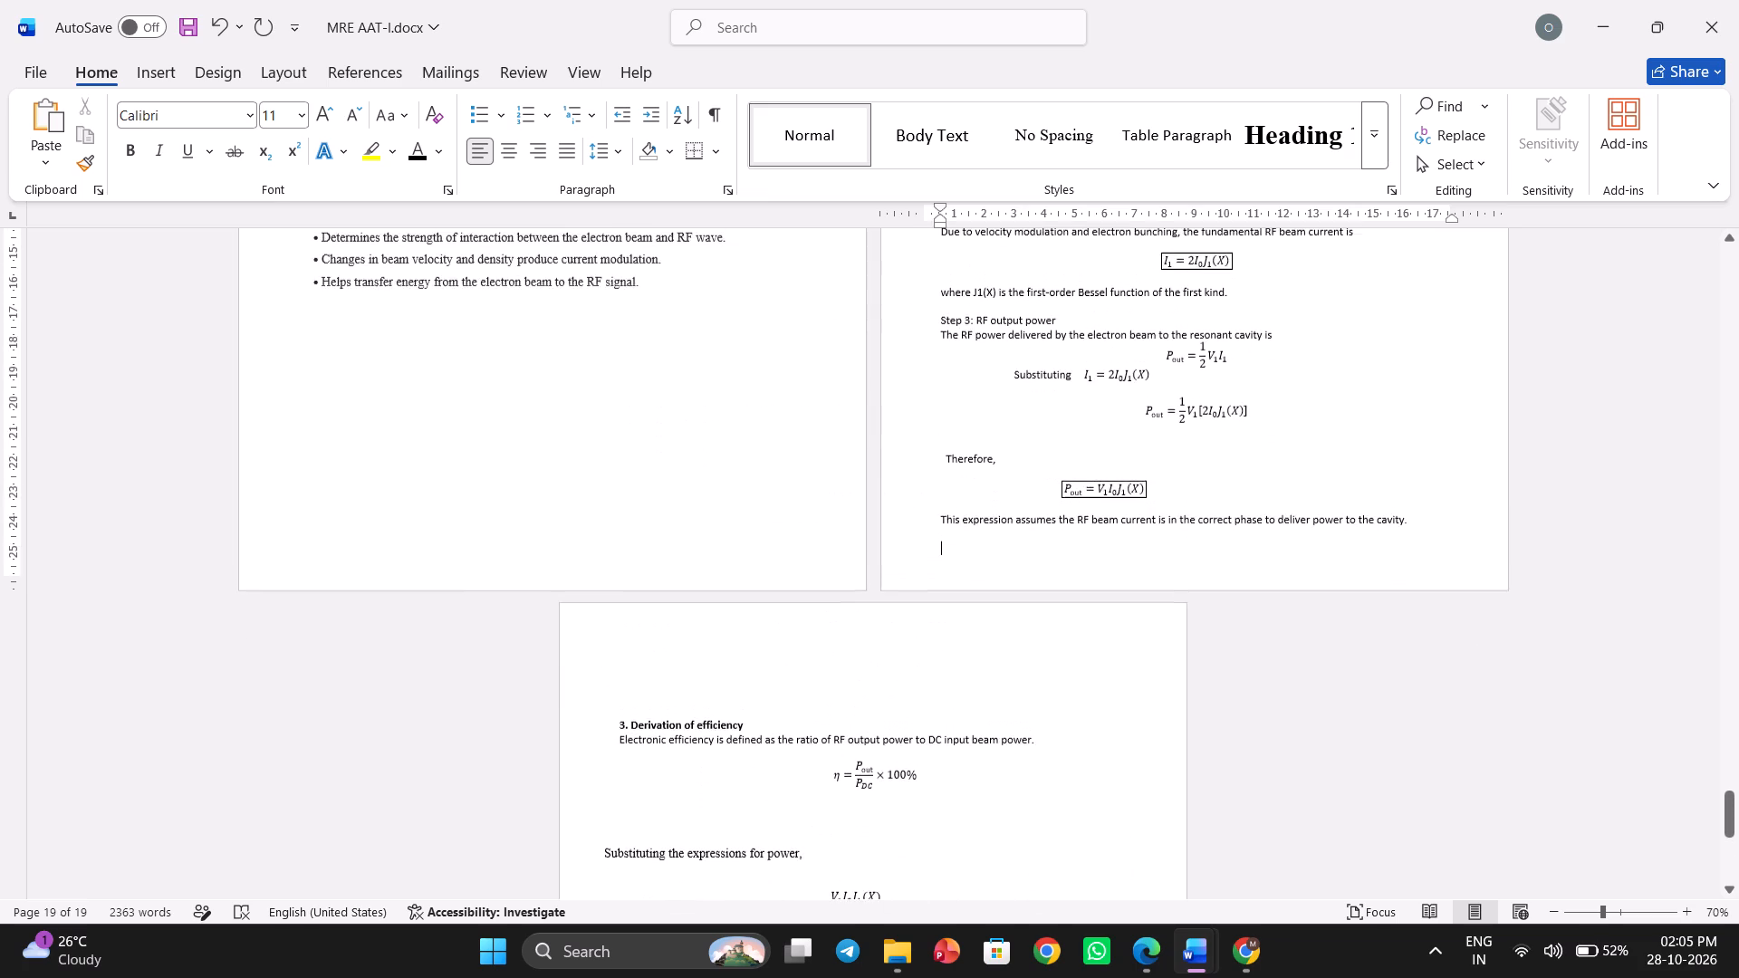
pyautogui.moveTo(766, 721); pyautogui.dragTo(728, 590)
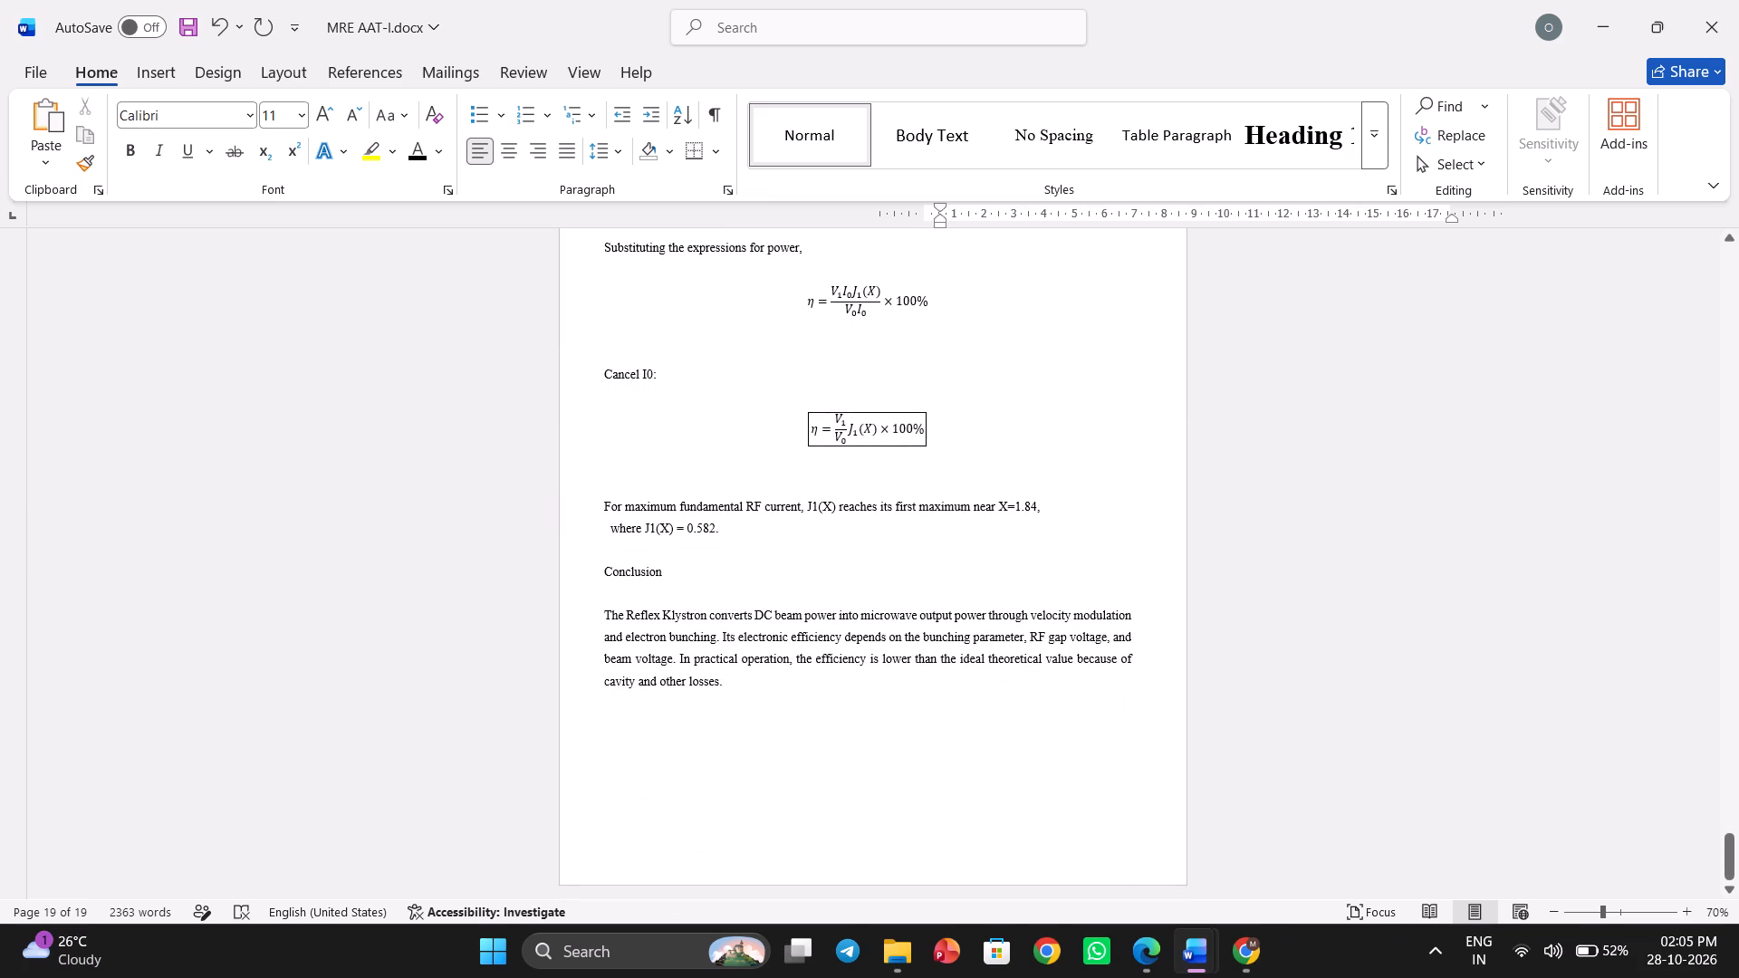
pyautogui.moveTo(728, 590); pyautogui.dragTo(897, 286)
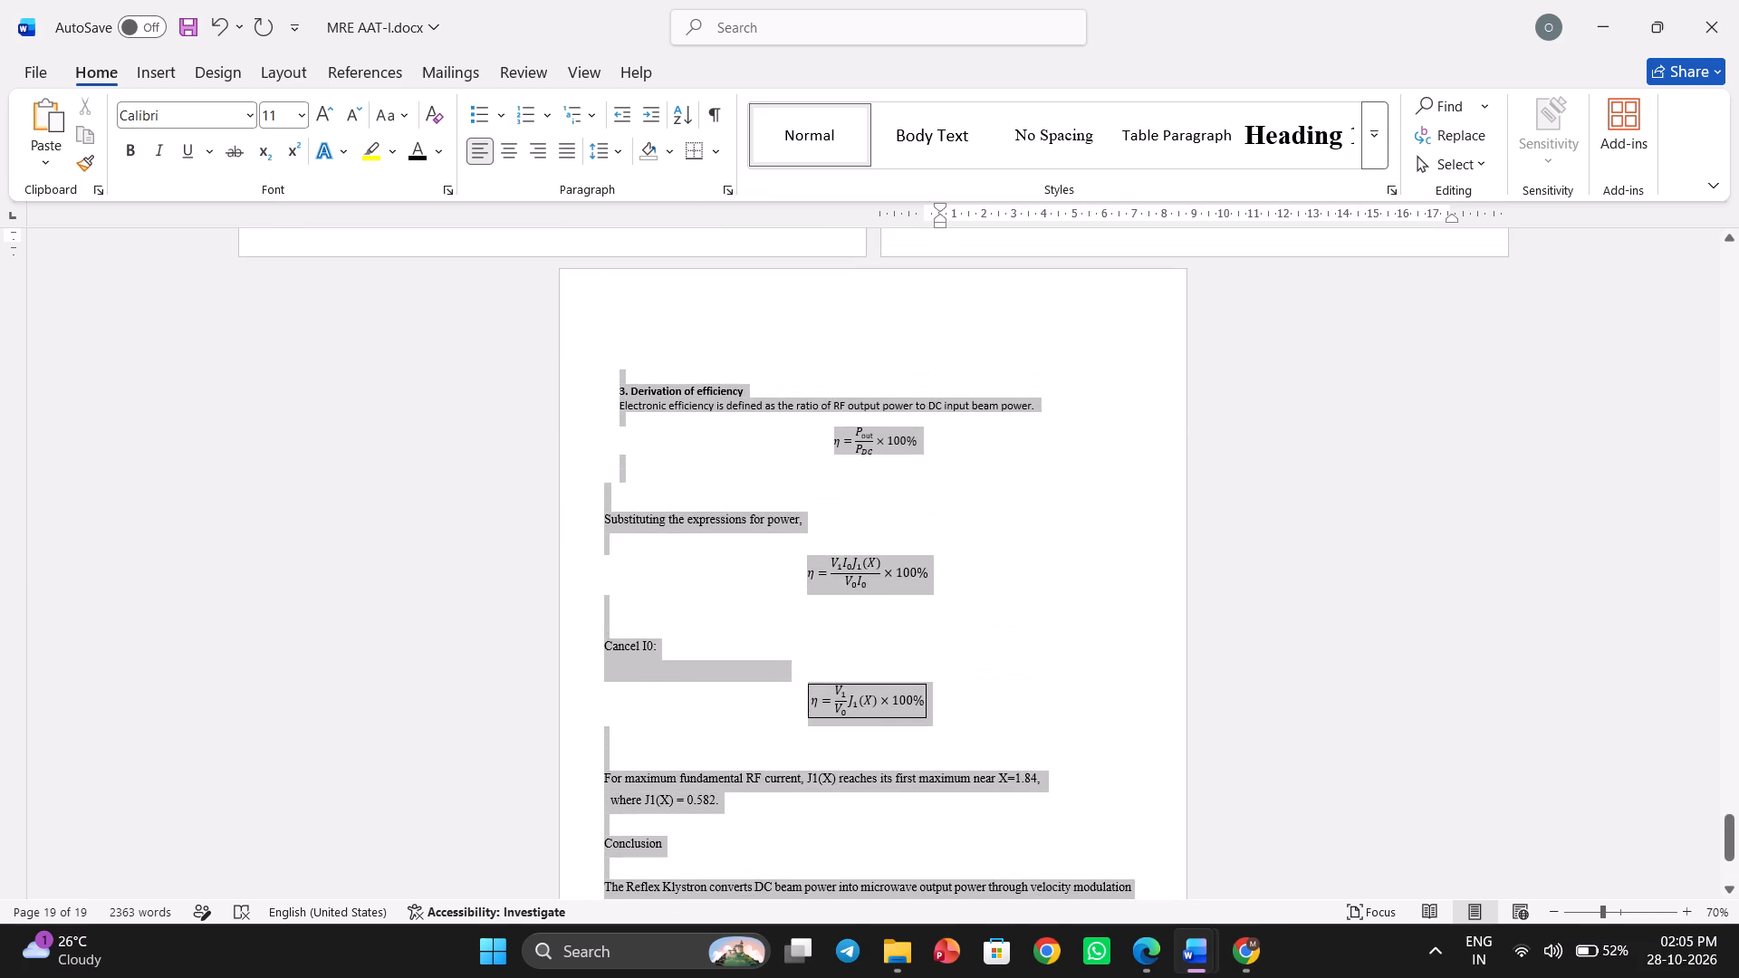
pyautogui.moveTo(897, 286); pyautogui.dragTo(957, 447)
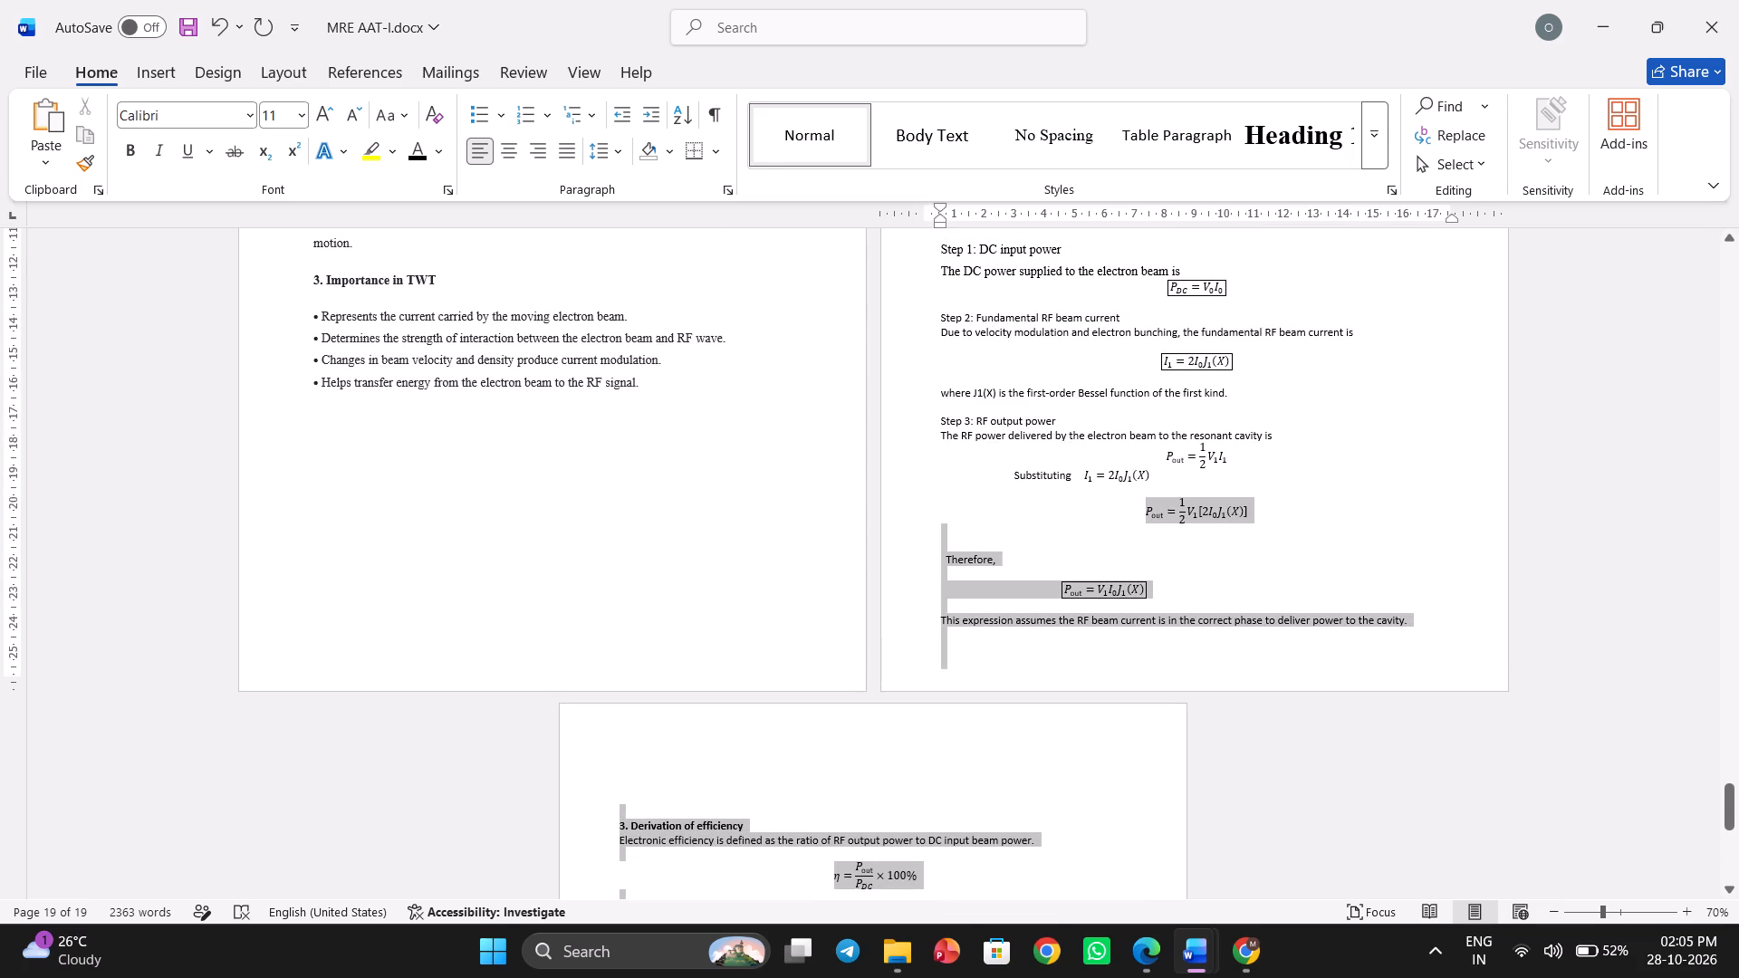
pyautogui.moveTo(957, 447); pyautogui.dragTo(908, 440)
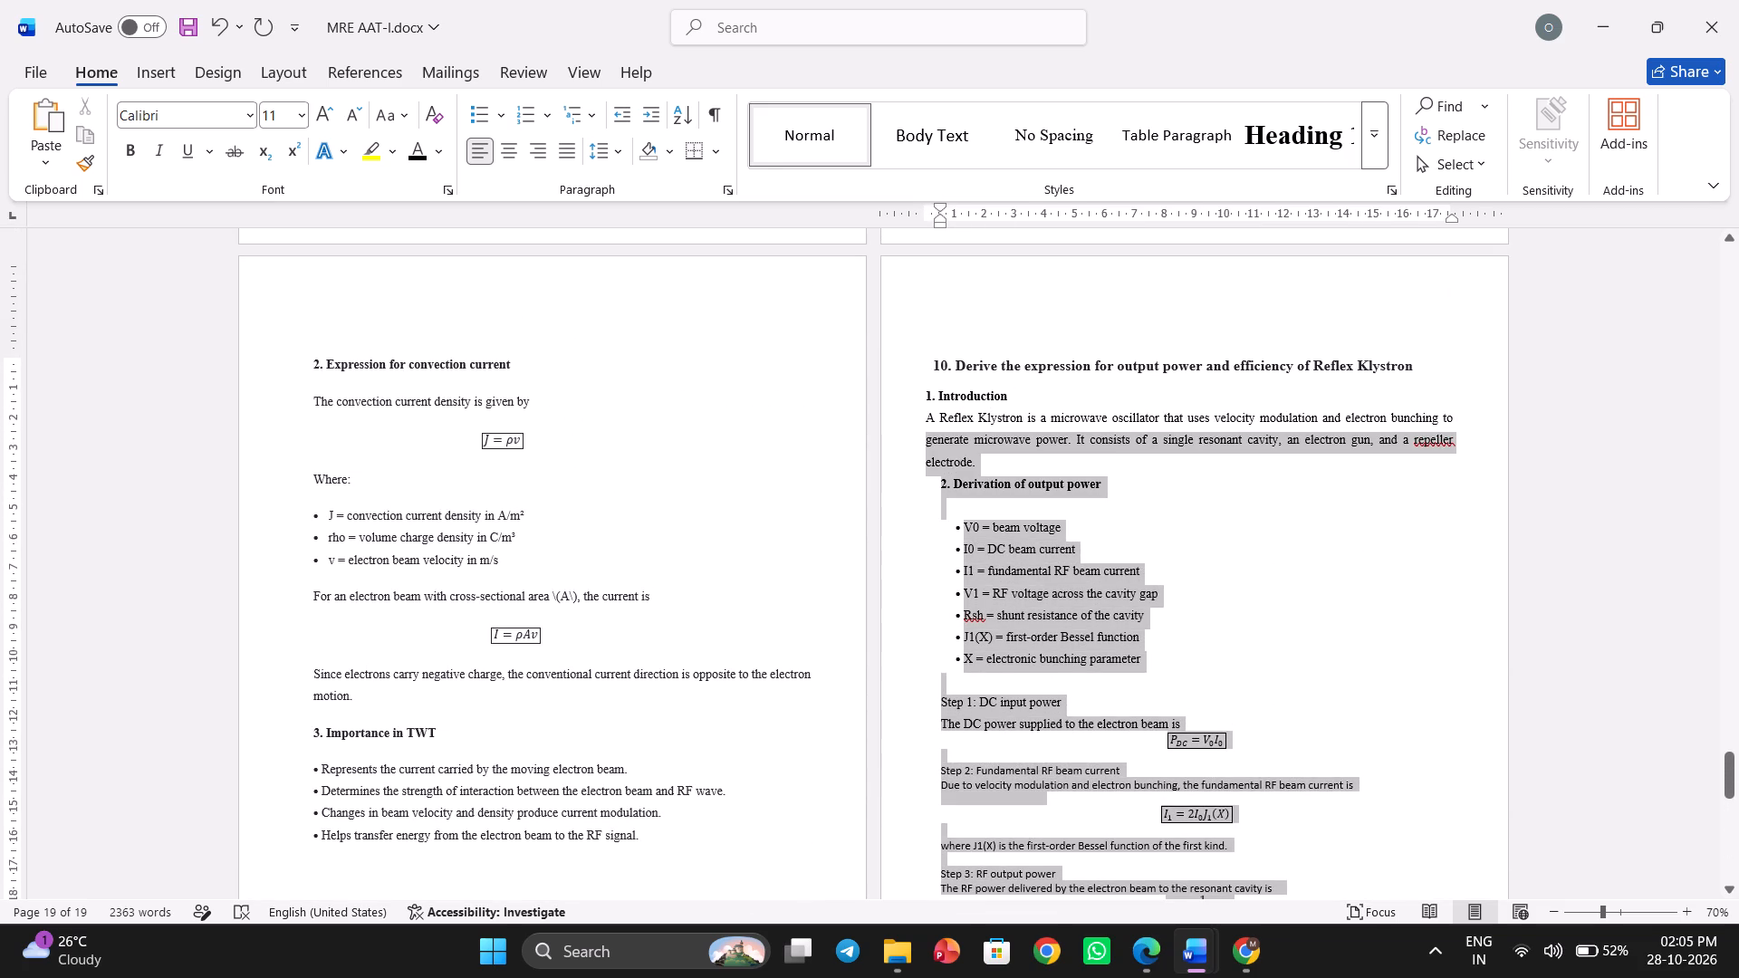
pyautogui.moveTo(908, 440); pyautogui.dragTo(918, 398)
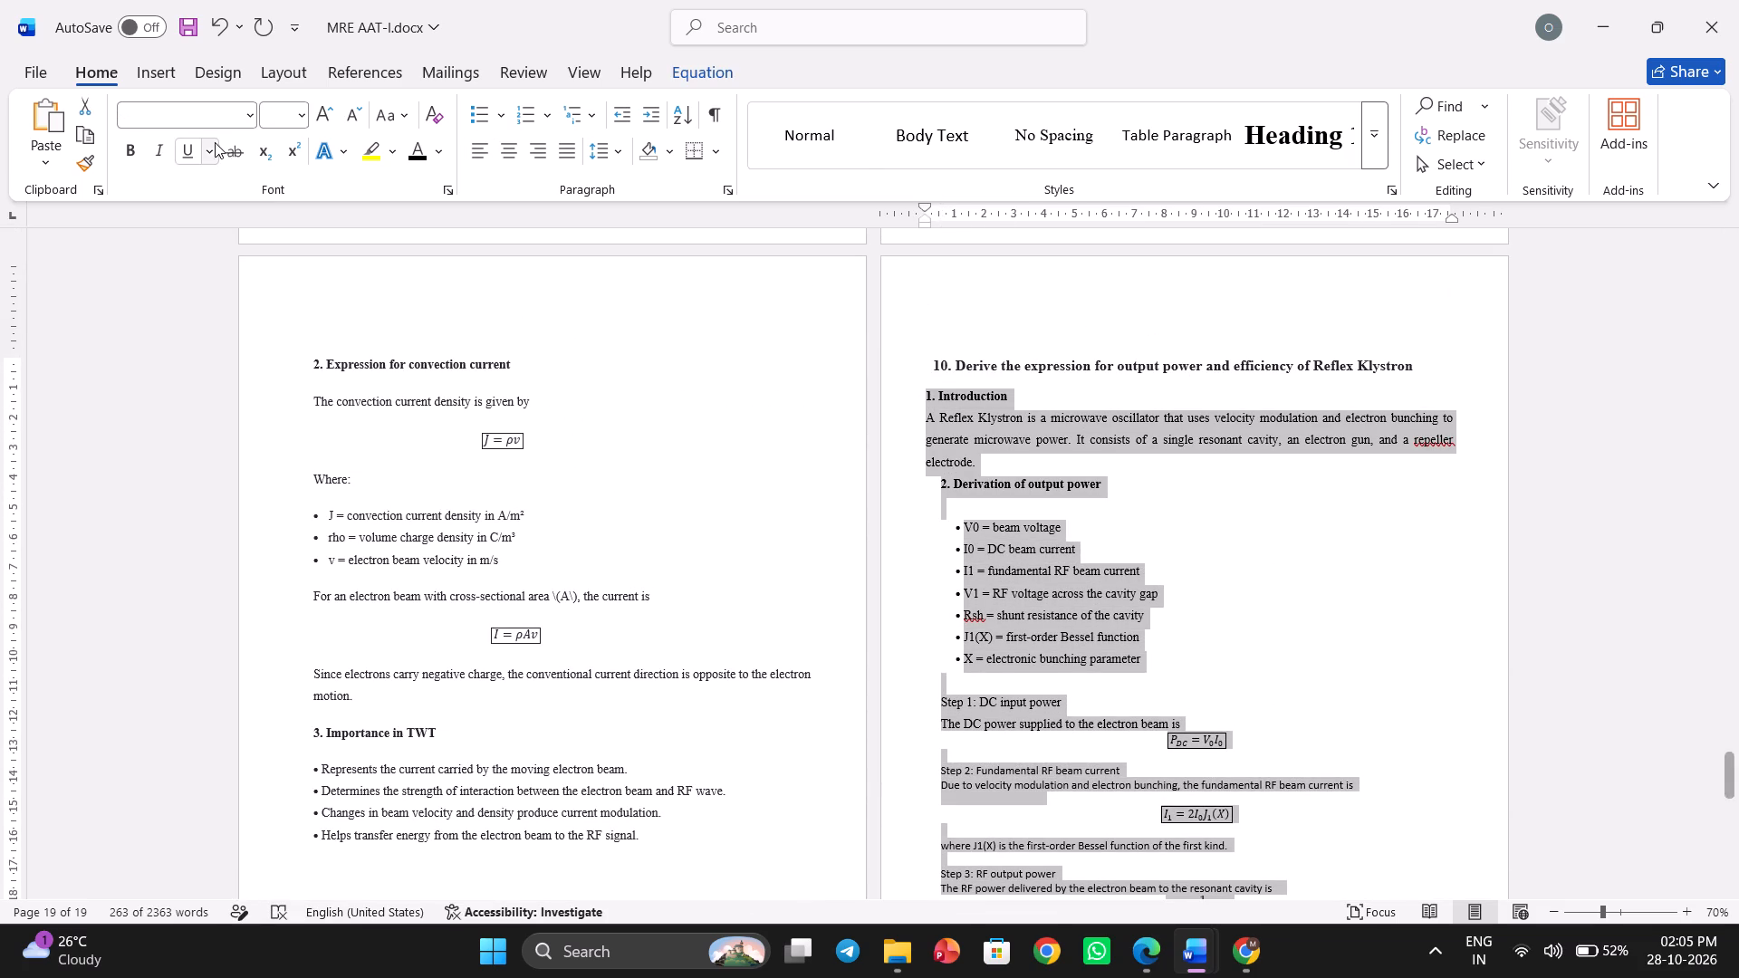
pyautogui.click(257, 121)
pyautogui.click(252, 116)
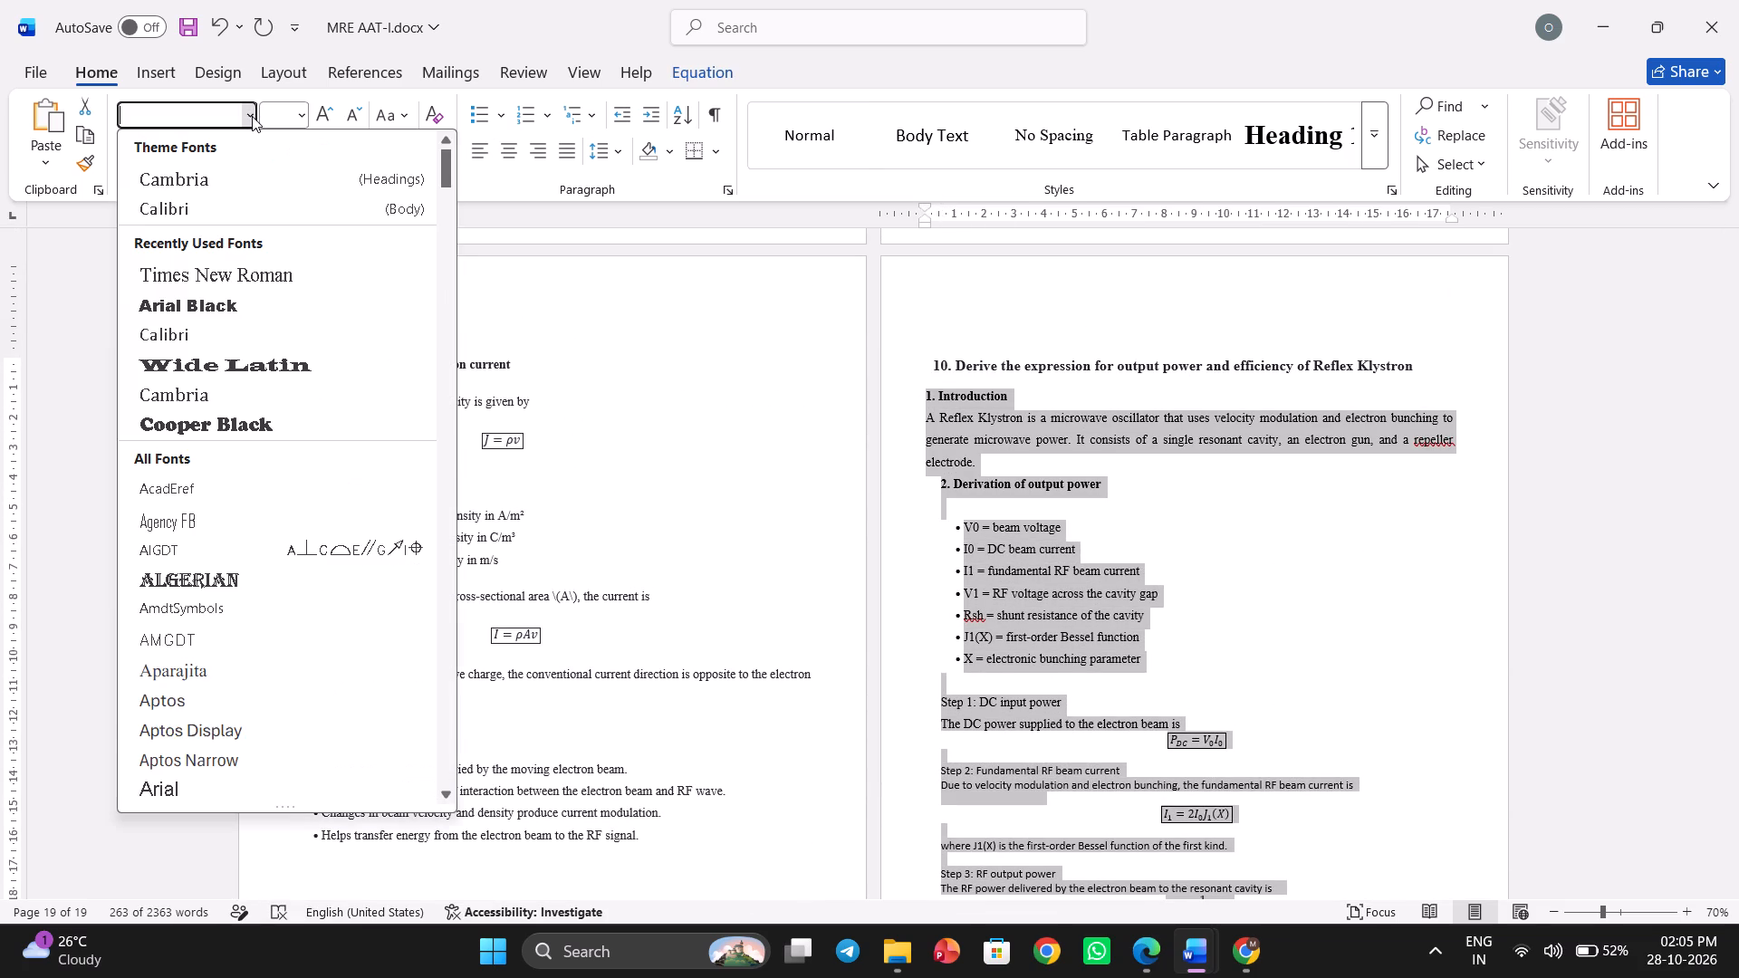
pyautogui.click(213, 276)
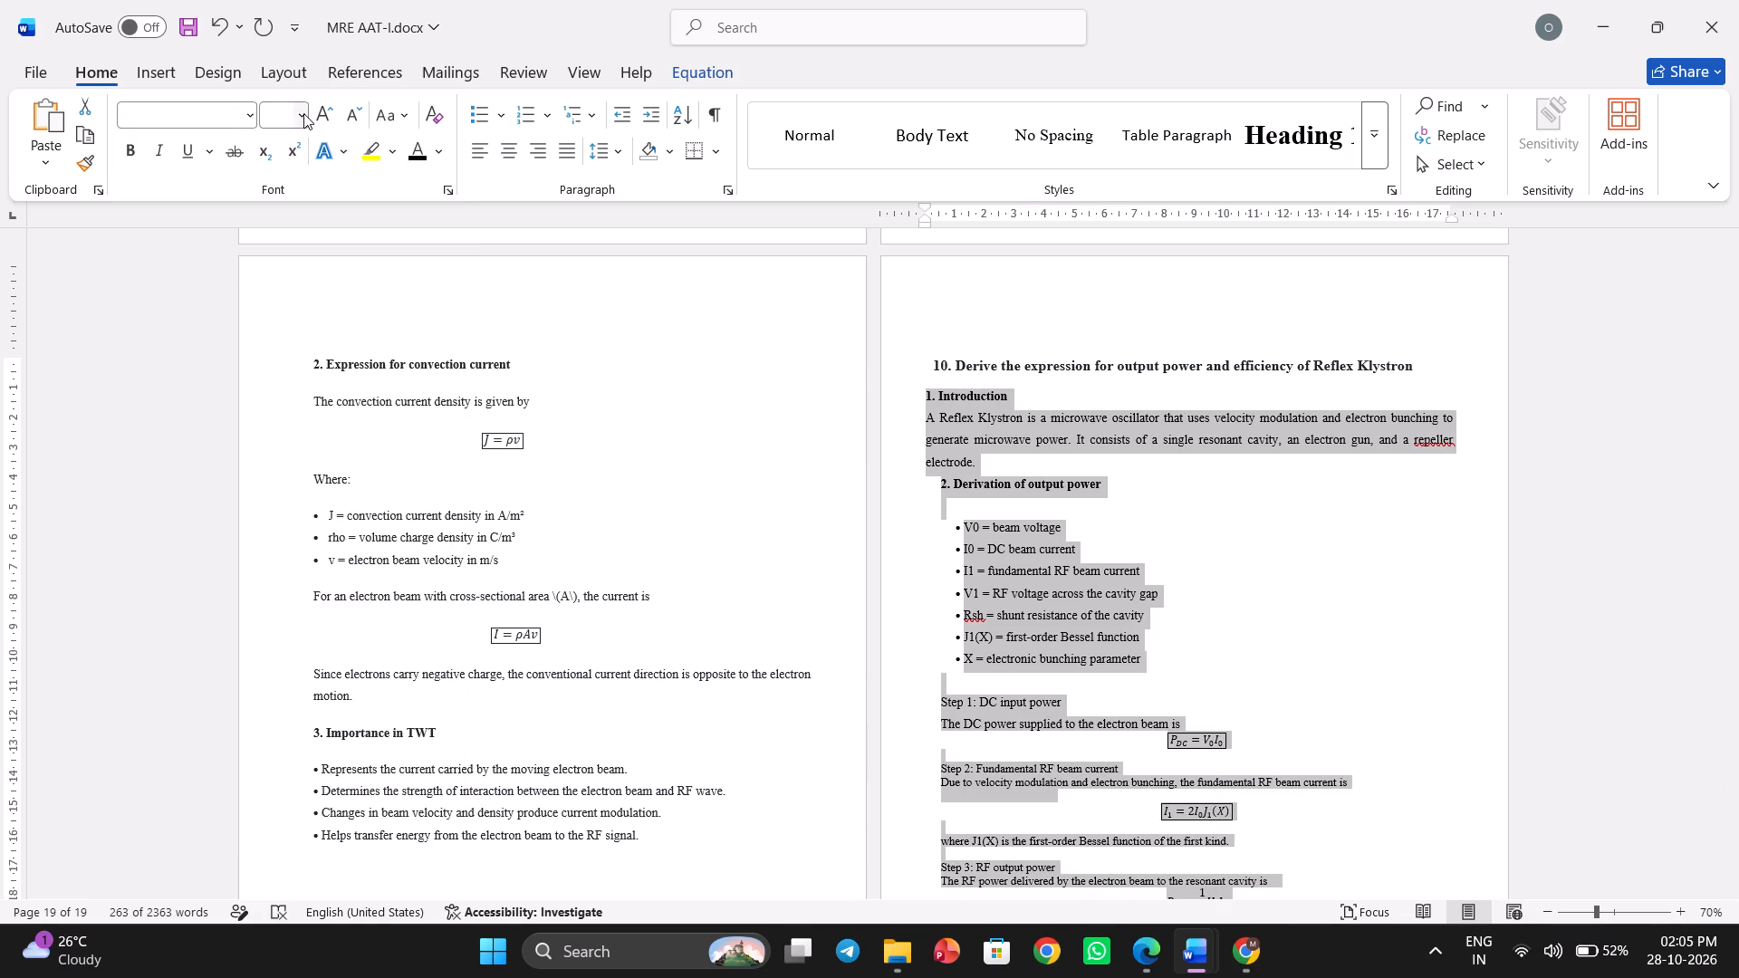
pyautogui.click(303, 113)
pyautogui.click(289, 252)
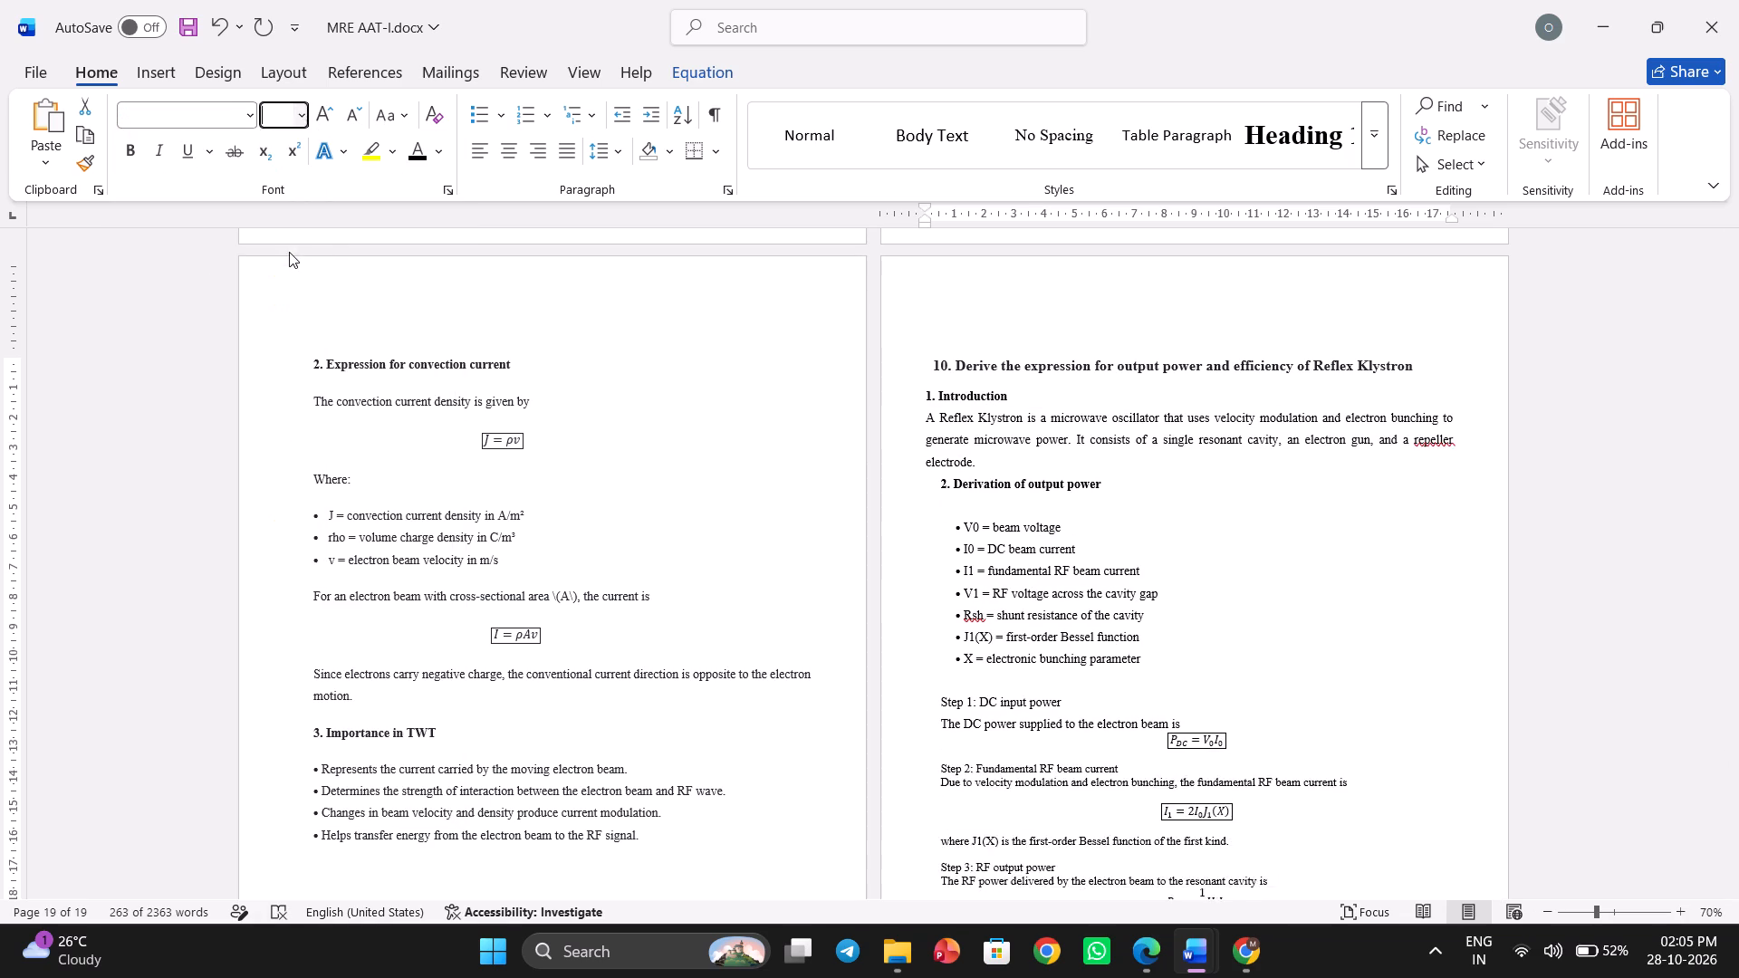
pyautogui.scroll(-1, 1051, 677)
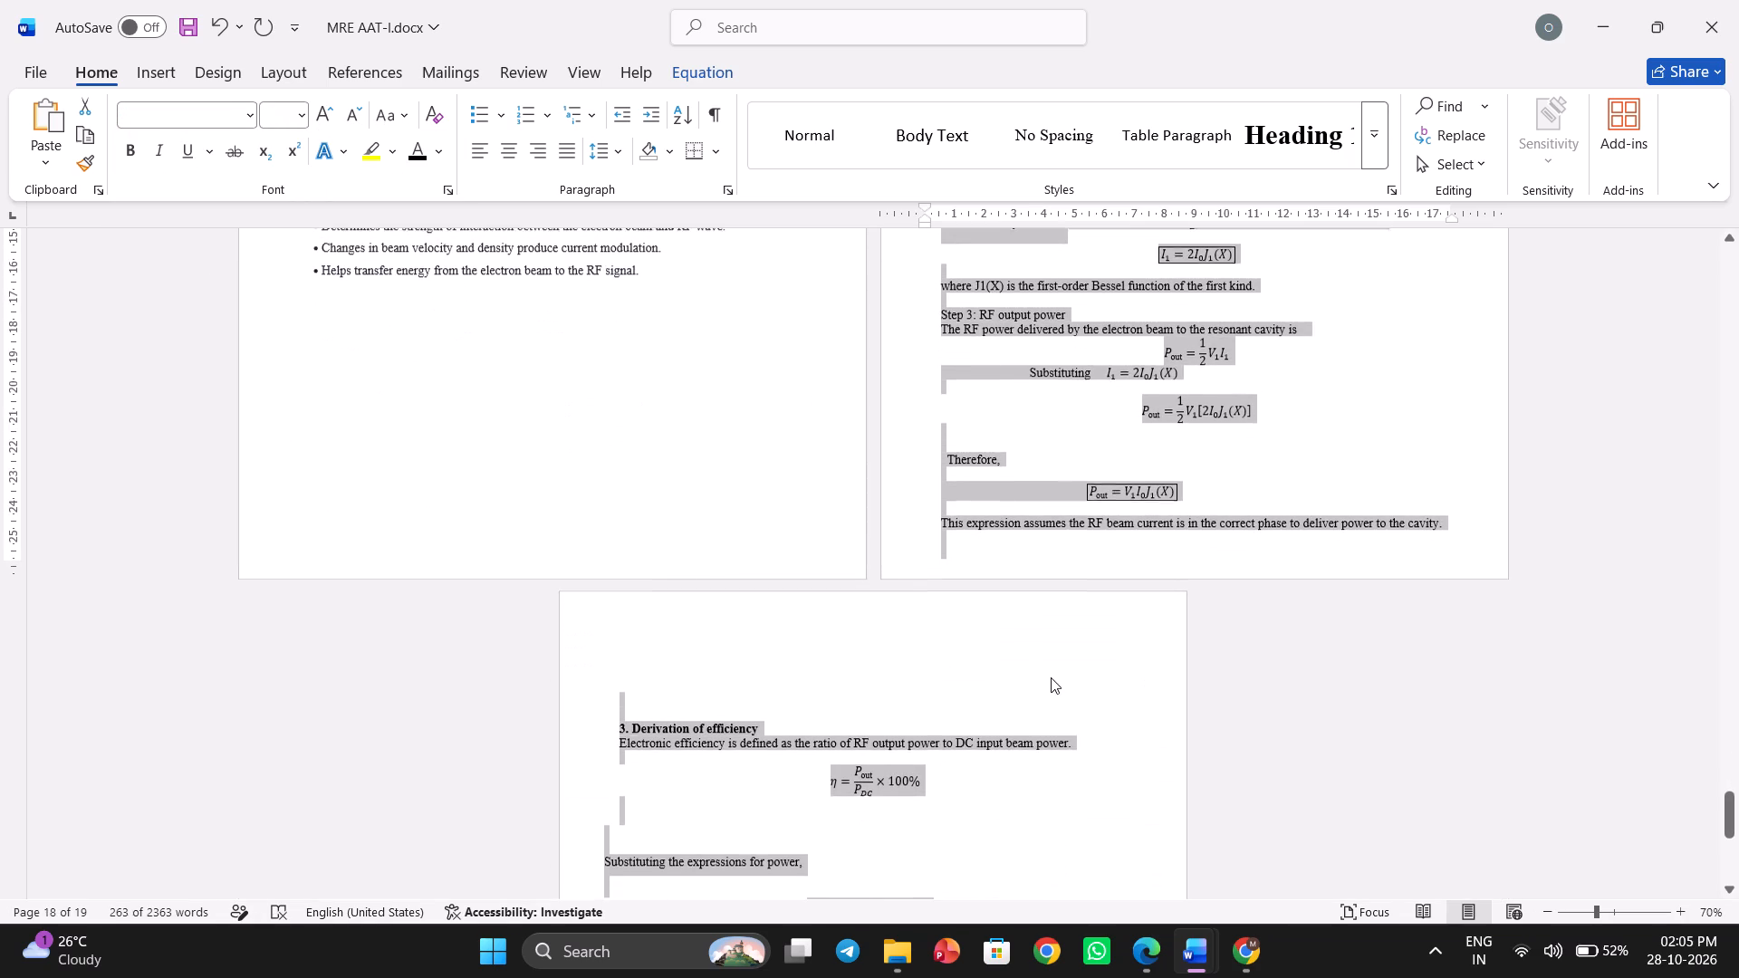
pyautogui.scroll(-1, 1051, 677)
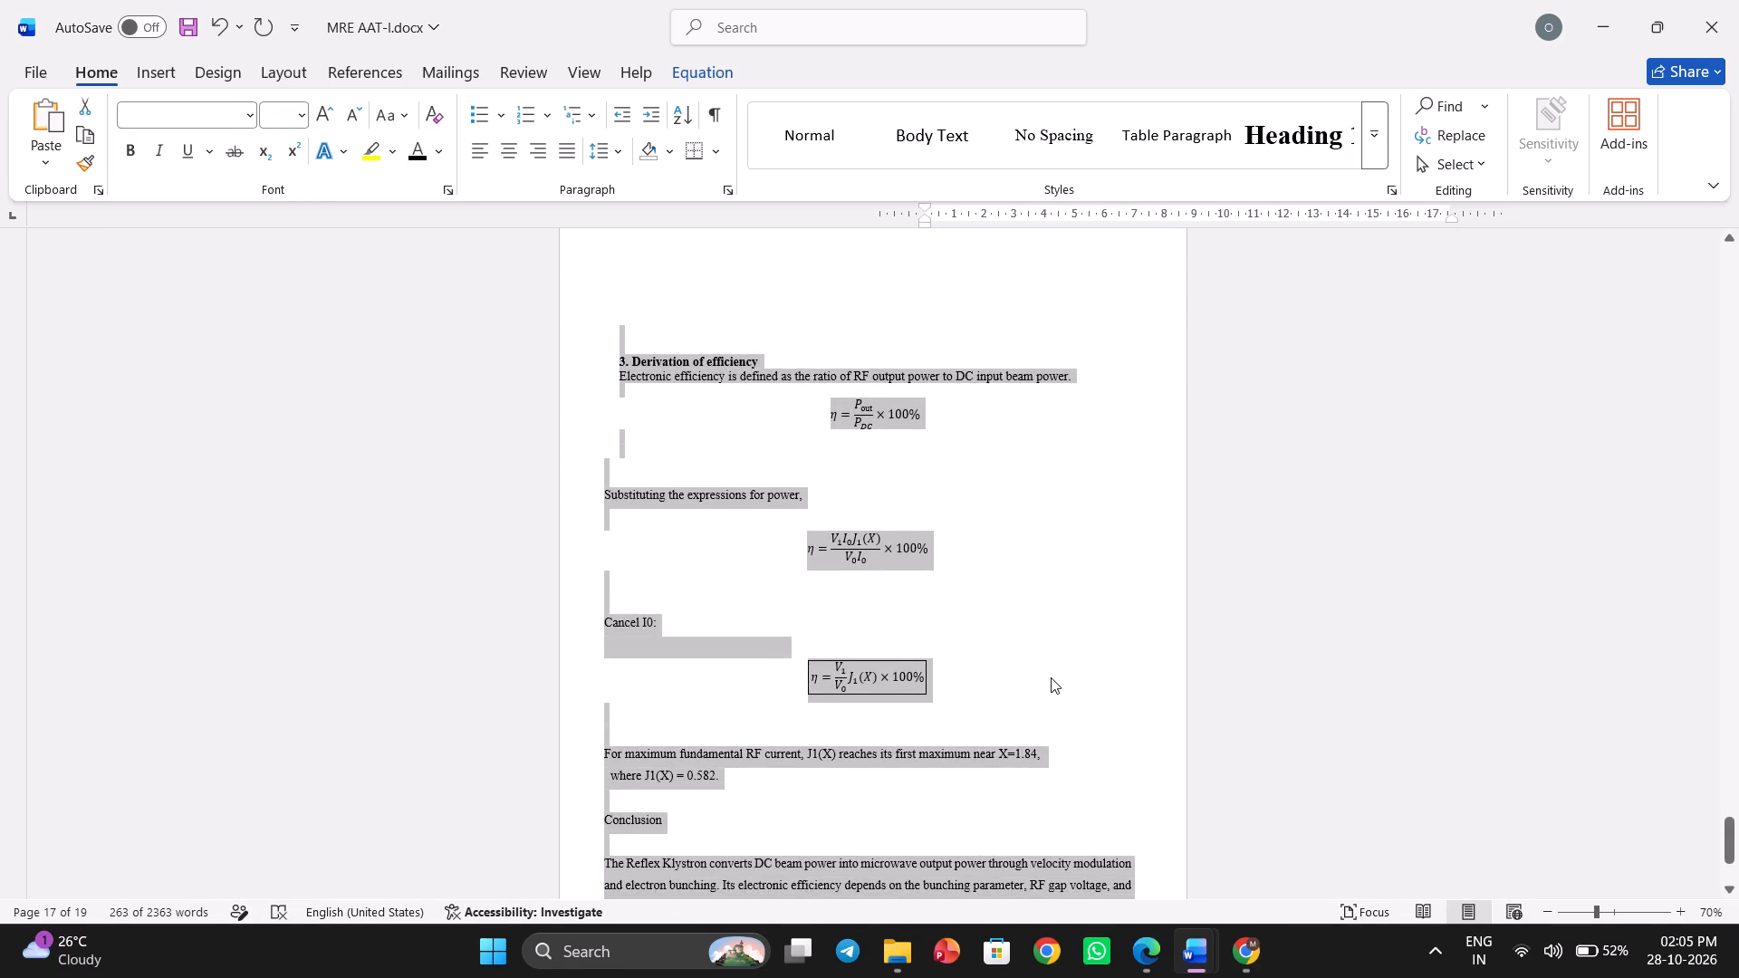
pyautogui.scroll(-1, 1051, 677)
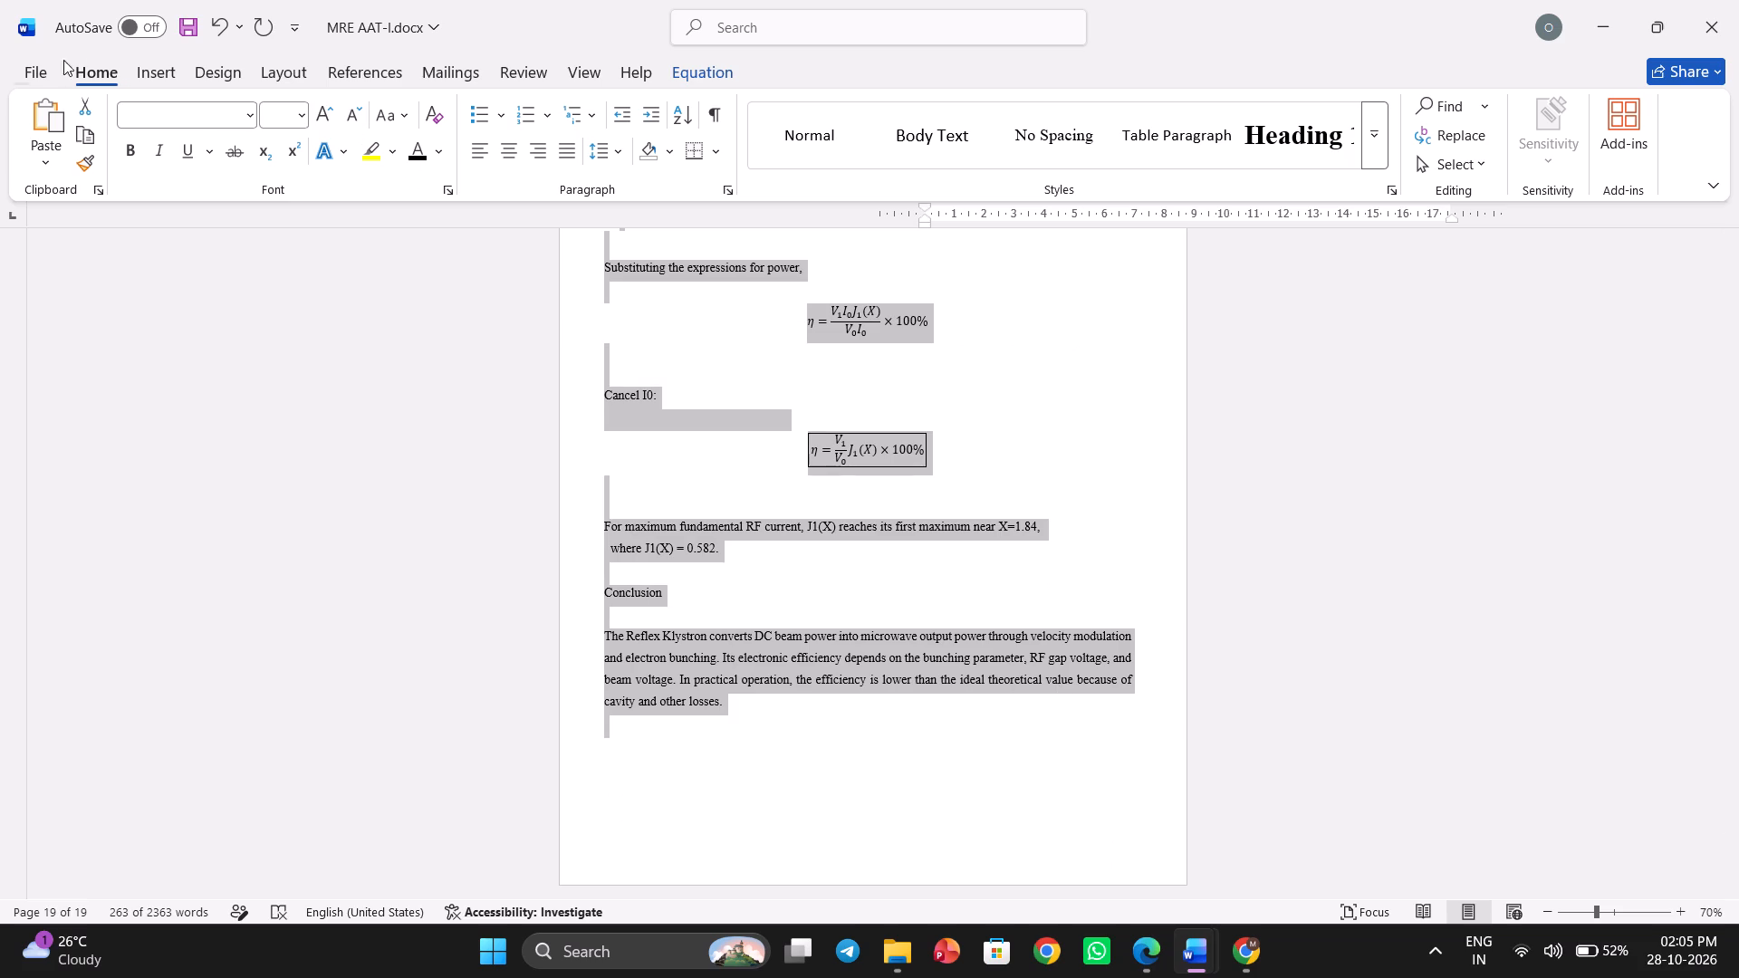
# Save the changes to the MRE AAT-I document.
pyautogui.click(42, 77)
pyautogui.click(80, 339)
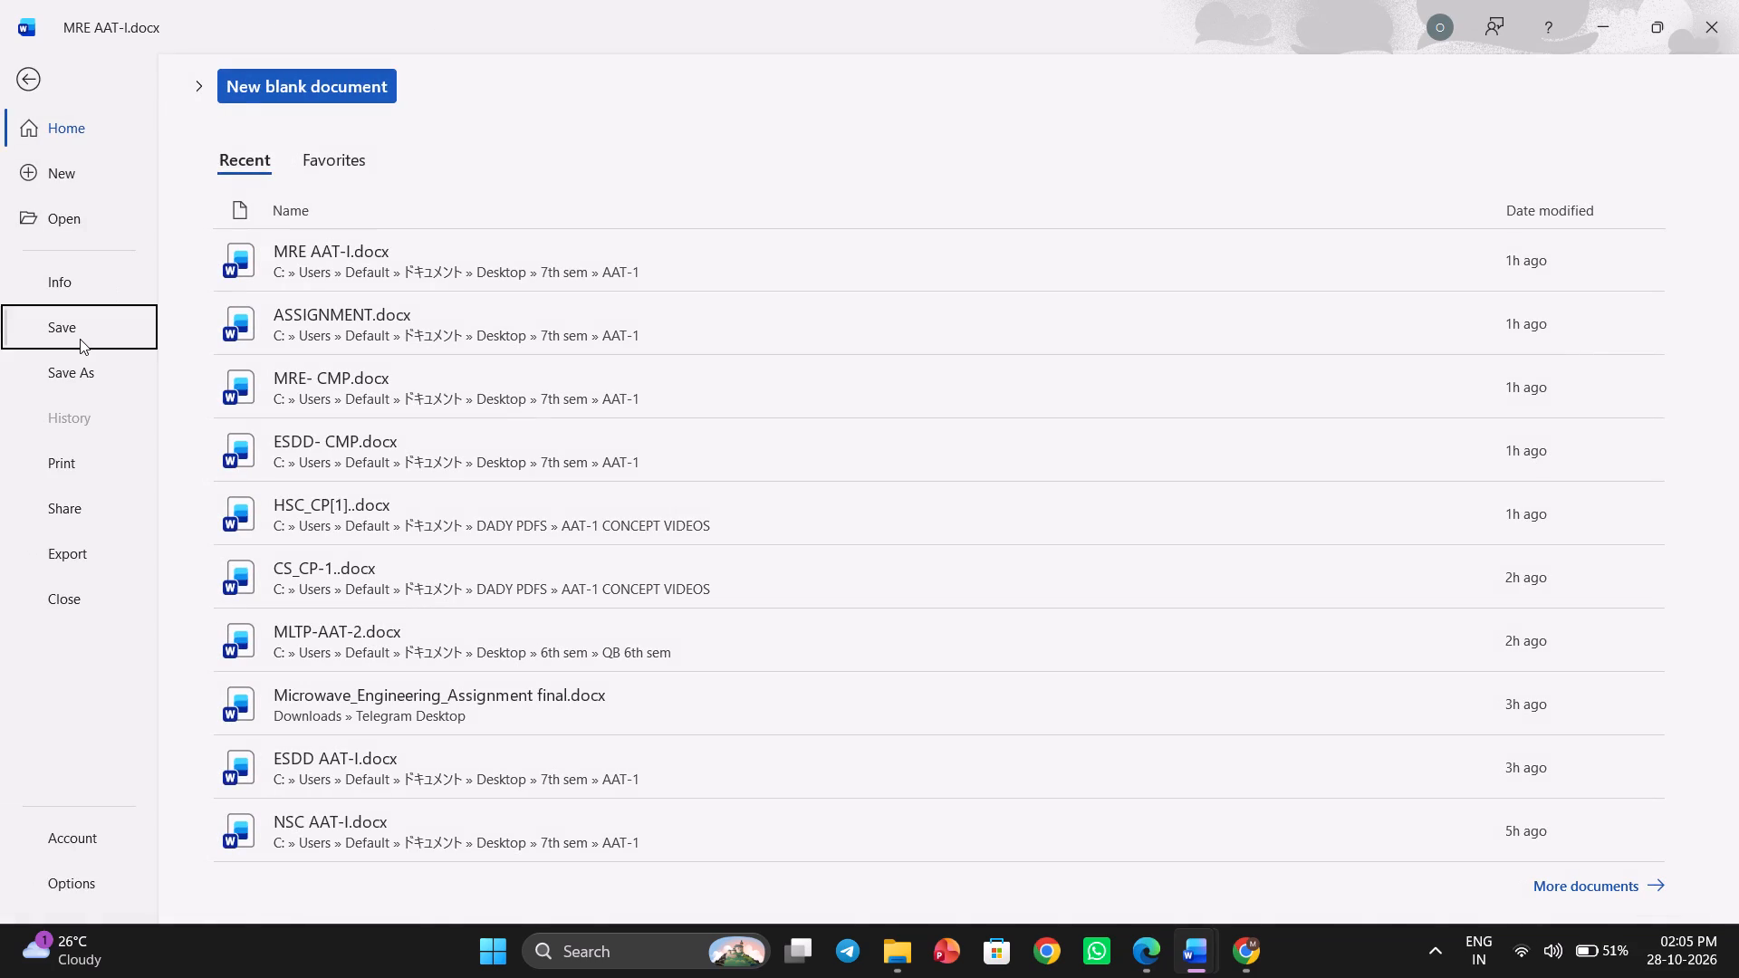
# Save a copy of the MRE AAT-I document as a PDF in the LAB folder under 7th sem.
pyautogui.click(31, 67)
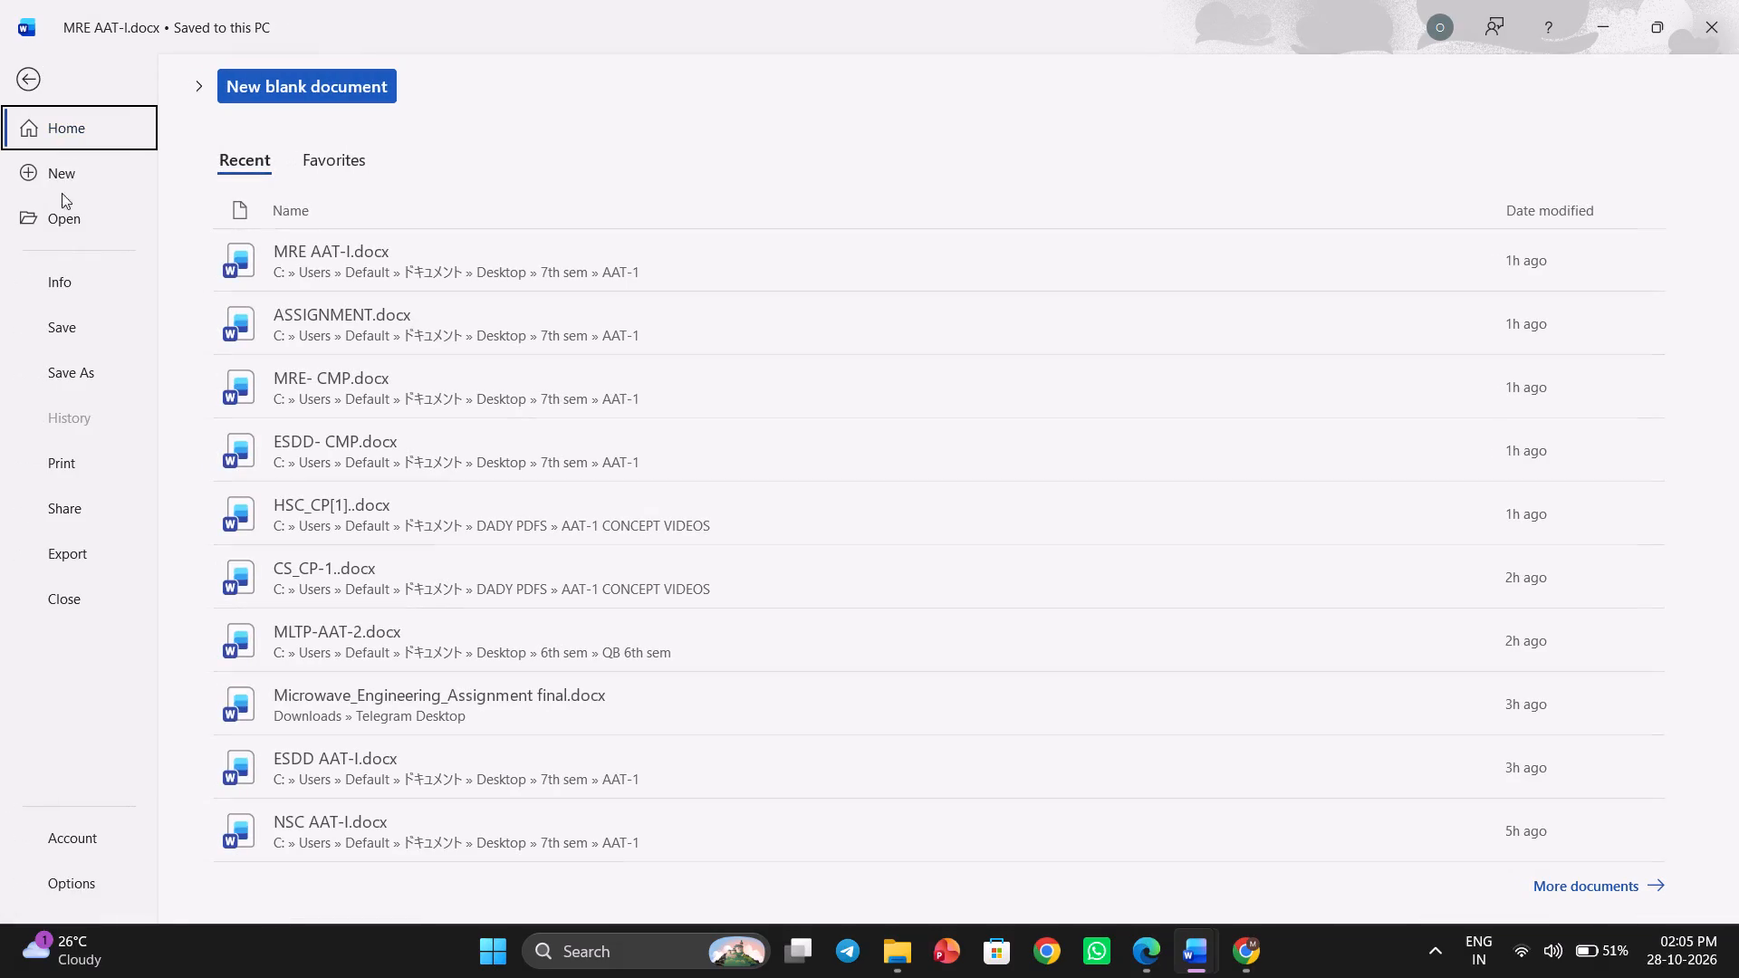
pyautogui.click(94, 371)
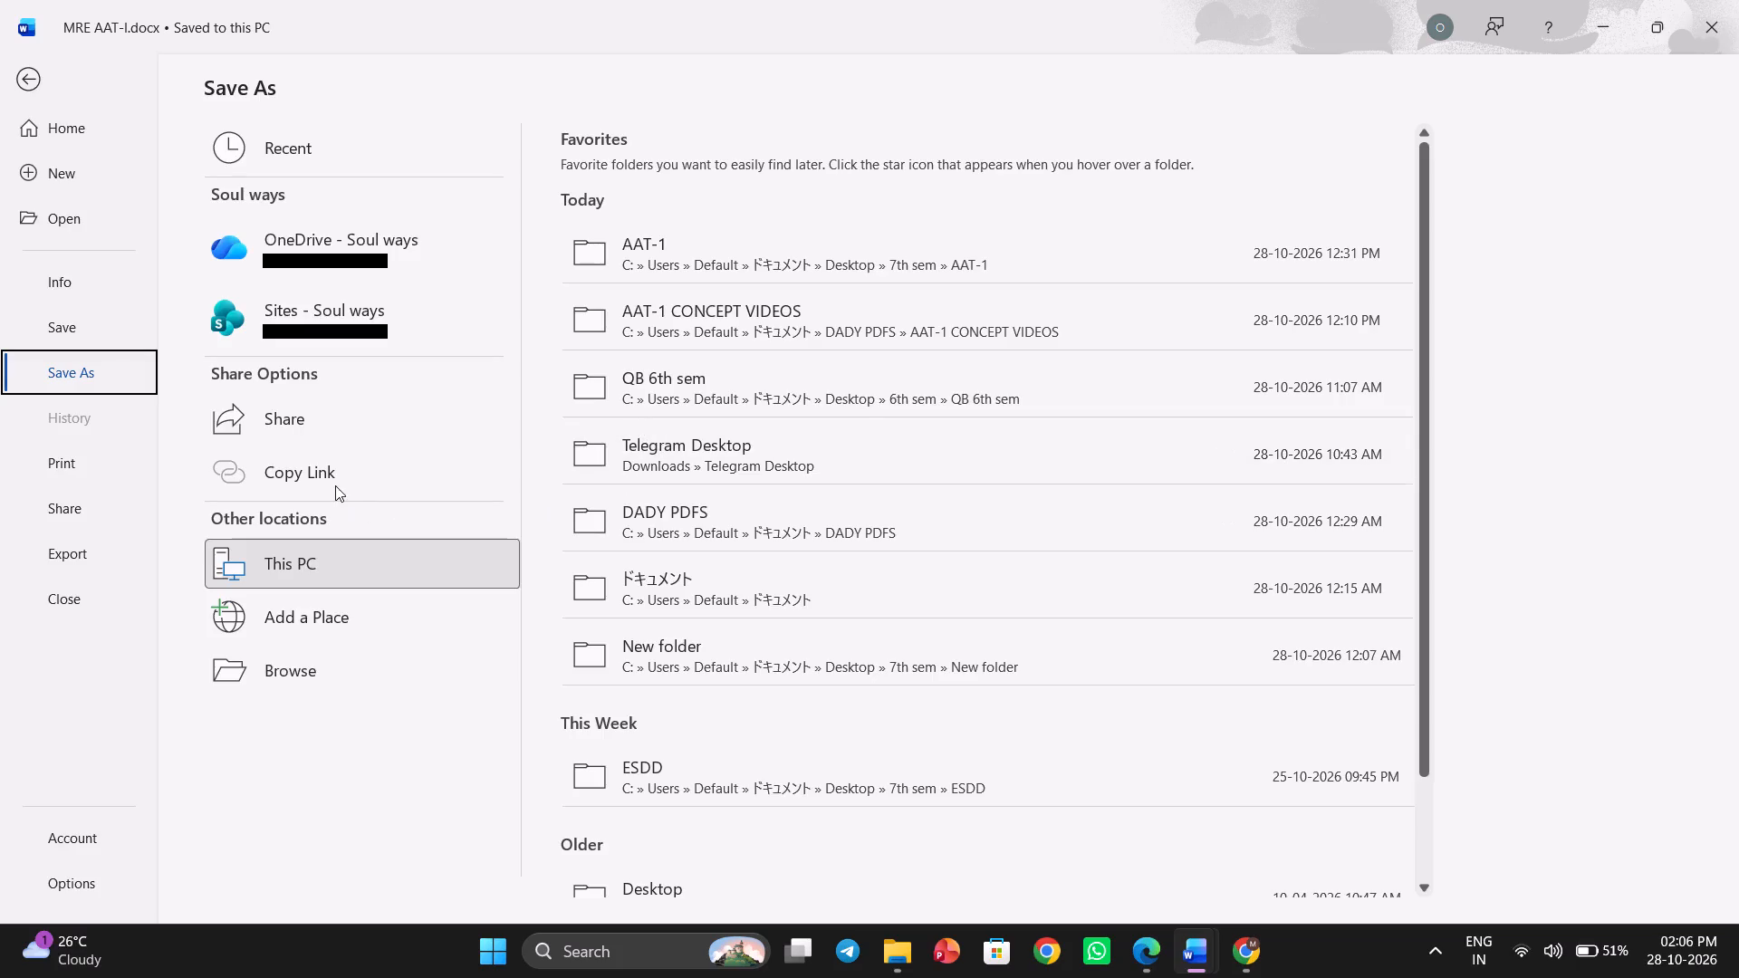
pyautogui.click(320, 672)
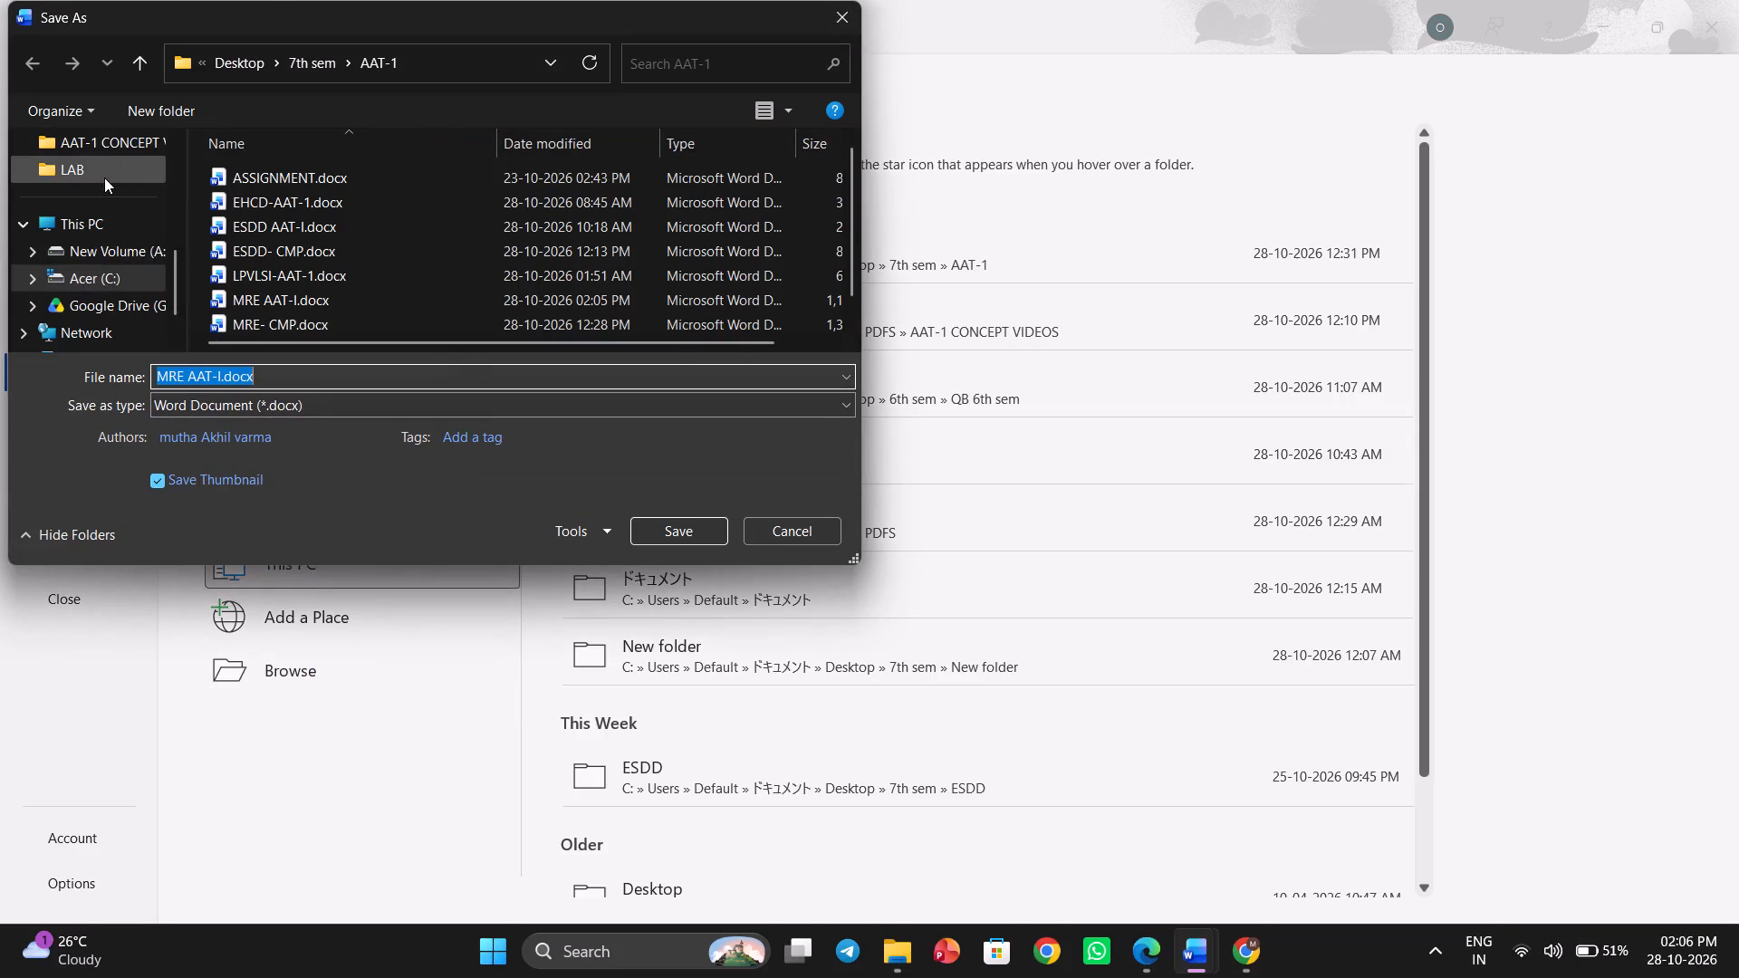
pyautogui.scroll(1, 104, 177)
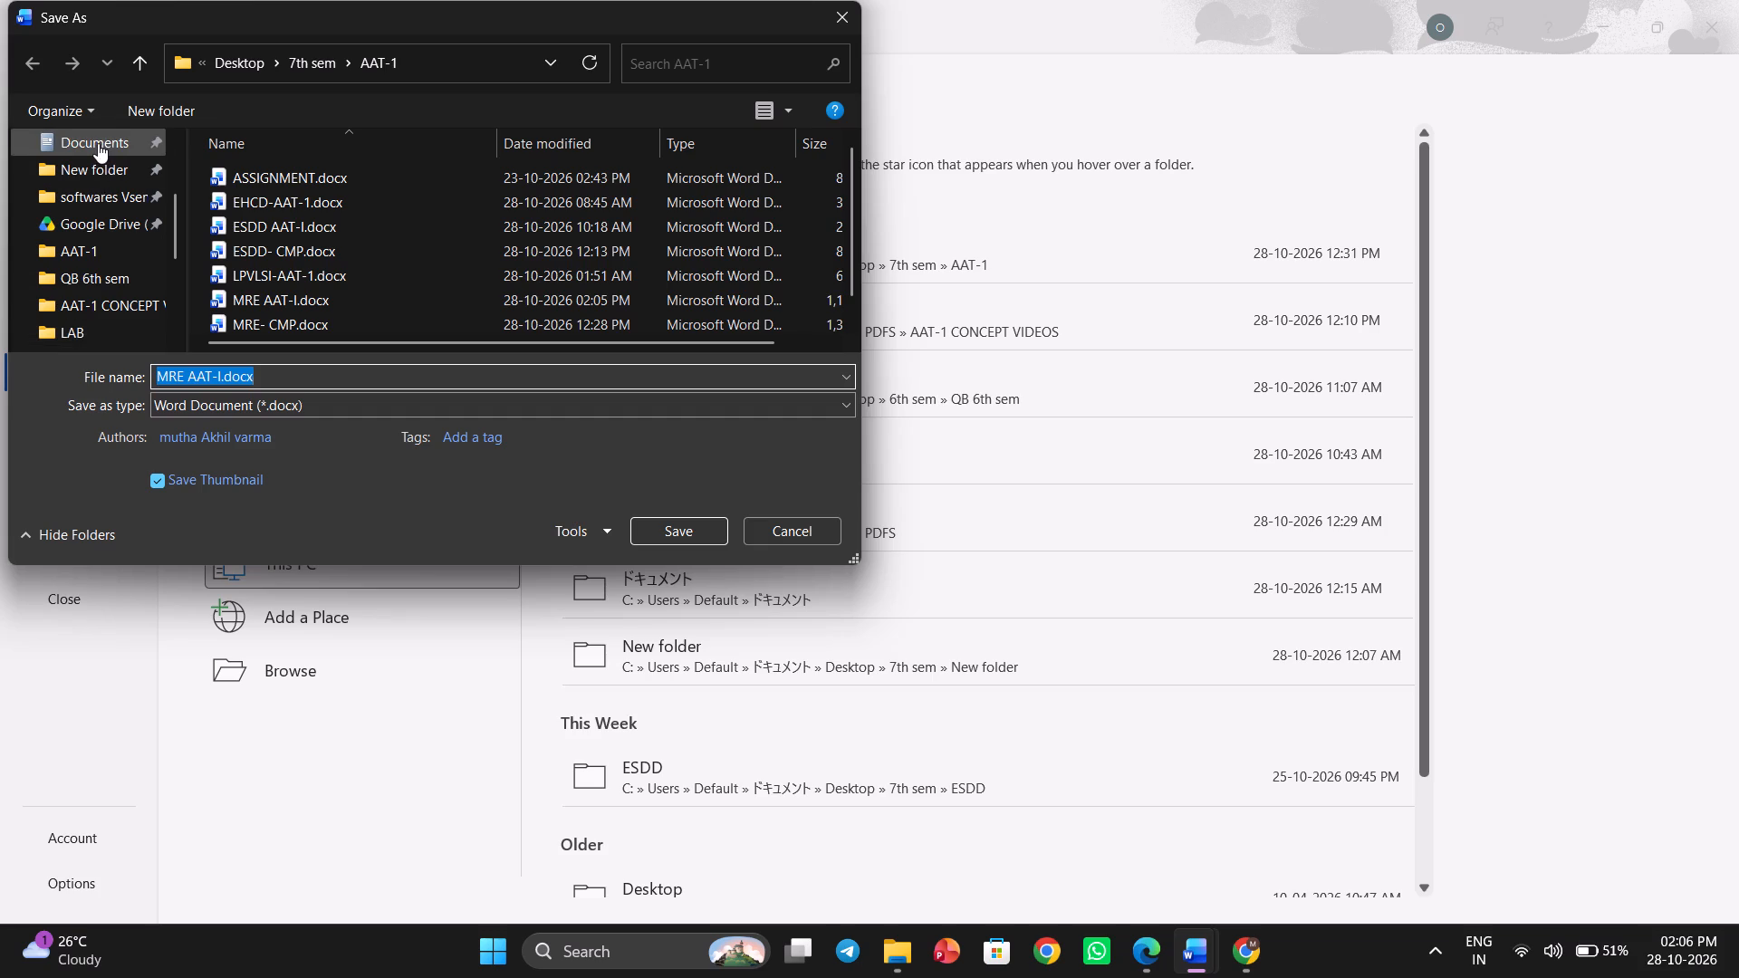
pyautogui.doubleClick(97, 279)
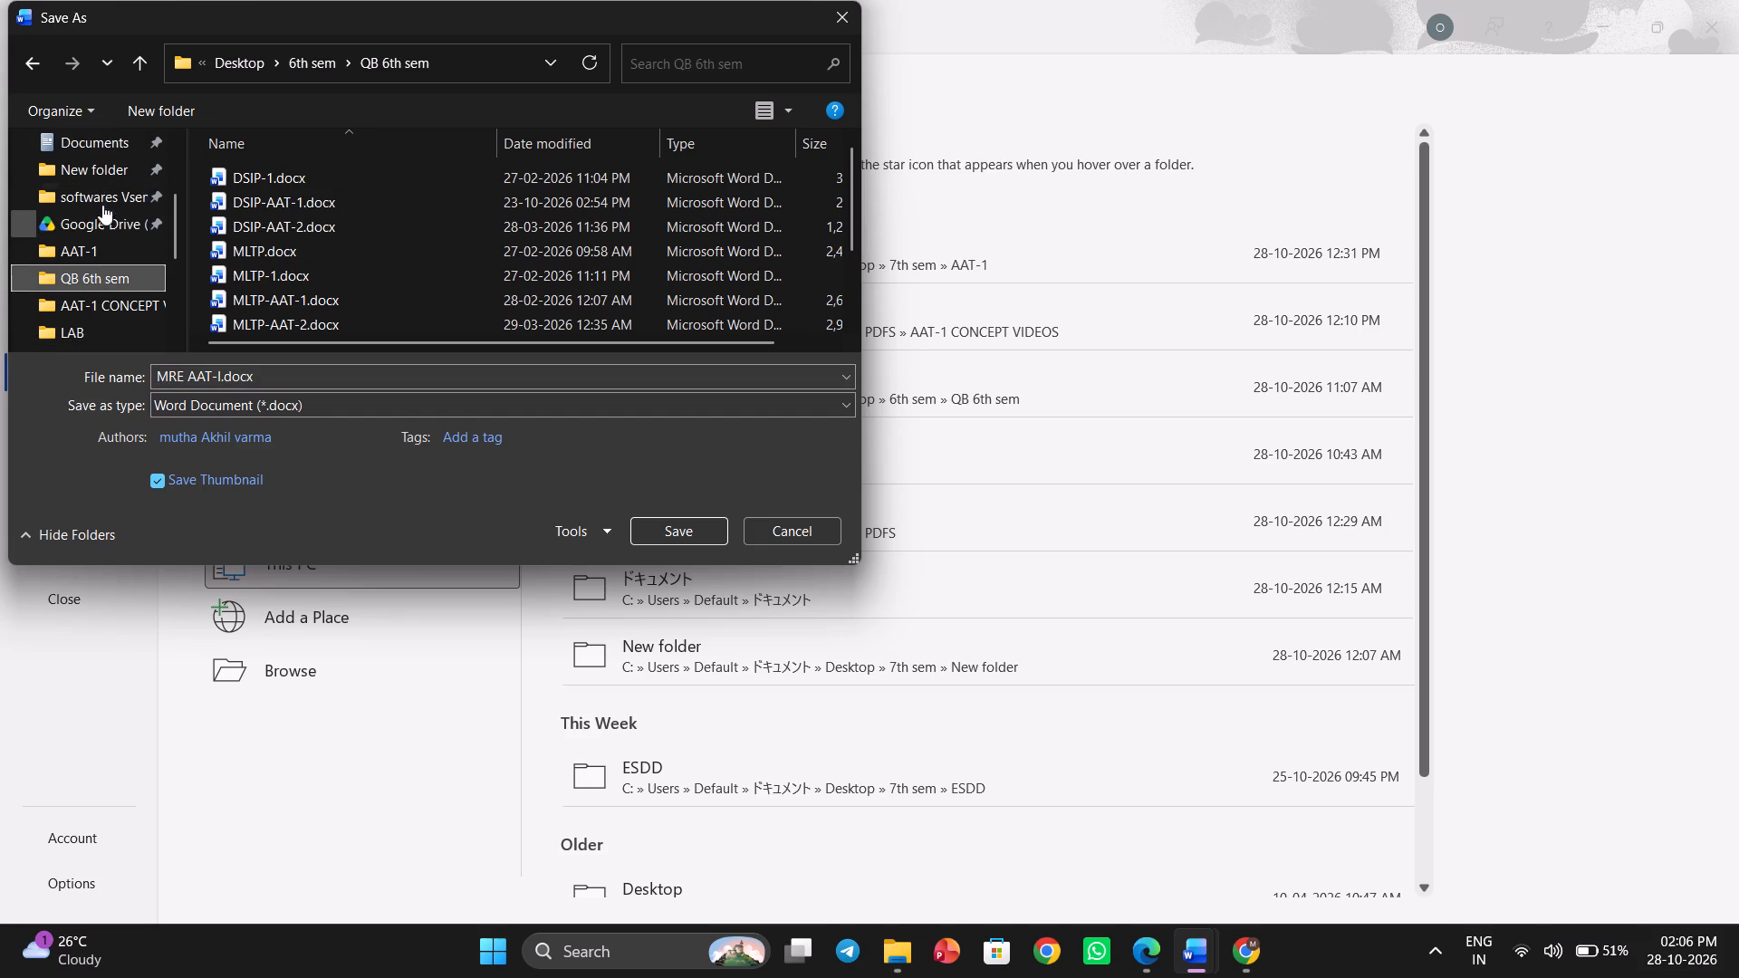
pyautogui.click(100, 168)
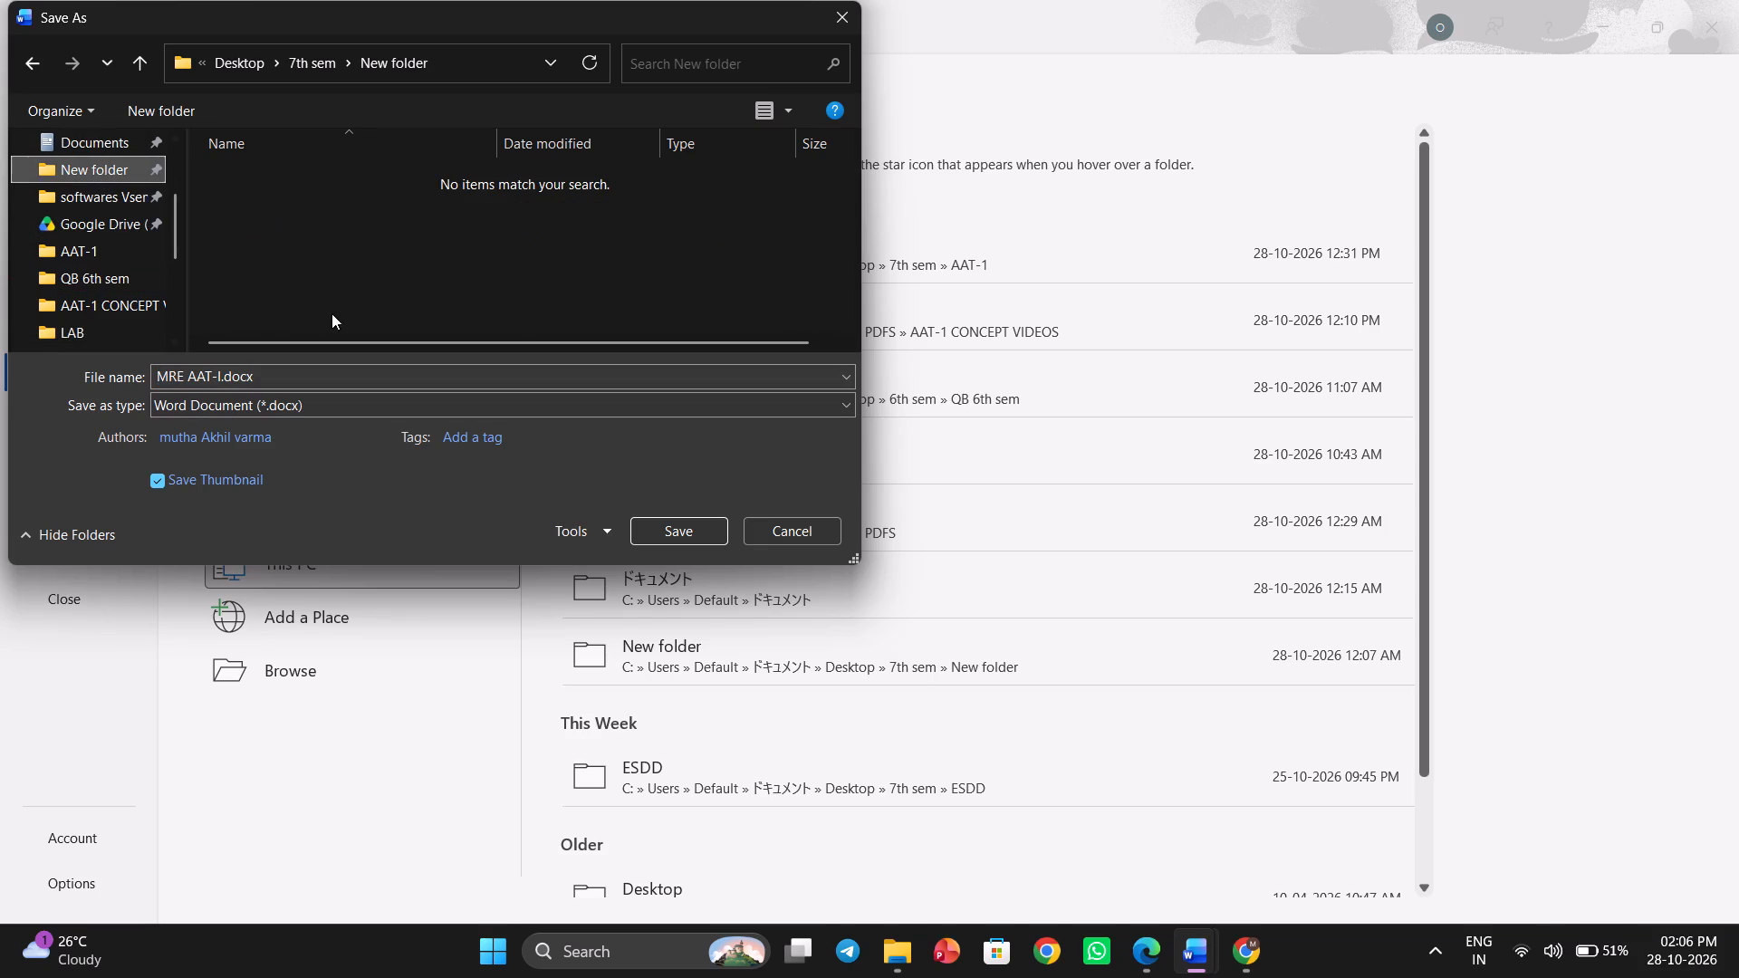
pyautogui.doubleClick(108, 141)
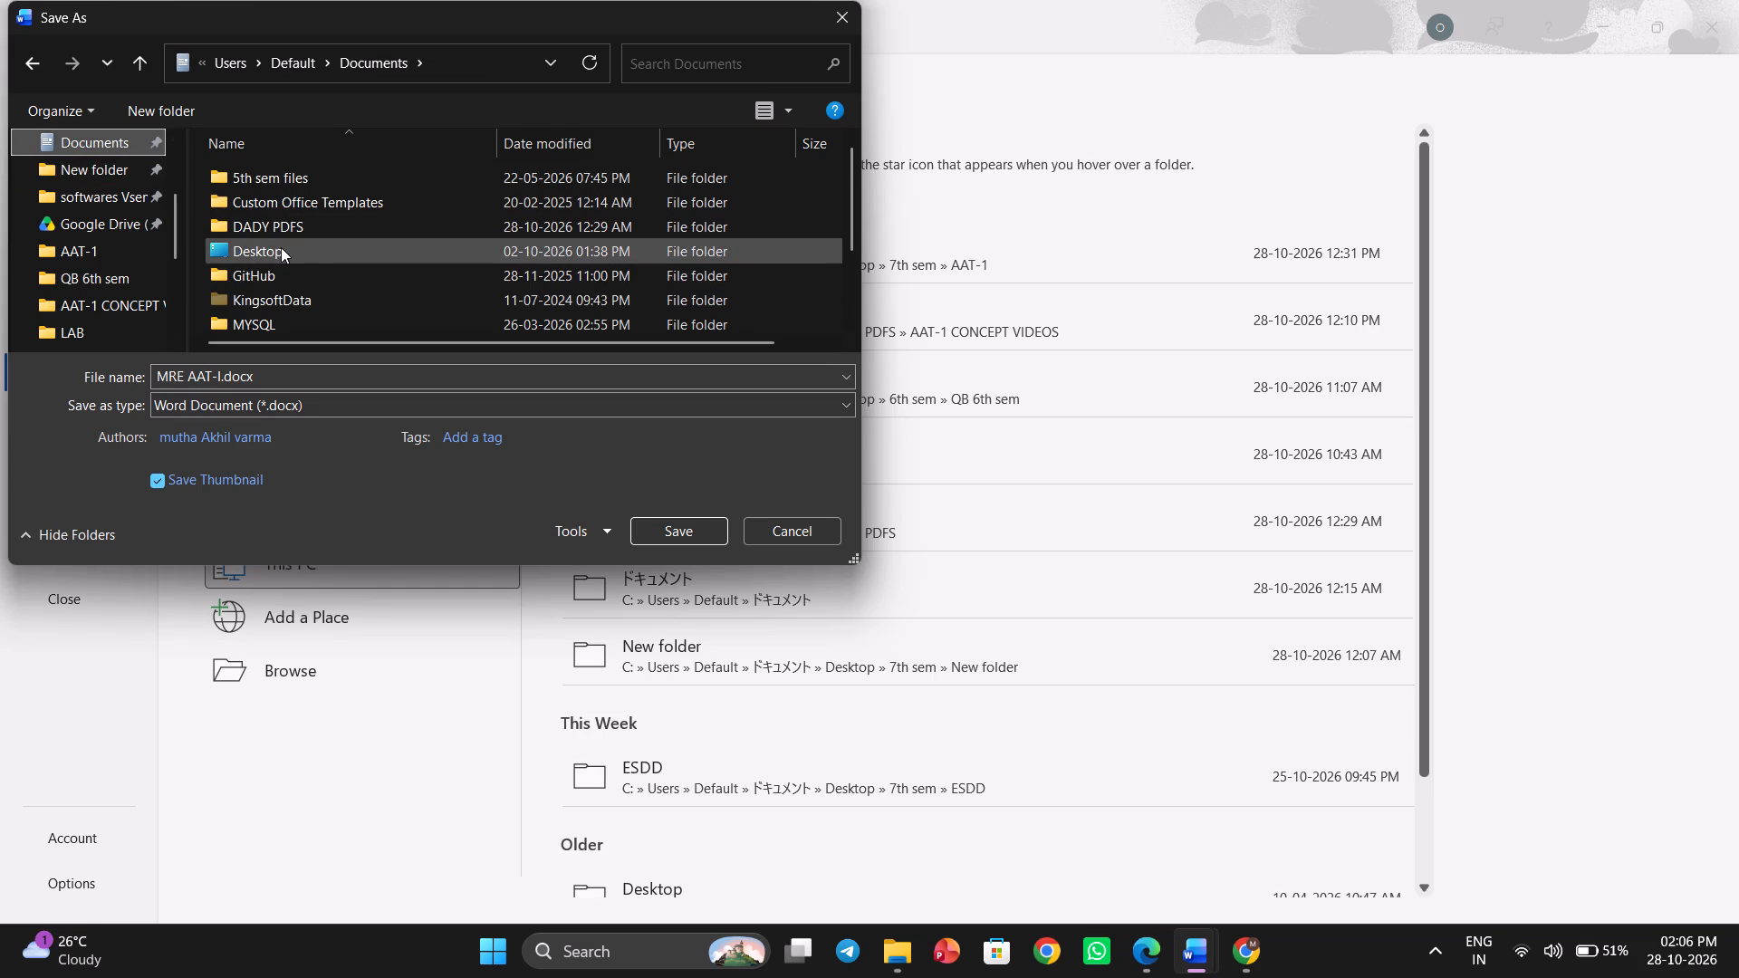
pyautogui.scroll(-1, 281, 246)
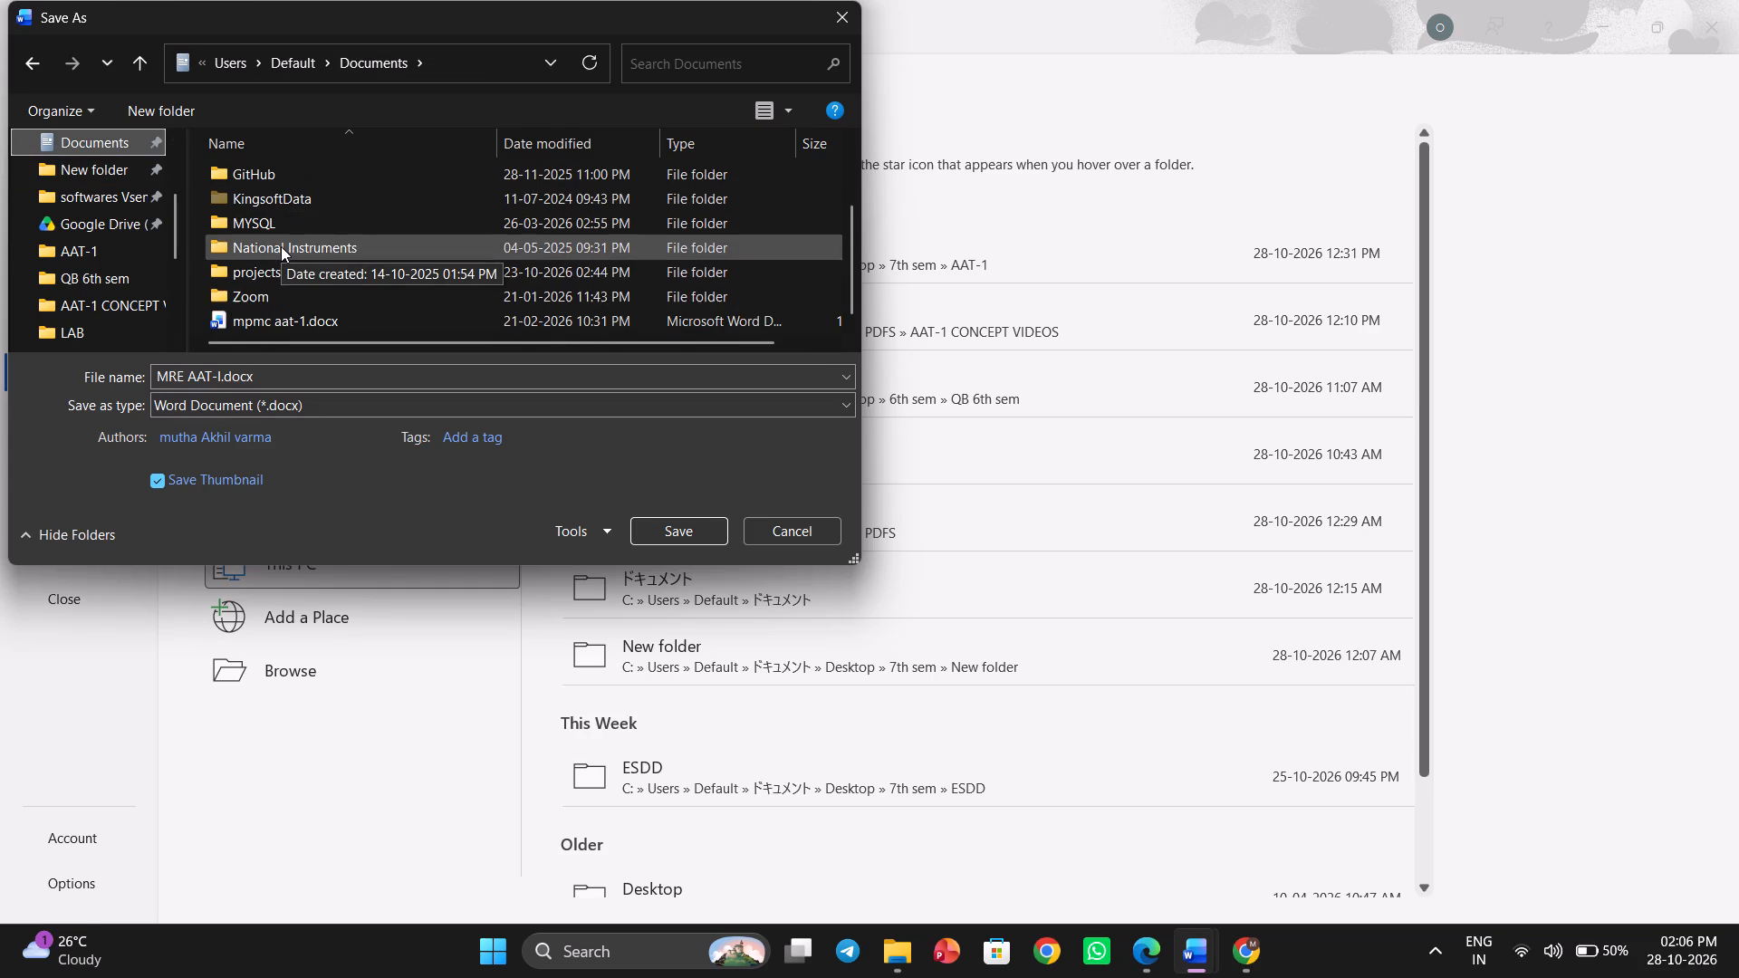
pyautogui.scroll(-1, 281, 246)
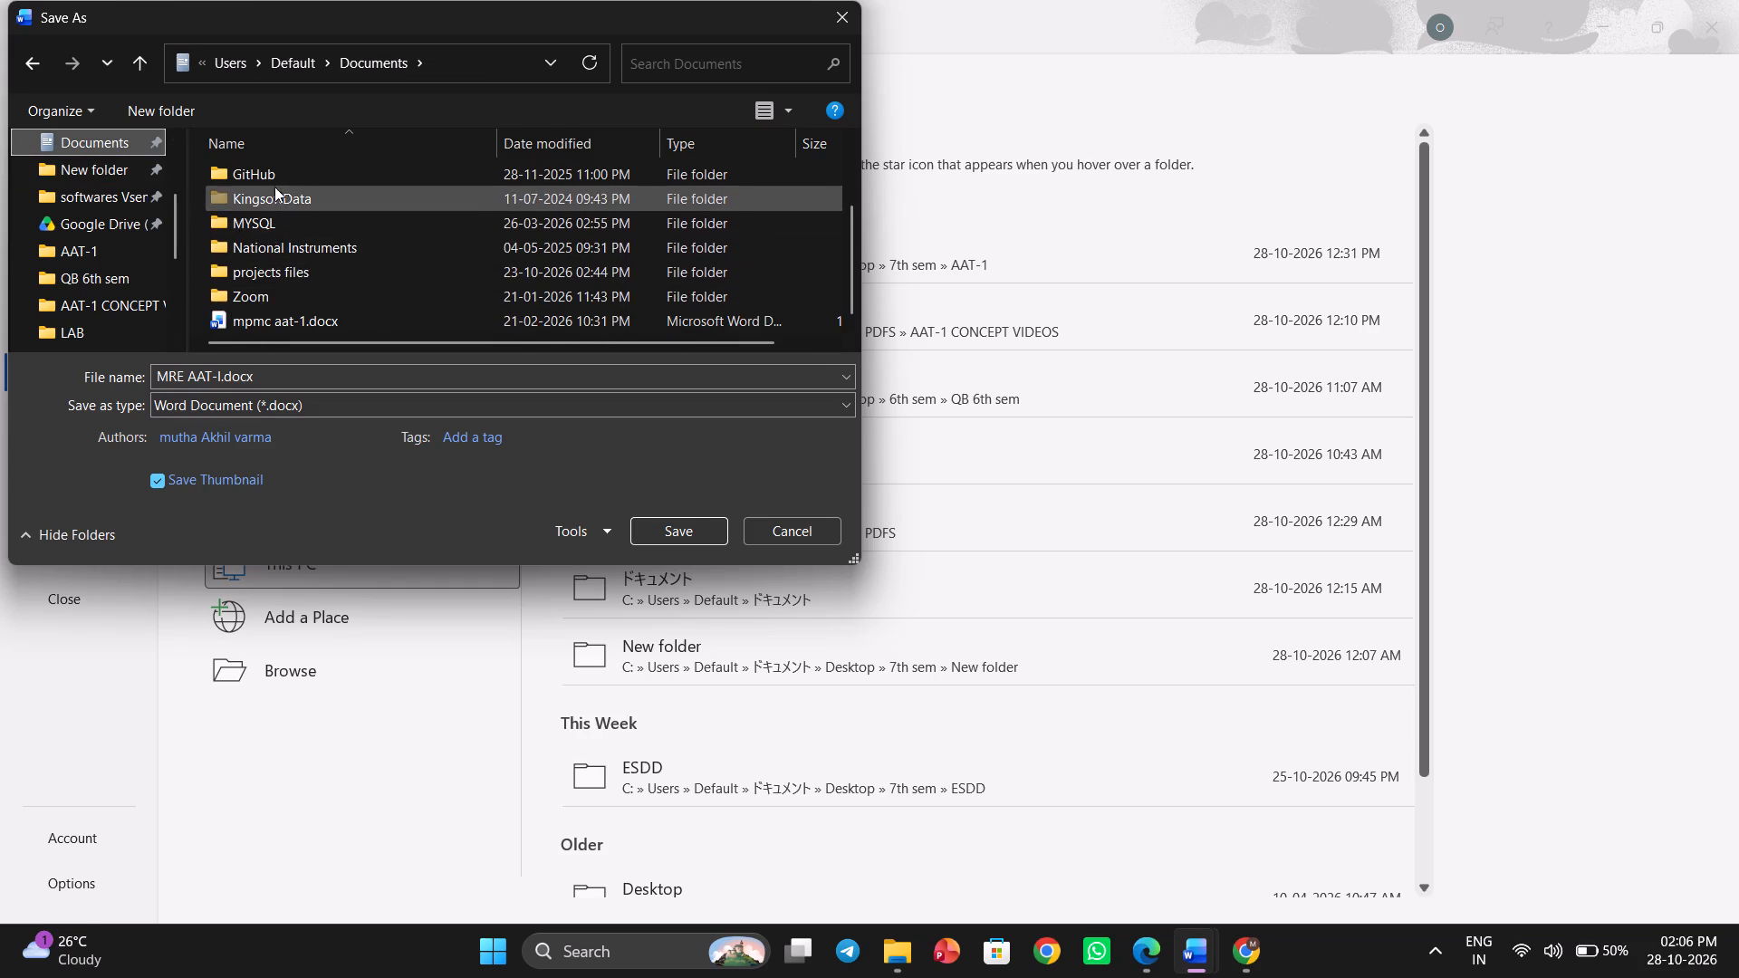
pyautogui.scroll(1, 256, 277)
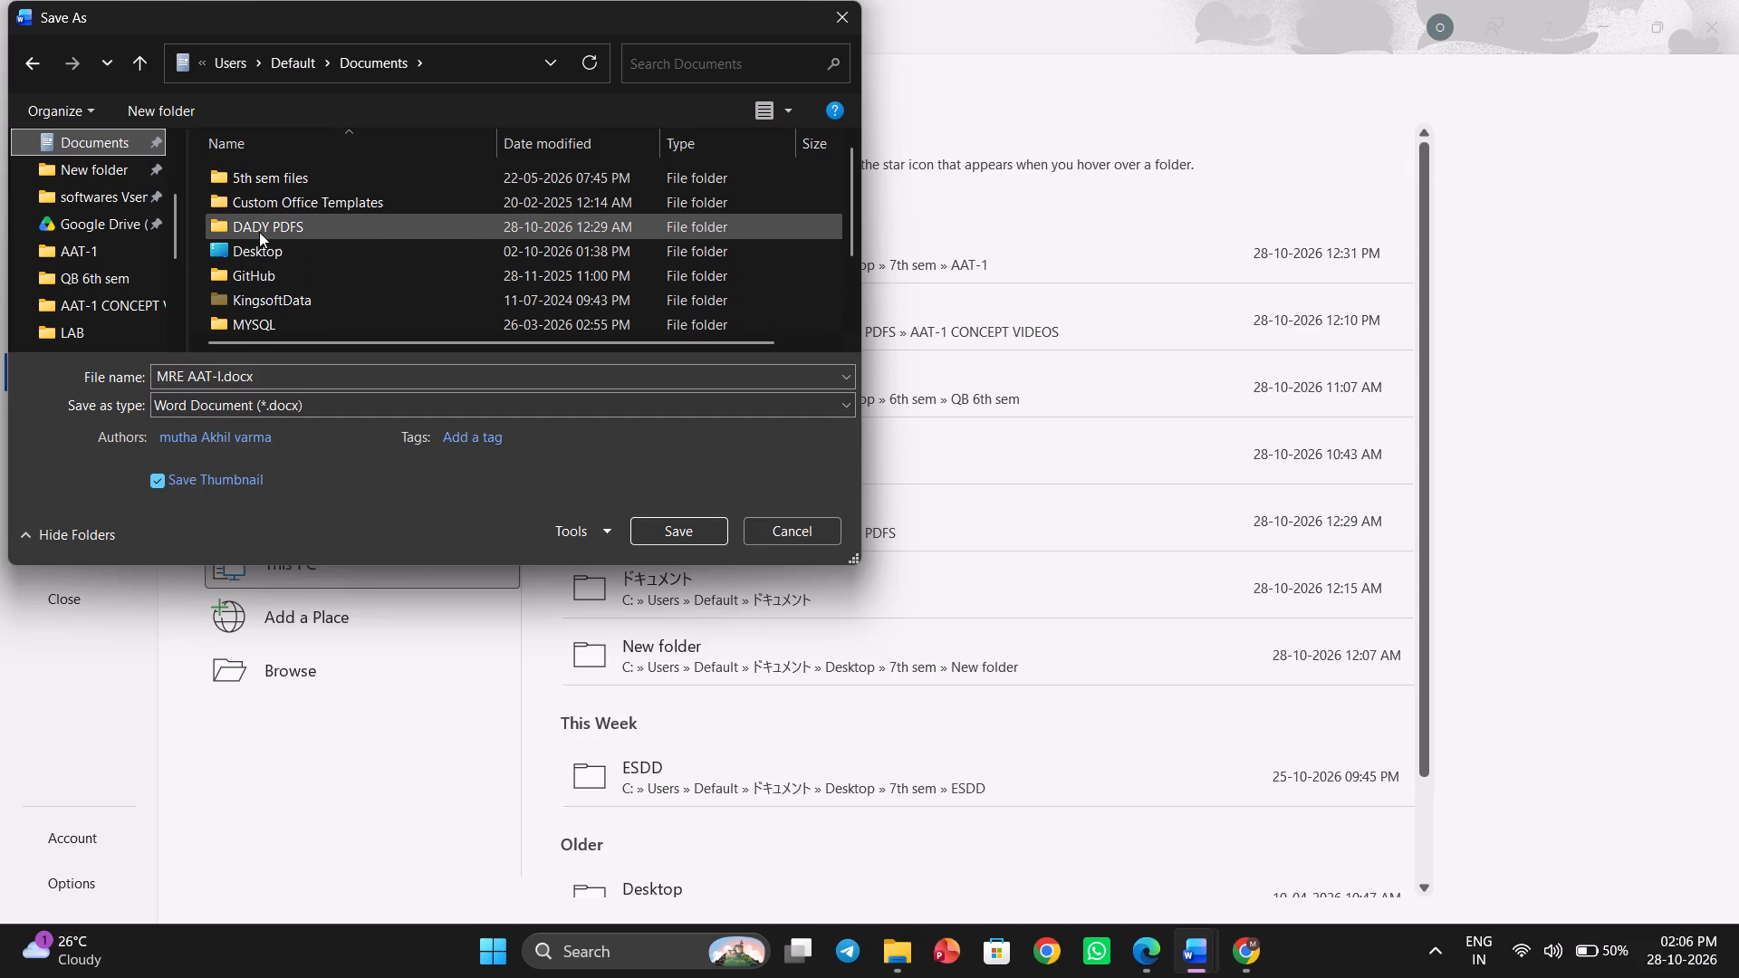
pyautogui.doubleClick(274, 179)
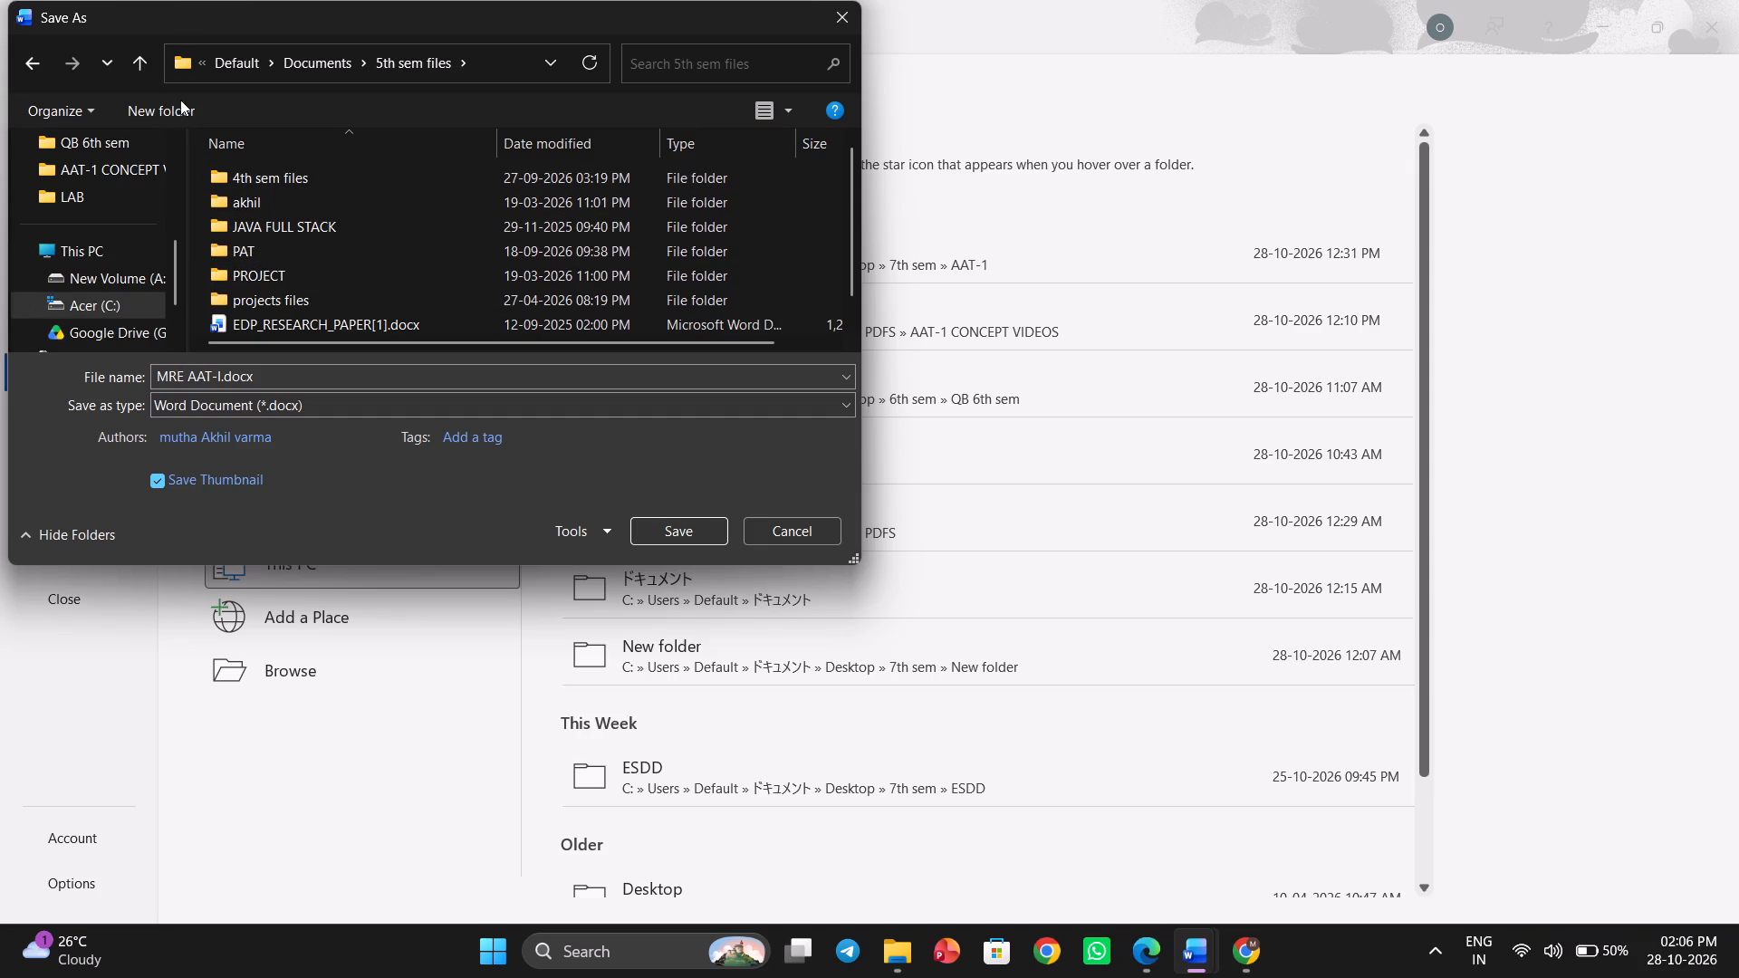
pyautogui.click(131, 59)
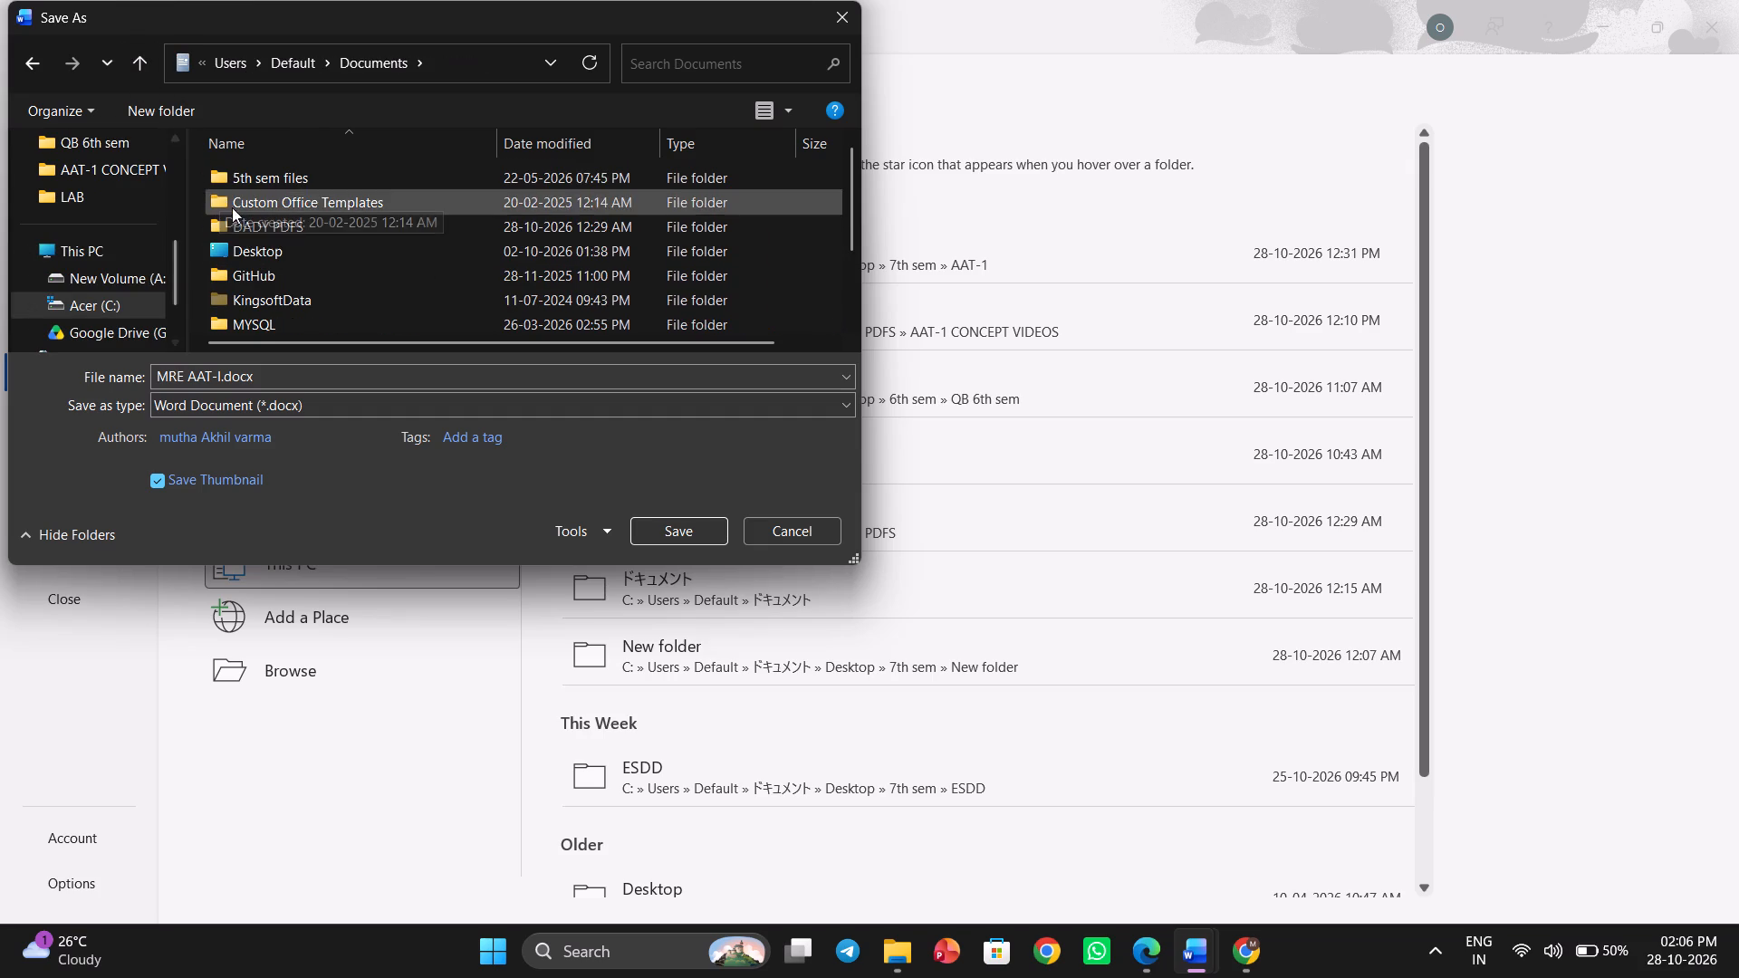
pyautogui.scroll(-3, 264, 307)
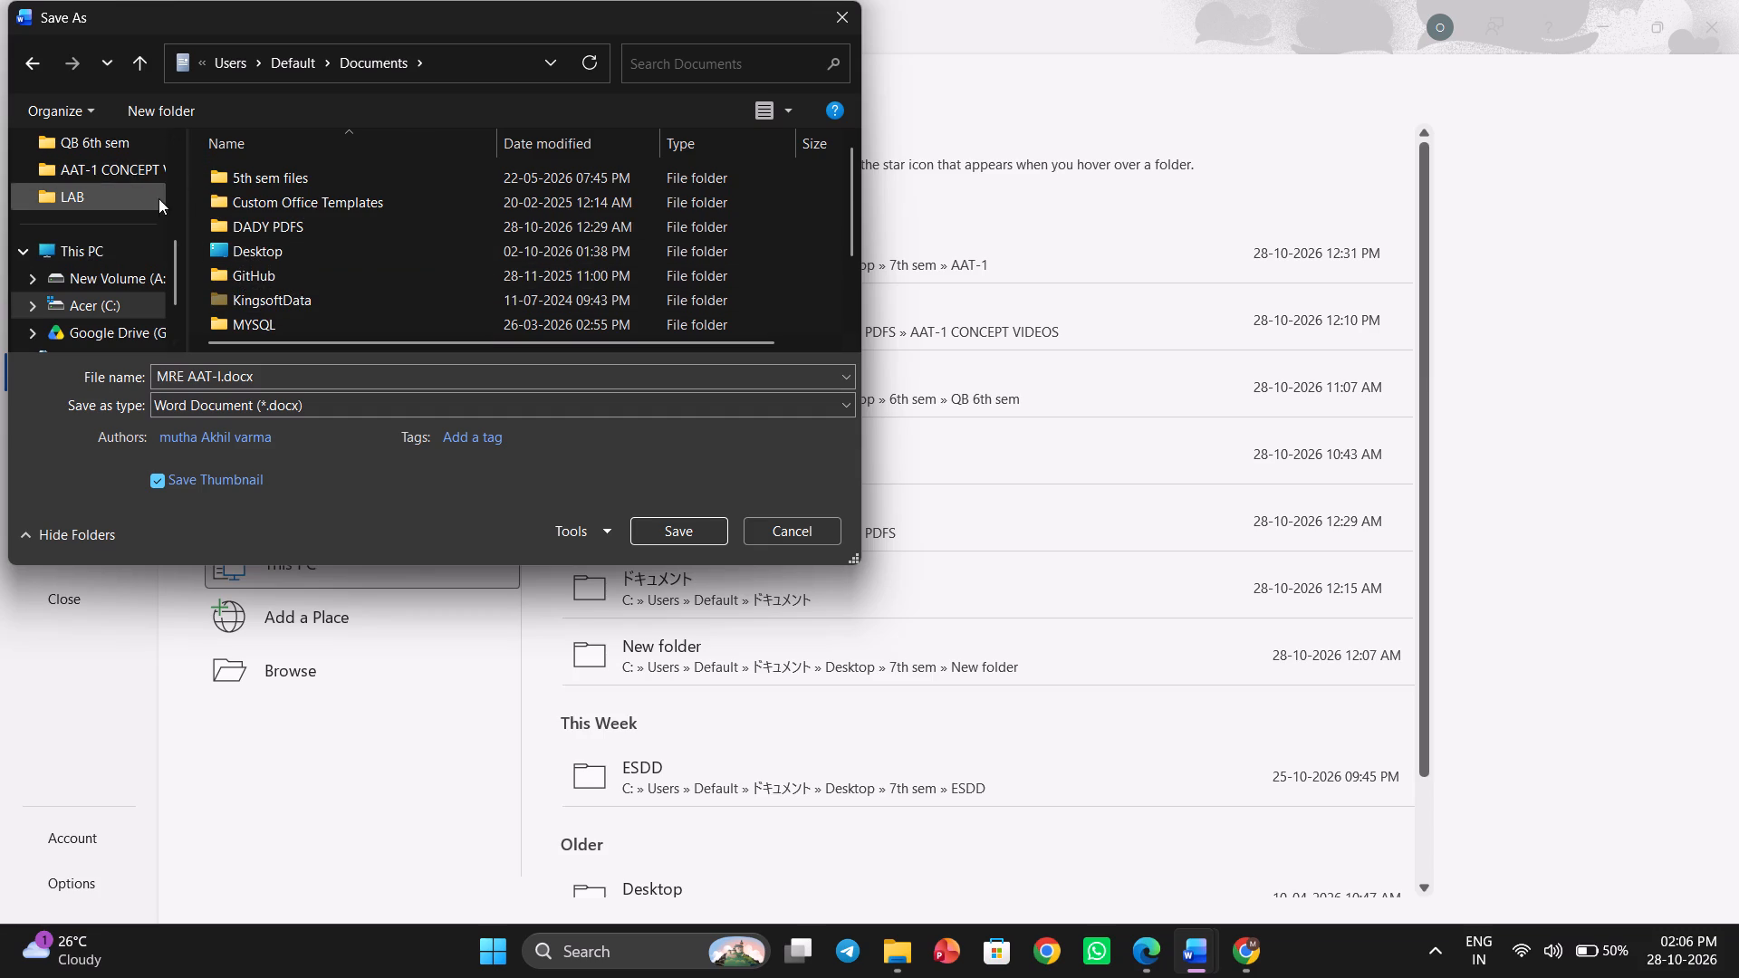
pyautogui.doubleClick(109, 195)
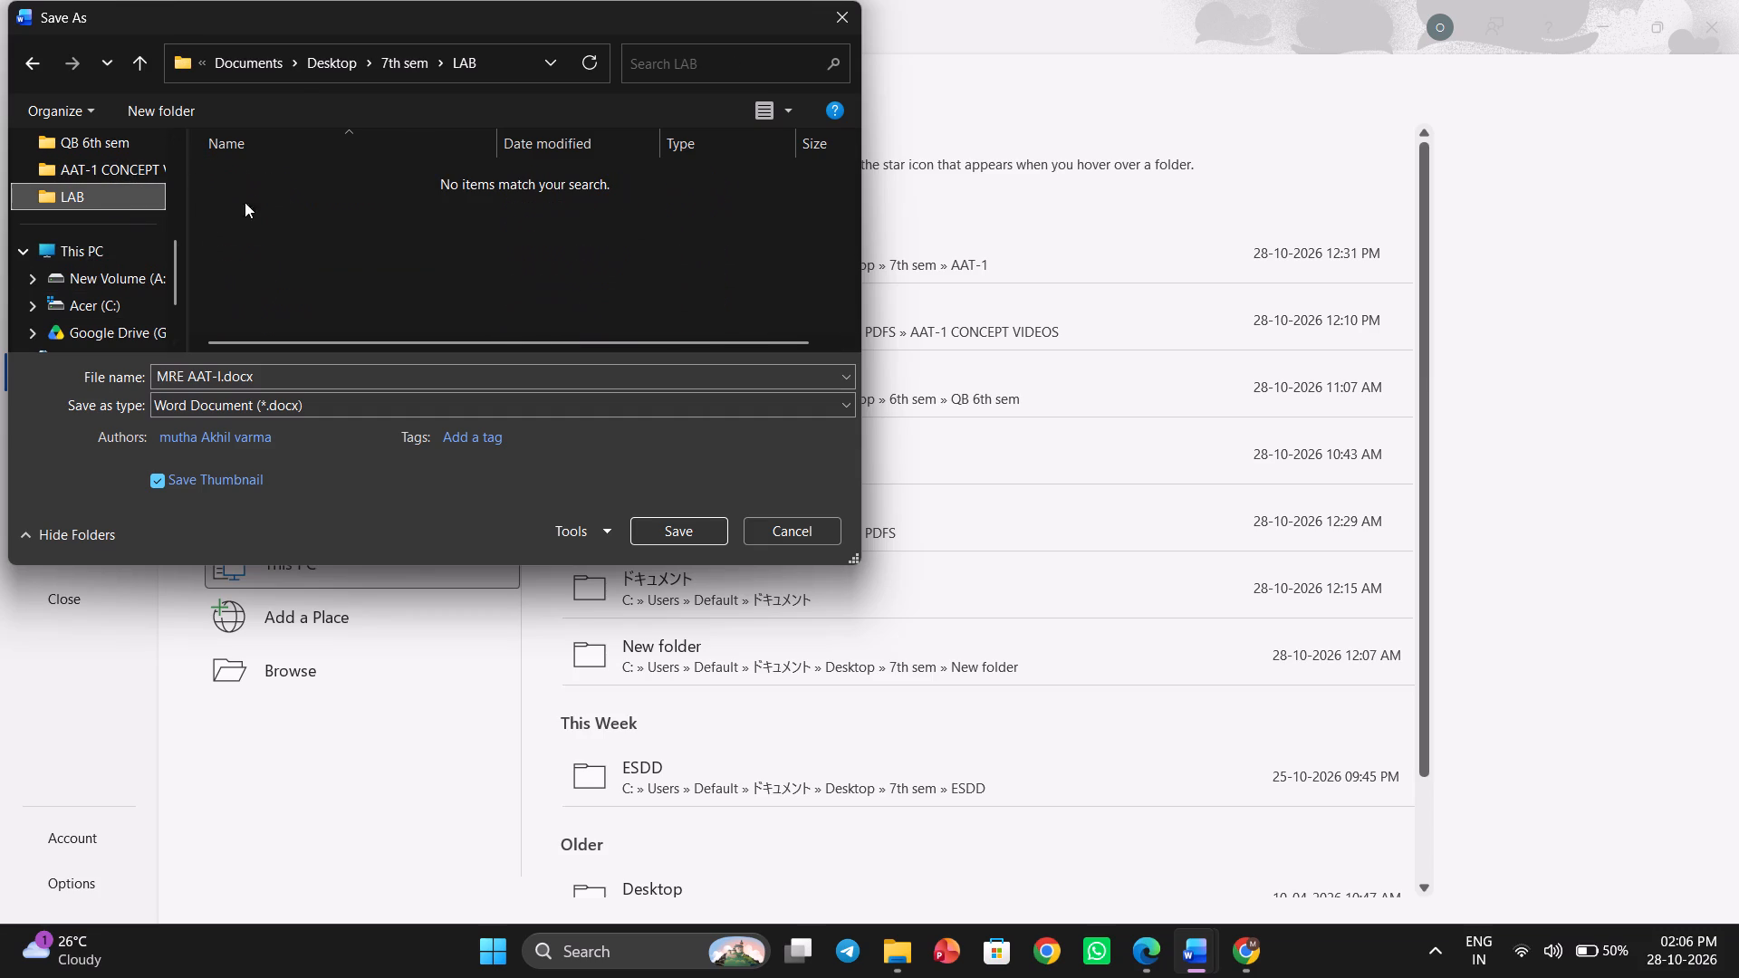
pyautogui.click(268, 397)
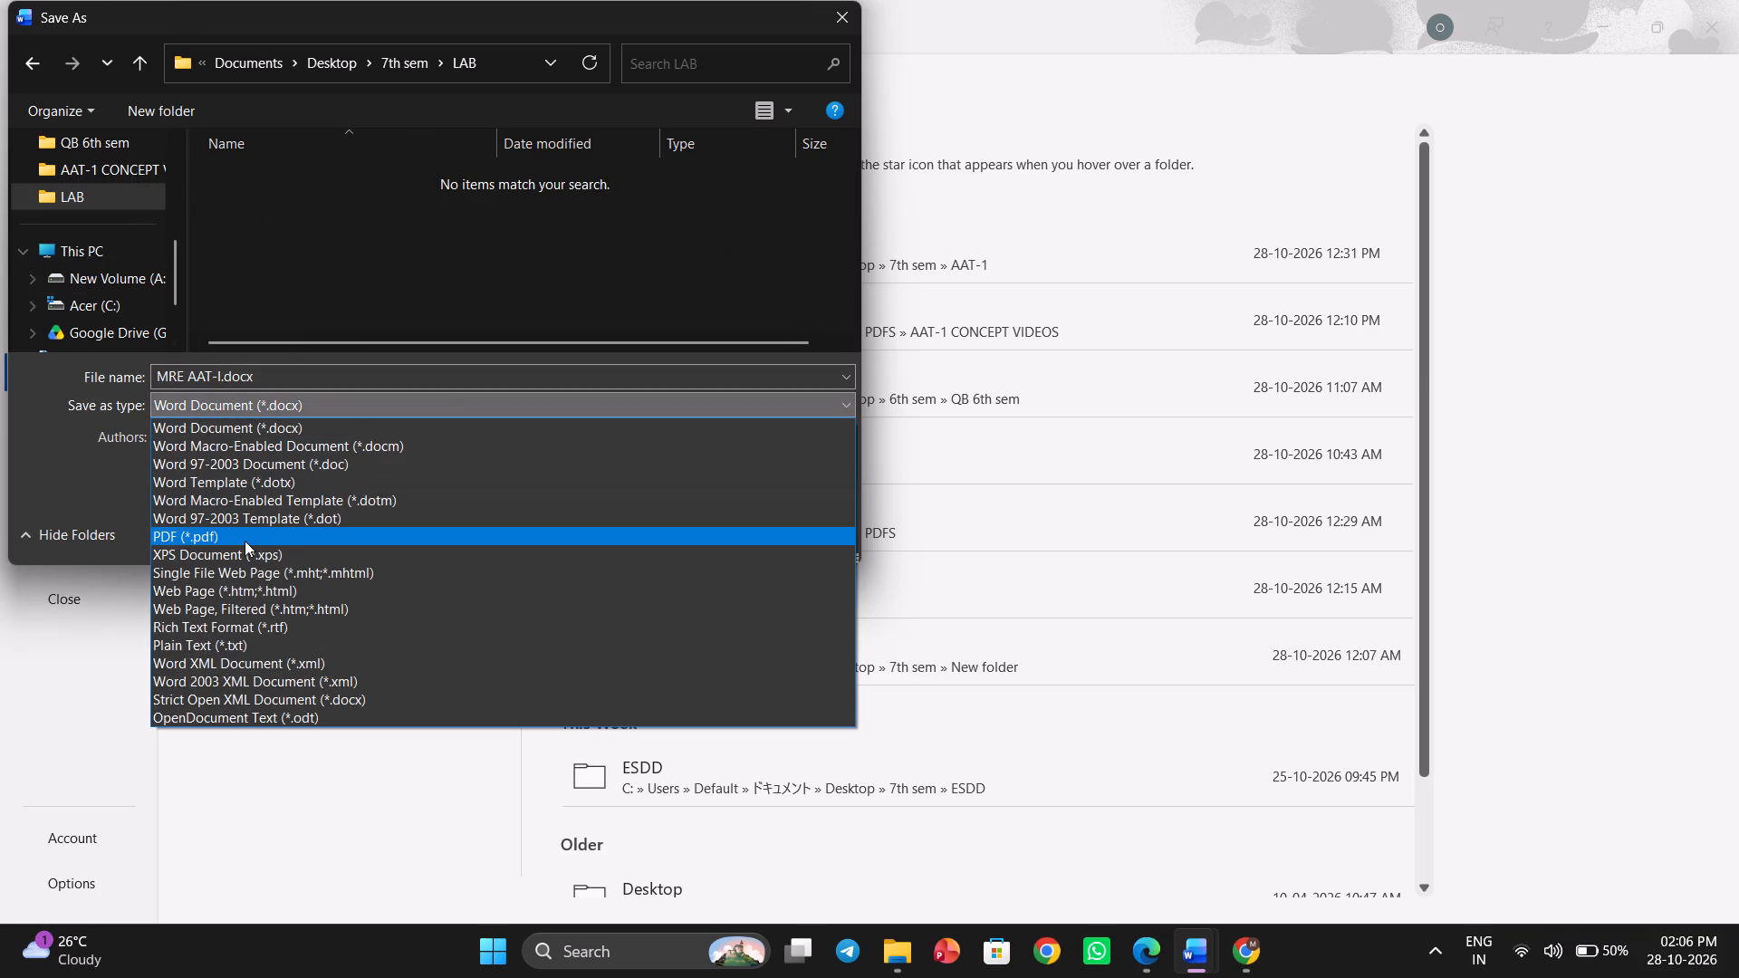
pyautogui.click(244, 542)
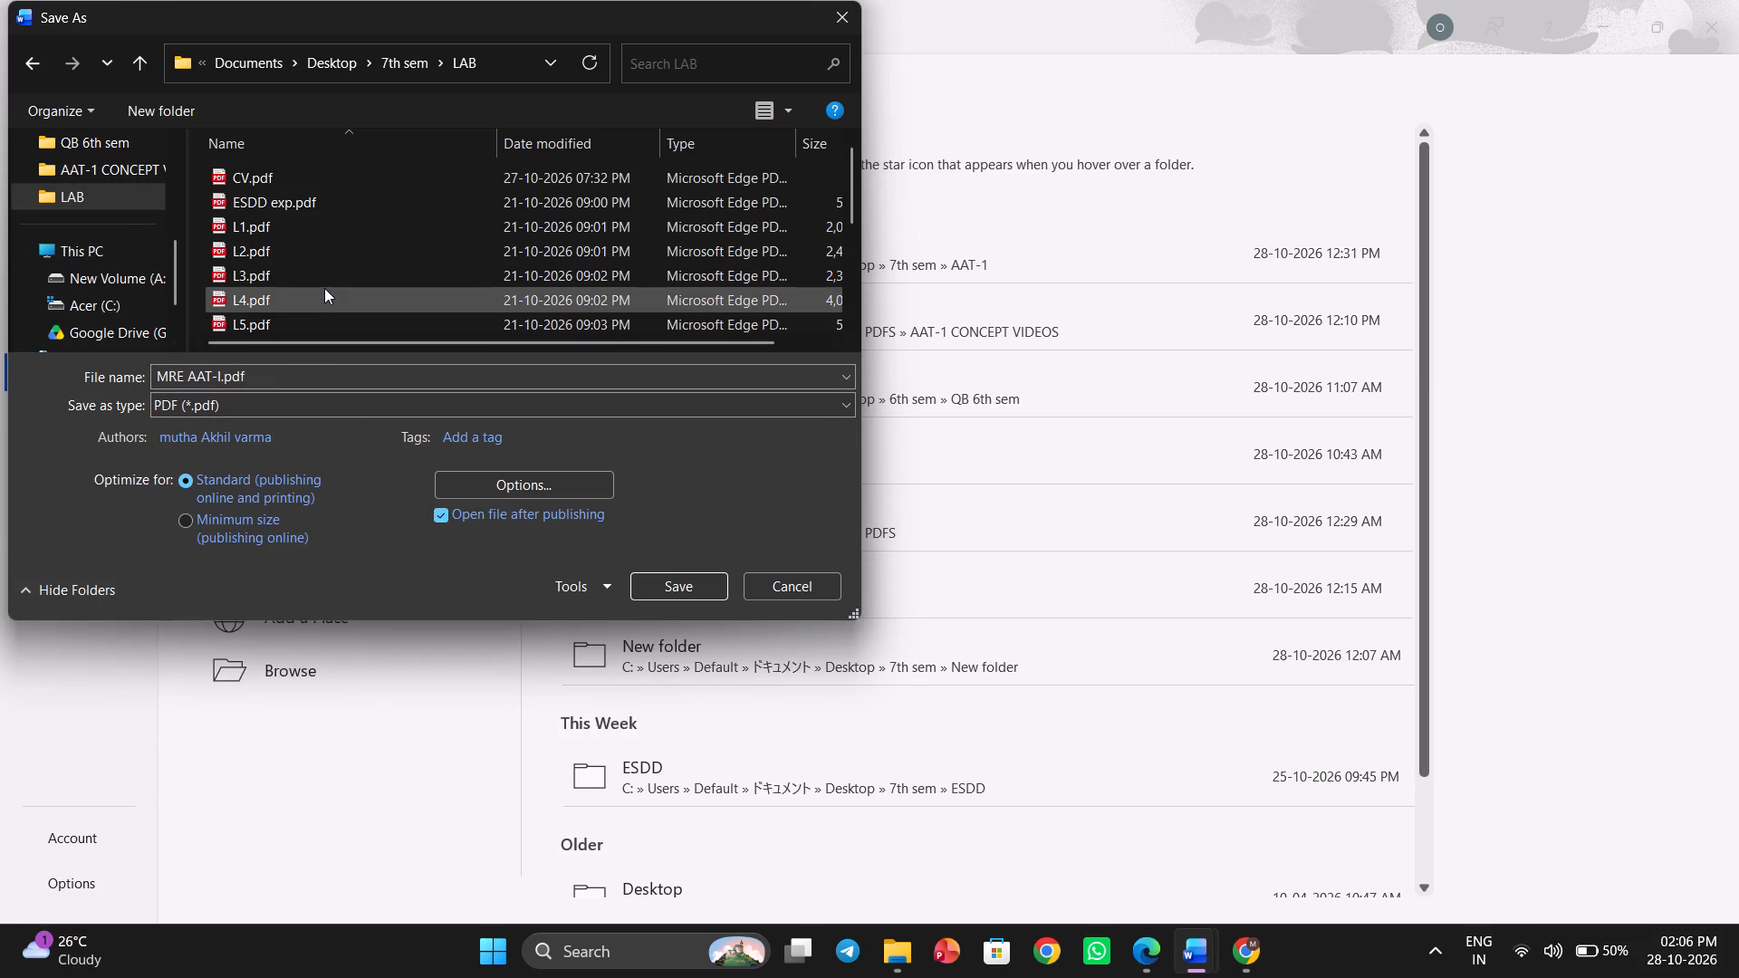
pyautogui.scroll(-1, 324, 288)
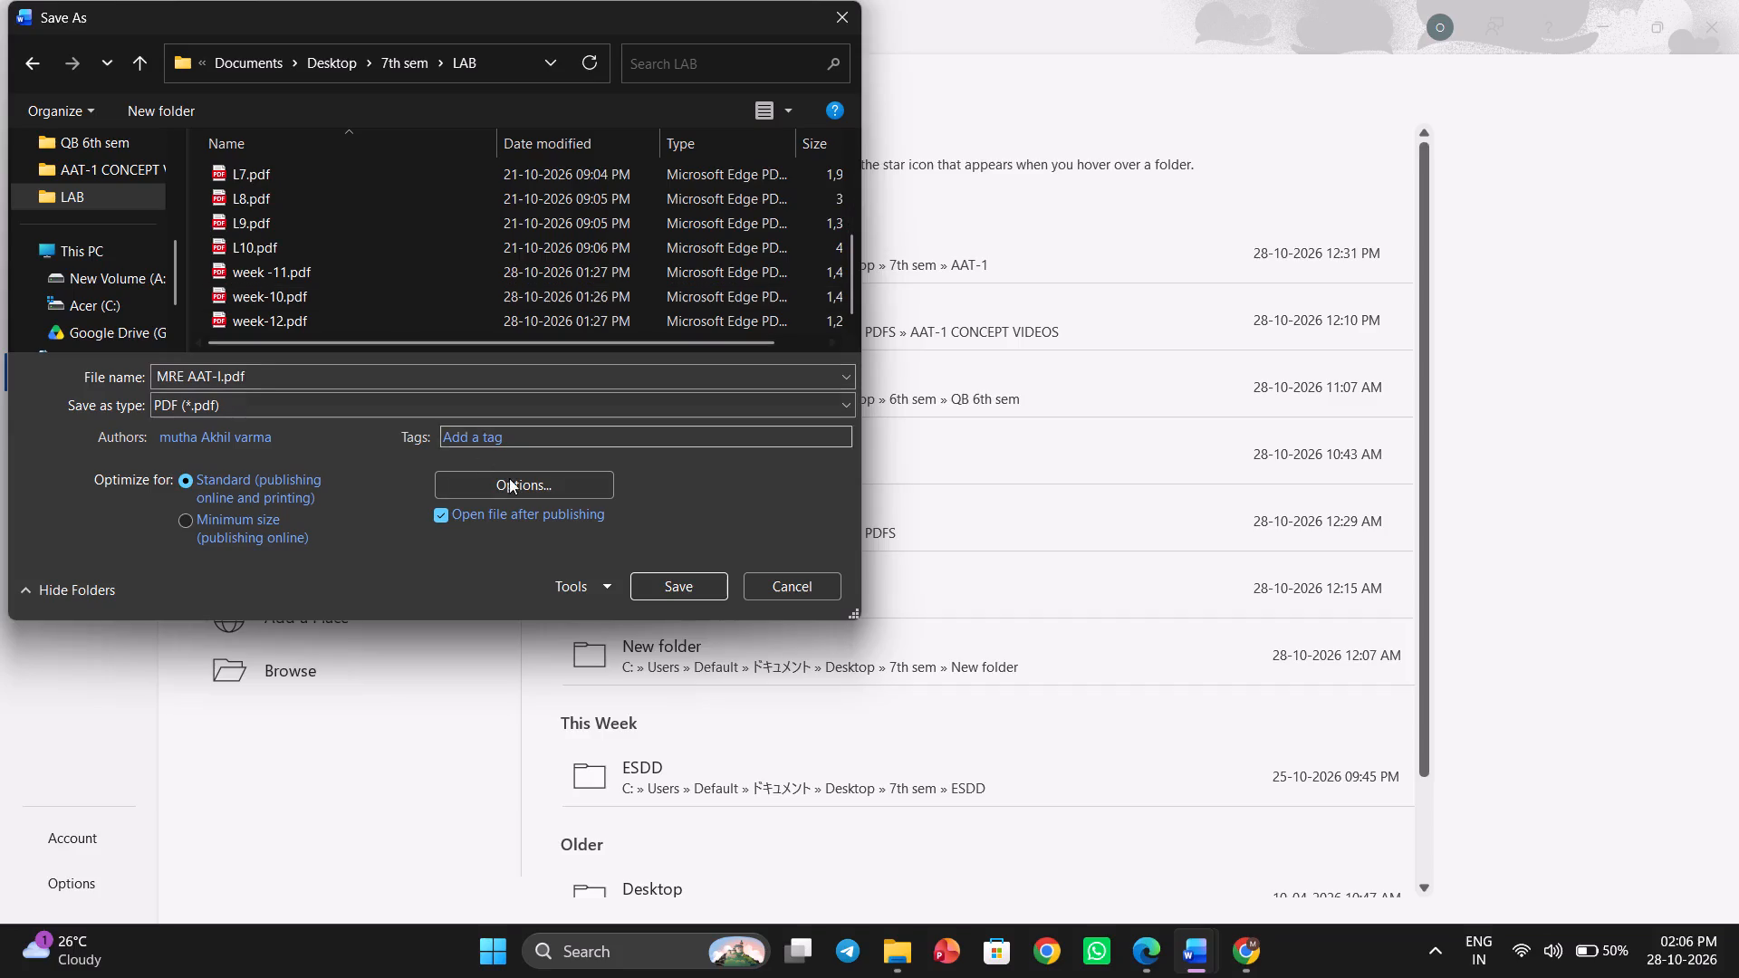
# Save the document as the PDF file MRE AAT-I.pdf in the LAB folder with standard optimization.
pyautogui.click(638, 580)
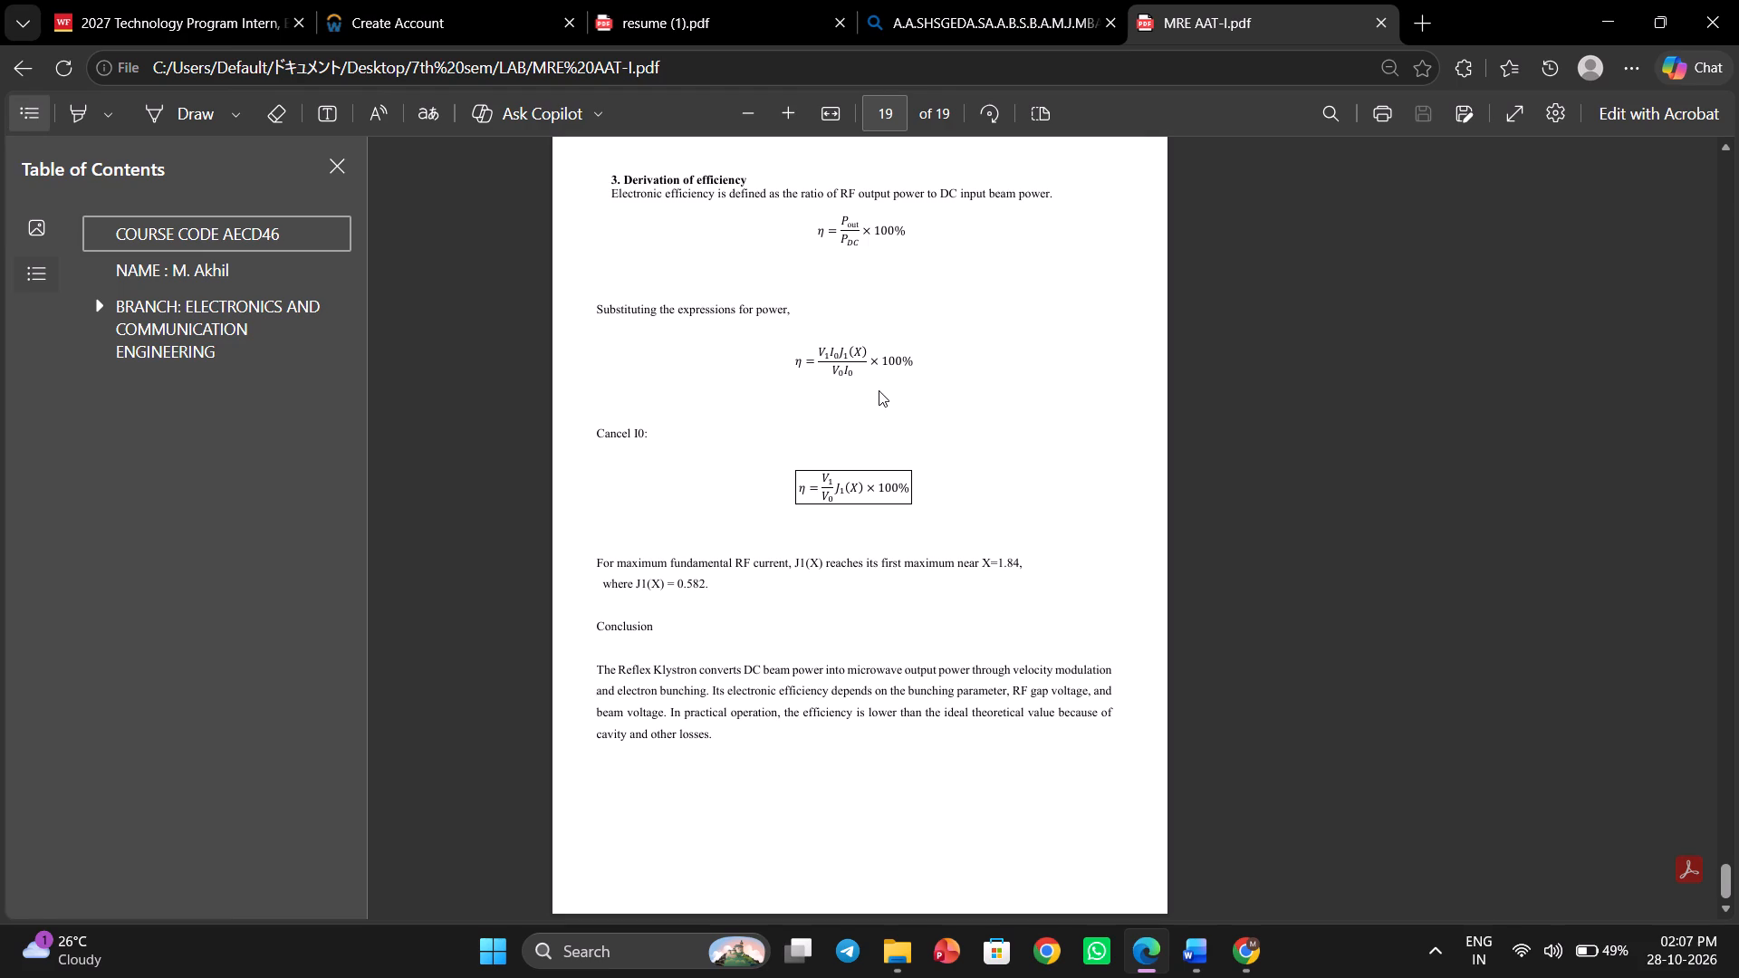
pyautogui.scroll(12, 877, 397)
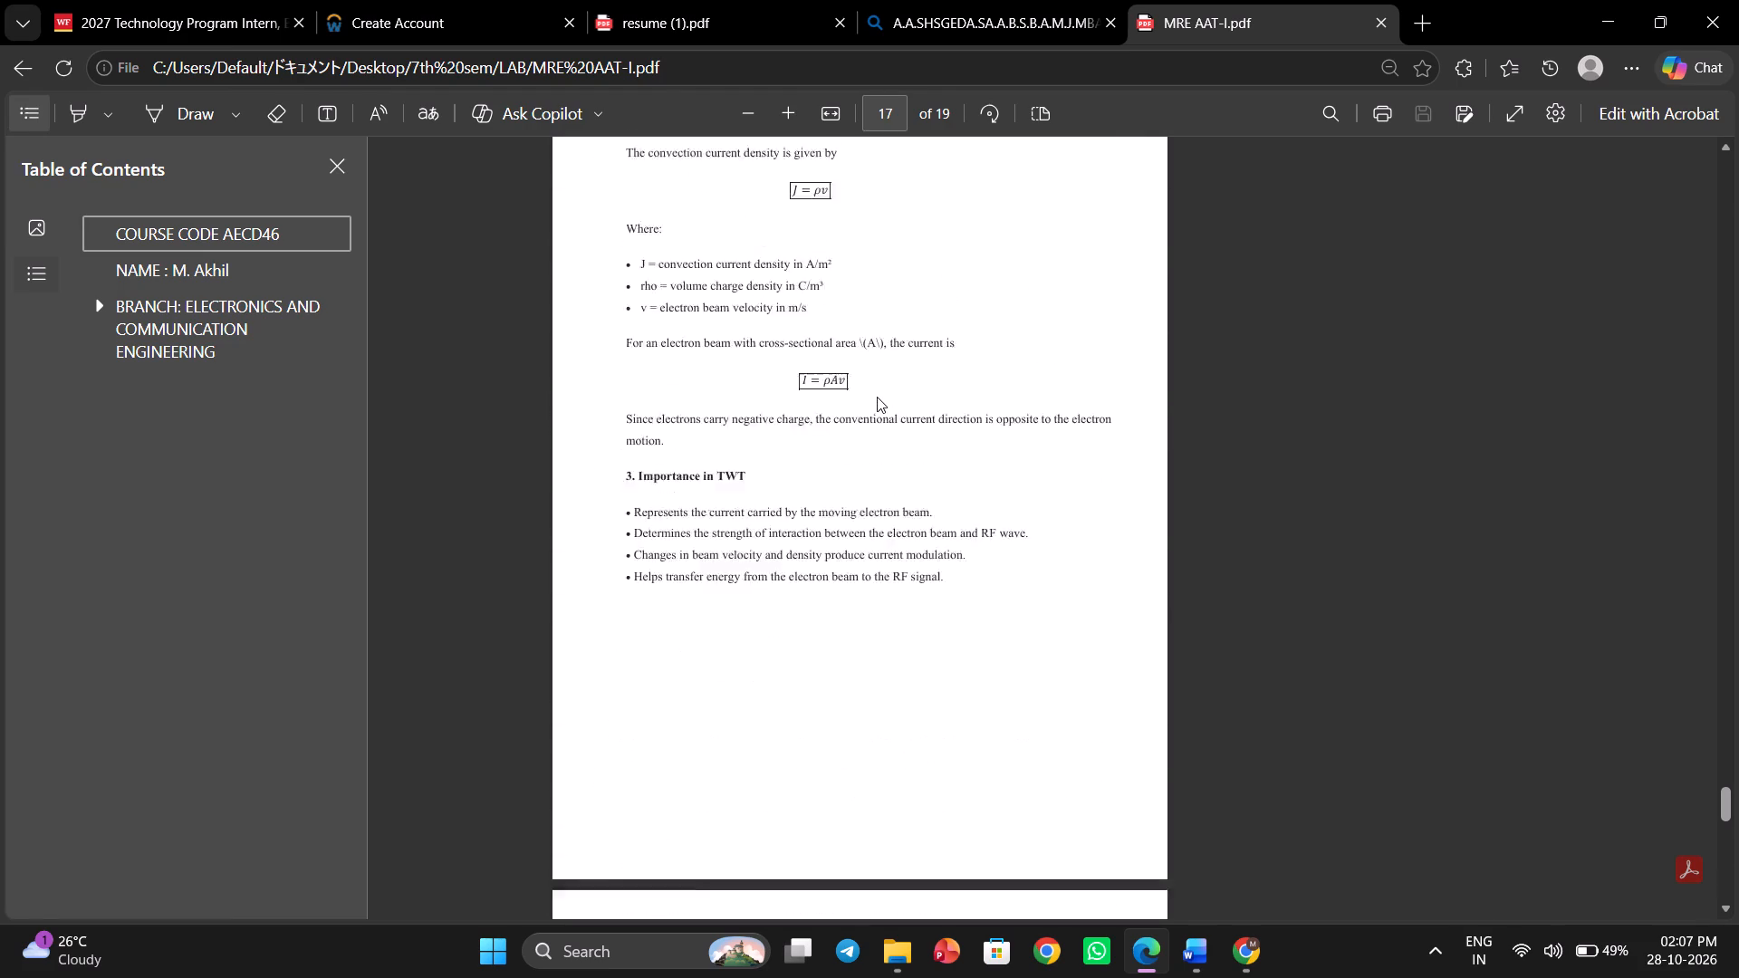